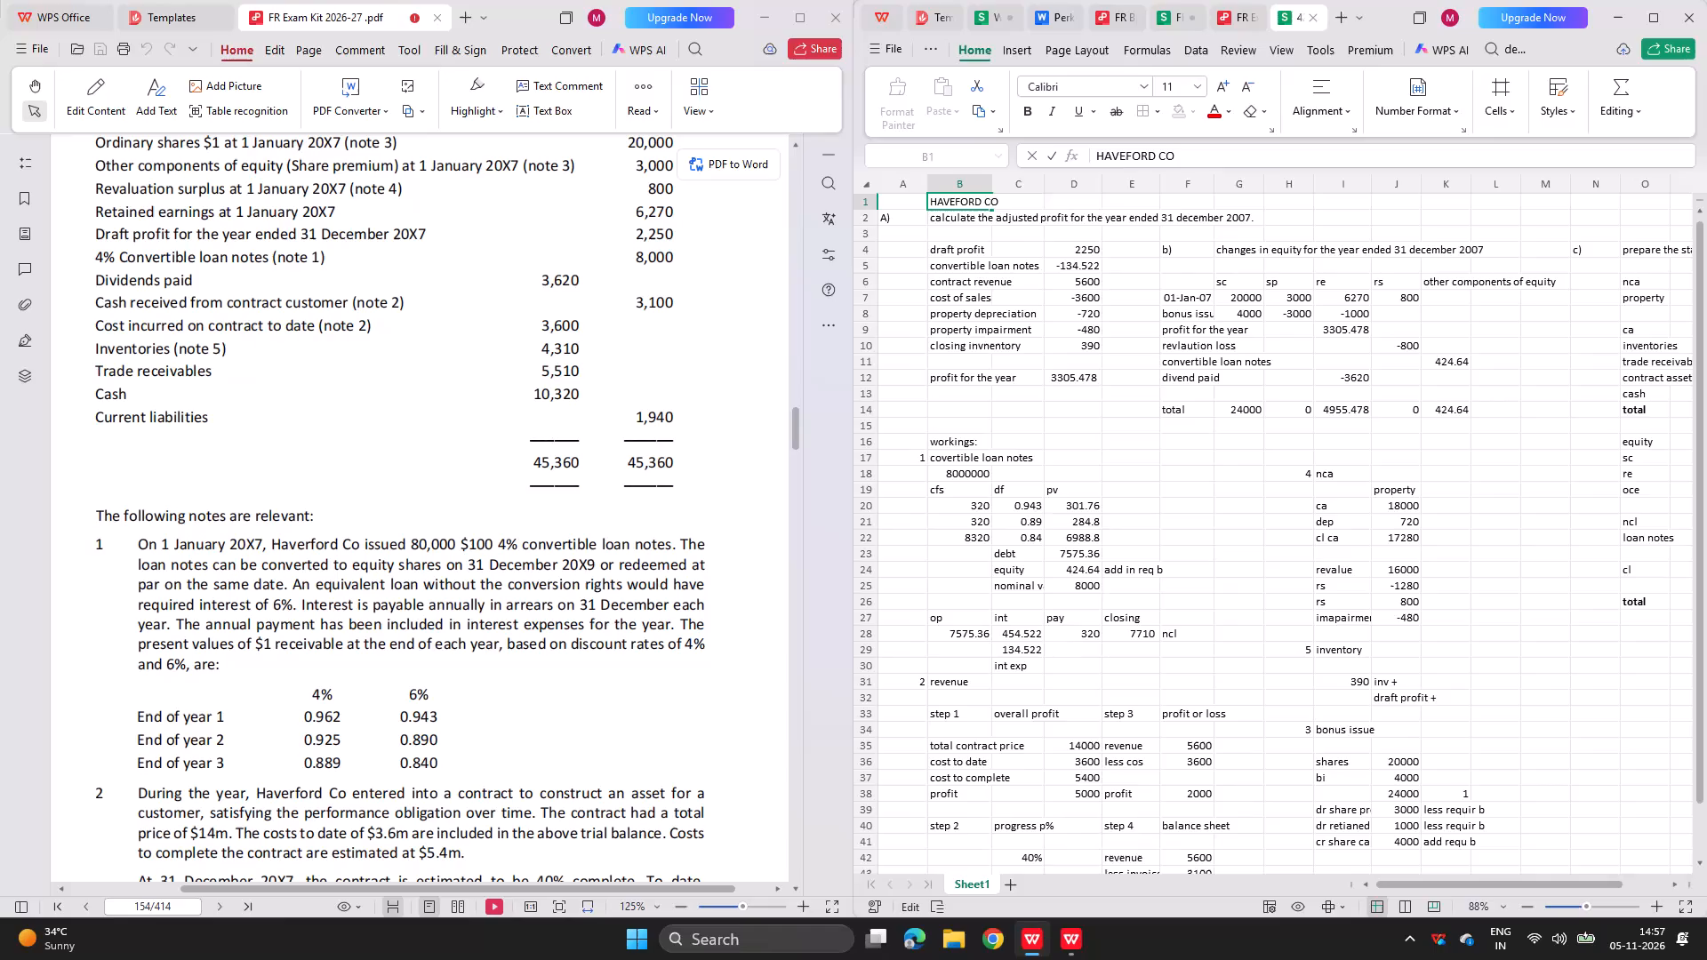
Correct the title spelling in cell B1 to HAVERFORD CO.
key(r)
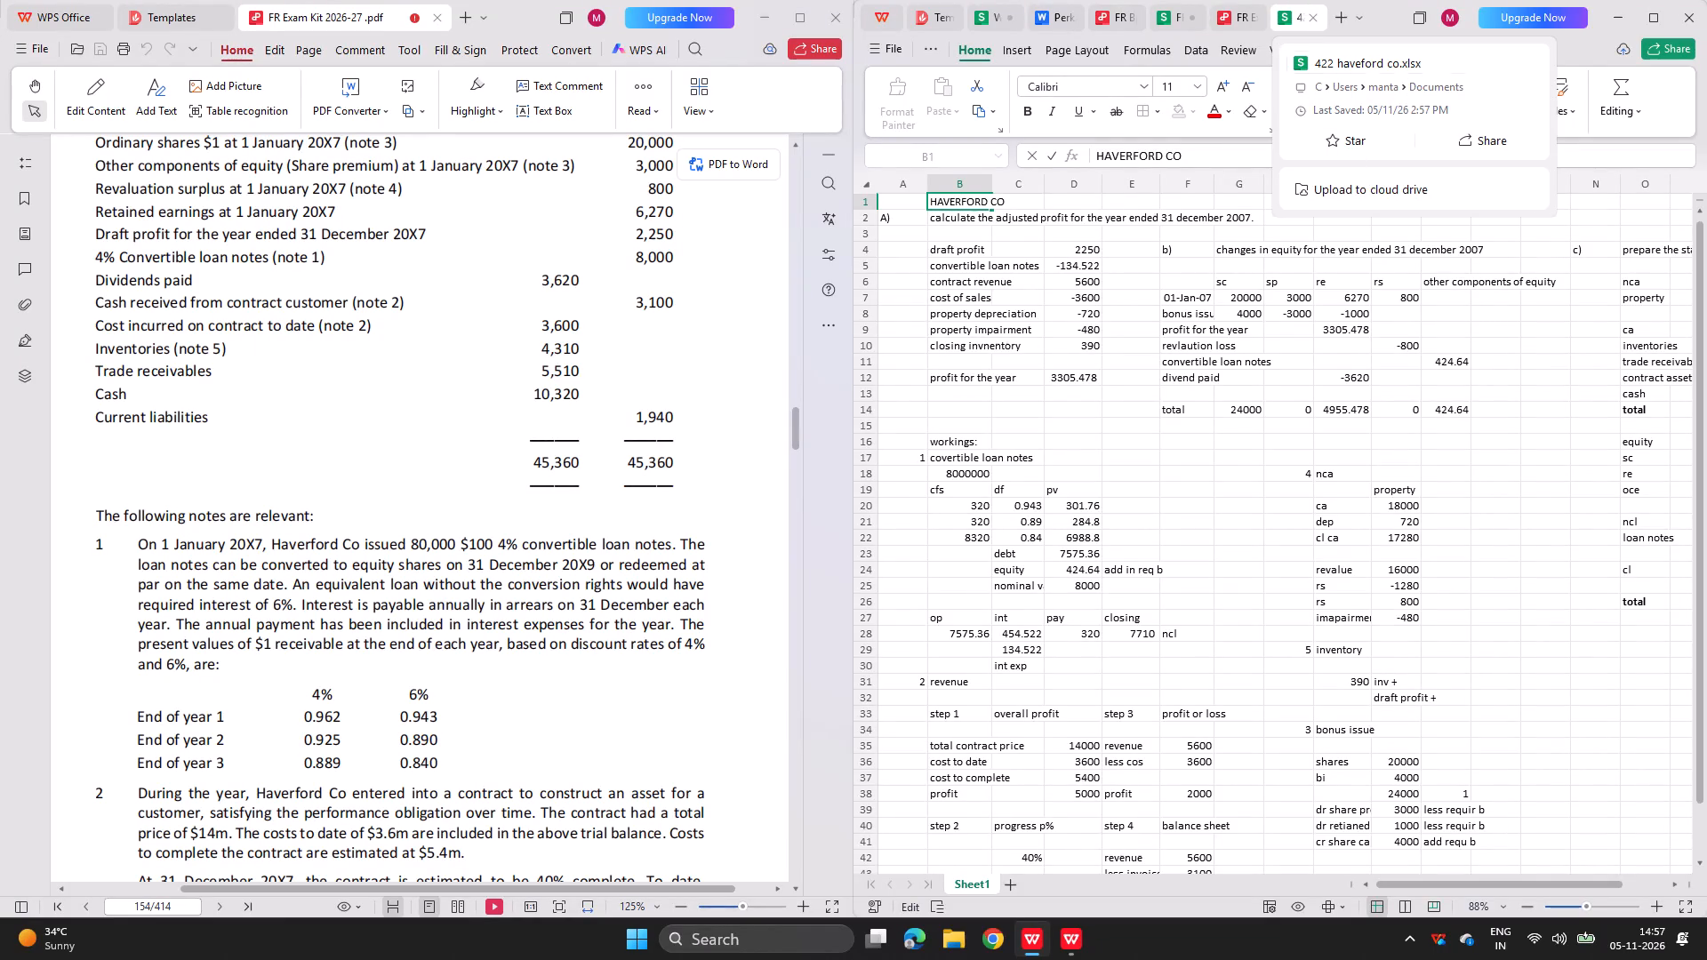
double_click(1355, 63)
click(1361, 63)
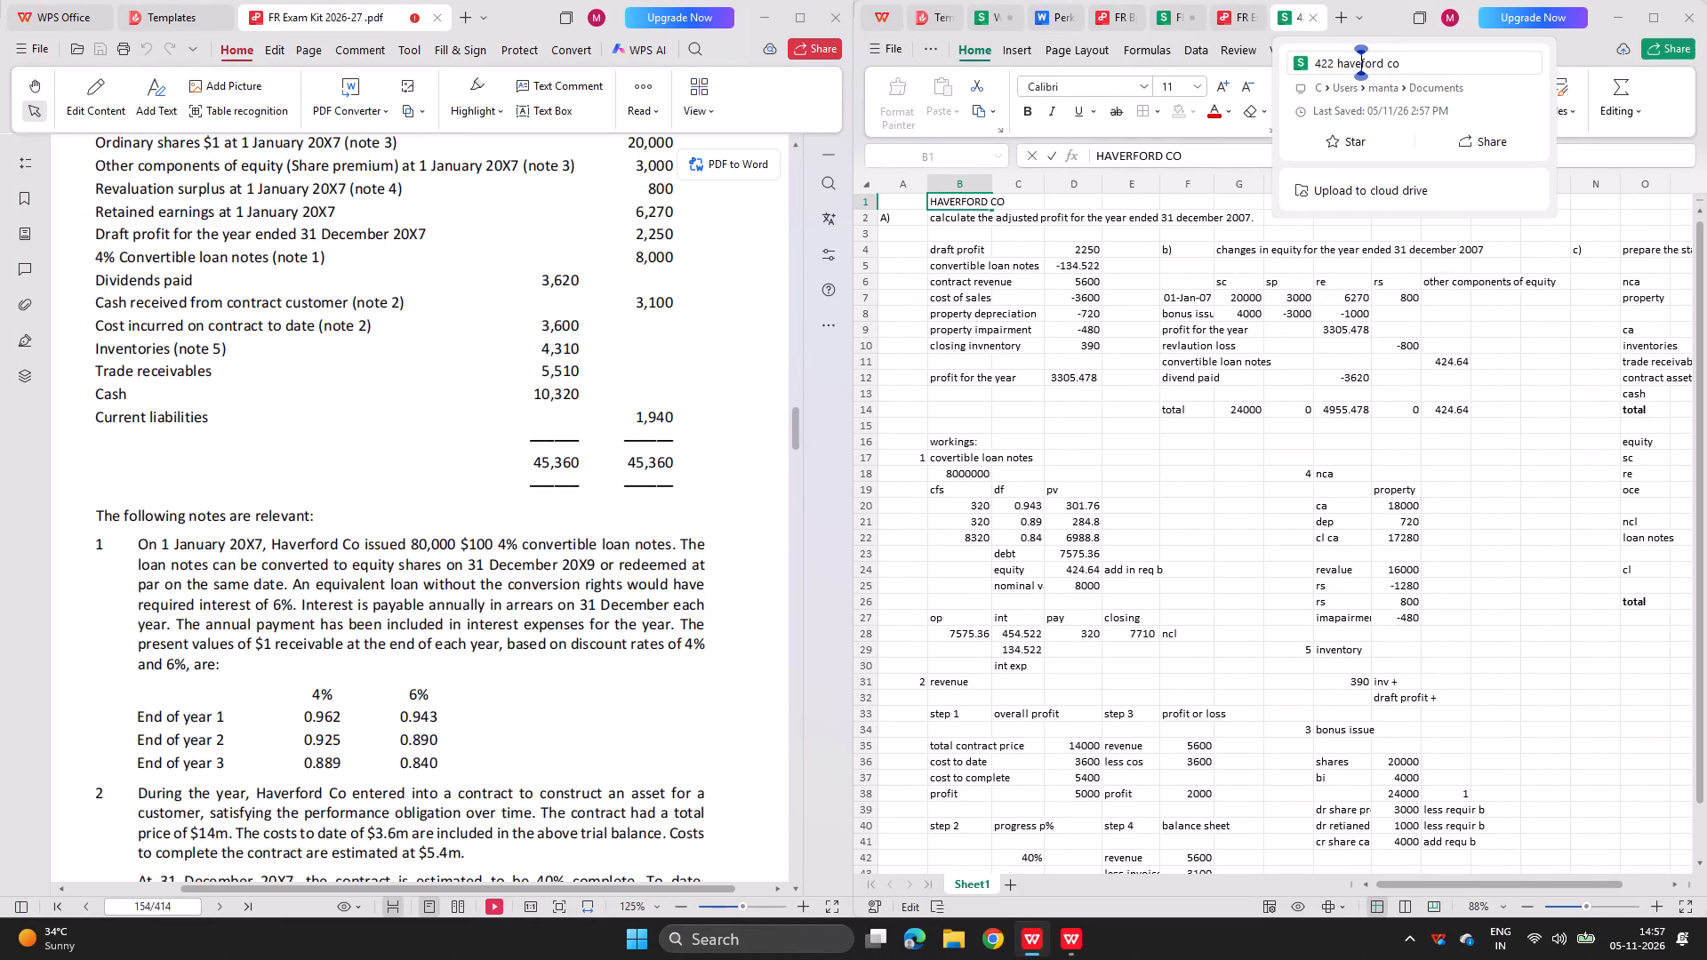
key(r)
key(Return)
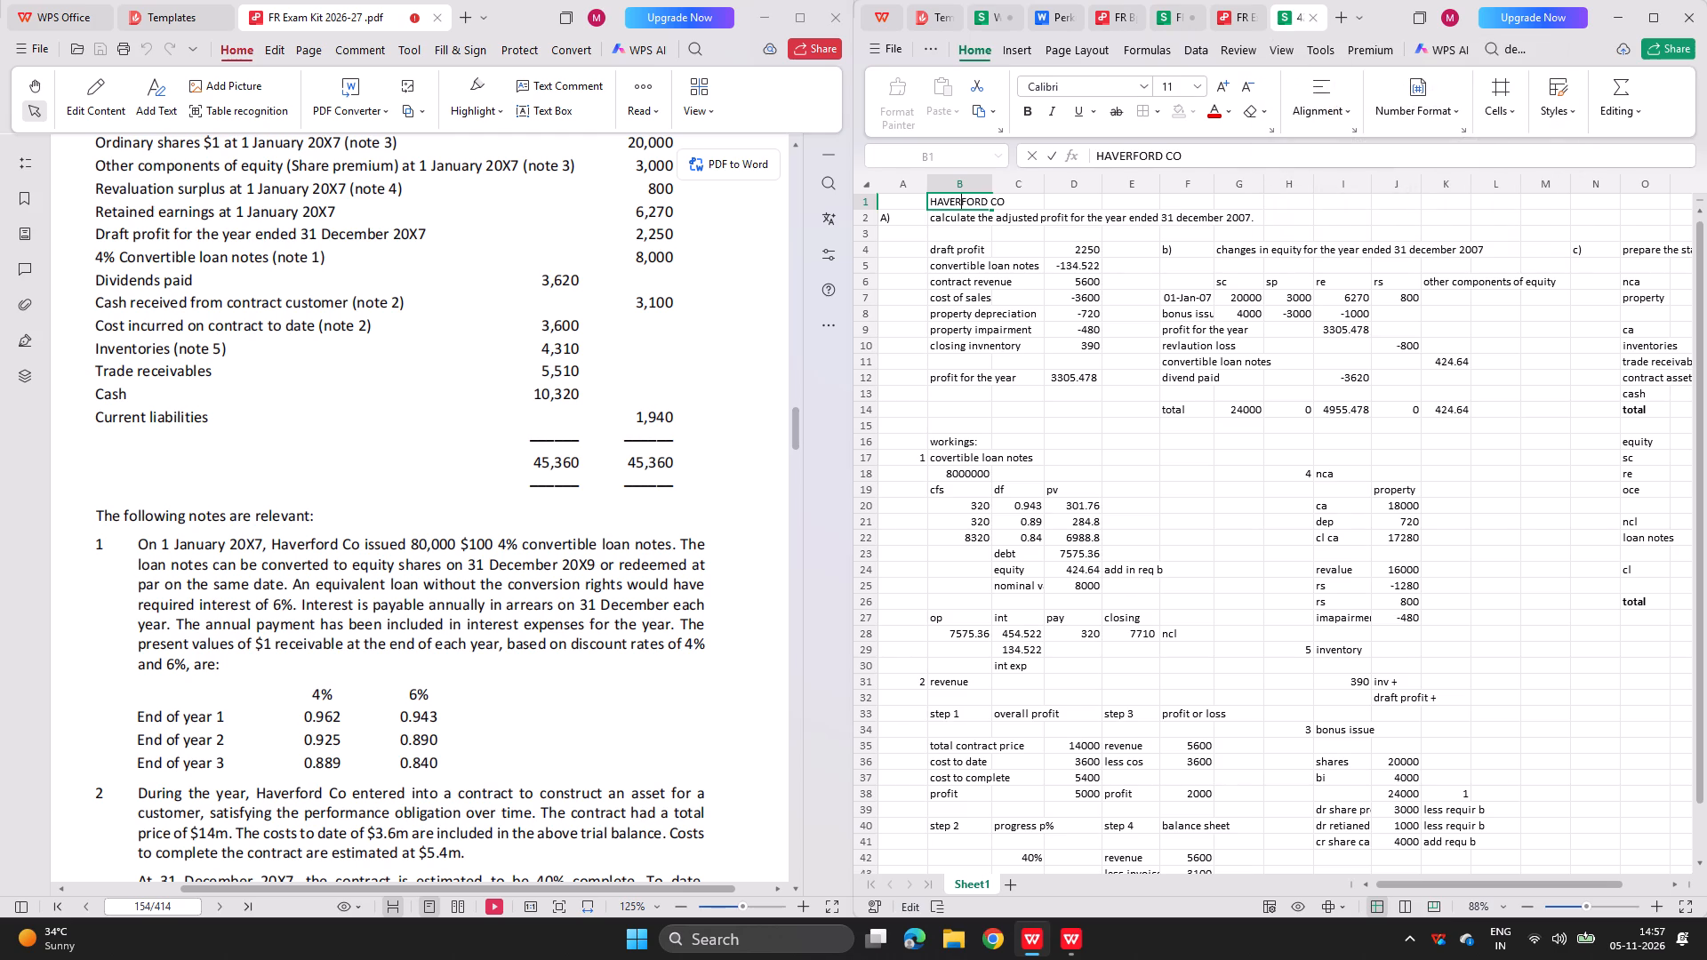
Look over the Haverford Co worksheet, from the adjusted profit and equity changes to the workings and statement of financial position.
scroll(1078, 379, down, 1)
scroll(1158, 377, down, 2)
scroll(1158, 377, up, 2)
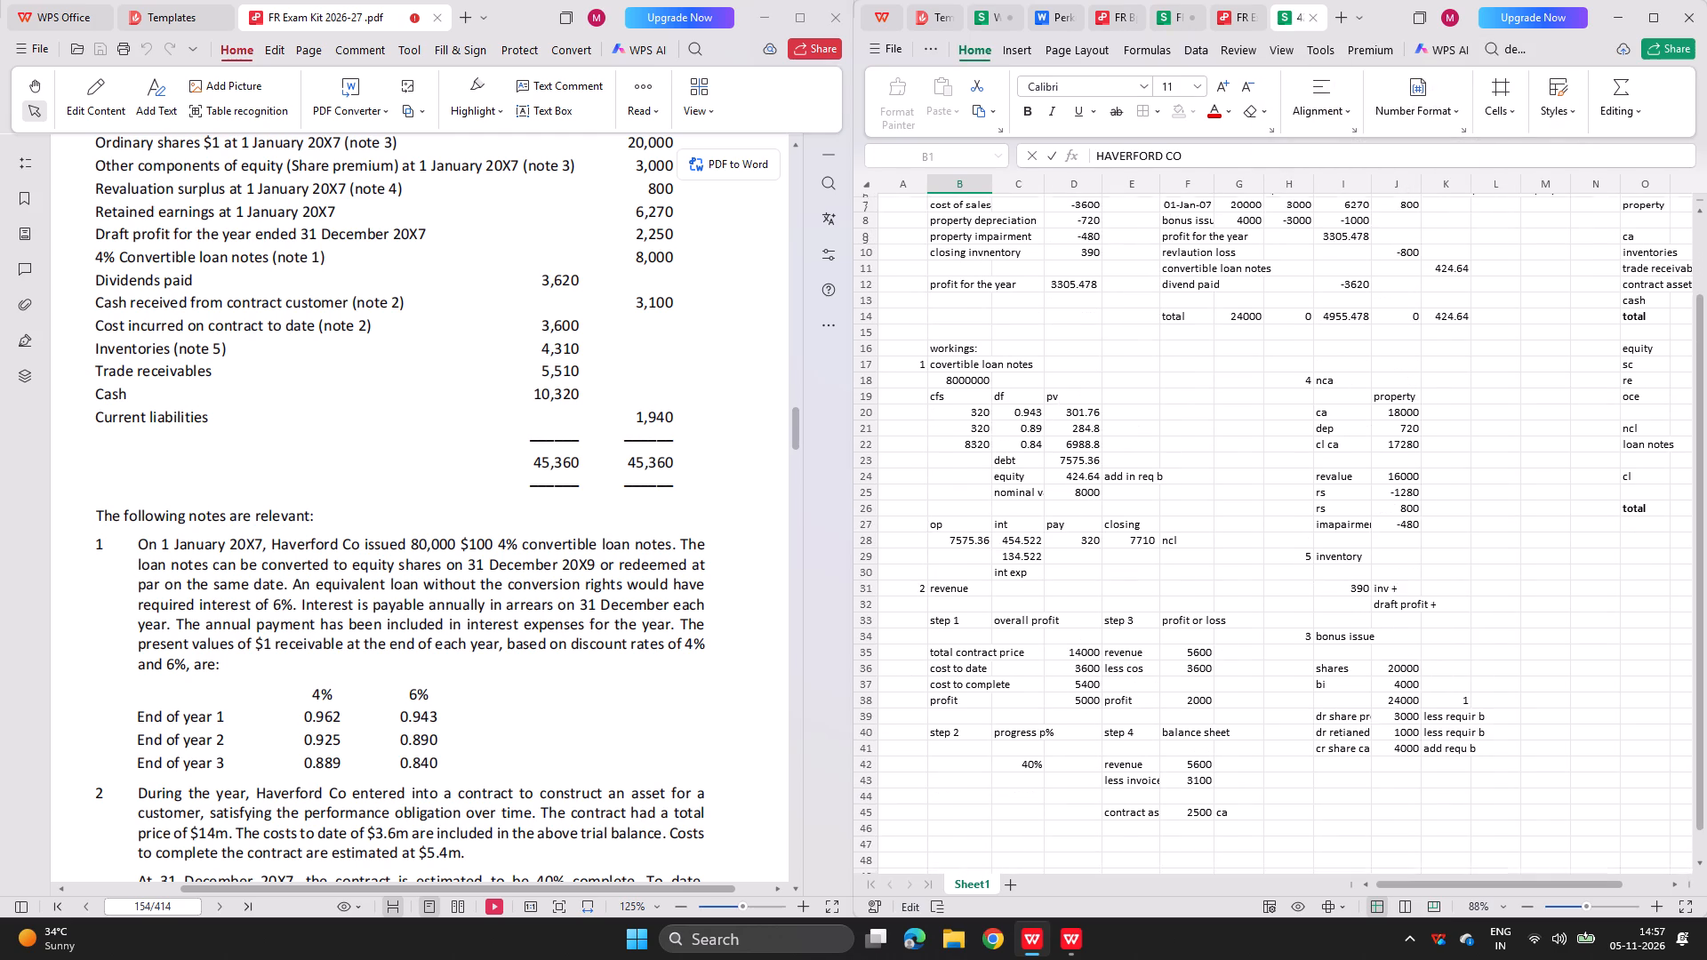
scroll(1158, 377, up, 1)
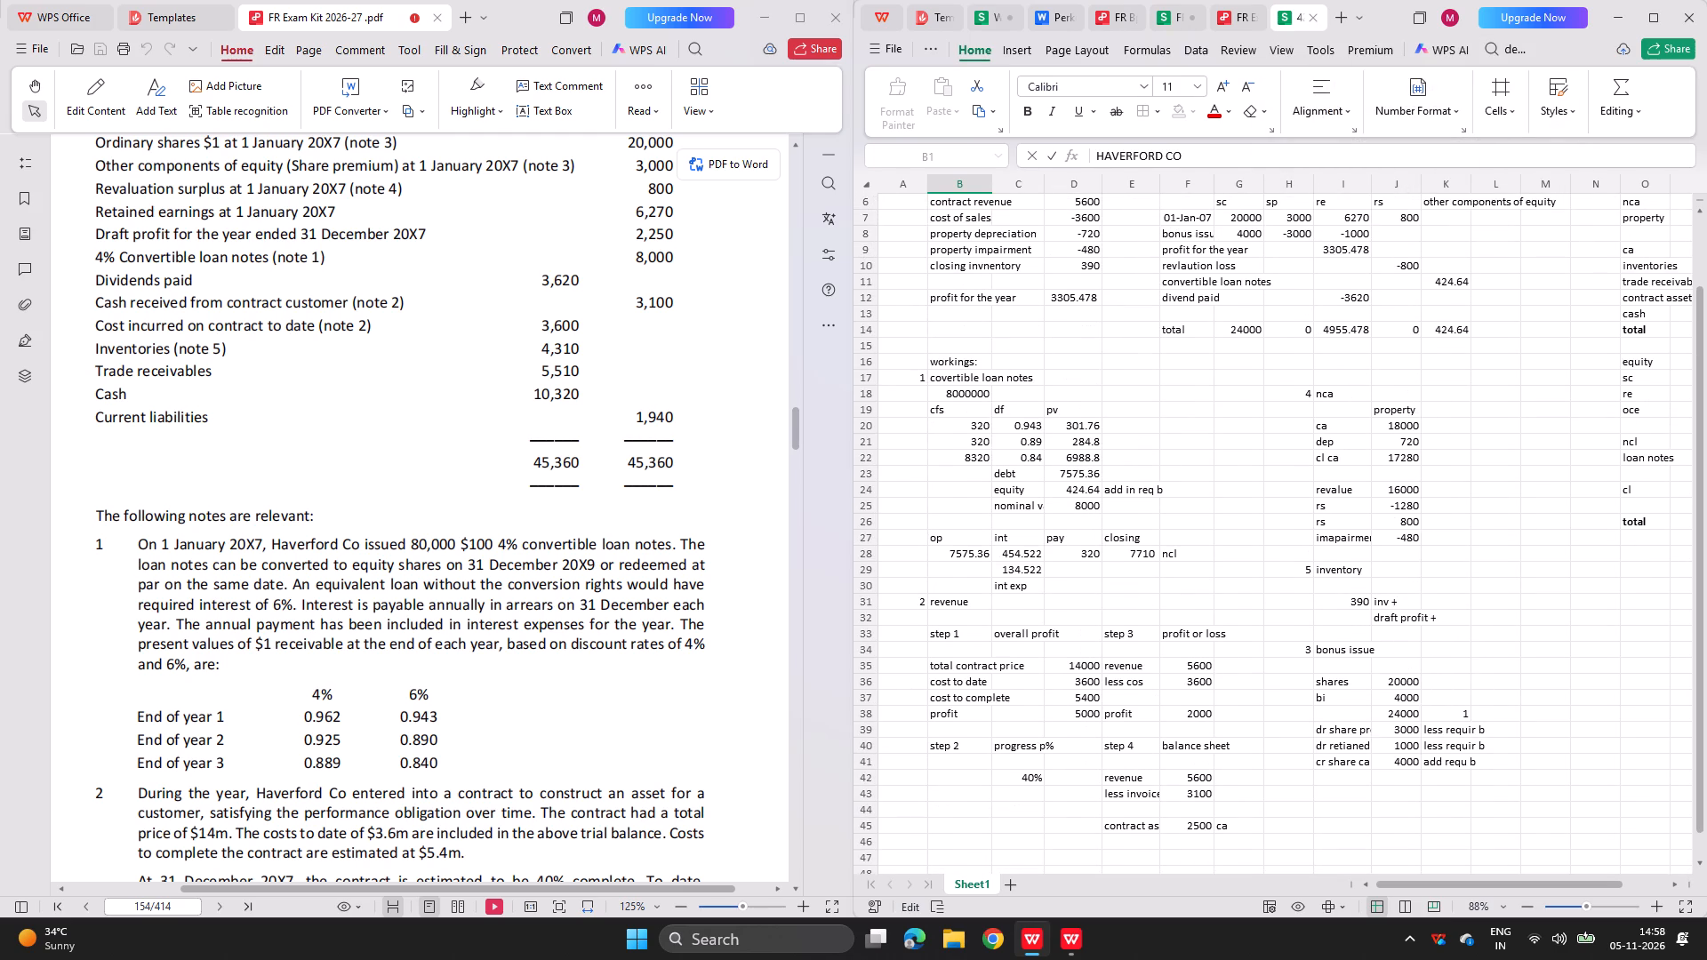
scroll(1097, 515, up, 1)
scroll(1097, 515, right, 1)
scroll(1097, 515, up, 4)
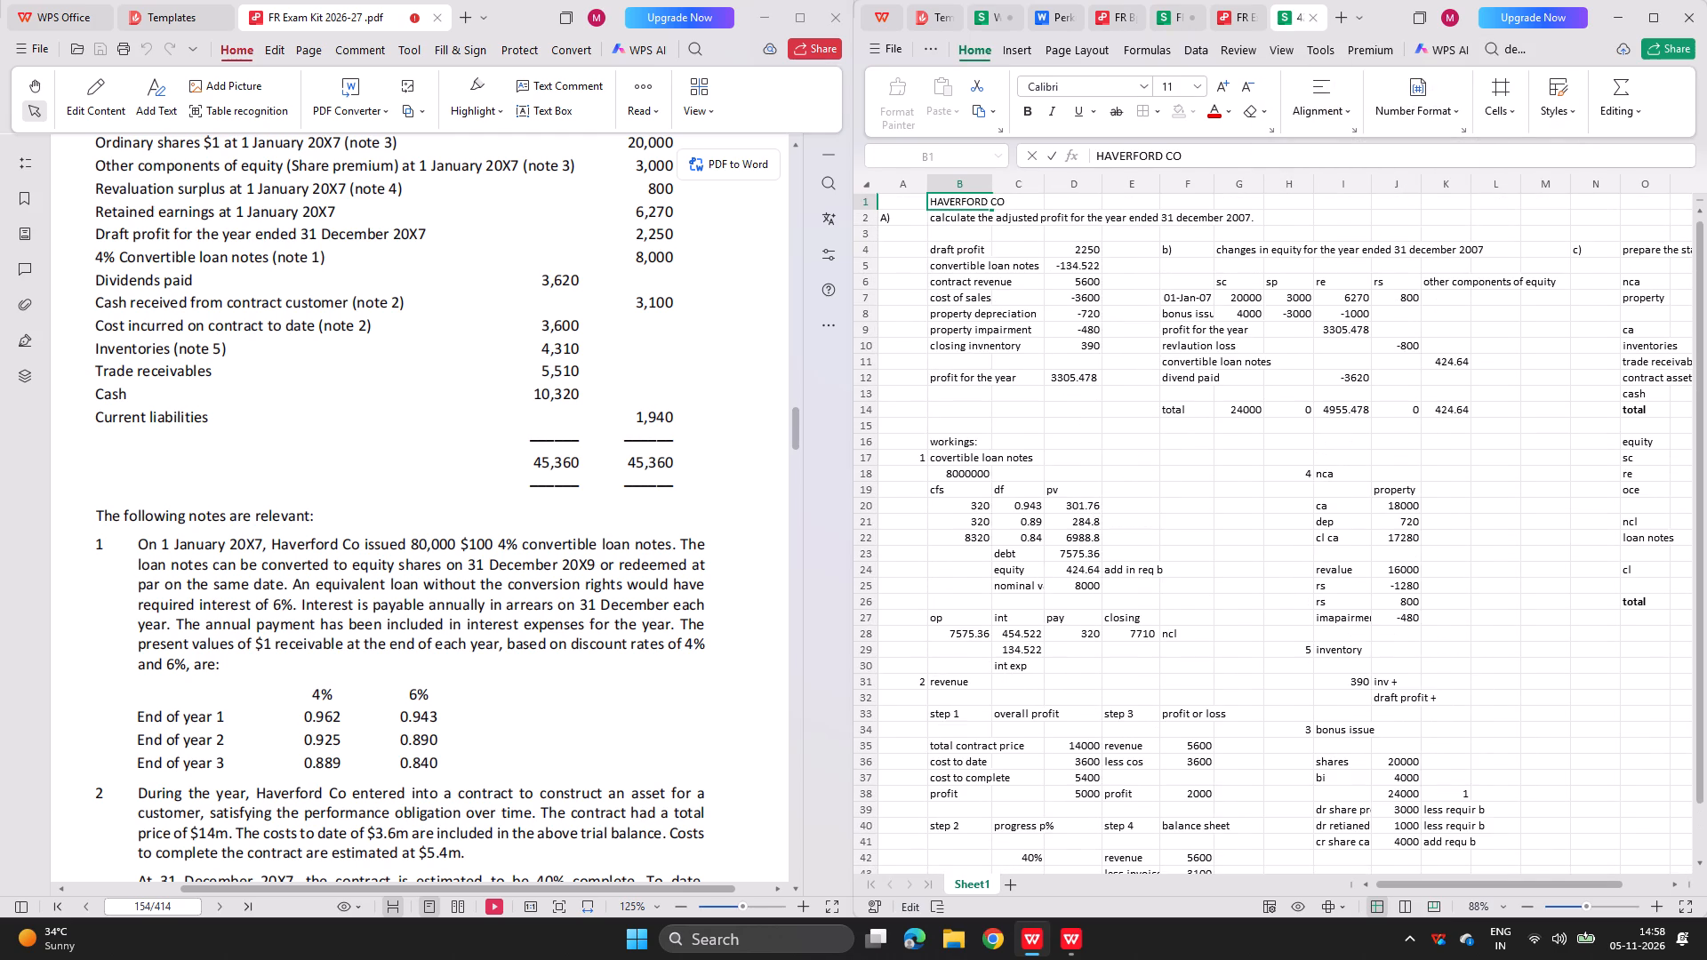
click(944, 300)
drag(905, 188, 1378, 245)
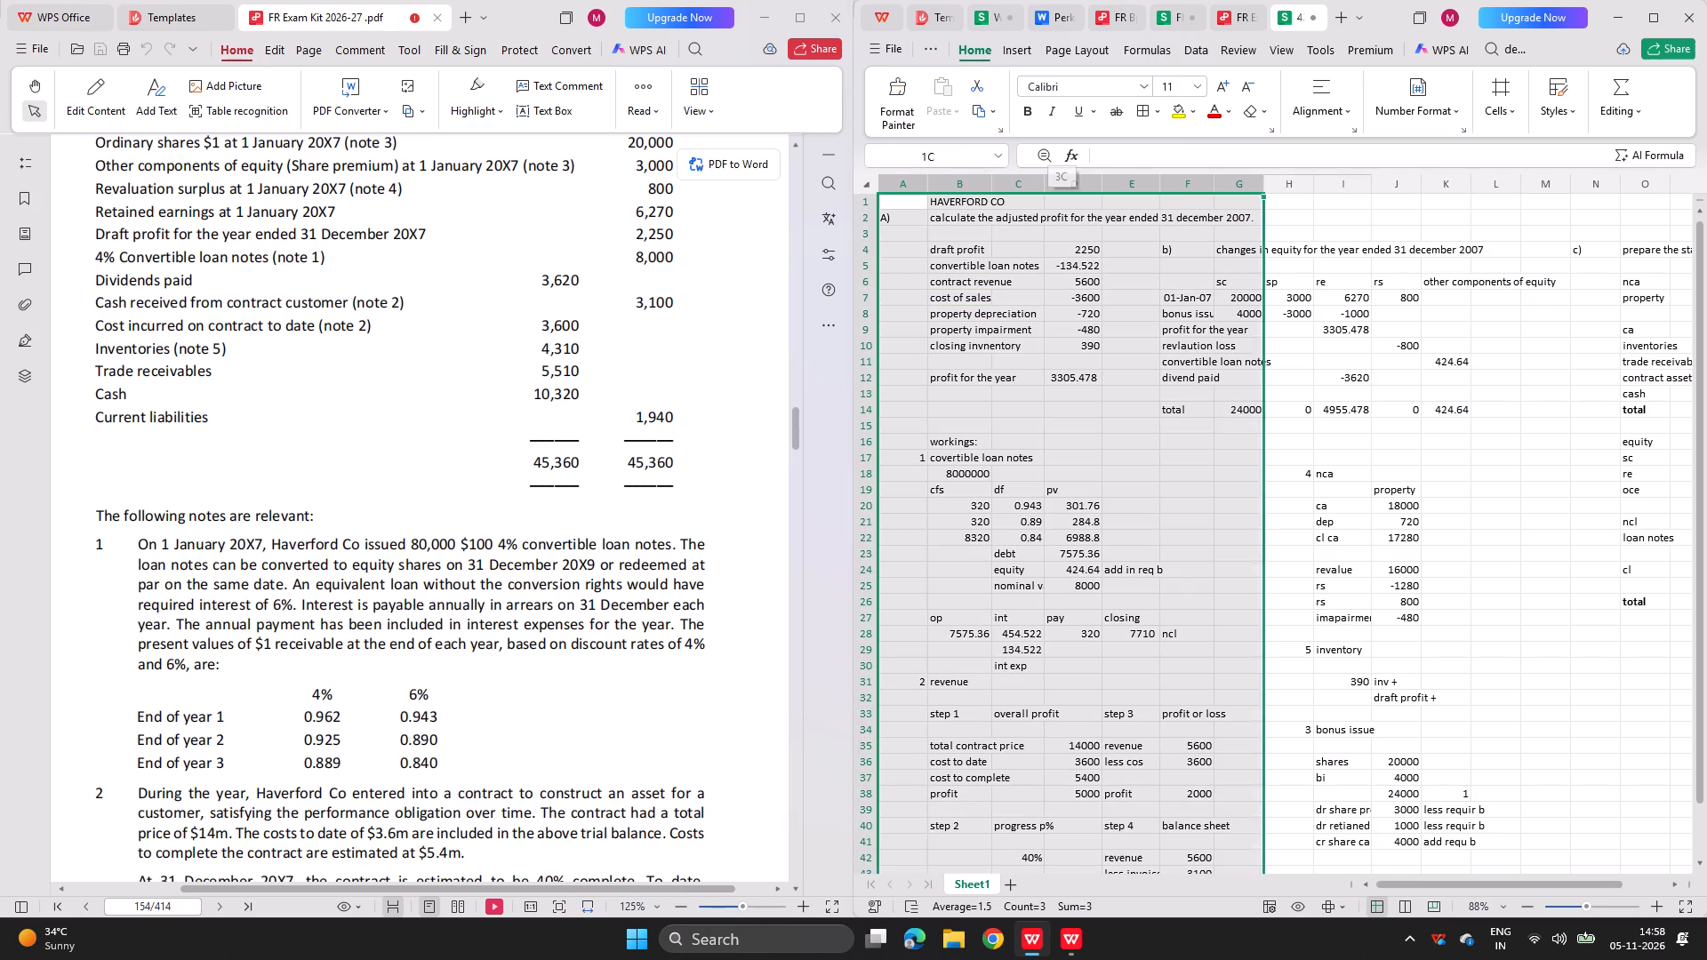
drag(1378, 245, 1664, 308)
scroll(1443, 364, left, 1)
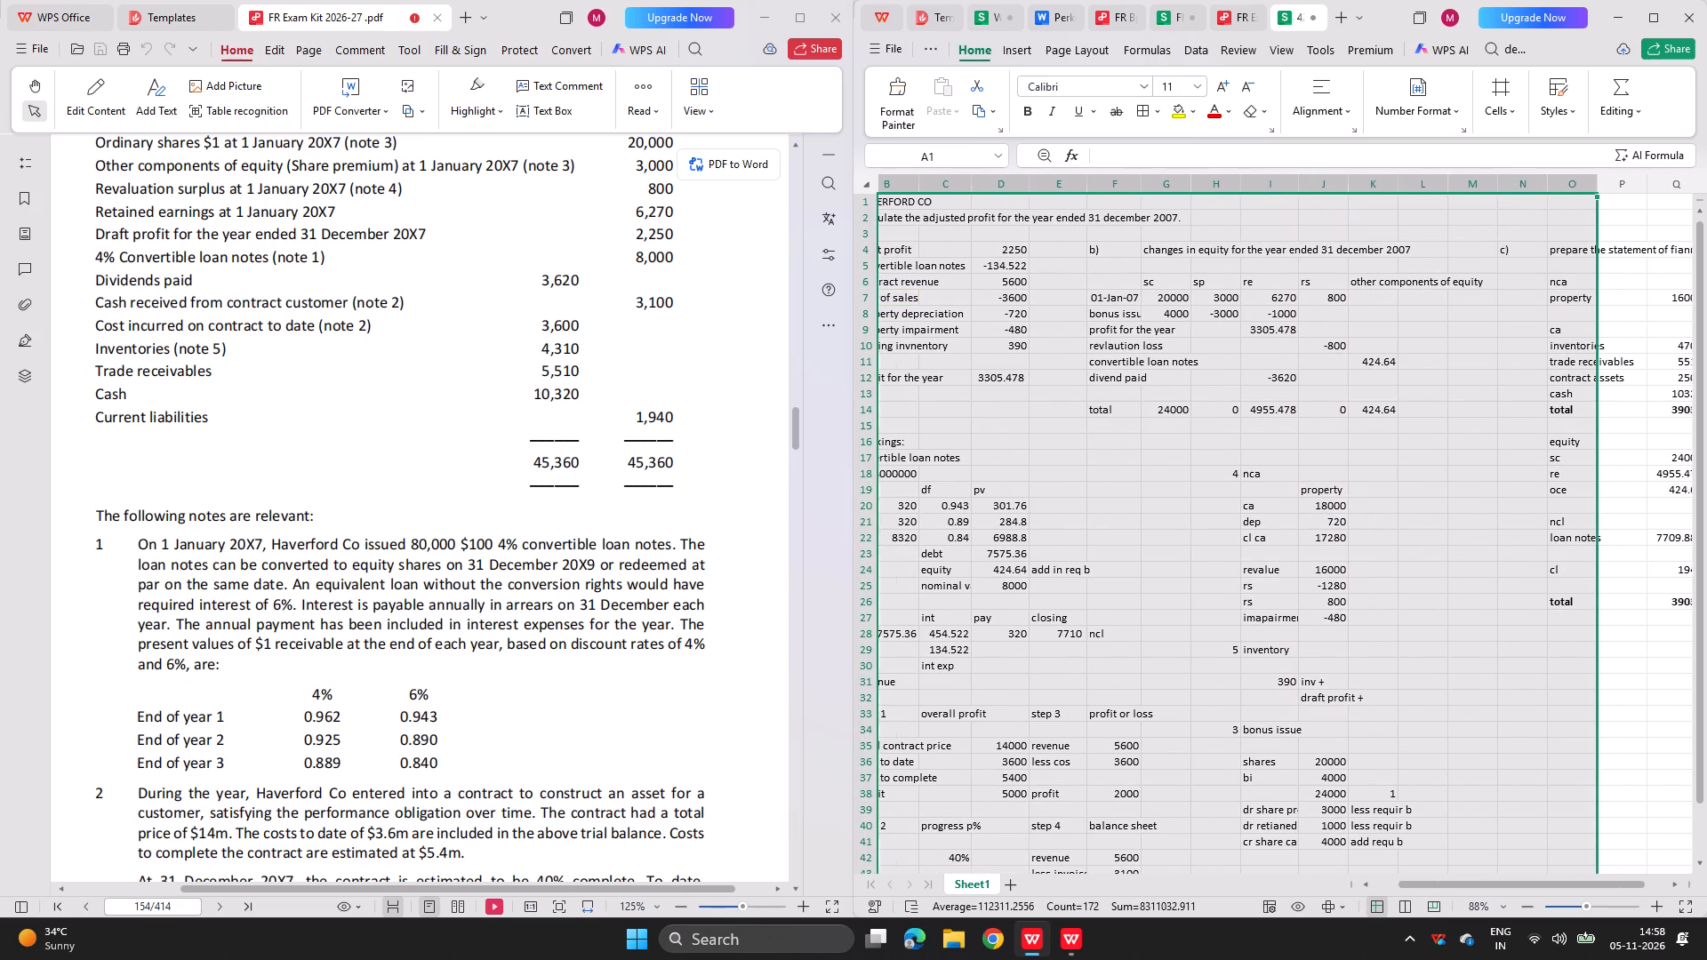
scroll(1443, 364, left, 3)
scroll(1342, 484, right, 1)
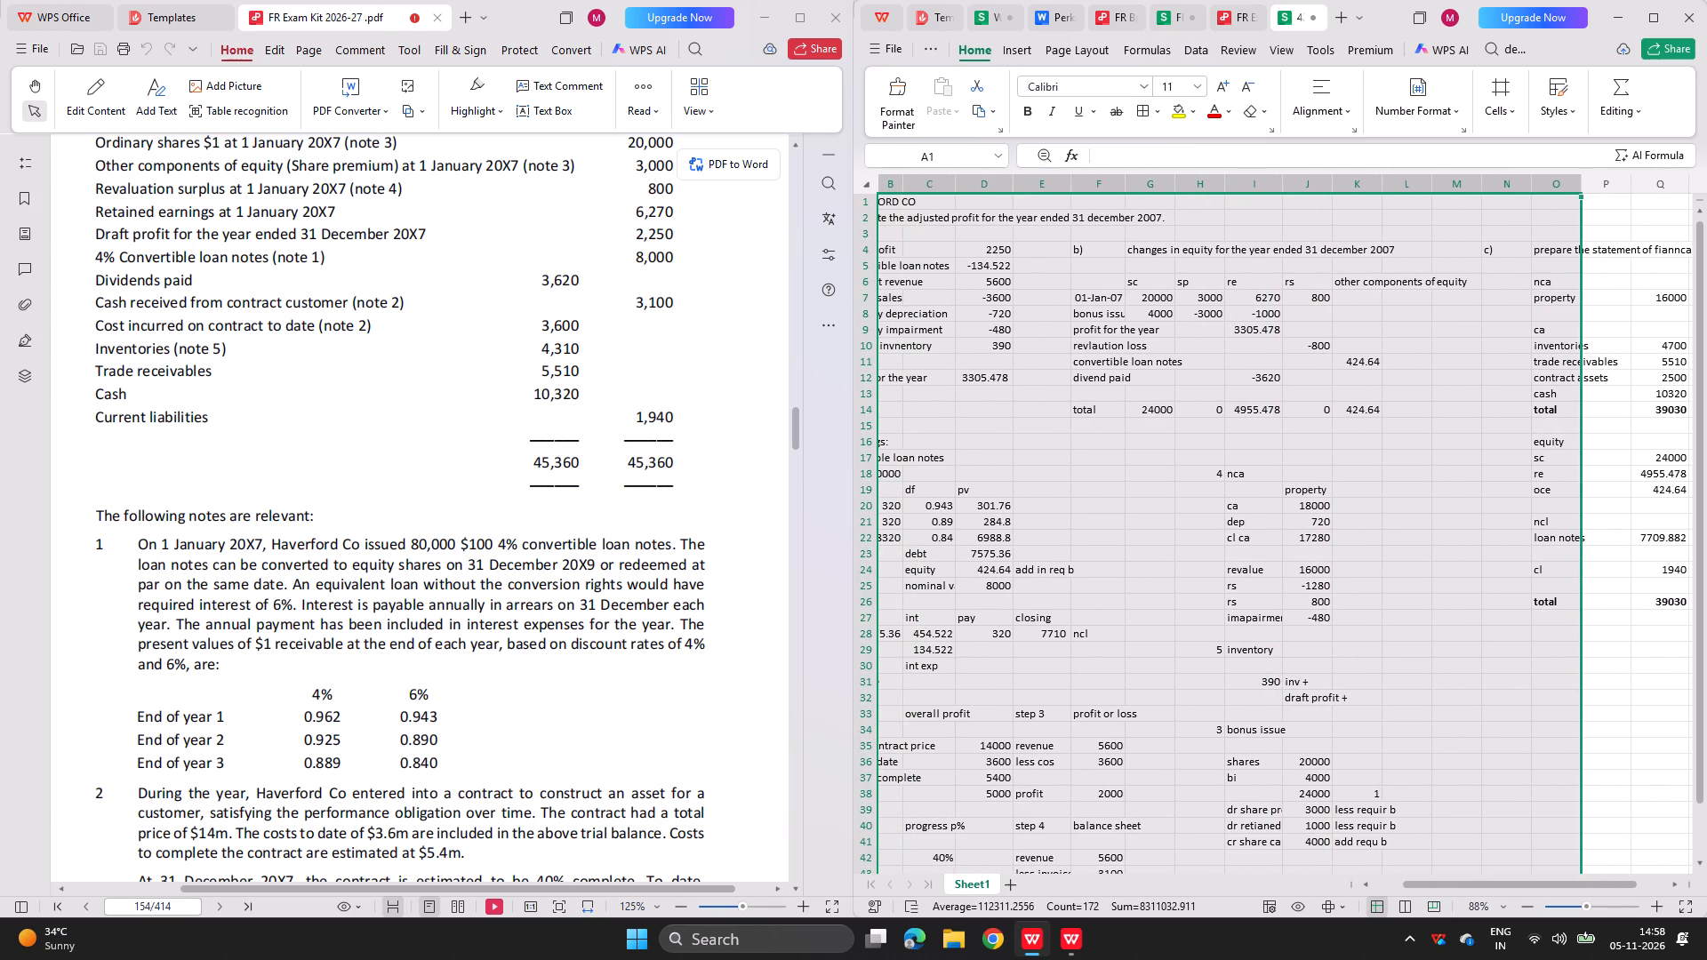
click(1329, 484)
click(1169, 460)
scroll(1169, 460, right, 2)
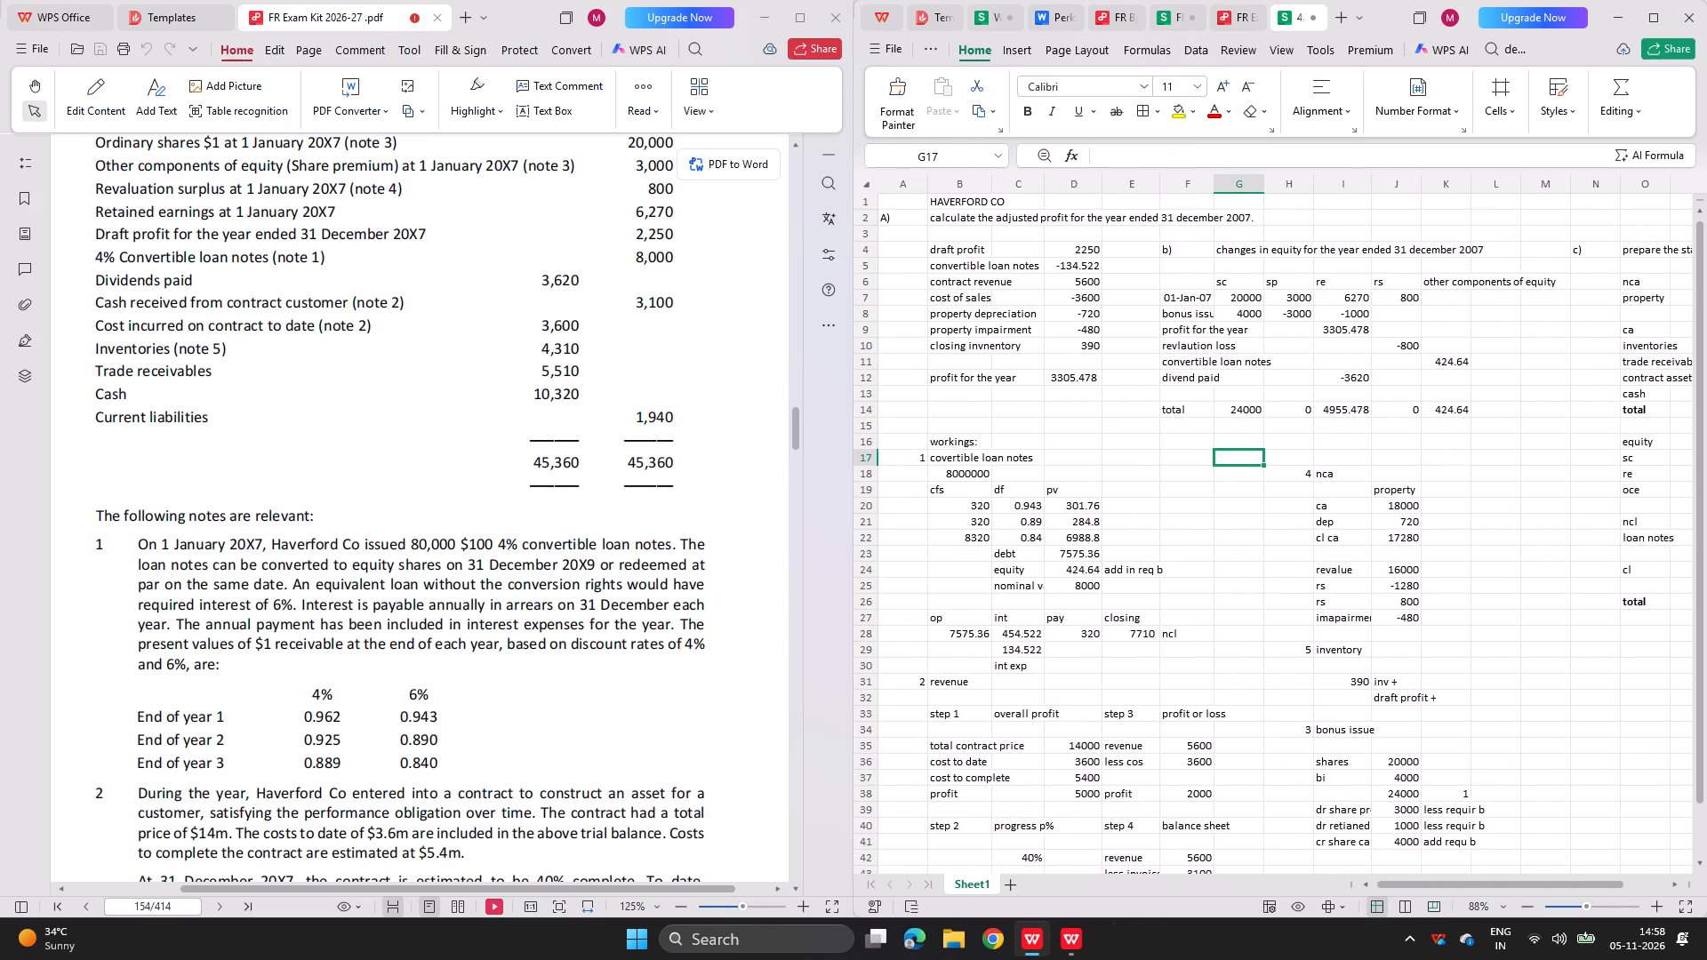
scroll(1169, 460, right, 1)
In the study plan's Section C Tracker, mark question 422 Haverford Co as done with a check mark.
click(1174, 15)
scroll(1115, 588, down, 1)
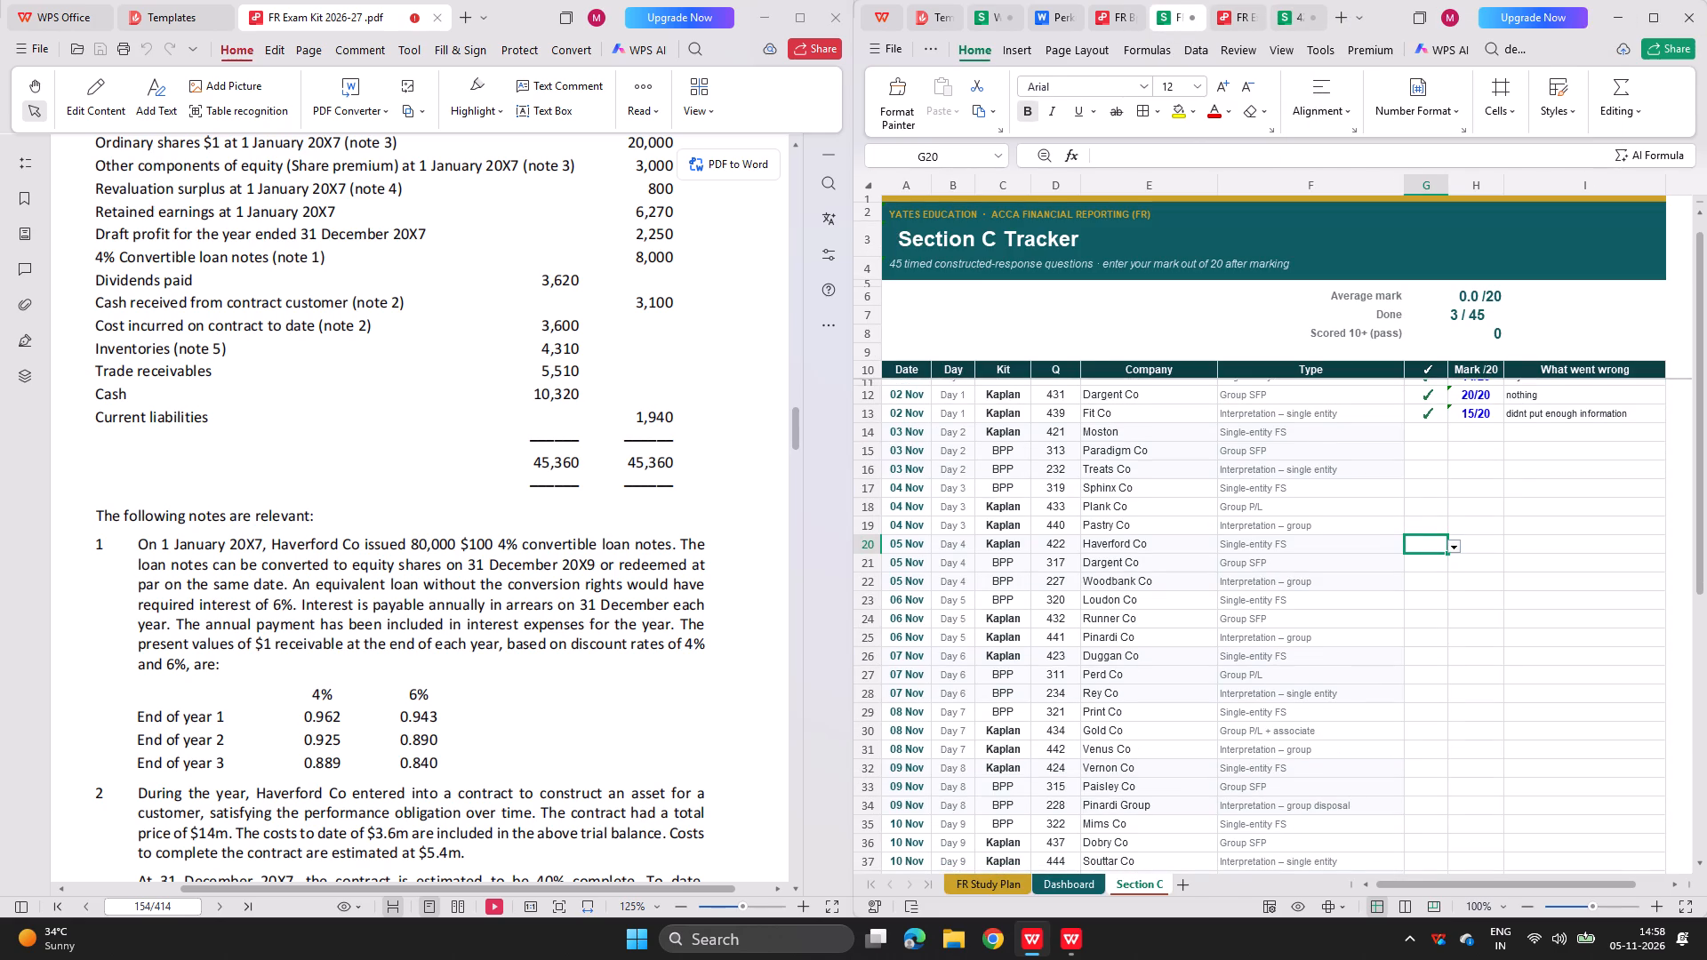
click(1468, 553)
drag(1424, 551, 1454, 549)
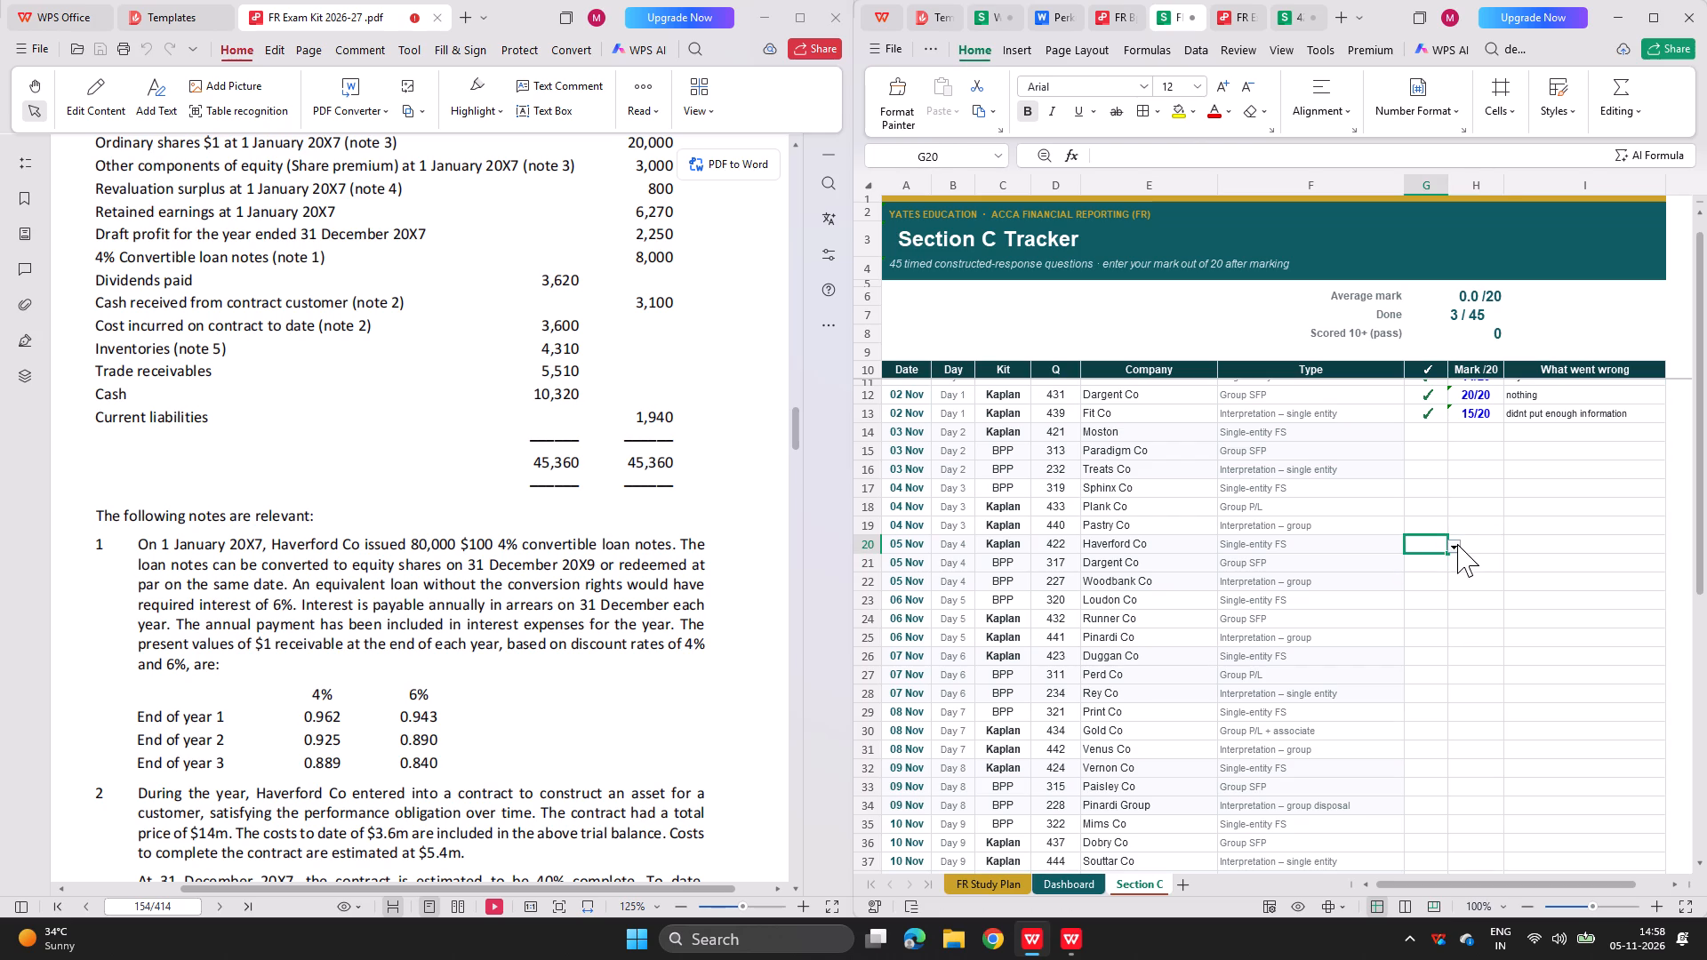
click(1457, 544)
click(1433, 567)
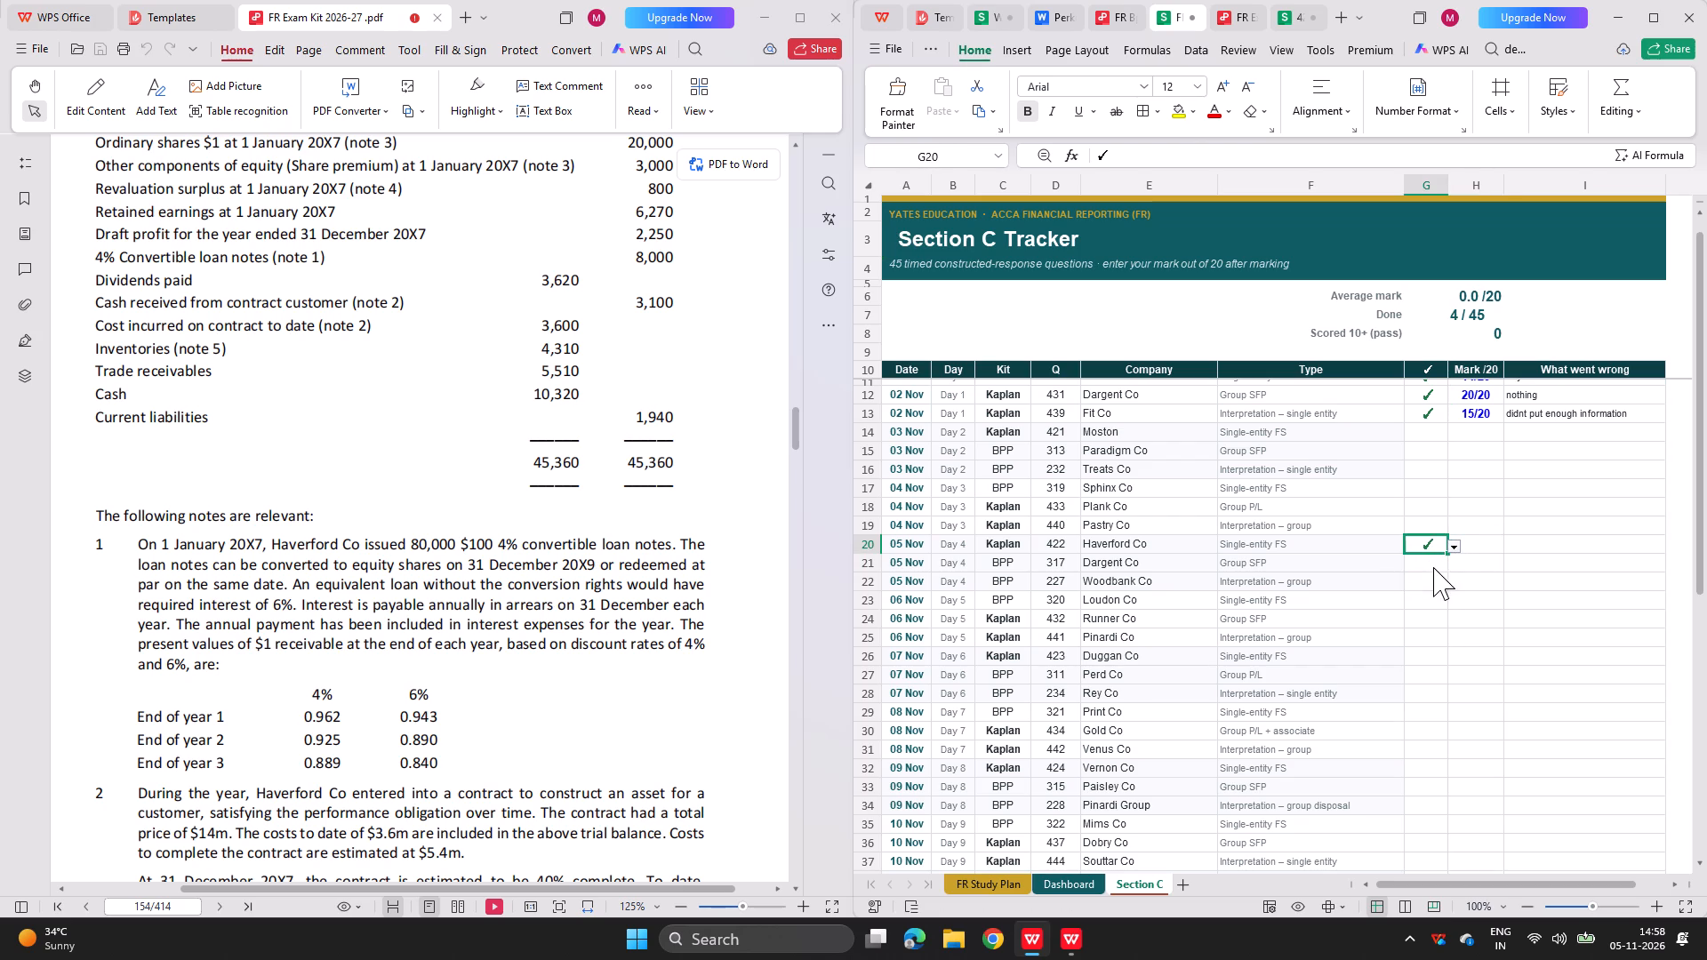
click(1431, 564)
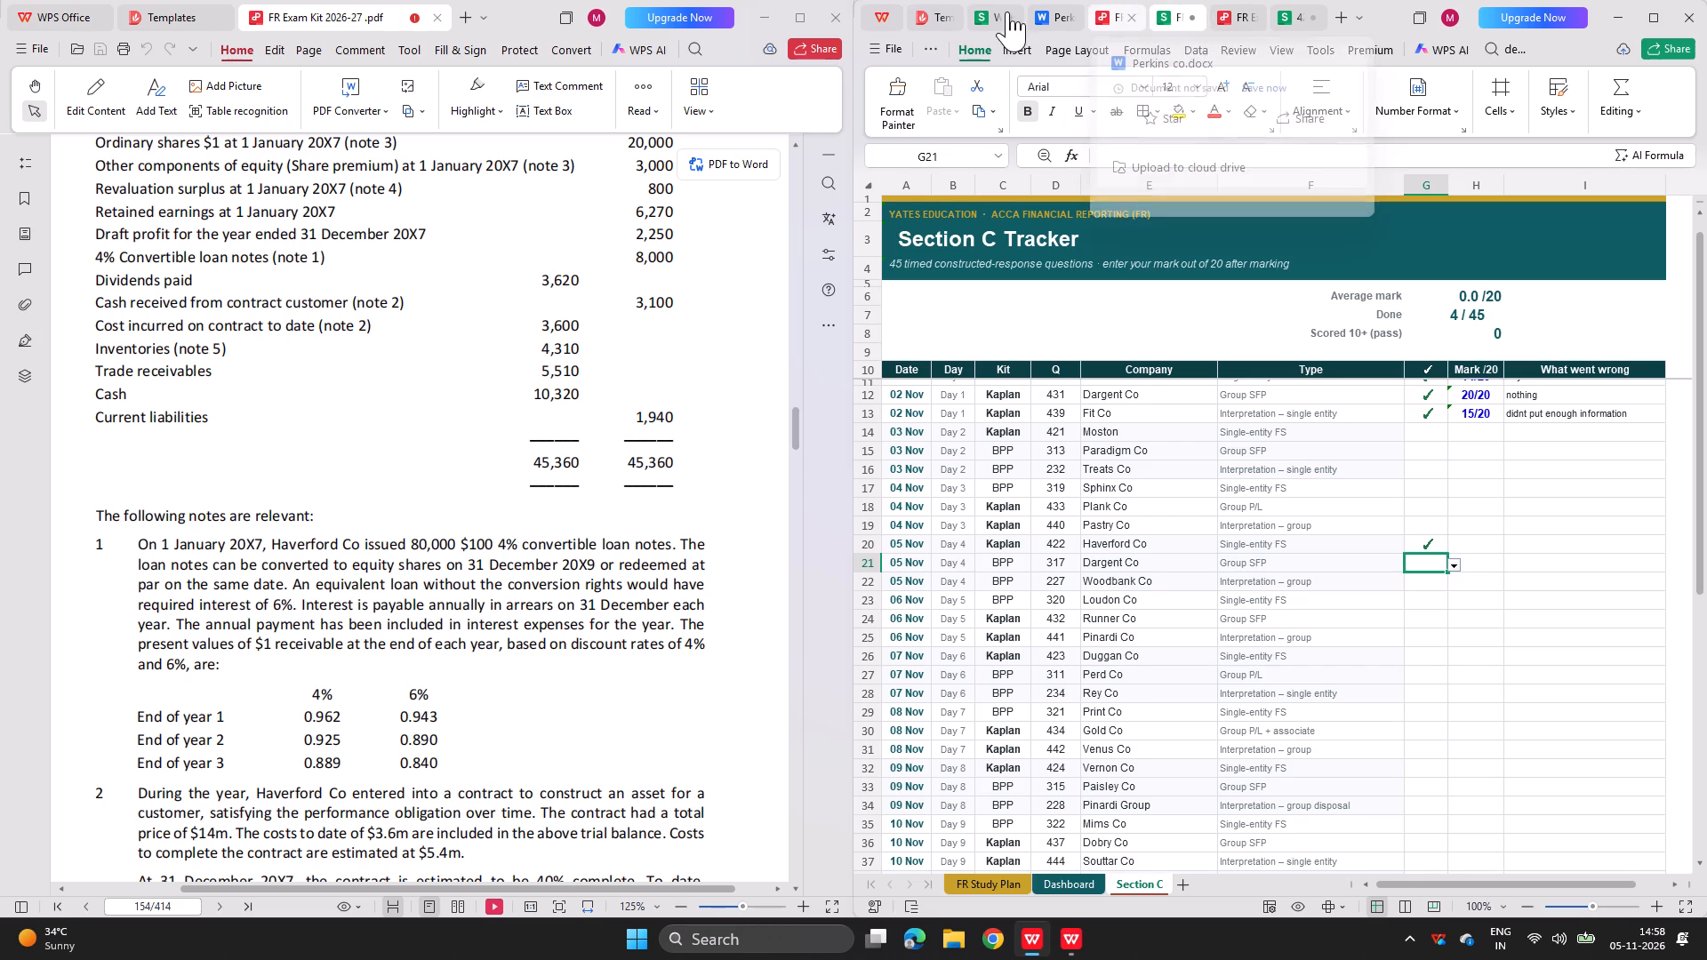
Bring up the two BPP kit PDFs, FR Bpp kit 2026 (1) (1) and FR Bpp kit 2026 (1), side by side.
click(63, 11)
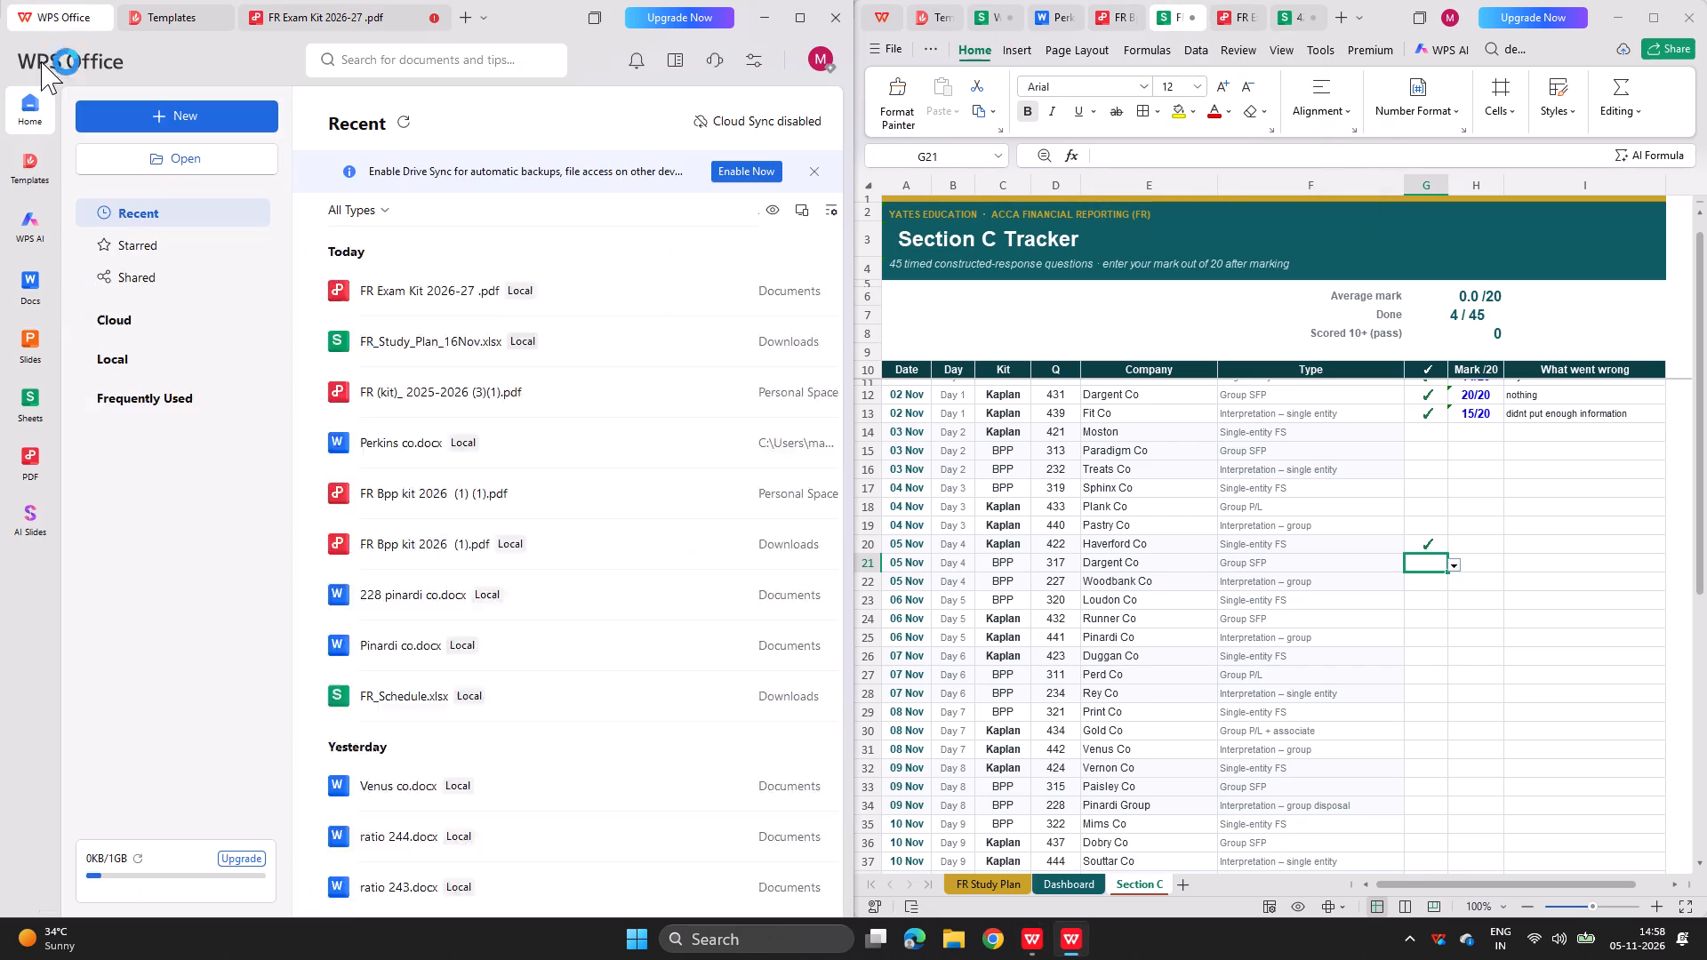
double_click(420, 504)
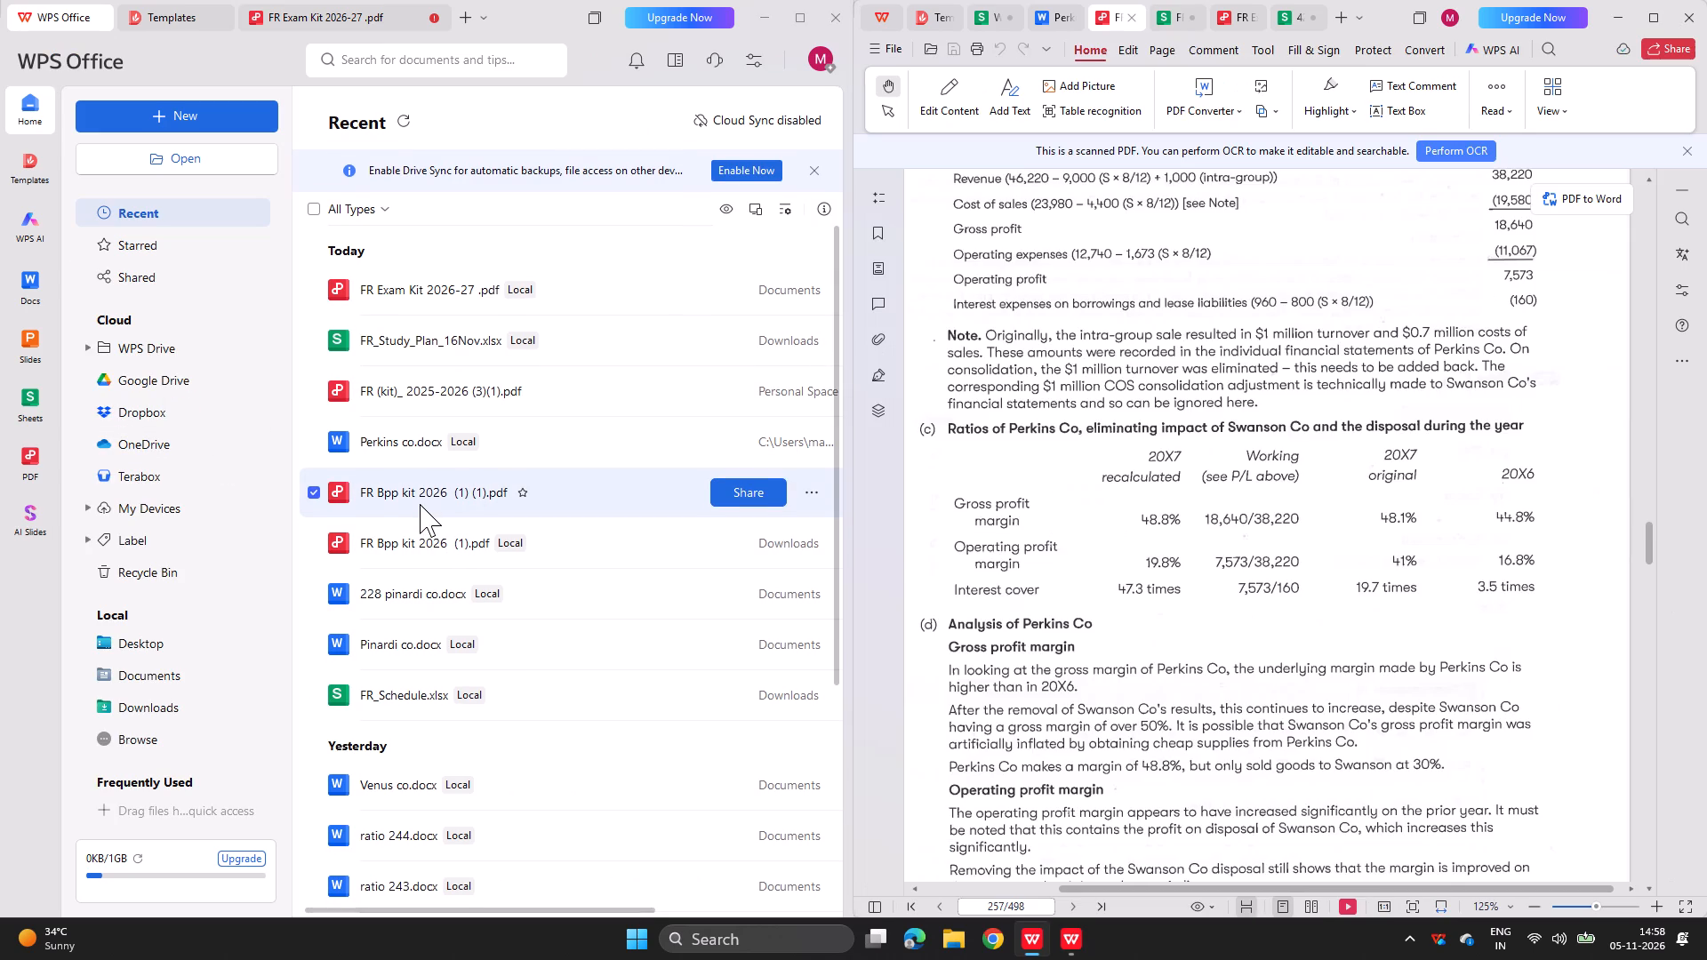
double_click(421, 548)
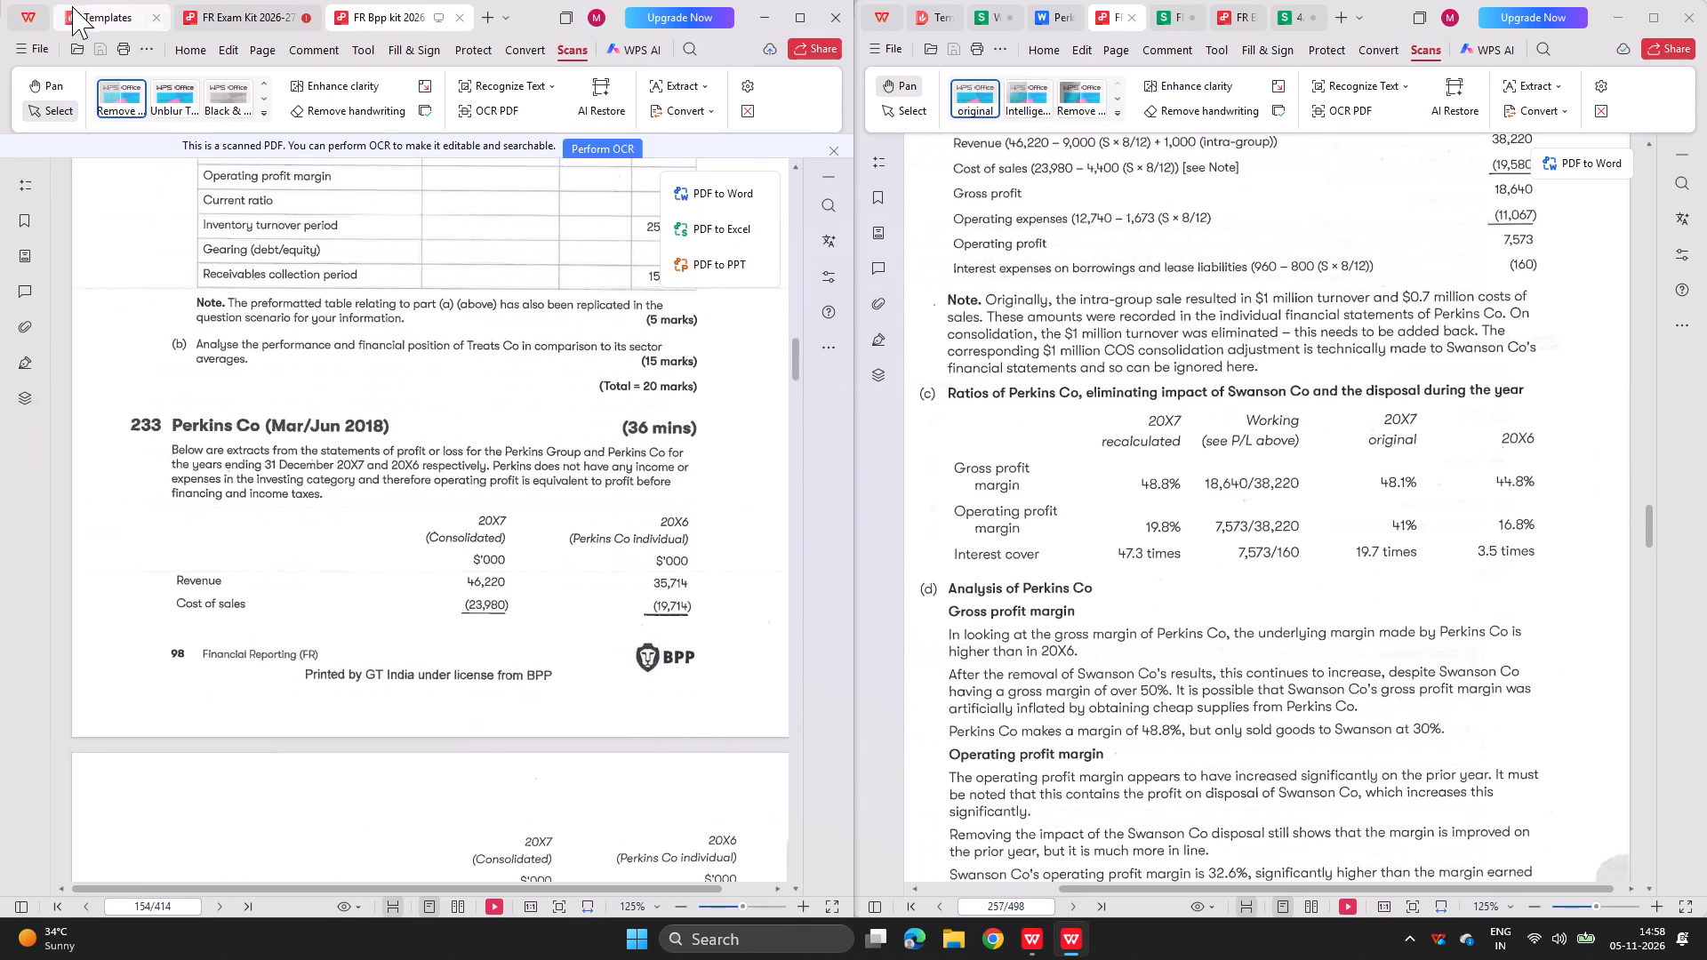
Find question 317 Dargent Co (Mar/Jun 2017) in the FR Bpp kit 2026 (1) PDF.
scroll(252, 569, up, 5)
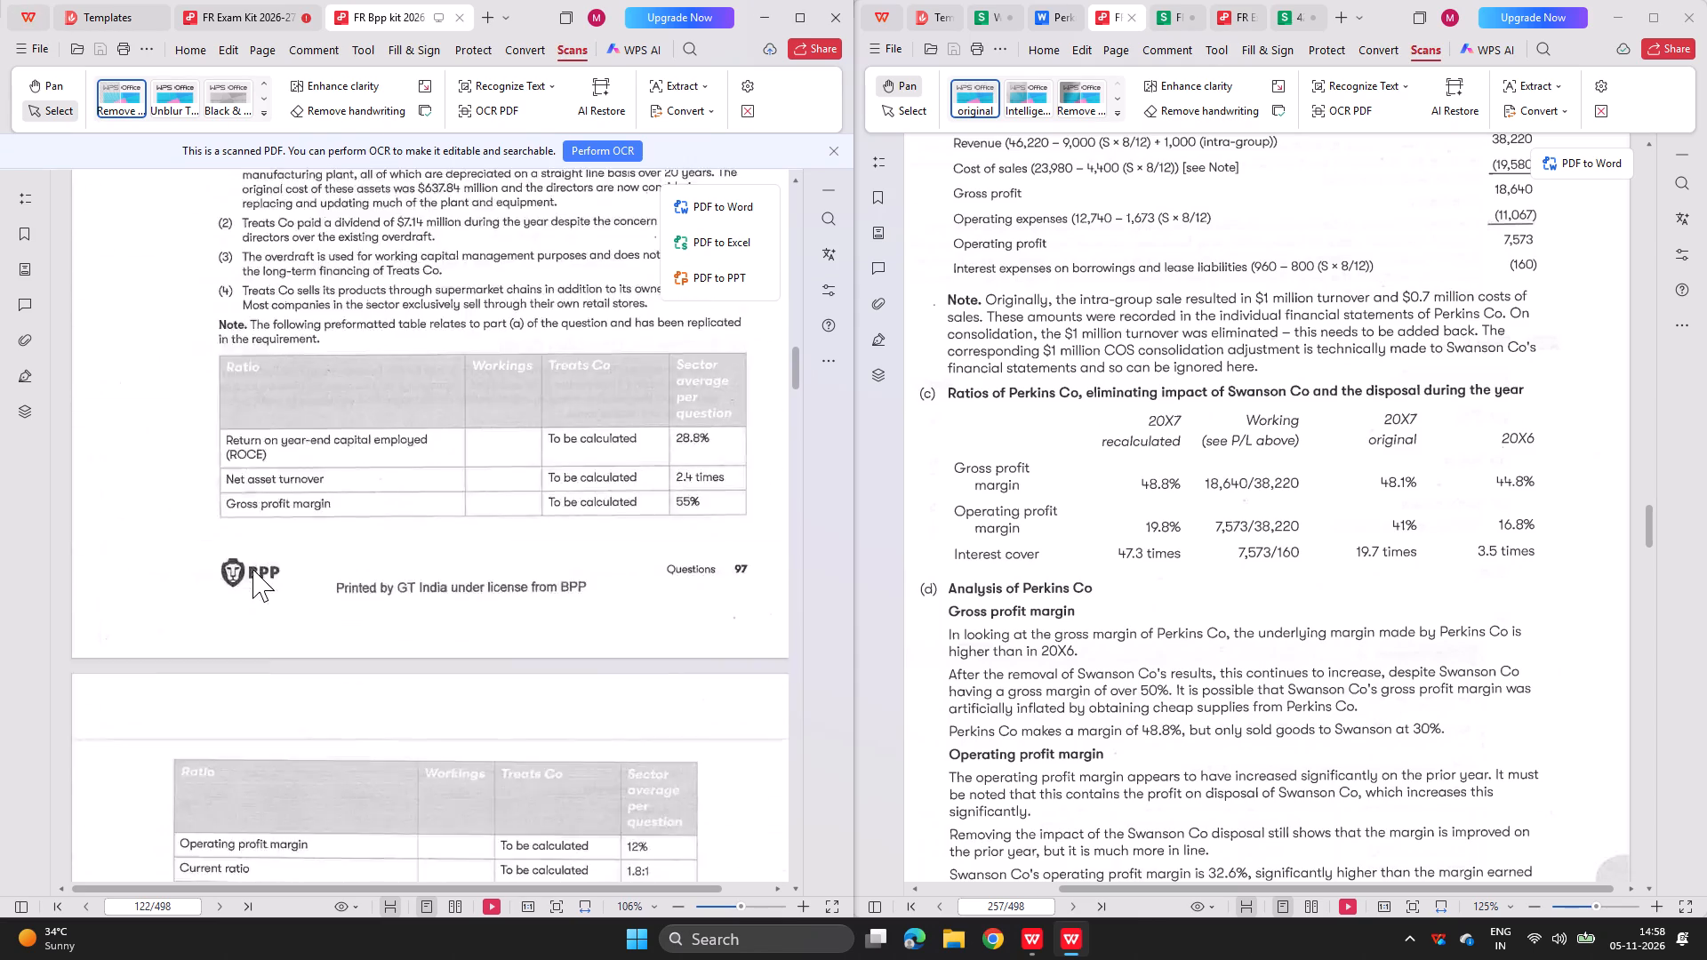
scroll(252, 569, down, 14)
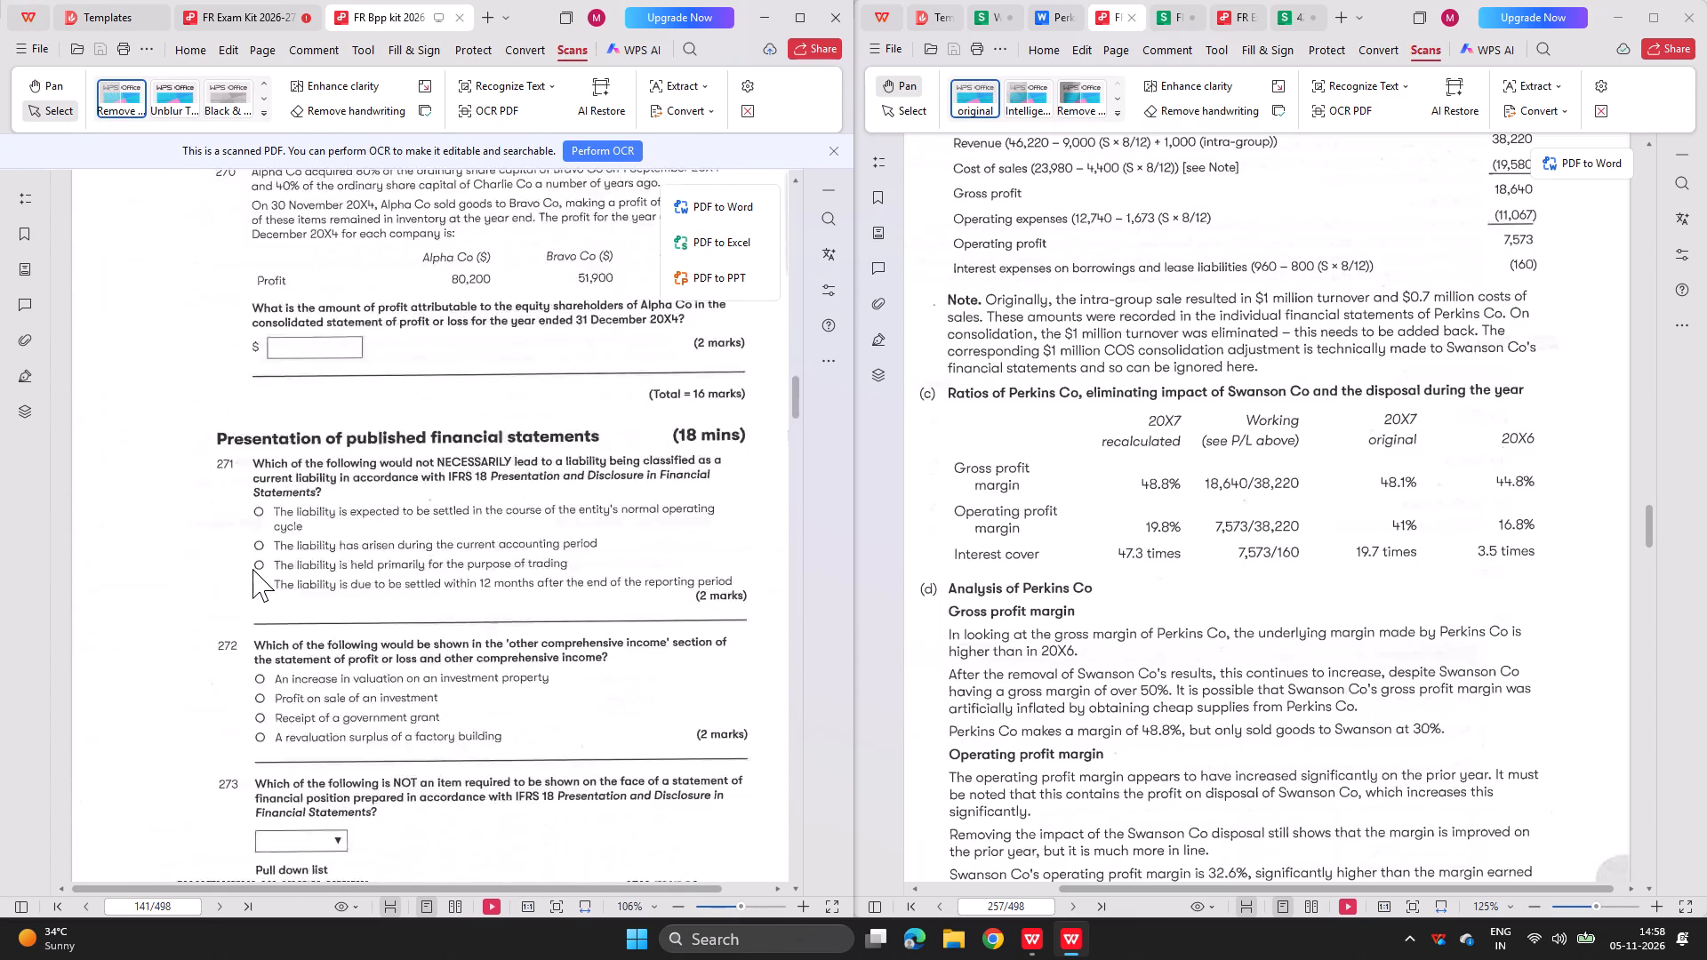
scroll(252, 569, down, 14)
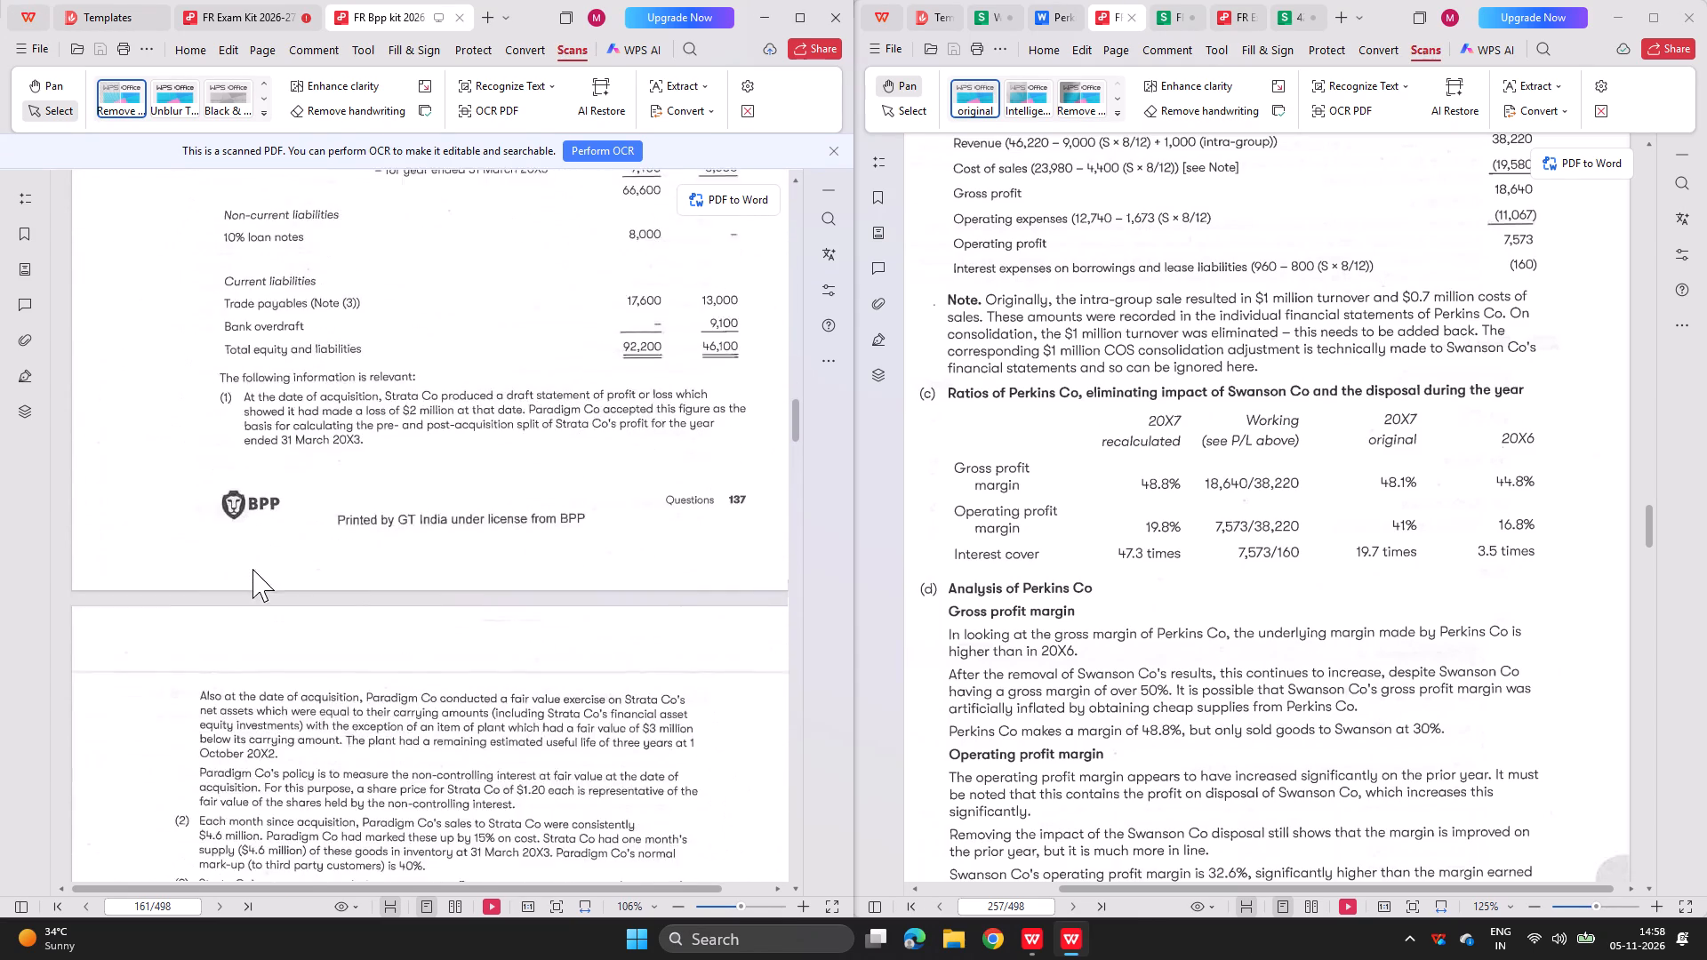
scroll(252, 569, down, 14)
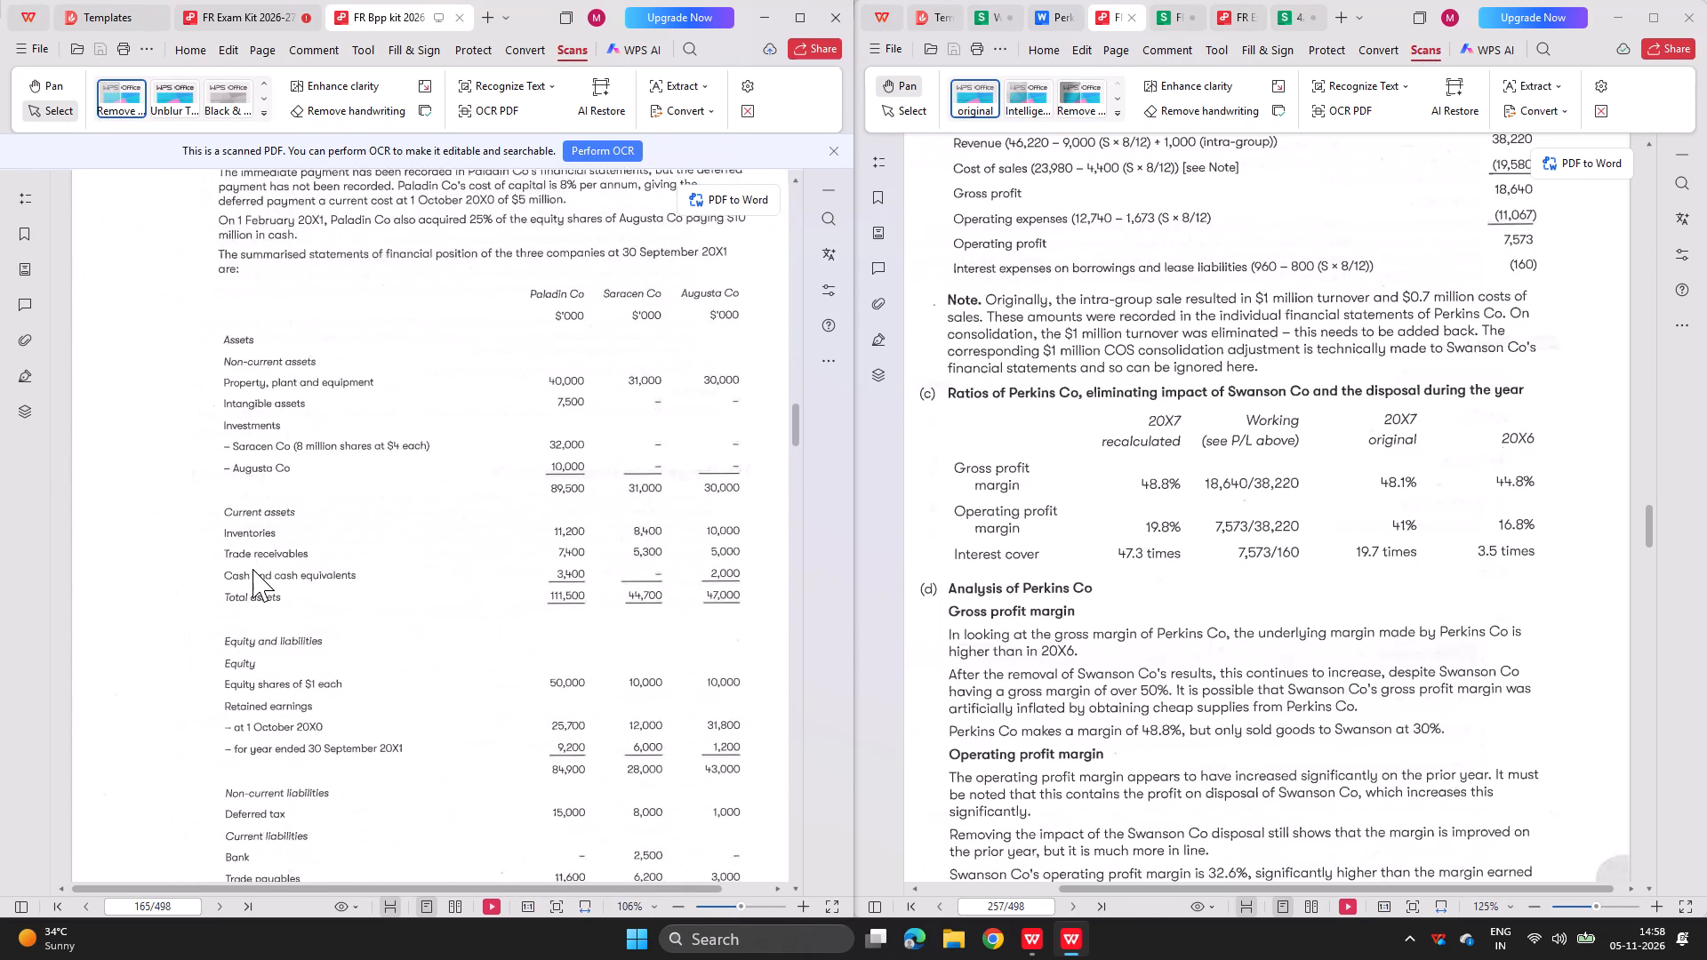
scroll(252, 569, down, 8)
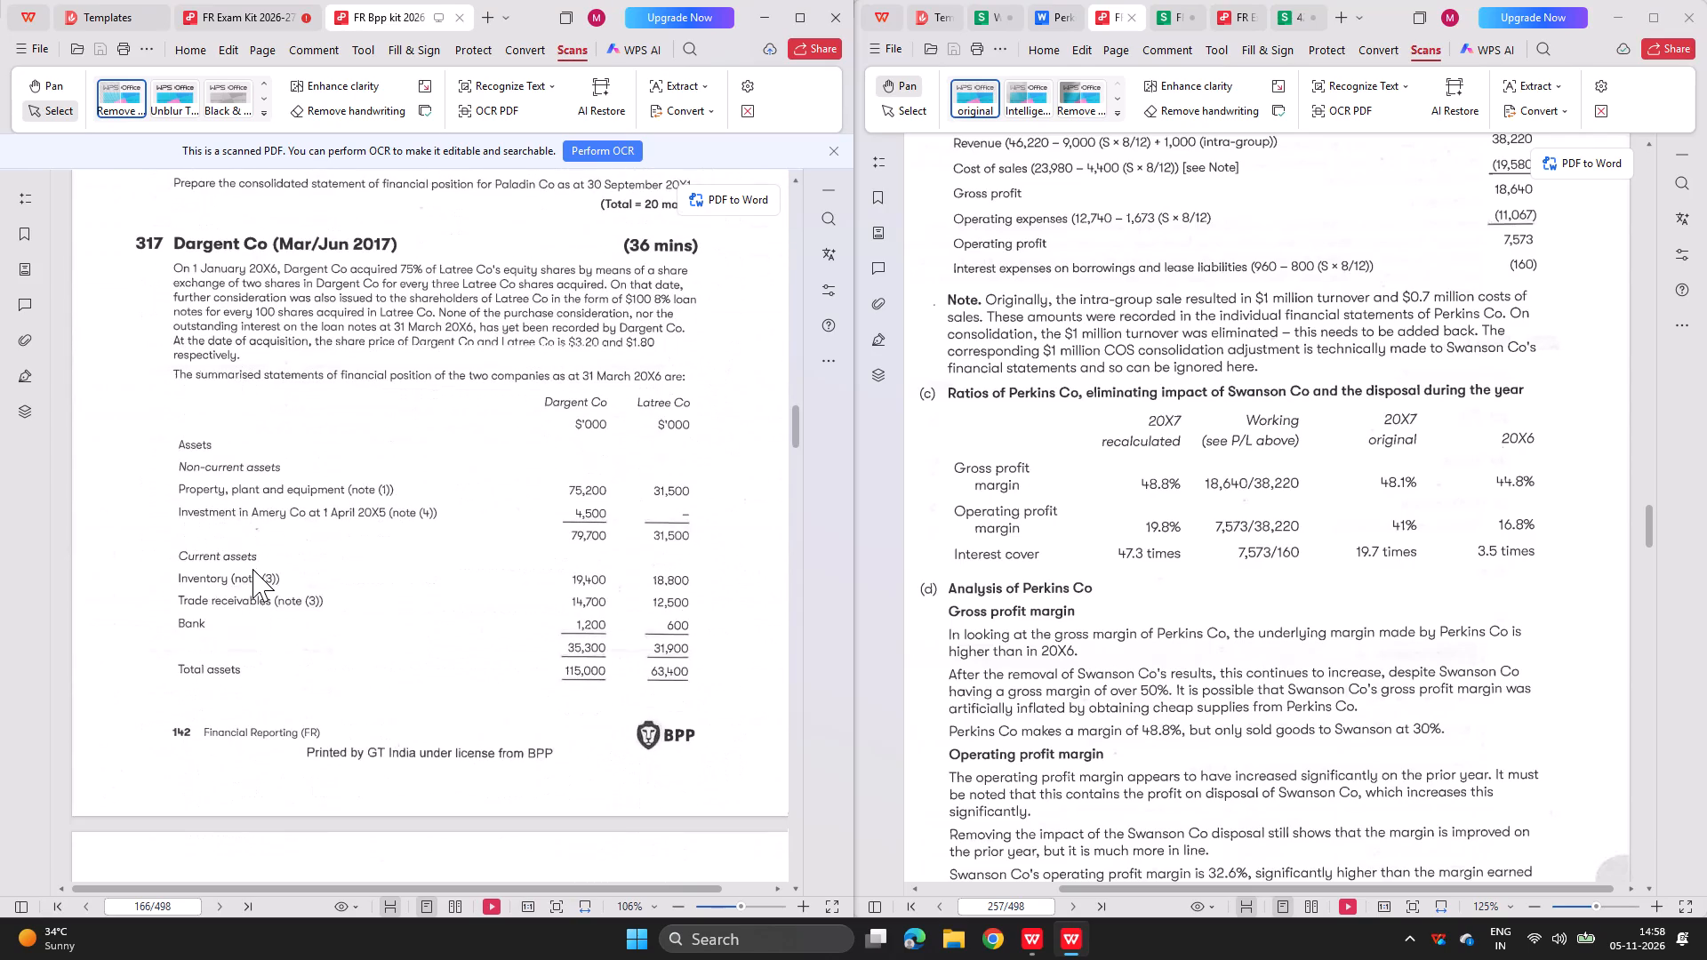
Find the model answer to question 317 Dargent Co in the other BPP kit PDF, including its consolidated statement of financial position.
scroll(1006, 487, down, 15)
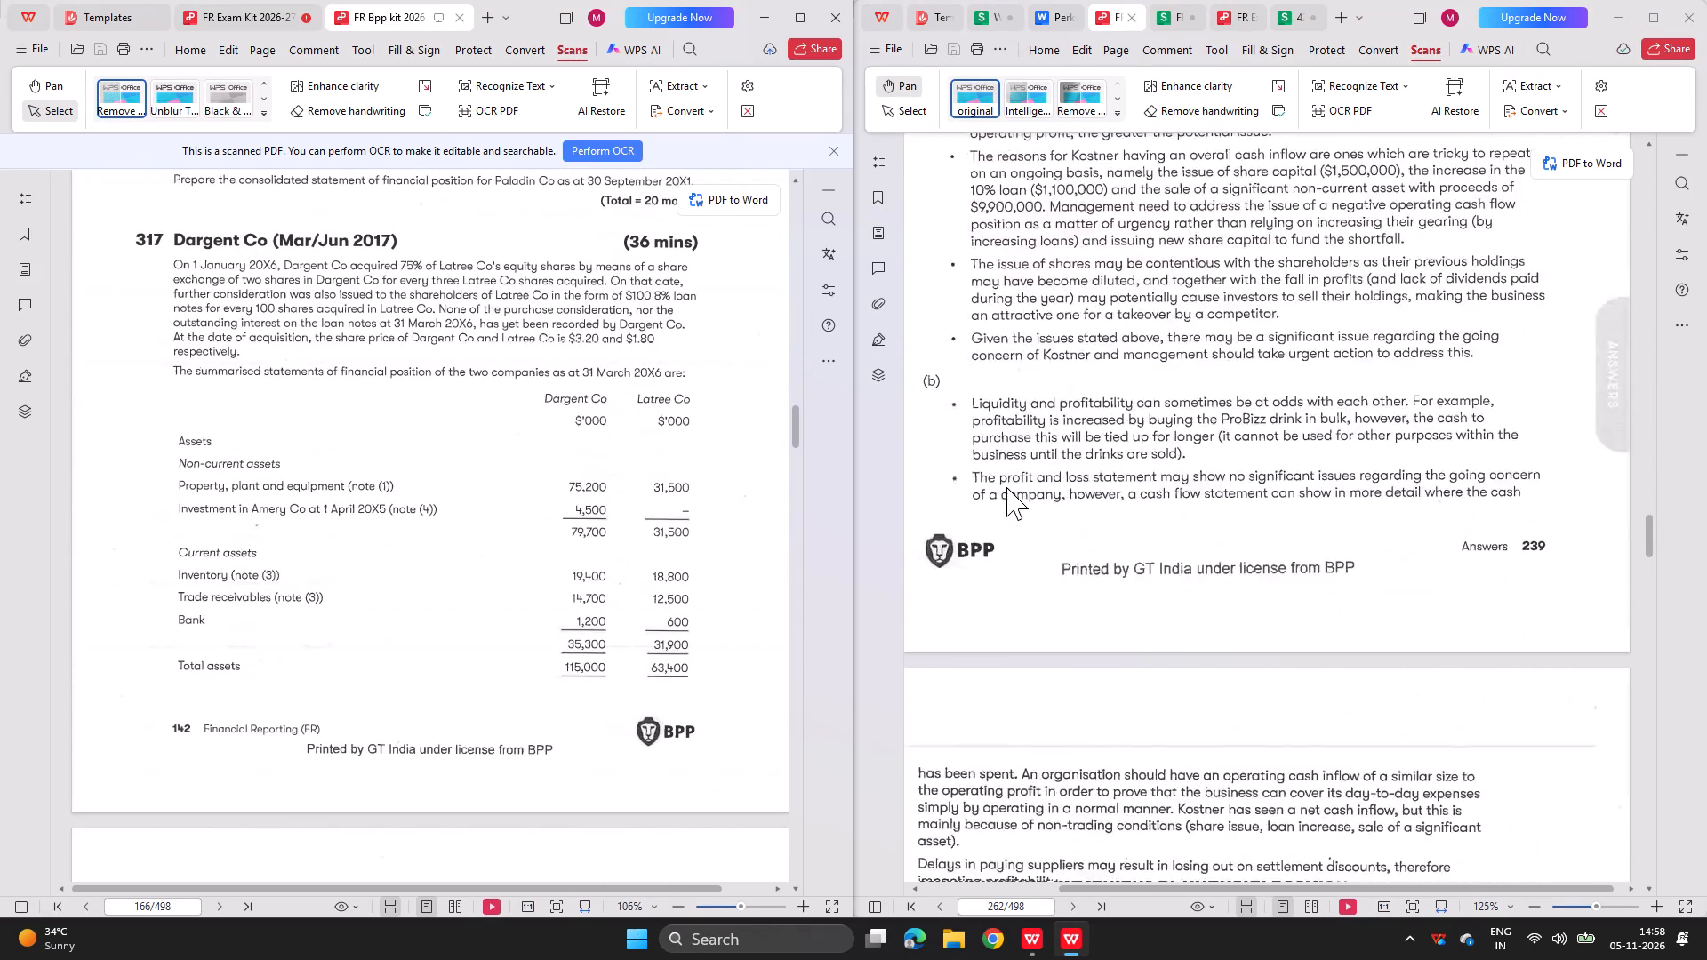
scroll(1006, 487, down, 20)
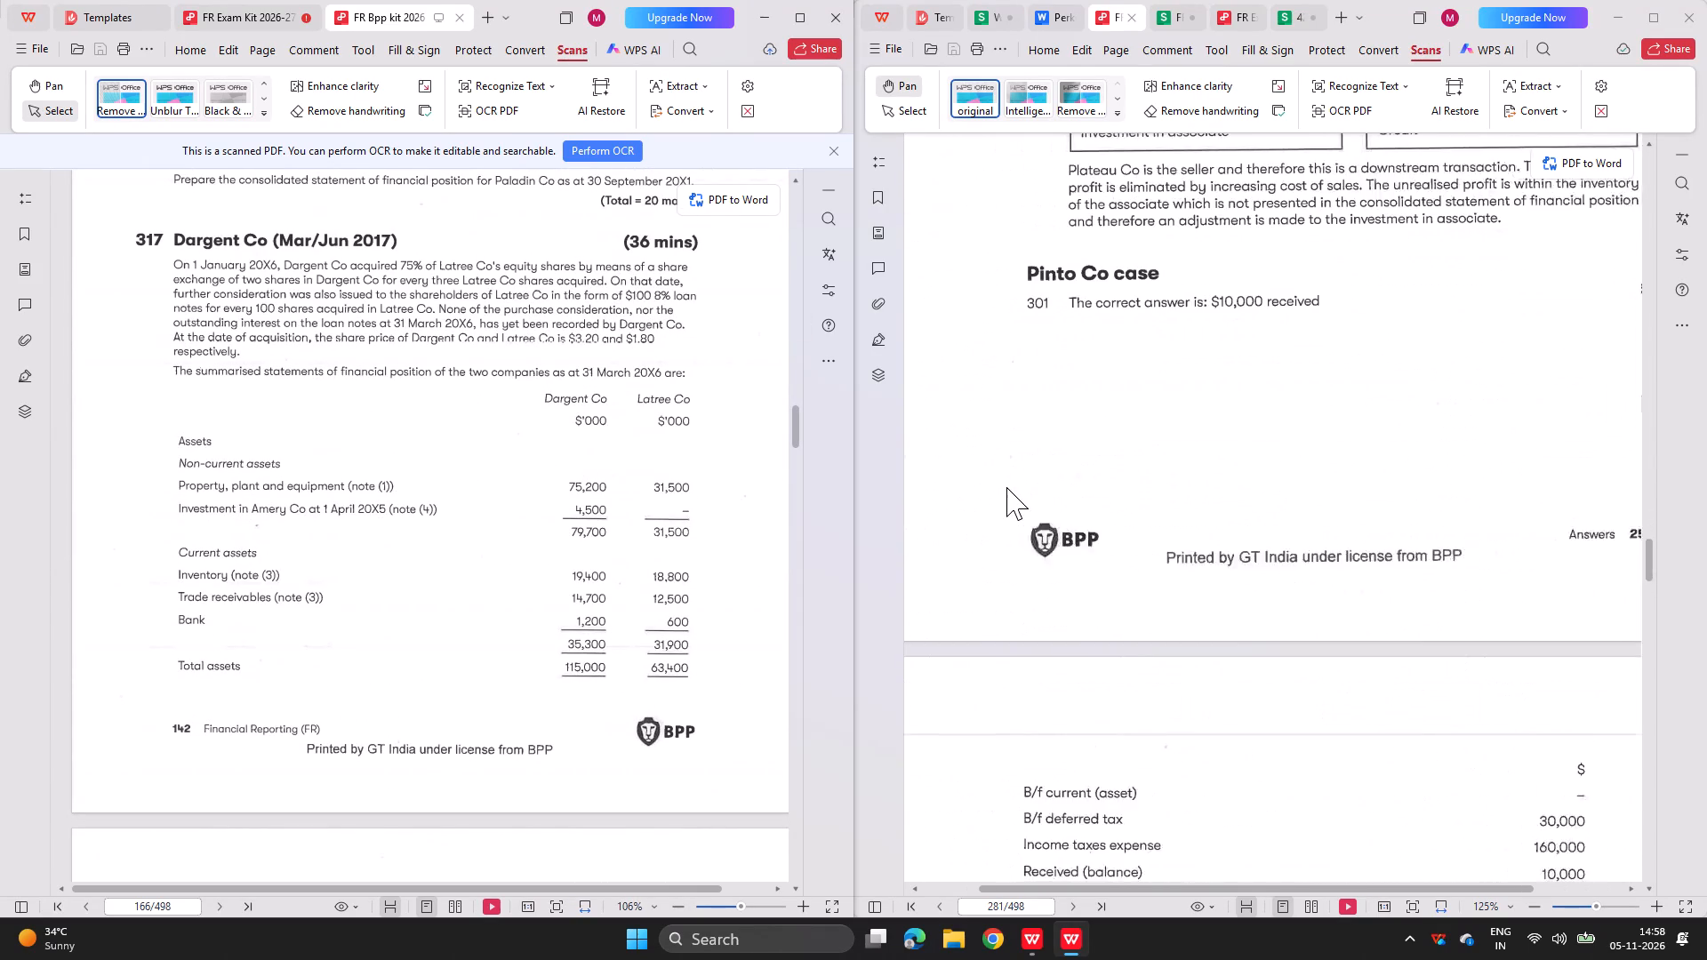
scroll(1006, 487, down, 9)
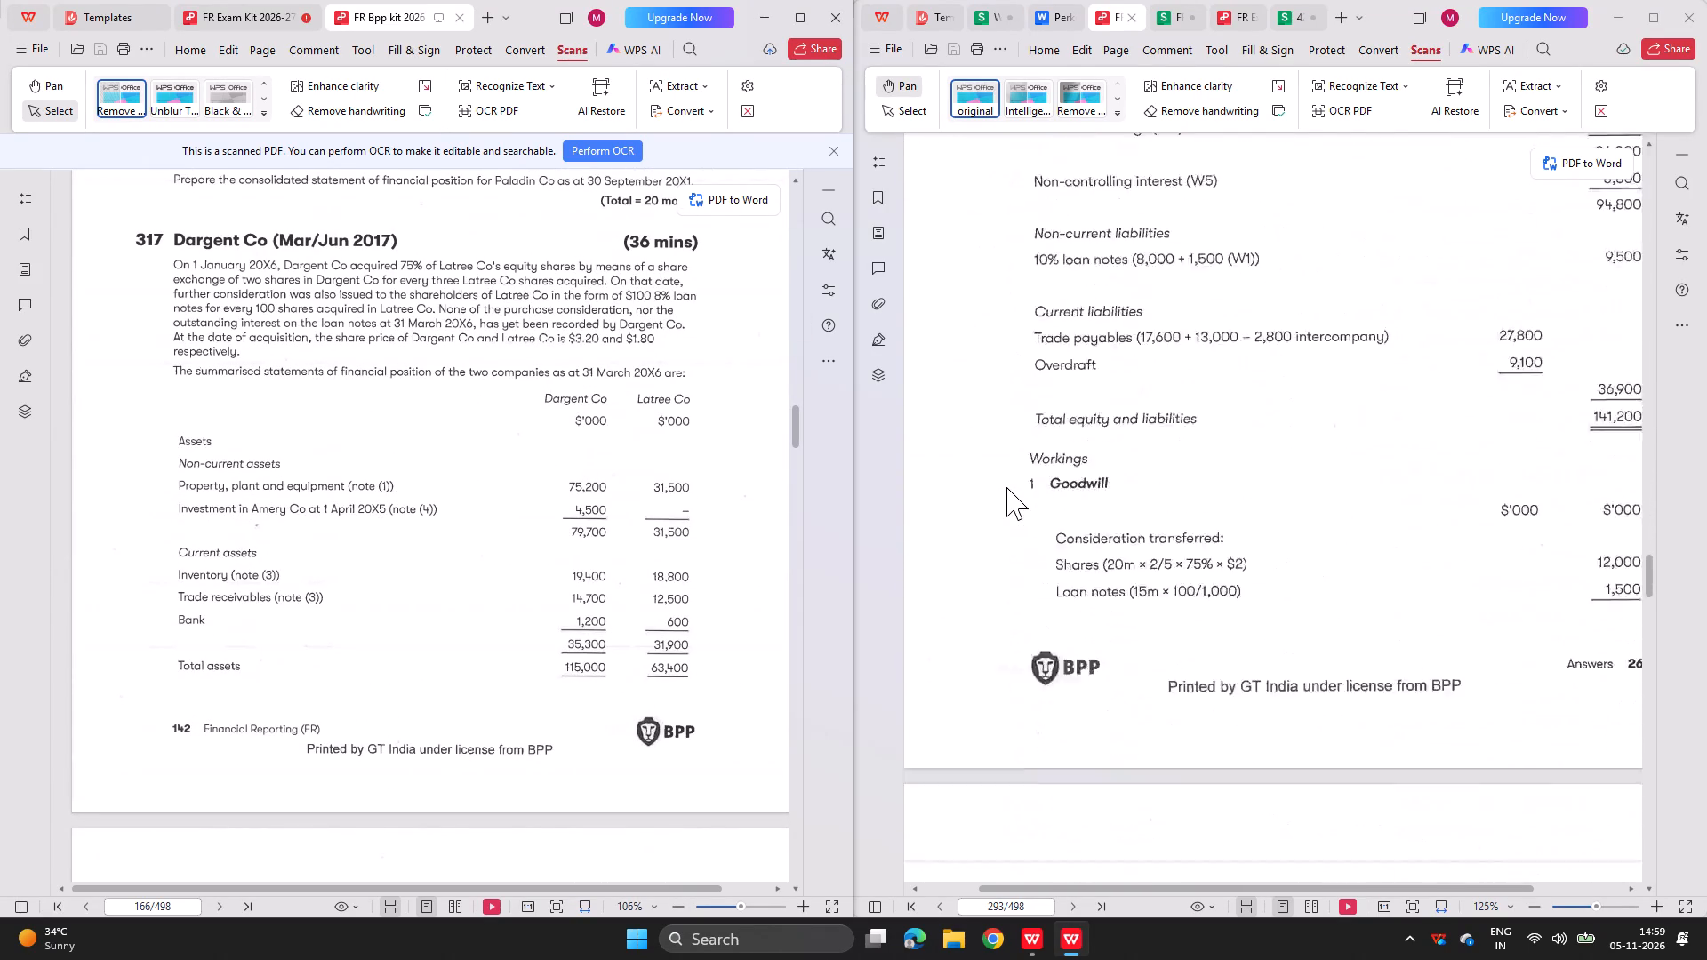
scroll(1006, 487, down, 9)
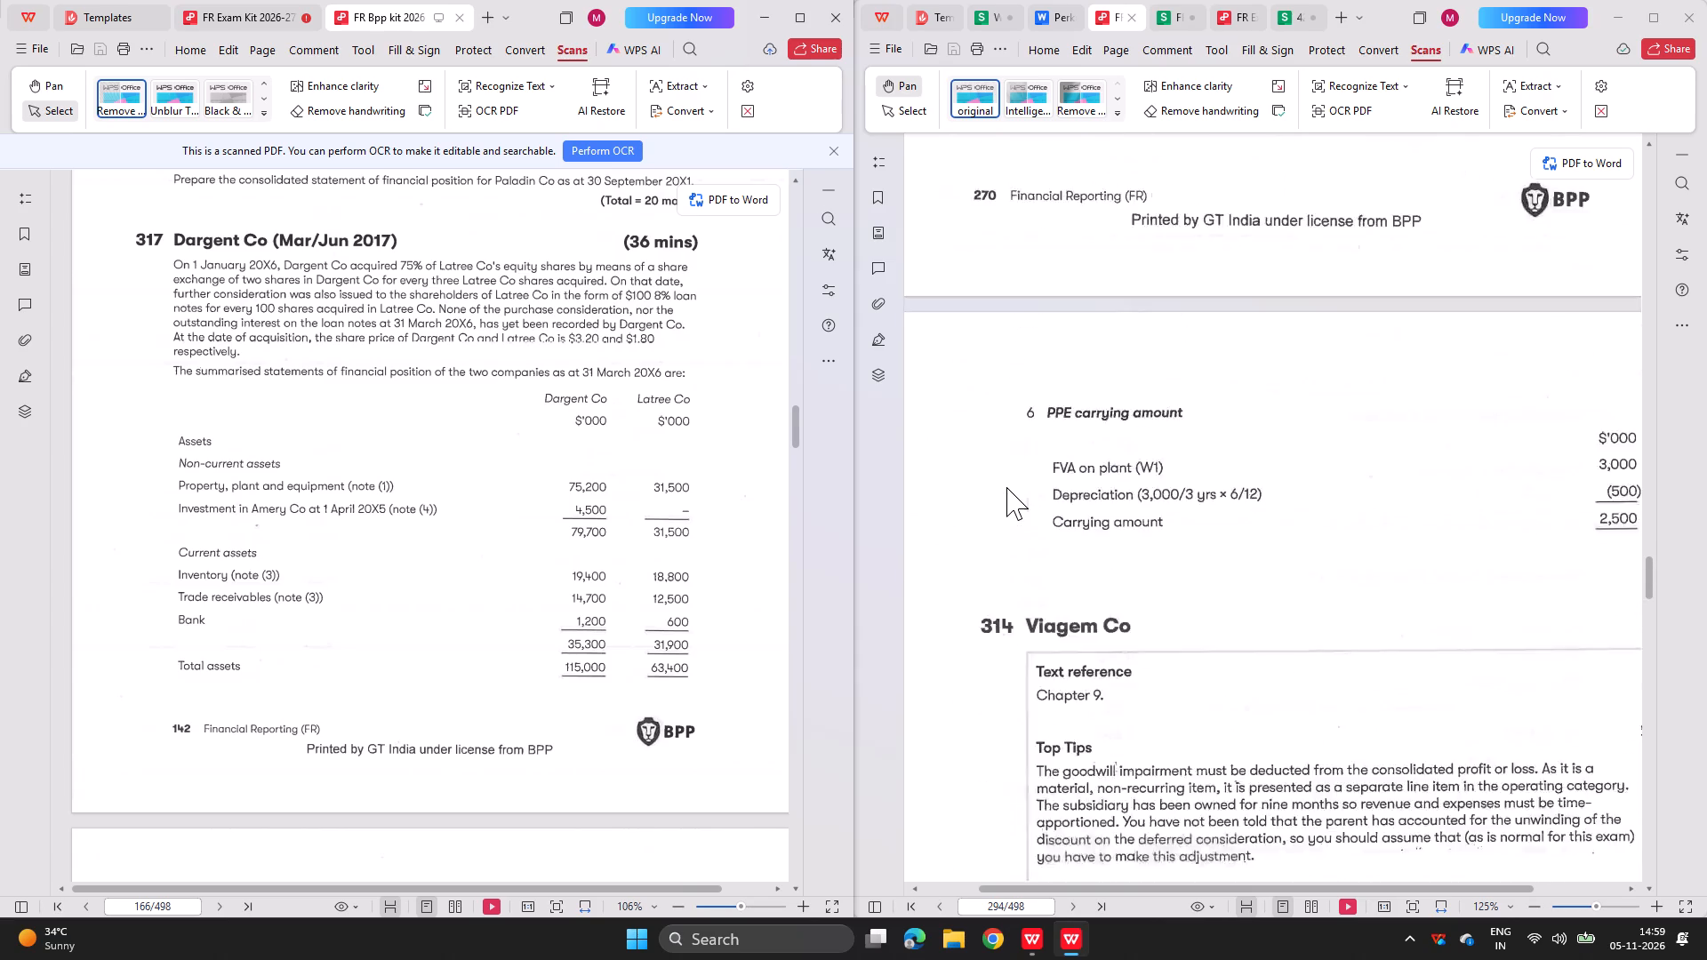
scroll(1006, 487, down, 7)
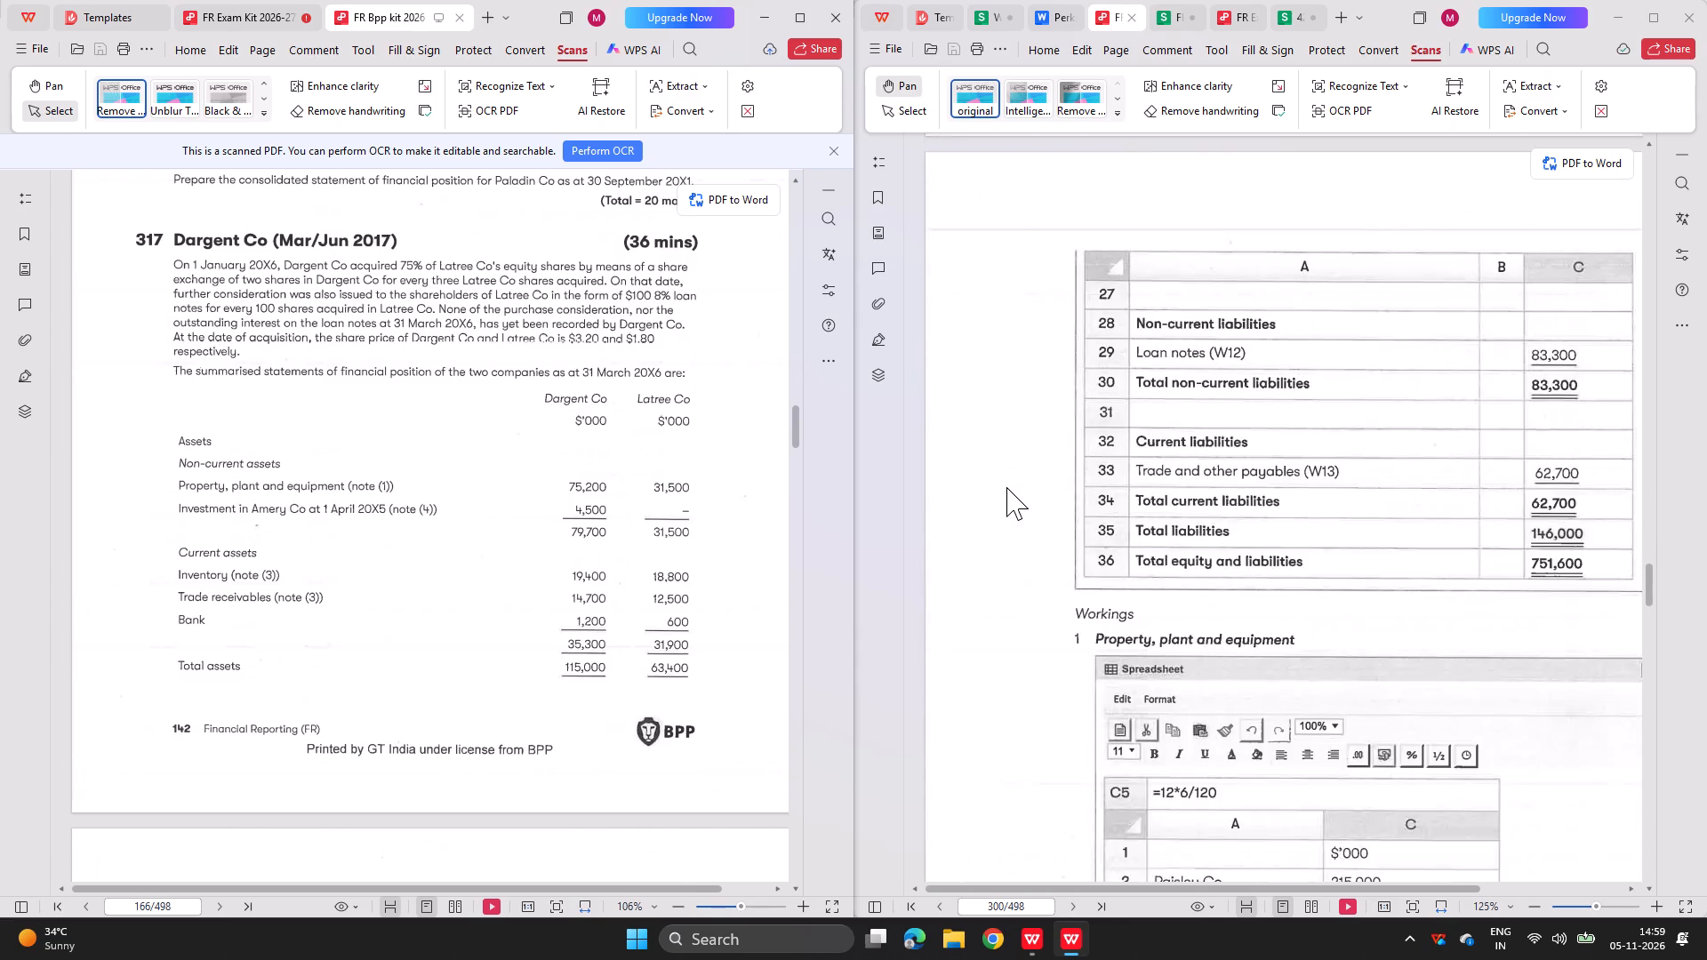
scroll(1006, 487, down, 8)
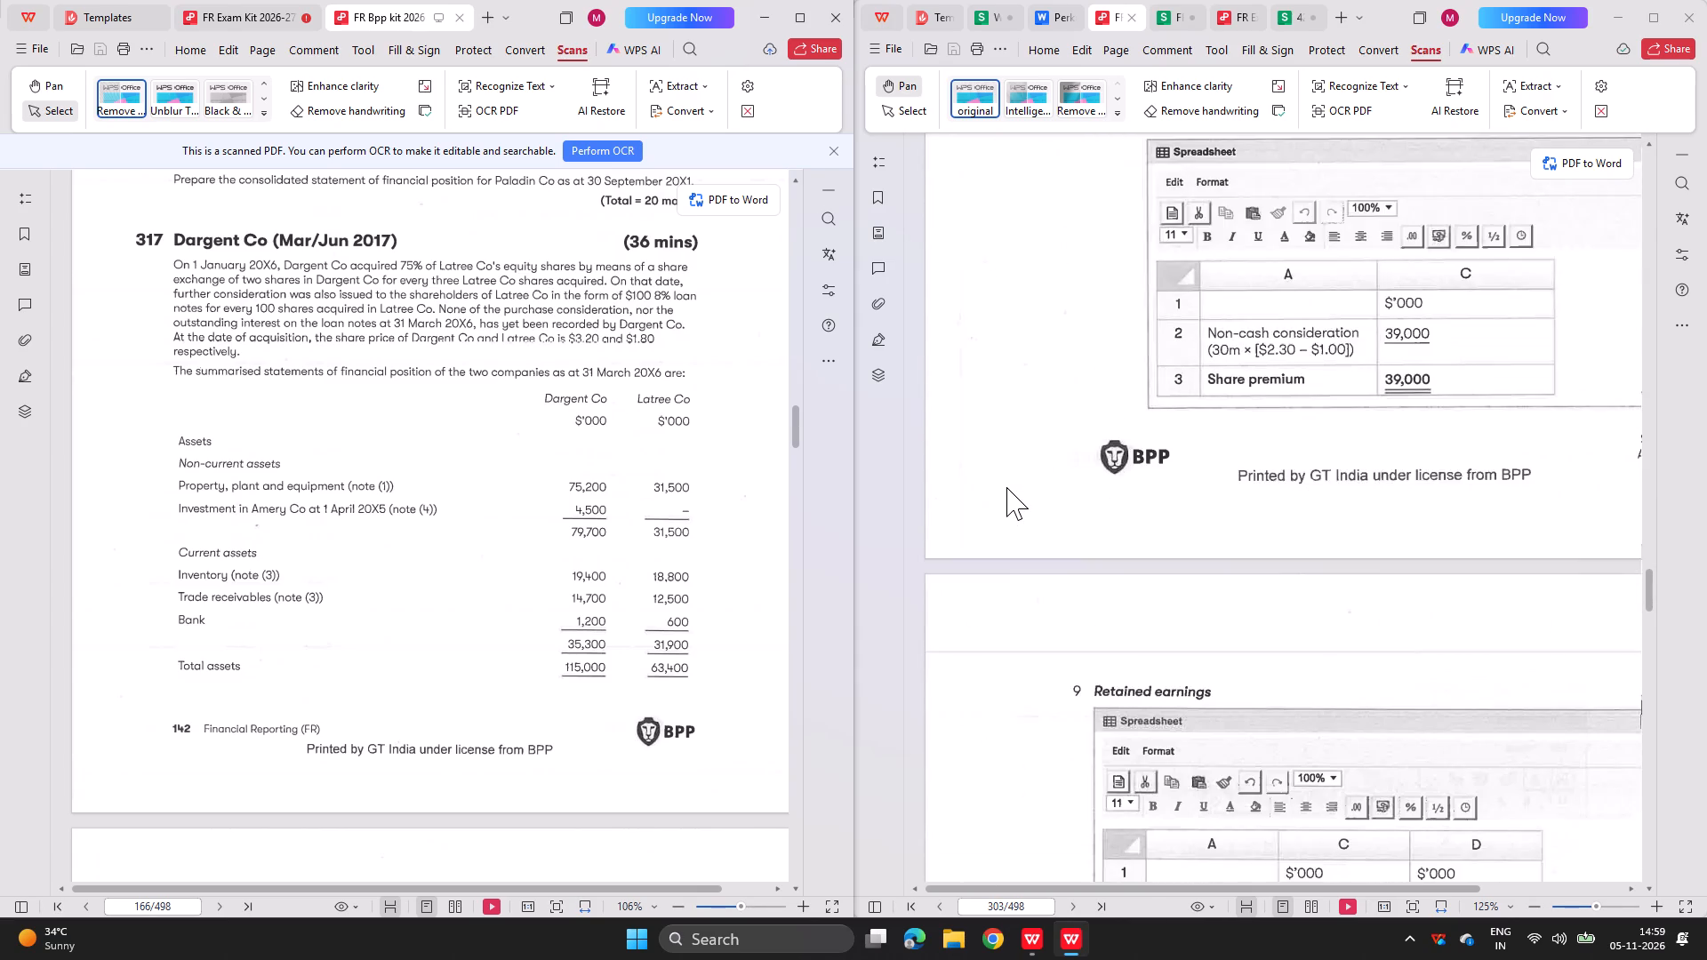
scroll(1006, 487, down, 7)
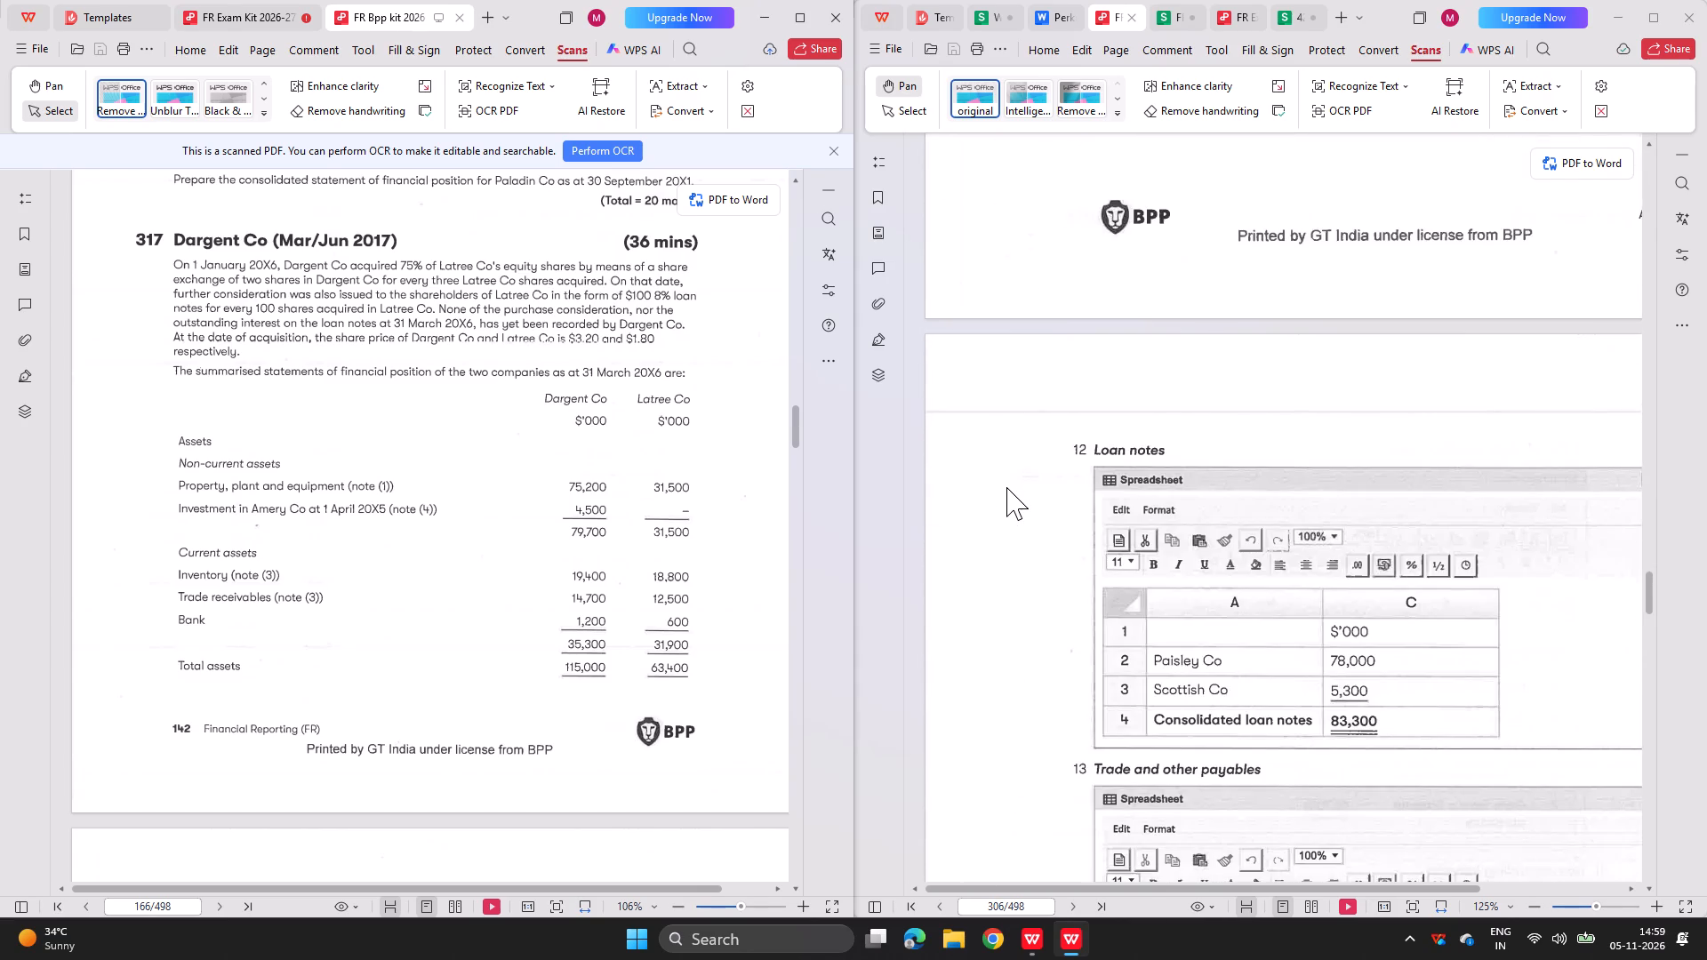
scroll(1006, 487, down, 6)
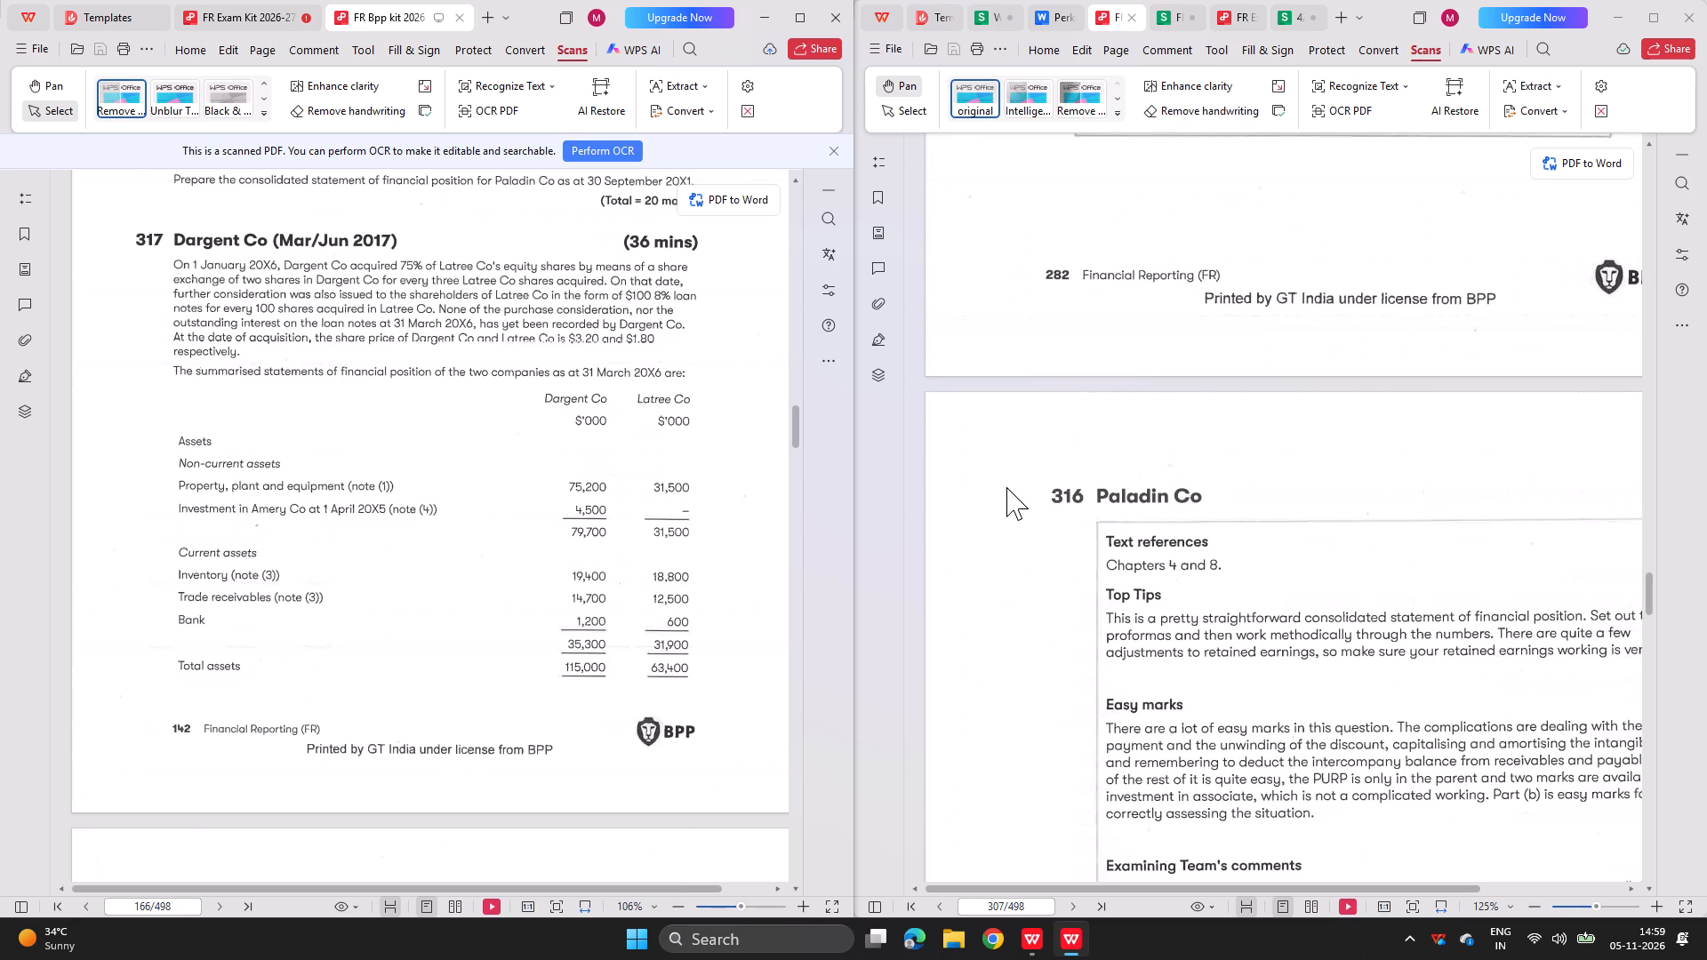
scroll(1006, 487, down, 11)
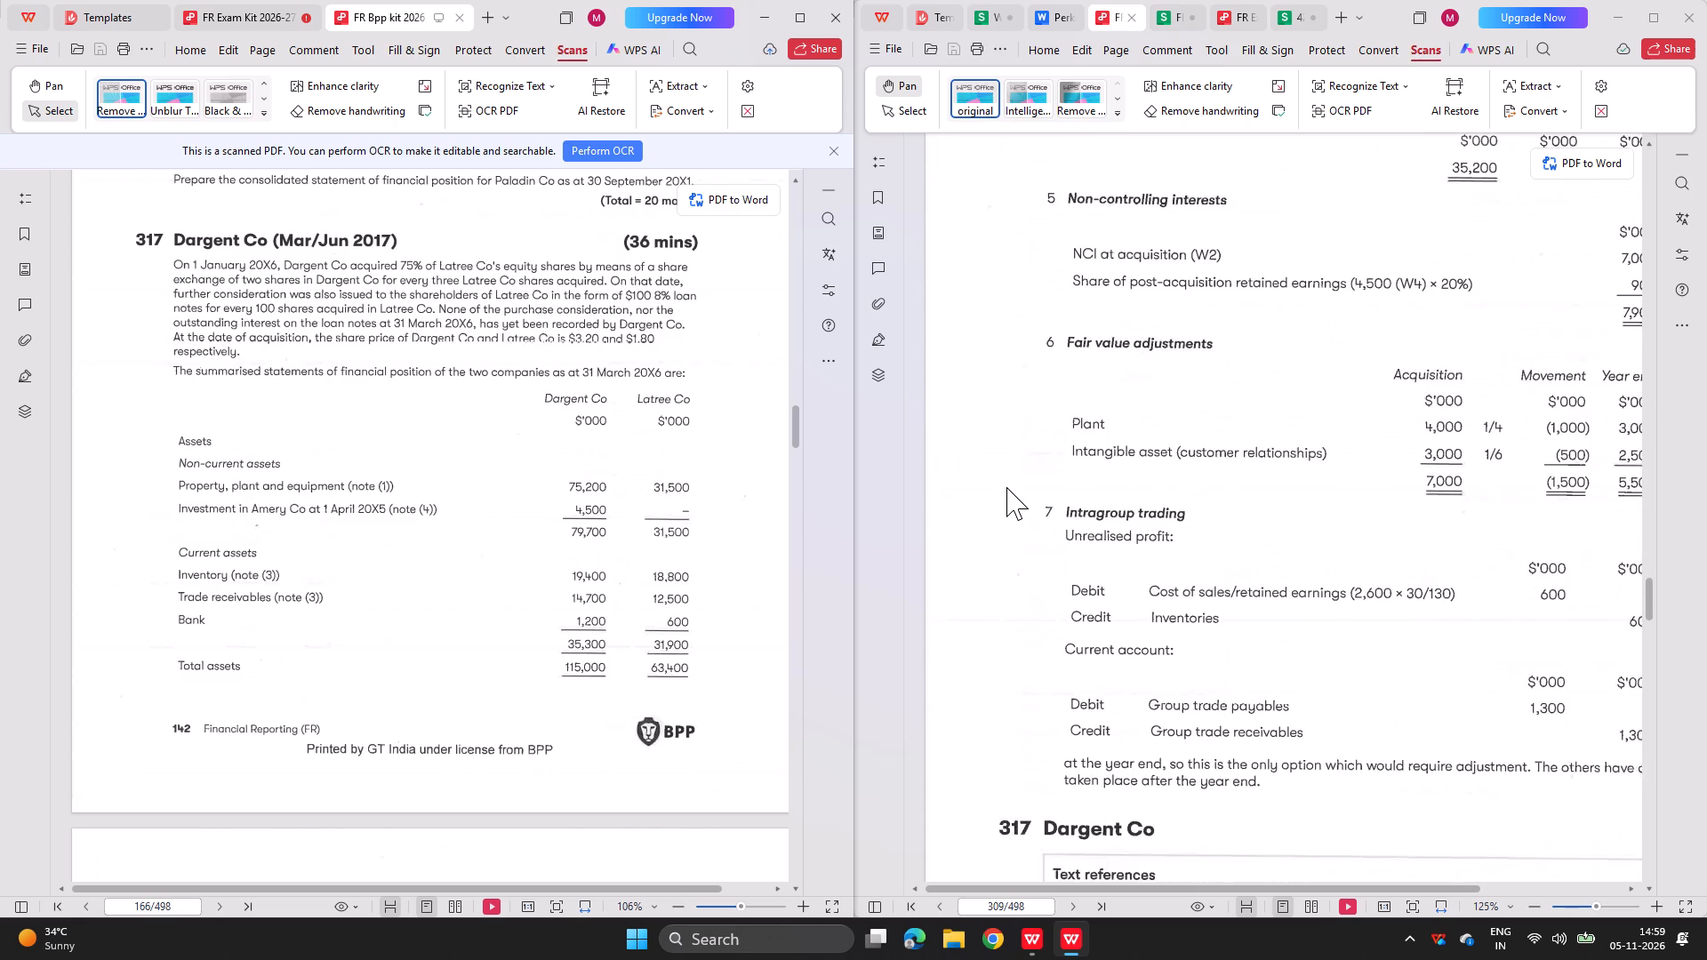
scroll(1006, 487, left, 1)
scroll(1006, 487, down, 1)
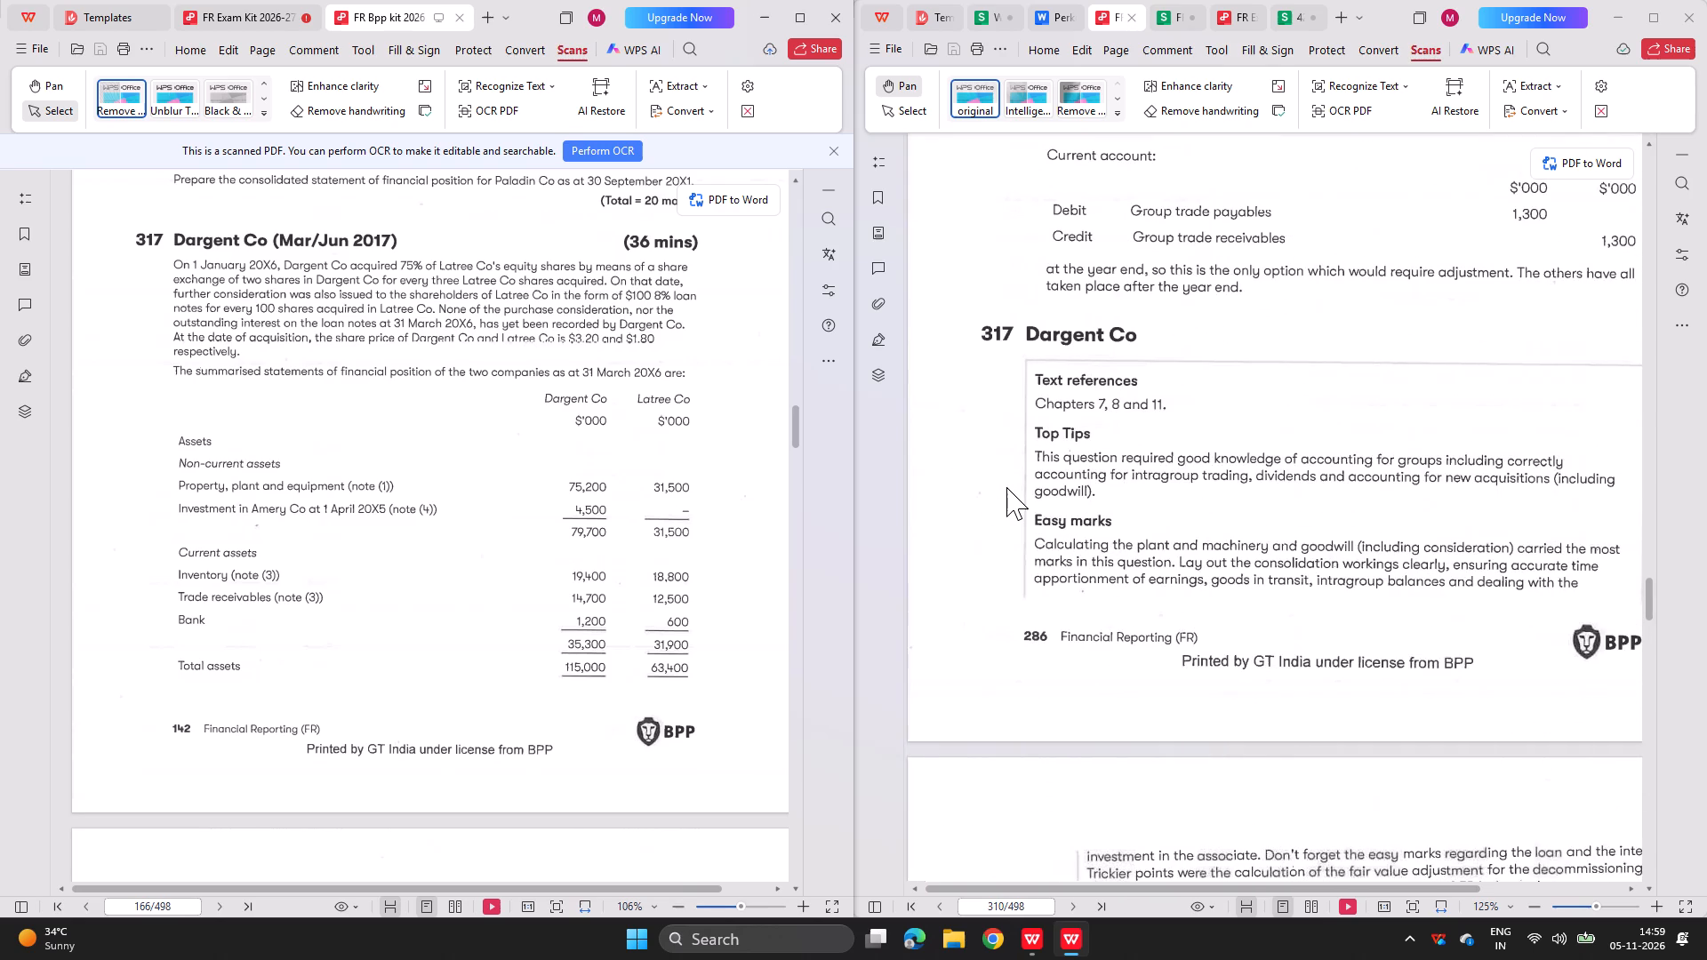
scroll(1006, 487, down, 4)
scroll(1006, 487, up, 1)
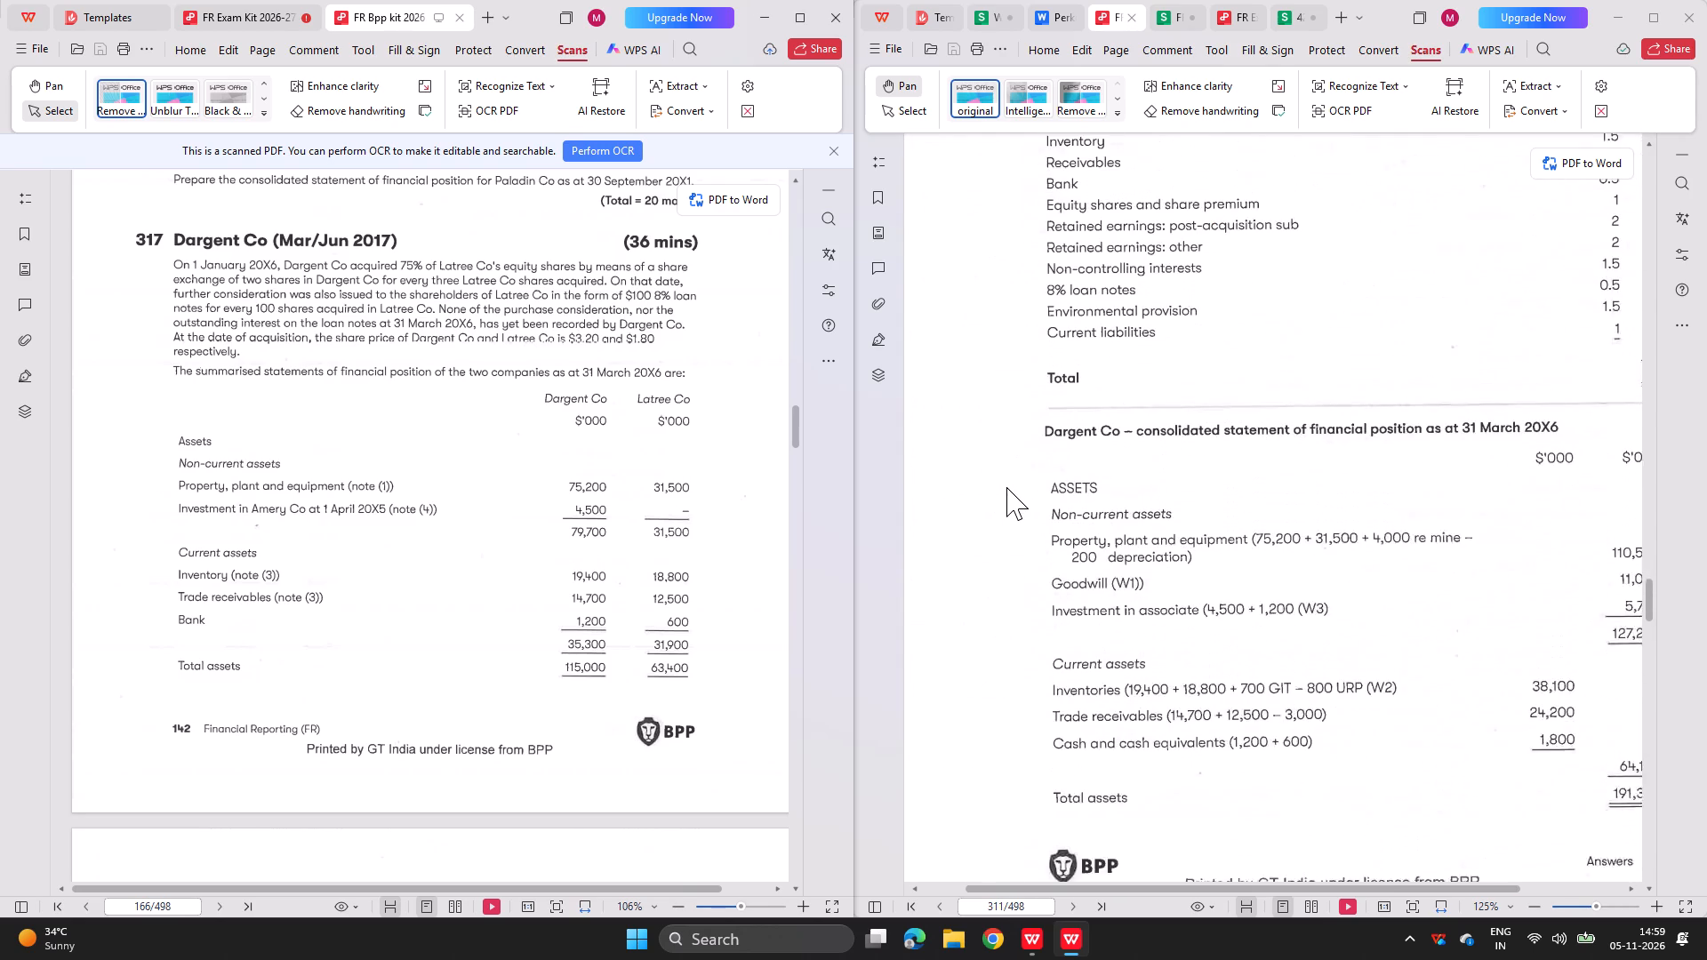
Create a new blank spreadsheet beside the question PDF for working out the Dargent Co answer.
scroll(1006, 487, up, 2)
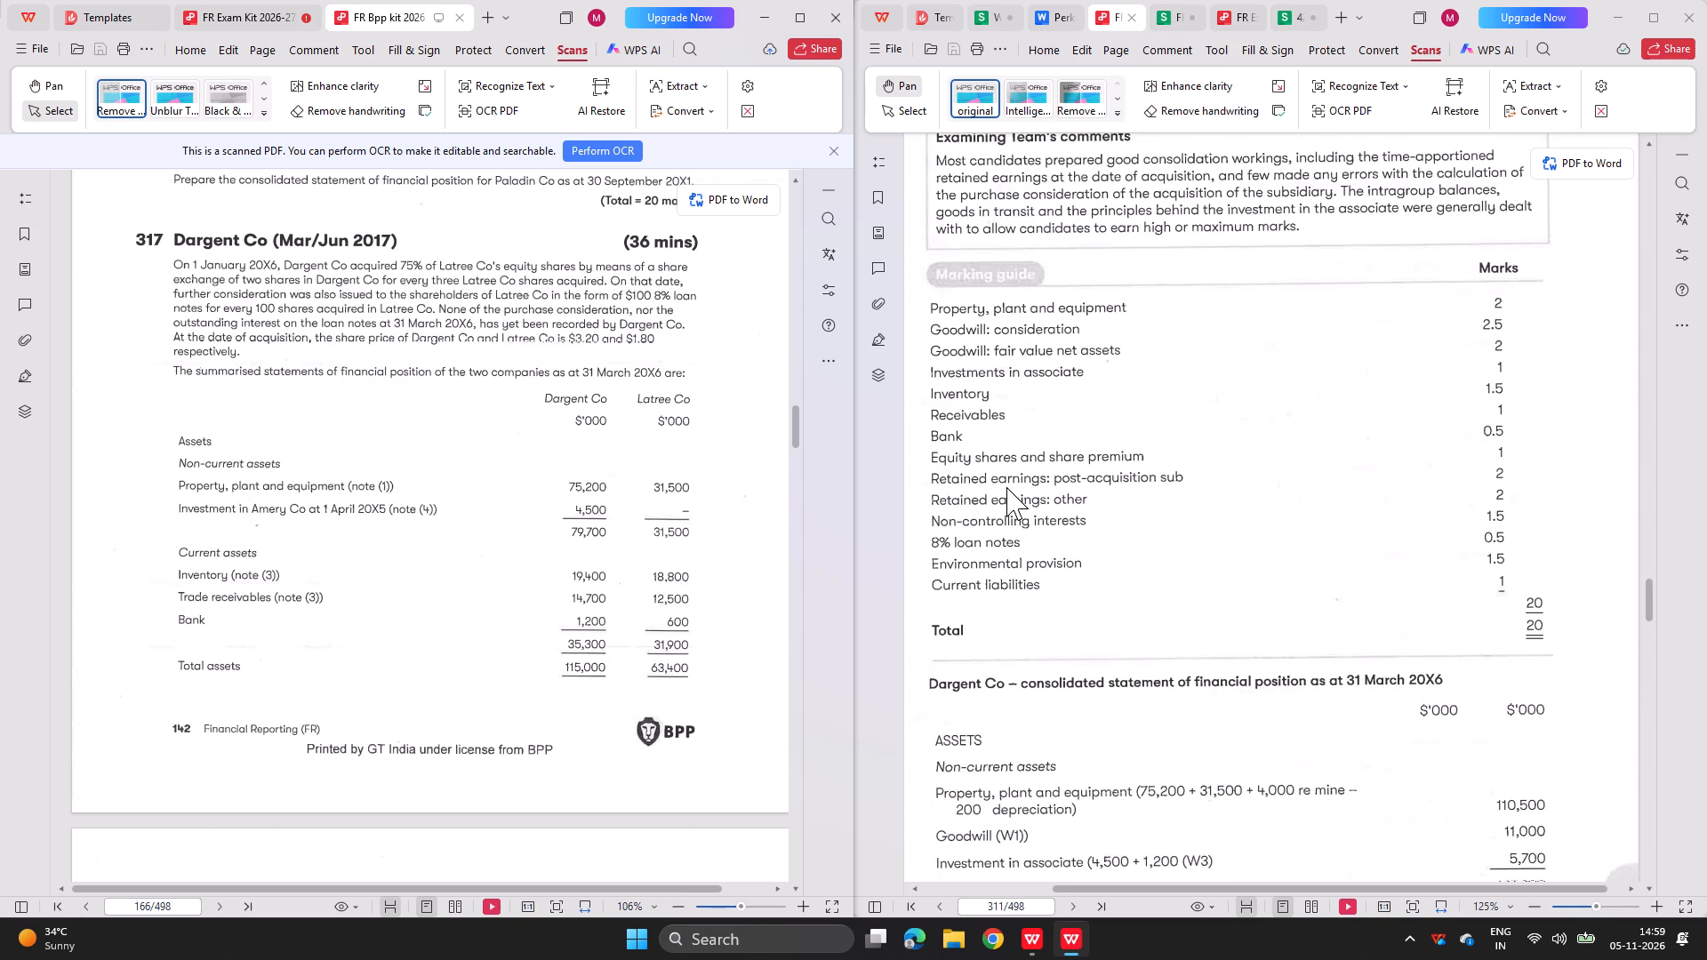
click(1342, 17)
click(1518, 206)
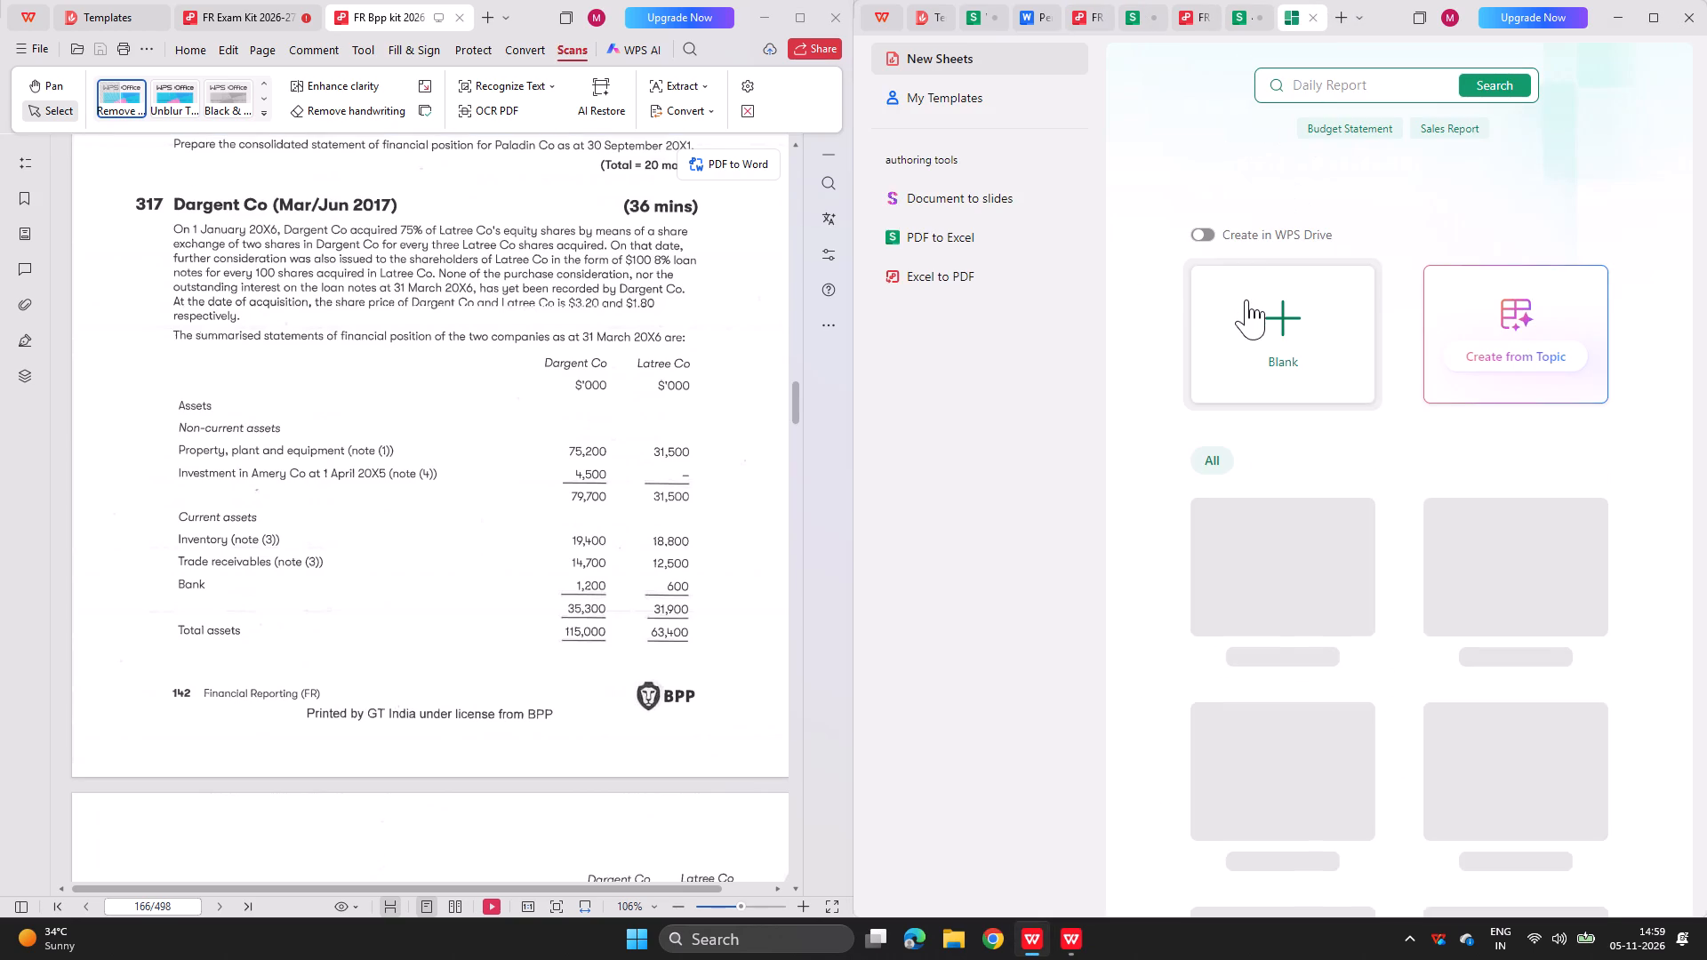
click(1246, 300)
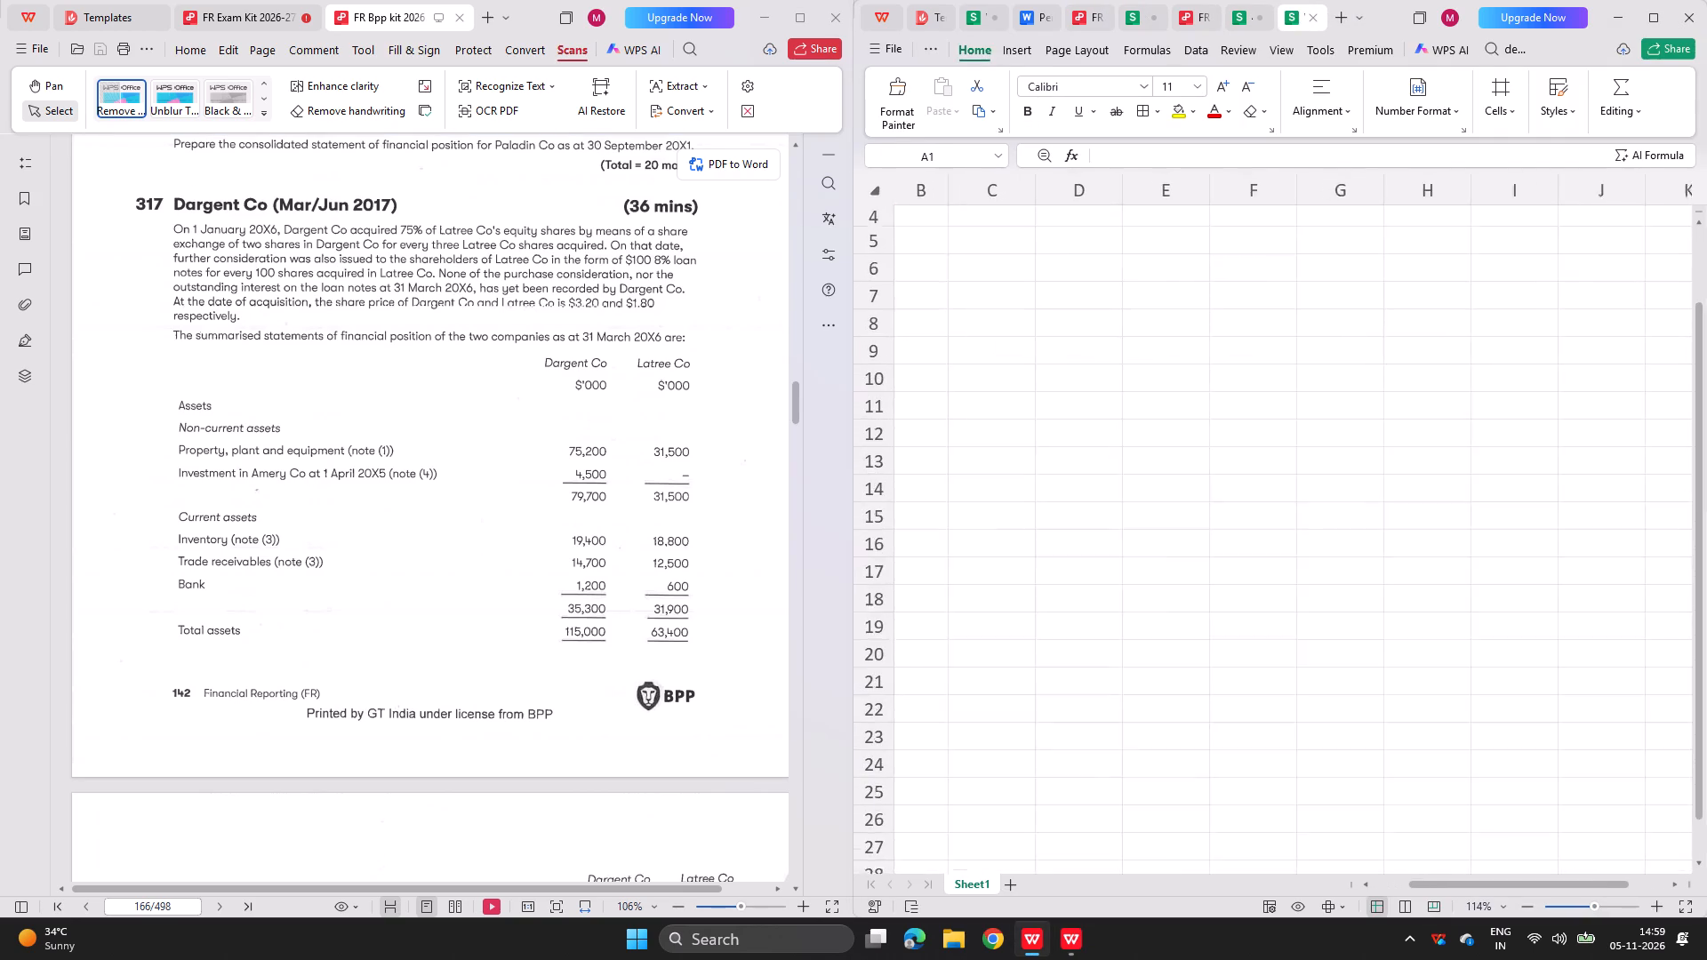
scroll(1086, 347, up, 3)
scroll(1086, 347, right, 3)
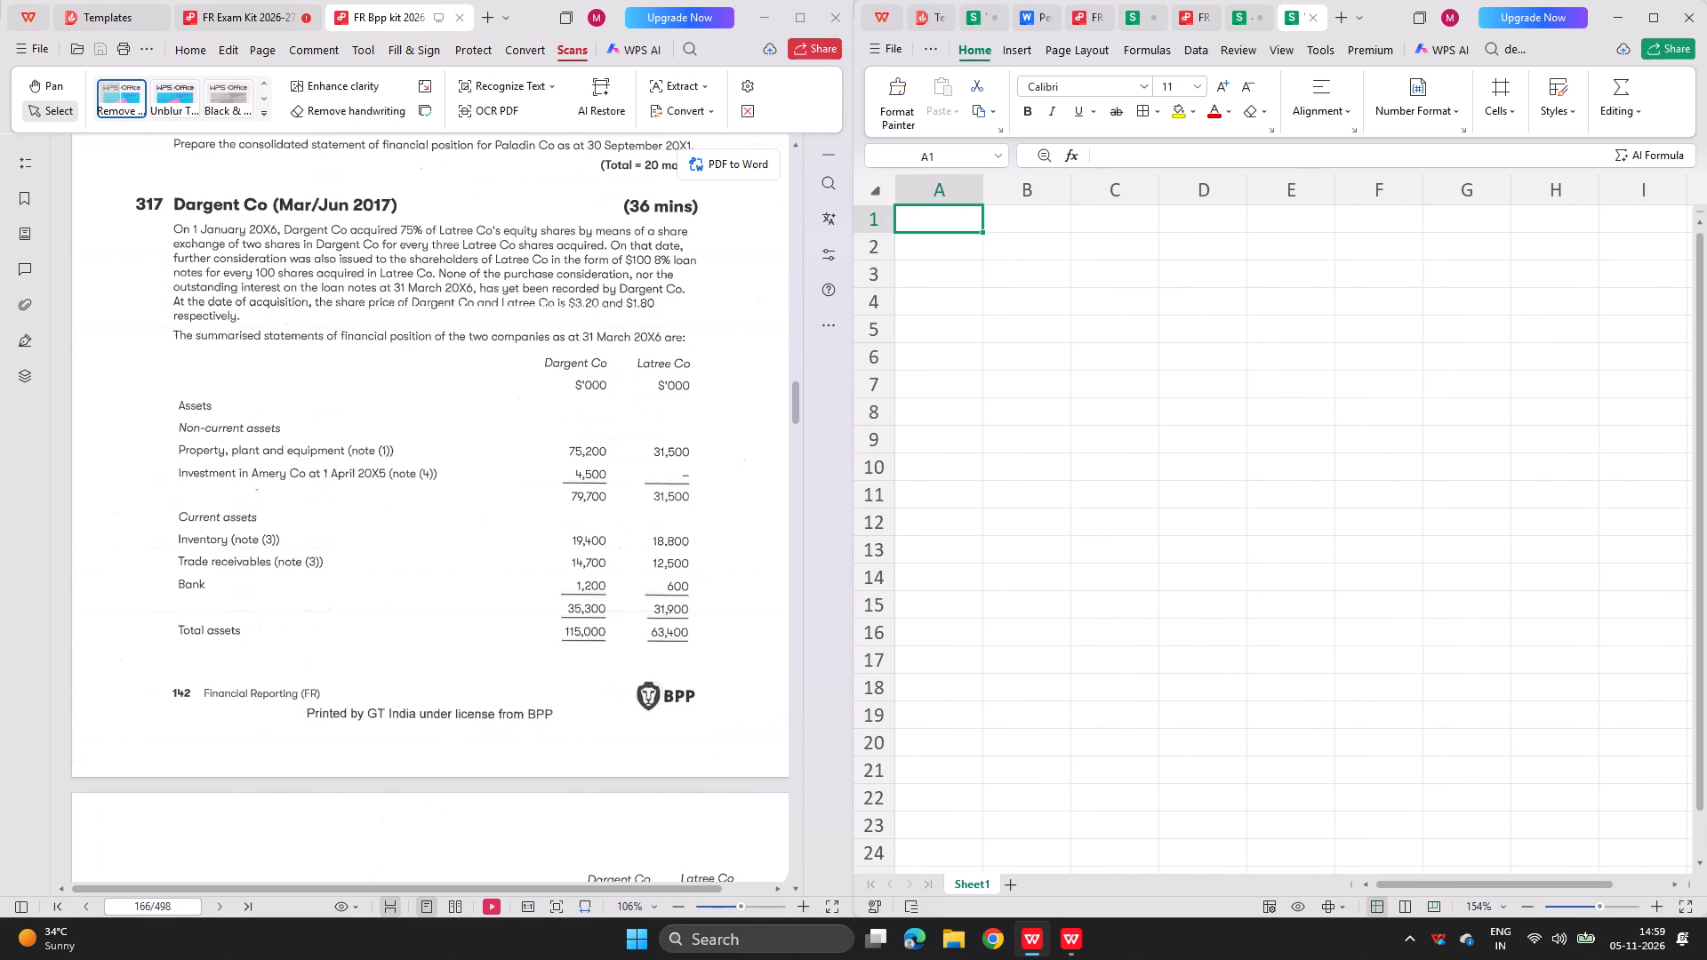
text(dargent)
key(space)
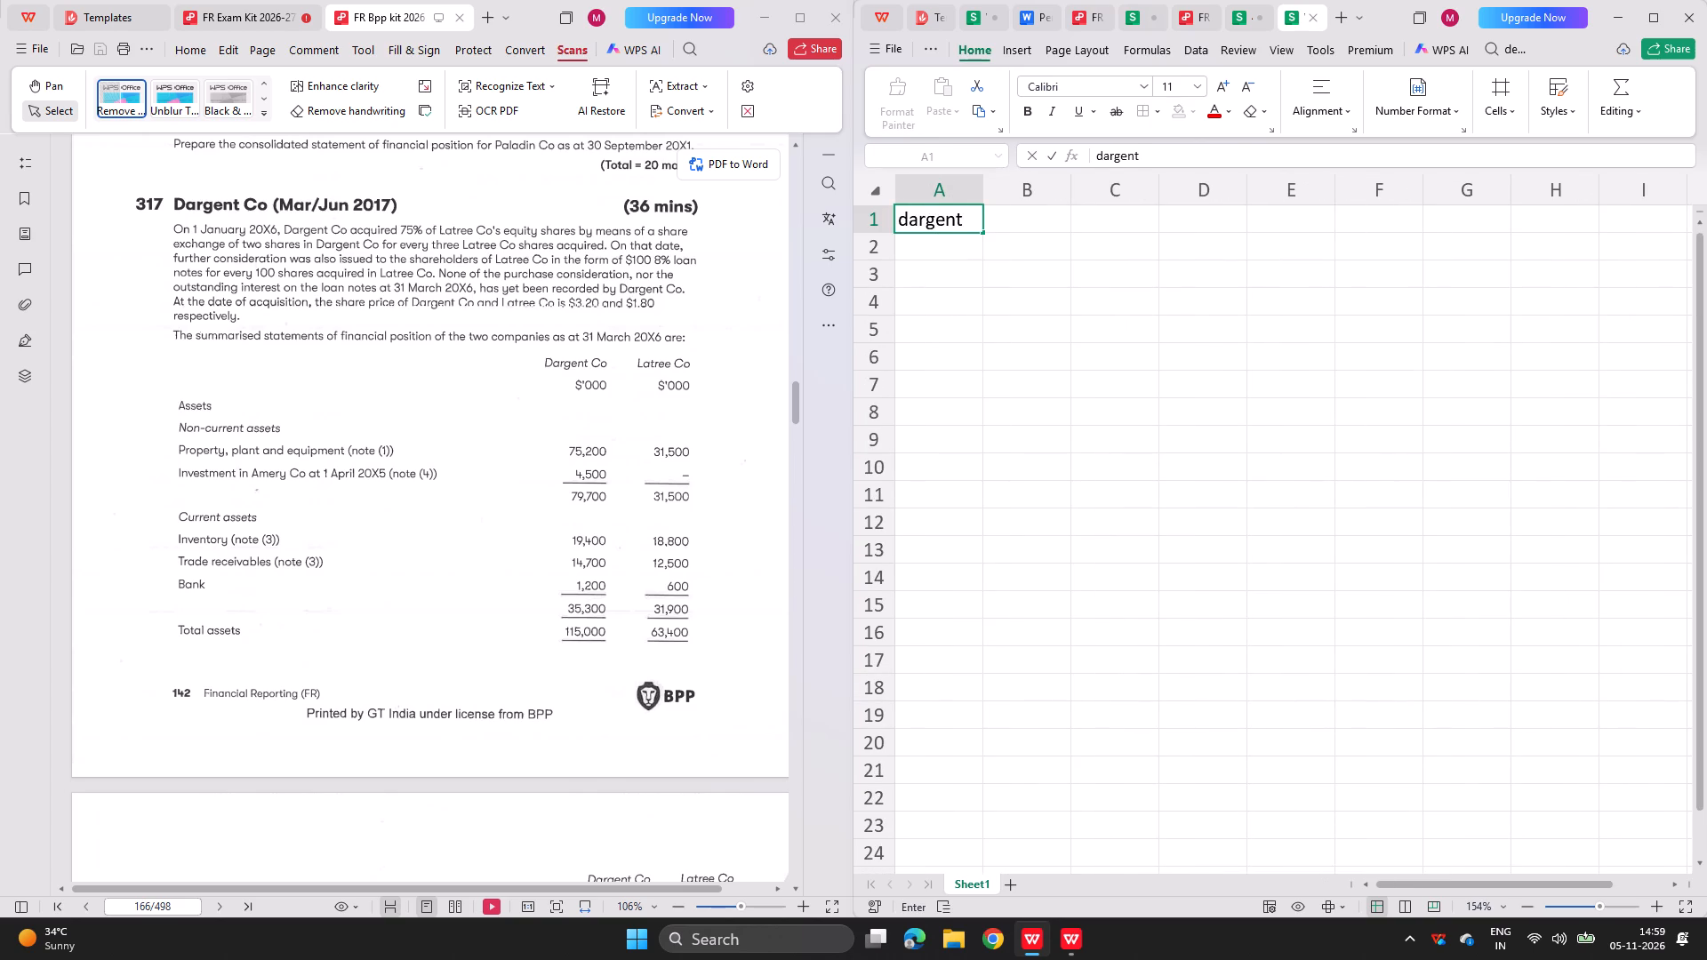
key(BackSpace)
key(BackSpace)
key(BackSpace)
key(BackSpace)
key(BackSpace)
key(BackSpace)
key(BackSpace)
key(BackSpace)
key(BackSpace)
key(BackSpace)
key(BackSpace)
Enter the heading "DARGENT CO" in cell B1.
key(Right)
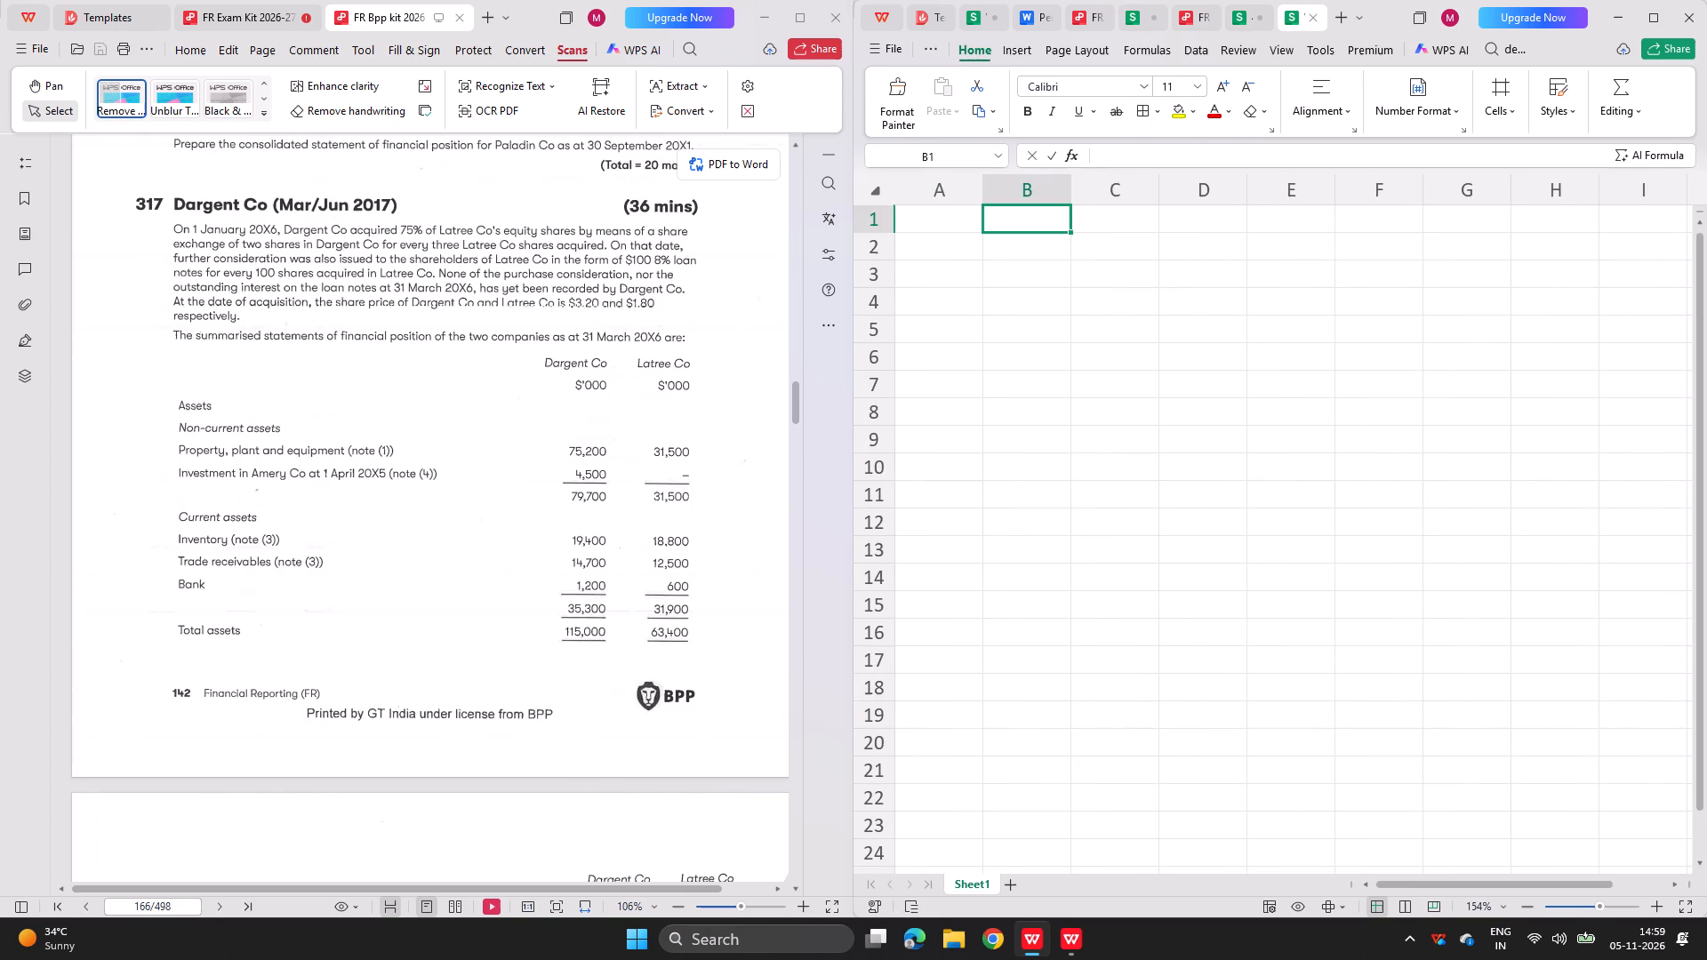
text(F=DARFGE)
key(BackSpace)
key(BackSpace)
key(BackSpace)
key(BackSpace)
key(BackSpace)
key(BackSpace)
key(BackSpace)
key(BackSpace)
key(BackSpace)
key(BackSpace)
key(BackSpace)
key(BackSpace)
key(BackSpace)
key(BackSpace)
key(BackSpace)
key(BackSpace)
key(BackSpace)
text(DARGENT CO)
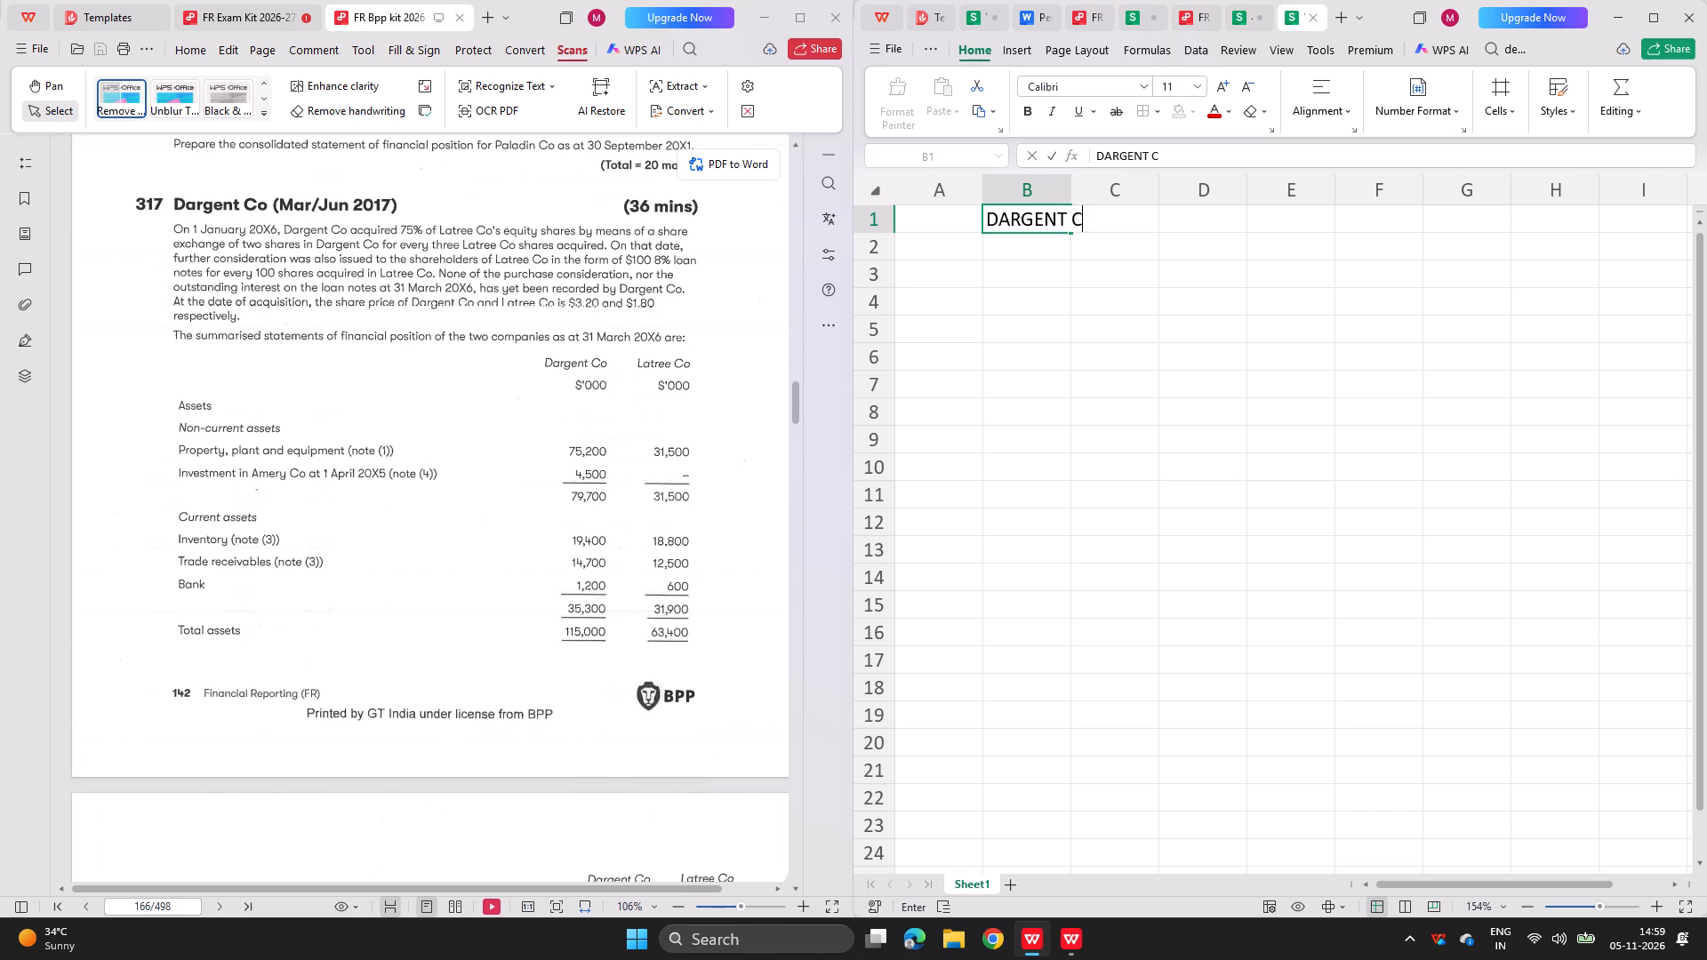
key(Return)
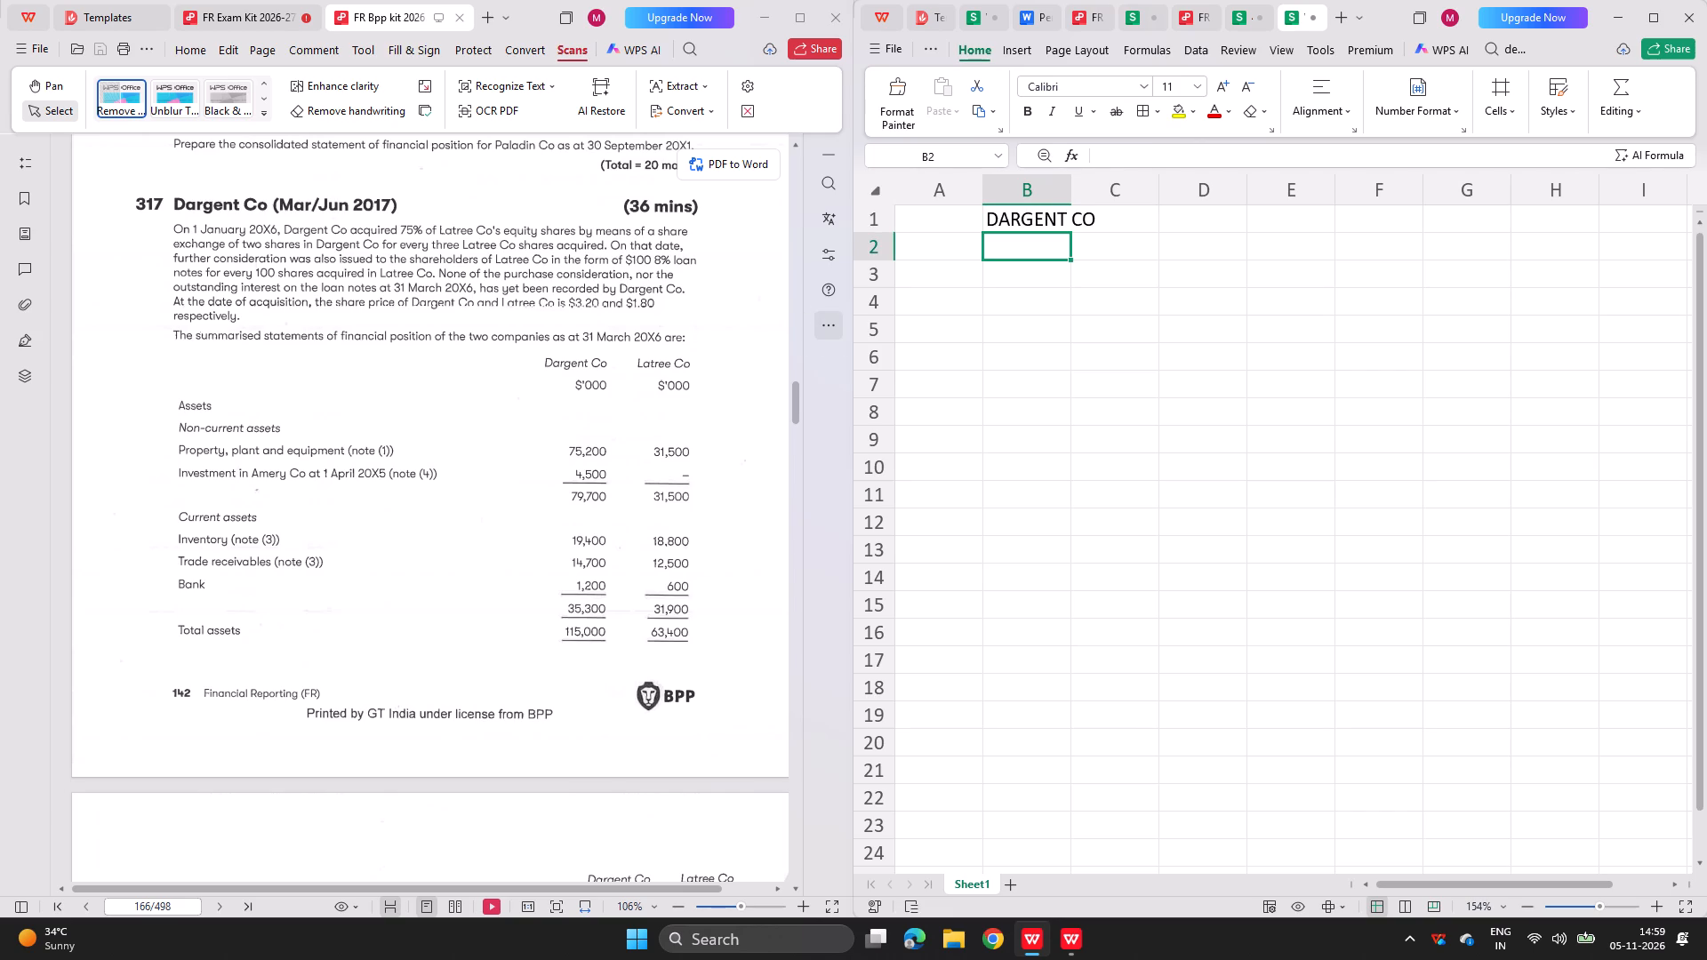
Enter the requirement from the end of question 317 in cell A3 as "prepare consolidated statemt odf financial position:".
click(961, 262)
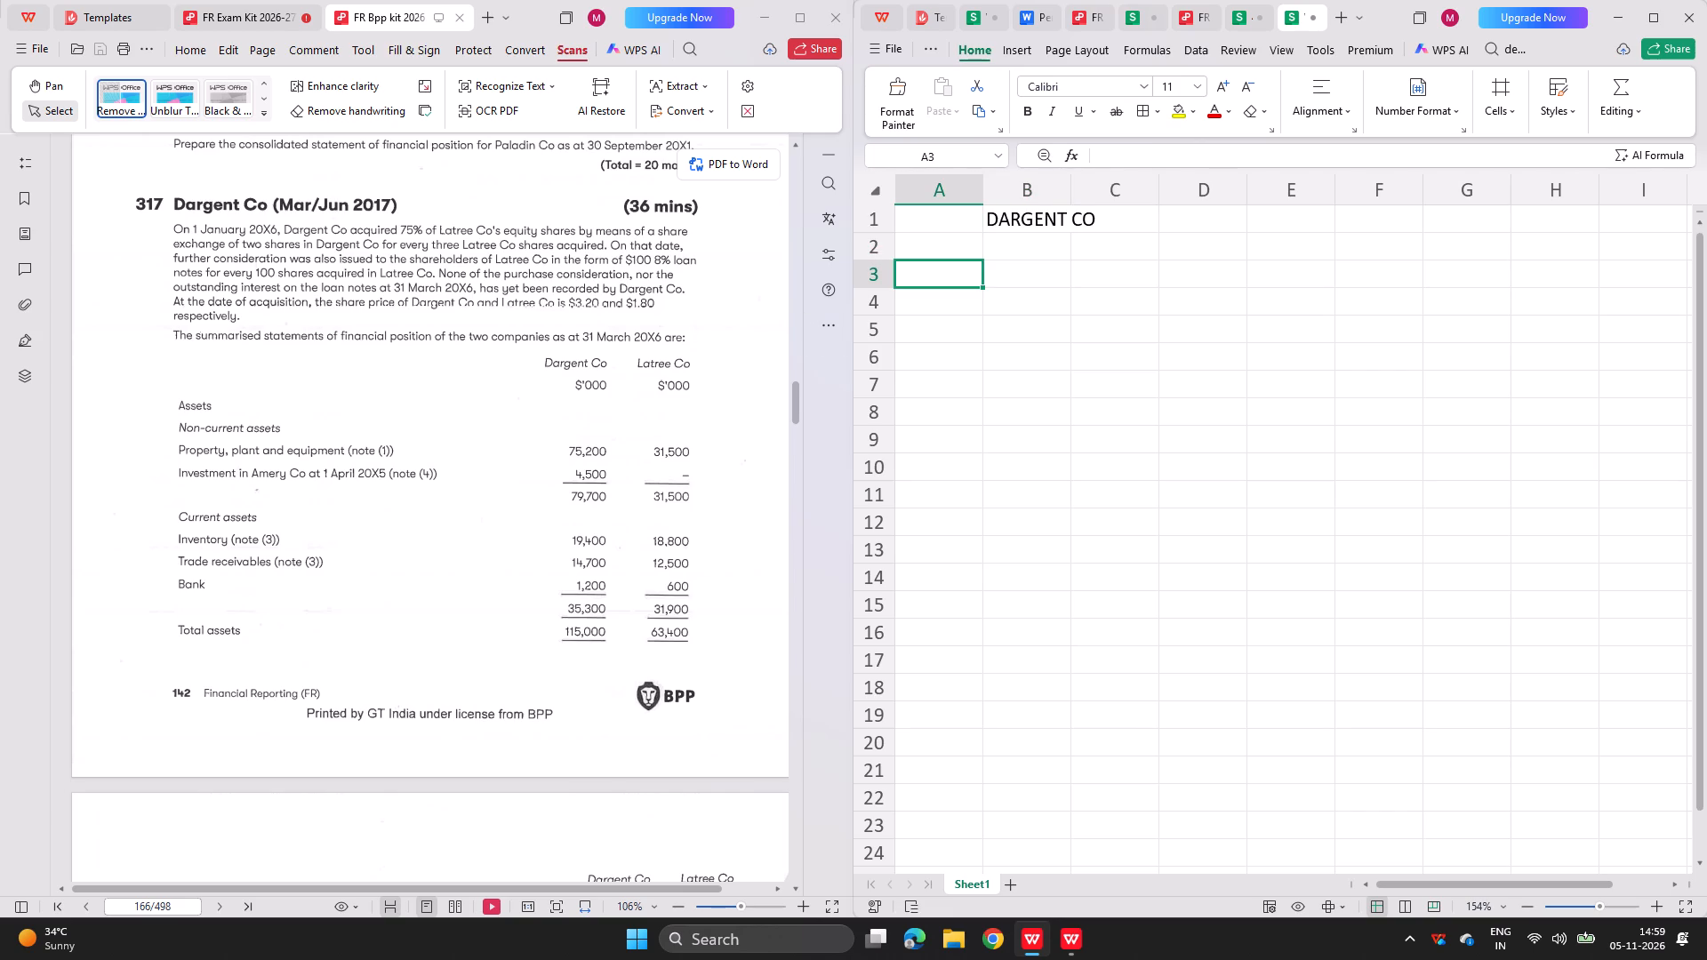
click(968, 279)
click(1050, 277)
scroll(1050, 277, up, 2)
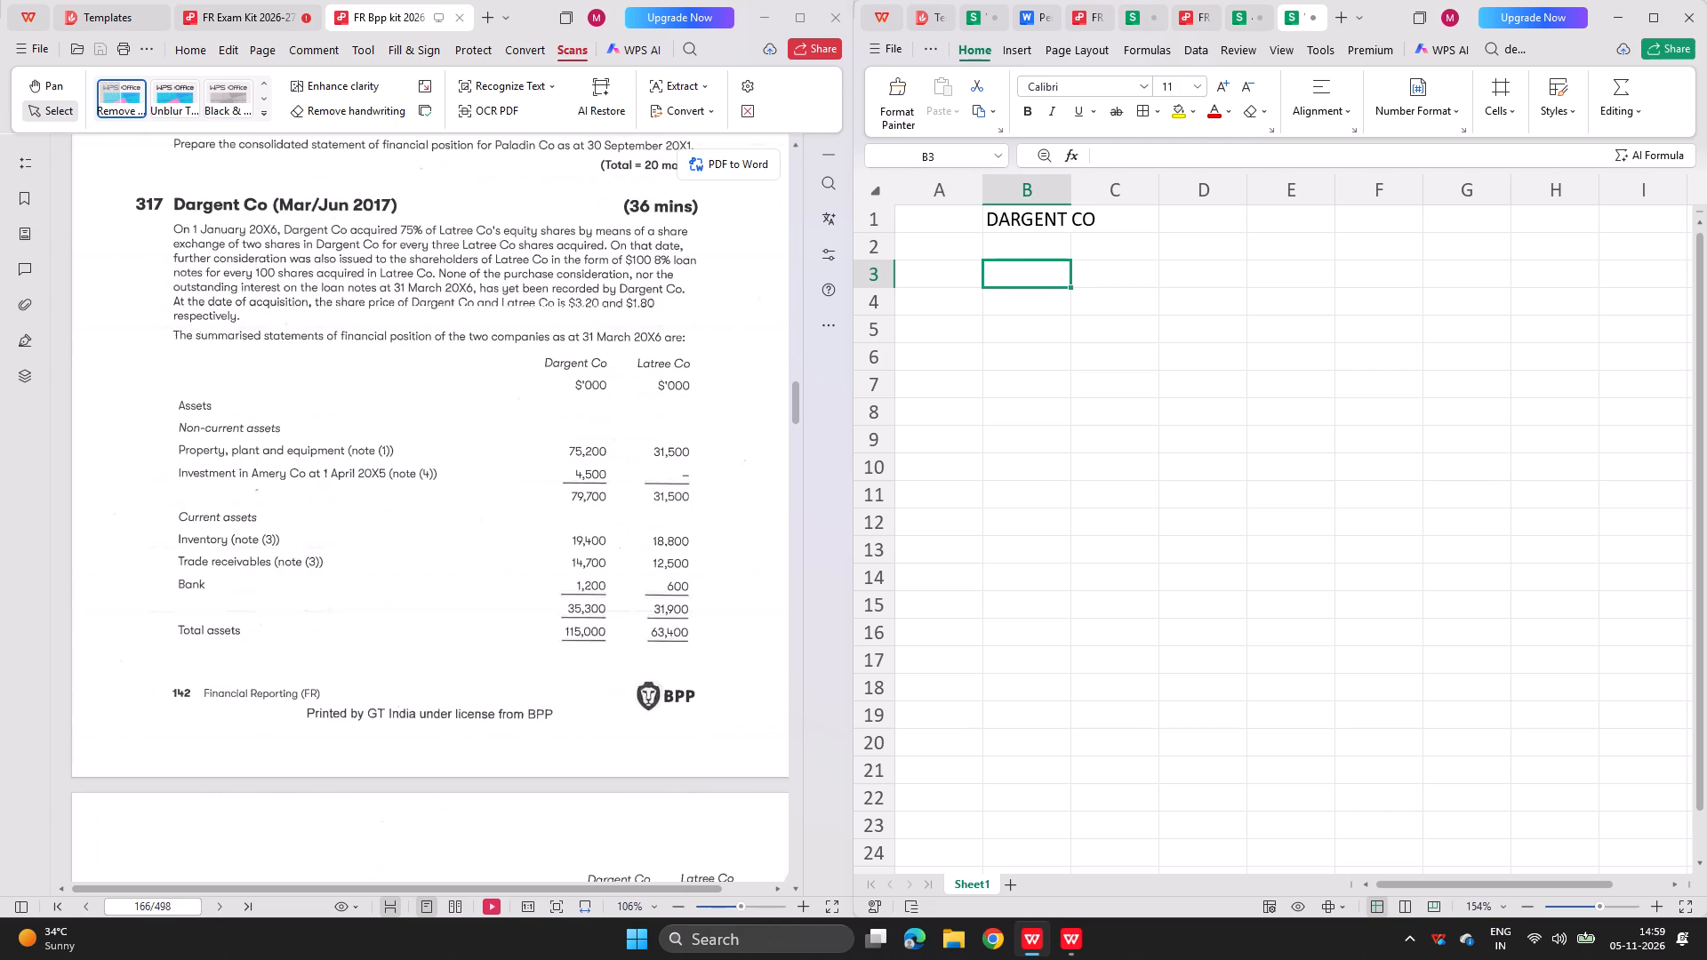
click(937, 271)
scroll(937, 271, down, 1)
scroll(611, 431, down, 1)
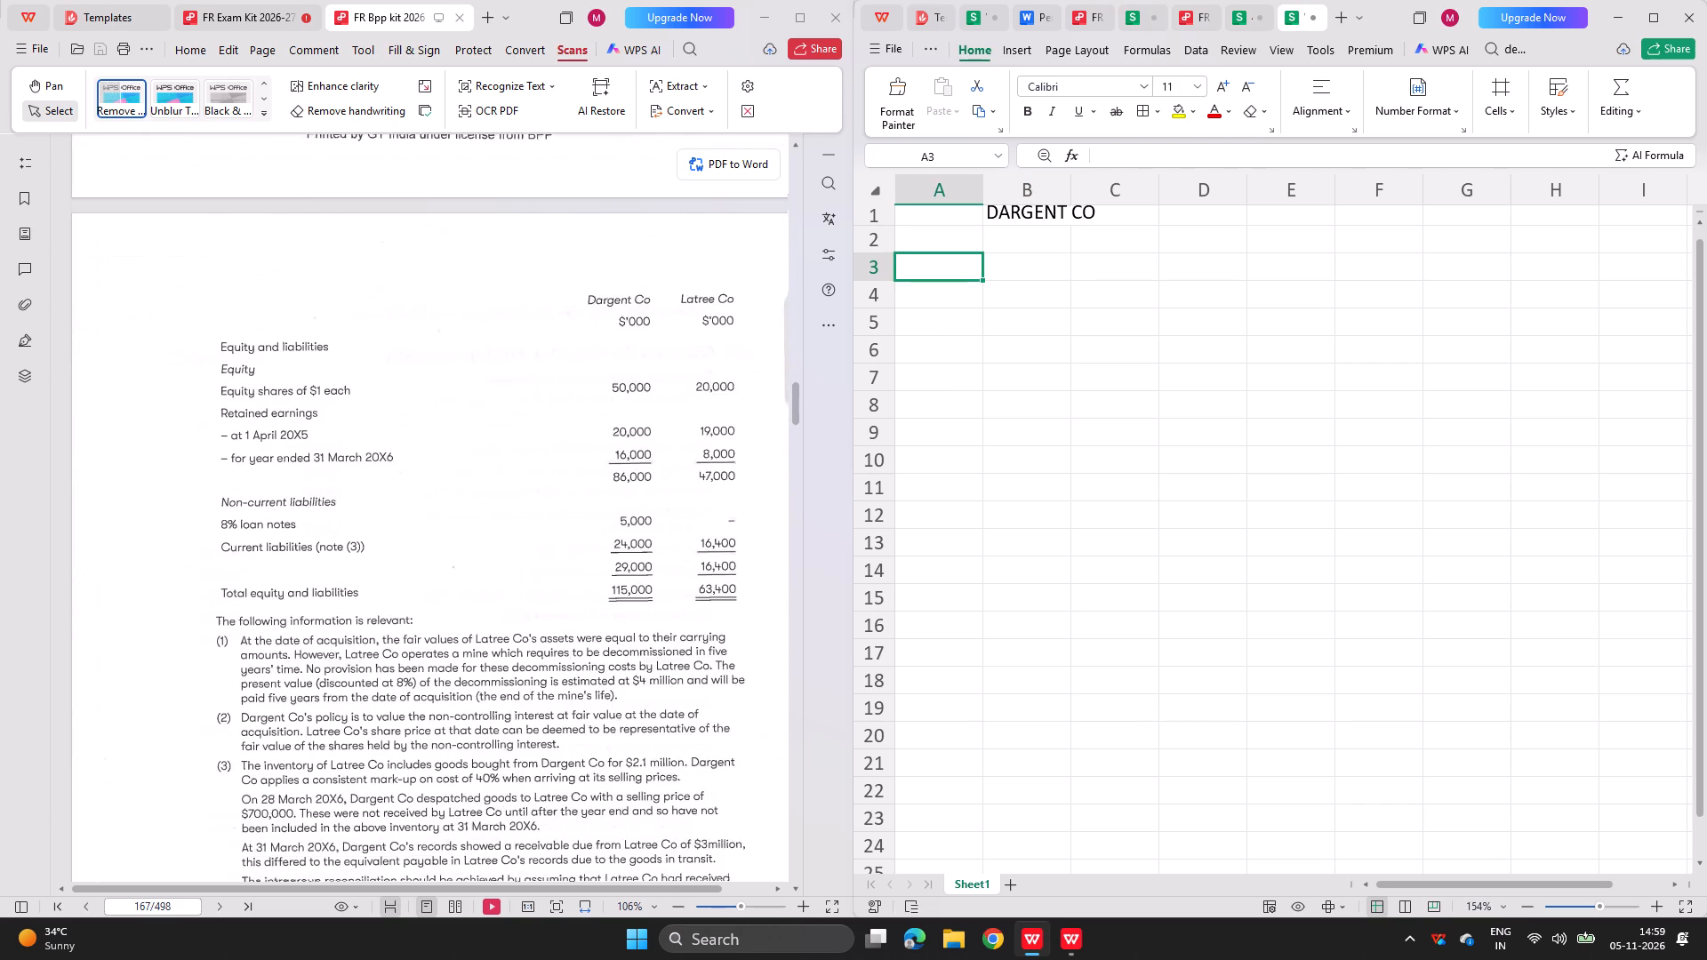
scroll(611, 431, down, 1)
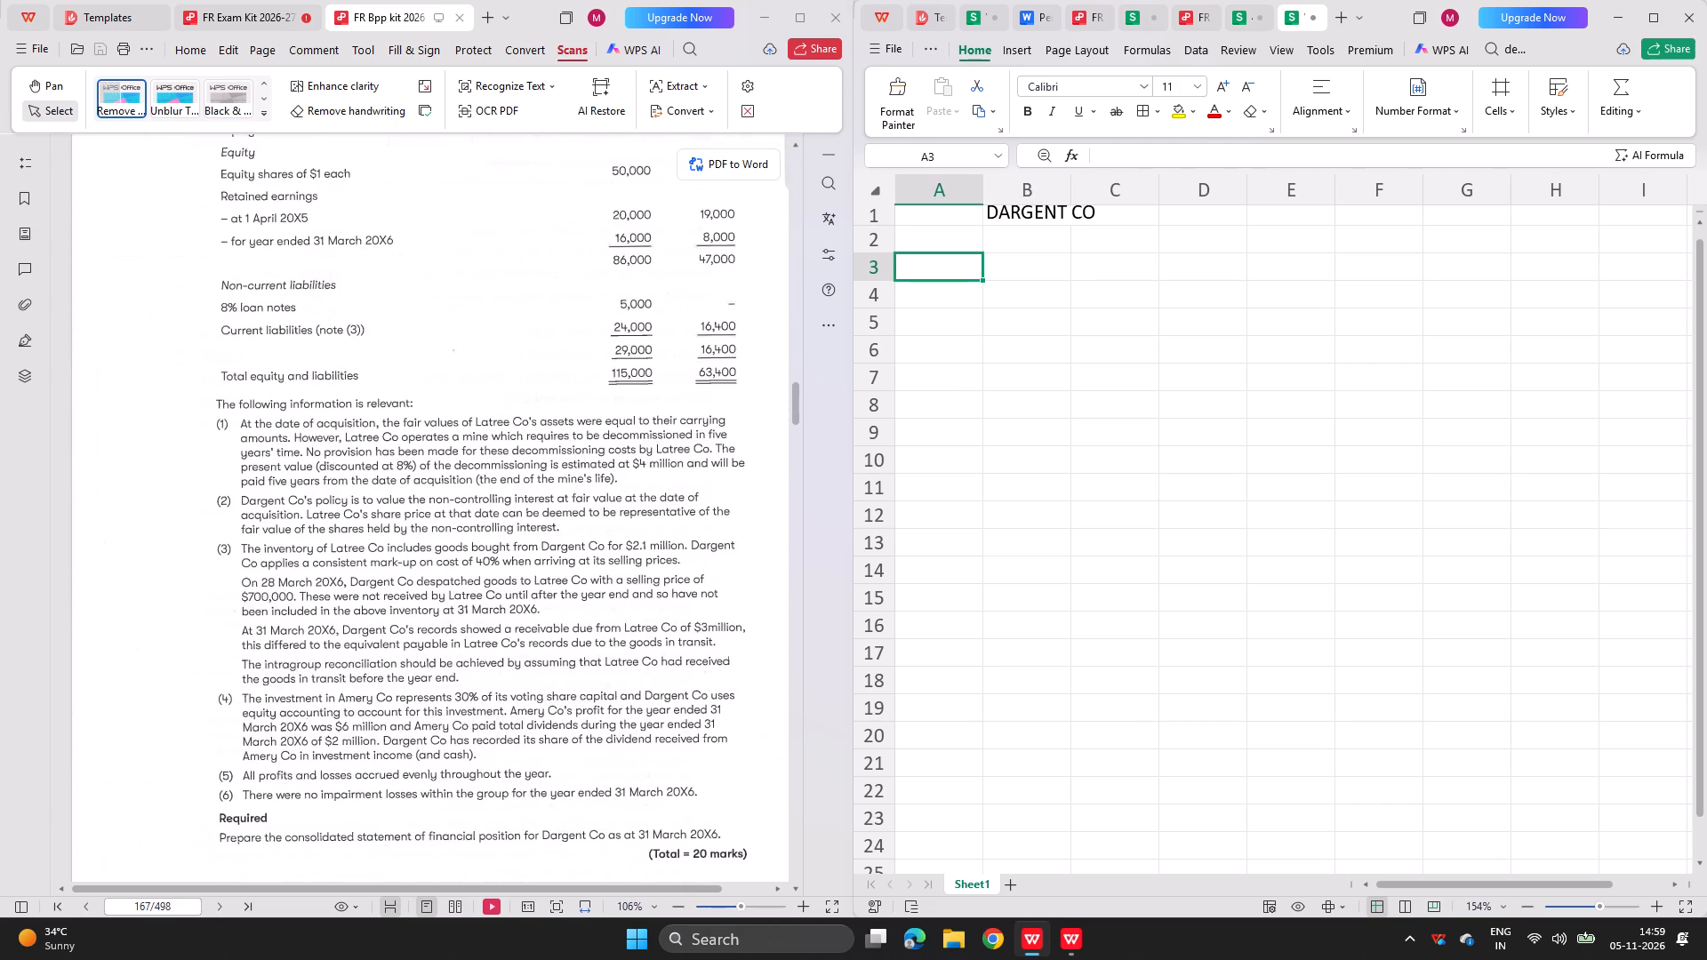
scroll(611, 431, left, 1)
scroll(611, 431, down, 1)
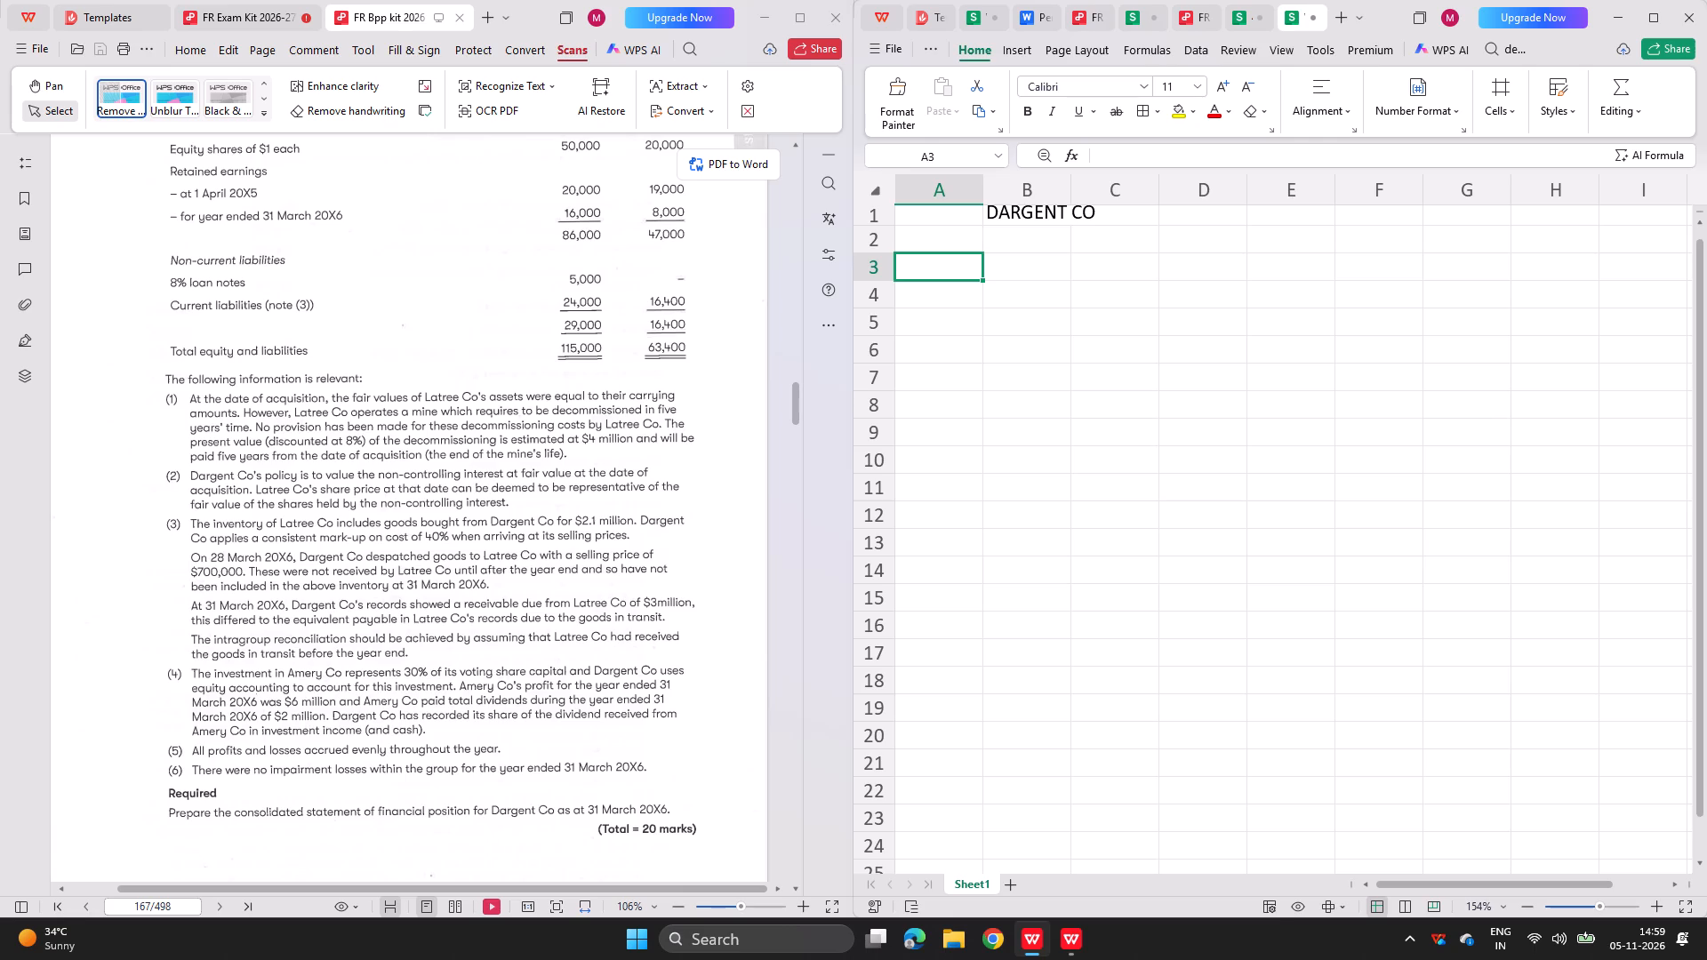
text(prepare consolidatred ast)
key(BackSpace)
key(BackSpace)
key(BackSpace)
key(BackSpace)
key(BackSpace)
key(BackSpace)
key(BackSpace)
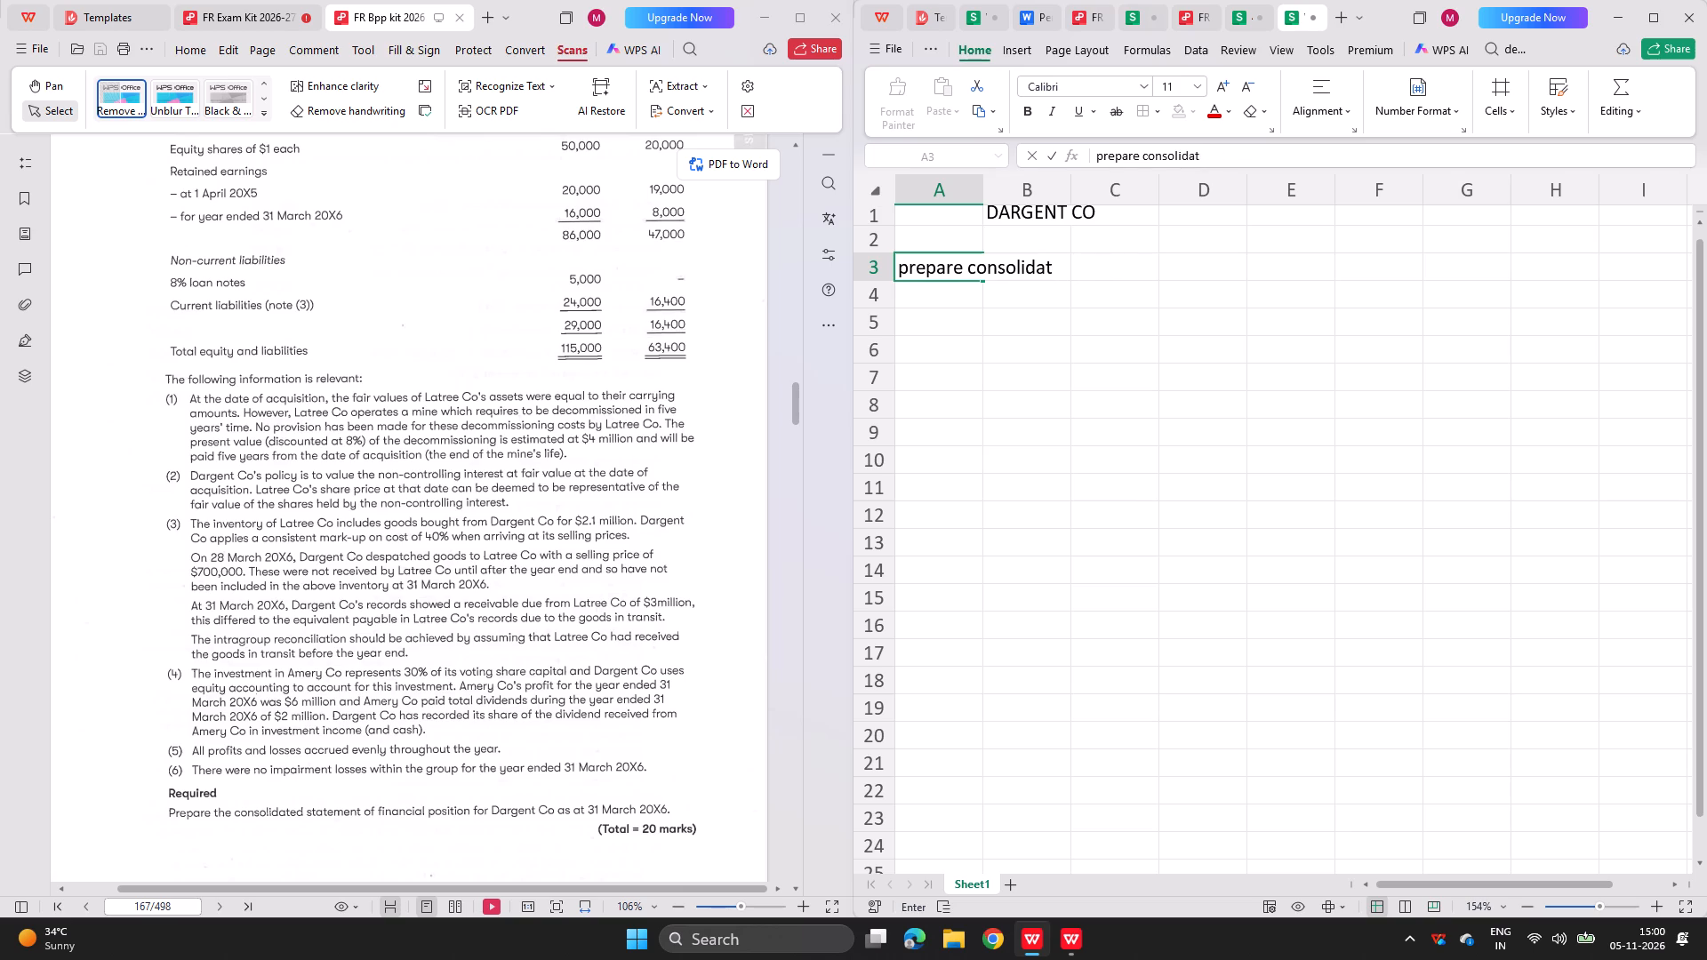
text(ed)
key(space)
text(statemt odf financiaal)
key(space)
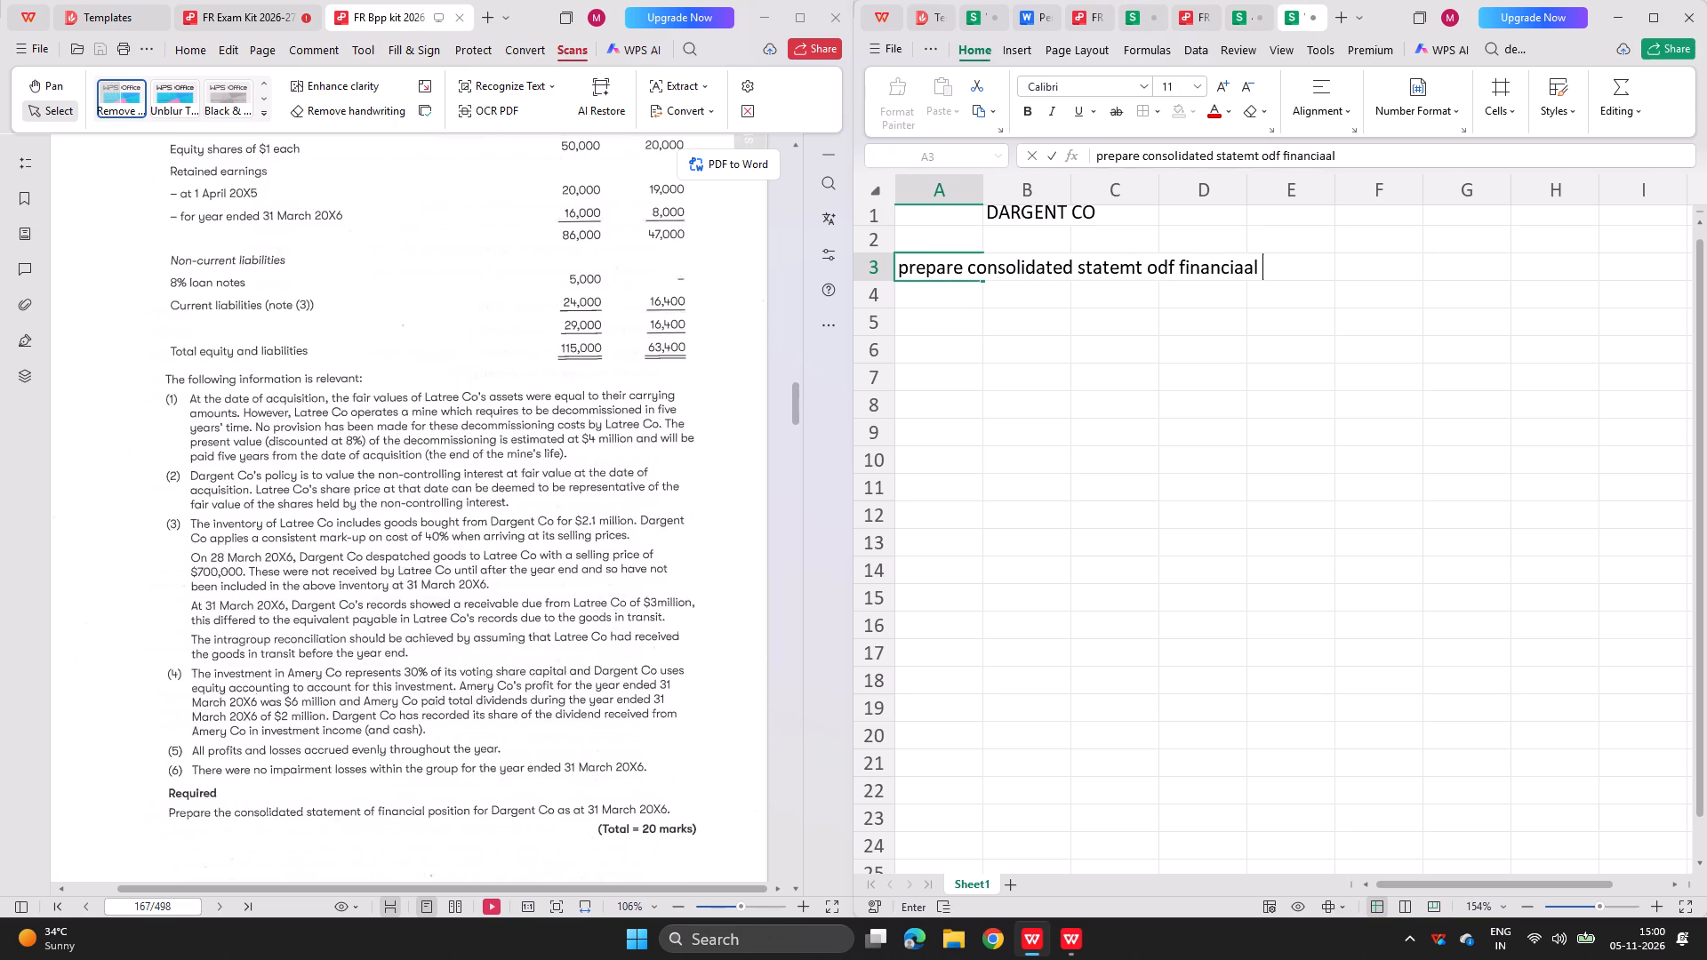
key(BackSpace)
key(BackSpace)
key(BackSpace)
key(BackSpace)
key(BackSpace)
key(BackSpace)
key(BackSpace)
text(ncial)
key(BackSpace)
key(BackSpace)
text(al position)
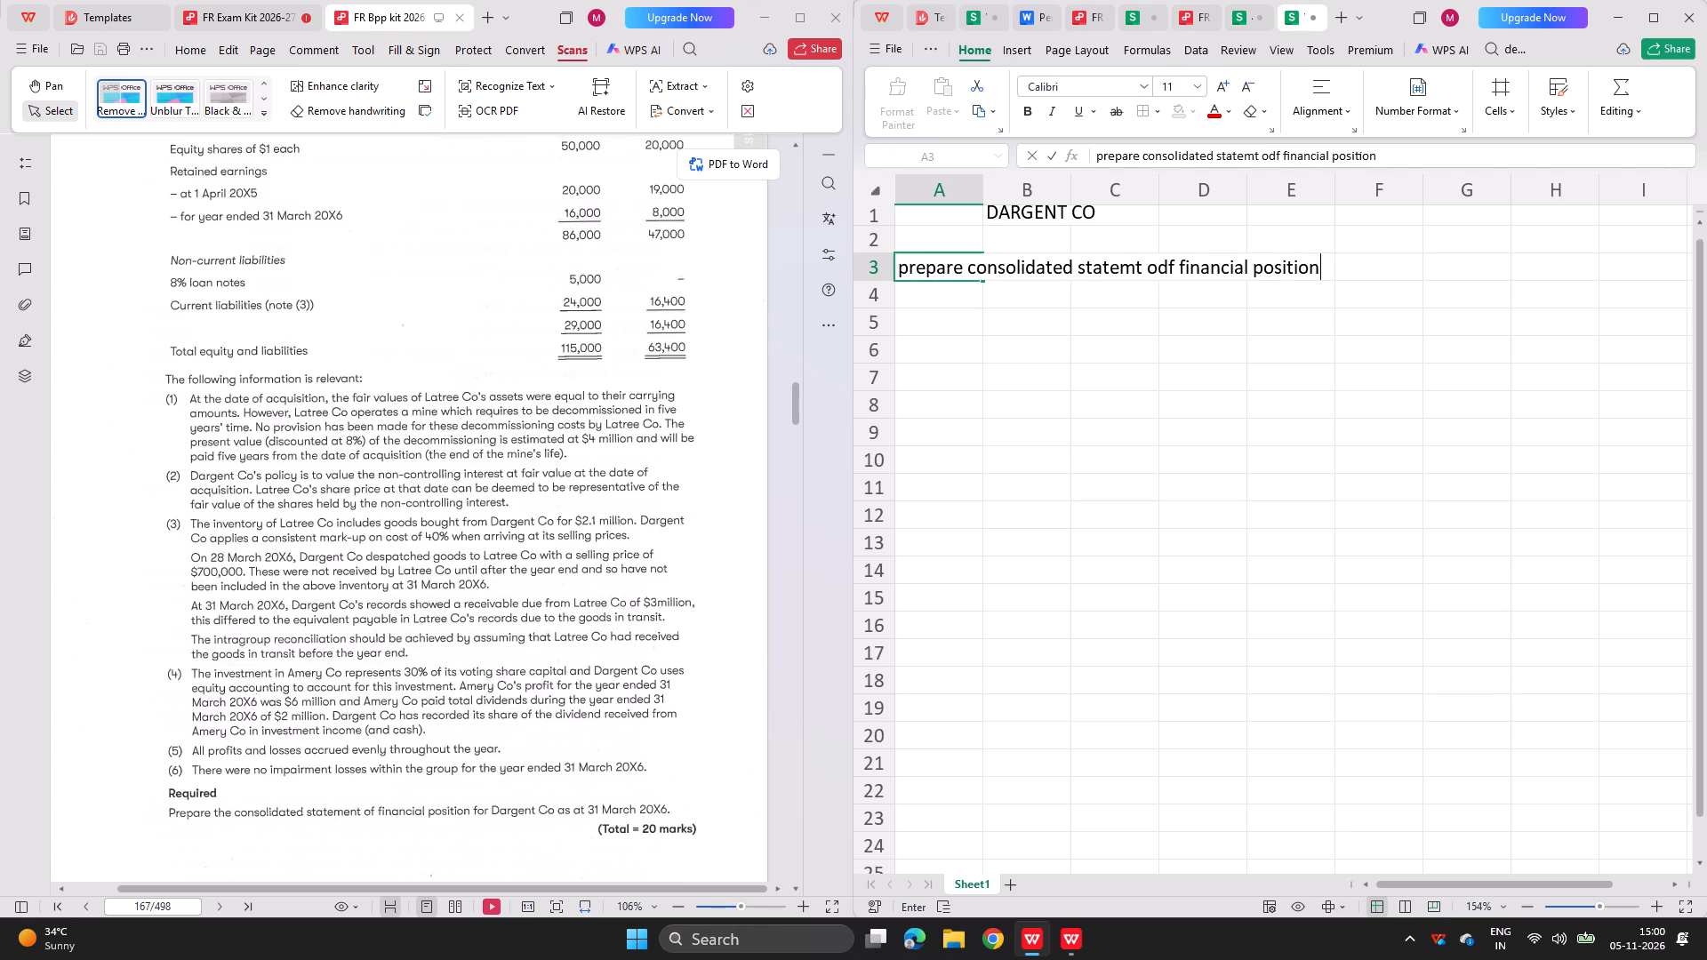
key(shift+colon)
key(Return)
List the non-current asset labels nca, ppe, investment and goodwill in cells B5 to B8.
scroll(1000, 316, right, 1)
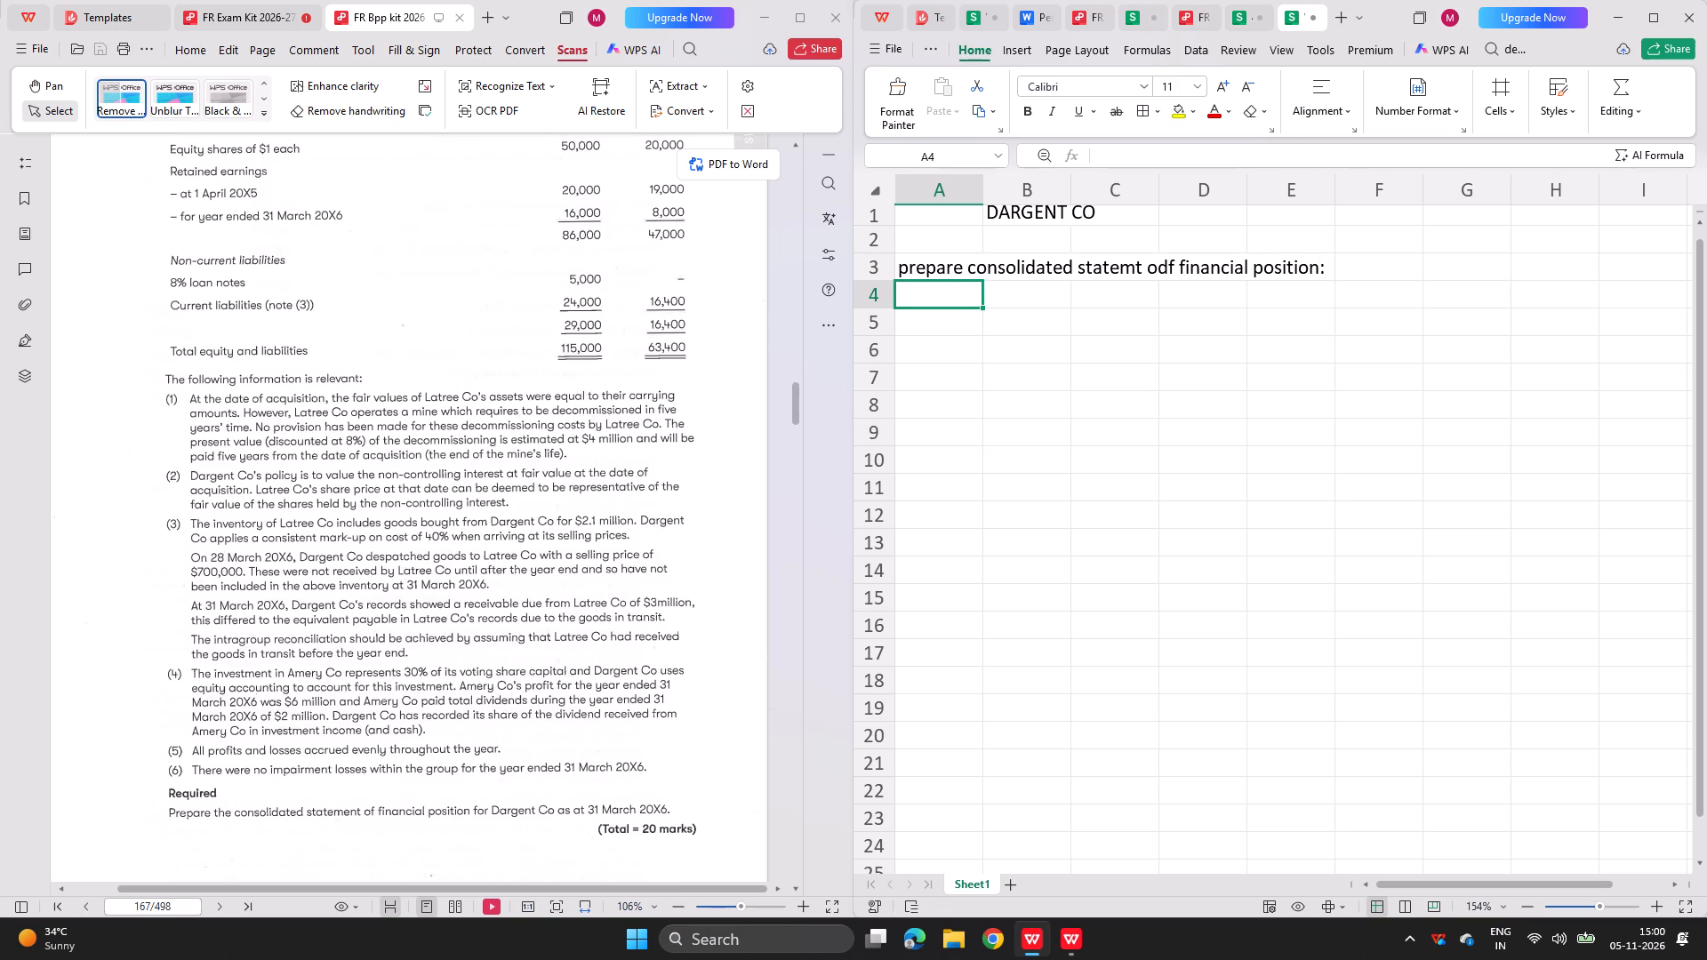
scroll(1000, 316, right, 1)
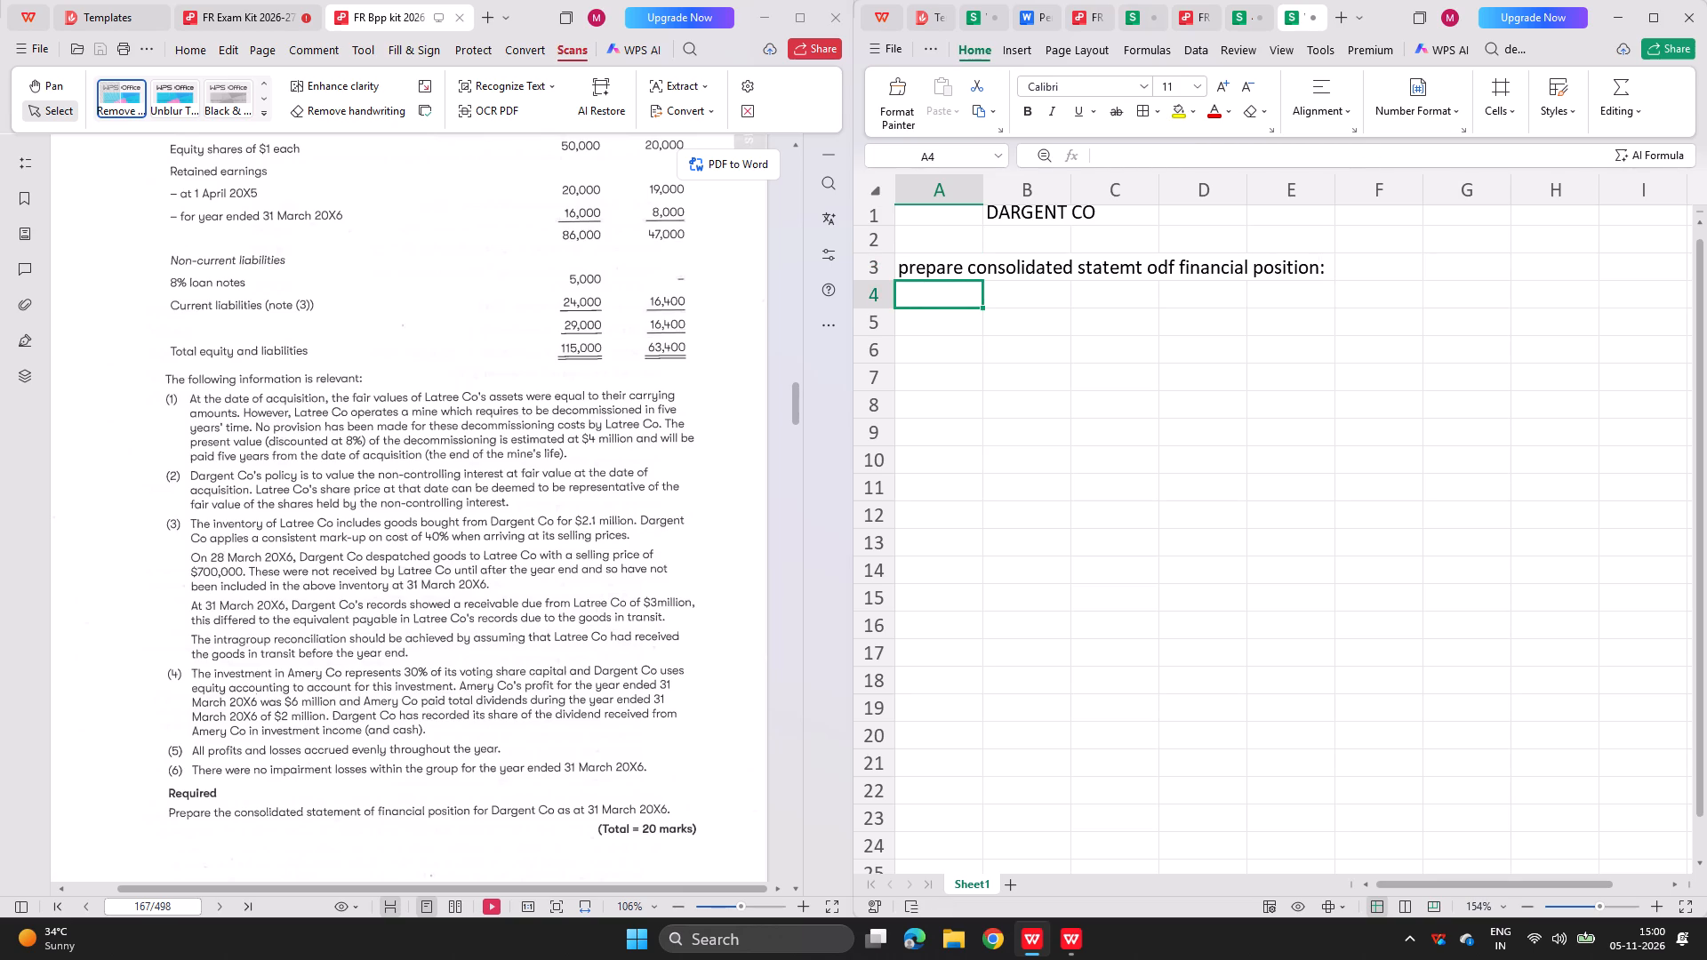
click(1009, 322)
text(nca)
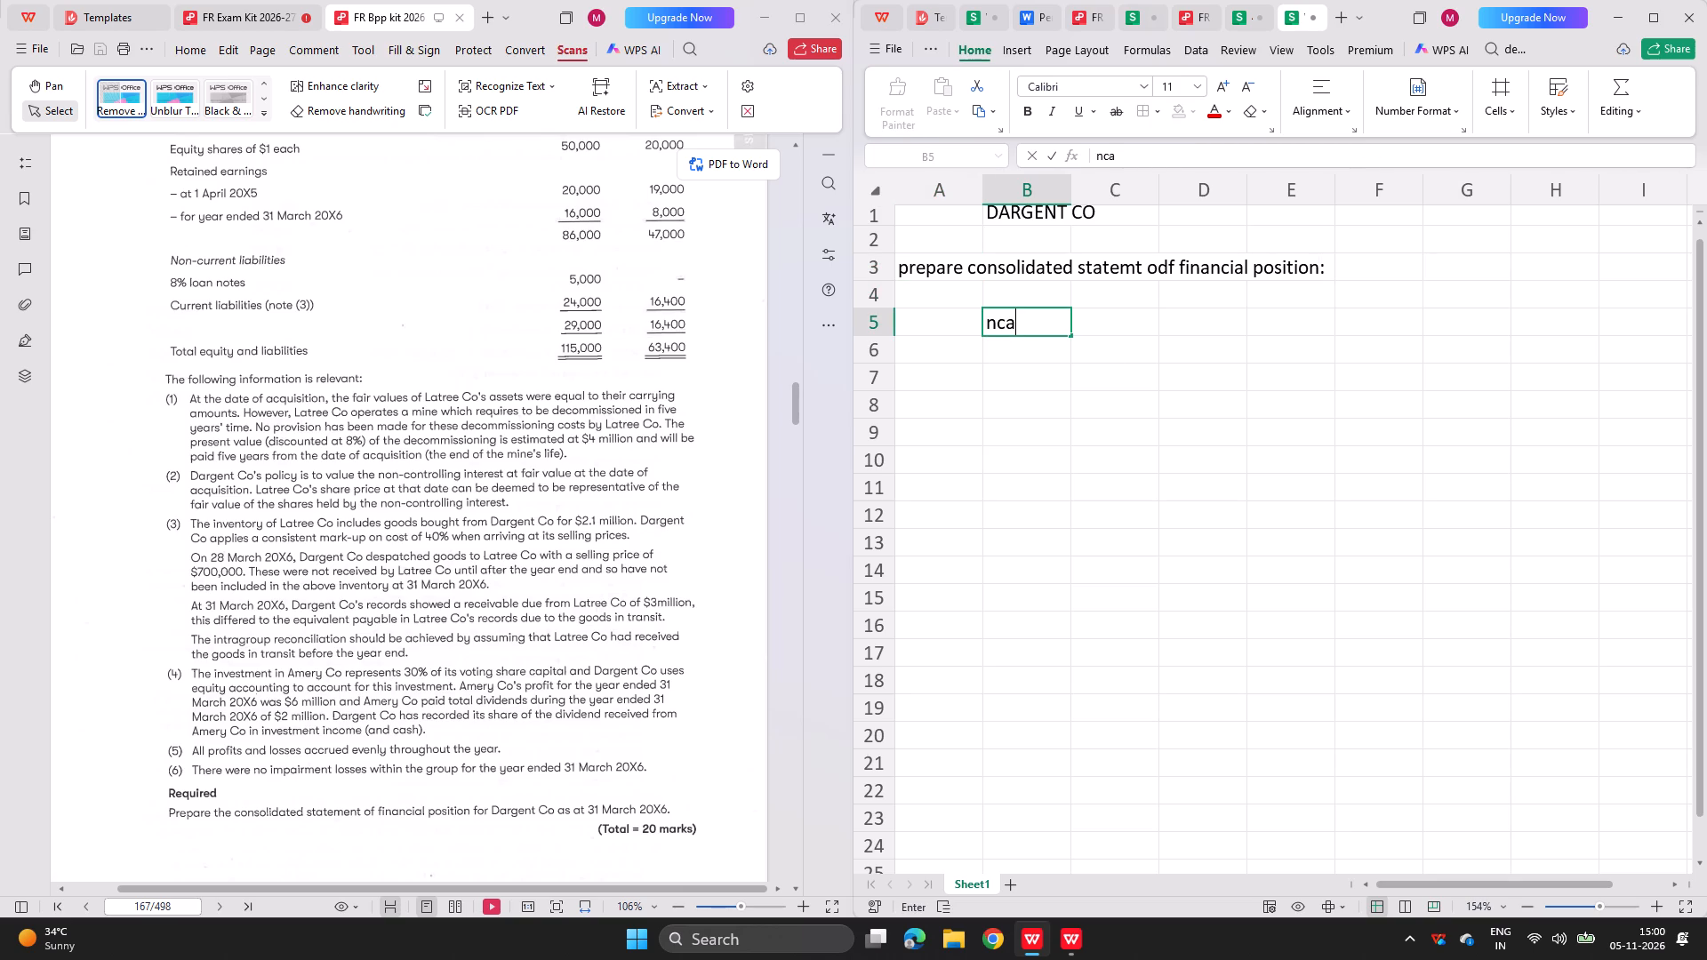
scroll(641, 460, up, 5)
scroll(641, 460, down, 1)
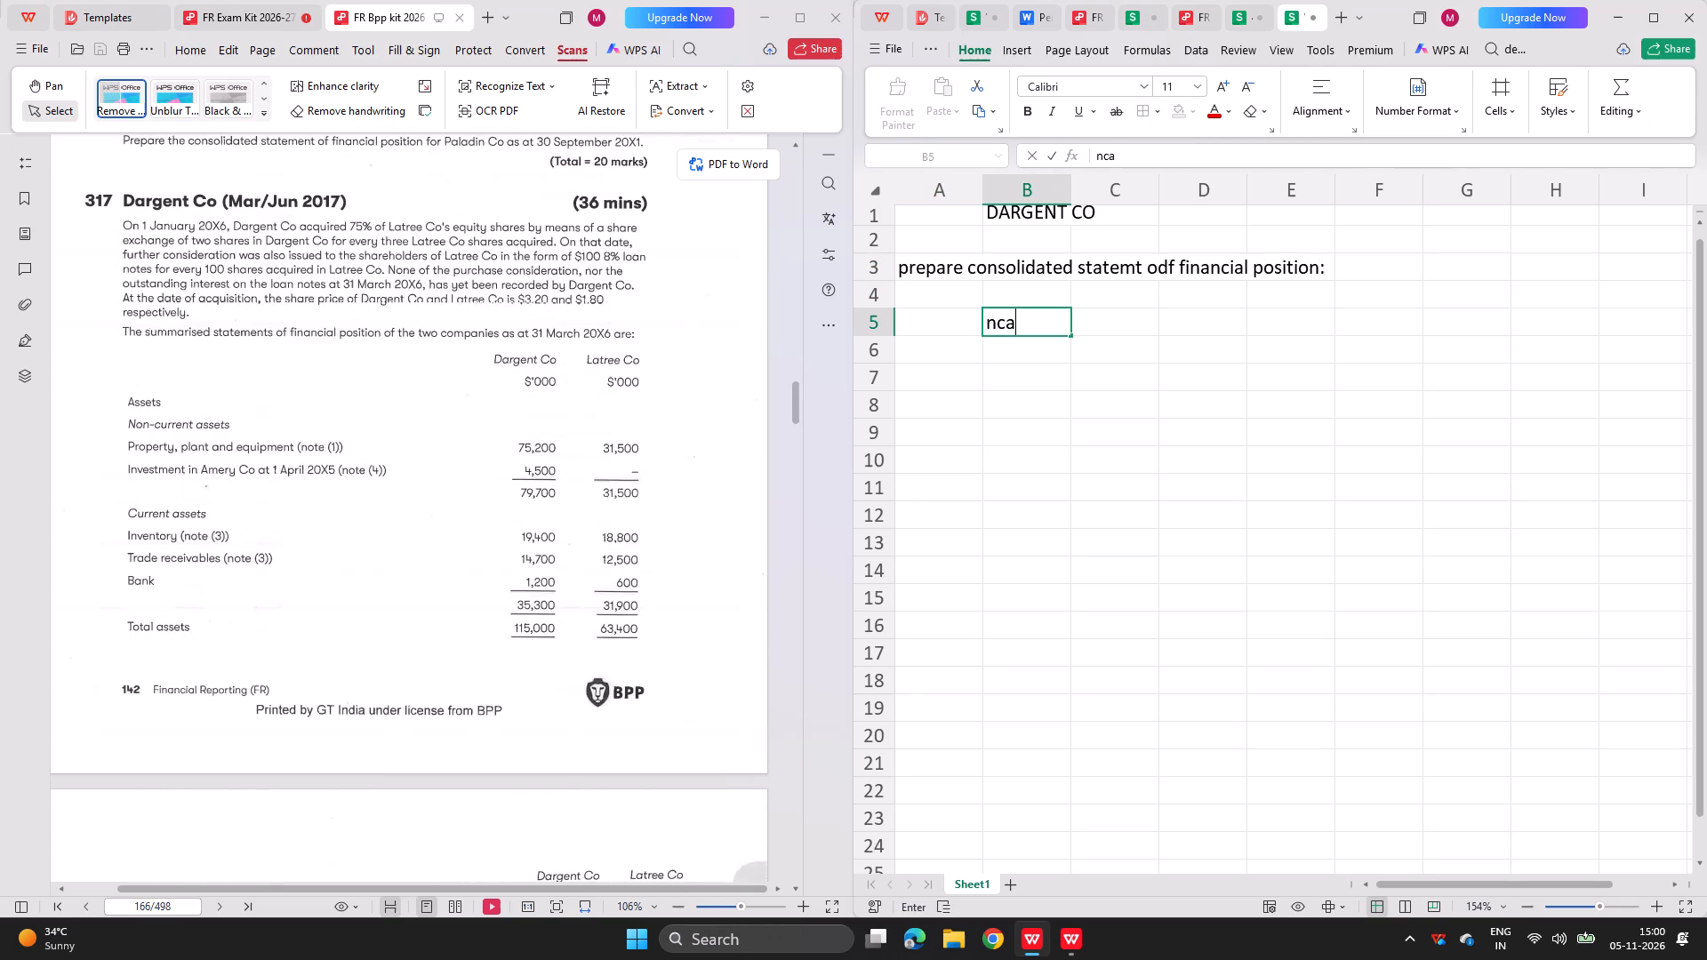
key(Return)
text(ppe)
key(Return)
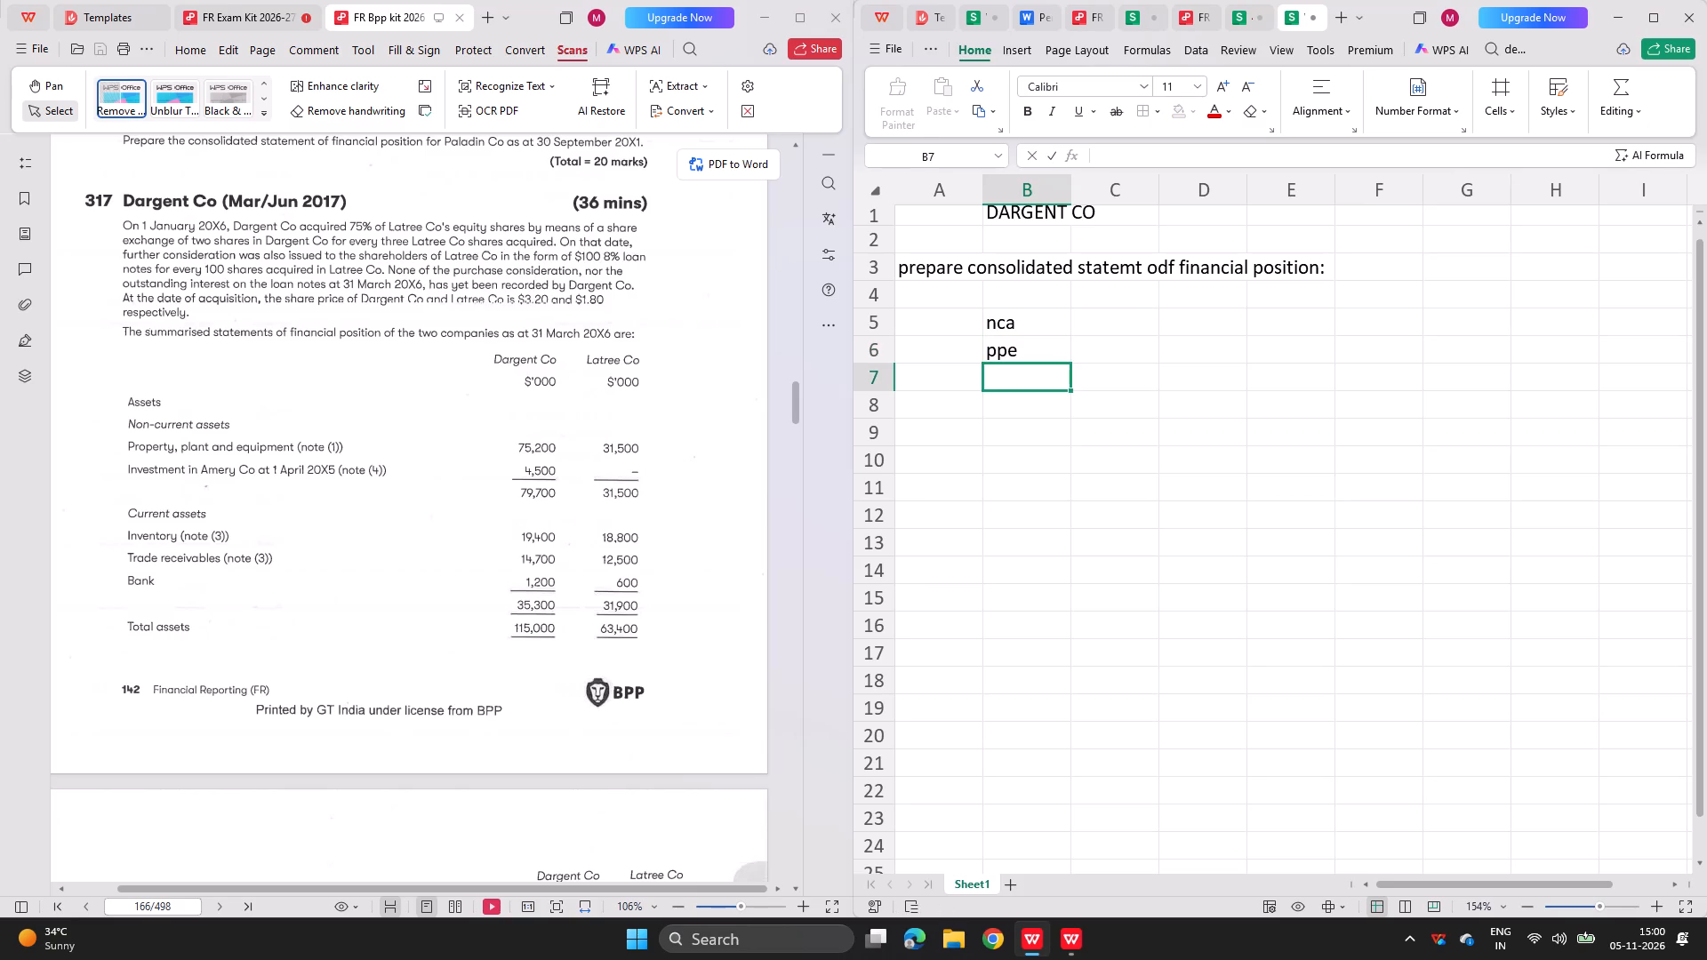
text(invest,ent)
key(BackSpace)
key(BackSpace)
key(BackSpace)
key(BackSpace)
text(ment)
key(Return)
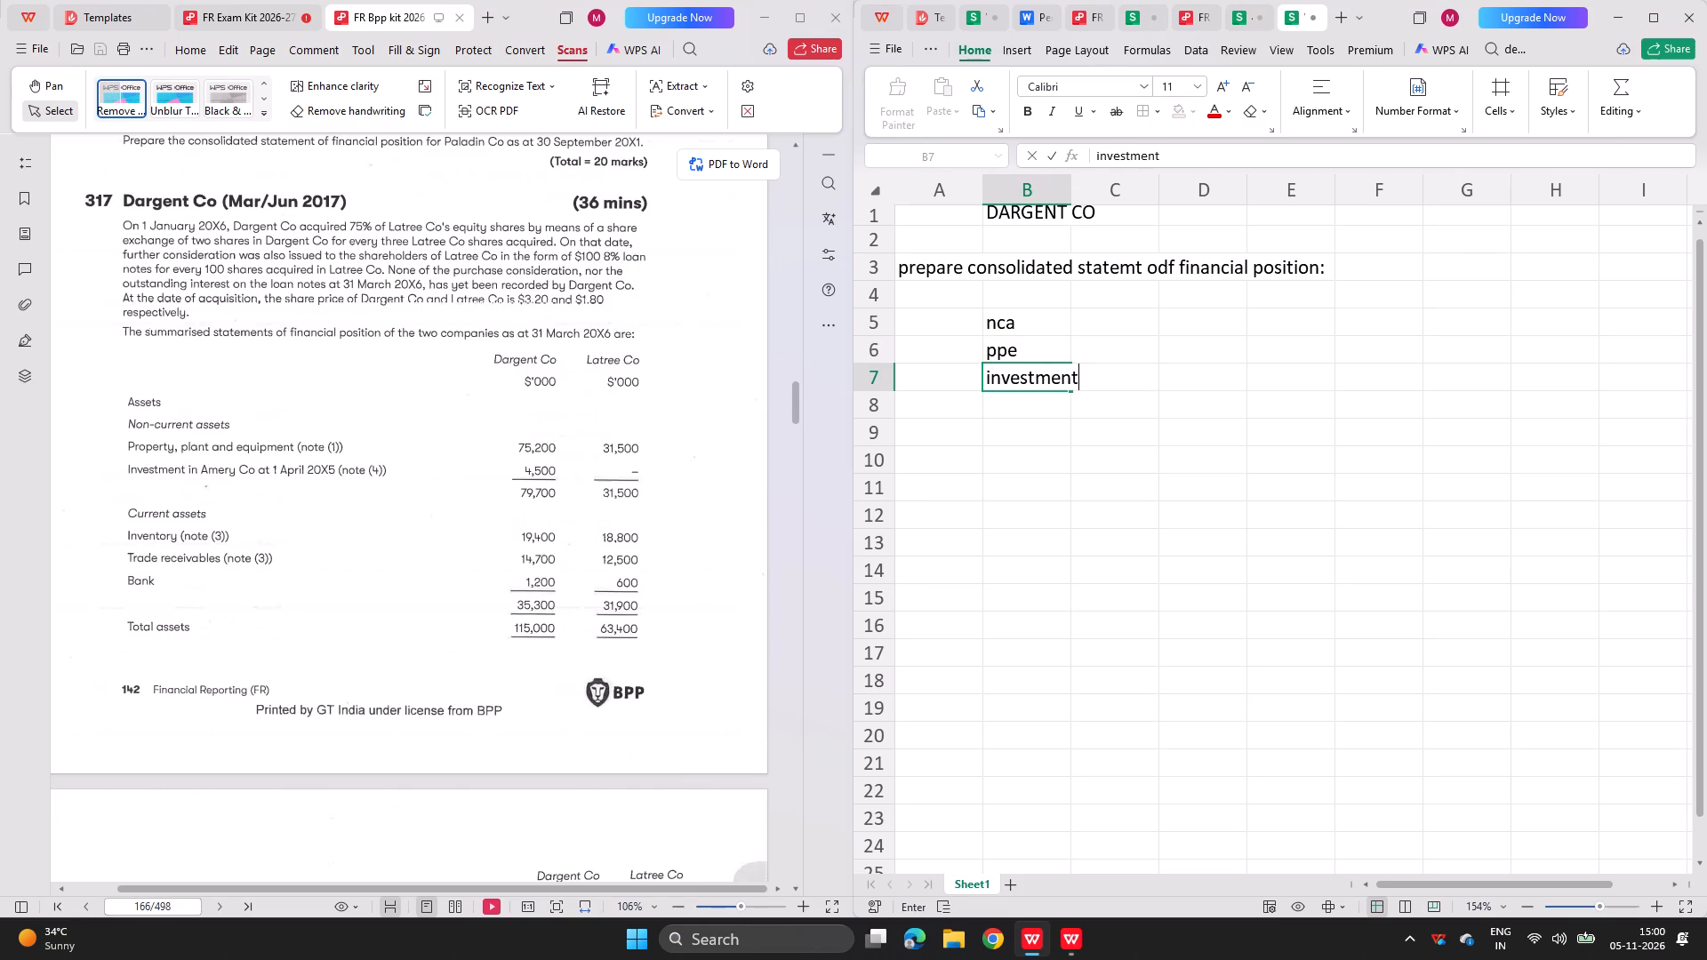
key(c)
key(BackSpace)
text(goow)
key(BackSpace)
text(dwill)
key(Return)
List the current asset labels ca, inventory, trade receivbales and bank in cells B10 to B13.
key(Return)
text(ca)
key(Return)
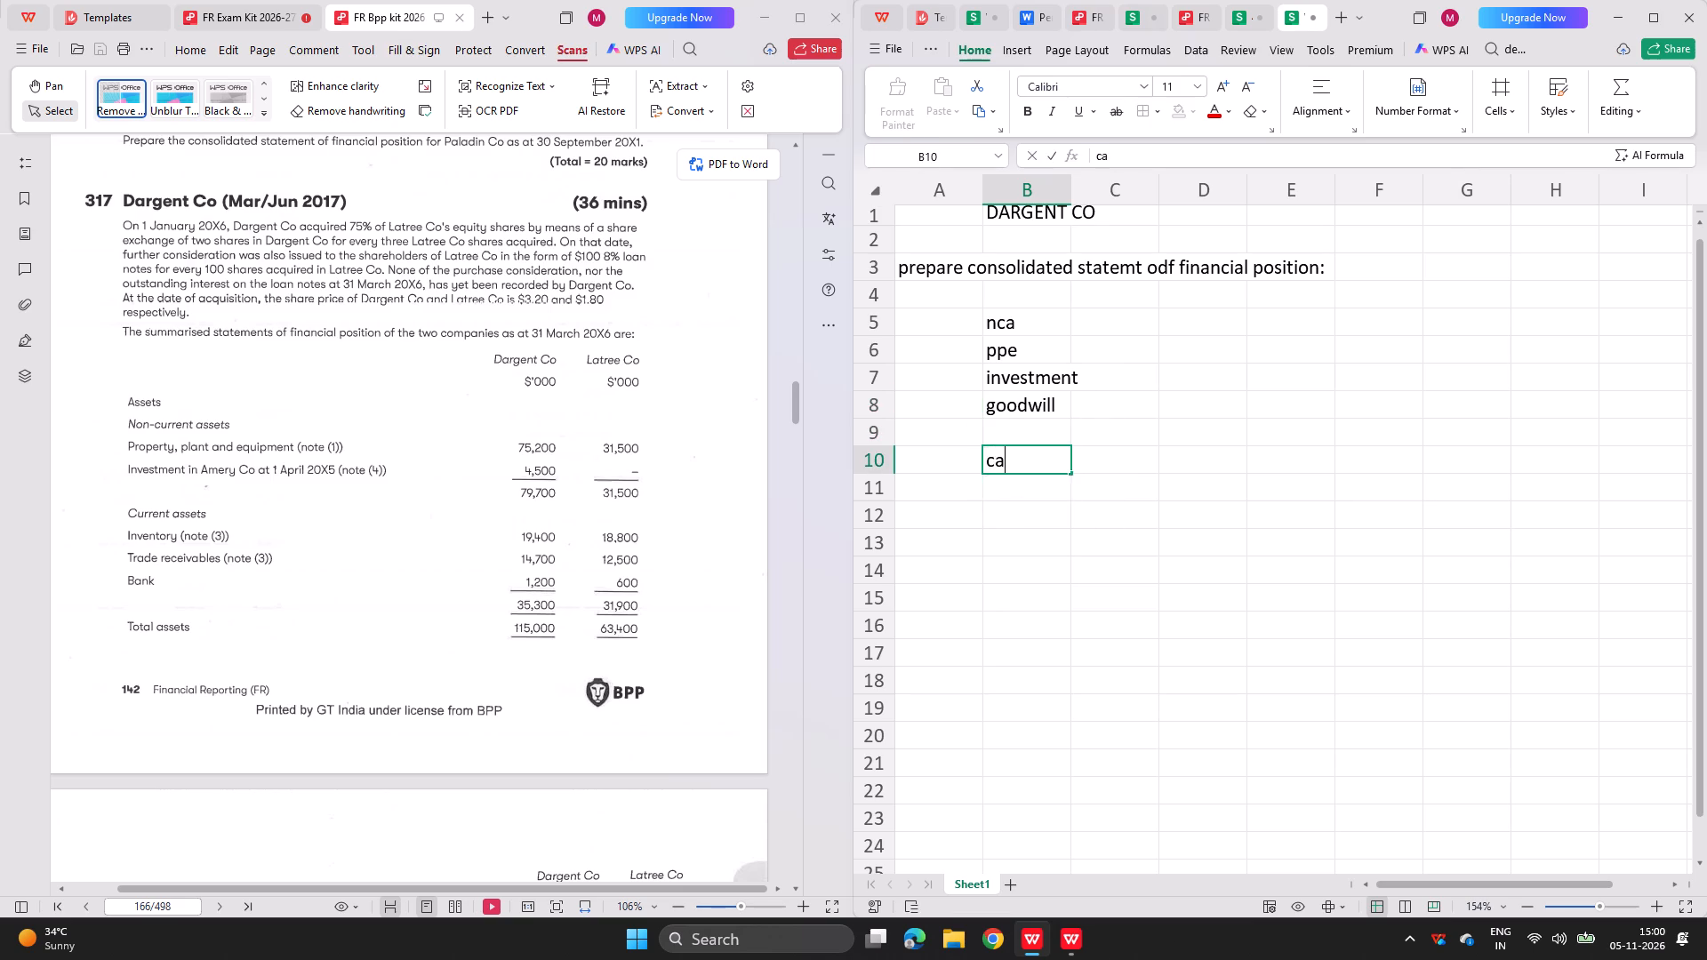
text(inv)
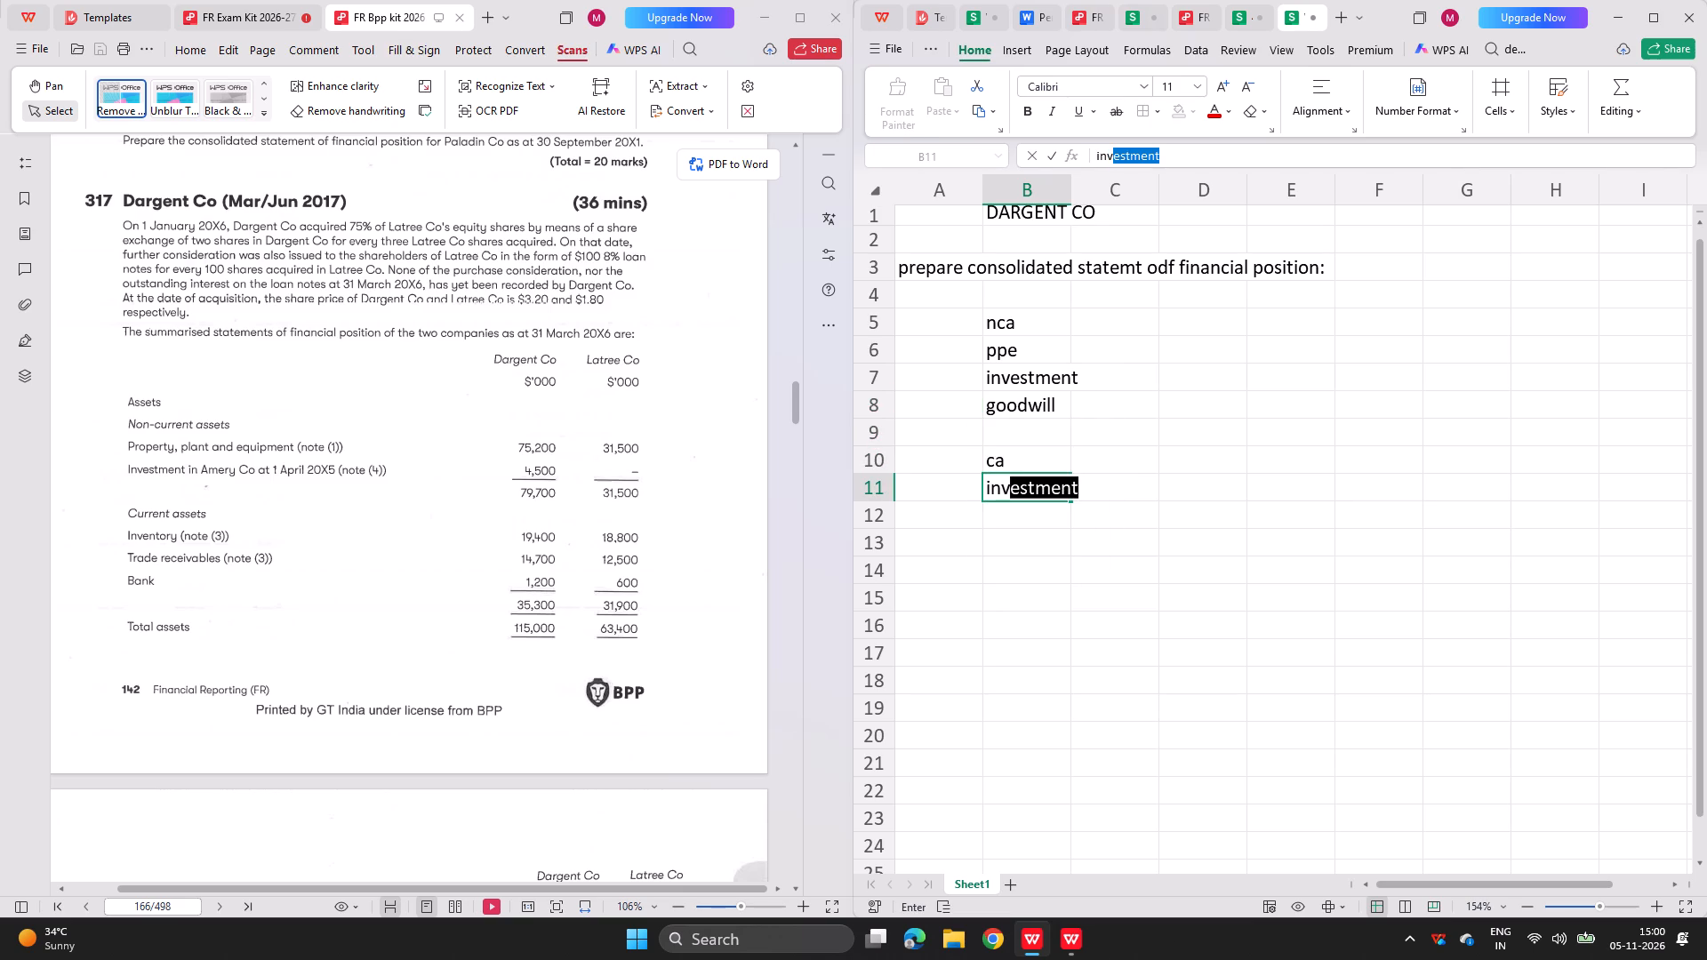
text(tory)
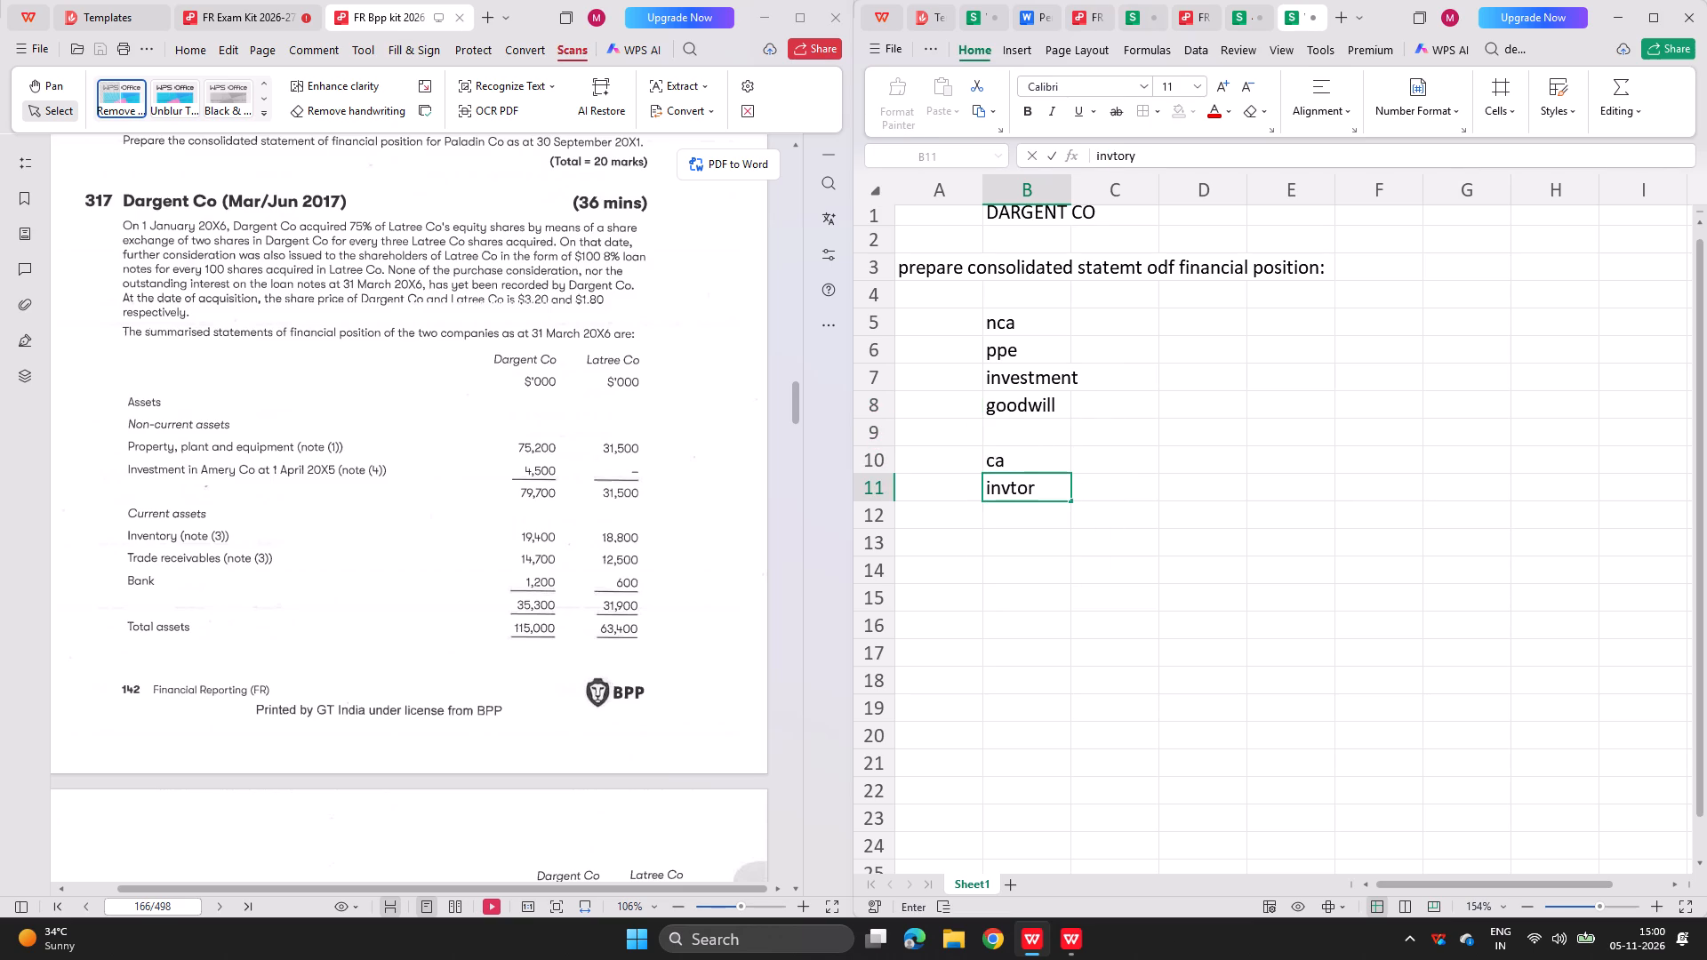
key(BackSpace)
key(BackSpace)
key(BackSpace)
key(BackSpace)
text(wntpry)
key(BackSpace)
key(BackSpace)
key(BackSpace)
key(BackSpace)
key(BackSpace)
key(BackSpace)
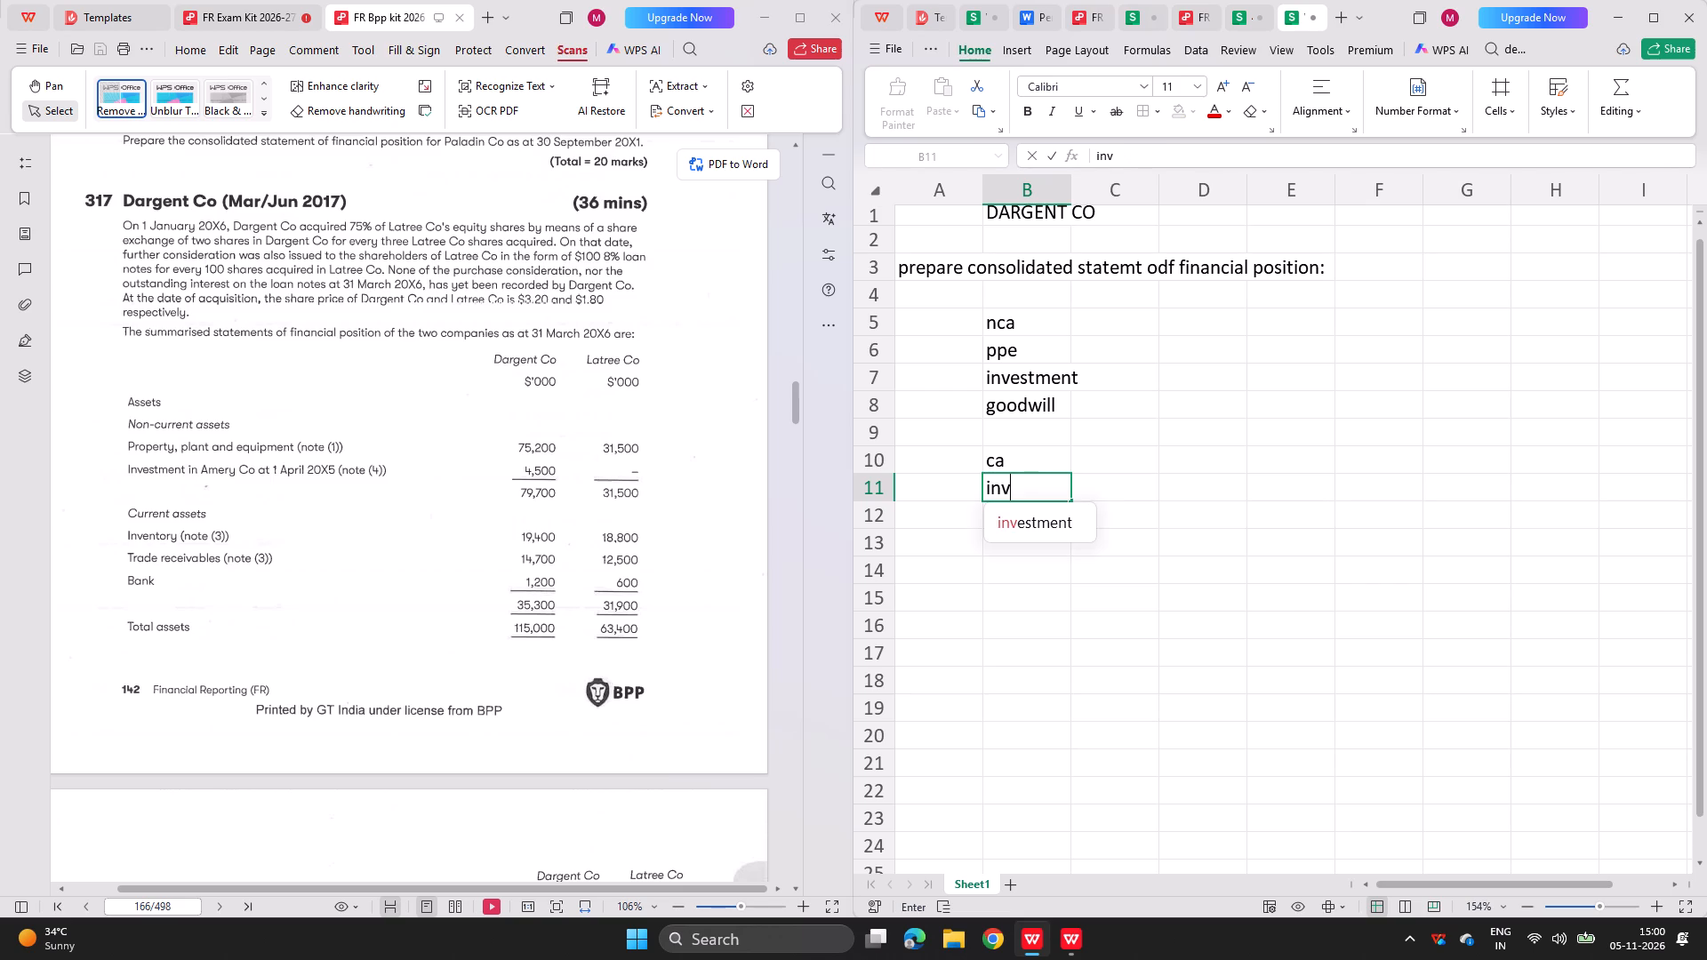
text(entory)
key(Return)
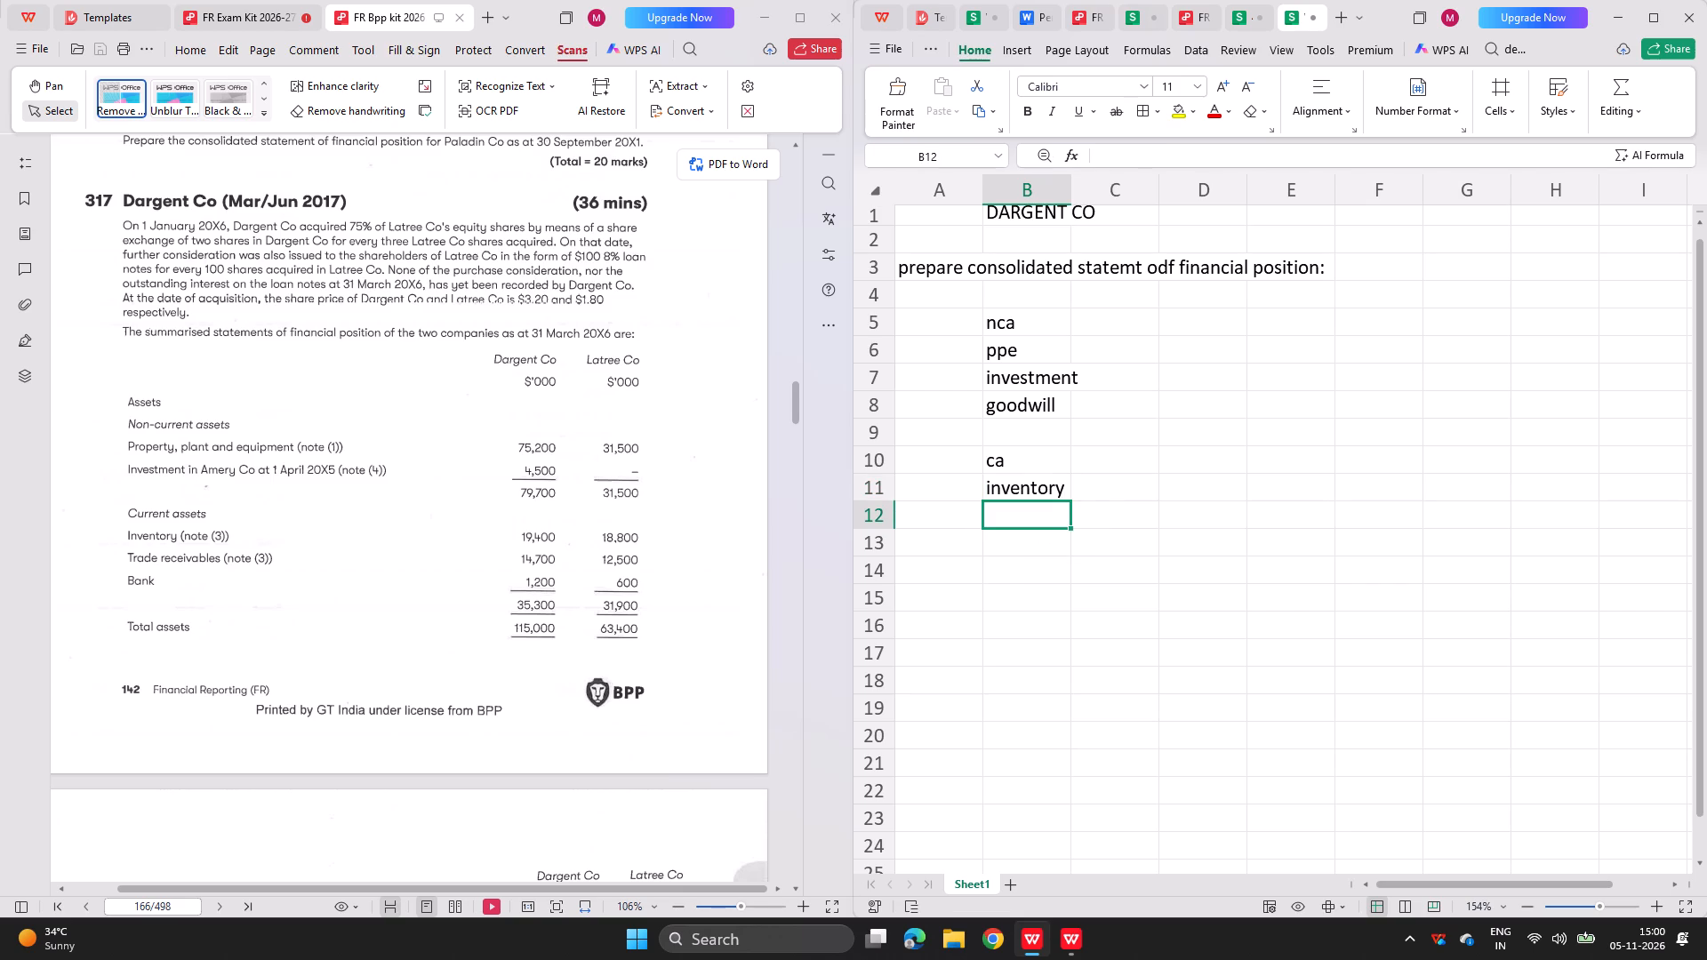
text(trade)
key(space)
text(recevi)
key(BackSpace)
key(BackSpace)
text(ivbales)
key(Return)
text(banl)
key(Return)
key(Up)
key(BackSpace)
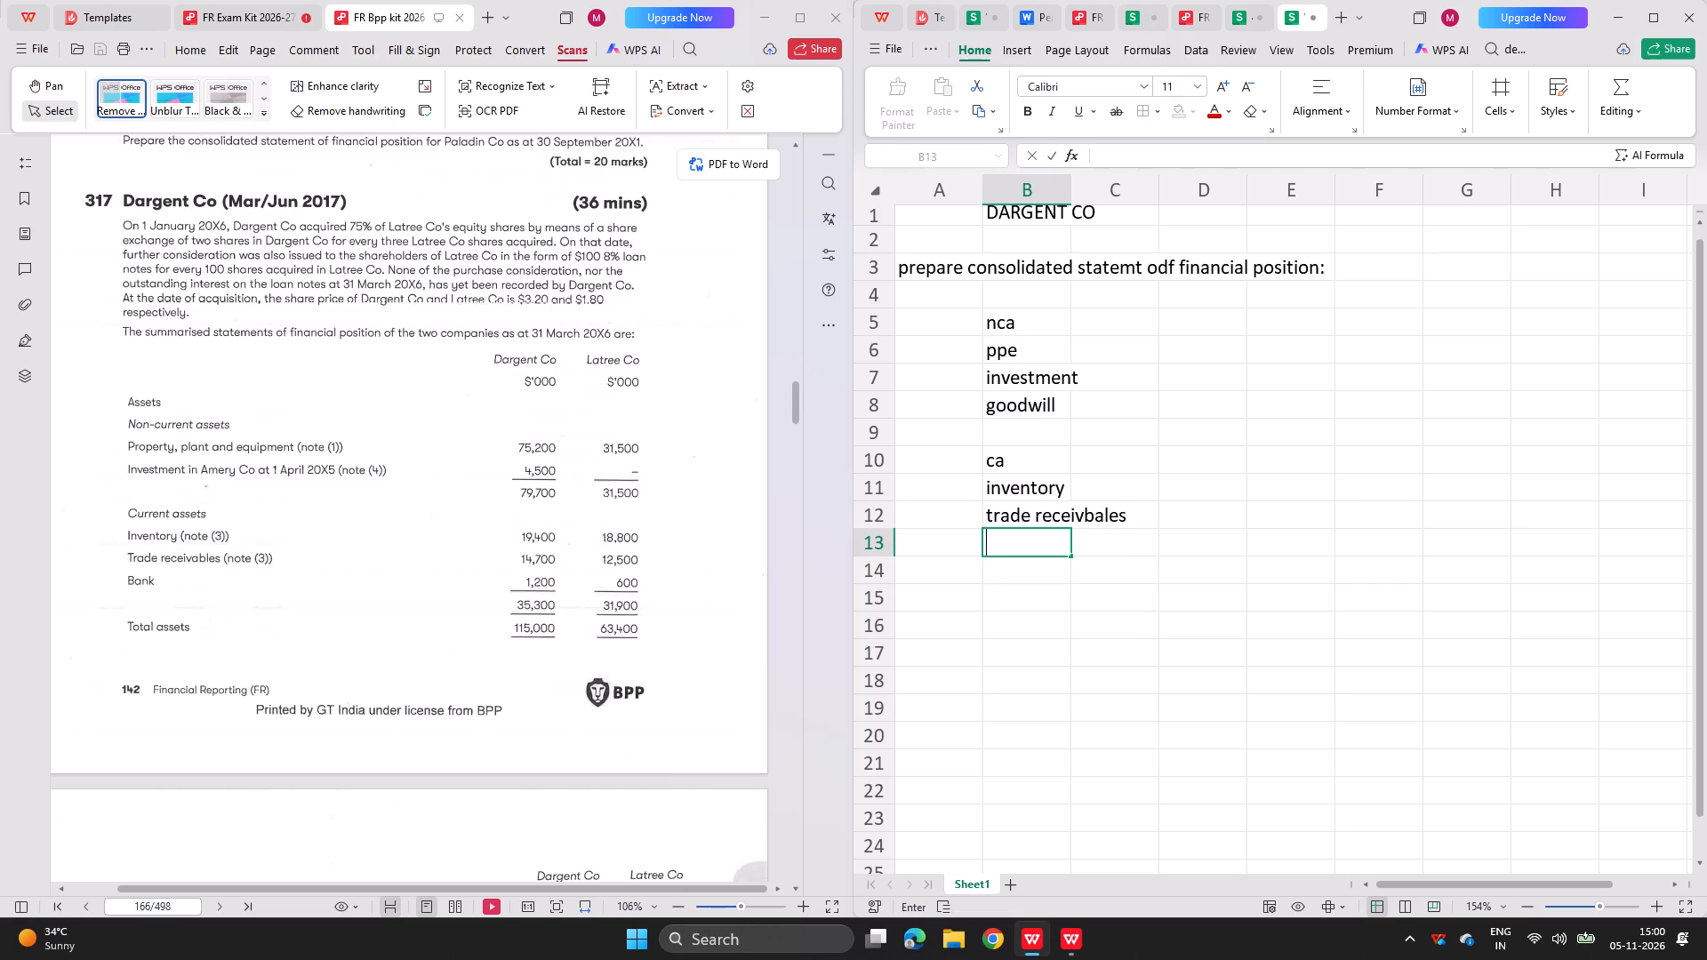
text(bank)
key(Return)
Add the label total for the assets in cell B15, leaving a blank row below bank.
key(Return)
text(toal)
key(BackSpace)
key(BackSpace)
text(tal)
key(Return)
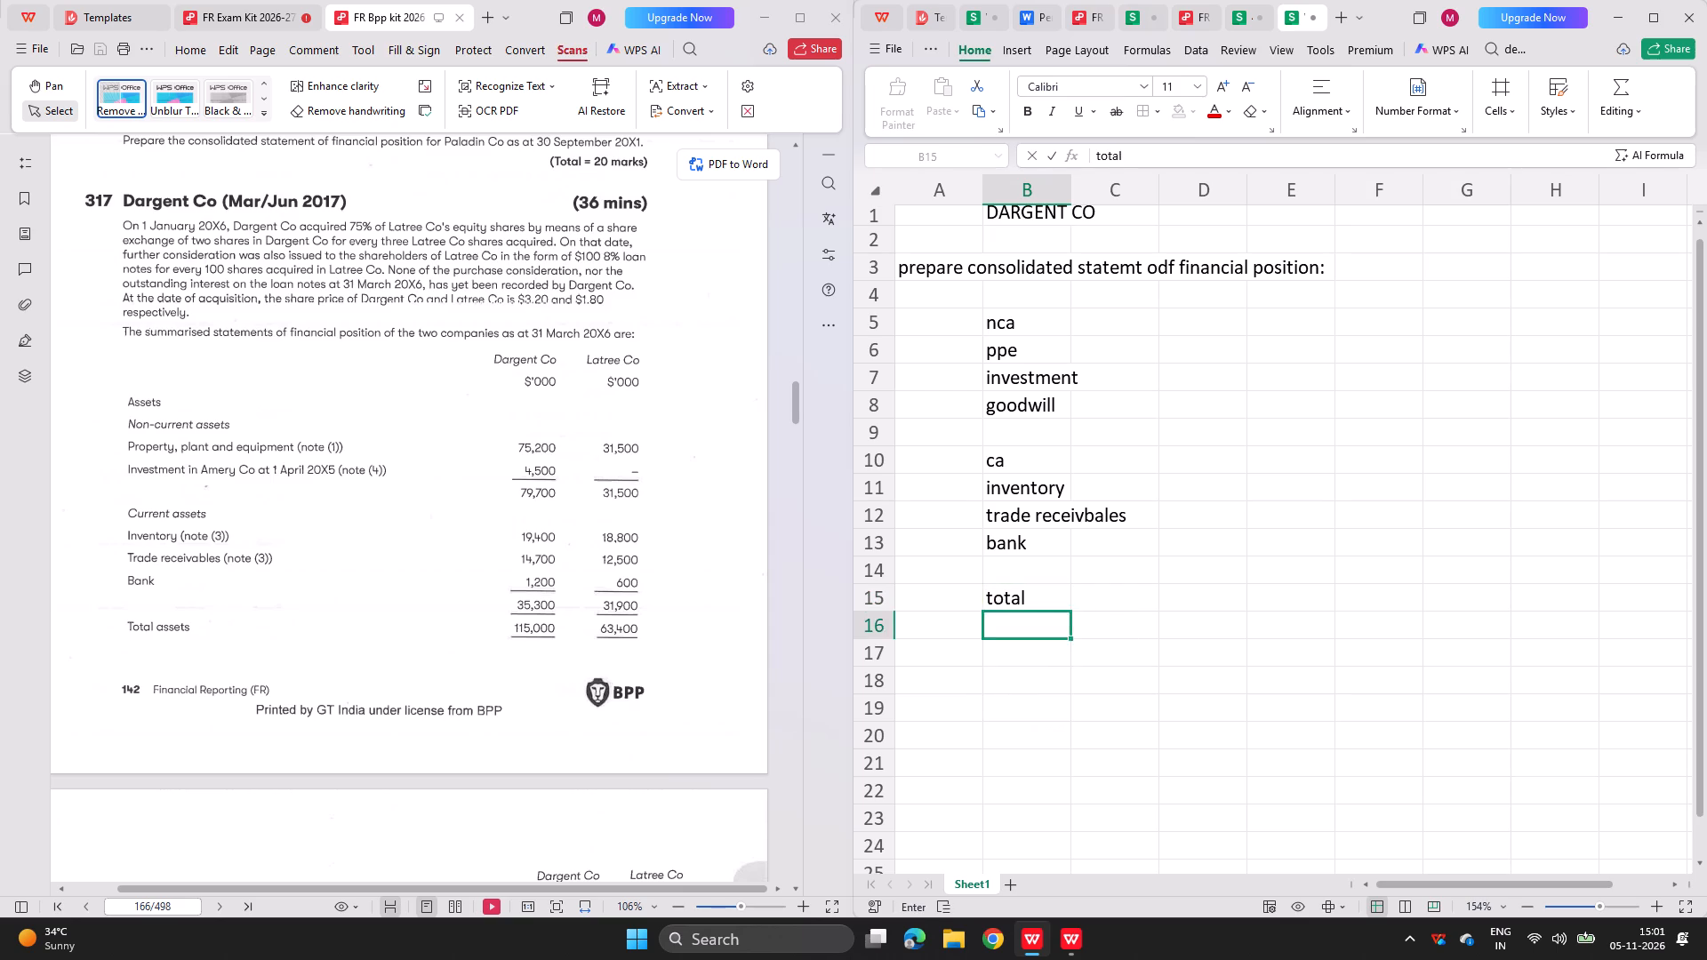
List the labels equity, sc, gre and nci in cells B17 to B20, leaving a blank row below total.
key(Return)
text(equity)
key(Return)
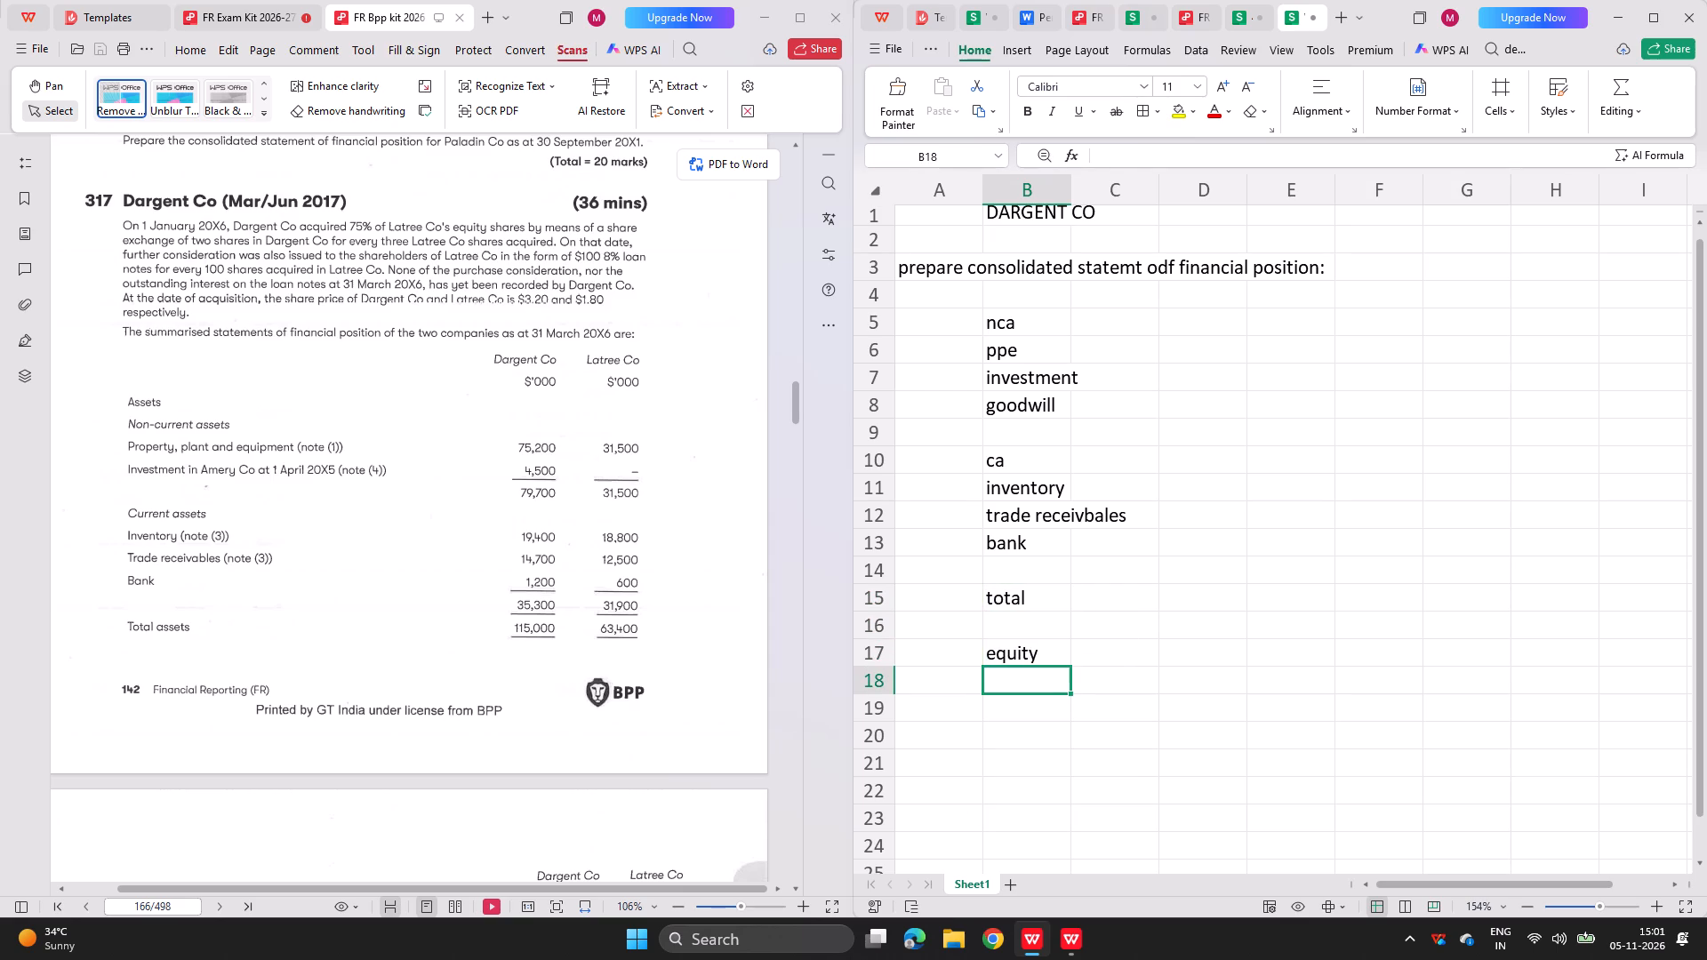
scroll(435, 516, down, 1)
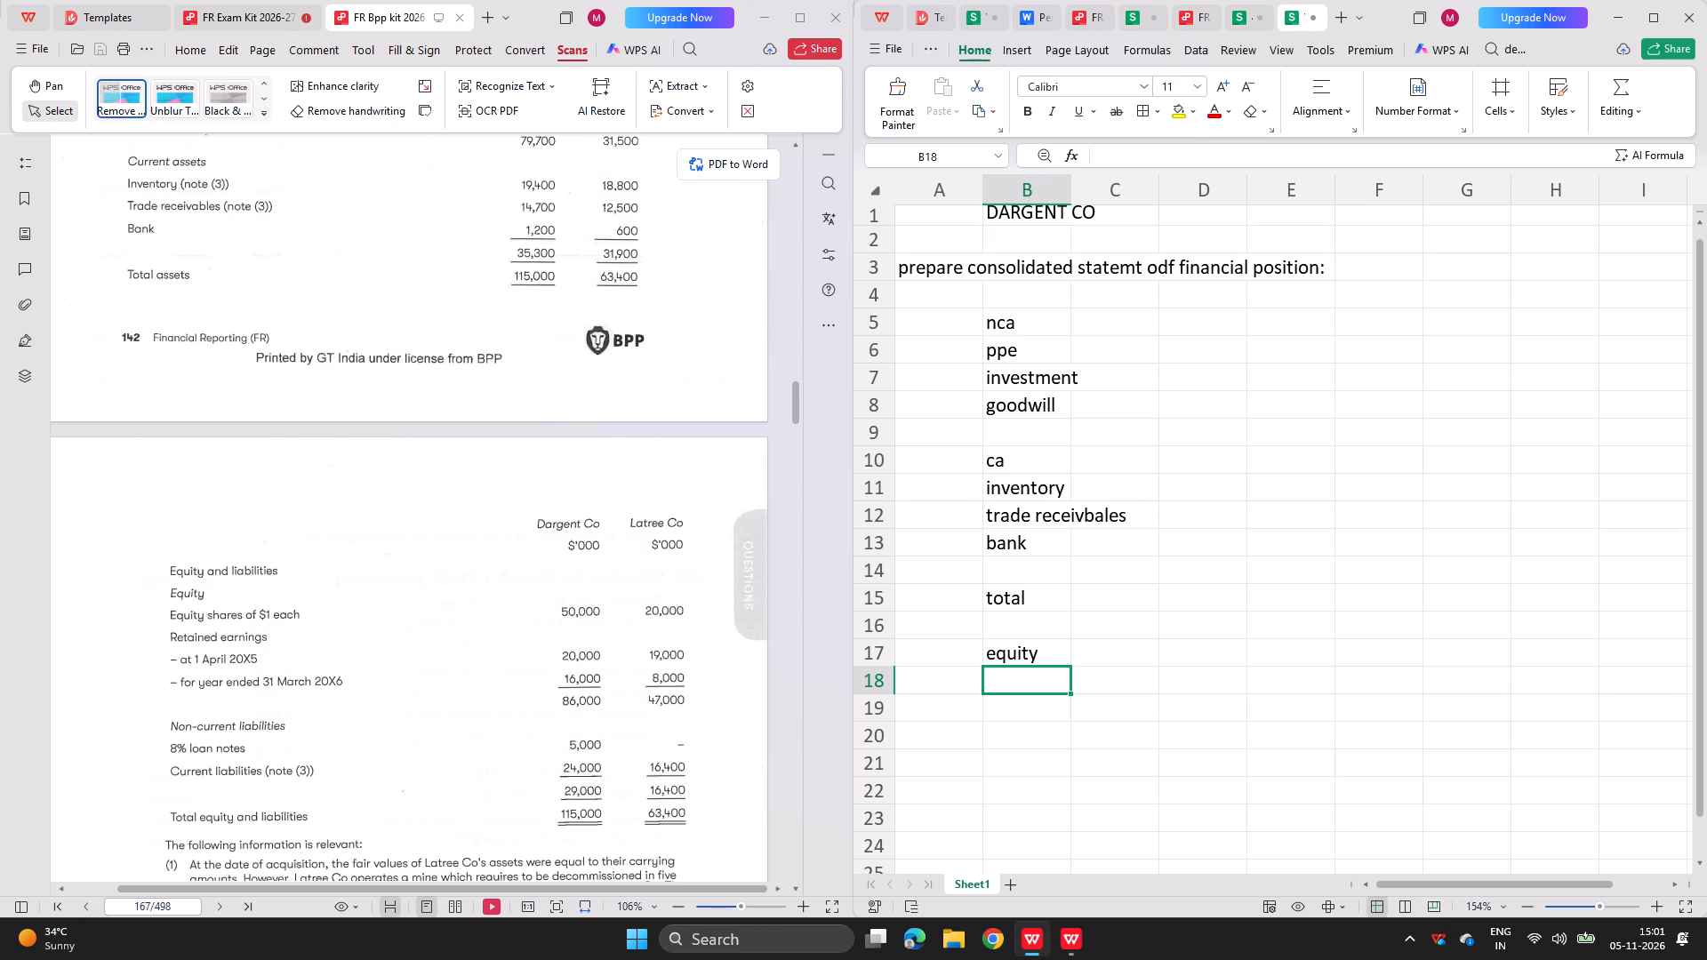
text(sc)
key(Return)
text(gre)
key(Return)
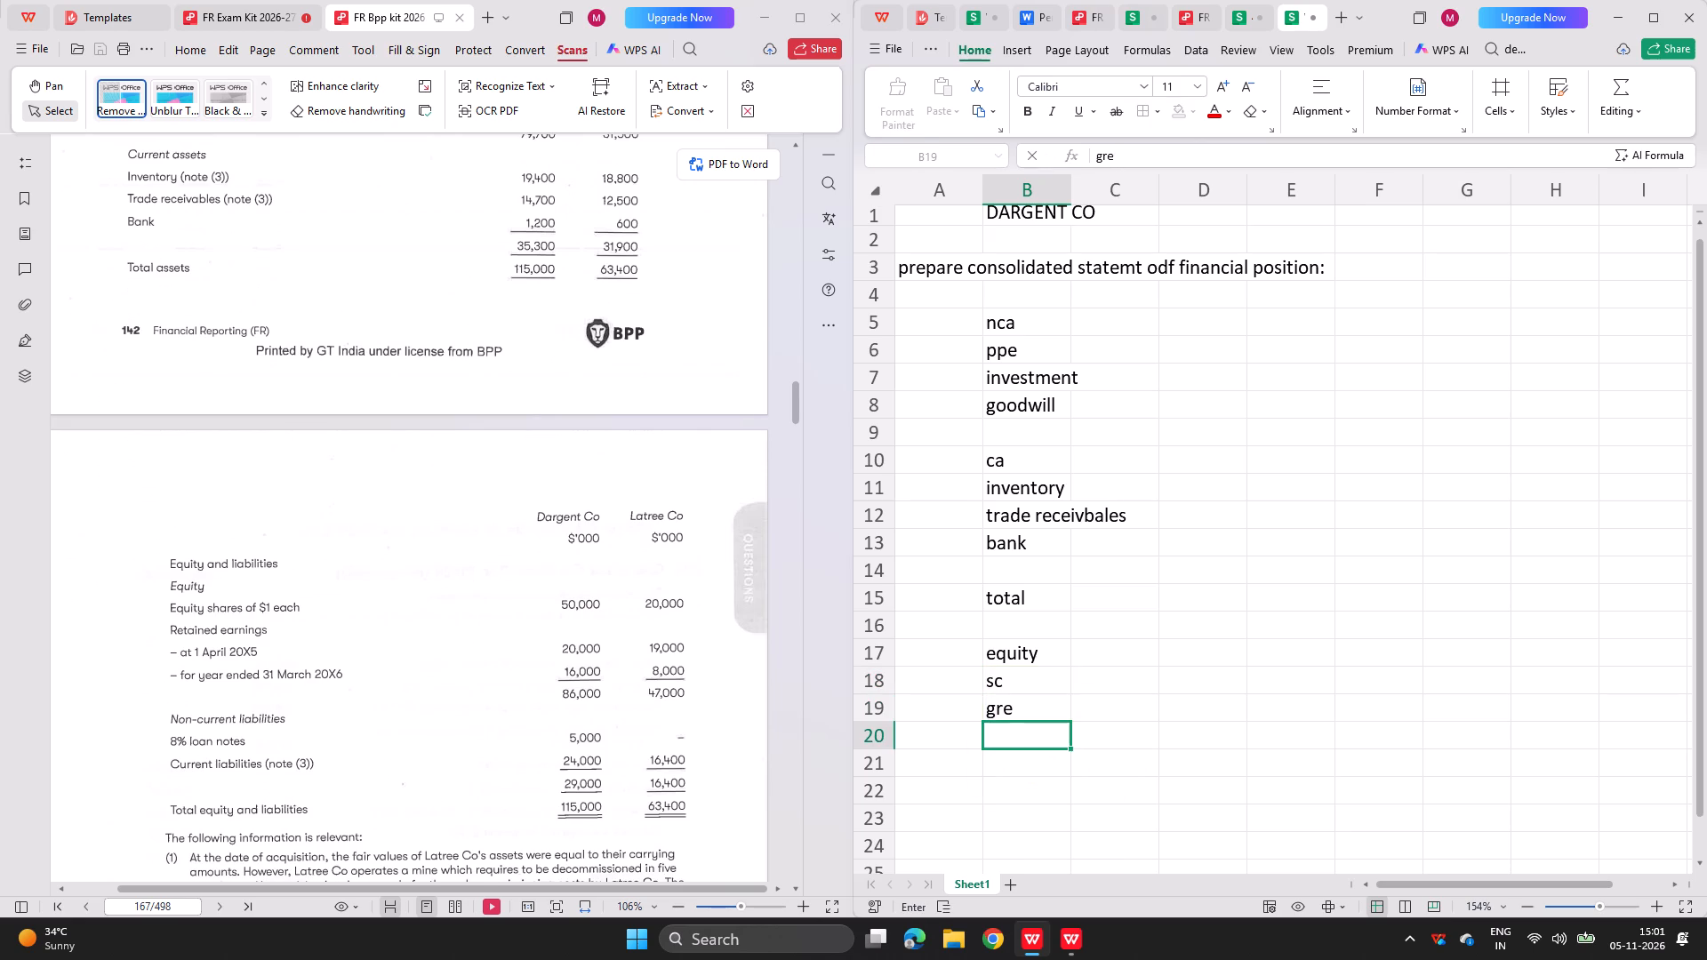
text(nci)
key(Return)
key(Return)
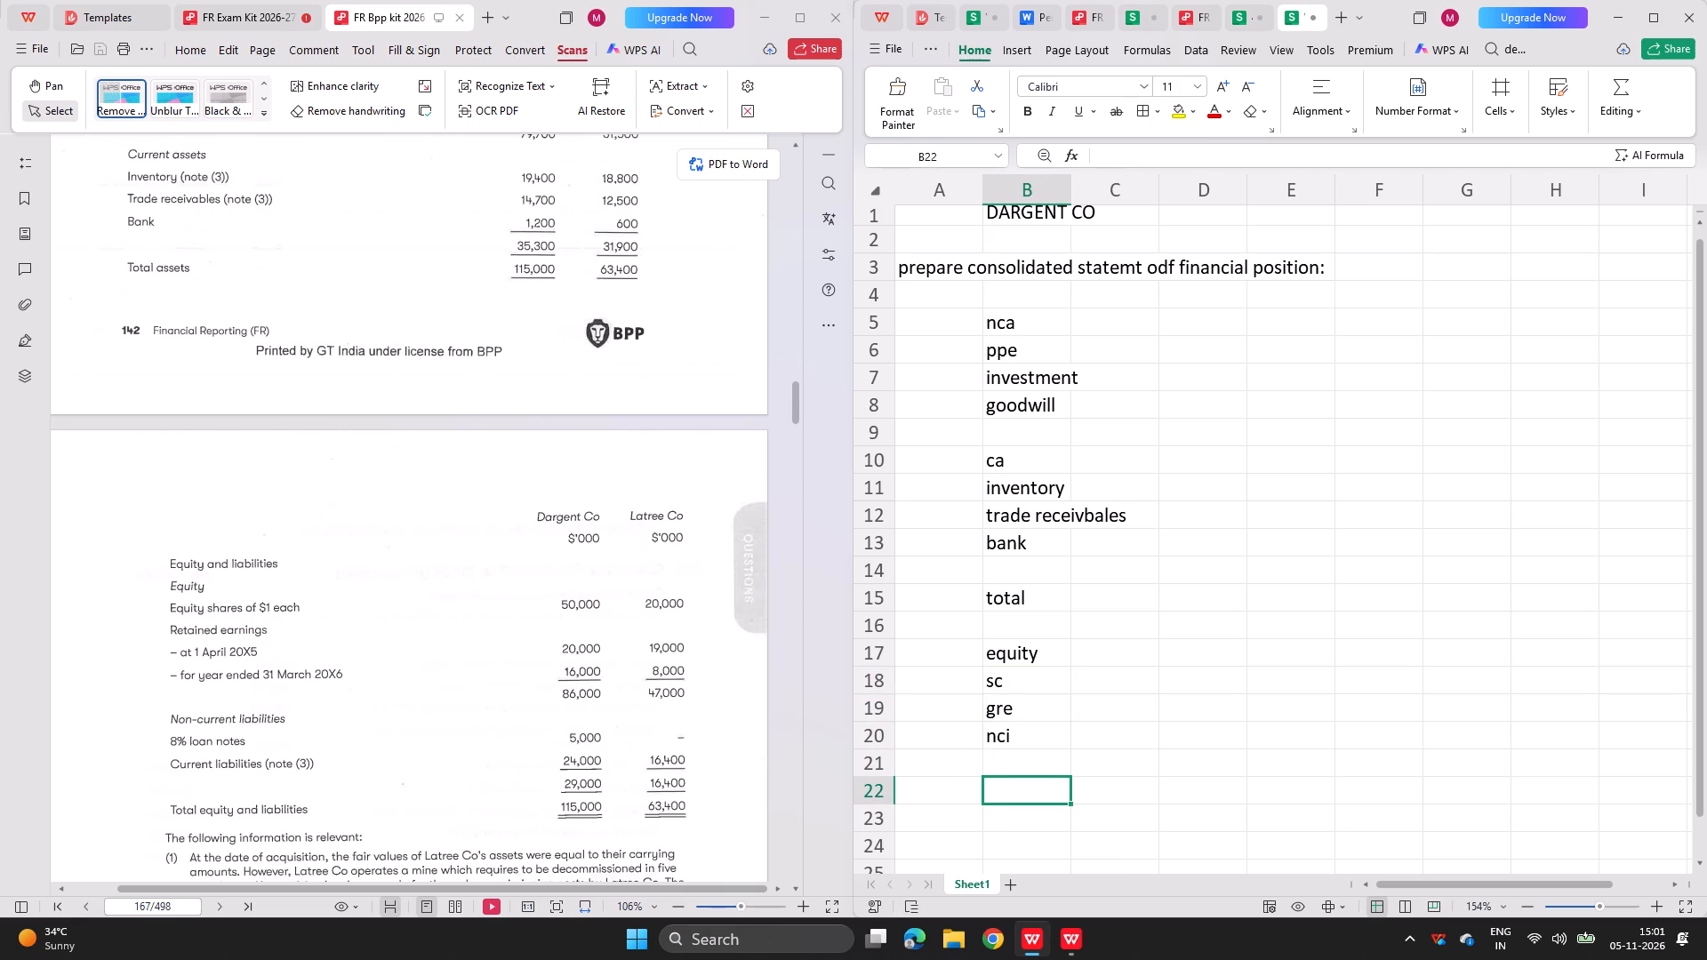
Add the liability labels ncl and loan notes in cells B22 and B23, and cl in cell B25.
text(ncl)
key(Return)
text(loan notes)
key(Return)
key(Return)
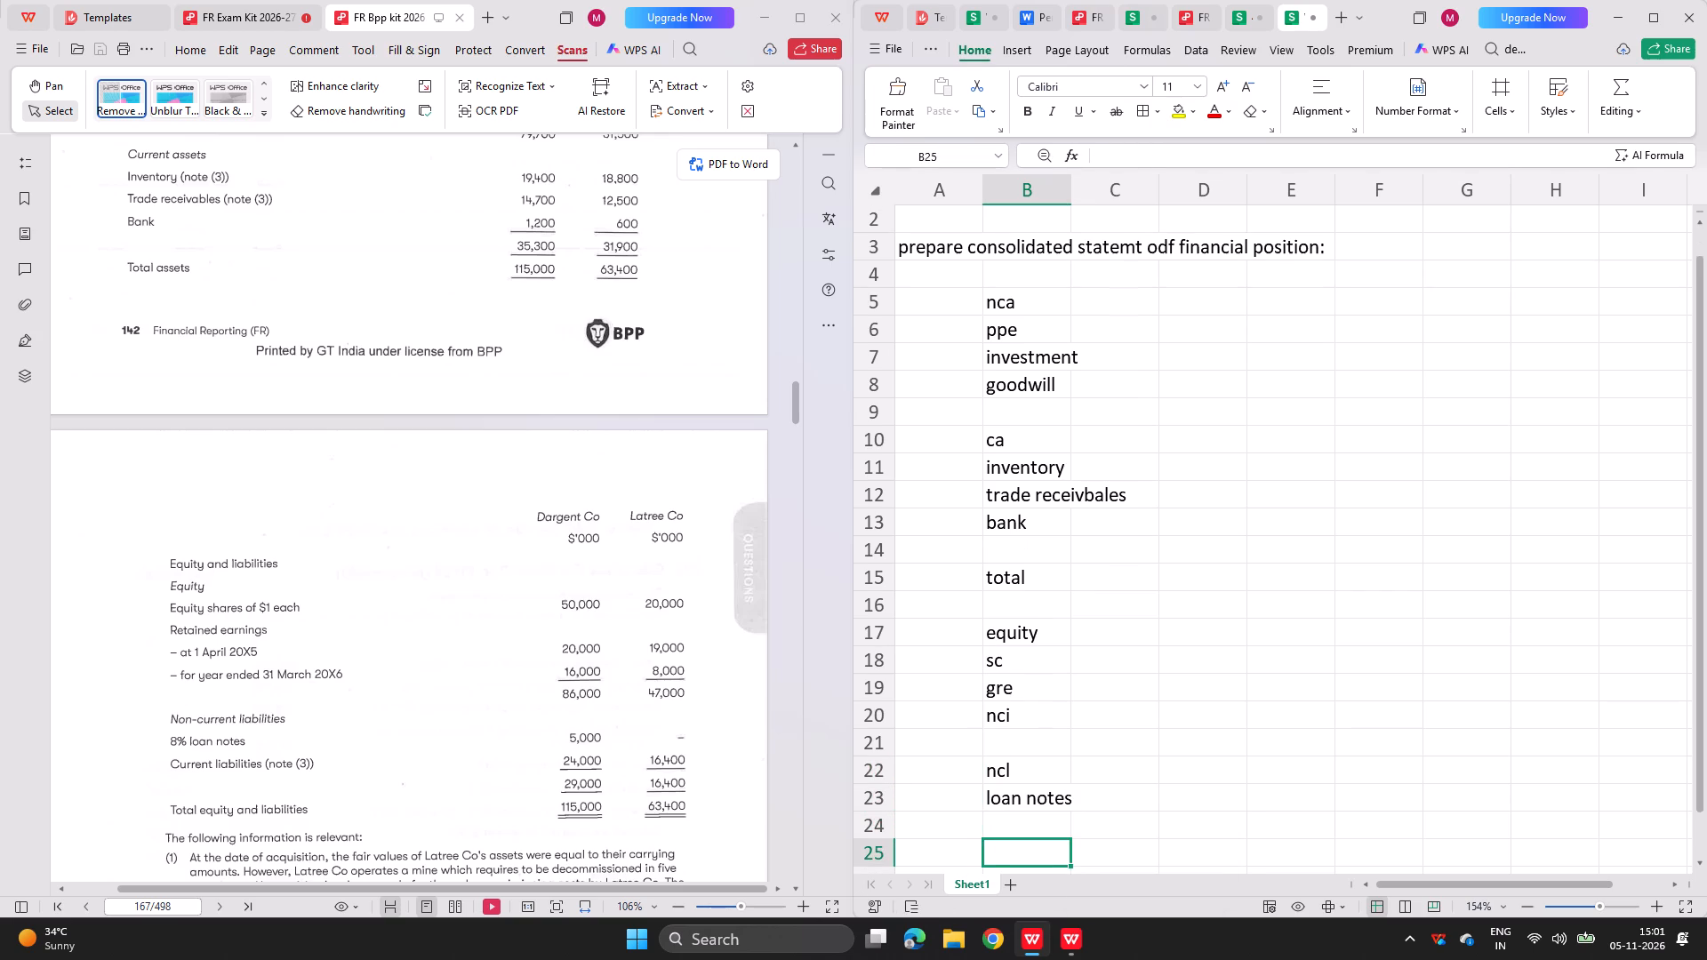
text(cl)
key(Return)
key(Return)
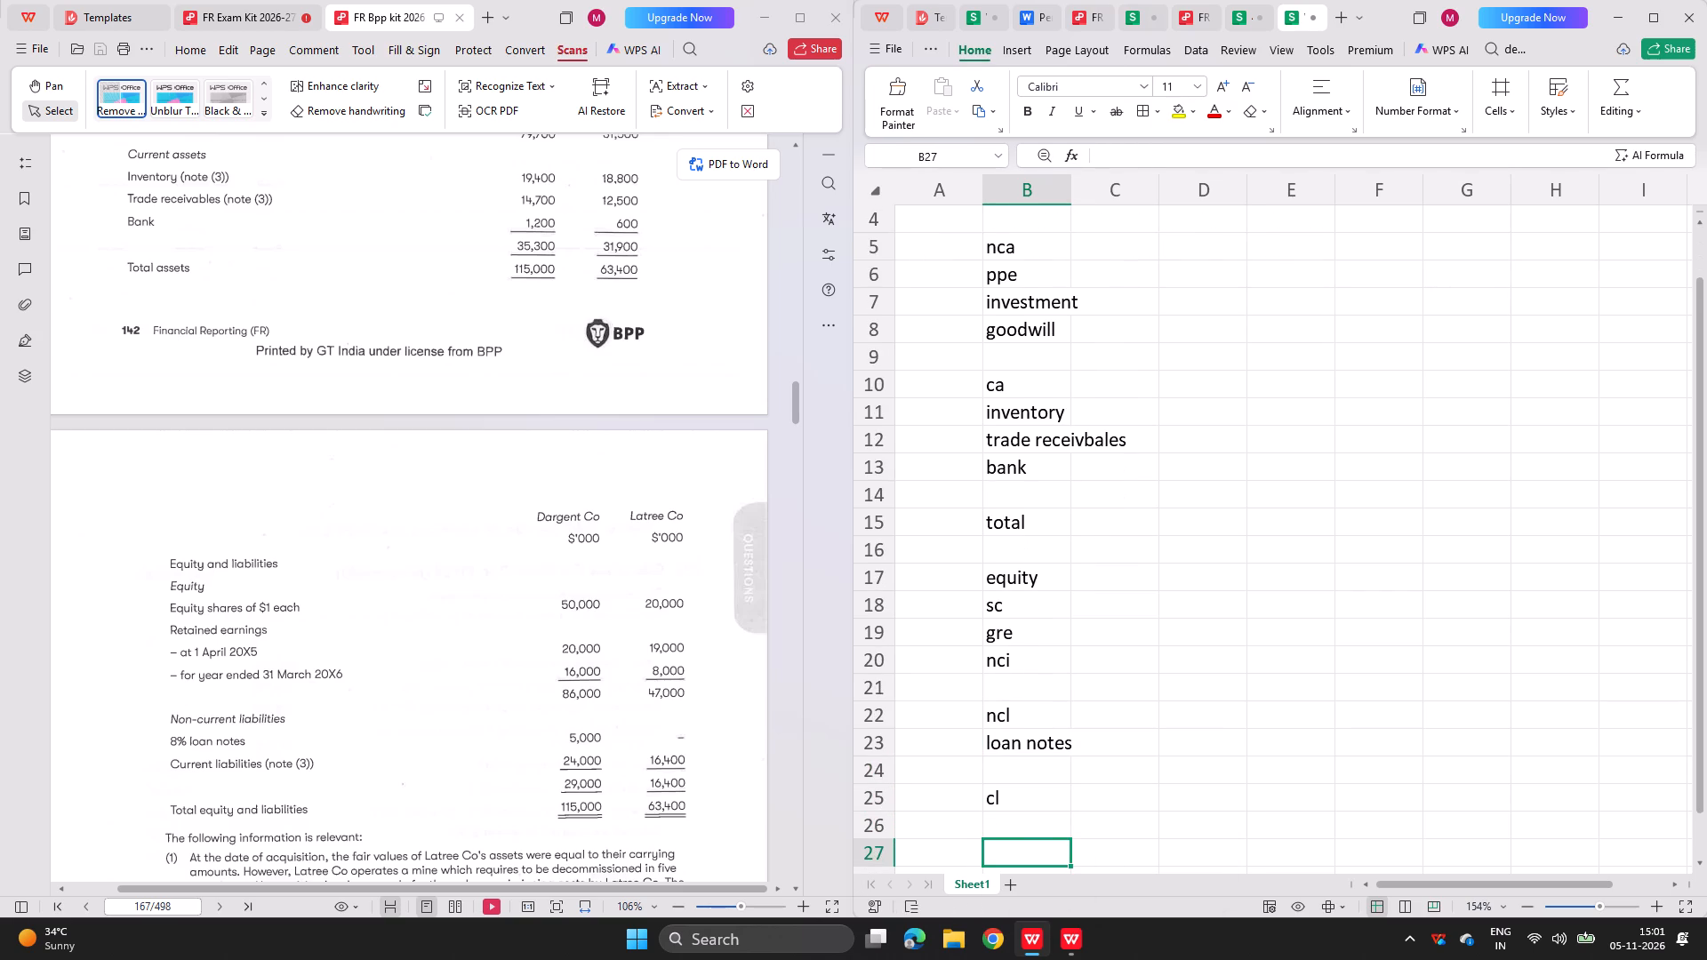
Add the label total for equity and liabilities in cell B27.
text(toat)
key(BackSpace)
key(BackSpace)
text(tal)
key(Return)
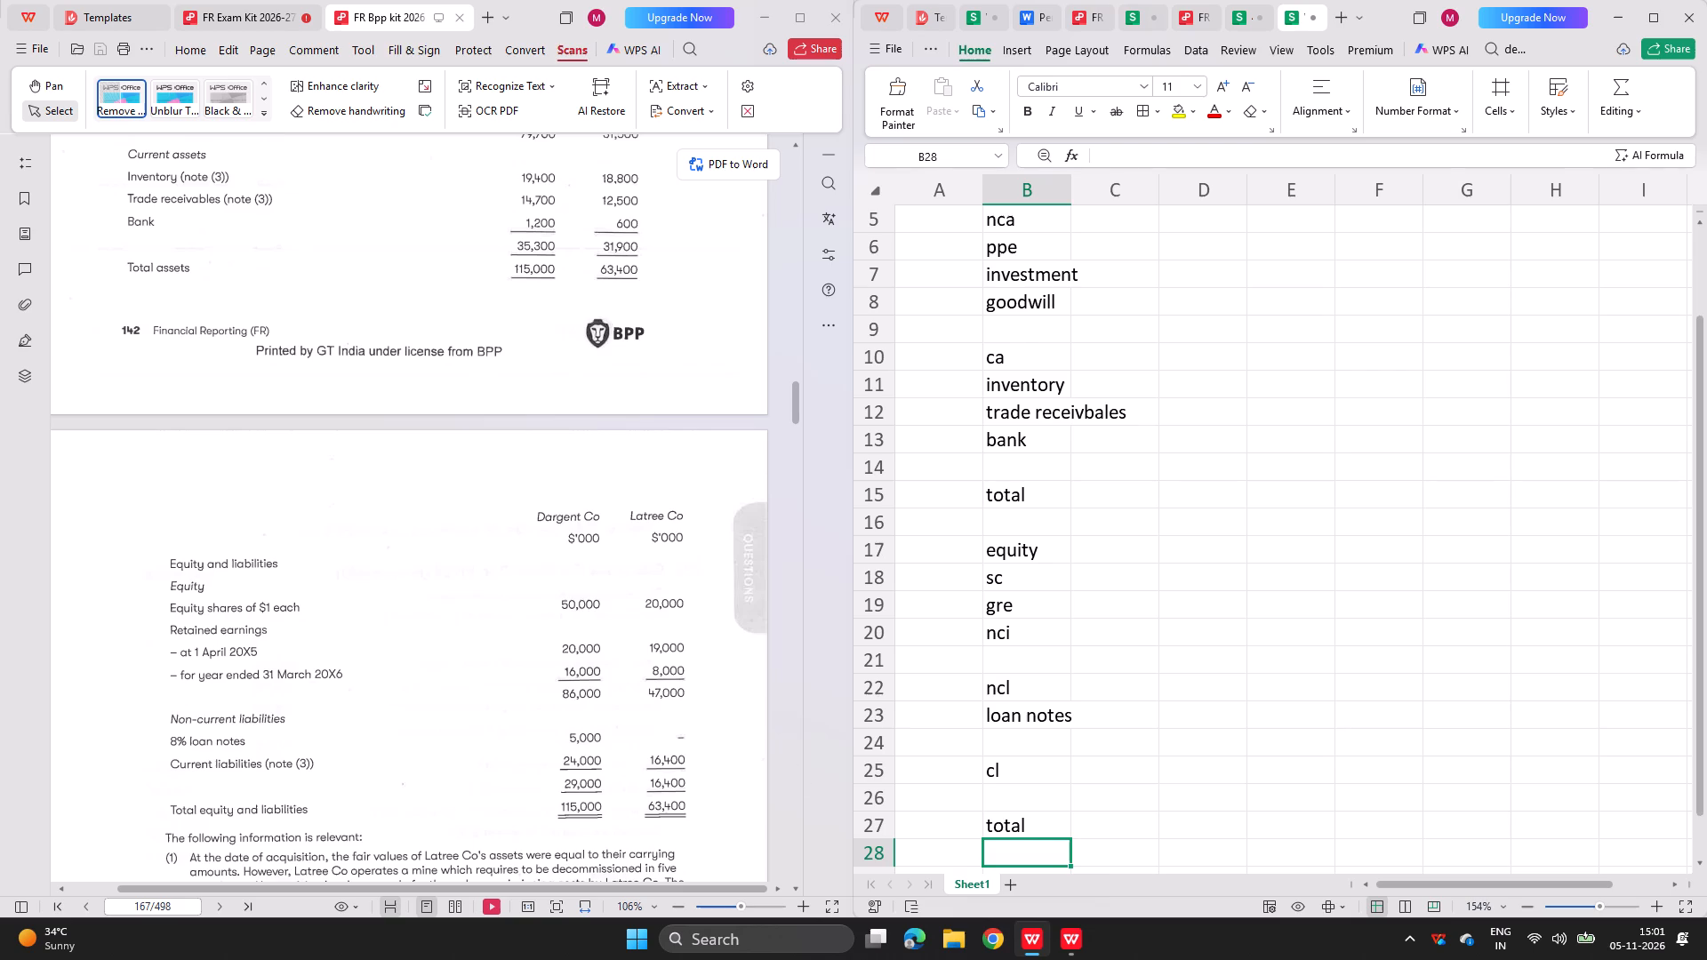
Start the workings in cell B29 with the heading workings: and, in the row below, wn 1 with group structure beside it.
scroll(1270, 607, down, 3)
click(1009, 658)
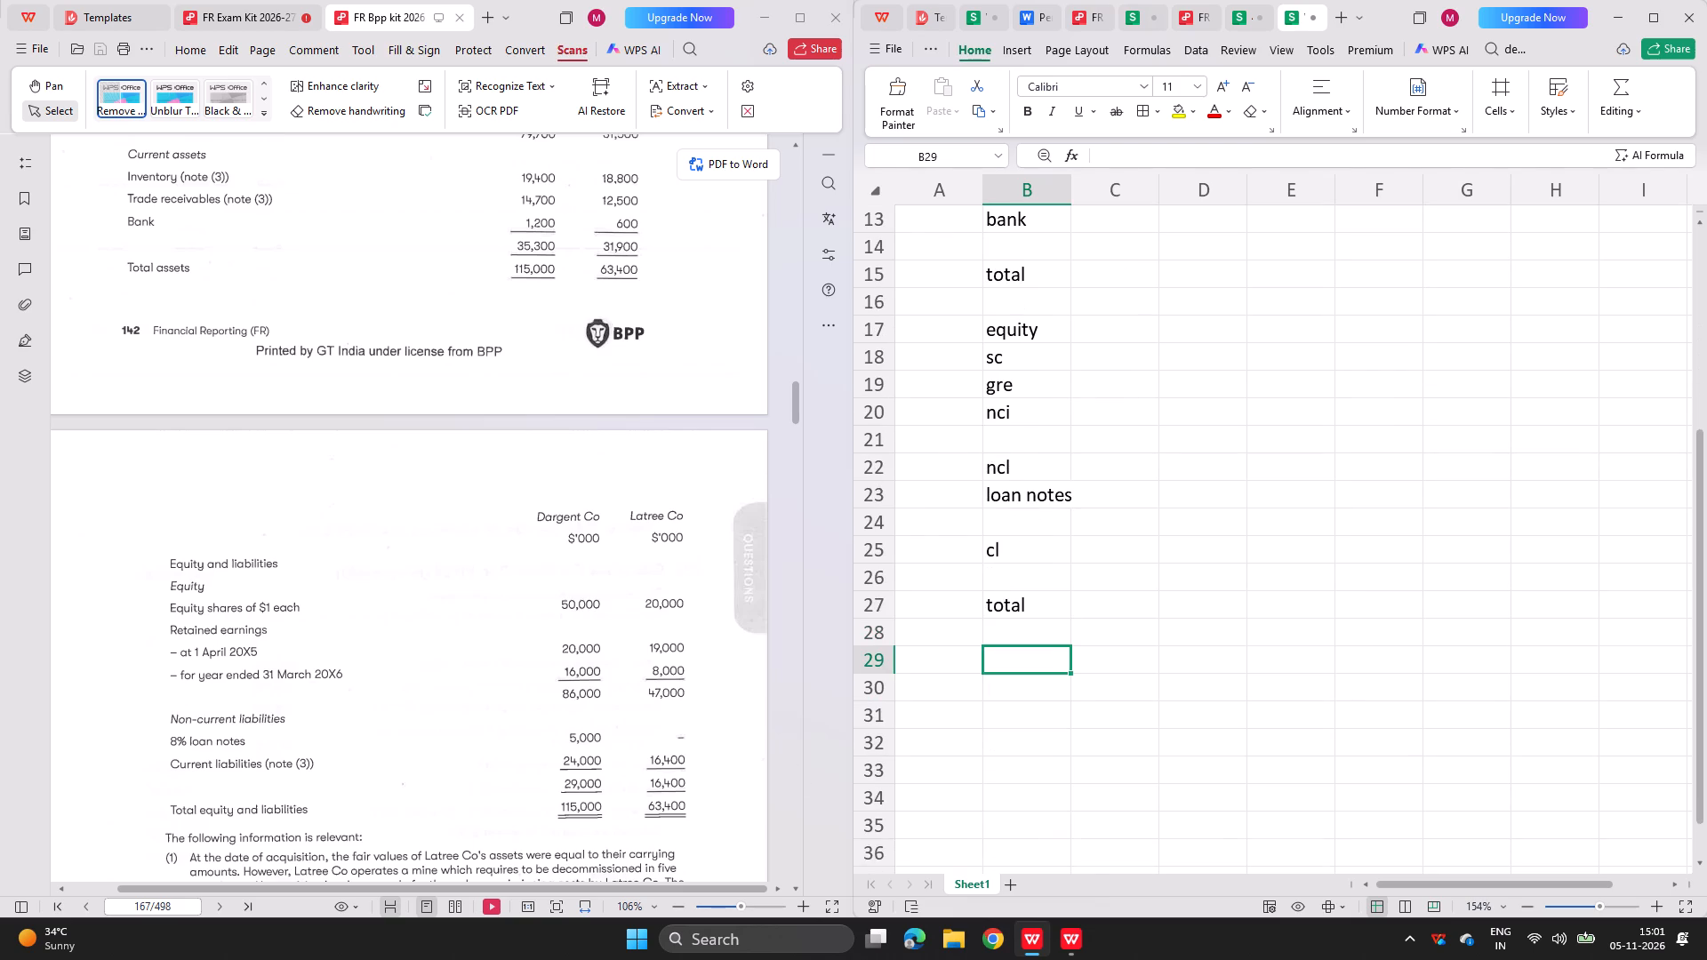
text(workinga)
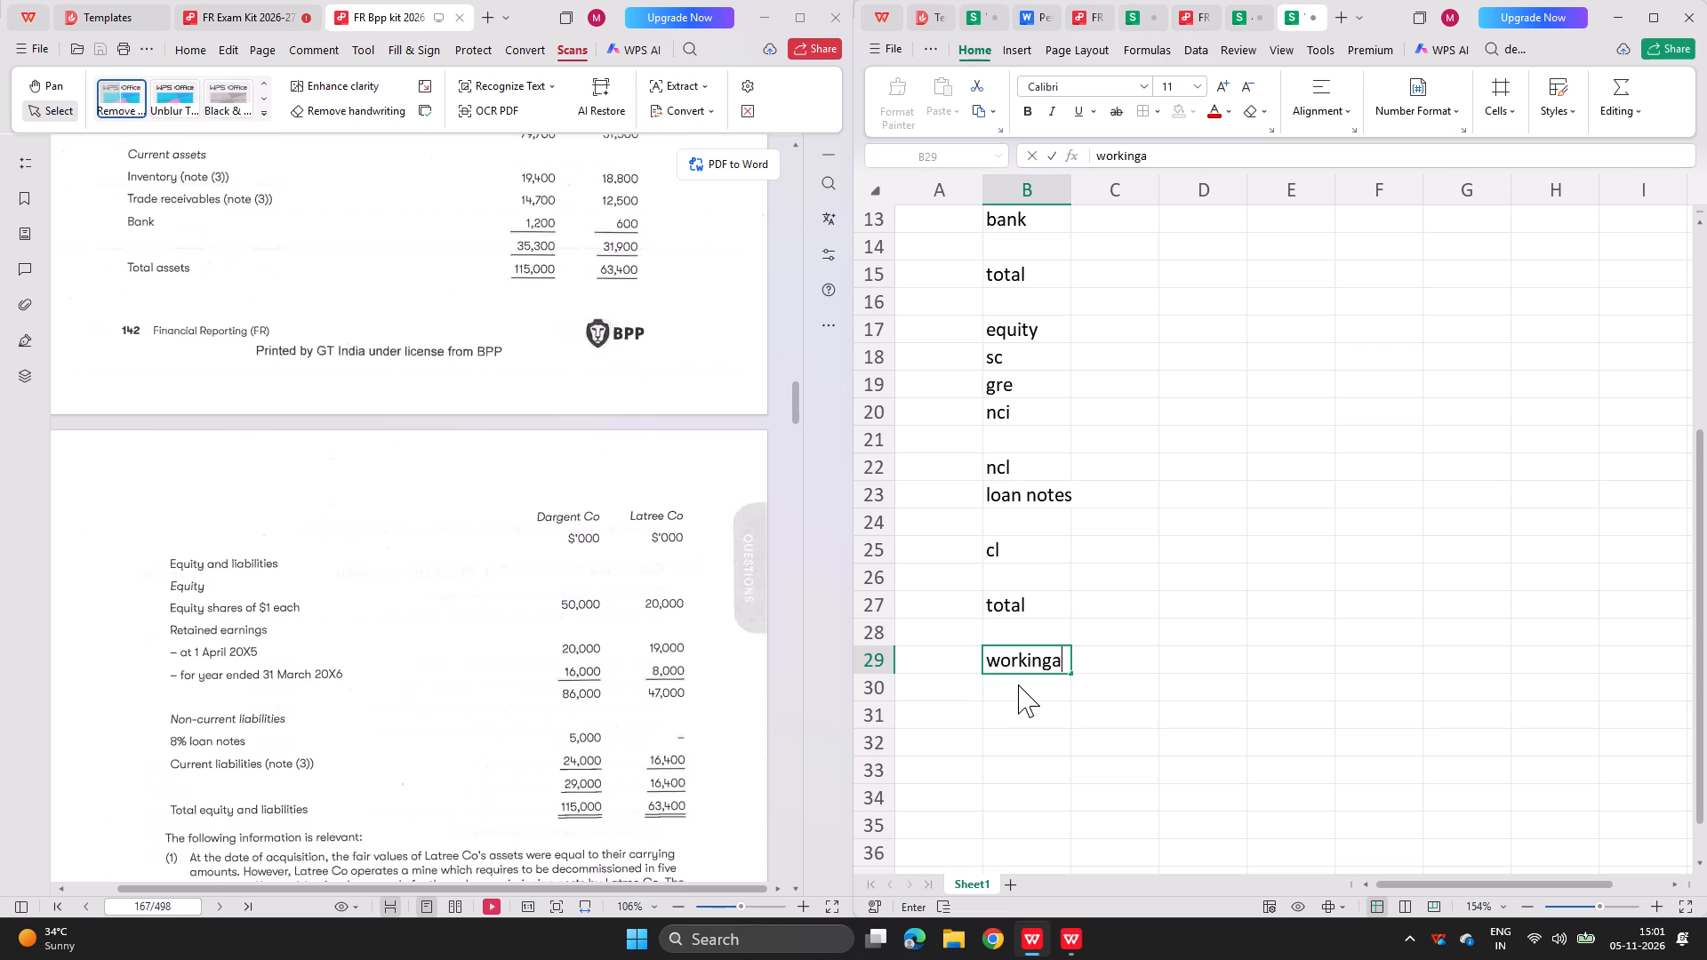
key(BackSpace)
text(s:)
key(Return)
text(wn 1)
key(Right)
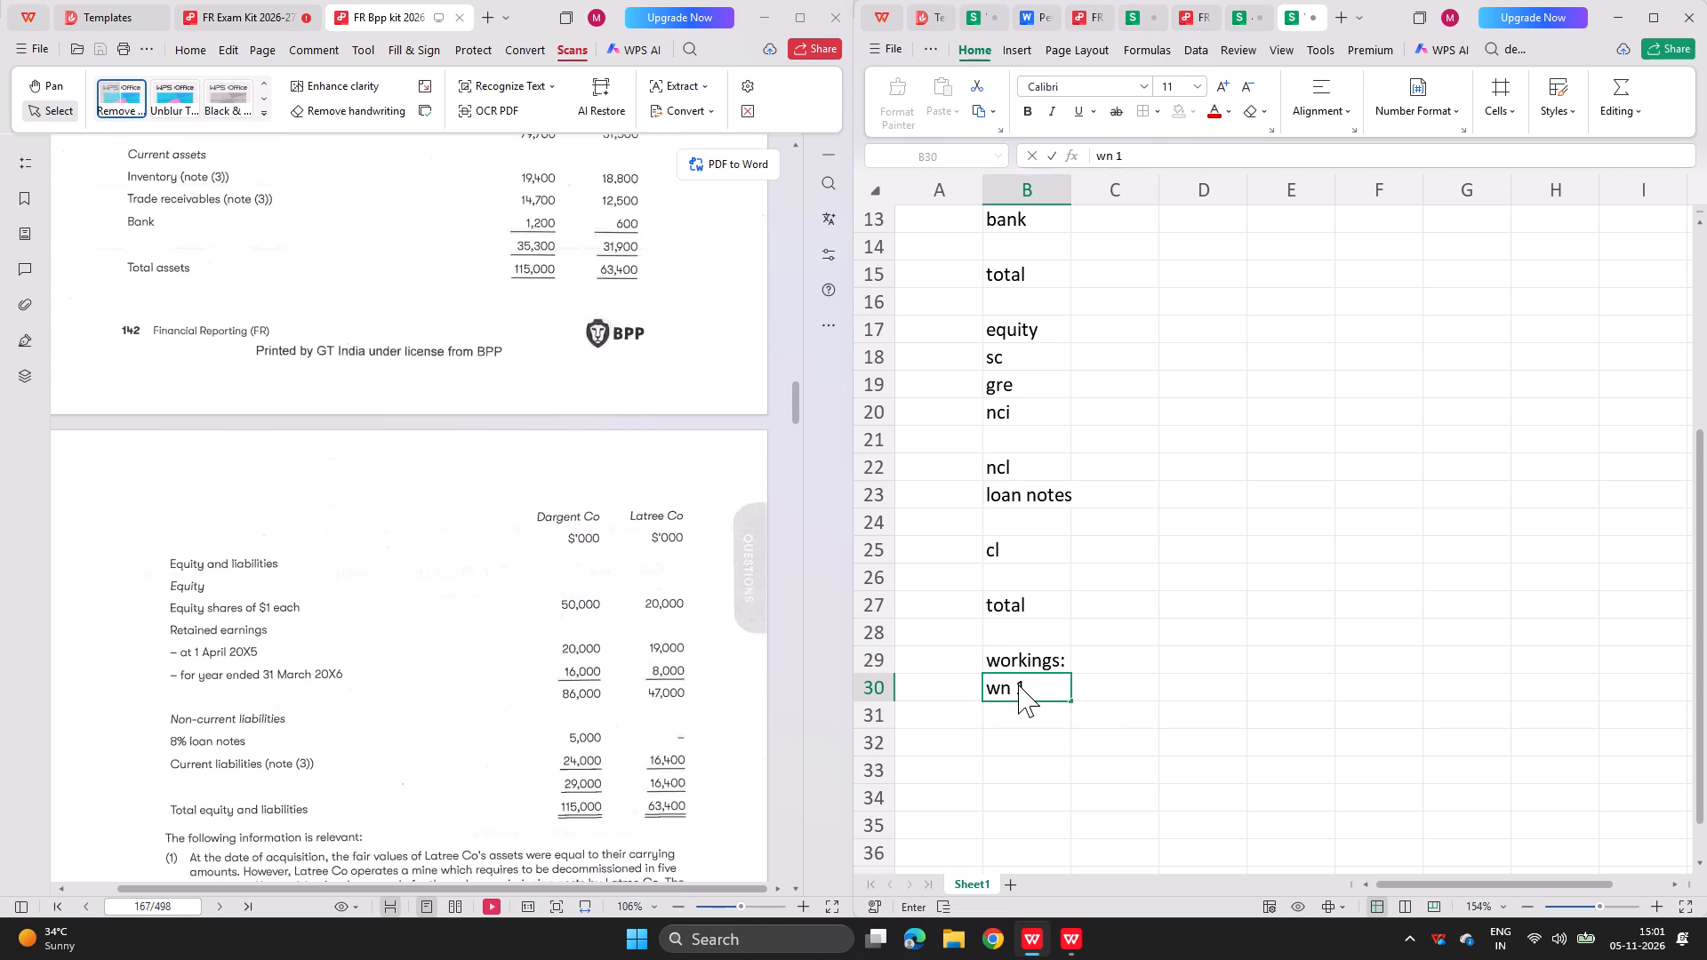
text(group)
key(space)
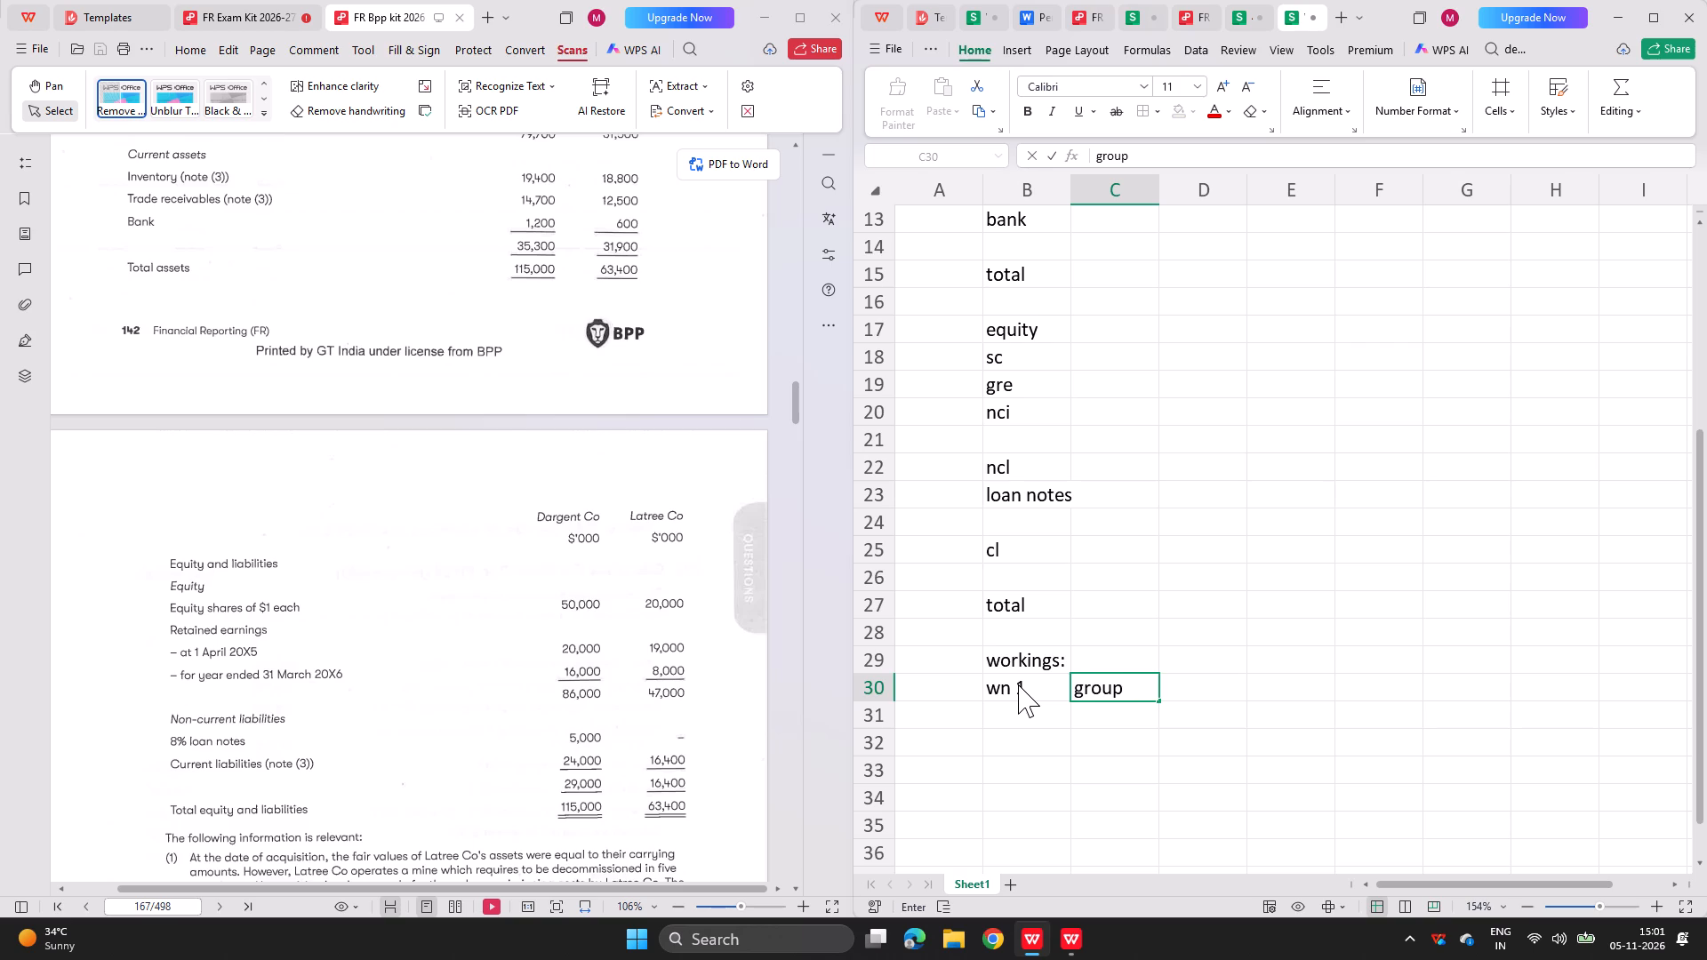
text(structure)
key(Return)
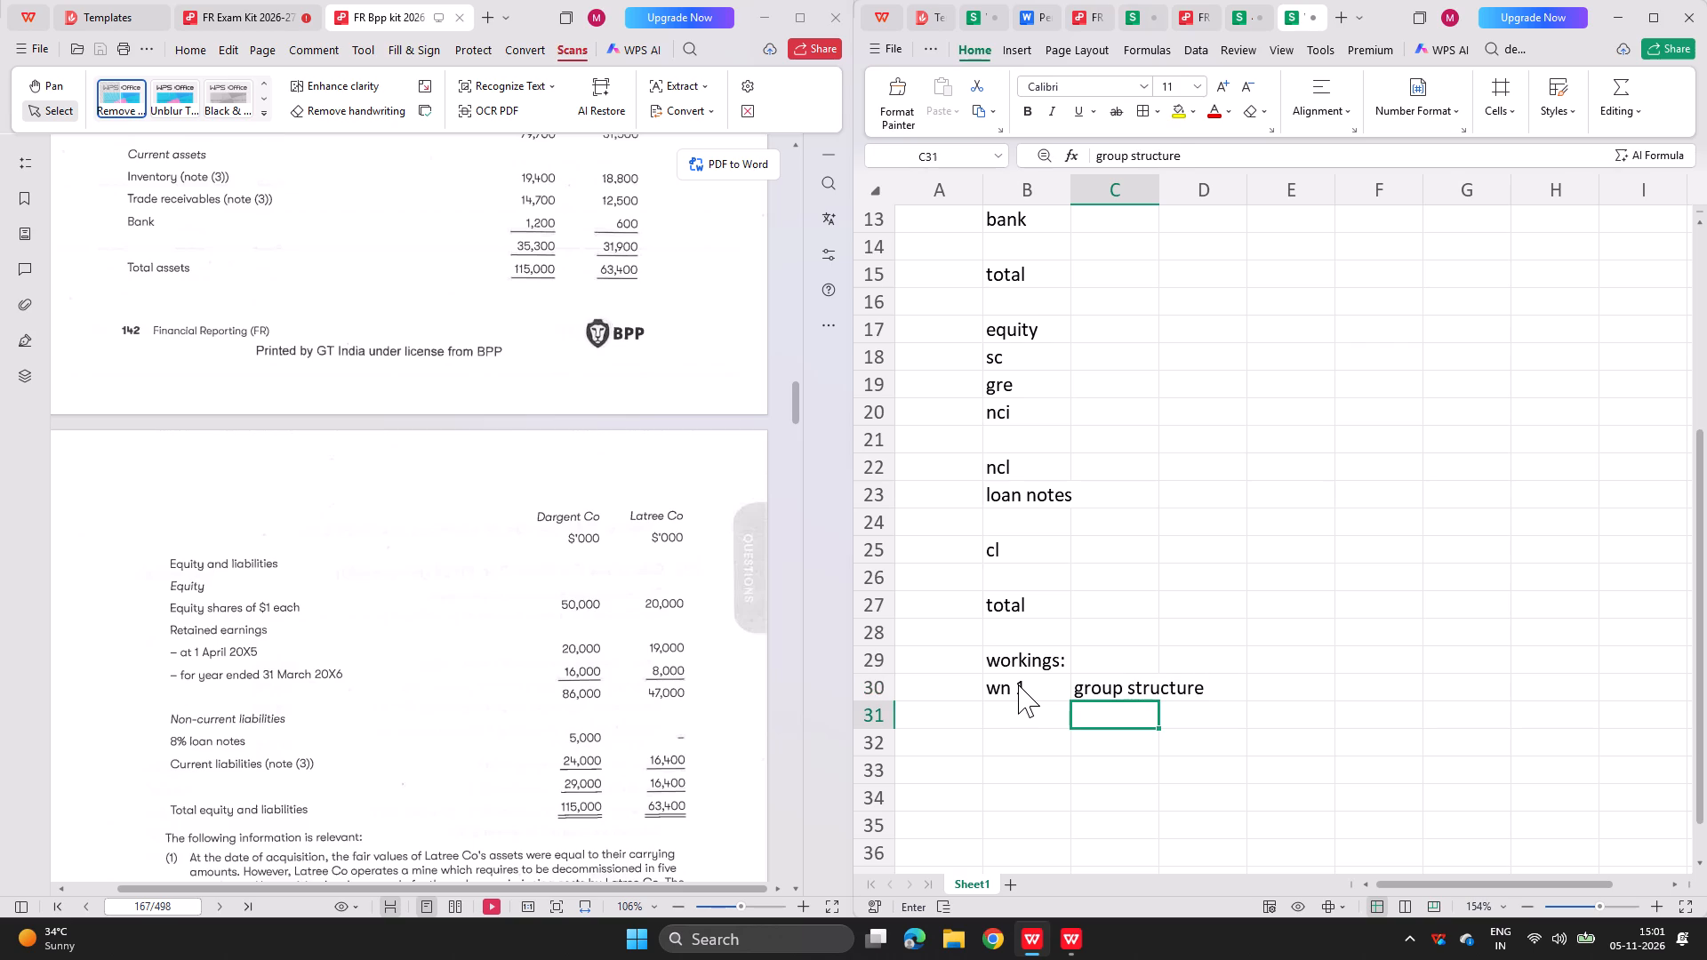
Enter the second working's heading in row 35 as wn 2, with na of subsidairy beside it.
click(1033, 726)
click(1042, 742)
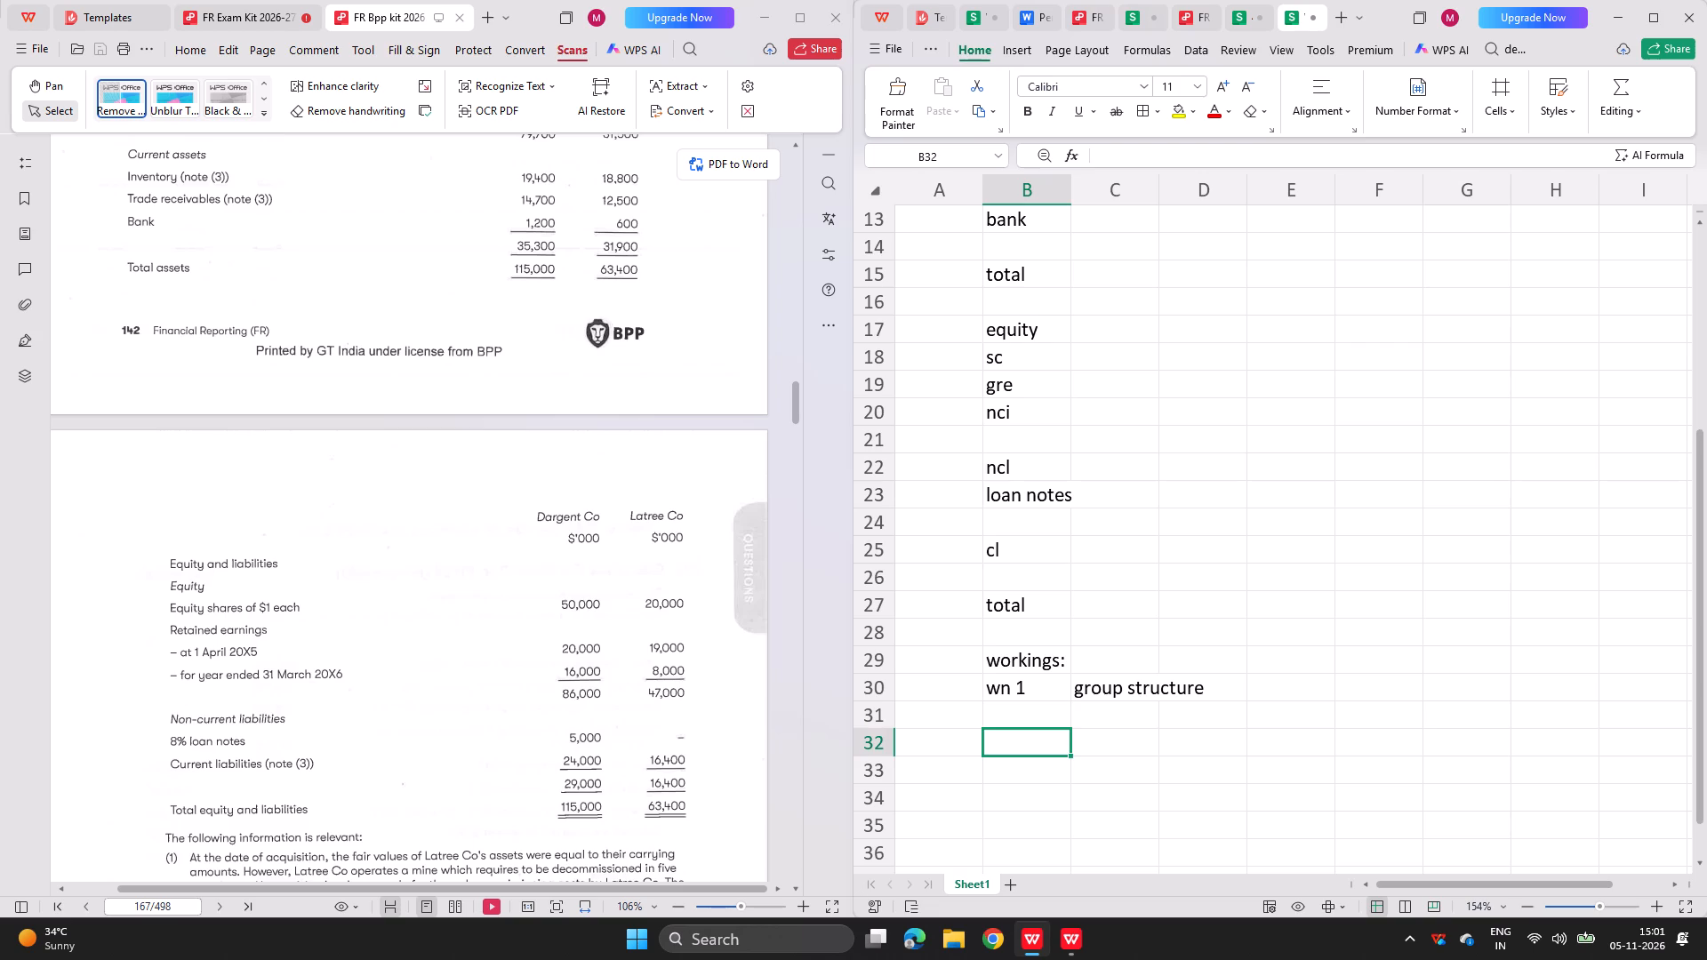
click(1019, 814)
text(wn 2)
key(Right)
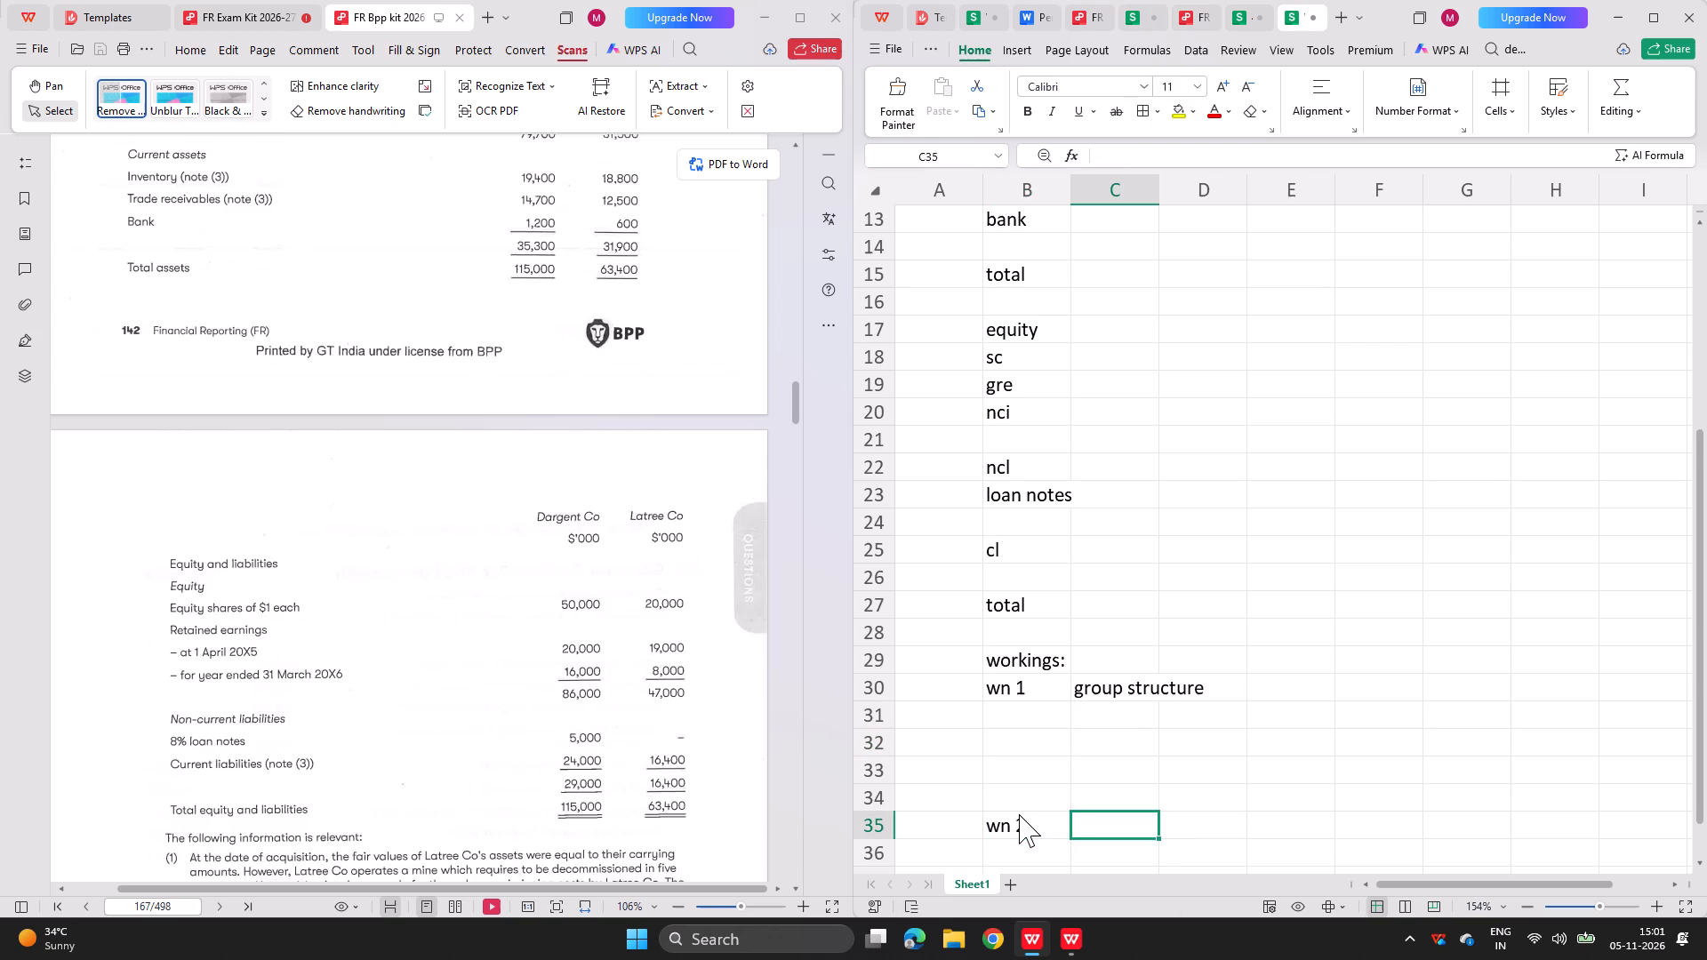
text(na o)
key(BackSpace)
key(BackSpace)
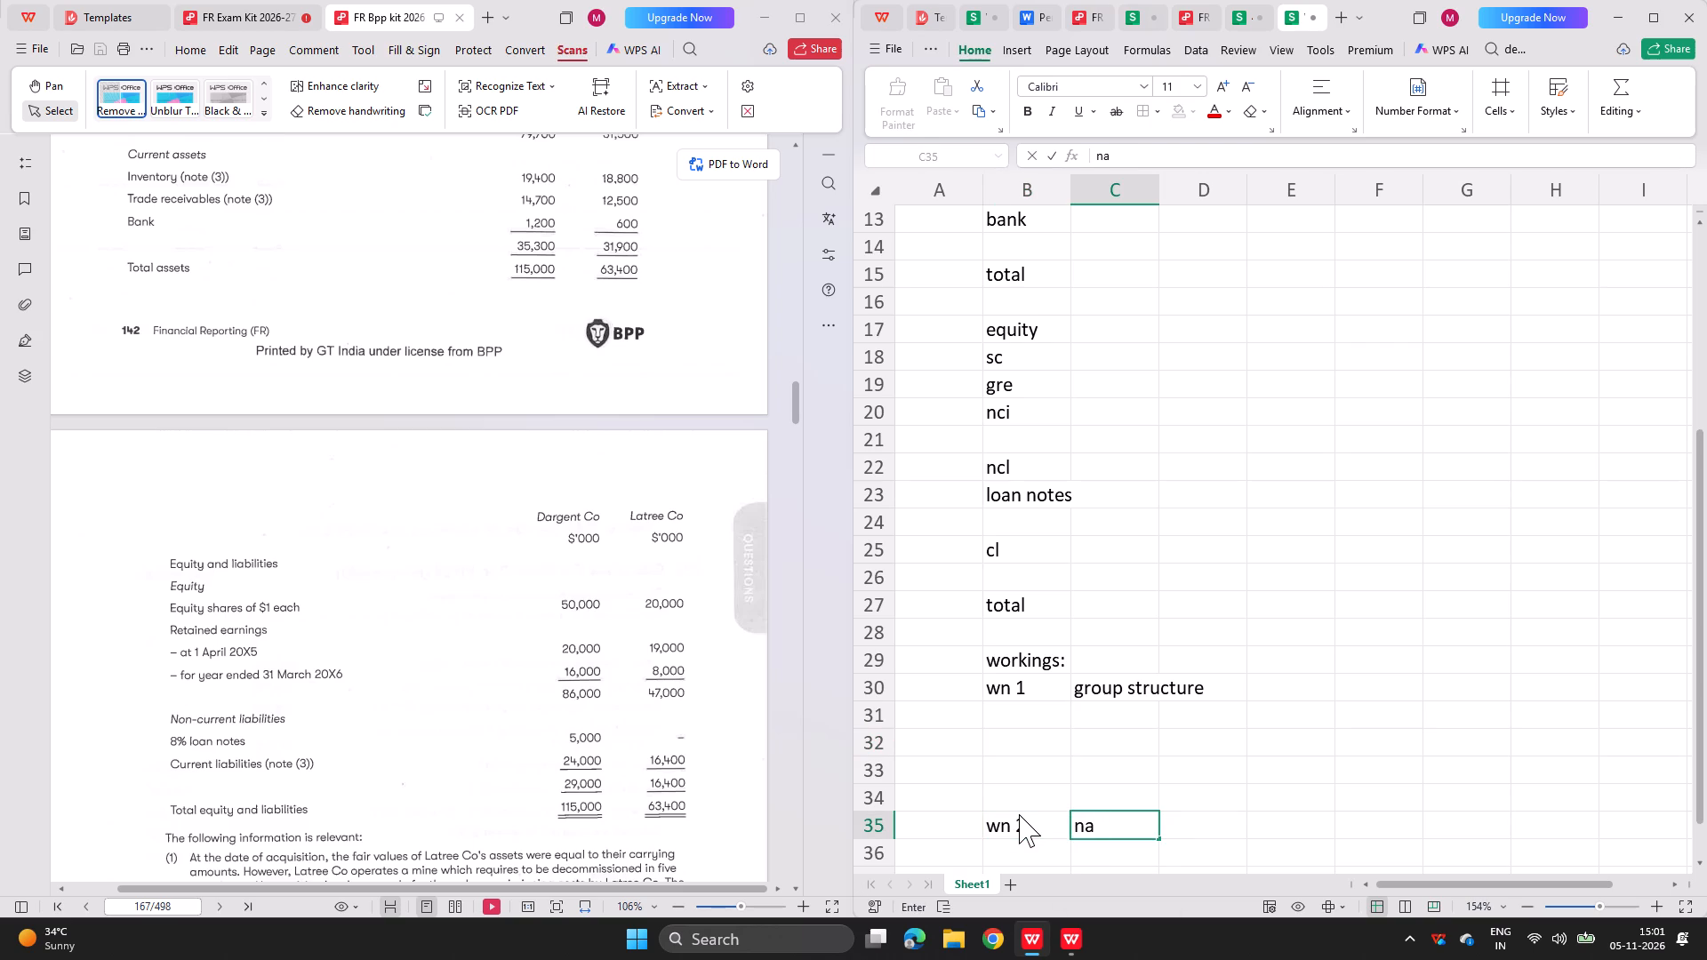
key(BackSpace)
text(a of subis)
key(BackSpace)
key(BackSpace)
key(d)
key(BackSpace)
text(sidairy)
key(Return)
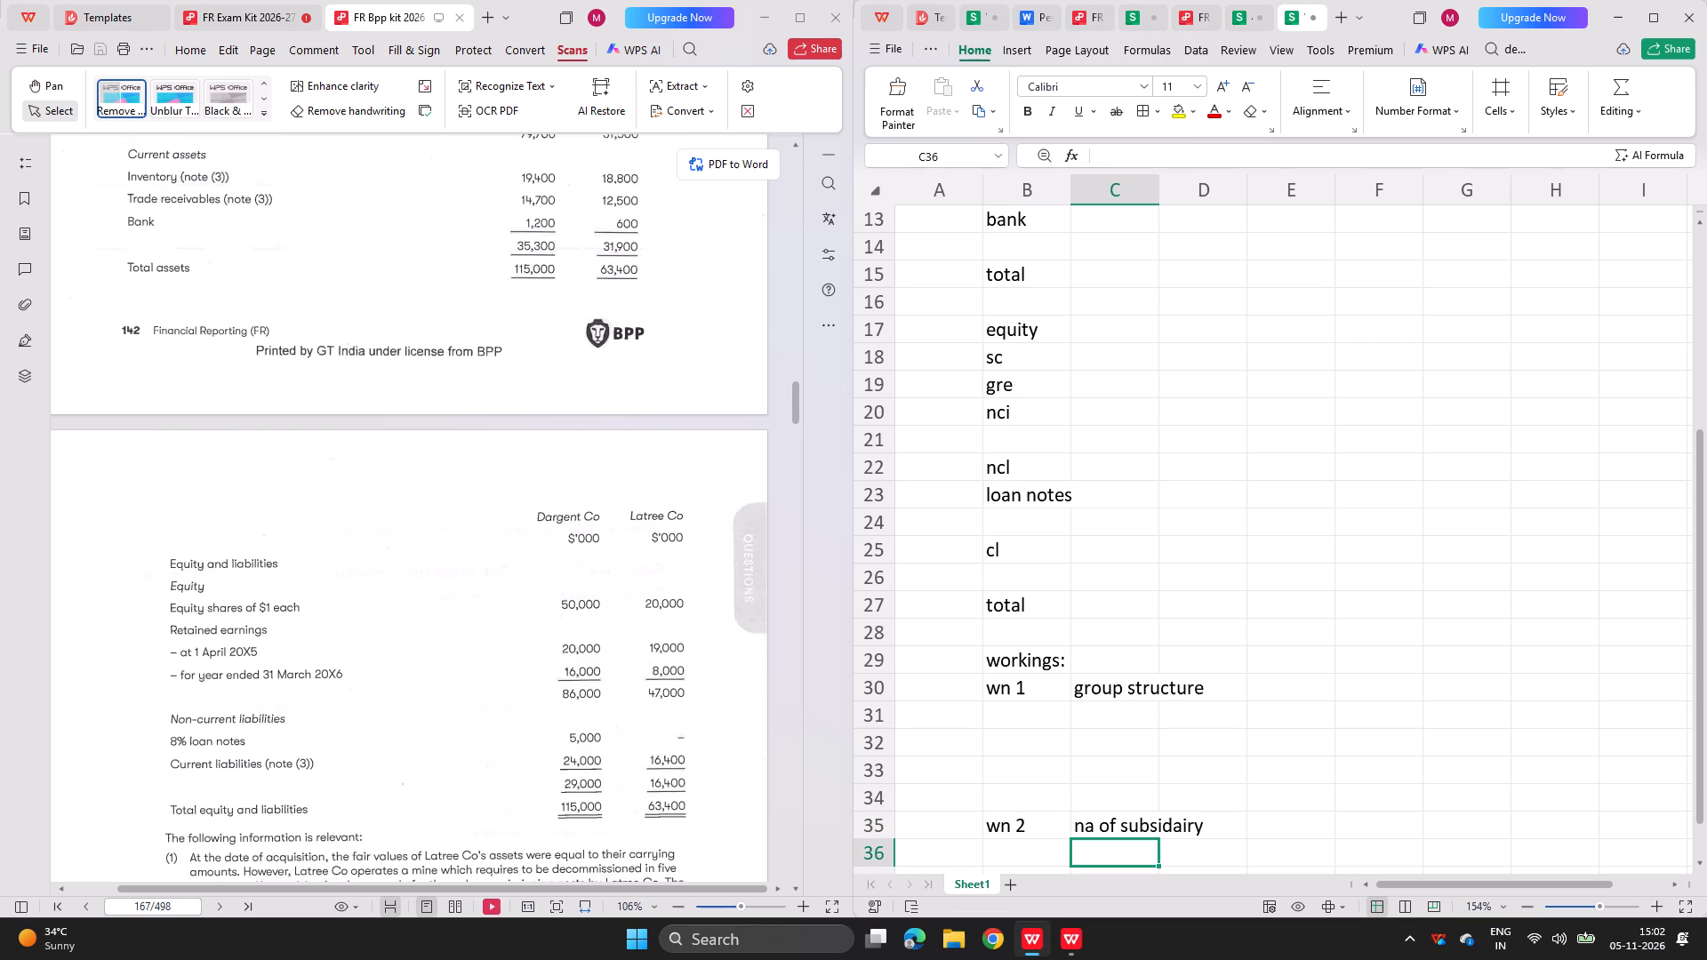
Move the wn 2 heading and its title up to row 33, starting in column B.
drag(997, 823, 1126, 822)
key(ctrl+x)
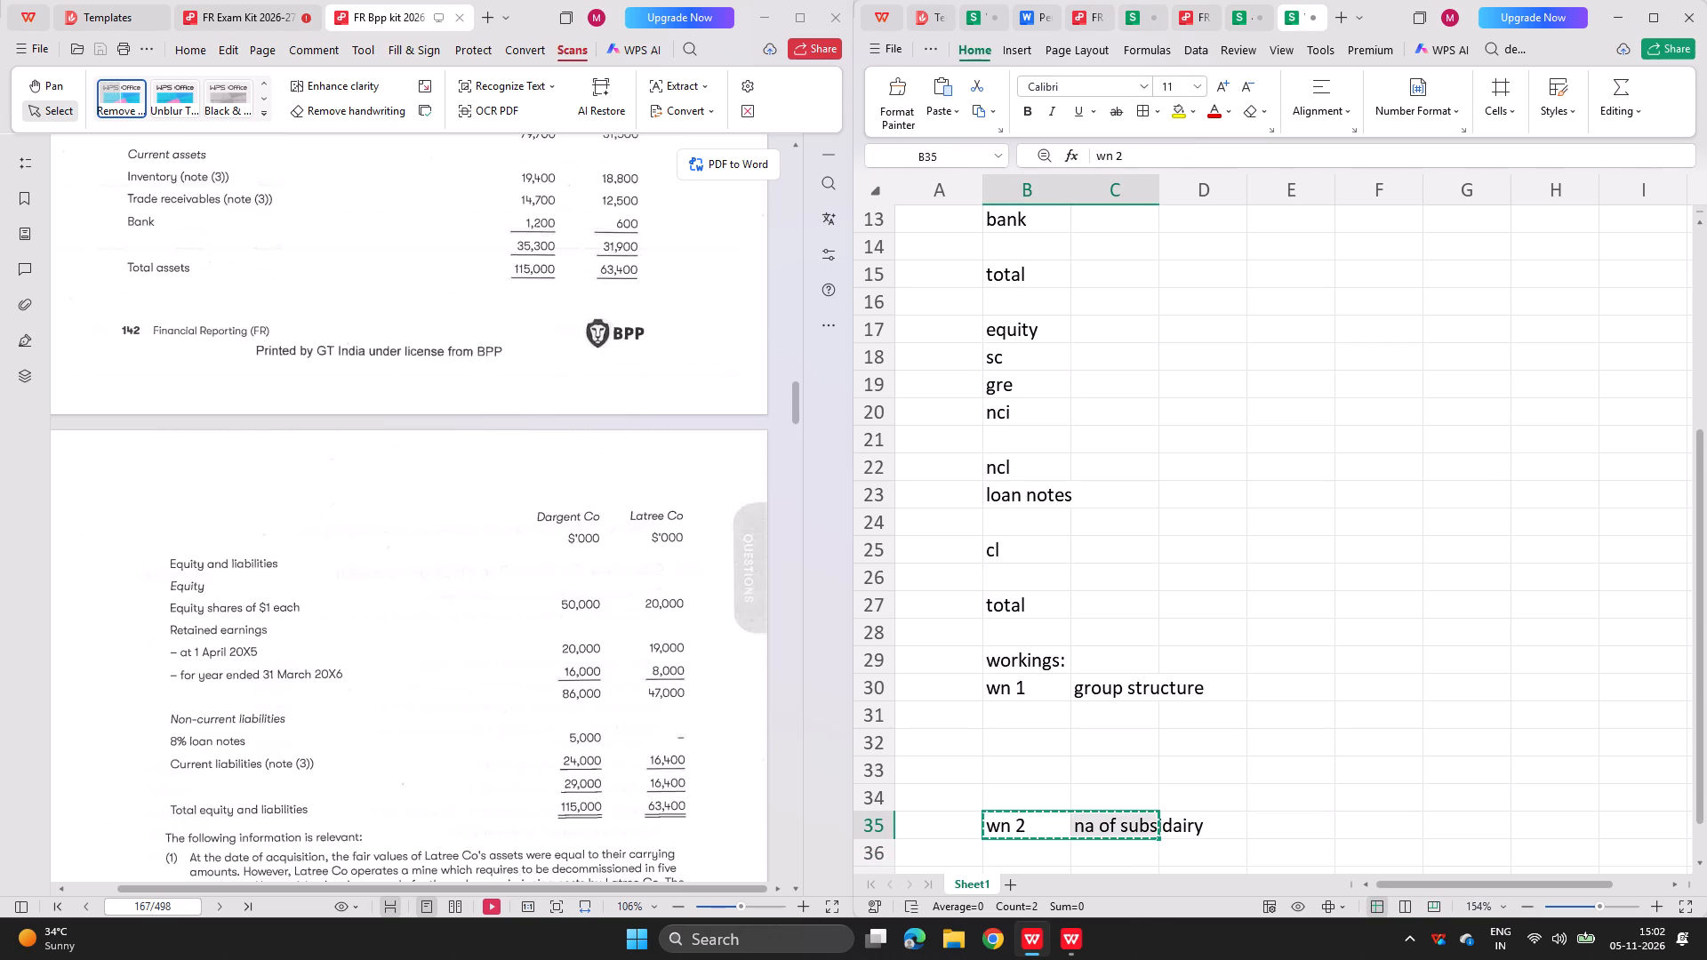
click(1020, 766)
key(ctrl+v)
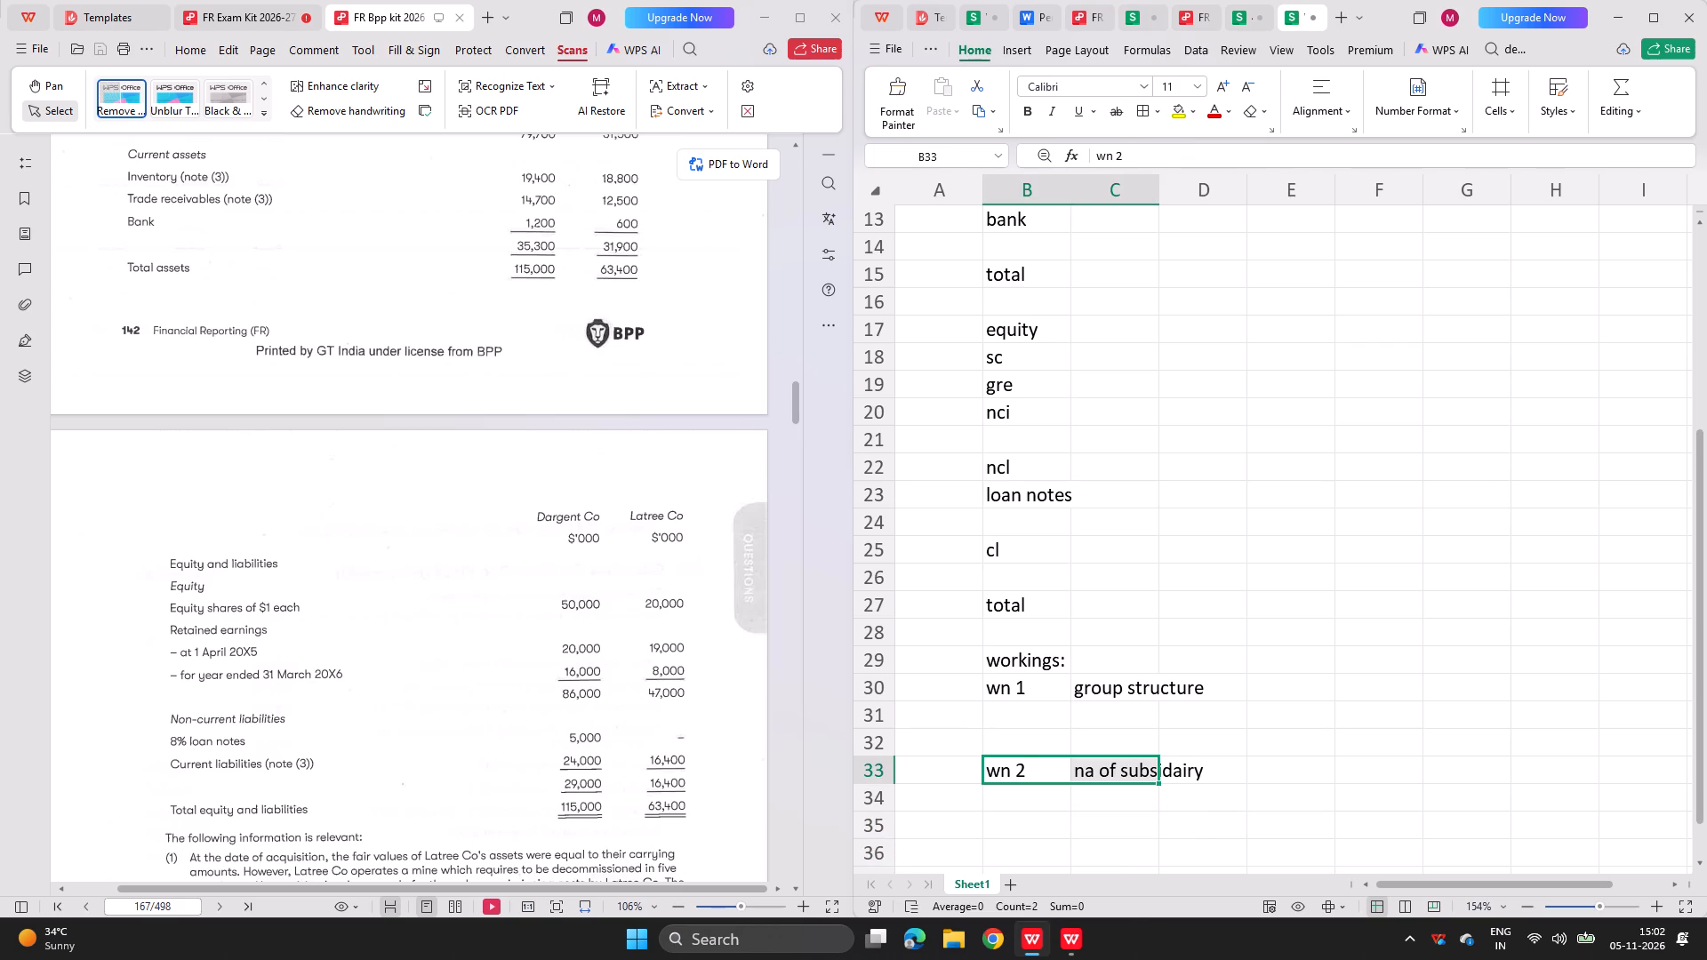
Enter the net assets column headings acq, rep and post acq in cells C34 to E34.
click(1118, 808)
key(a)
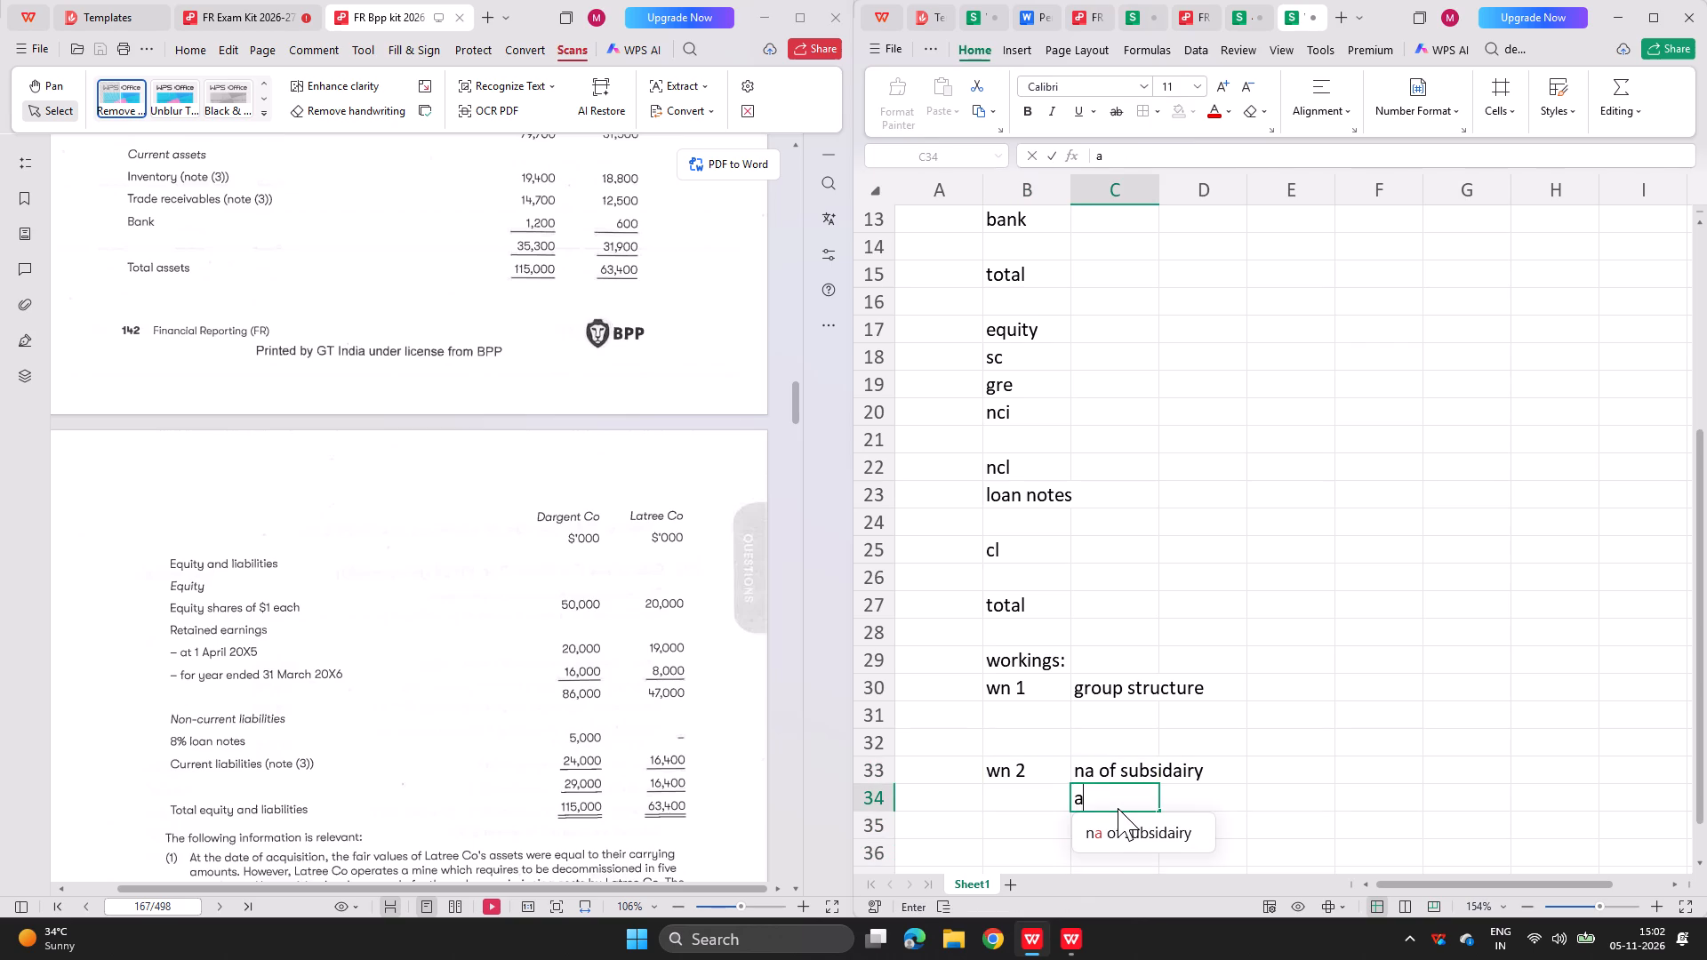
text(cq)
key(Right)
text(reo)
key(BackSpace)
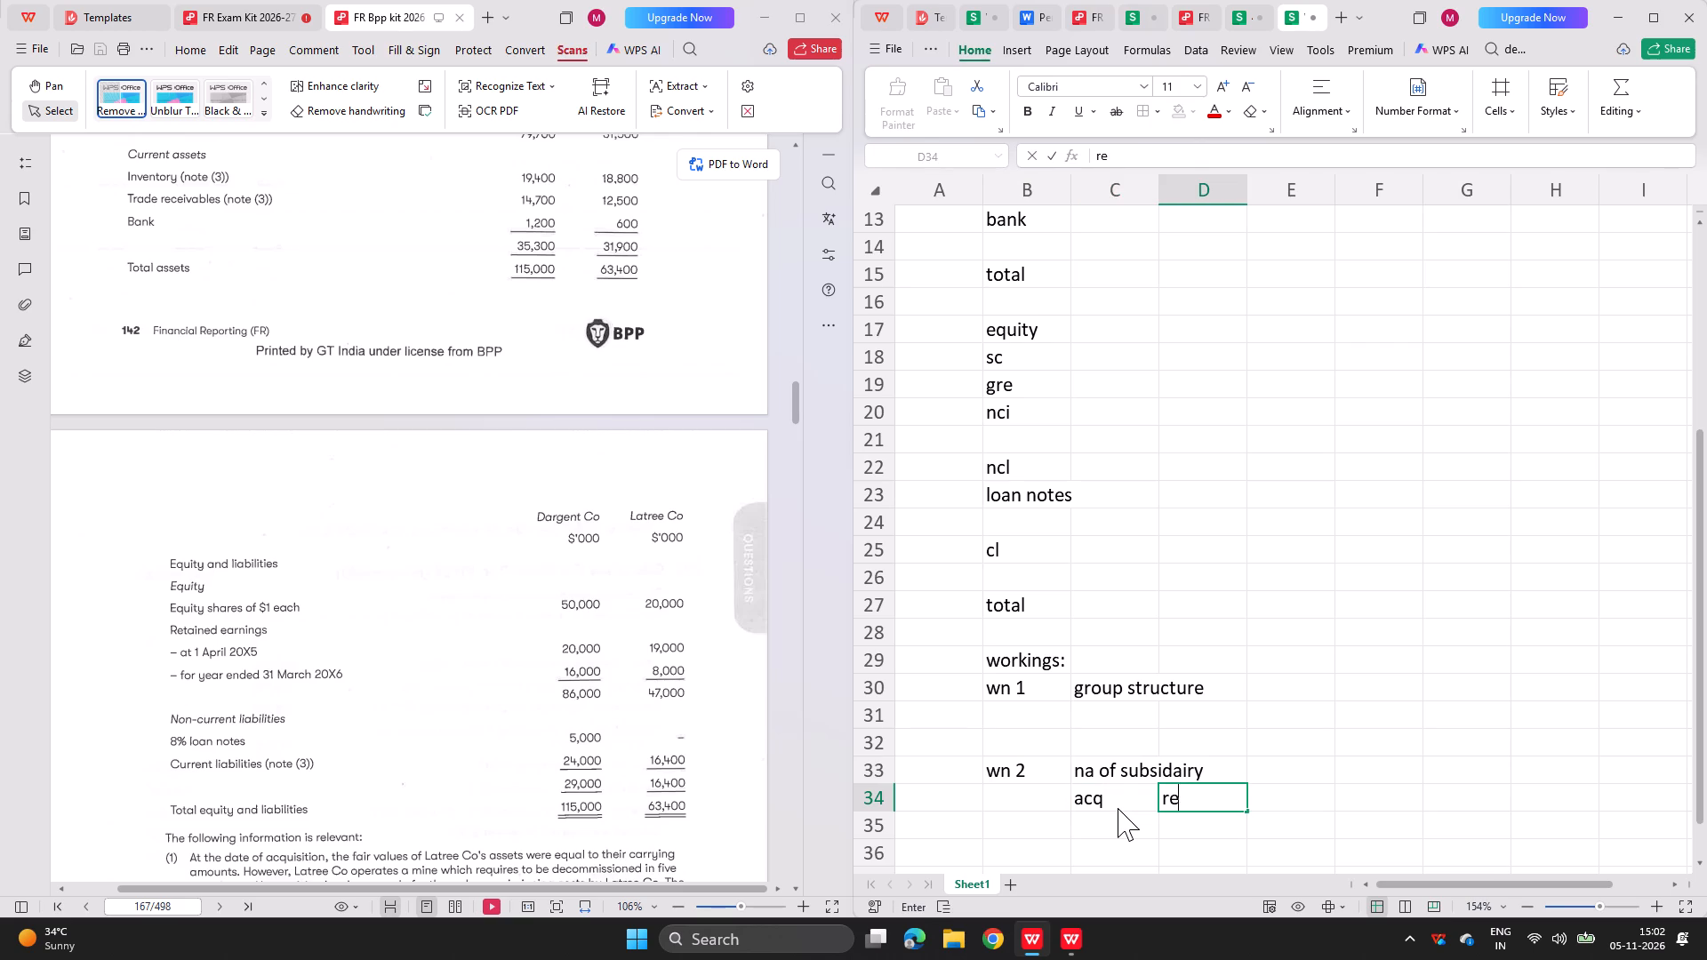
key(p)
key(Right)
text(posit)
key(BackSpace)
key(BackSpace)
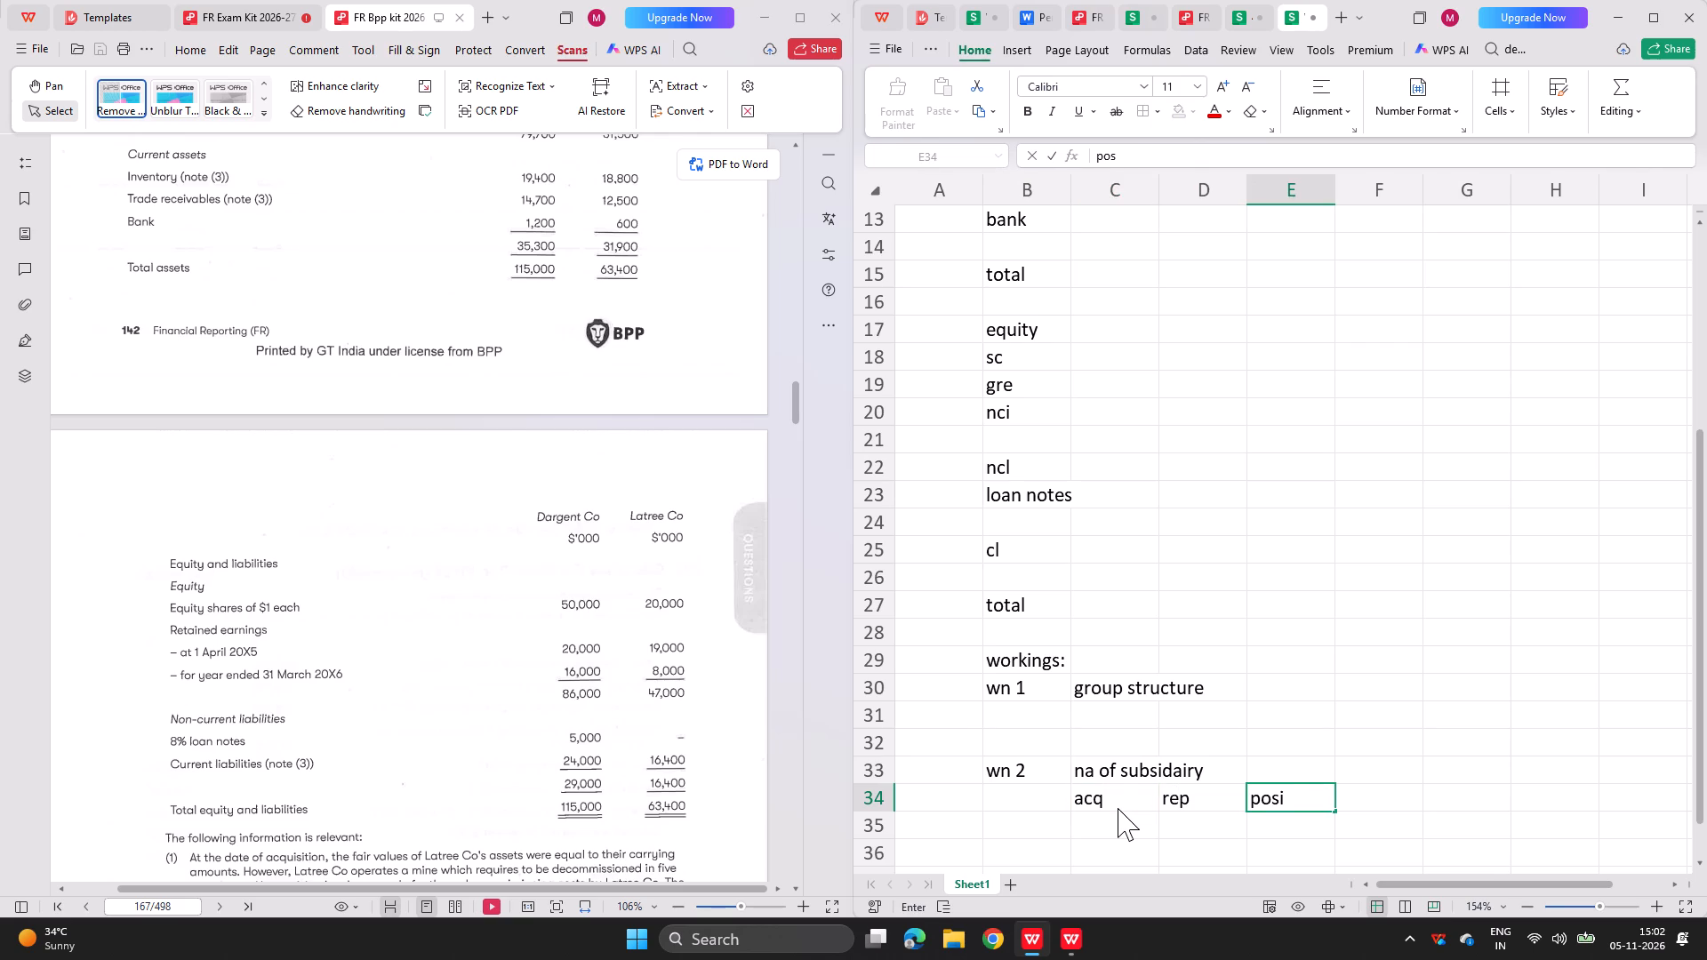
key(BackSpace)
text(st acq)
key(Return)
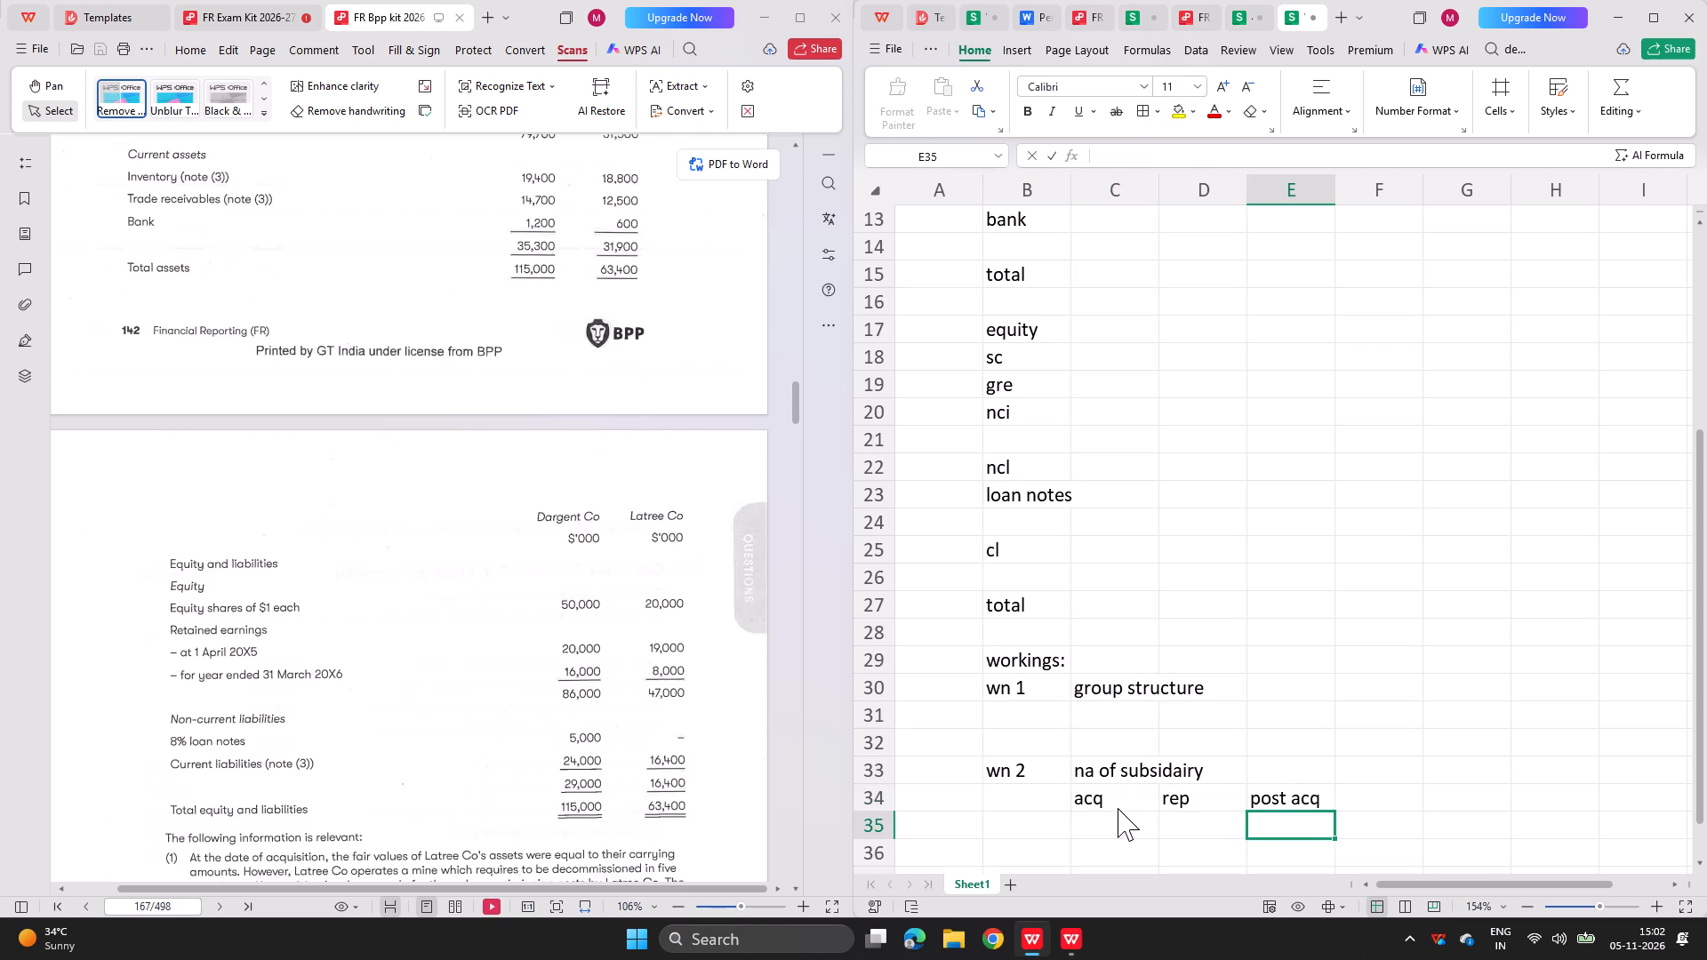
Add the net assets row labels sc and re in cells B35 and B36.
click(1049, 815)
text(sc)
key(Return)
text(re)
key(Return)
Enter the third working's heading in row 42 as wn 3, with goodwill beside it.
scroll(1054, 812, down, 1)
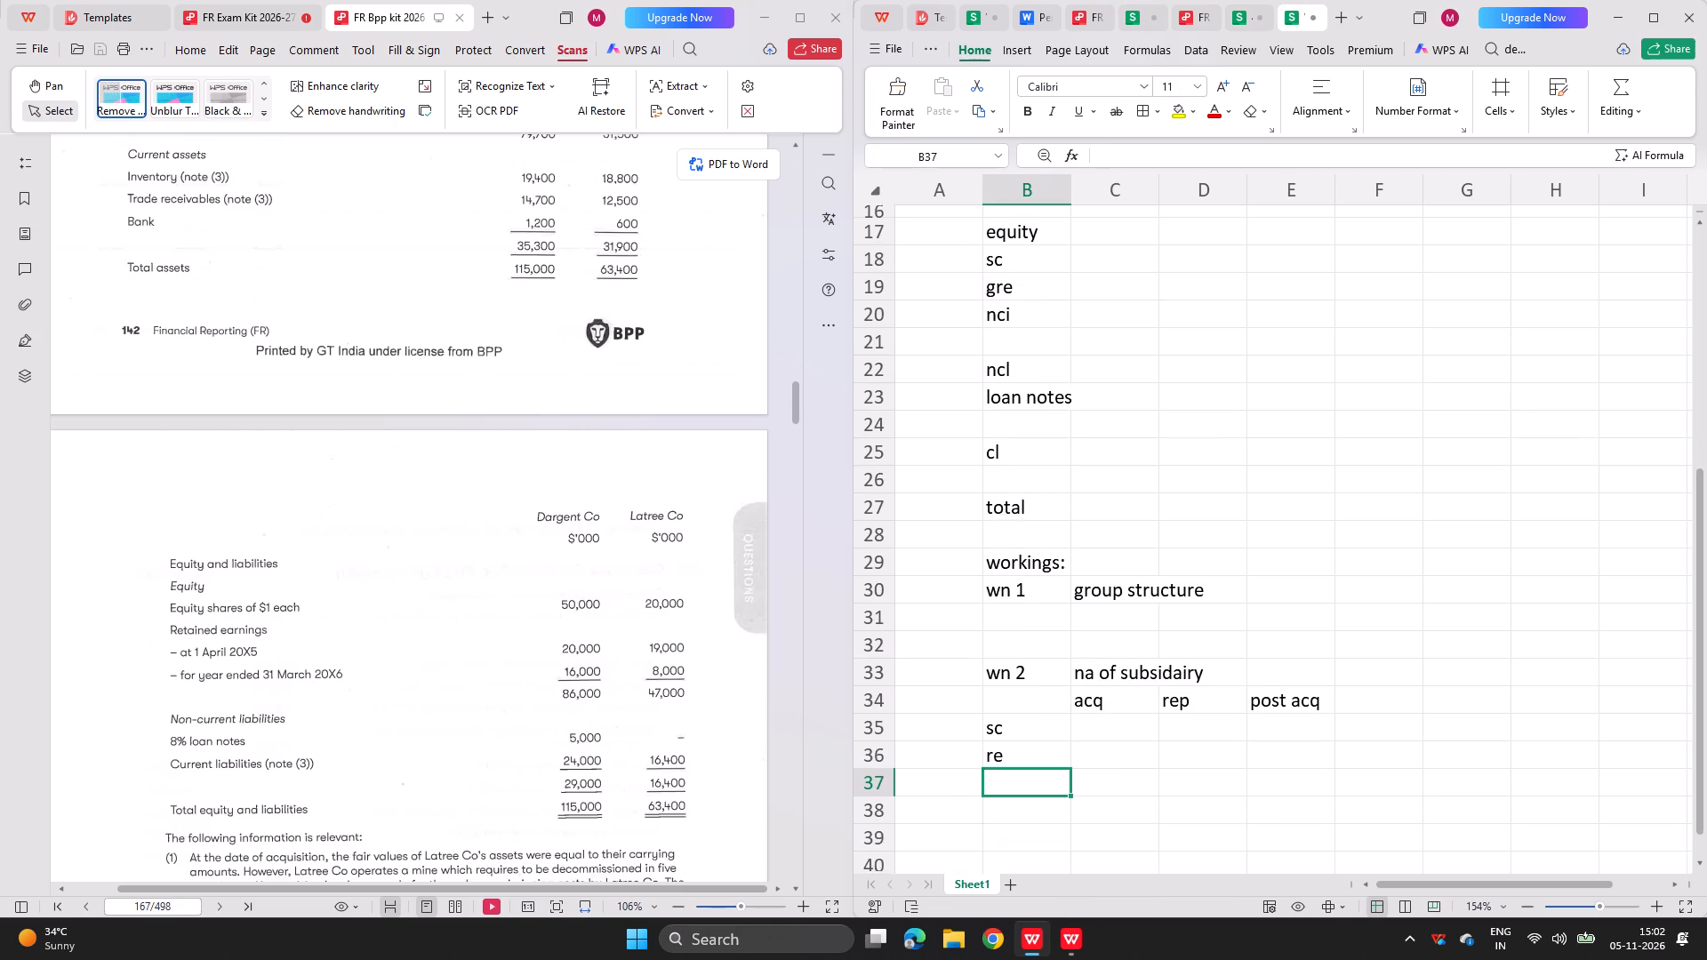
scroll(1054, 812, down, 2)
click(1037, 791)
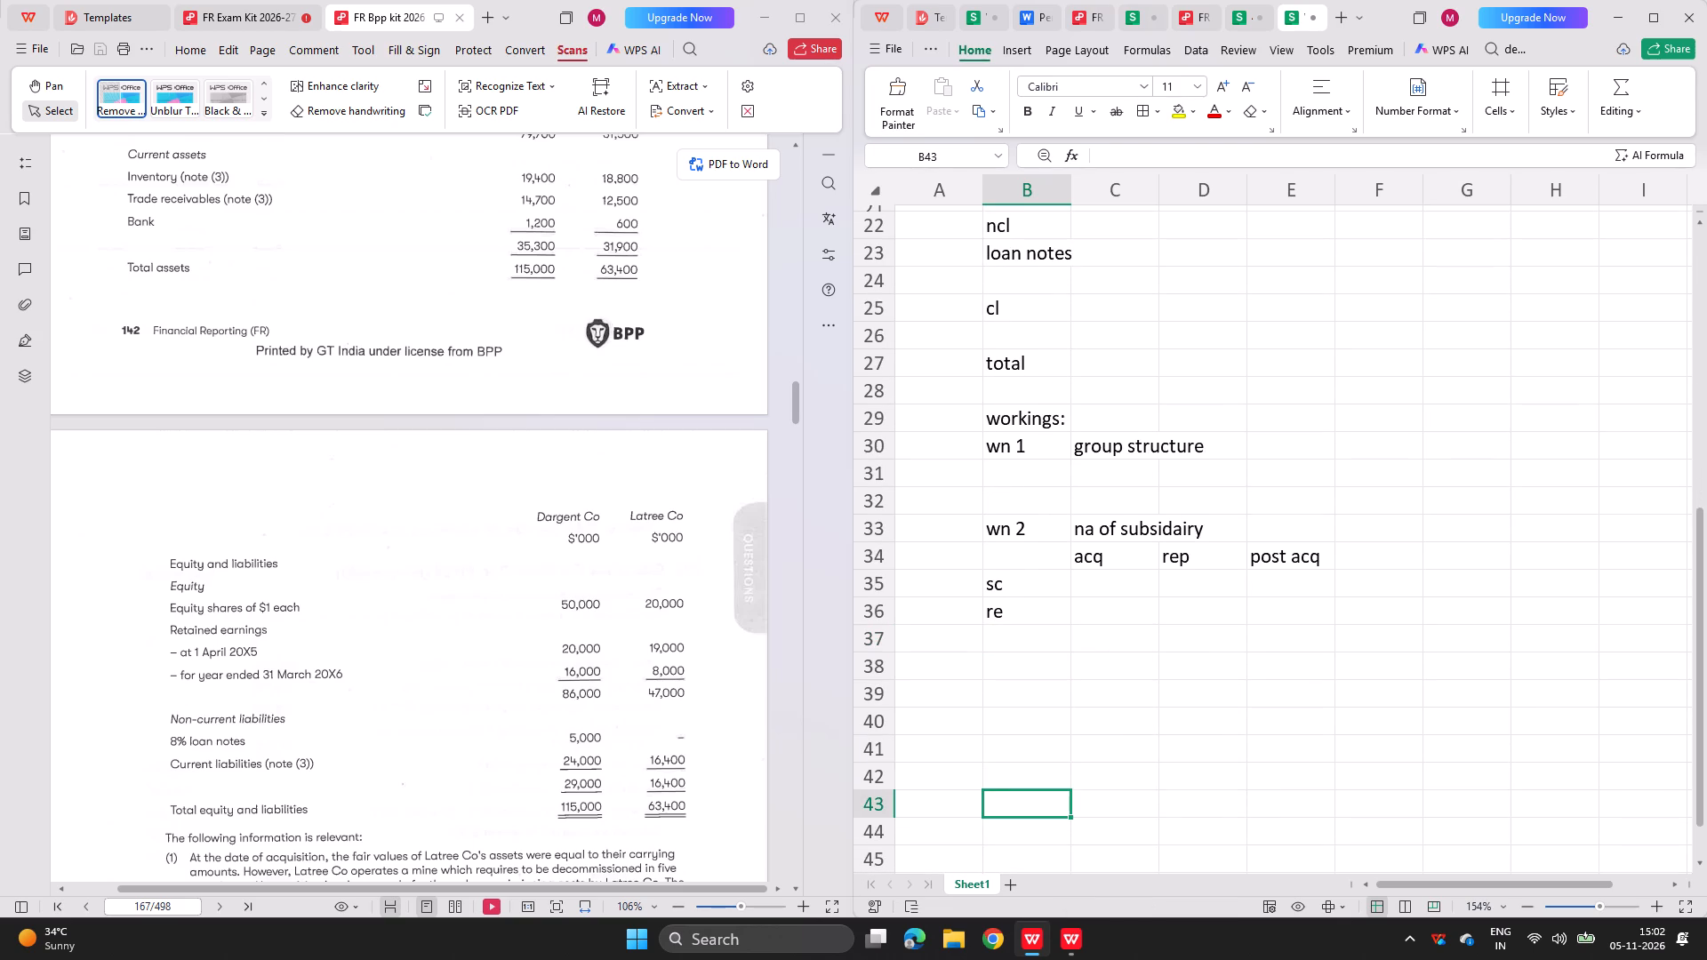
click(1031, 788)
text(wm 3)
key(Right)
text(goodiwll)
key(BackSpace)
key(BackSpace)
key(BackSpace)
key(BackSpace)
text(will)
key(Return)
click(1022, 805)
key(Up)
key(BackSpace)
text(wn 3)
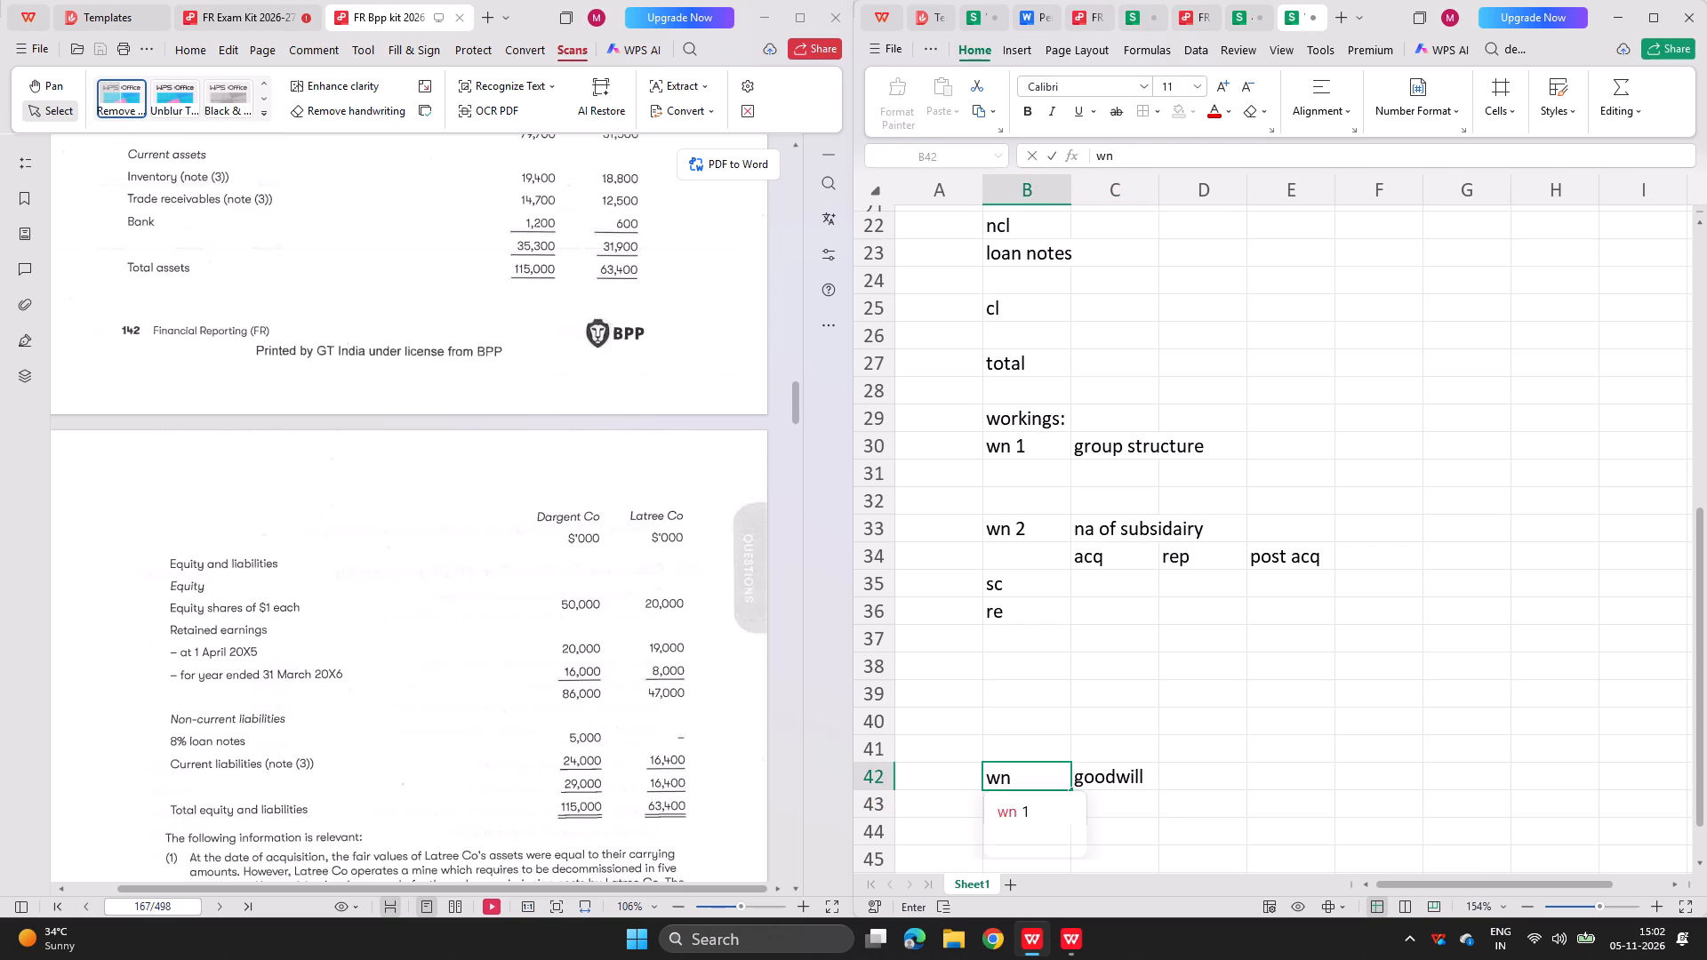
key(Right)
List the goodwill working's labels coi in cell B43, nci at acq in B46 and less na at acq in B47.
key(Down)
key(Left)
text(coi)
key(Return)
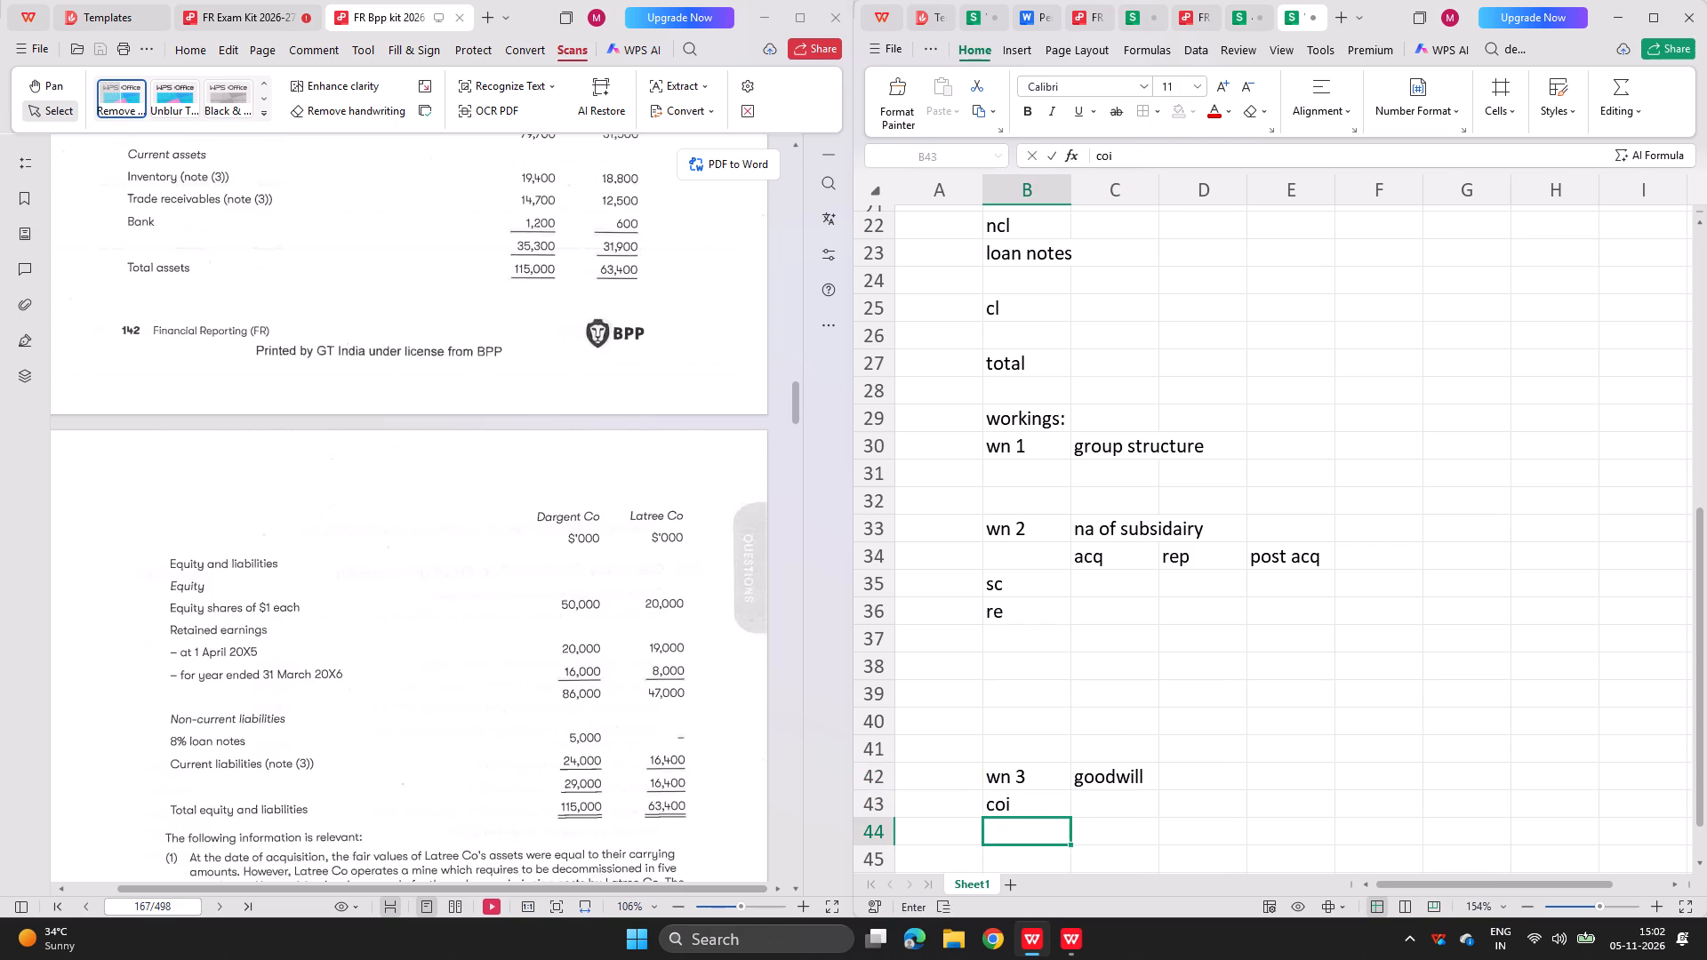
key(Return)
key(Return)
text(nic a)
key(BackSpace)
key(BackSpace)
key(BackSpace)
key(BackSpace)
text(ci at acq)
key(Return)
text(less na at acq)
key(Return)
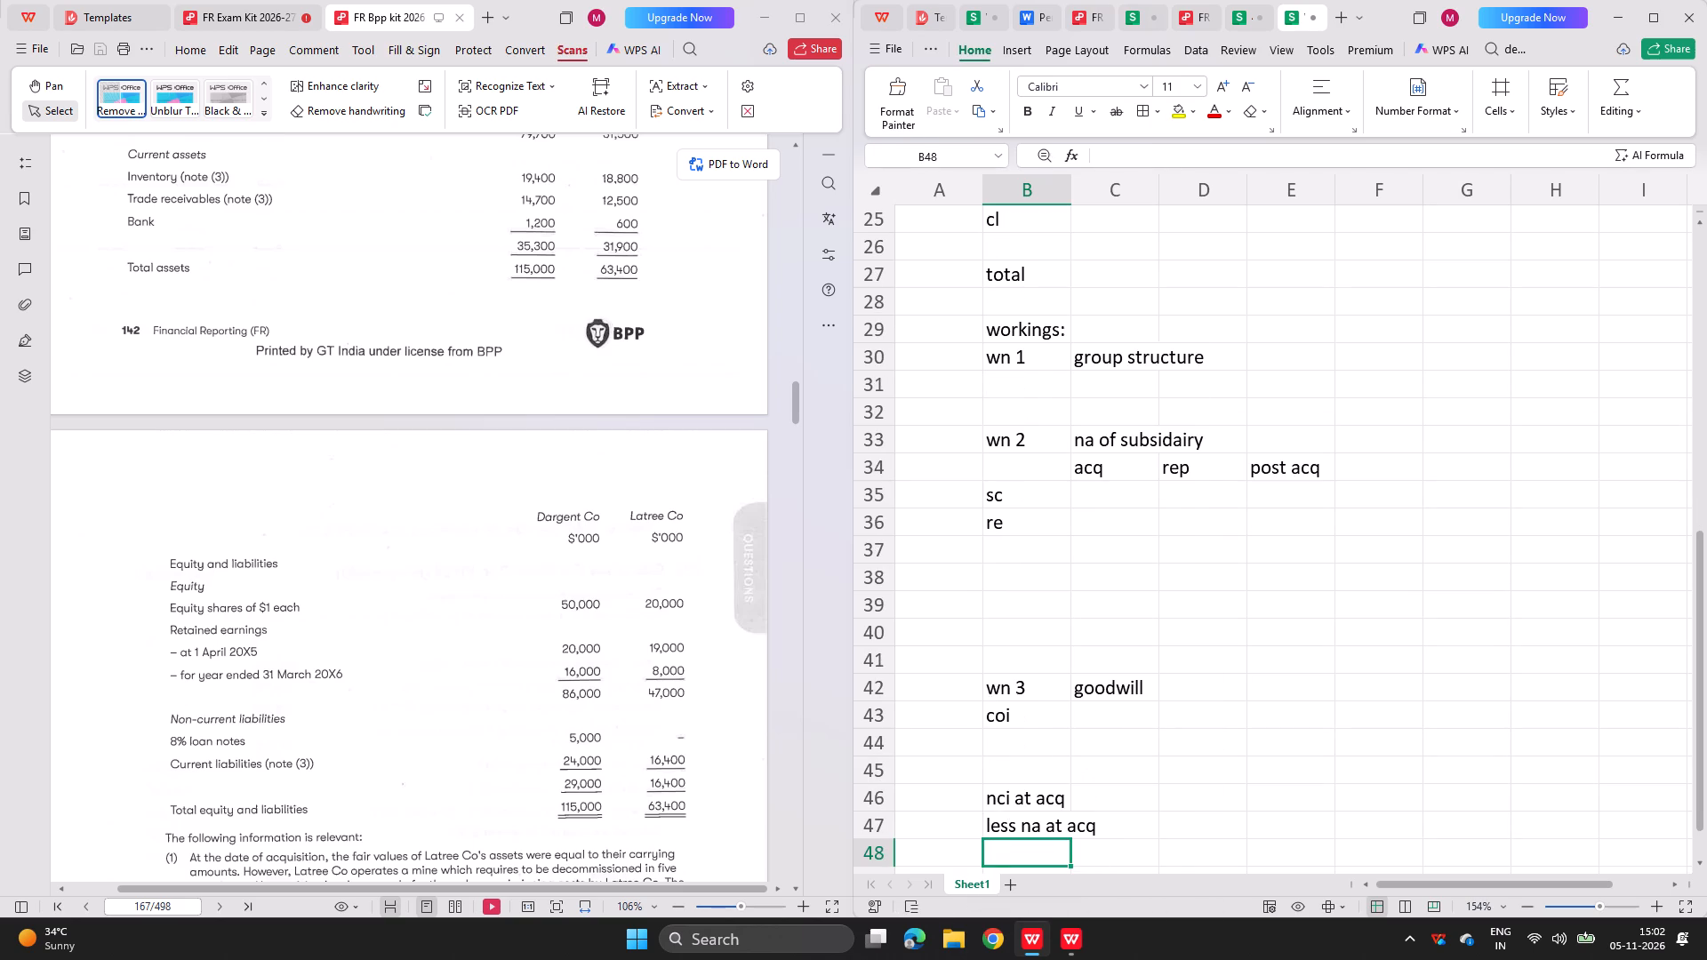
Add the result label goodwill in cell B48, directly below less na at acq.
key(o)
key(BackSpace)
key(g)
click(946, 941)
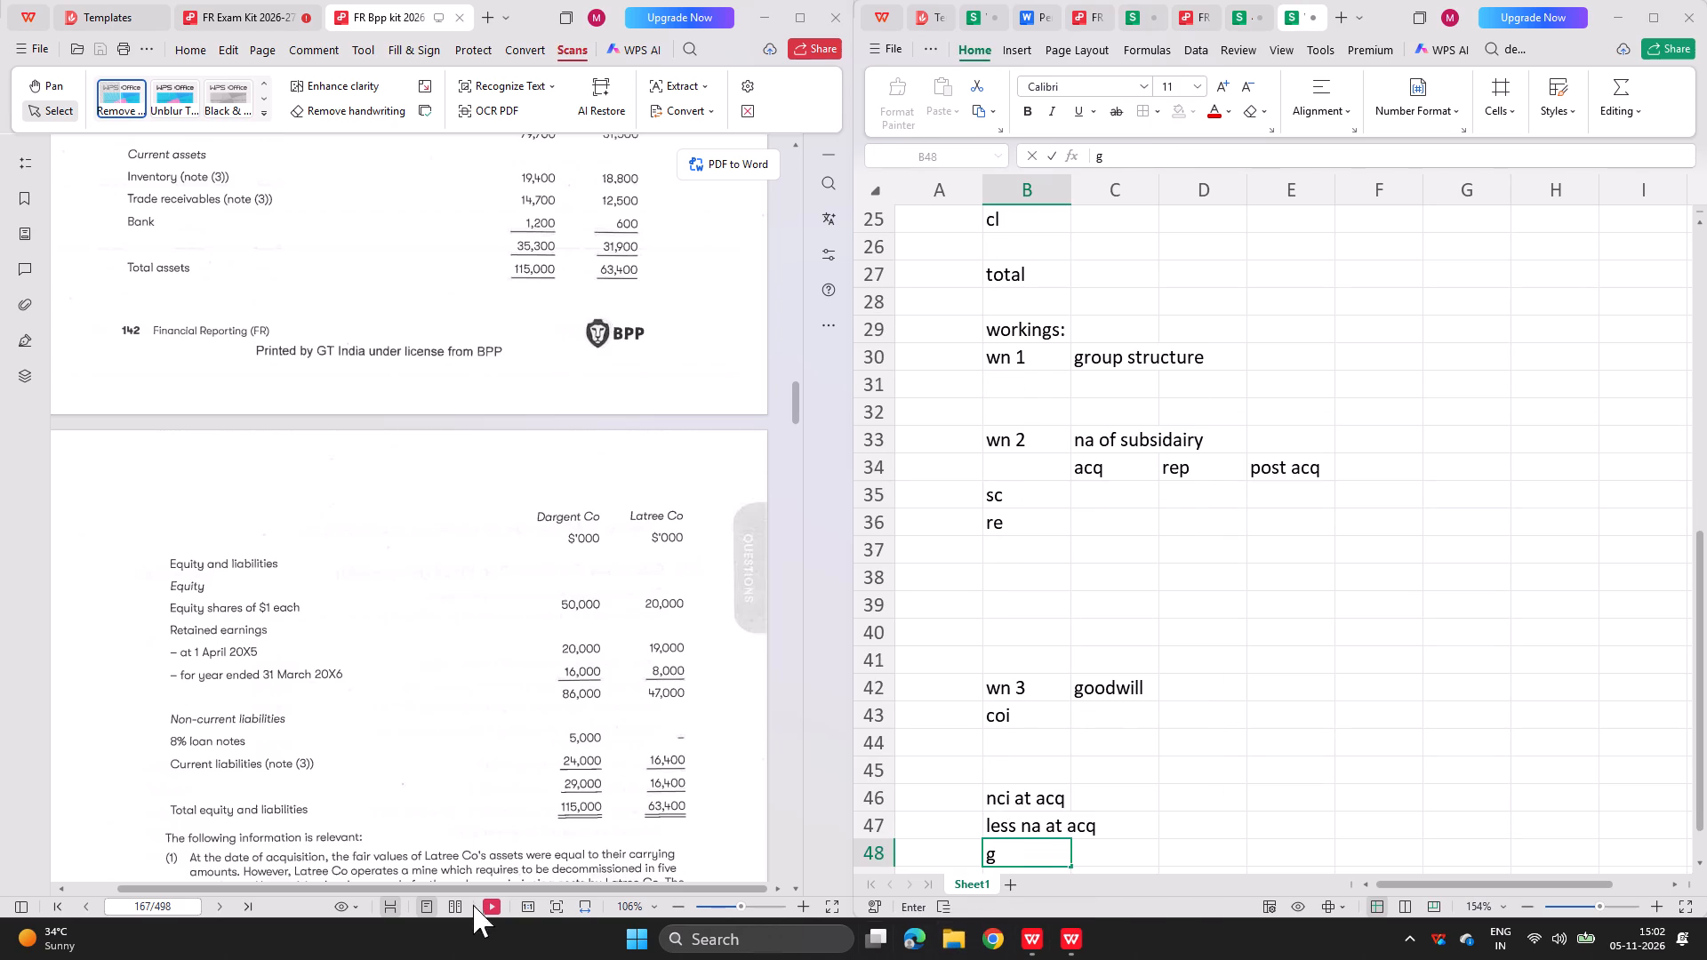
scroll(466, 900, down, 3)
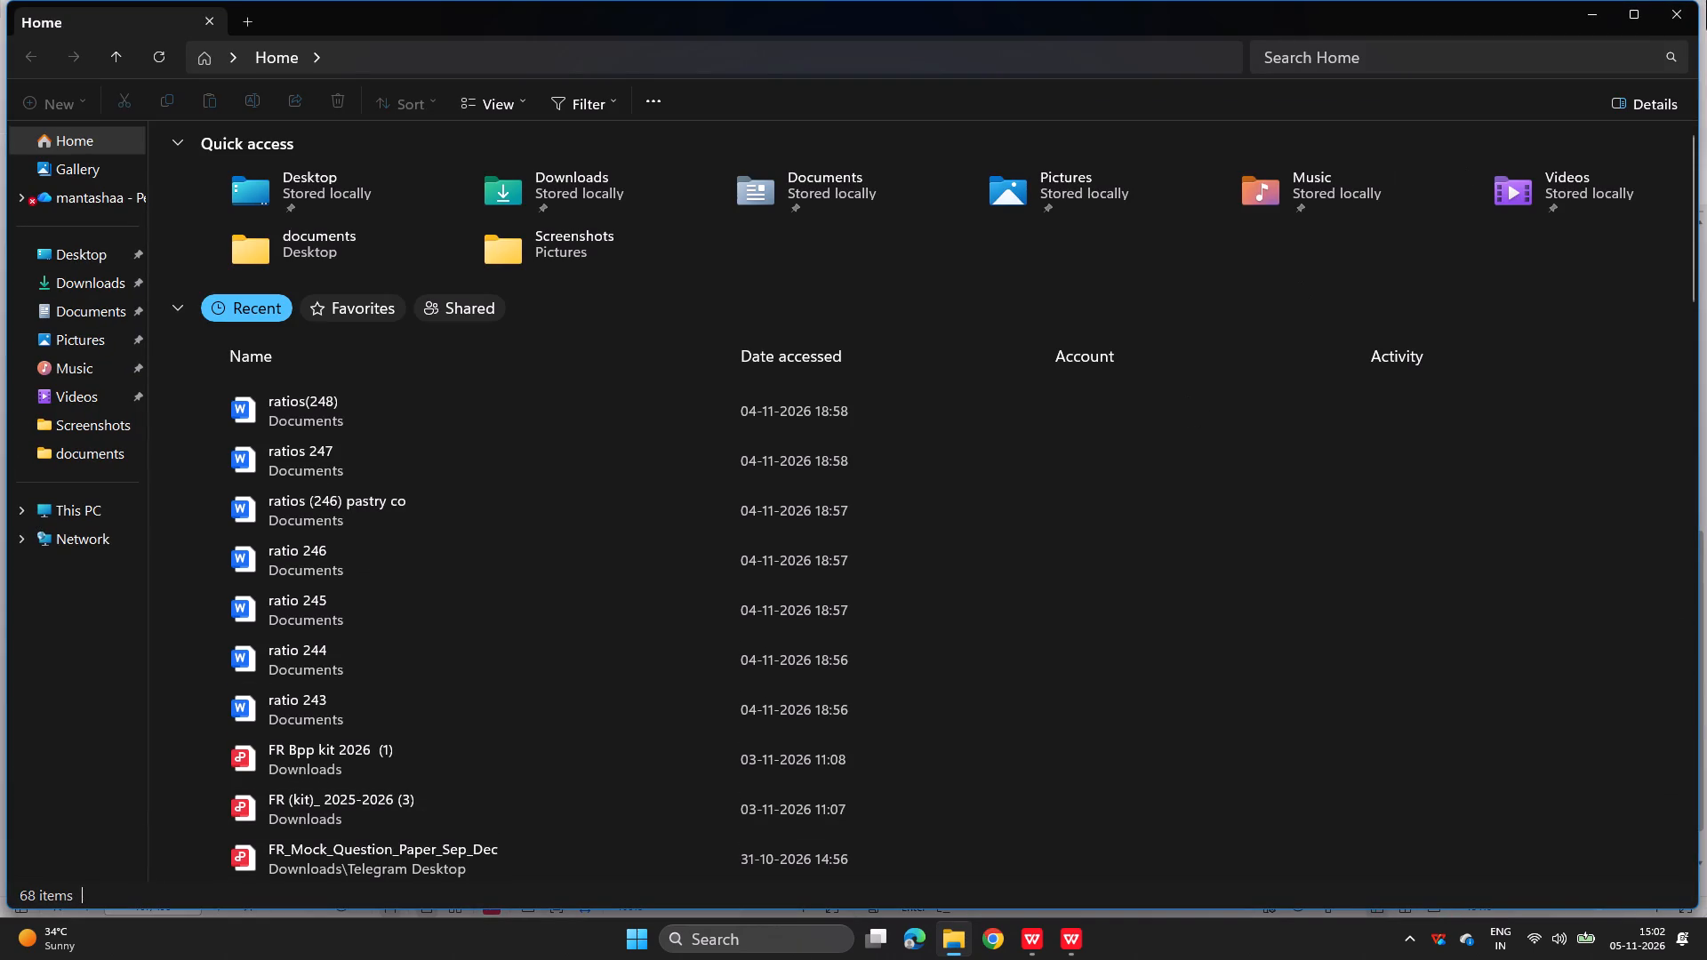
click(1679, 22)
scroll(615, 652, down, 2)
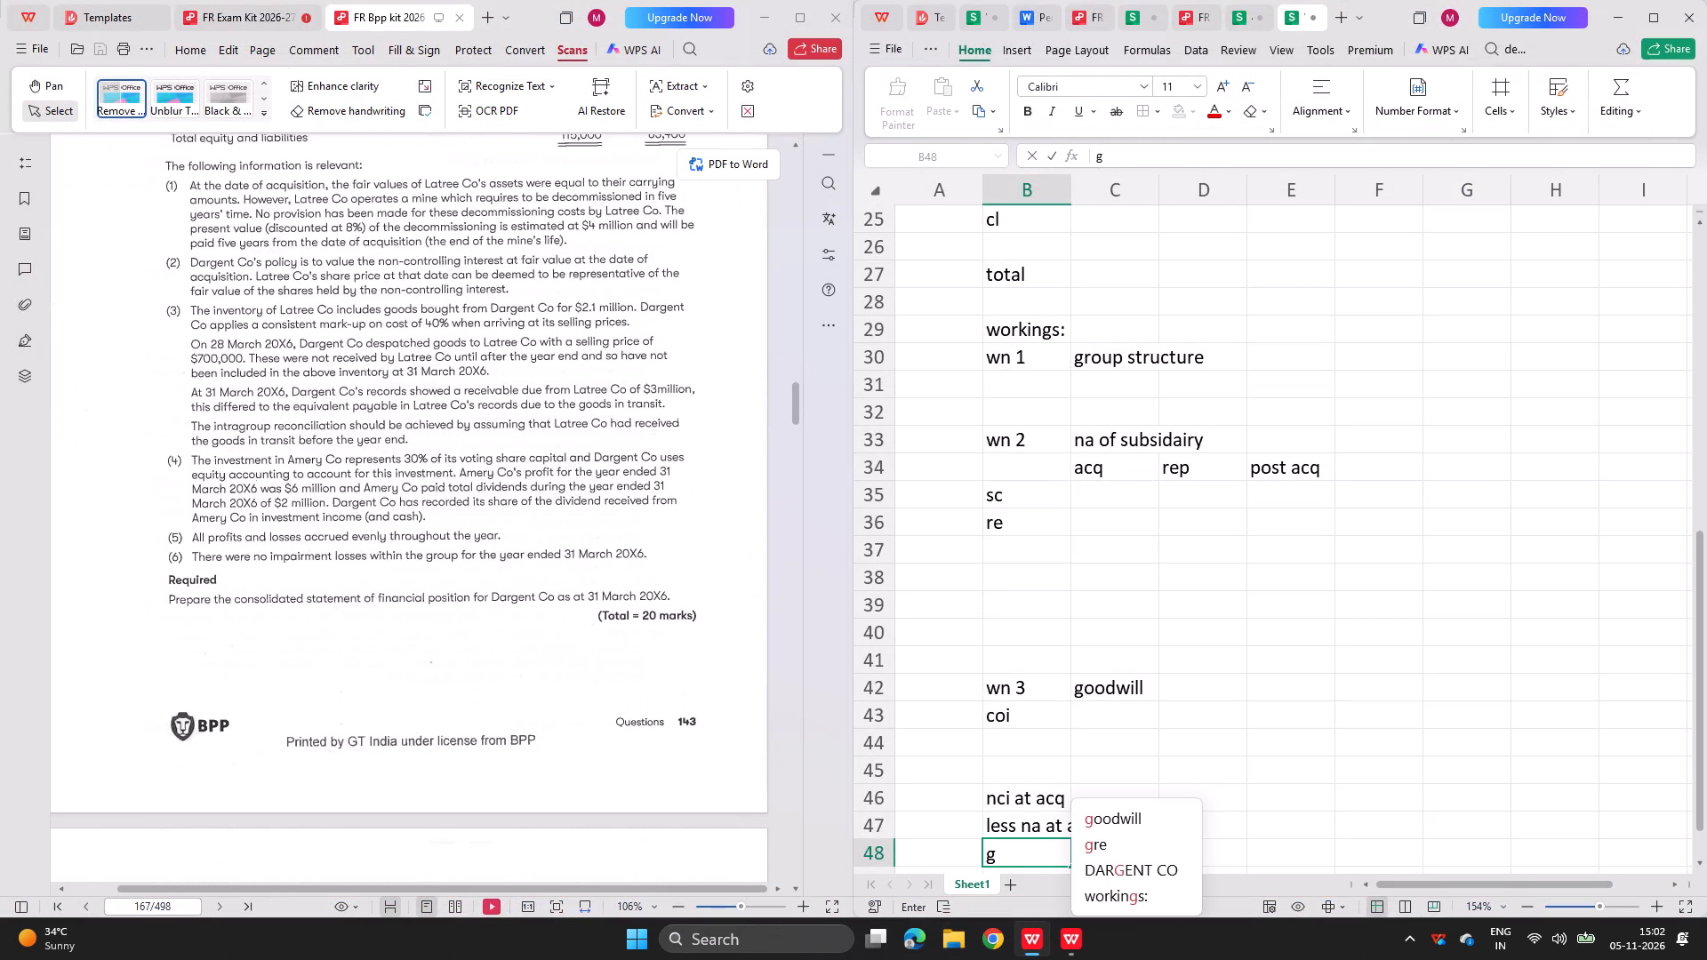
text(oodiwll)
key(BackSpace)
key(BackSpace)
key(BackSpace)
key(BackSpace)
text(will)
key(Return)
key(Return)
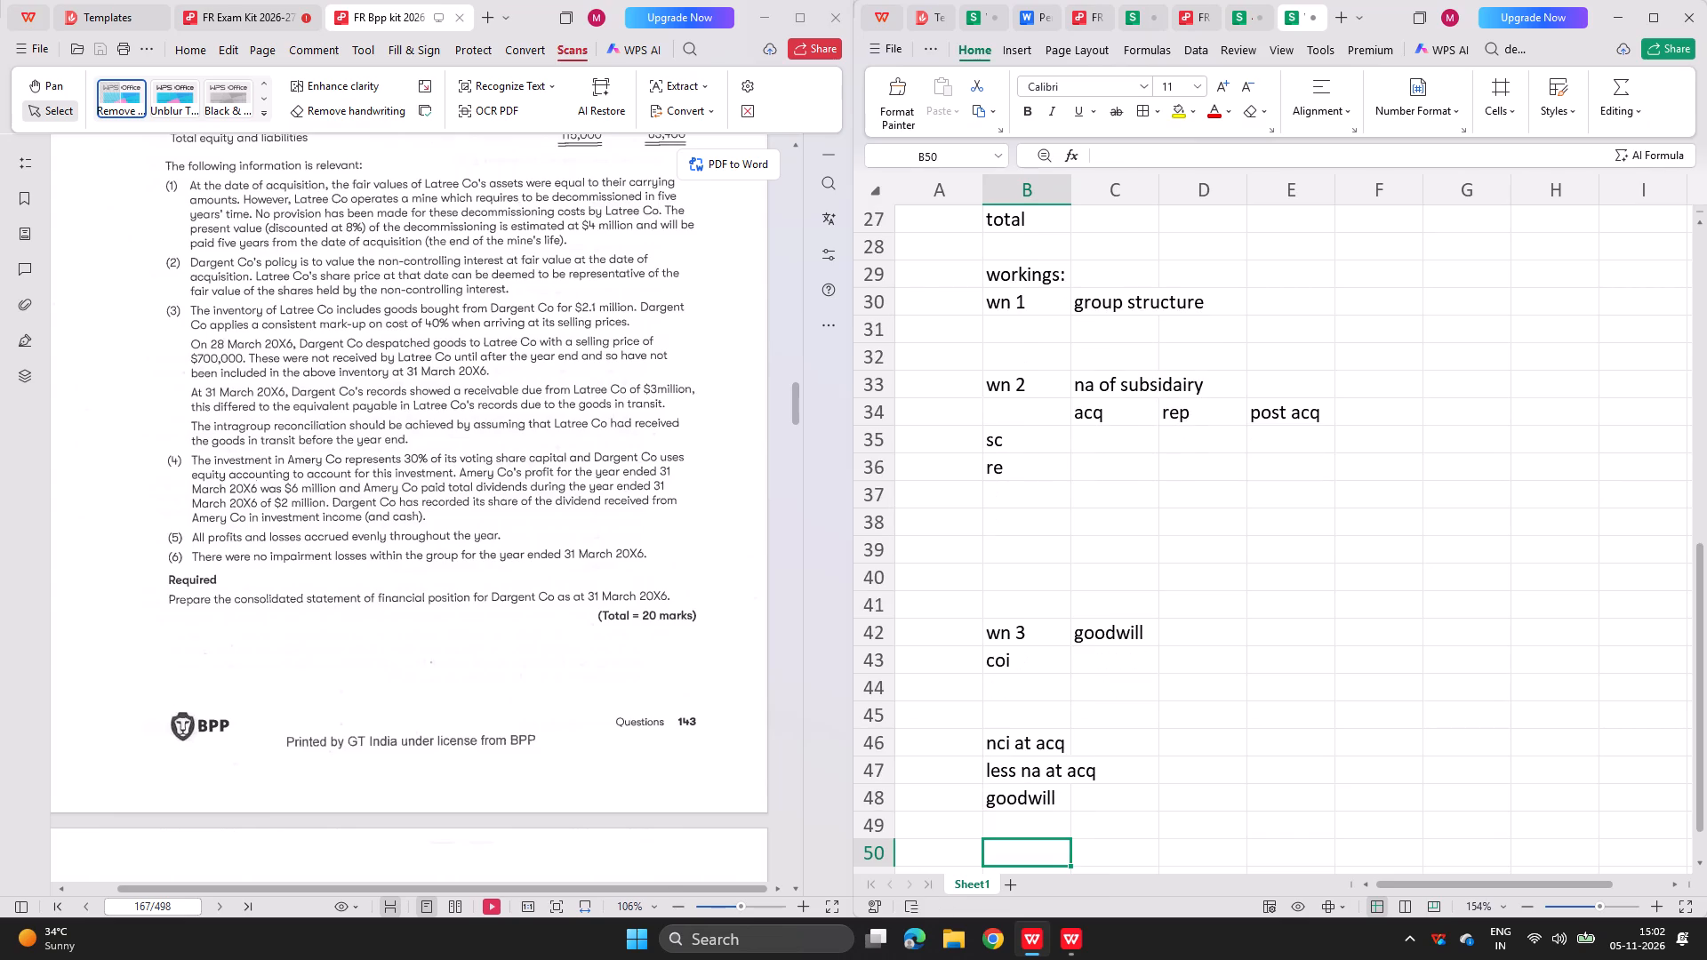
Enter the fourth working's heading in row 50 as wn 4, with nci beside it.
text(wm 4)
key(Right)
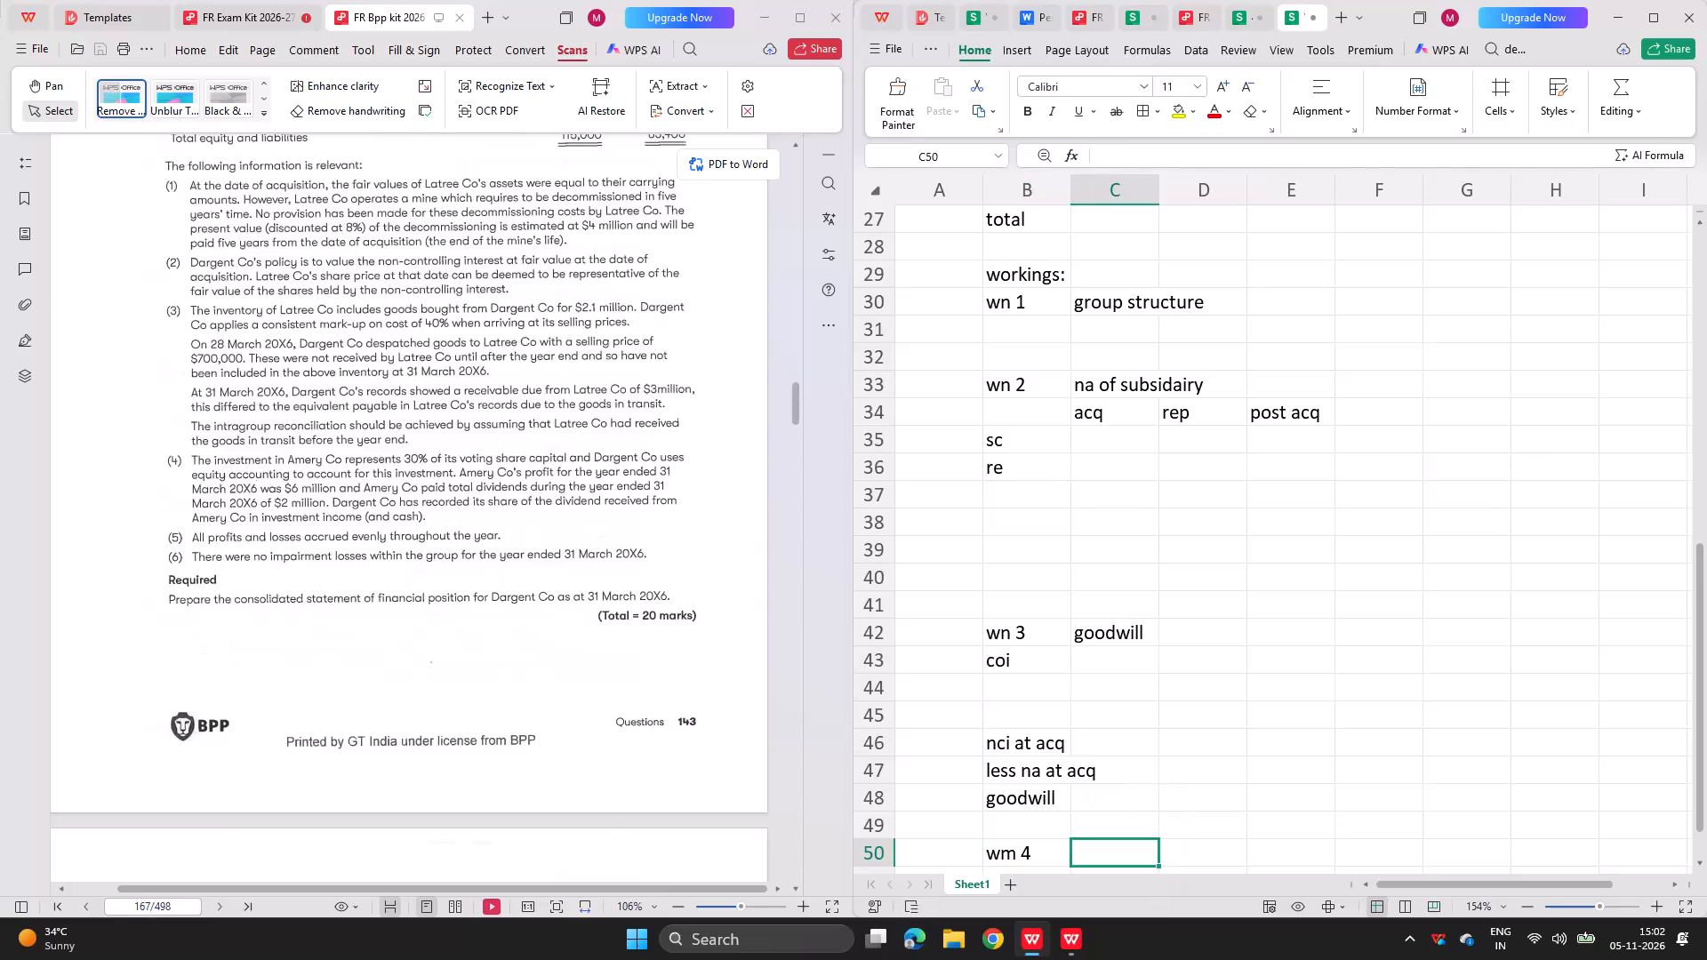
key(Left)
key(BackSpace)
text(wn 4)
key(Right)
text(nci)
key(Return)
Add the label nci at acq in cell B51, beneath the wn 4 heading.
key(Left)
key(m)
key(BackSpace)
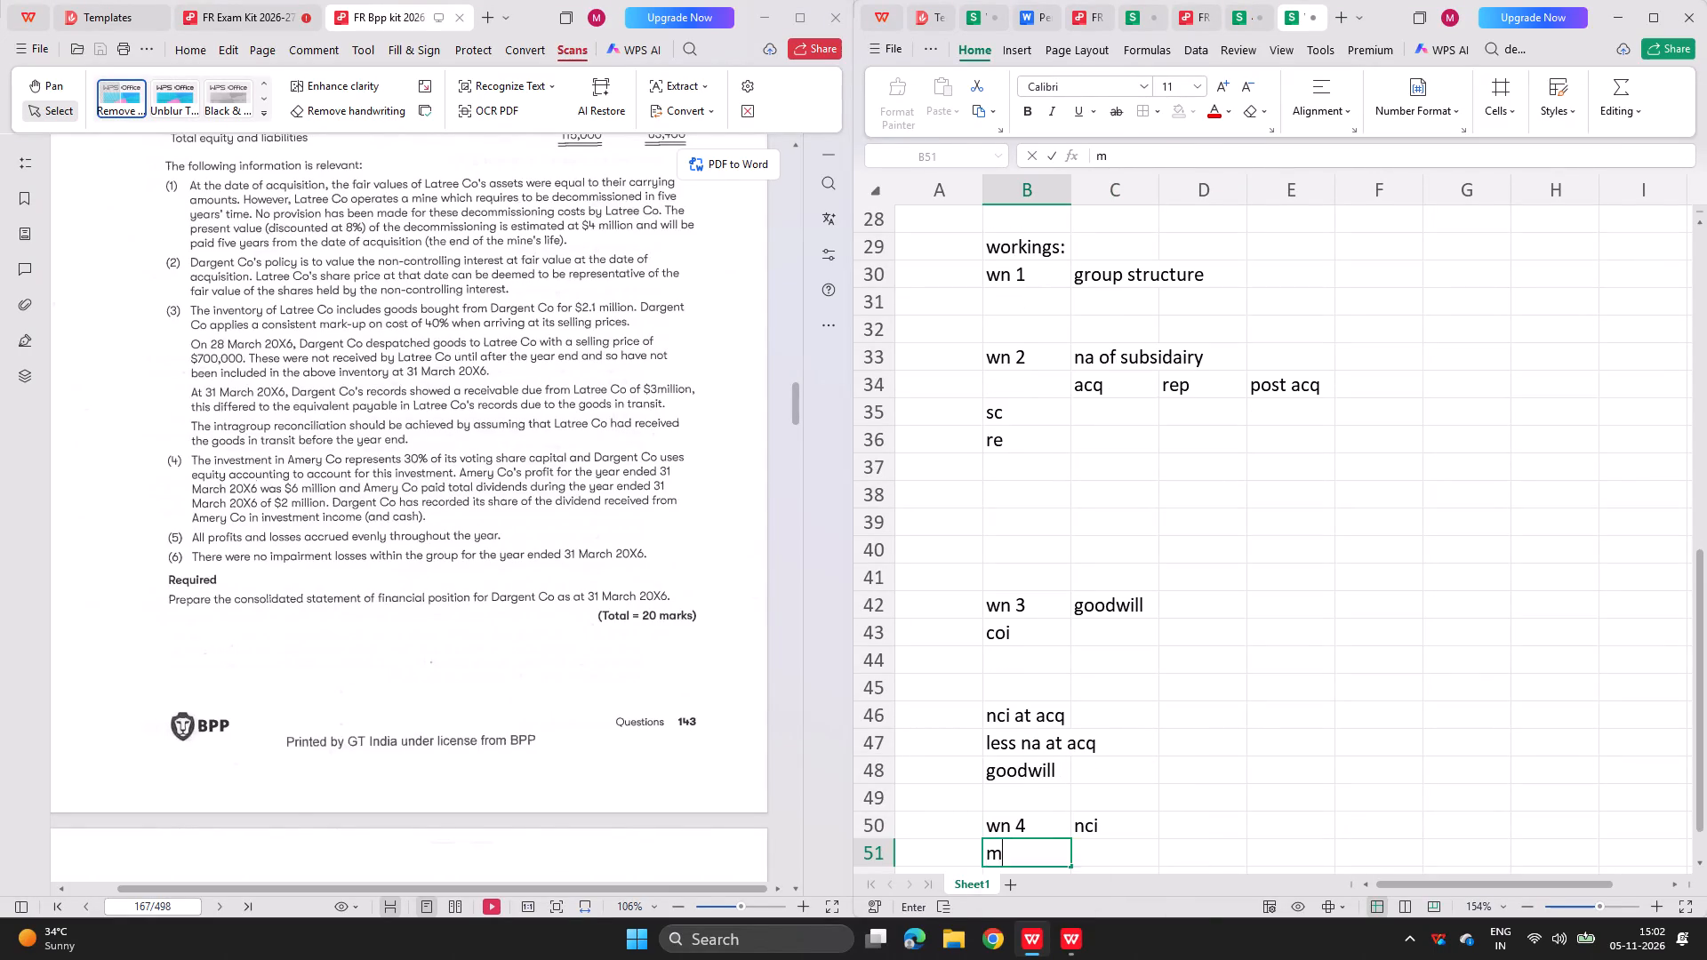
text(nci at rep)
key(BackSpace)
key(BackSpace)
key(BackSpace)
text(acq)
key(Return)
Complete the nci working's labels with post acq * nci % in cell B52 and nci at rep in B54.
text(pso)
key(BackSpace)
key(BackSpace)
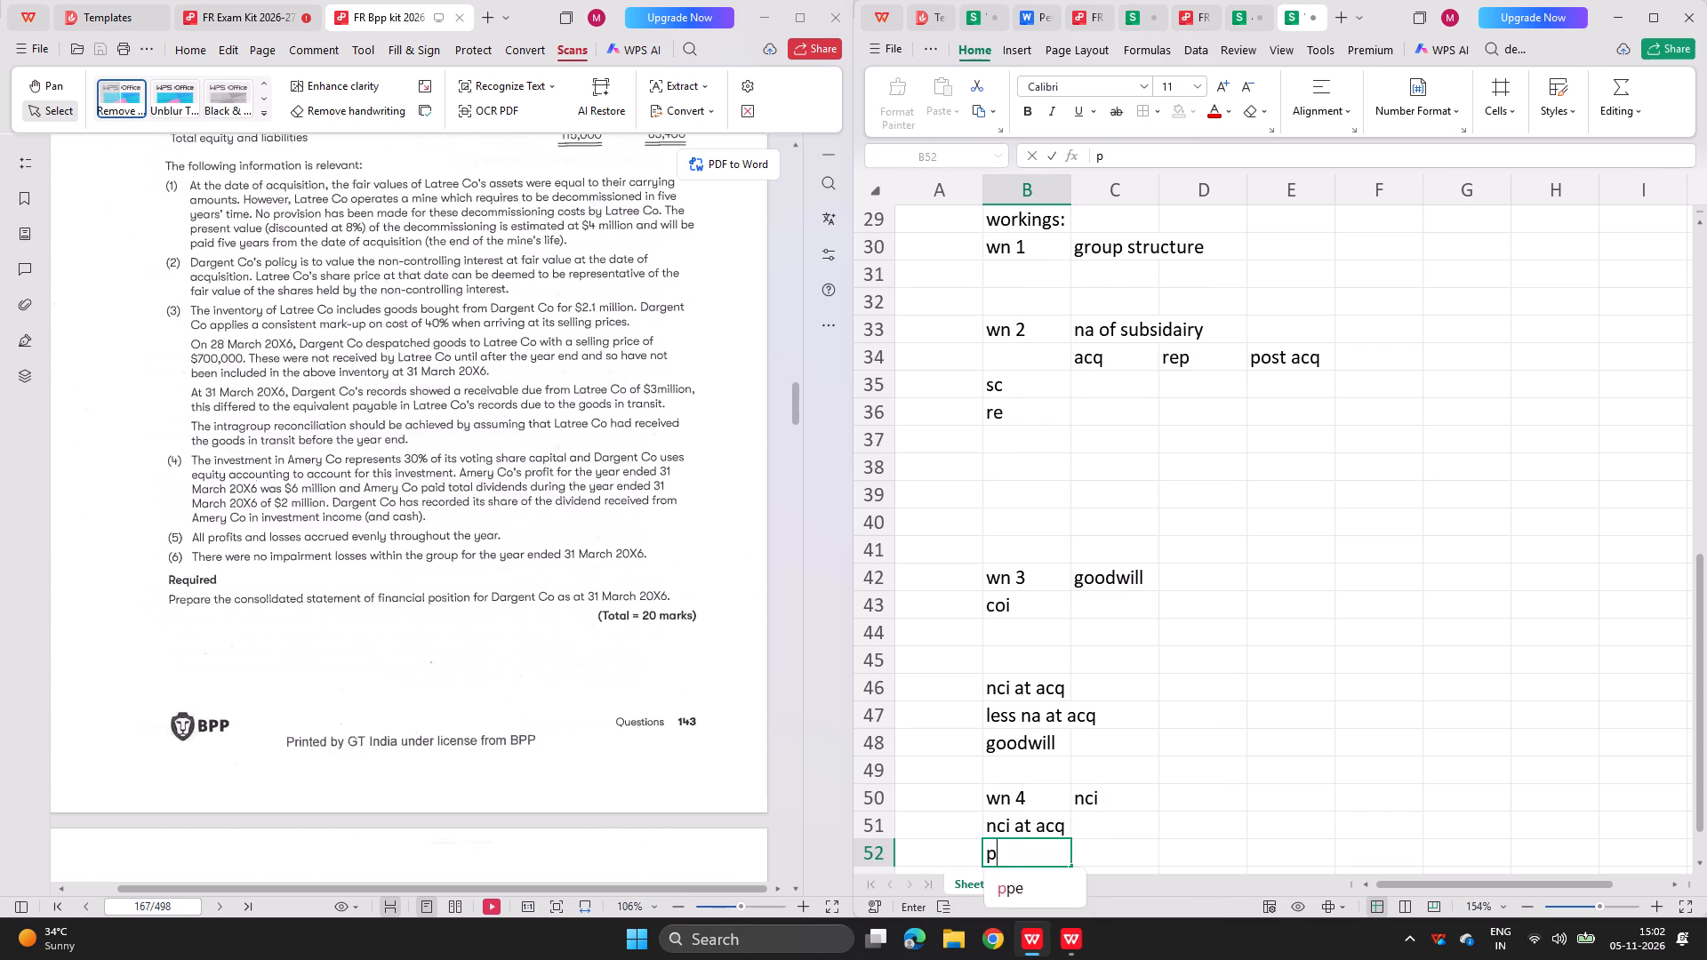
text(ost acq)
key(space)
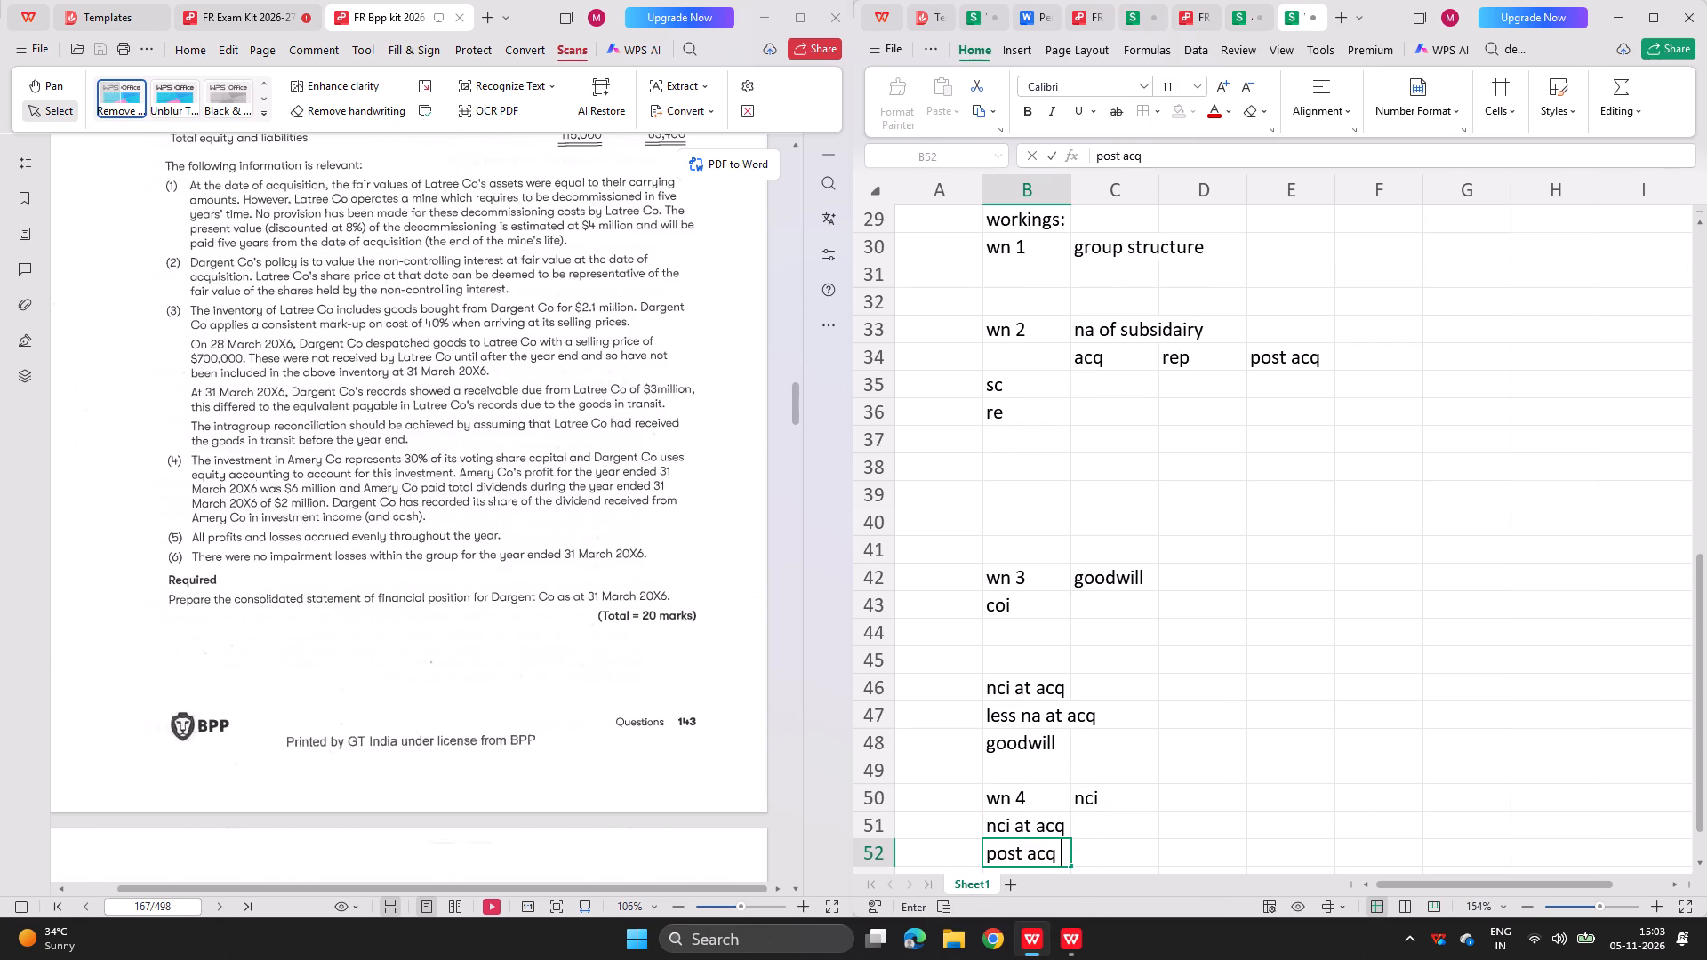
text(* nci %)
key(Return)
key(Return)
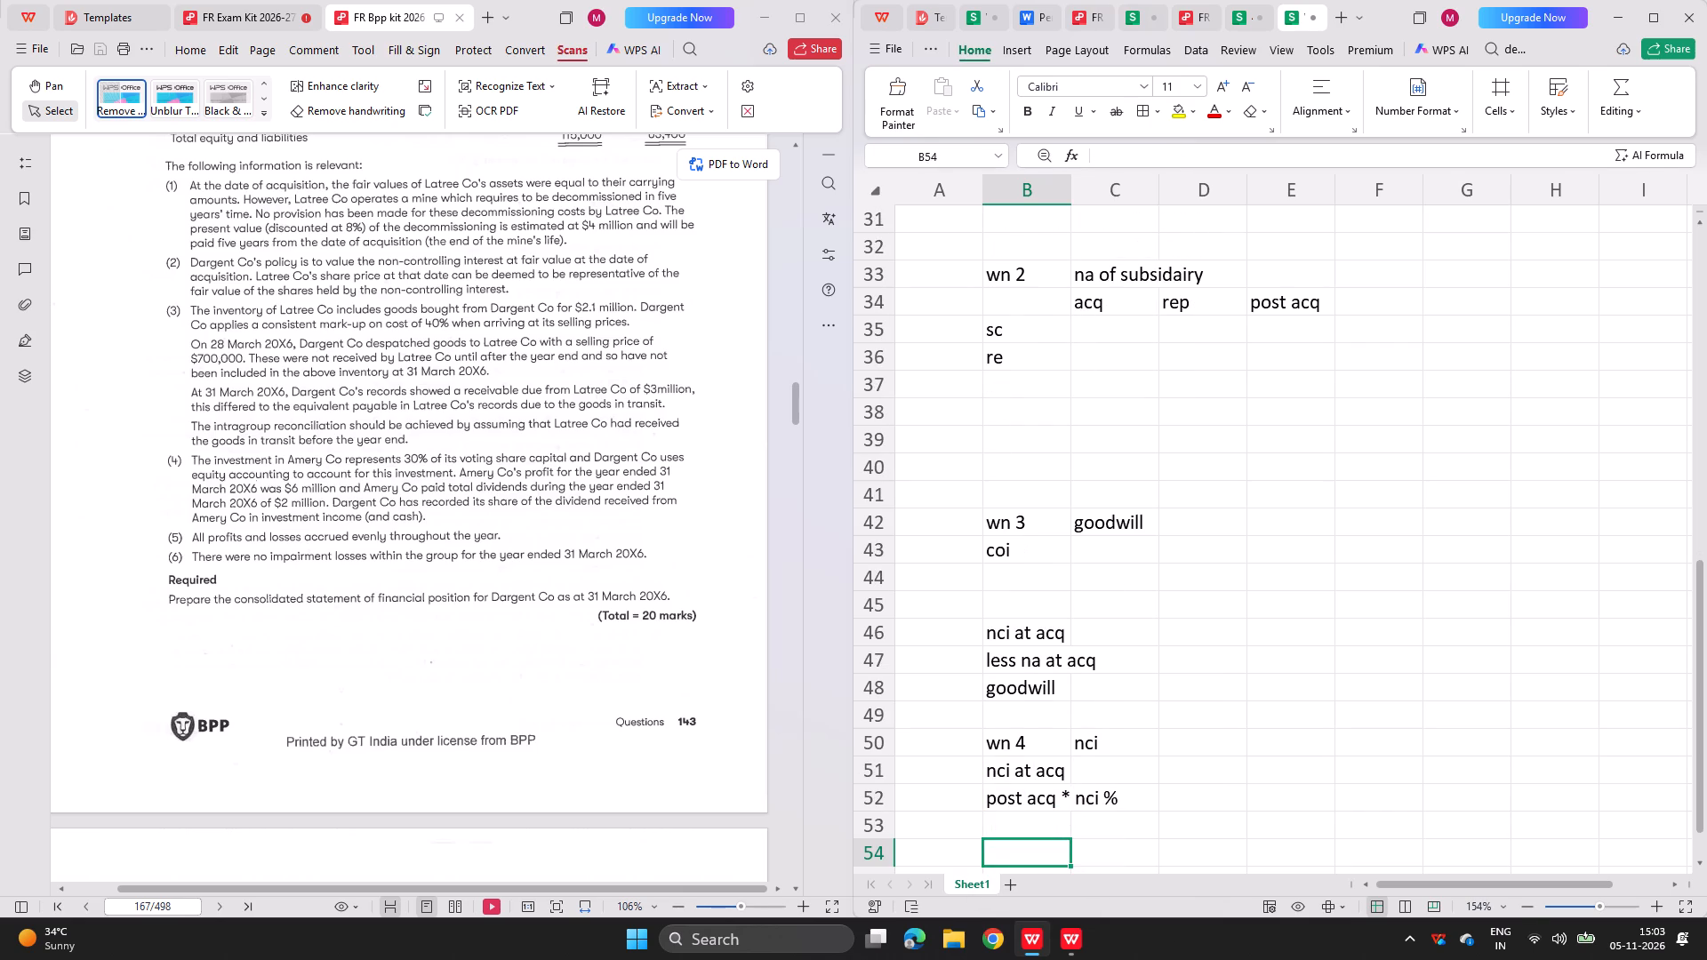
text(nci at rep)
key(Return)
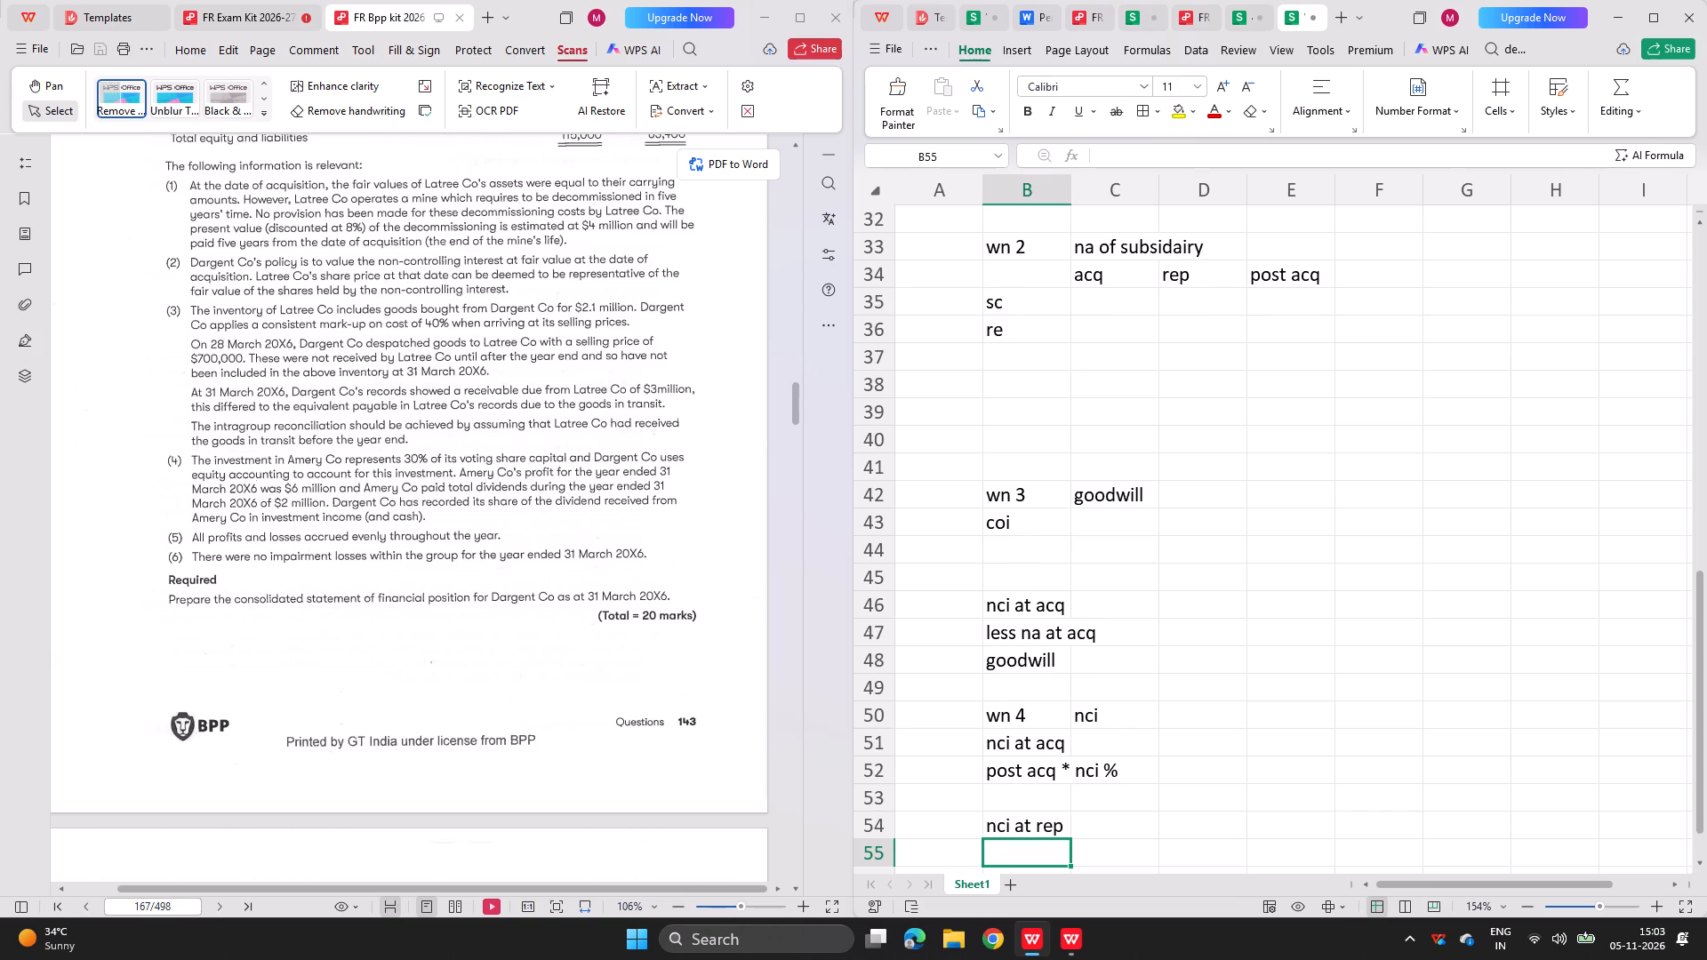
Enter the fifth working's heading in row 56 as wn 5, with gre beside it.
key(Return)
text(wn)
key(space)
key(5)
key(Right)
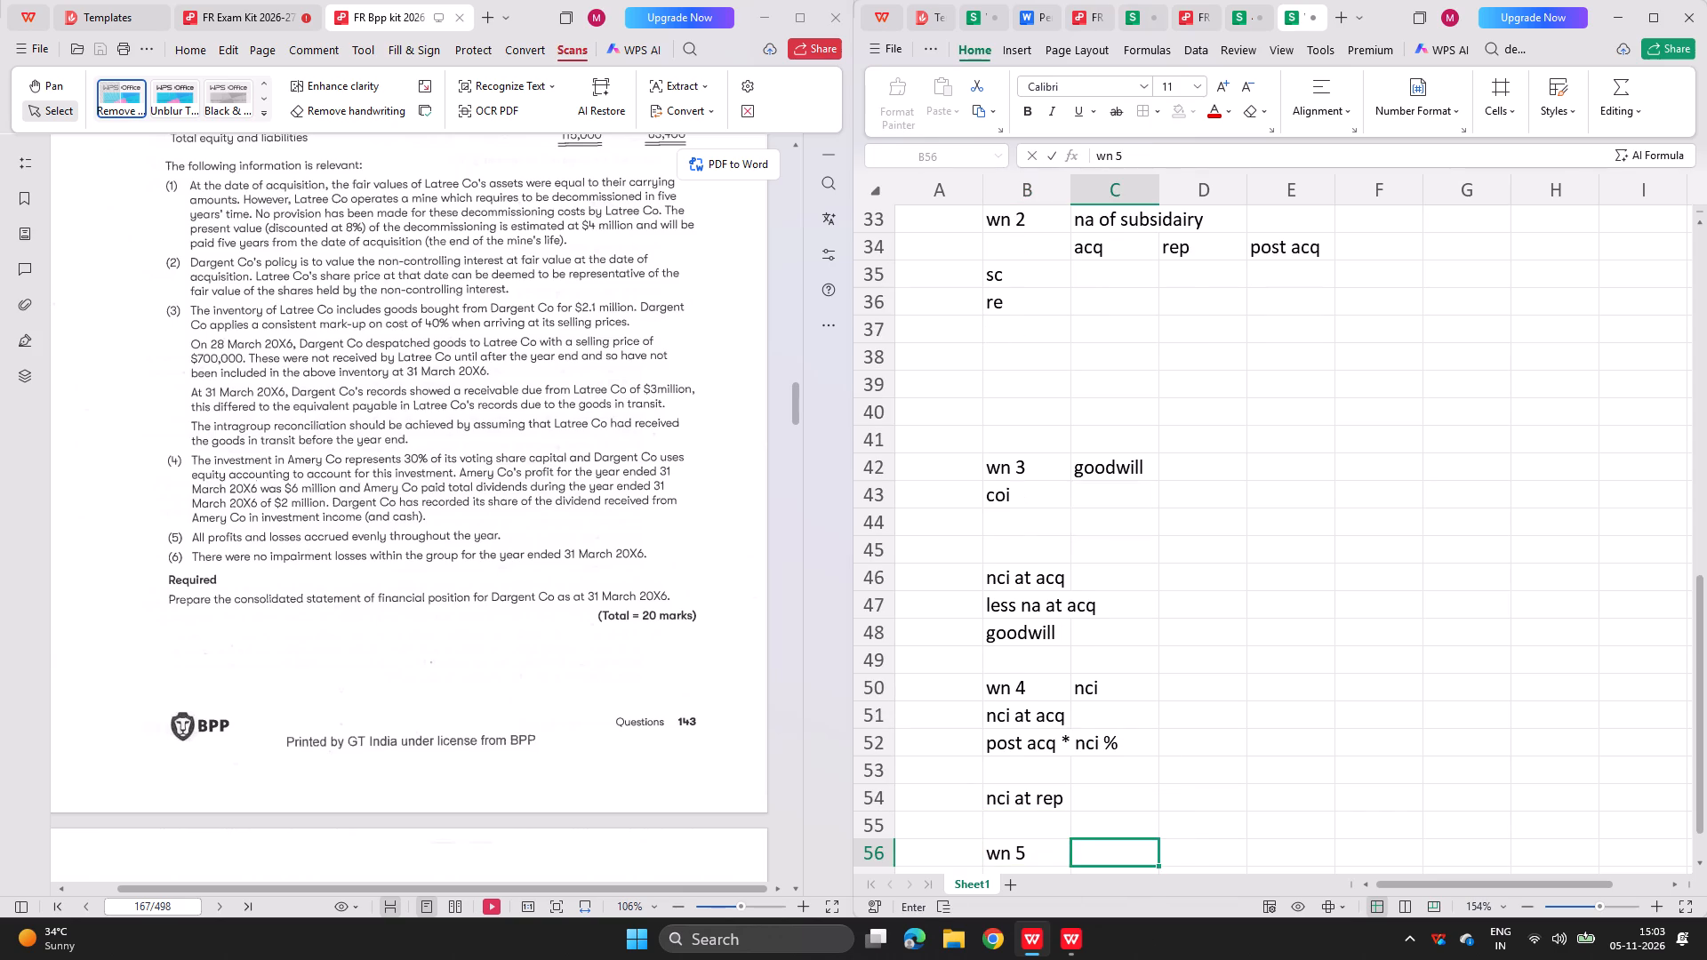
text(gre)
key(Return)
List the gre working's labels parents re in cell B58 and post acq * p% in B59.
key(Left)
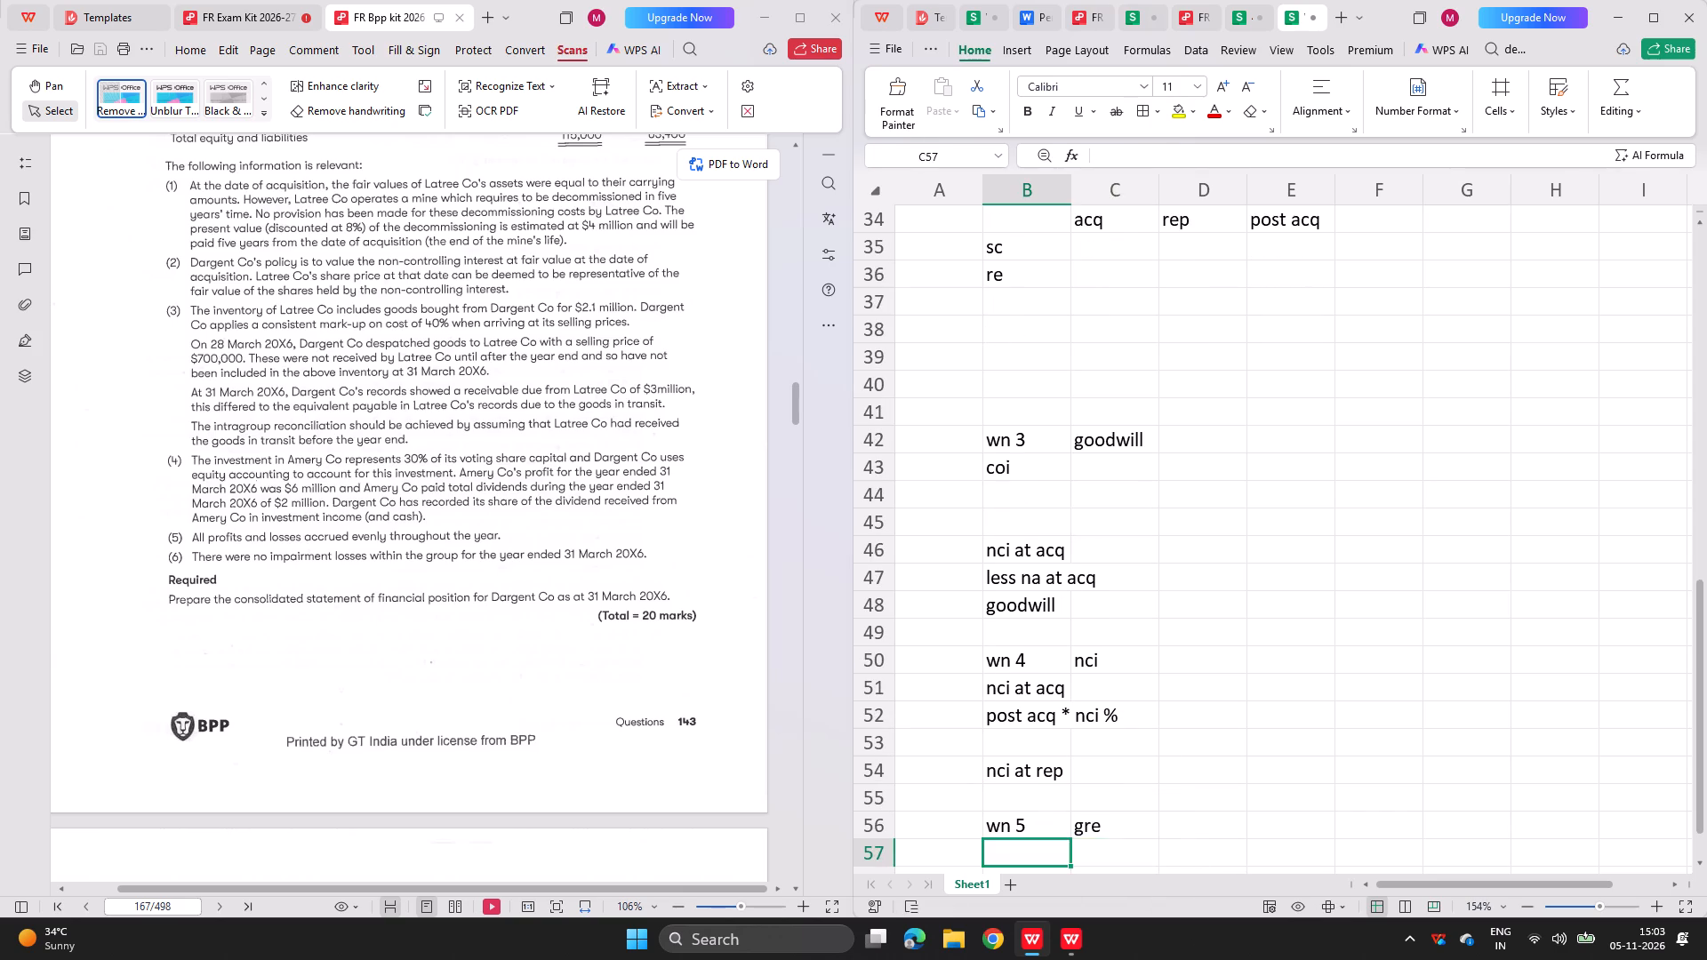
key(Down)
text(parents re)
key(Return)
text(post acq)
key(space)
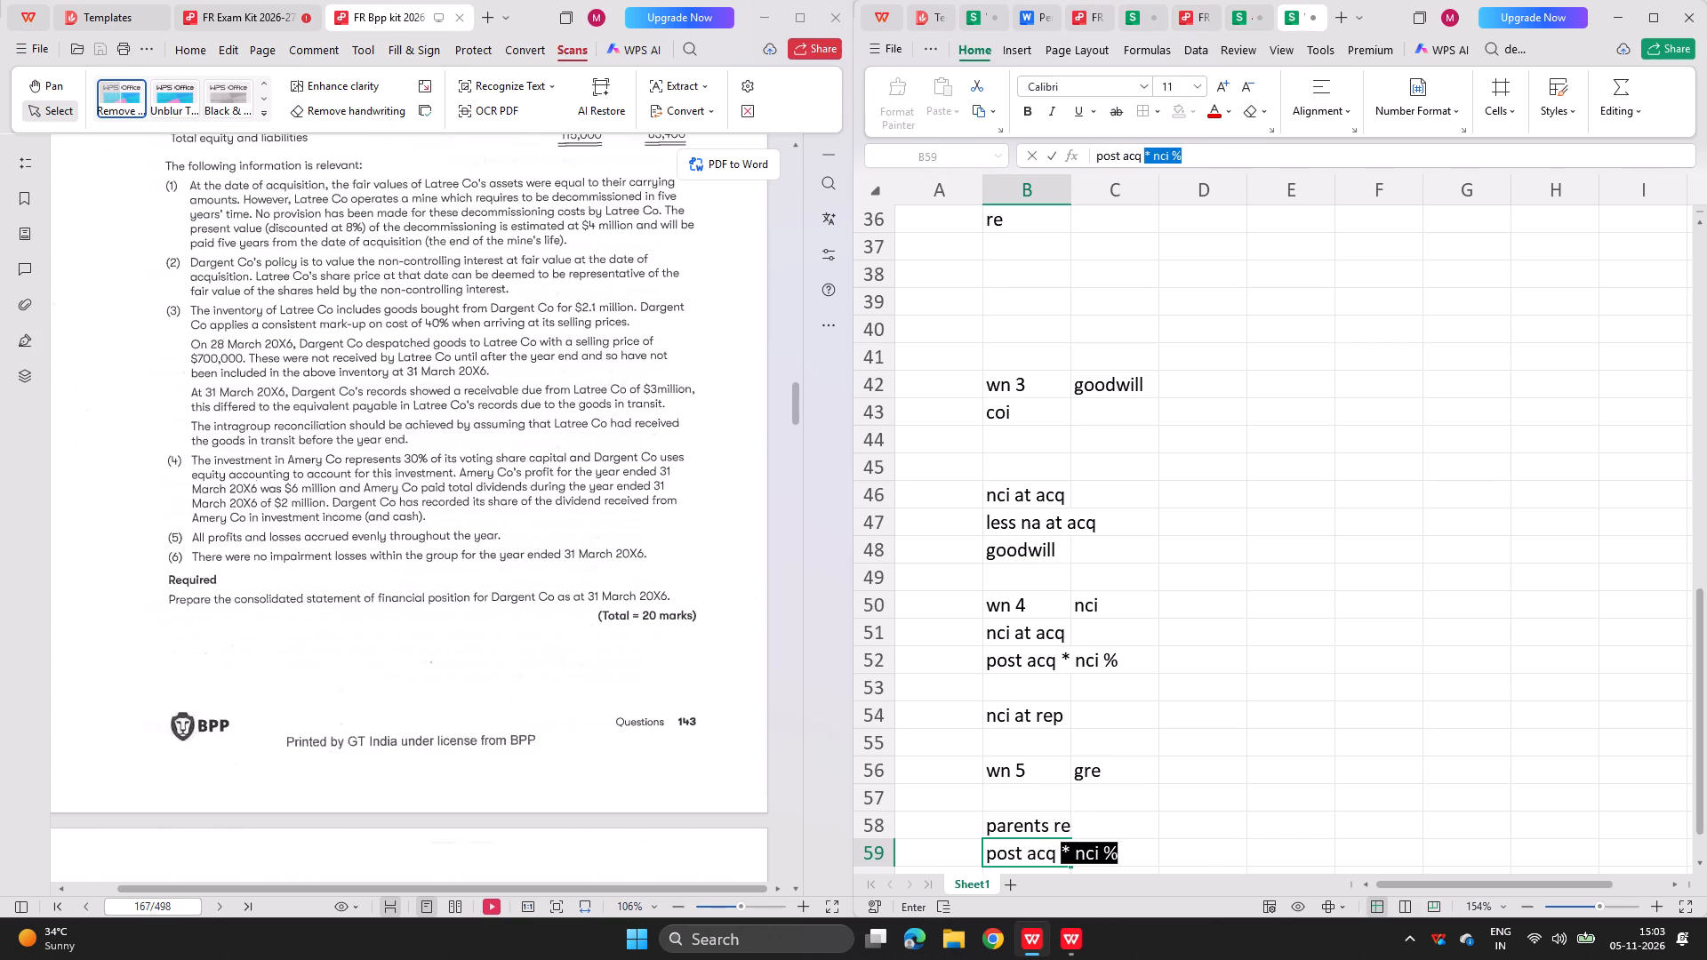
text(* p%)
key(Return)
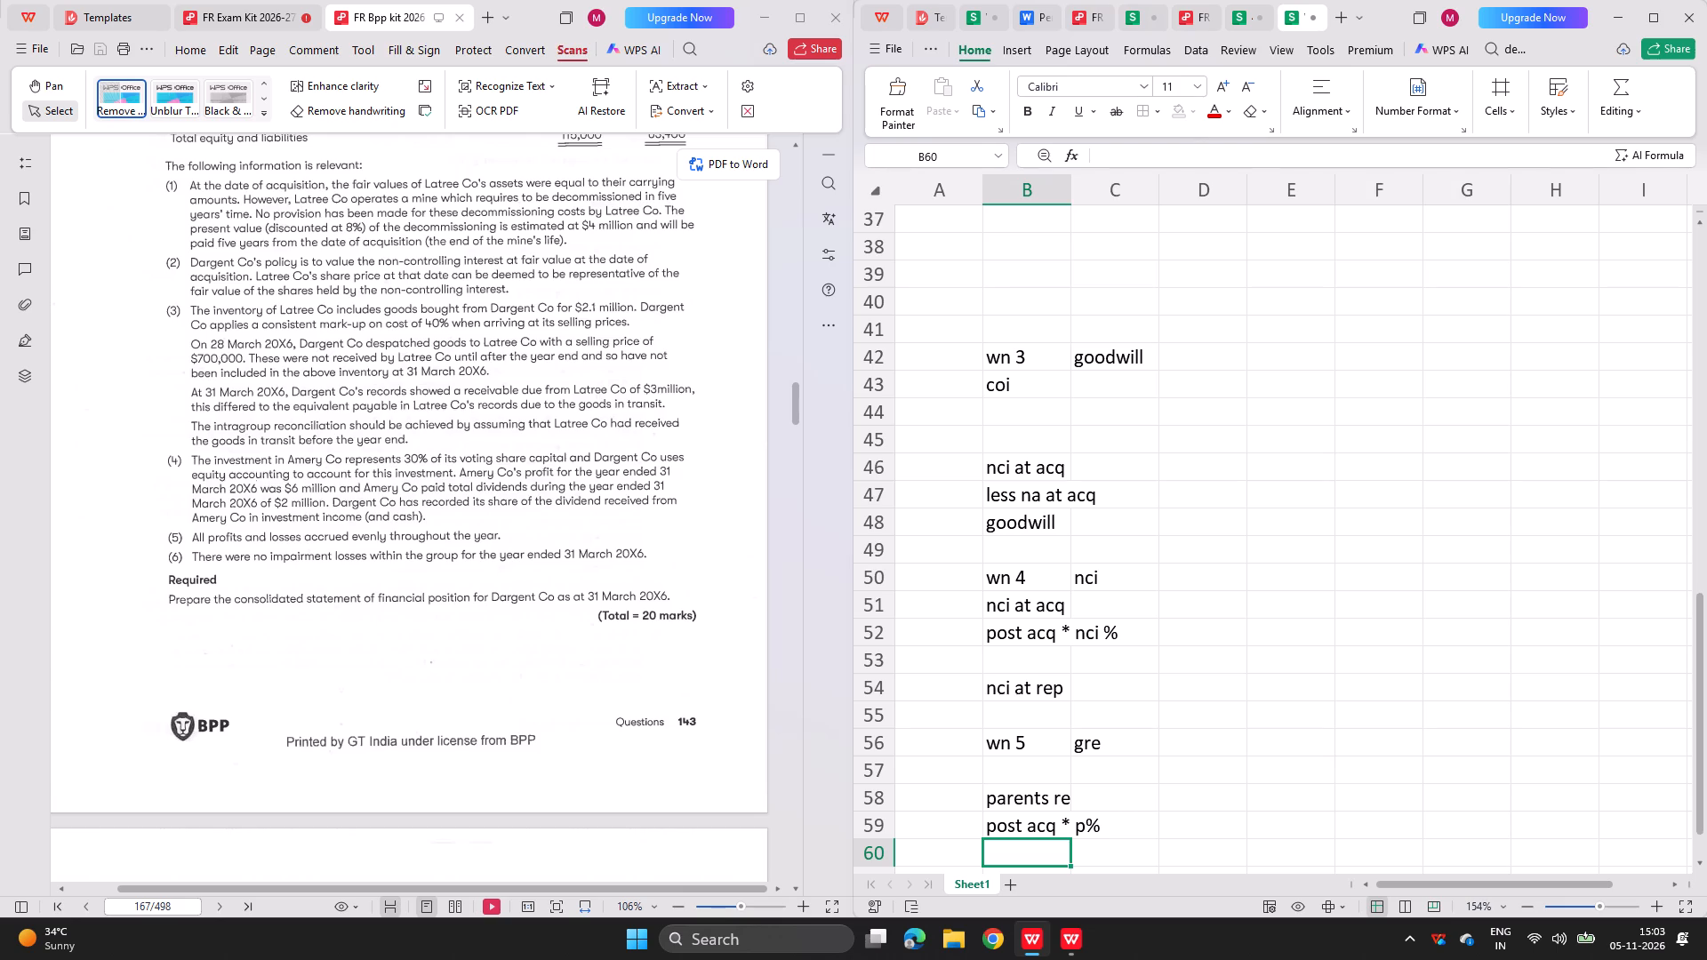
Review the spreadsheet layout against Dargent Co's figures and notes, ending at cell B37 below the net assets labels.
scroll(1163, 504, up, 3)
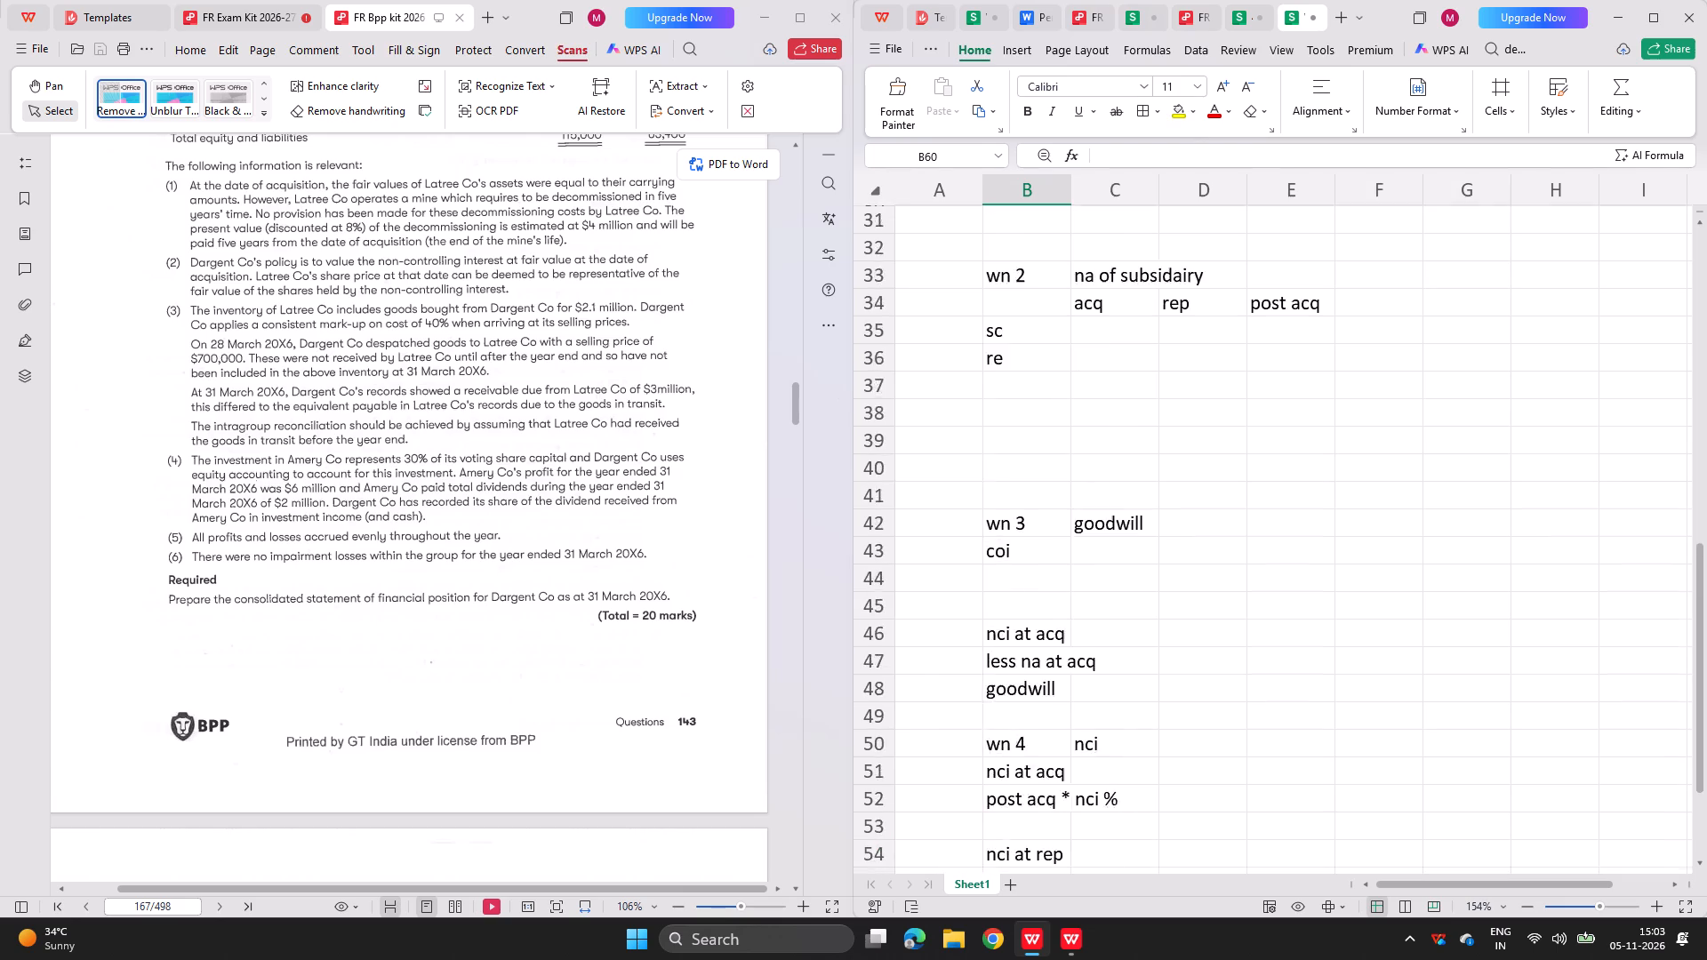
scroll(1163, 504, up, 6)
scroll(494, 600, up, 1)
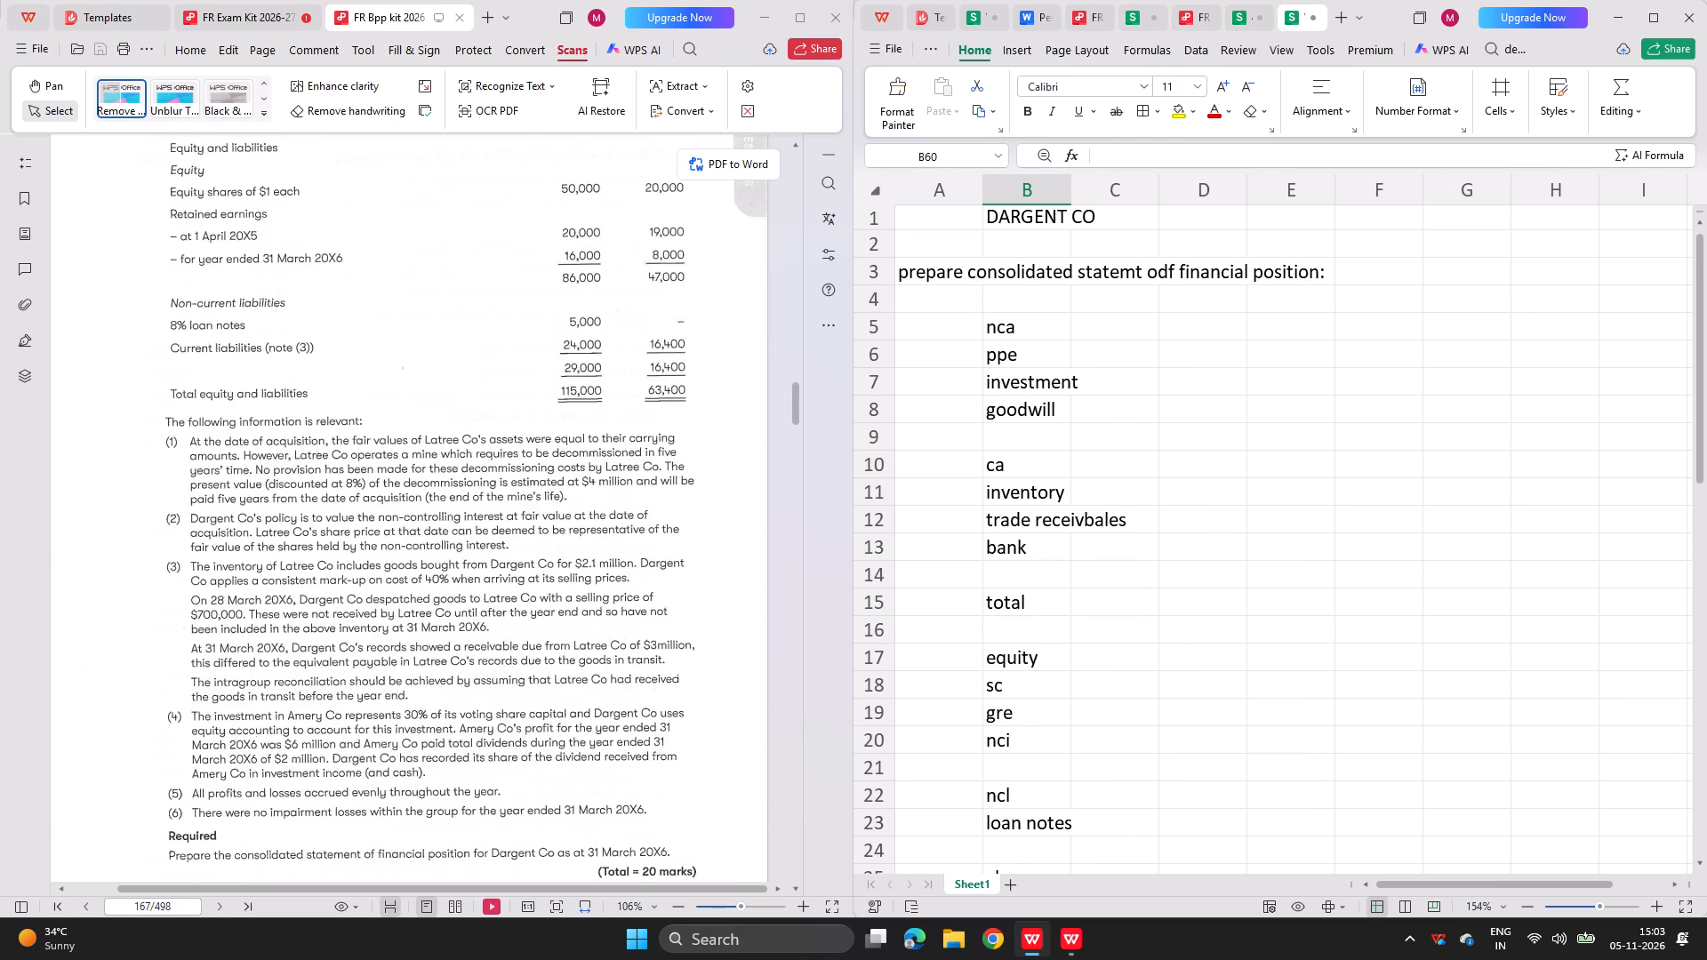
ctrl+scroll(494, 600, up, 1)
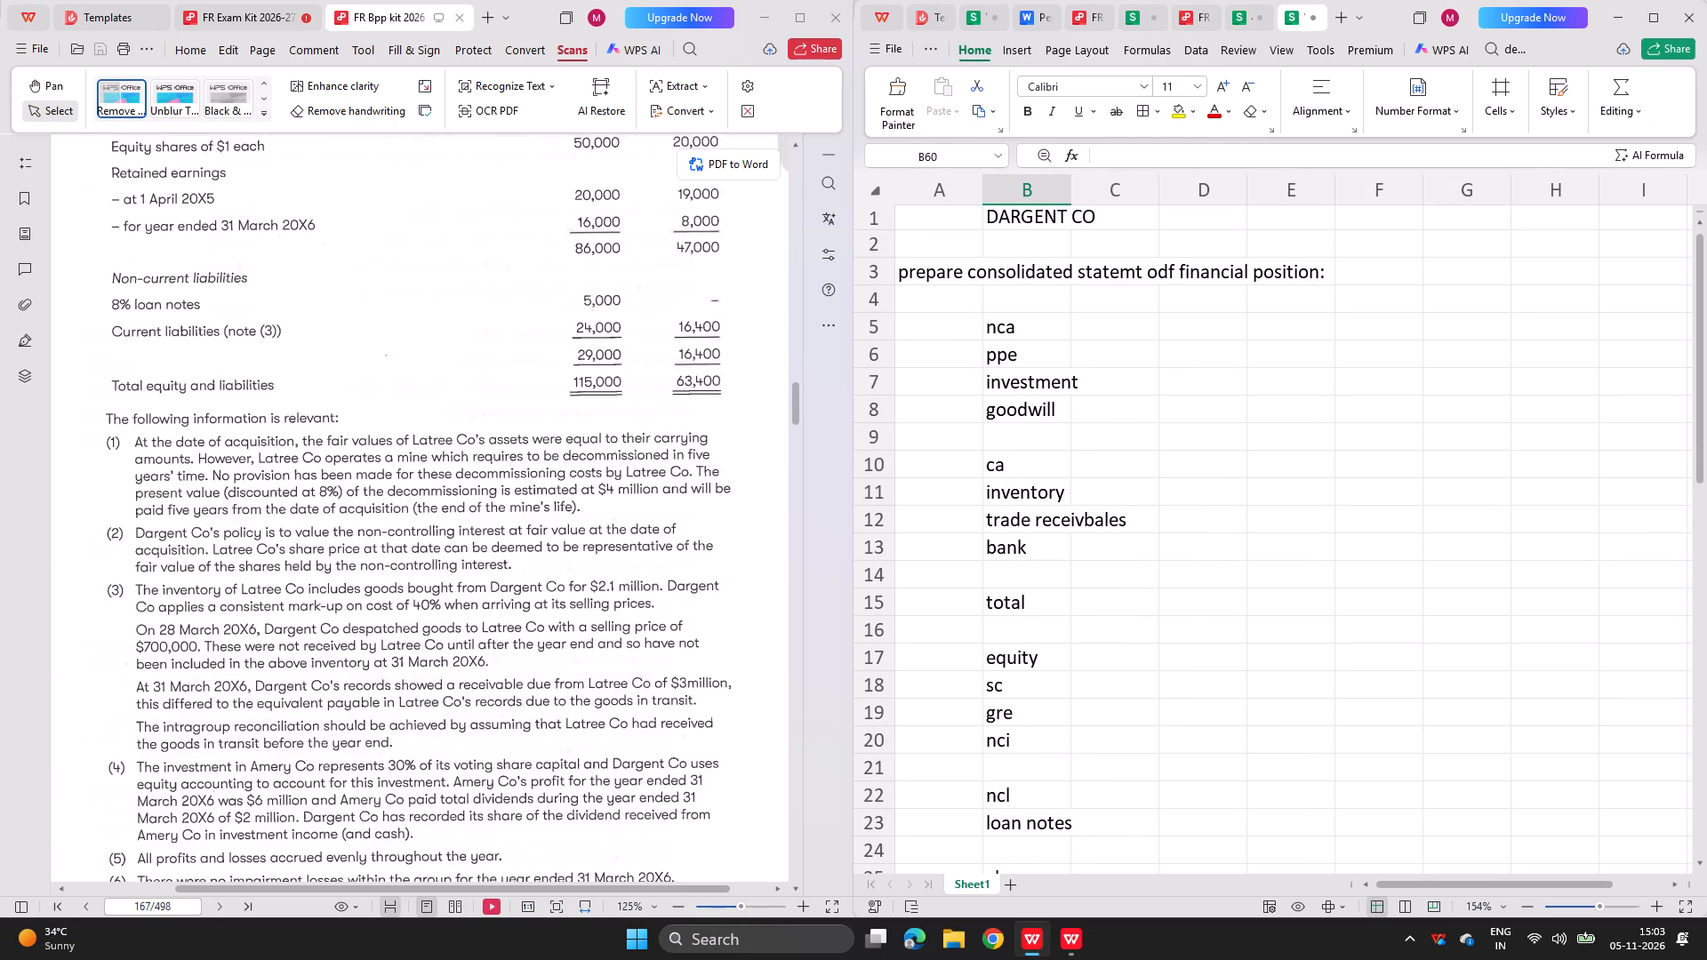
scroll(1113, 393, up, 4)
scroll(1113, 393, down, 2)
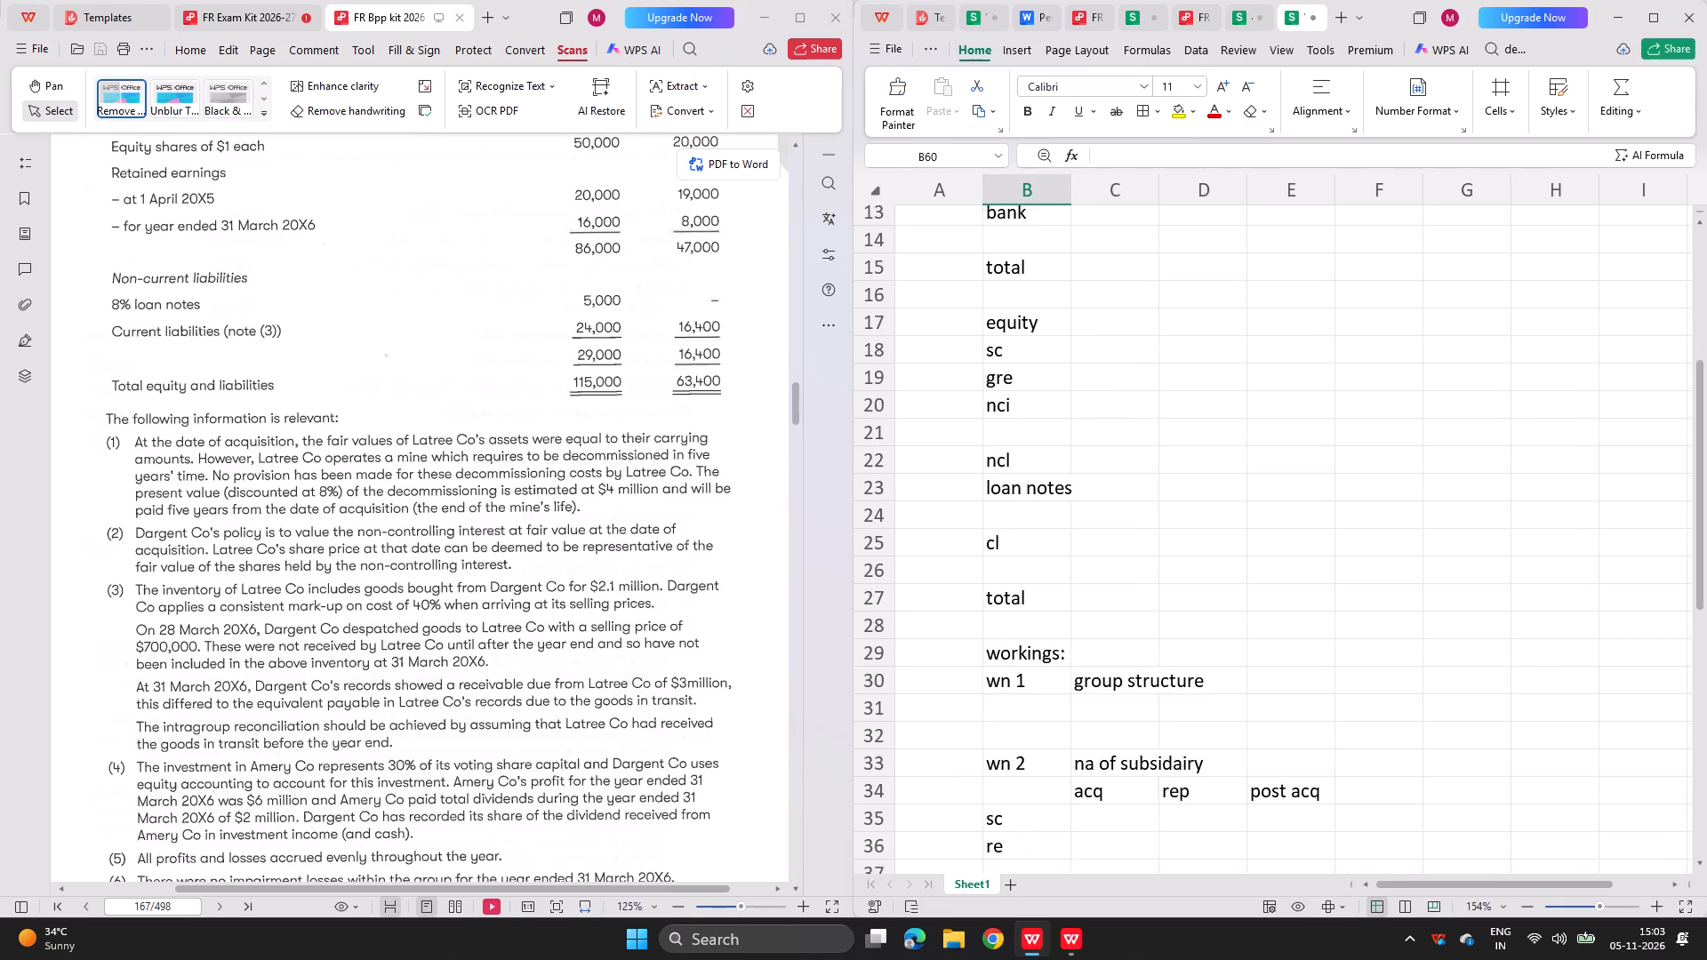
scroll(1113, 393, down, 4)
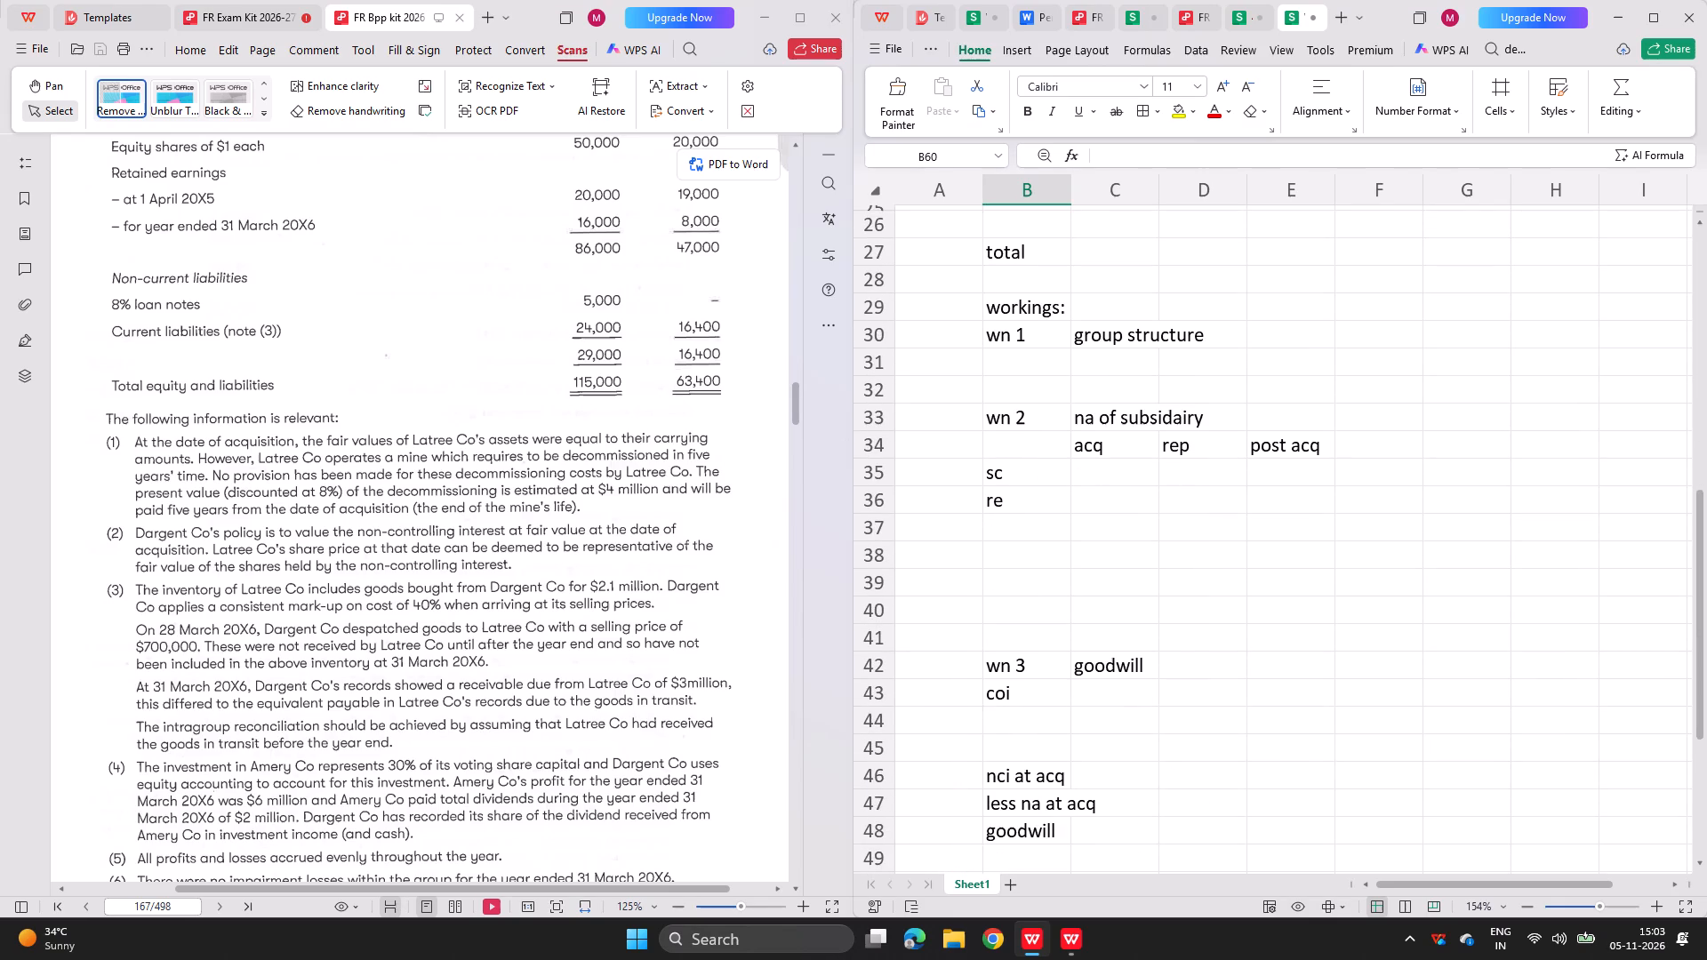
click(1037, 513)
click(1030, 526)
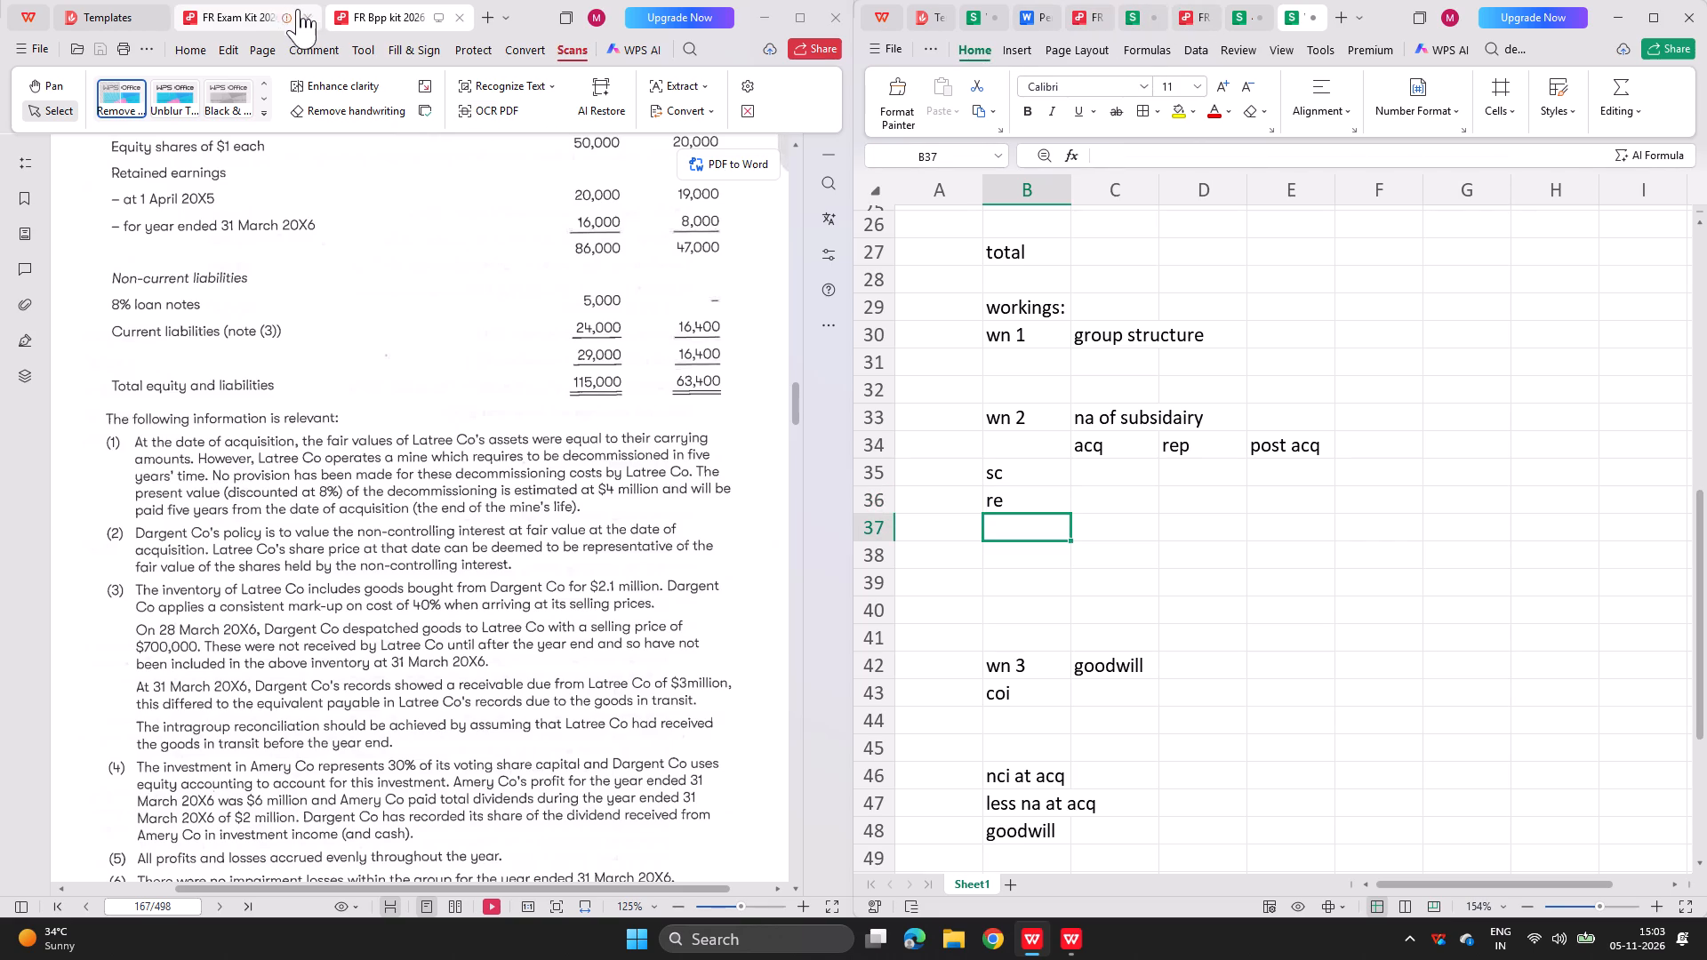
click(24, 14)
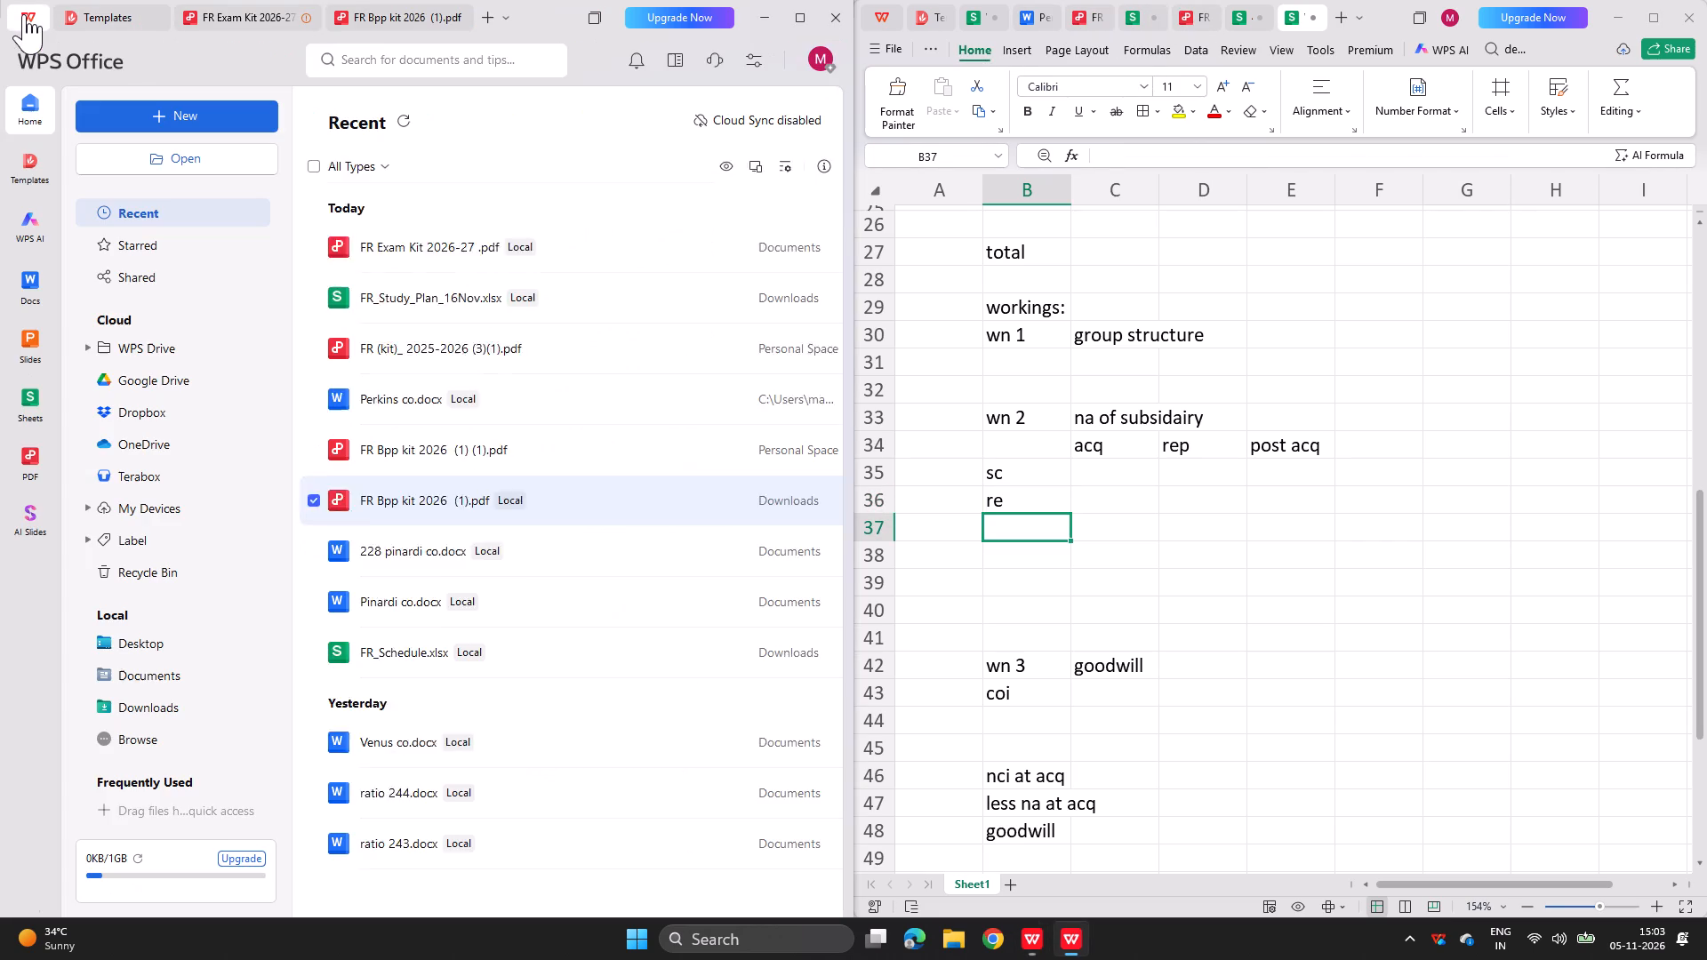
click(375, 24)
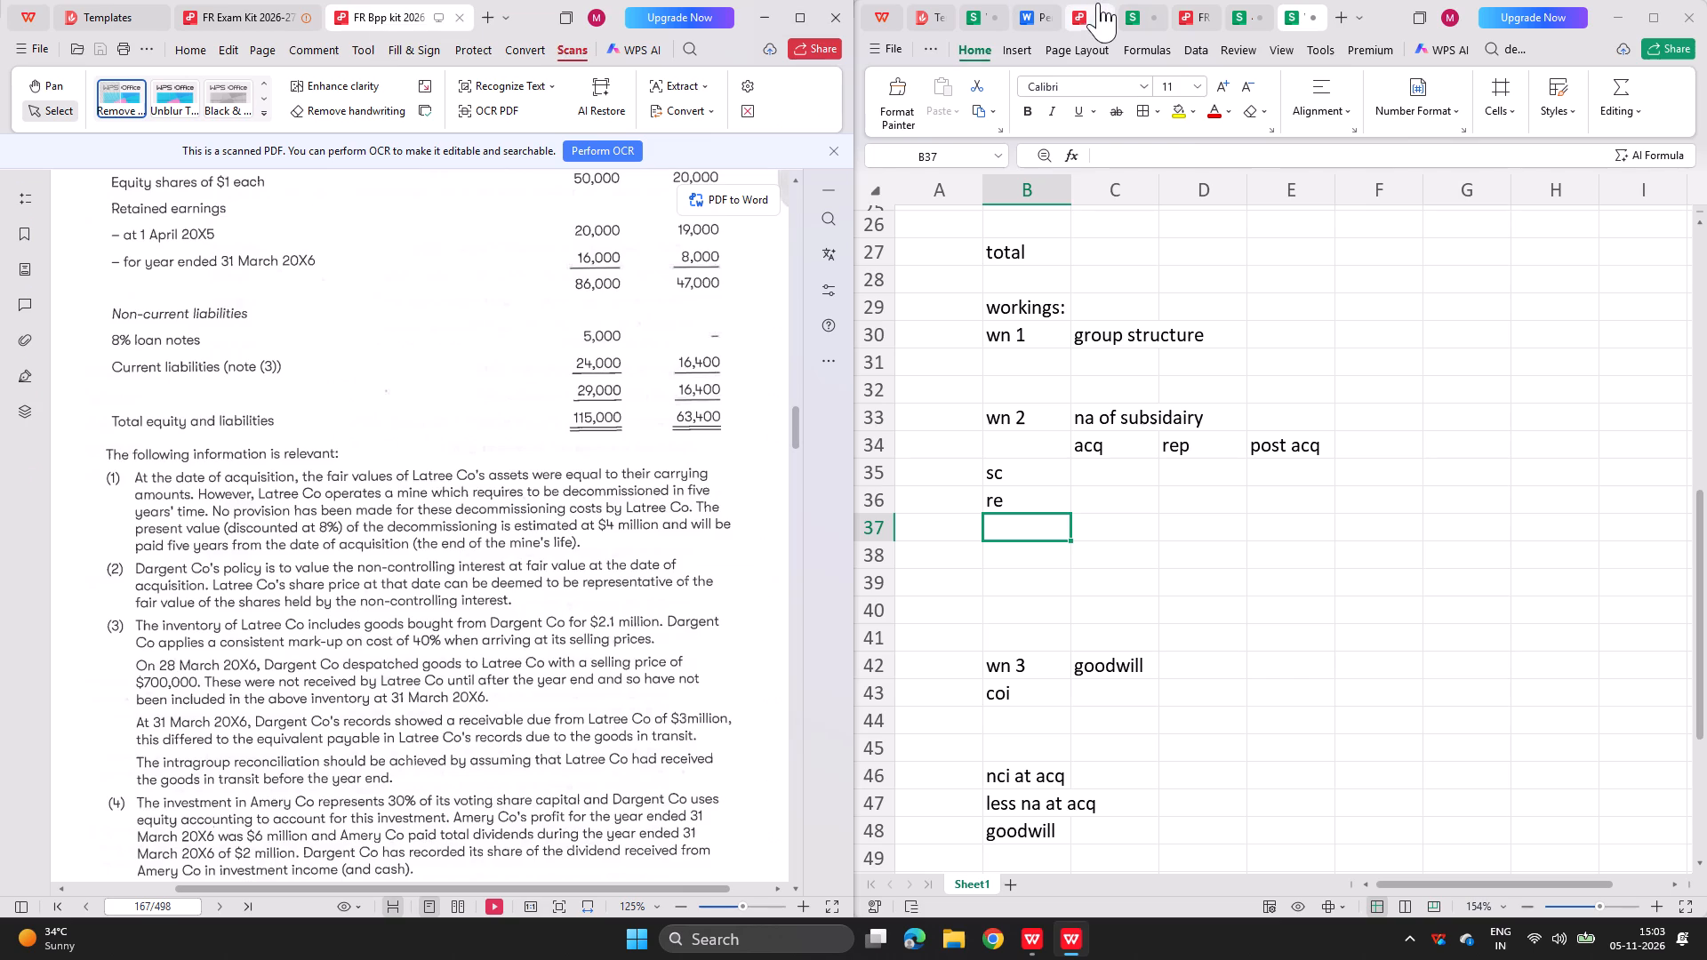
Switch to the answers PDF and examine Dargent Co's consolidated statement of financial position and its workings.
click(1094, 8)
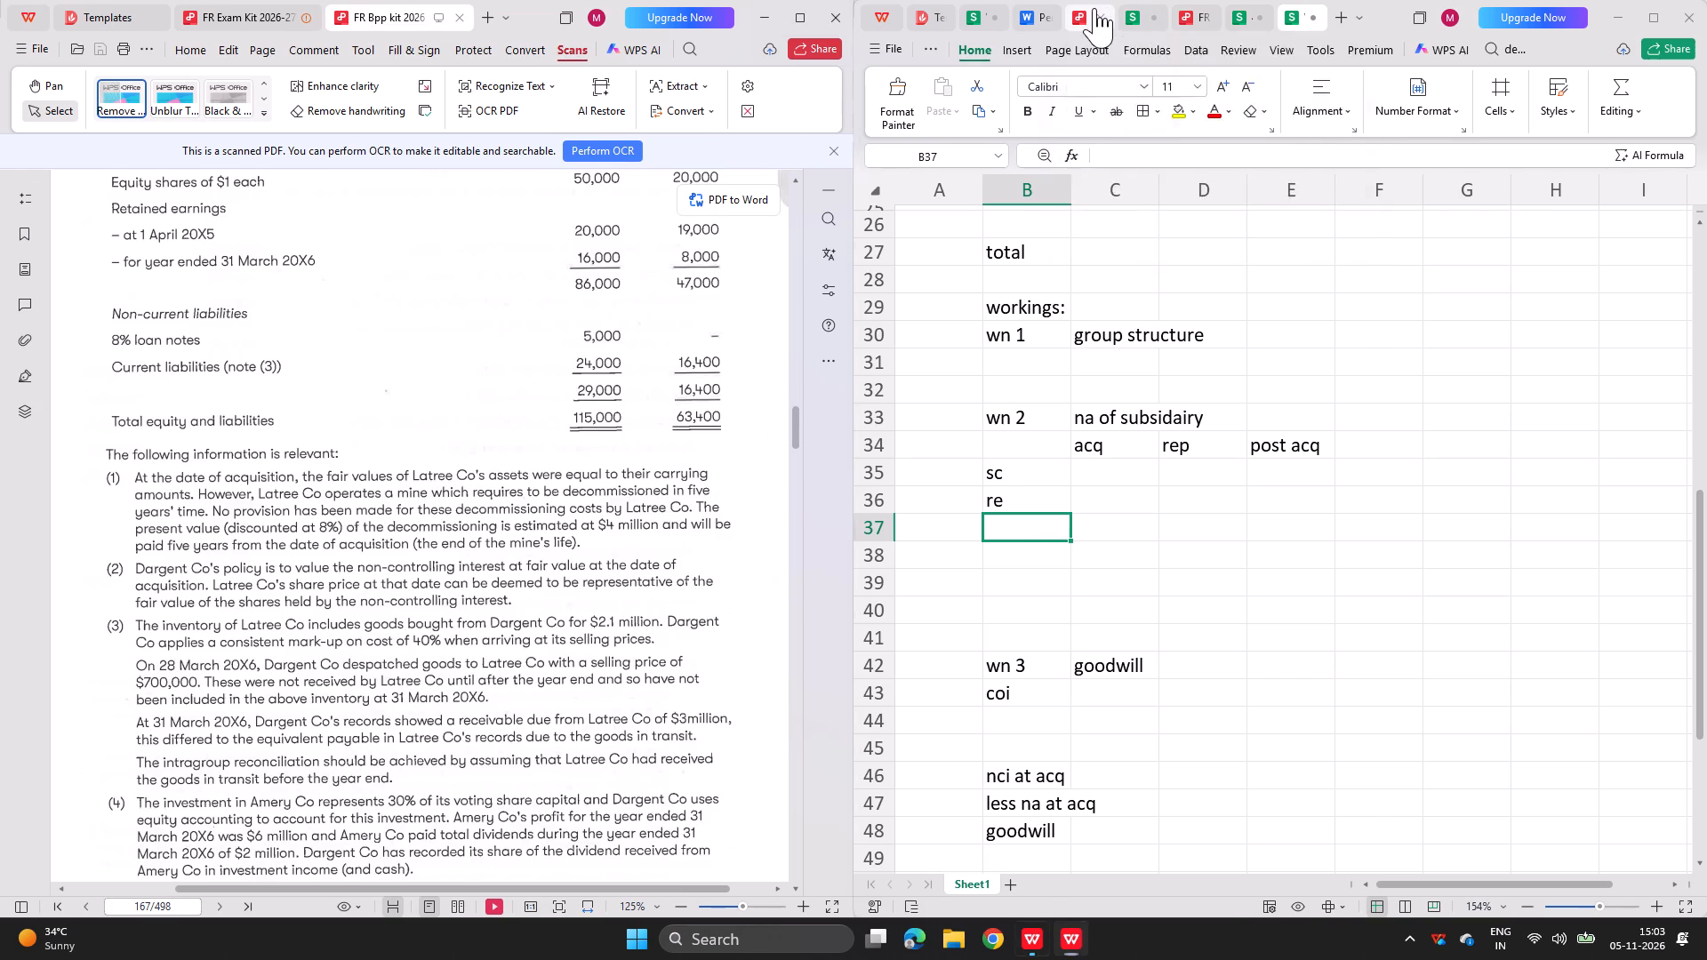
scroll(1170, 392, down, 1)
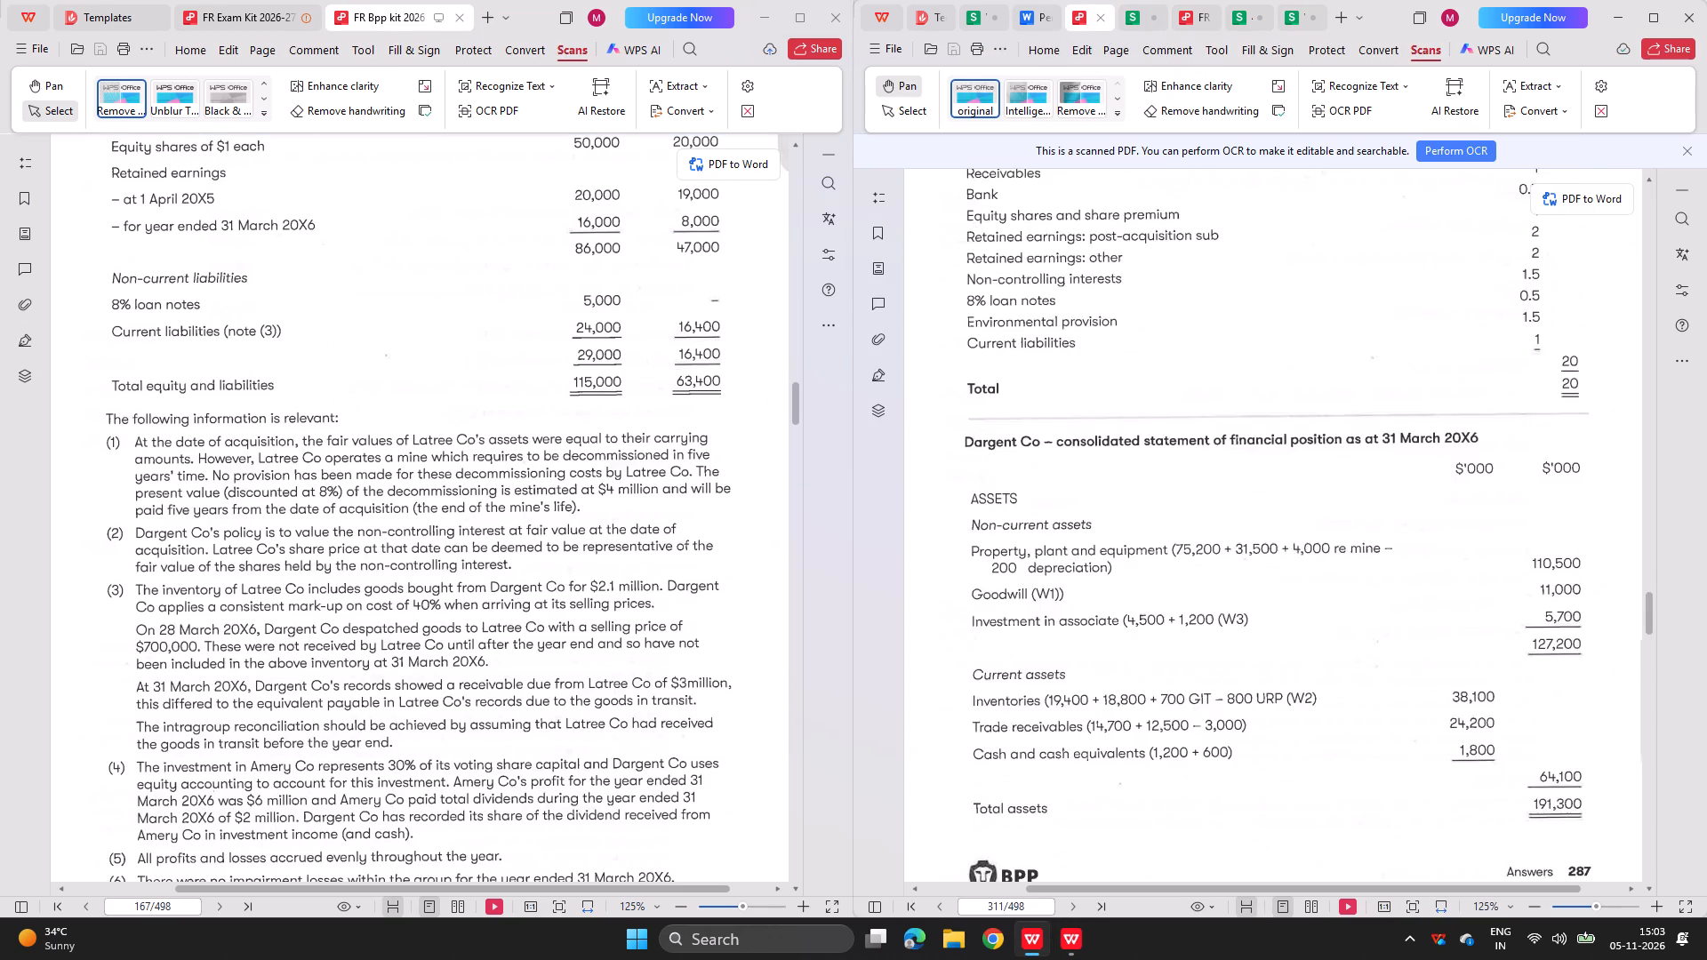
scroll(1170, 392, down, 3)
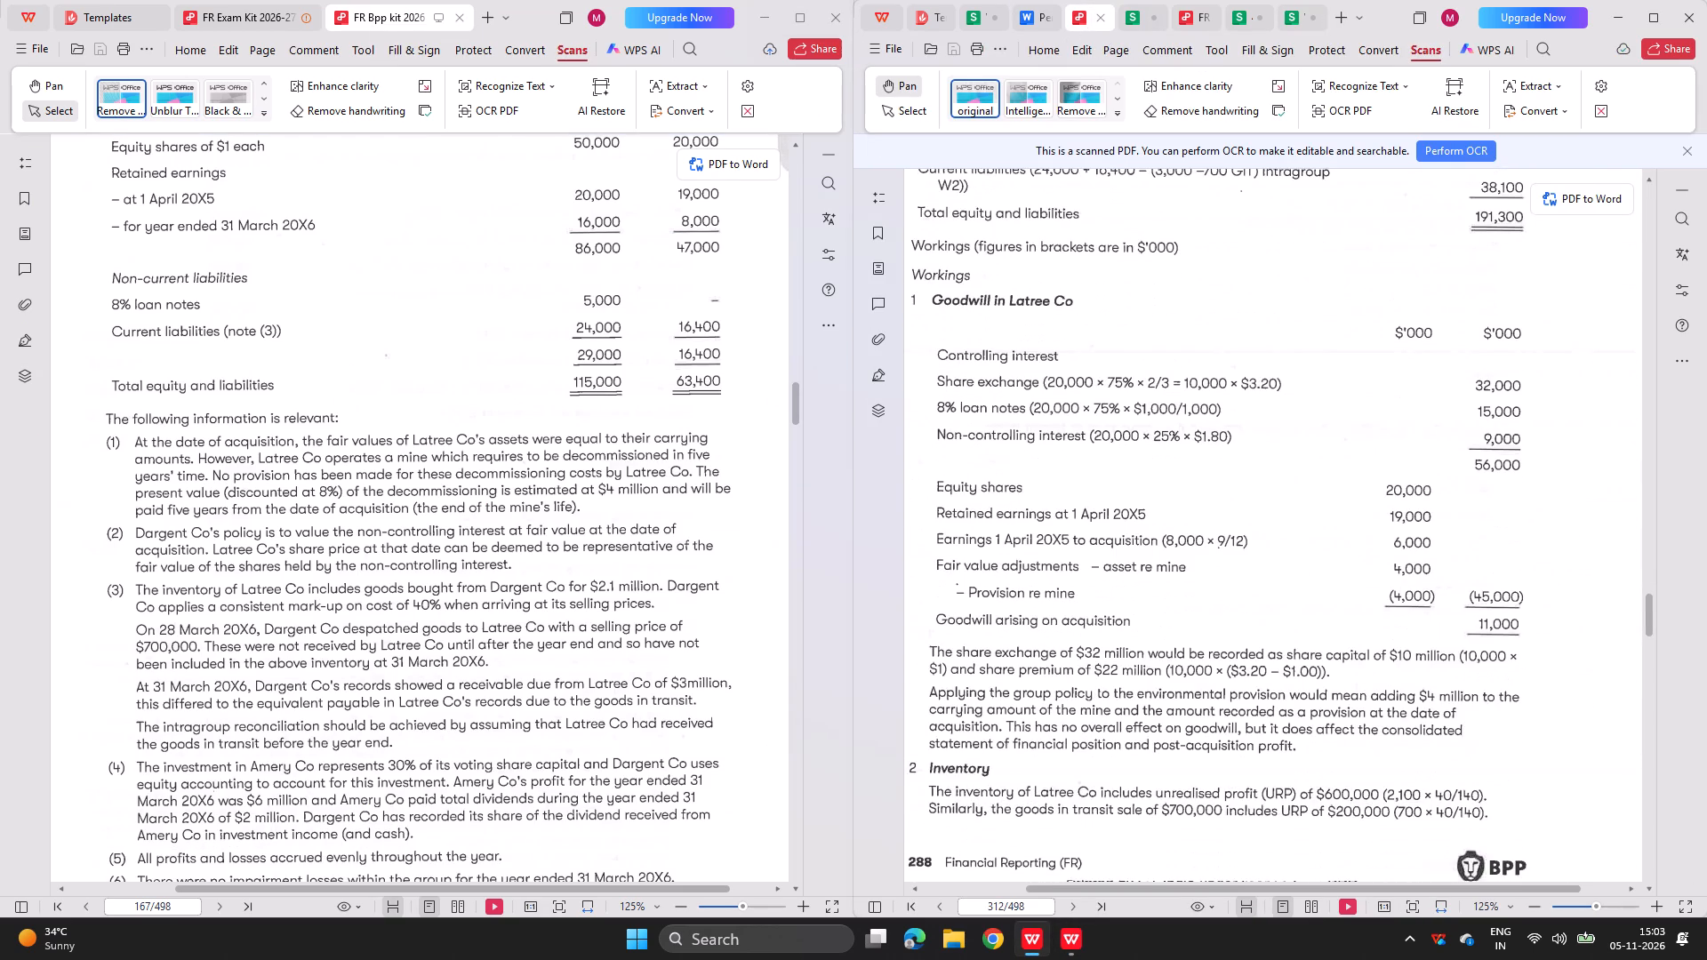
scroll(1170, 392, down, 1)
scroll(1170, 392, right, 1)
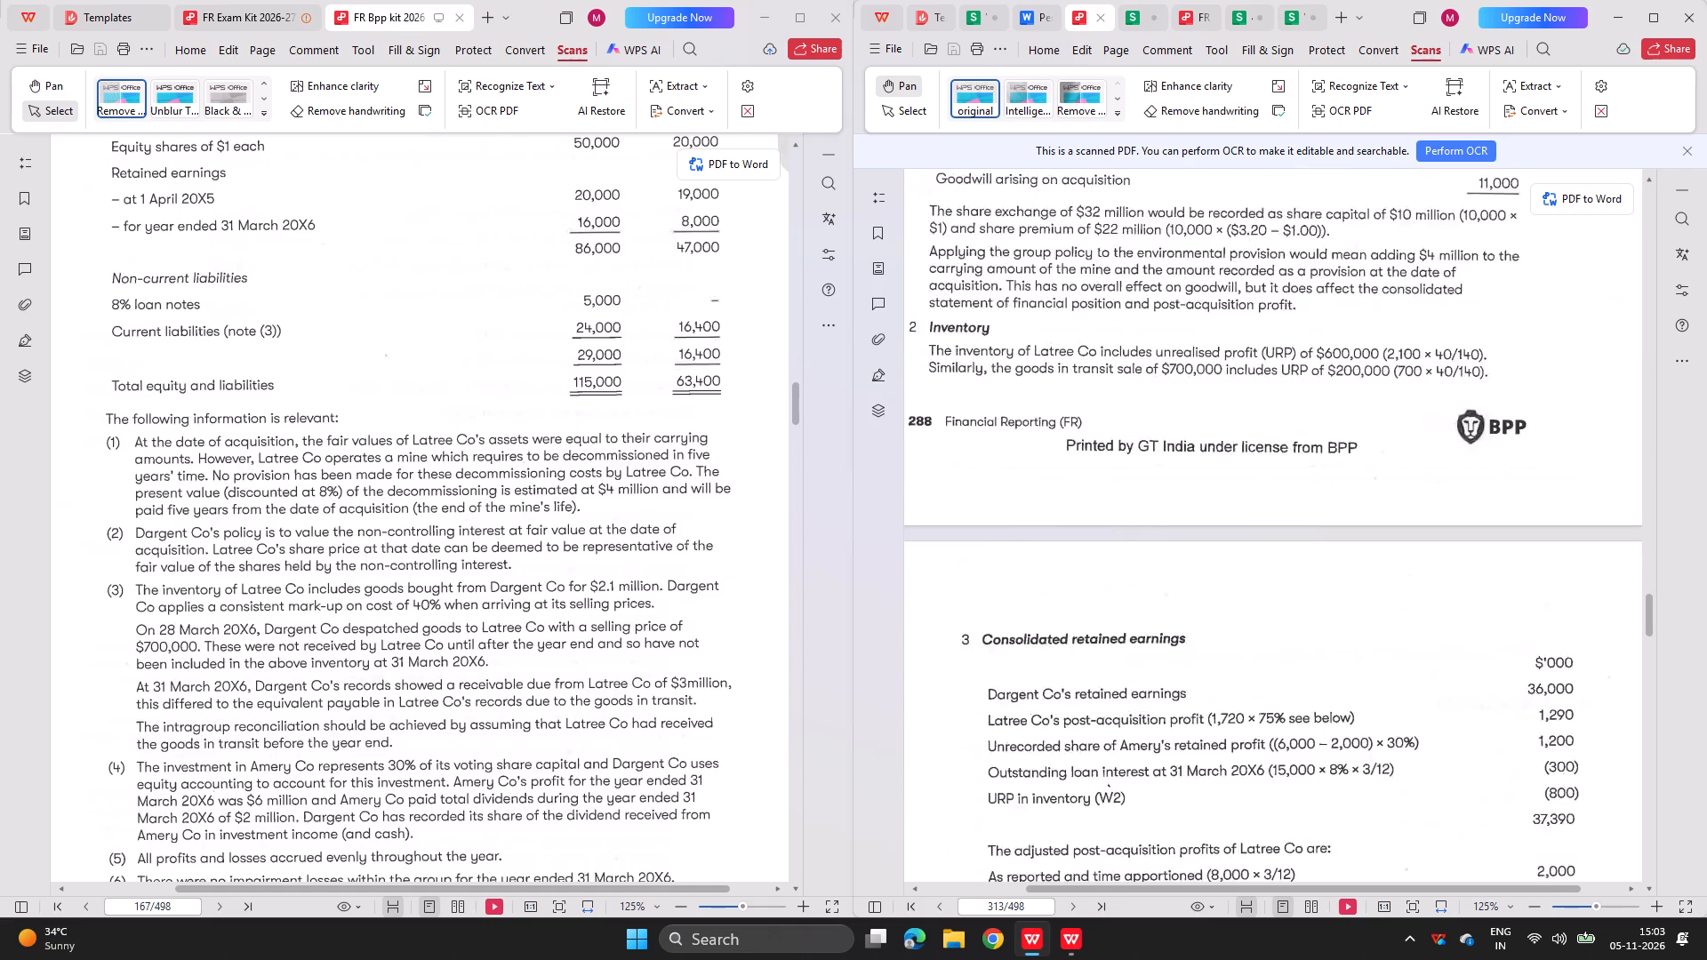
scroll(1170, 392, right, 1)
scroll(1170, 392, up, 1)
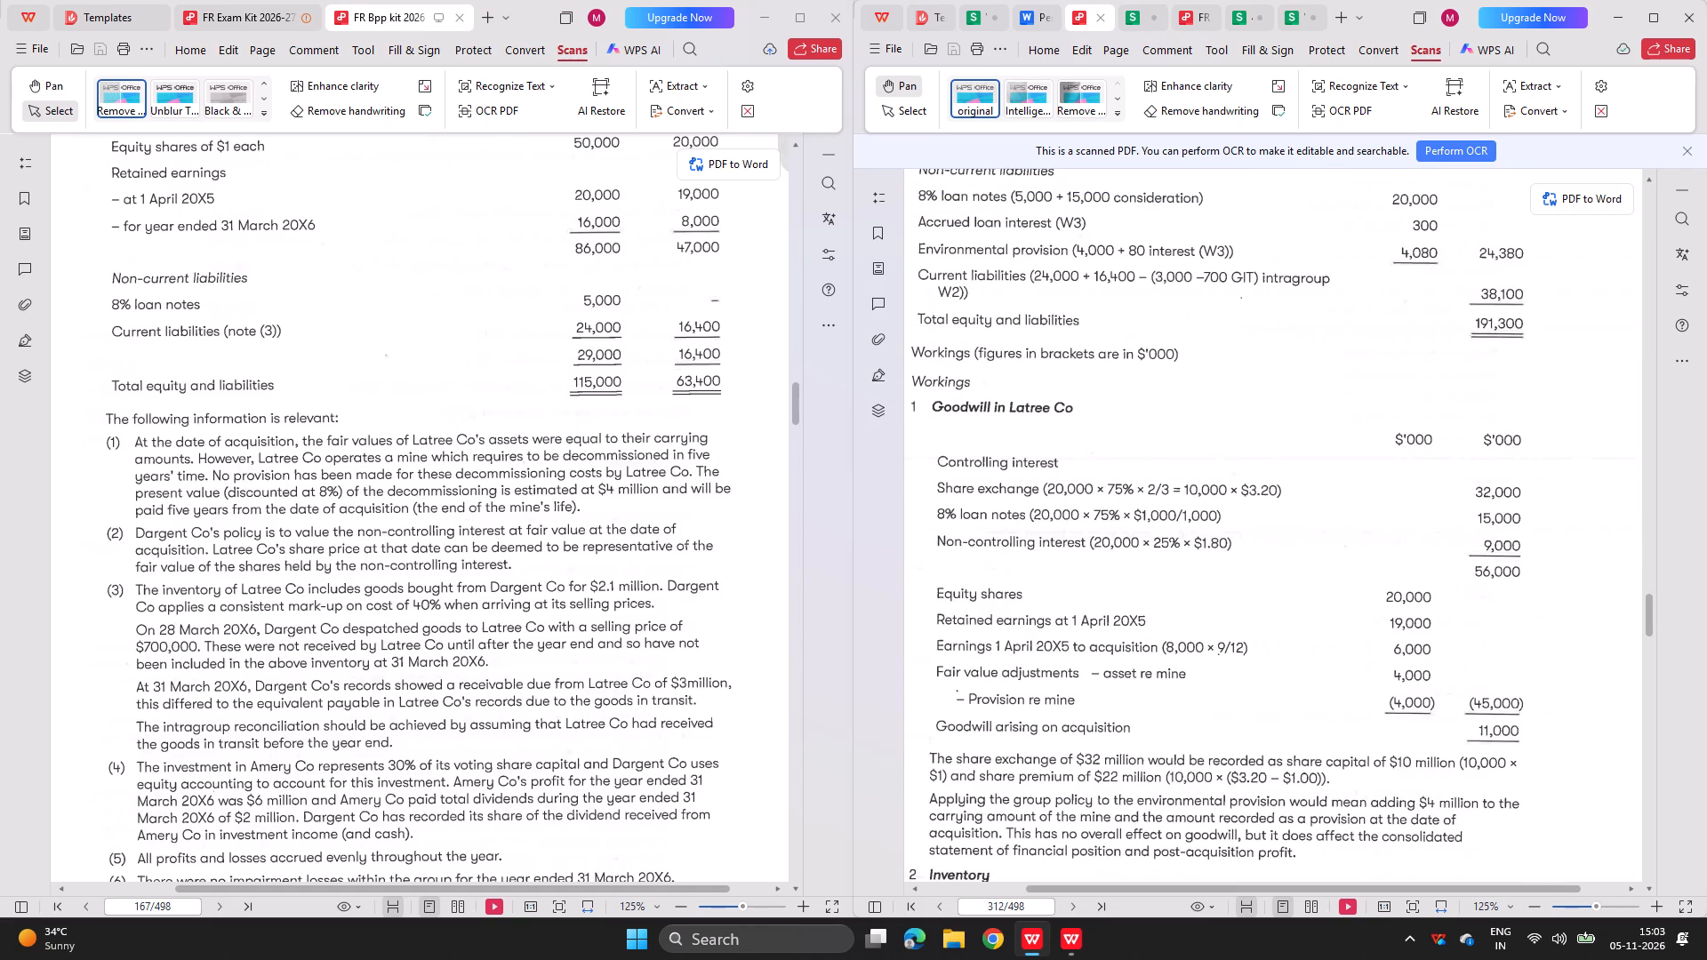
scroll(1135, 469, down, 4)
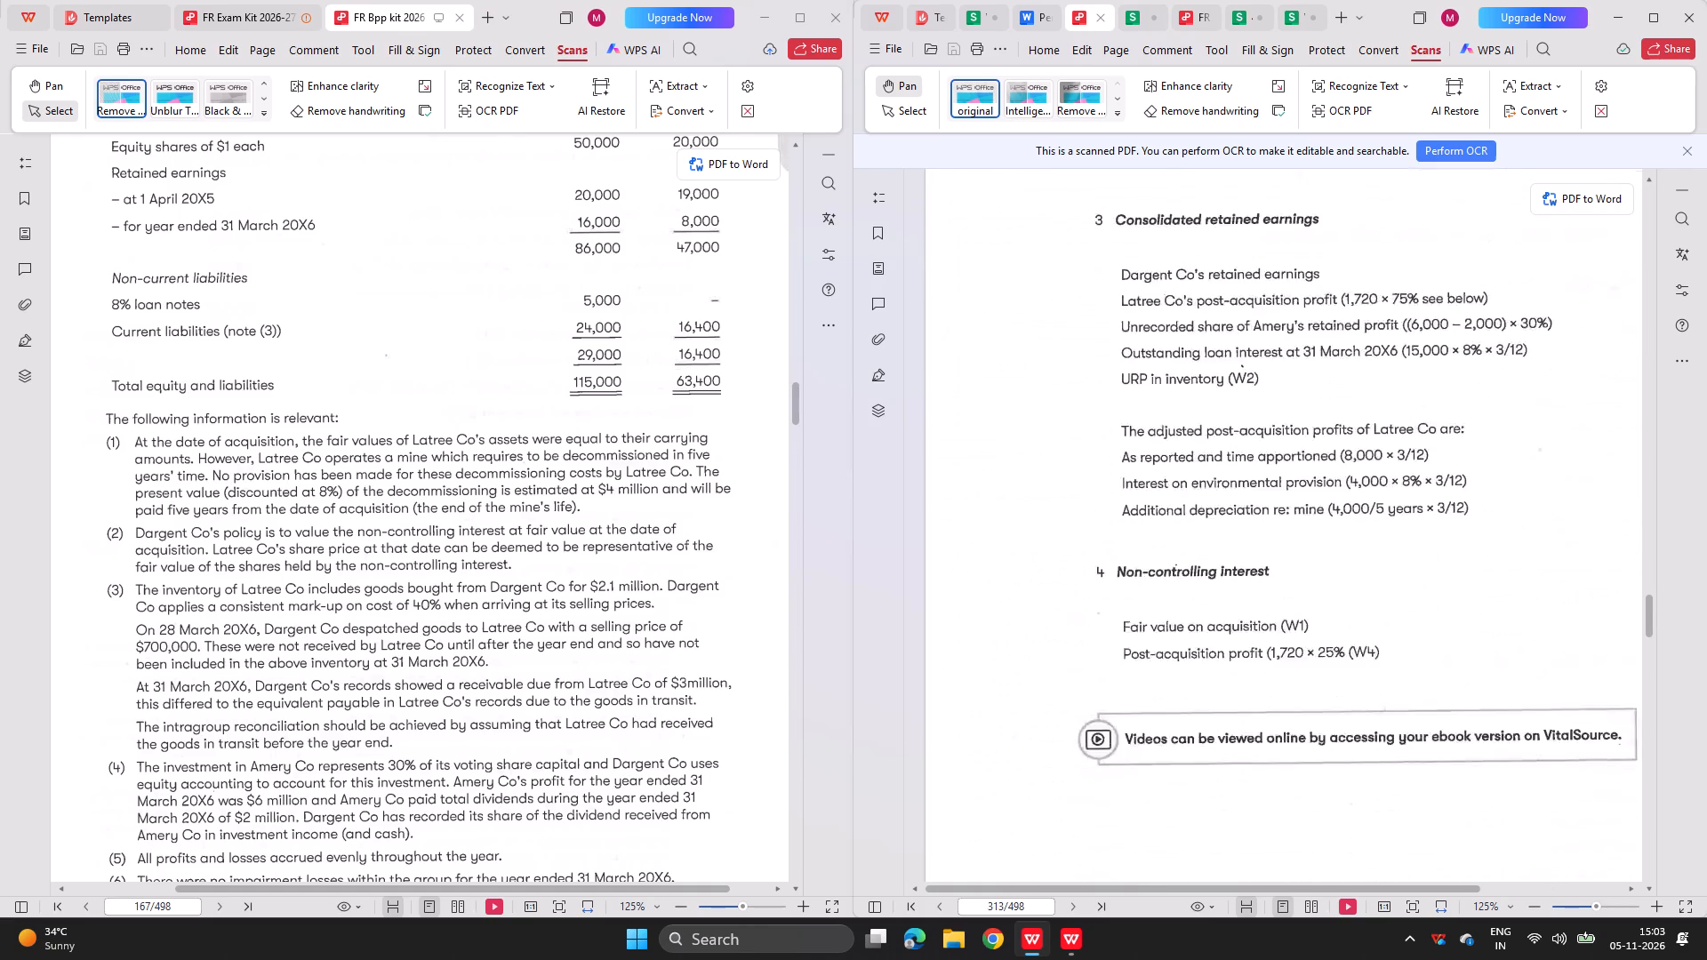
scroll(1135, 469, down, 2)
scroll(1135, 469, up, 2)
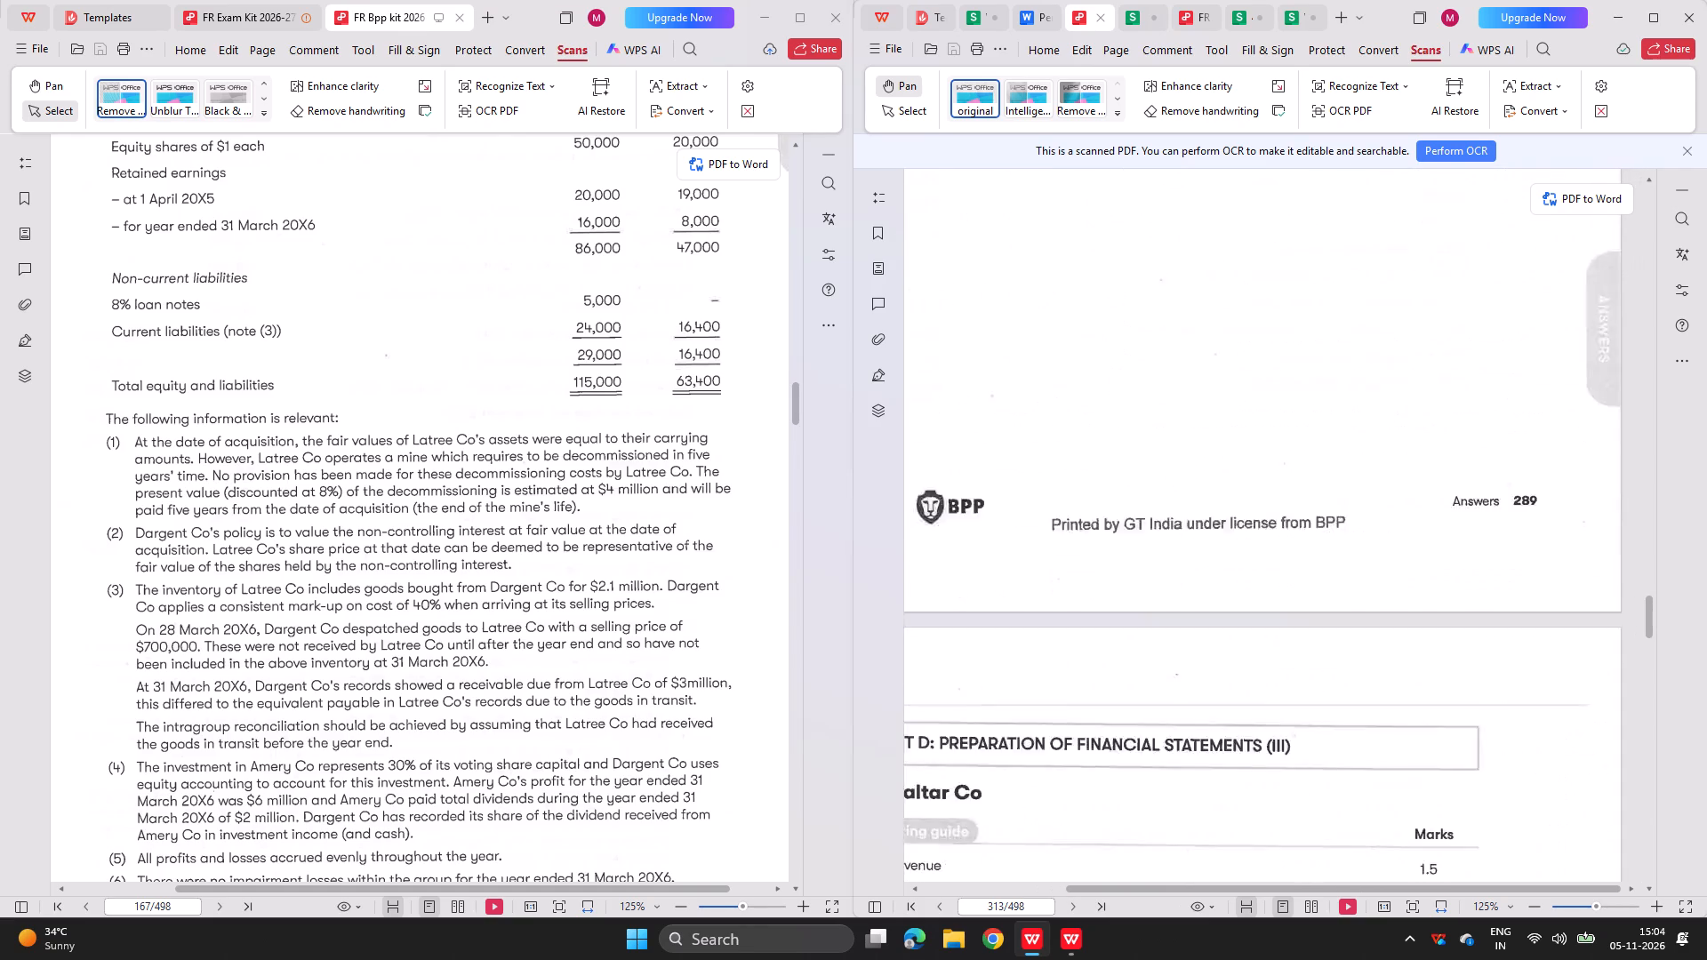
Reread the answer's retained earnings, non-controlling interest and goodwill workings, and its equity and liabilities section.
scroll(1135, 469, up, 2)
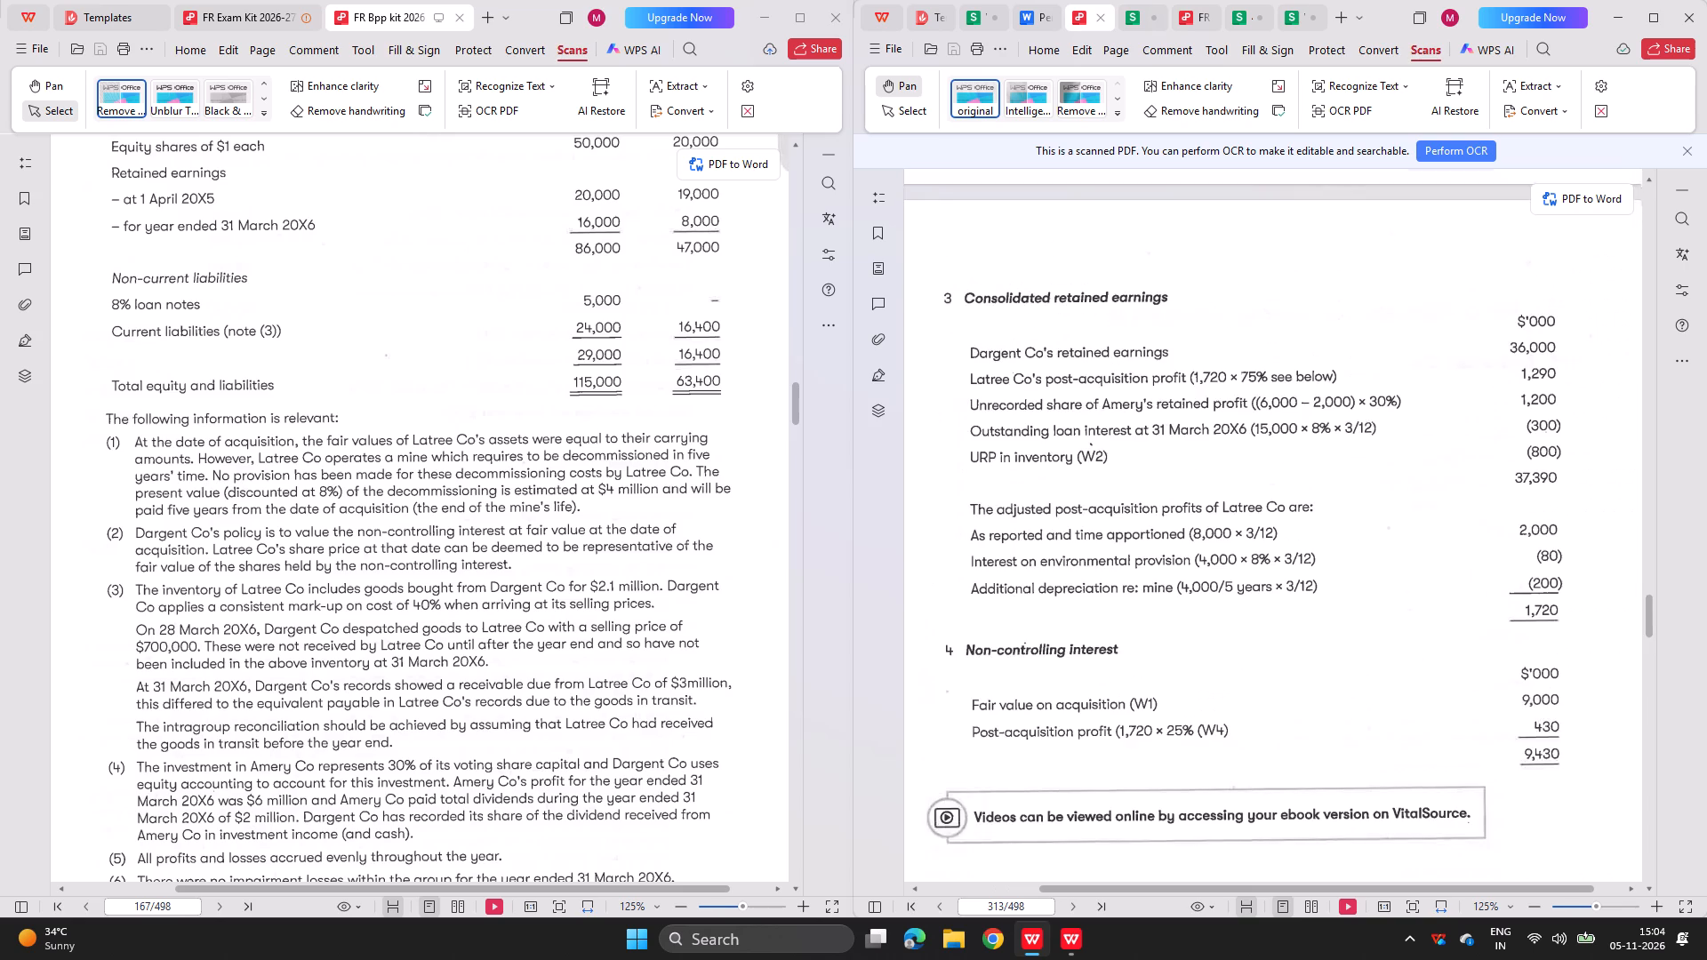
scroll(1135, 469, up, 1)
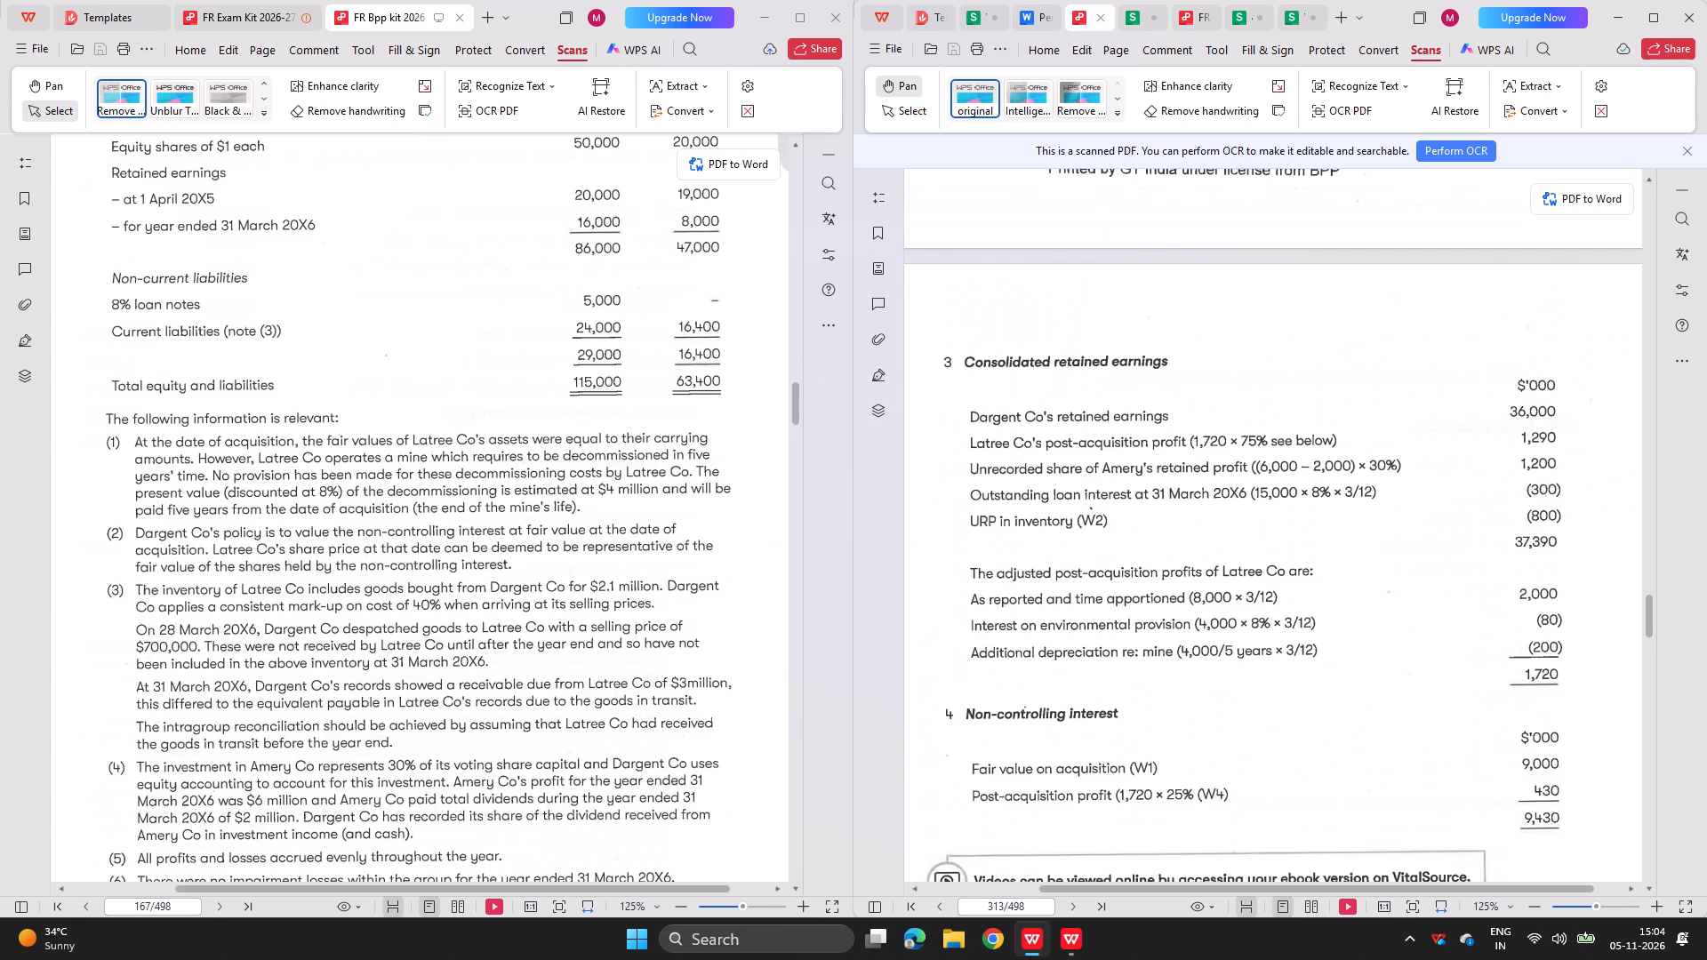
scroll(1135, 469, up, 1)
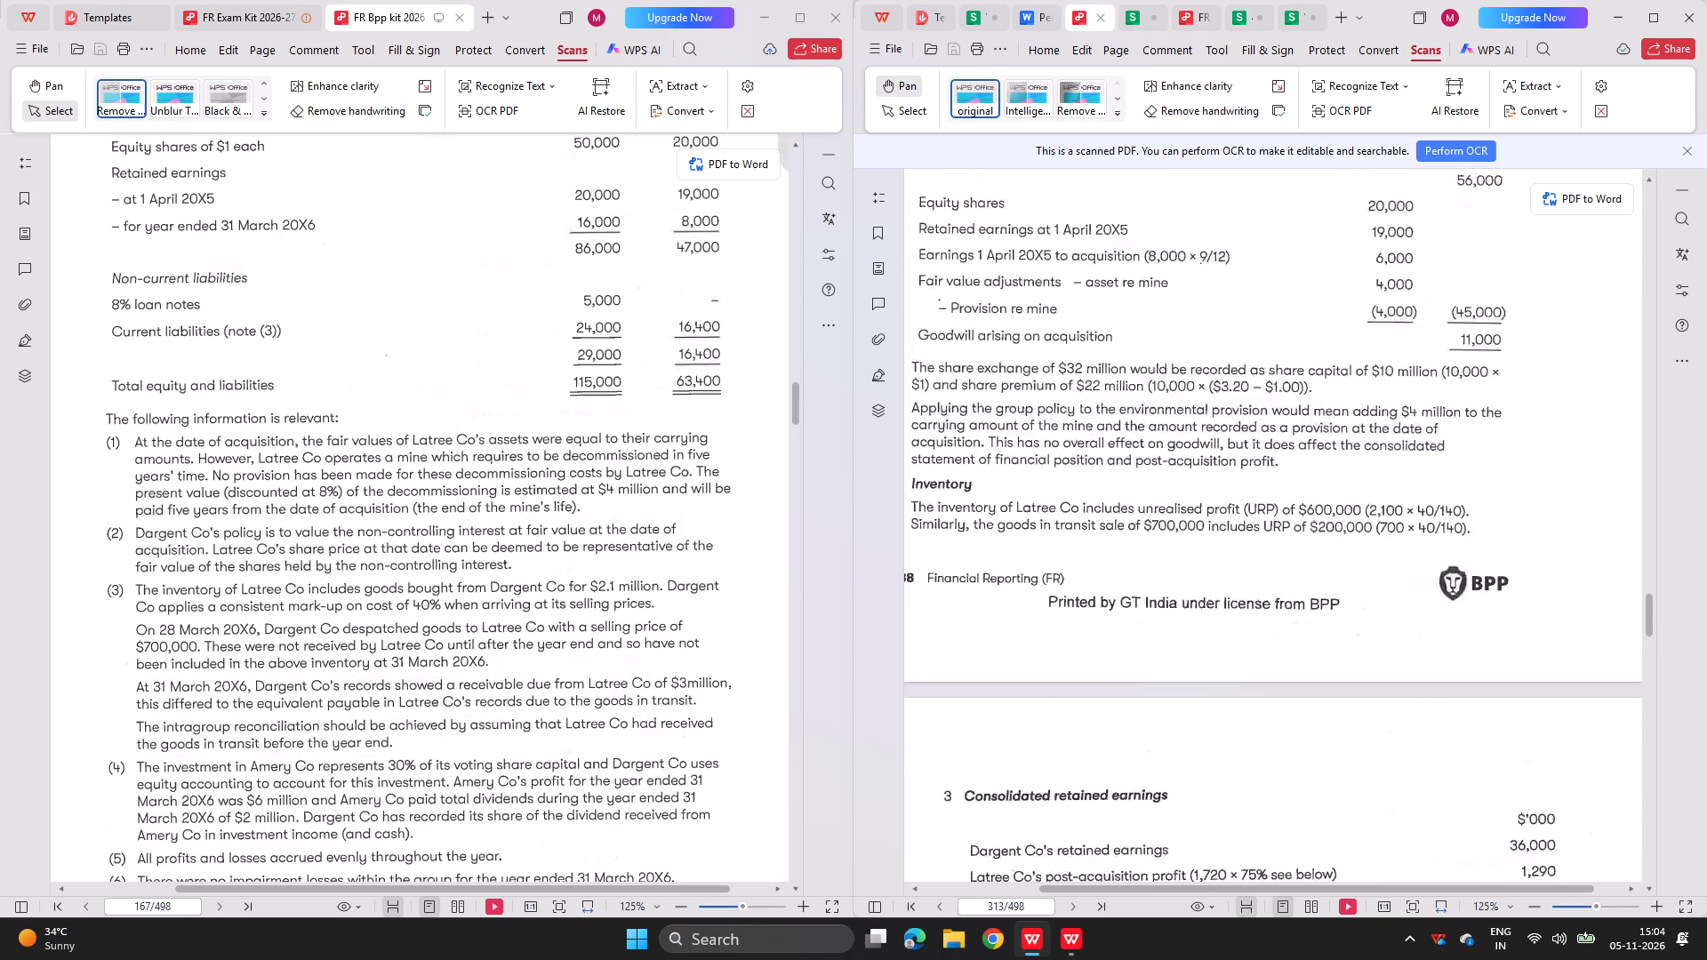
scroll(1135, 469, up, 1)
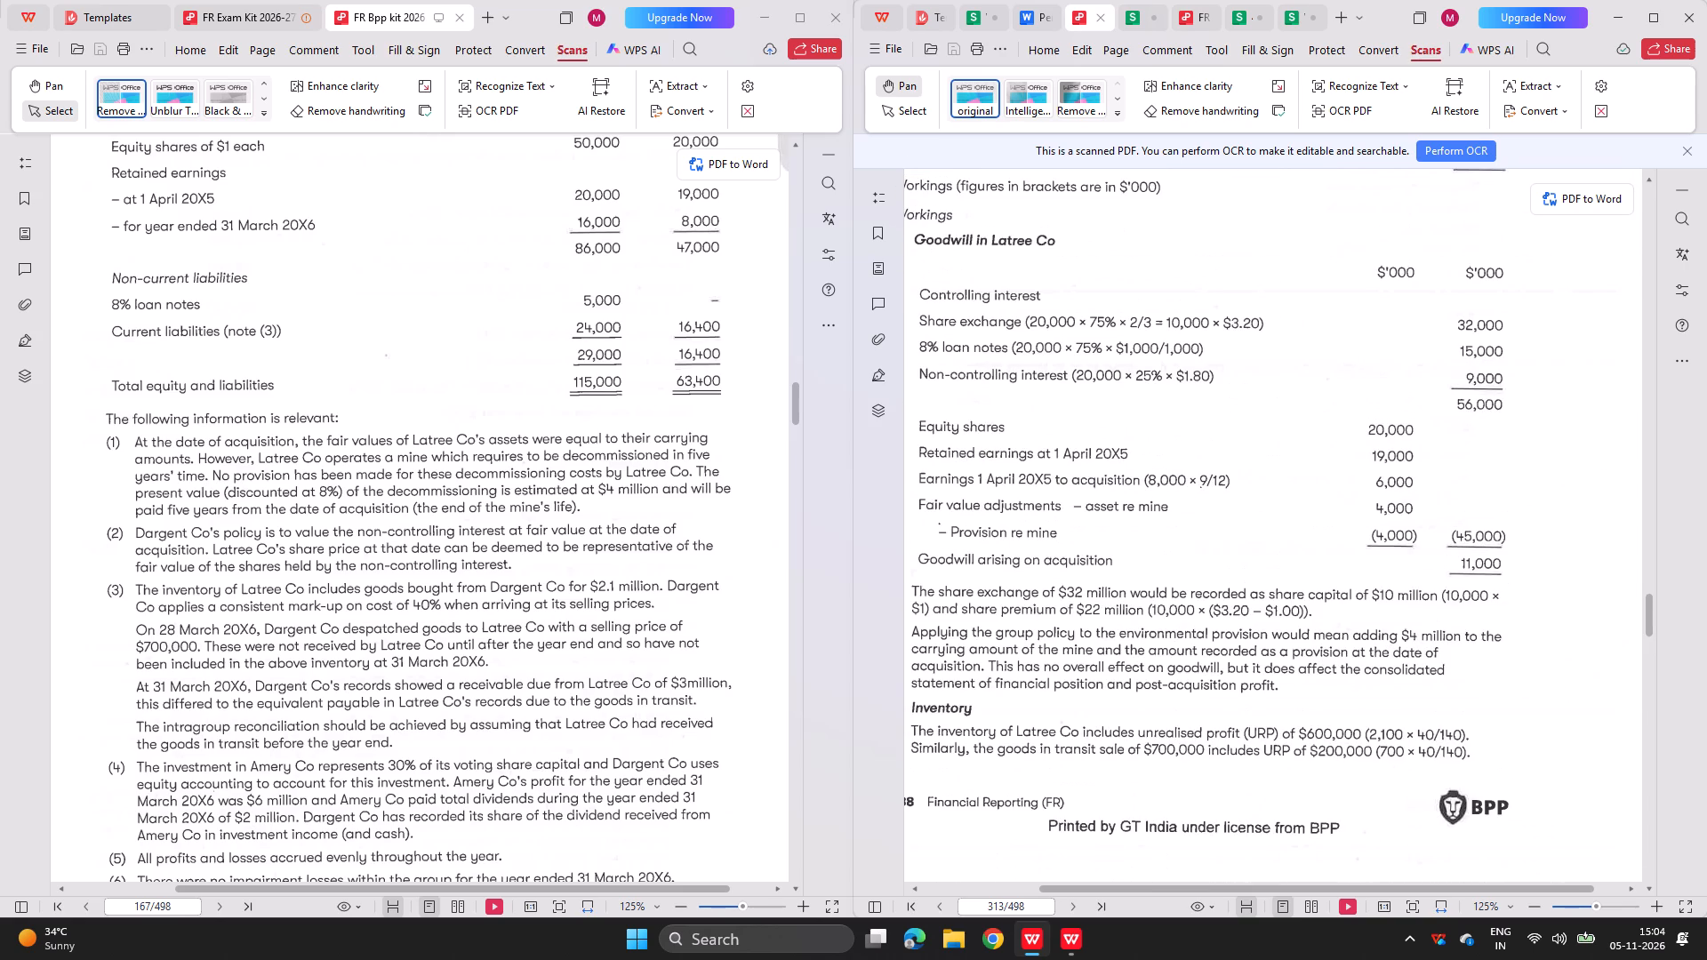
scroll(1135, 469, up, 1)
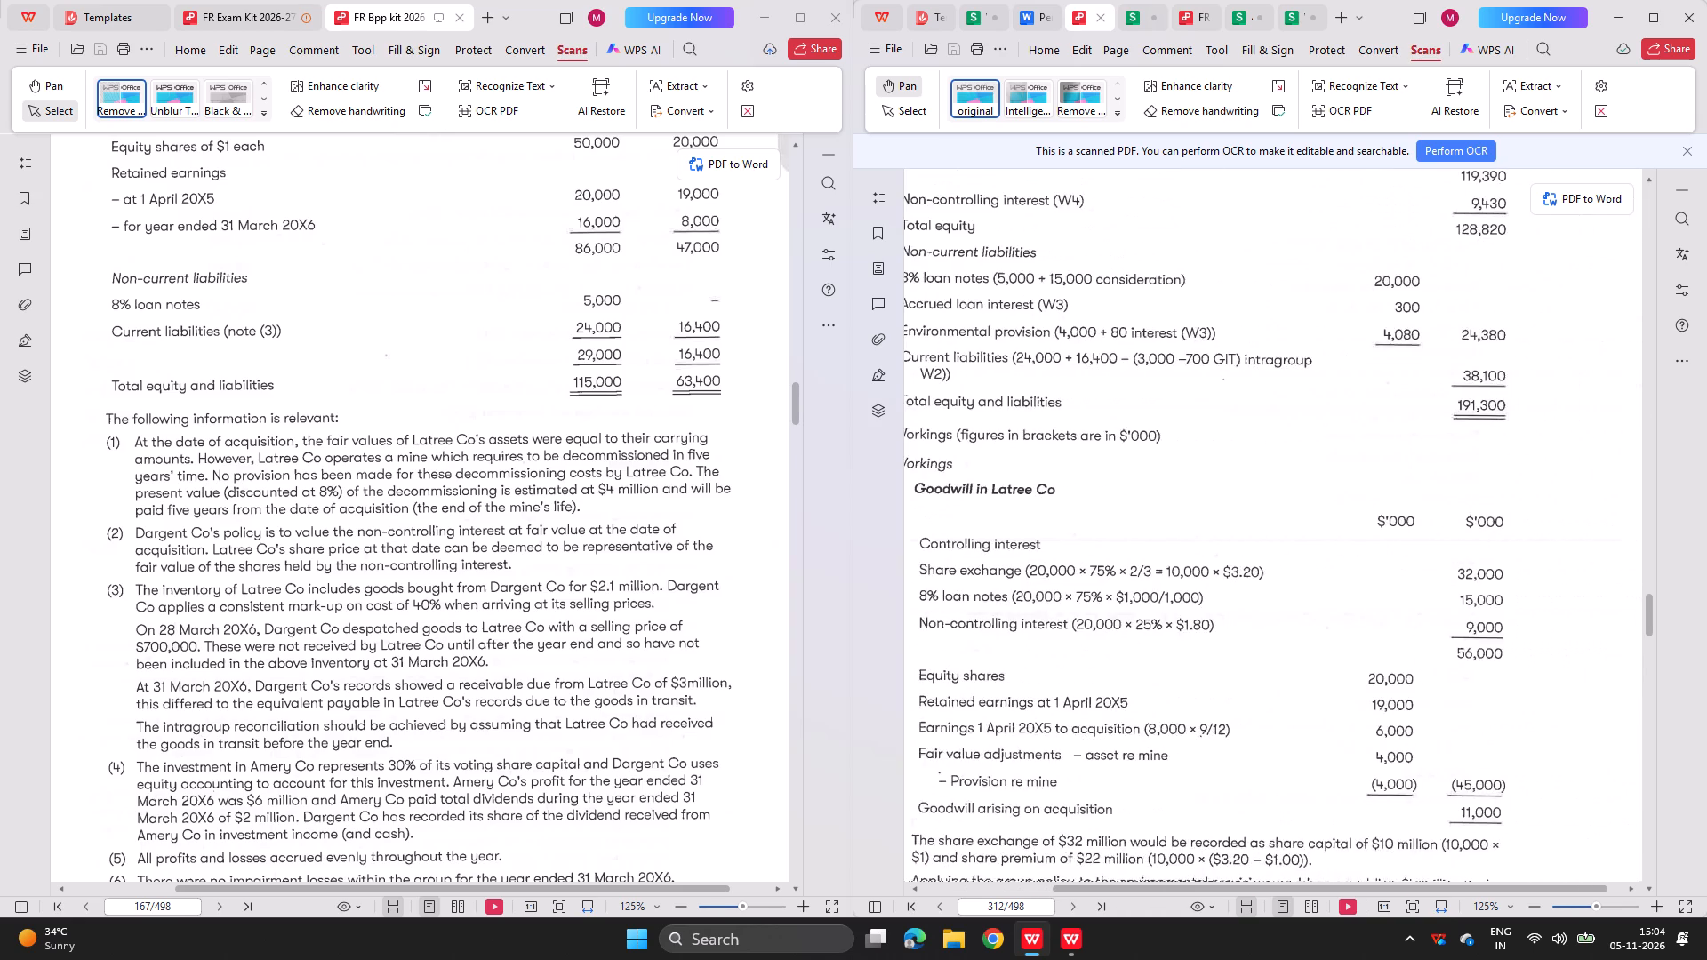
scroll(1135, 469, up, 1)
scroll(1135, 469, right, 1)
scroll(1135, 469, up, 2)
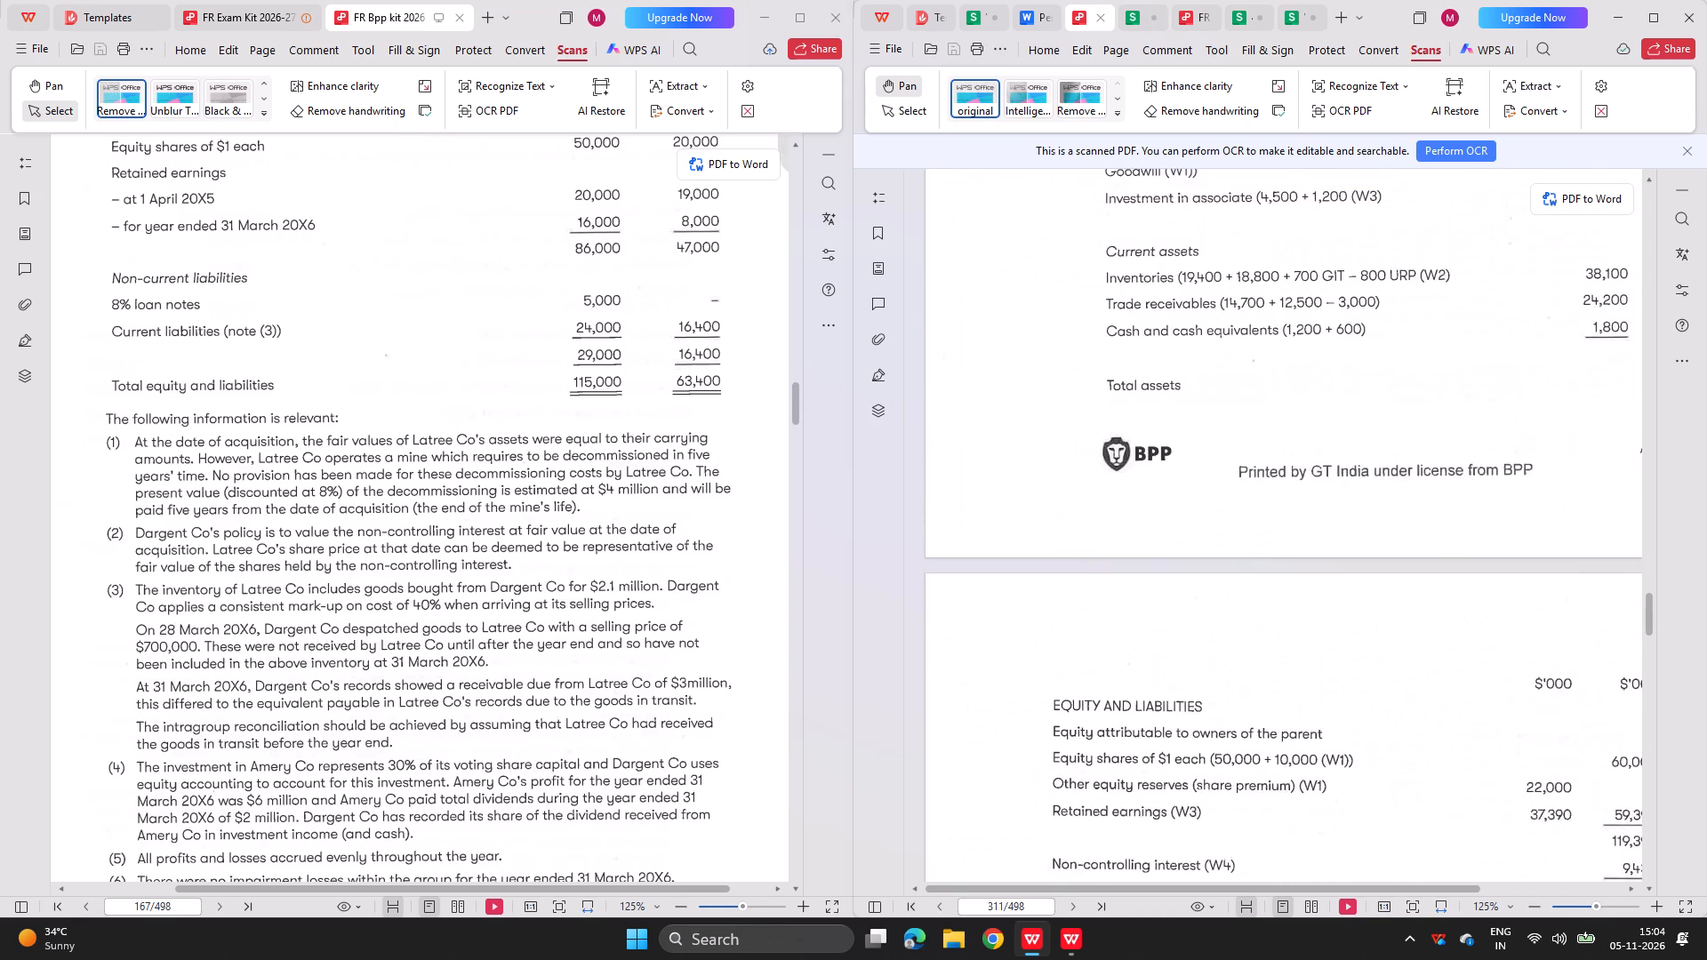
scroll(1135, 469, down, 1)
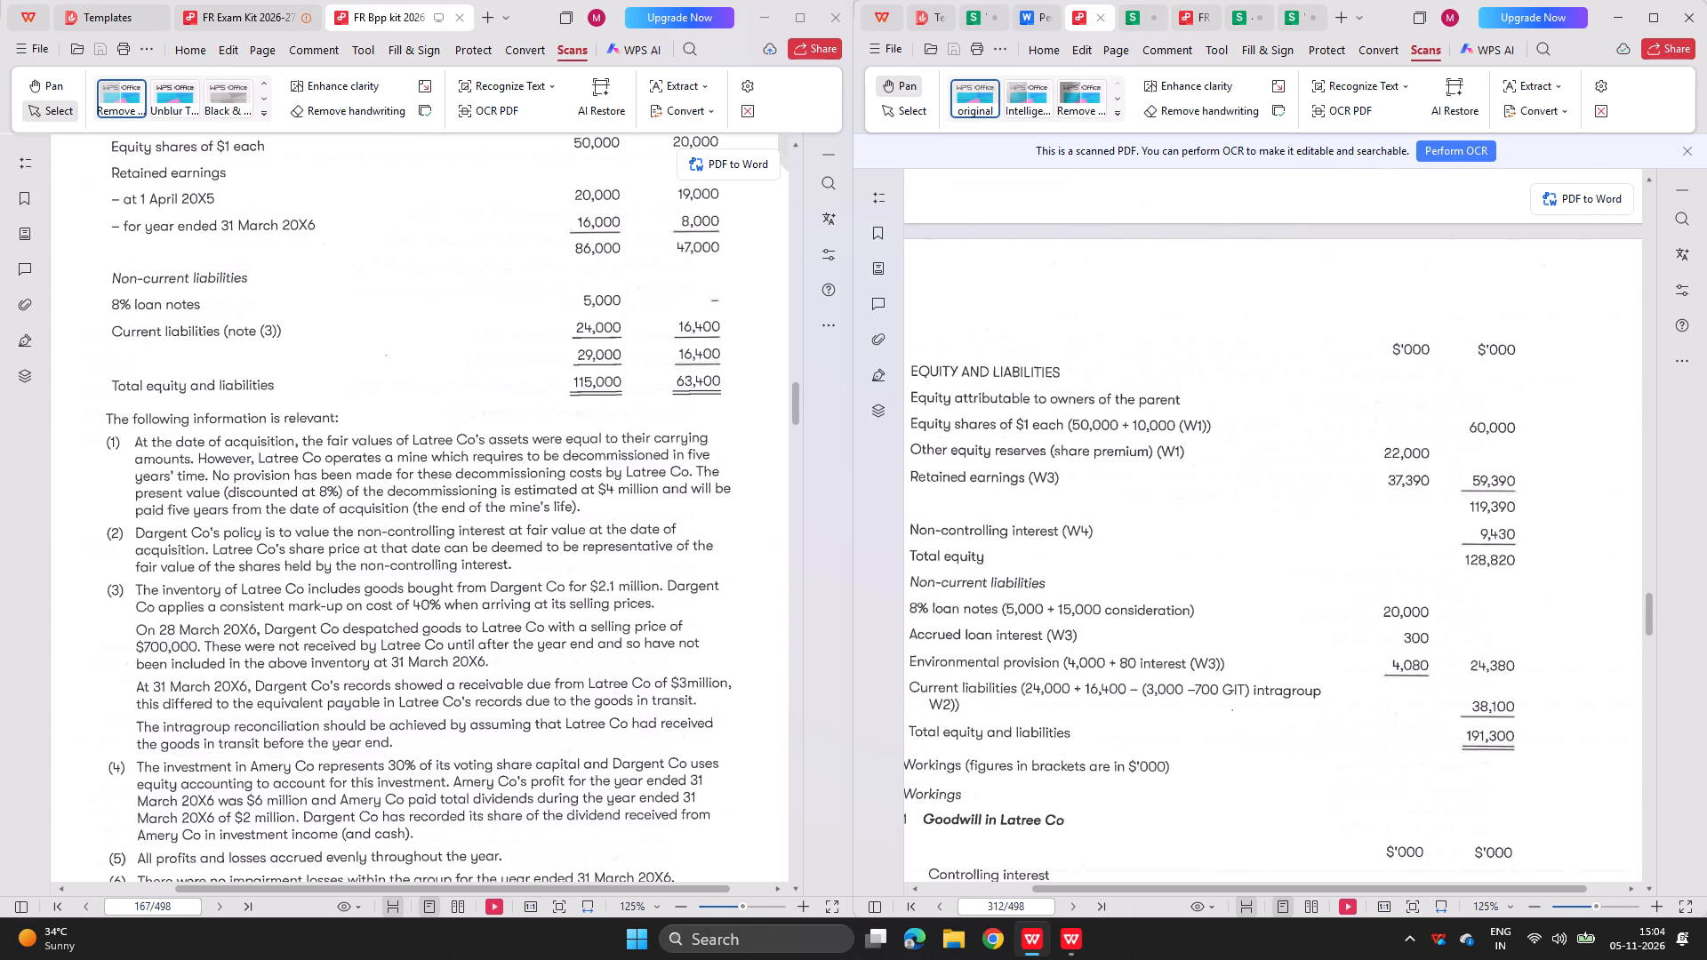
Open the workbook darget co_ kaplan exam kit_conso sofp.xlsx and examine its completed statement and workings.
click(883, 7)
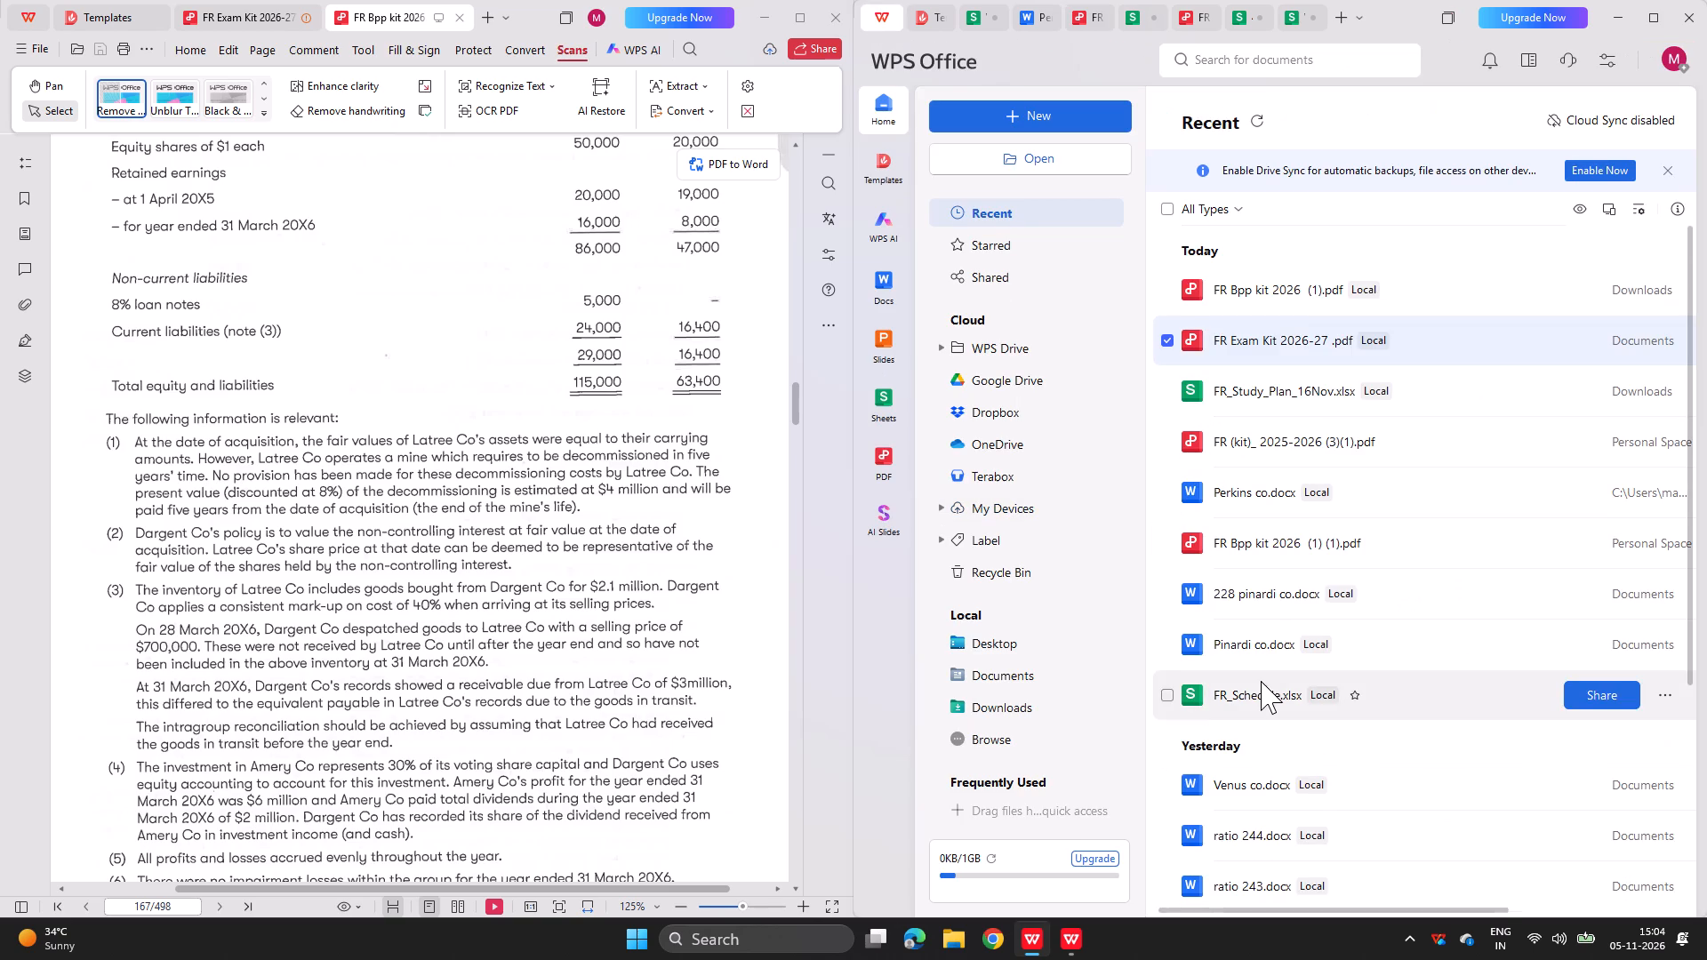
scroll(1261, 681, down, 2)
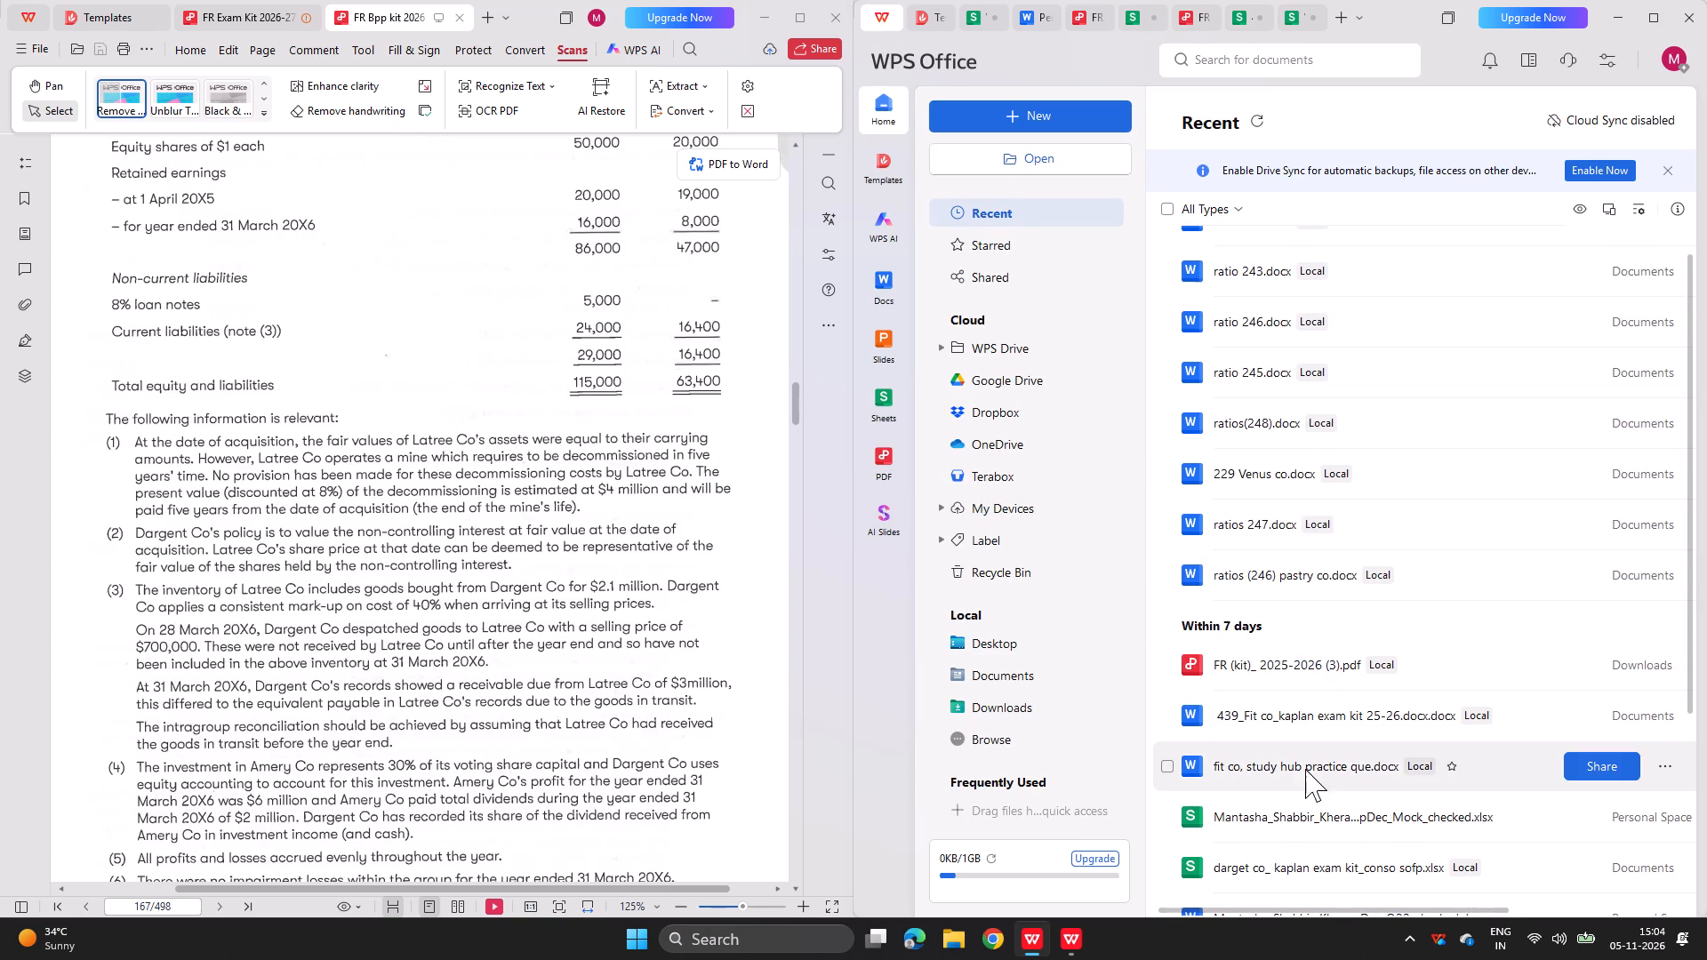
scroll(1306, 772, down, 2)
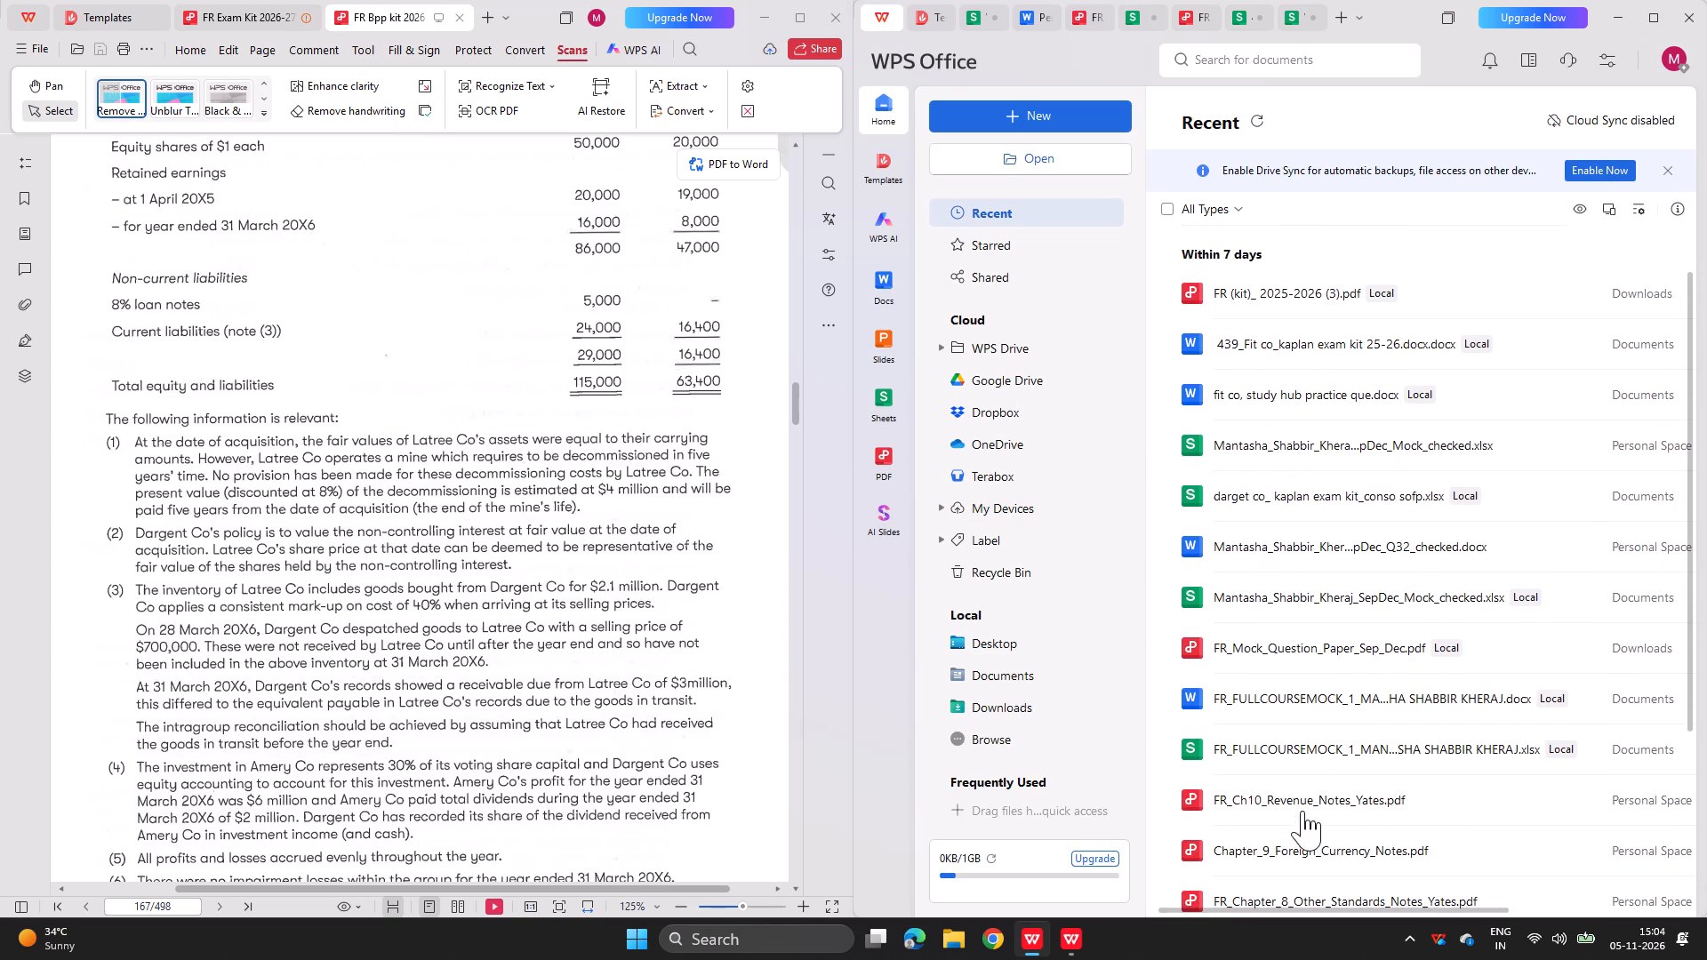
double_click(1239, 507)
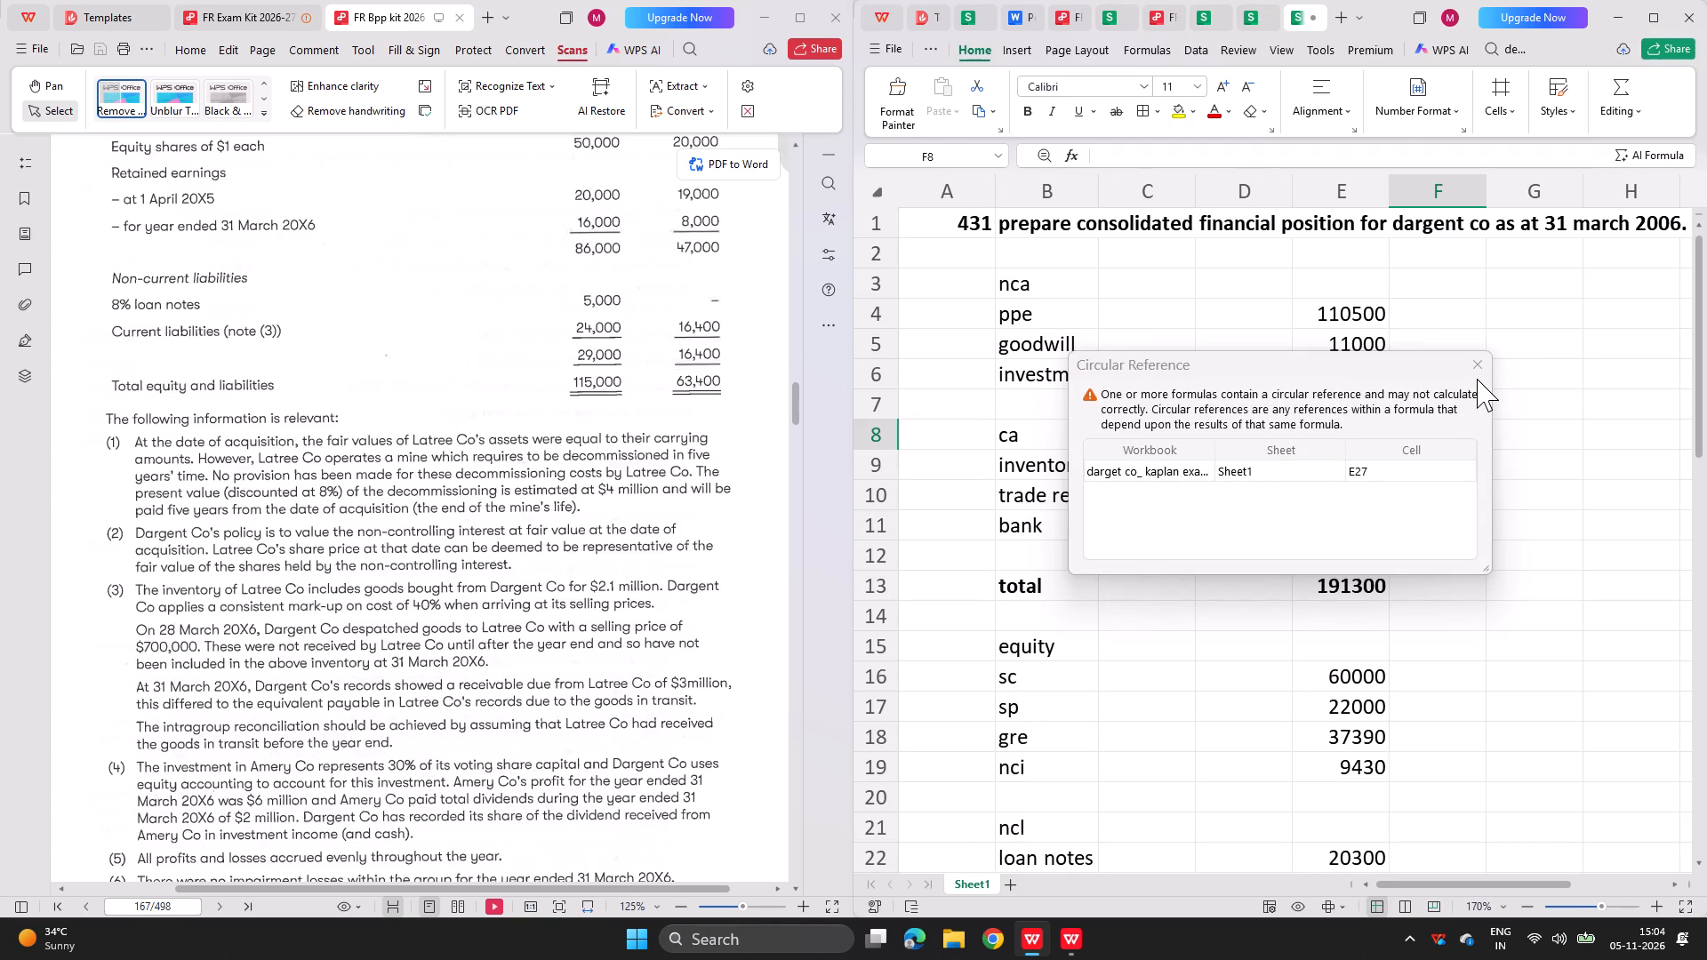
click(1477, 379)
click(1477, 361)
scroll(1213, 590, down, 1)
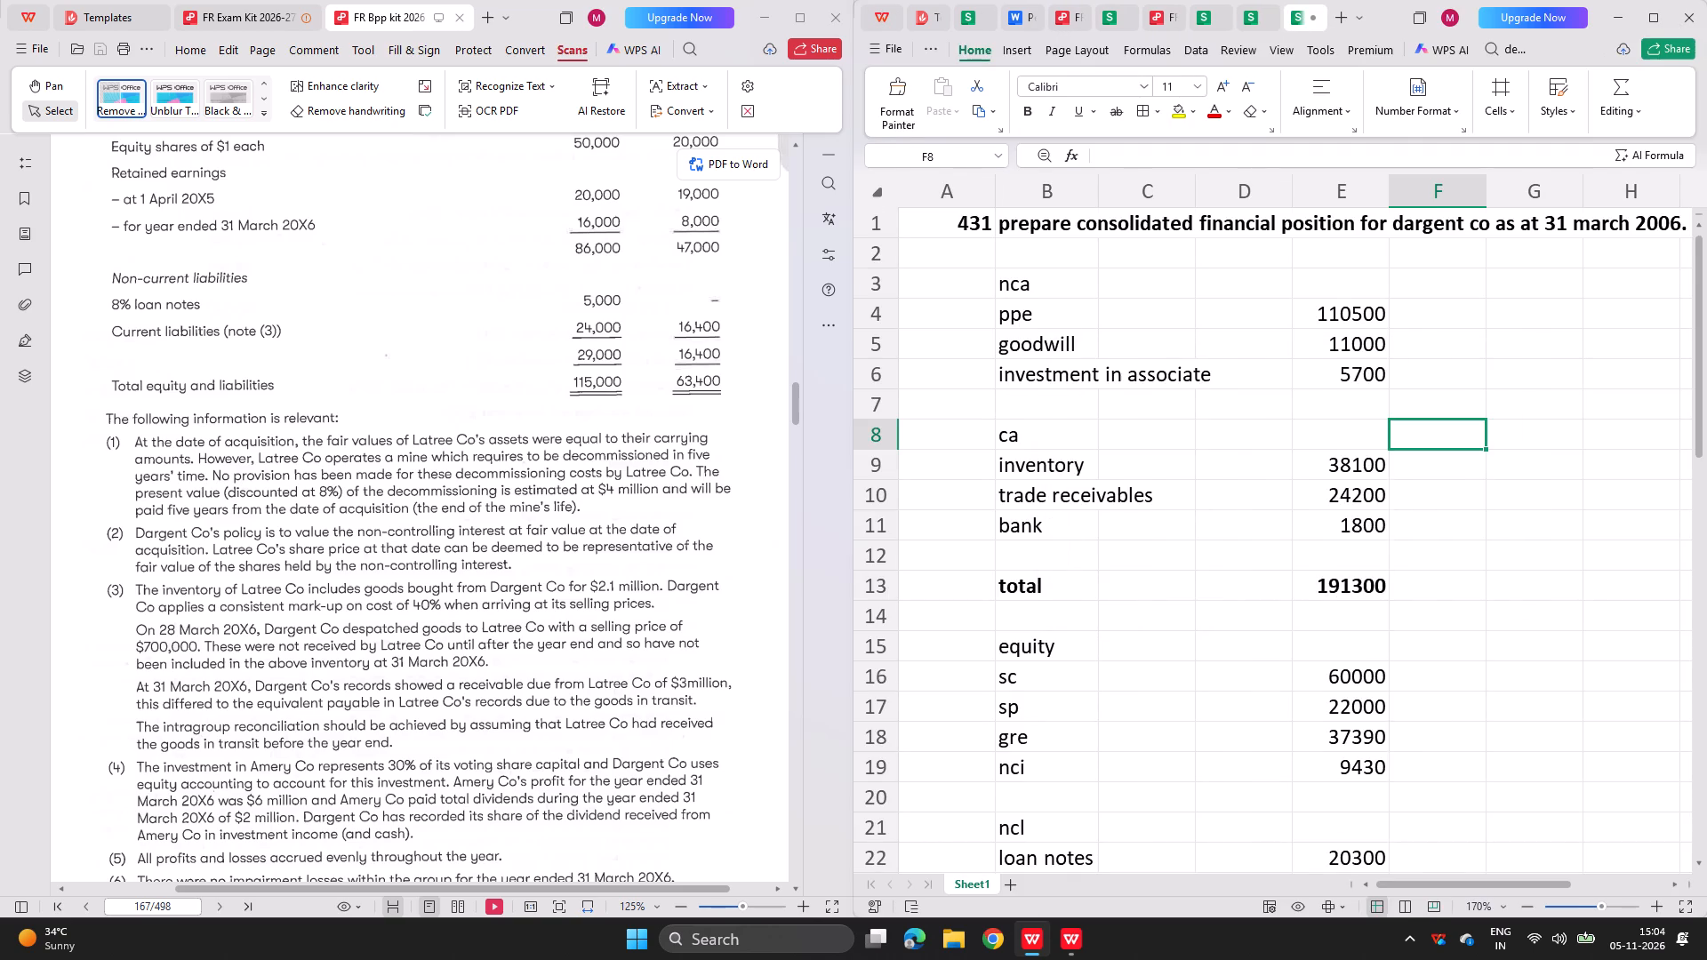
scroll(1213, 590, down, 5)
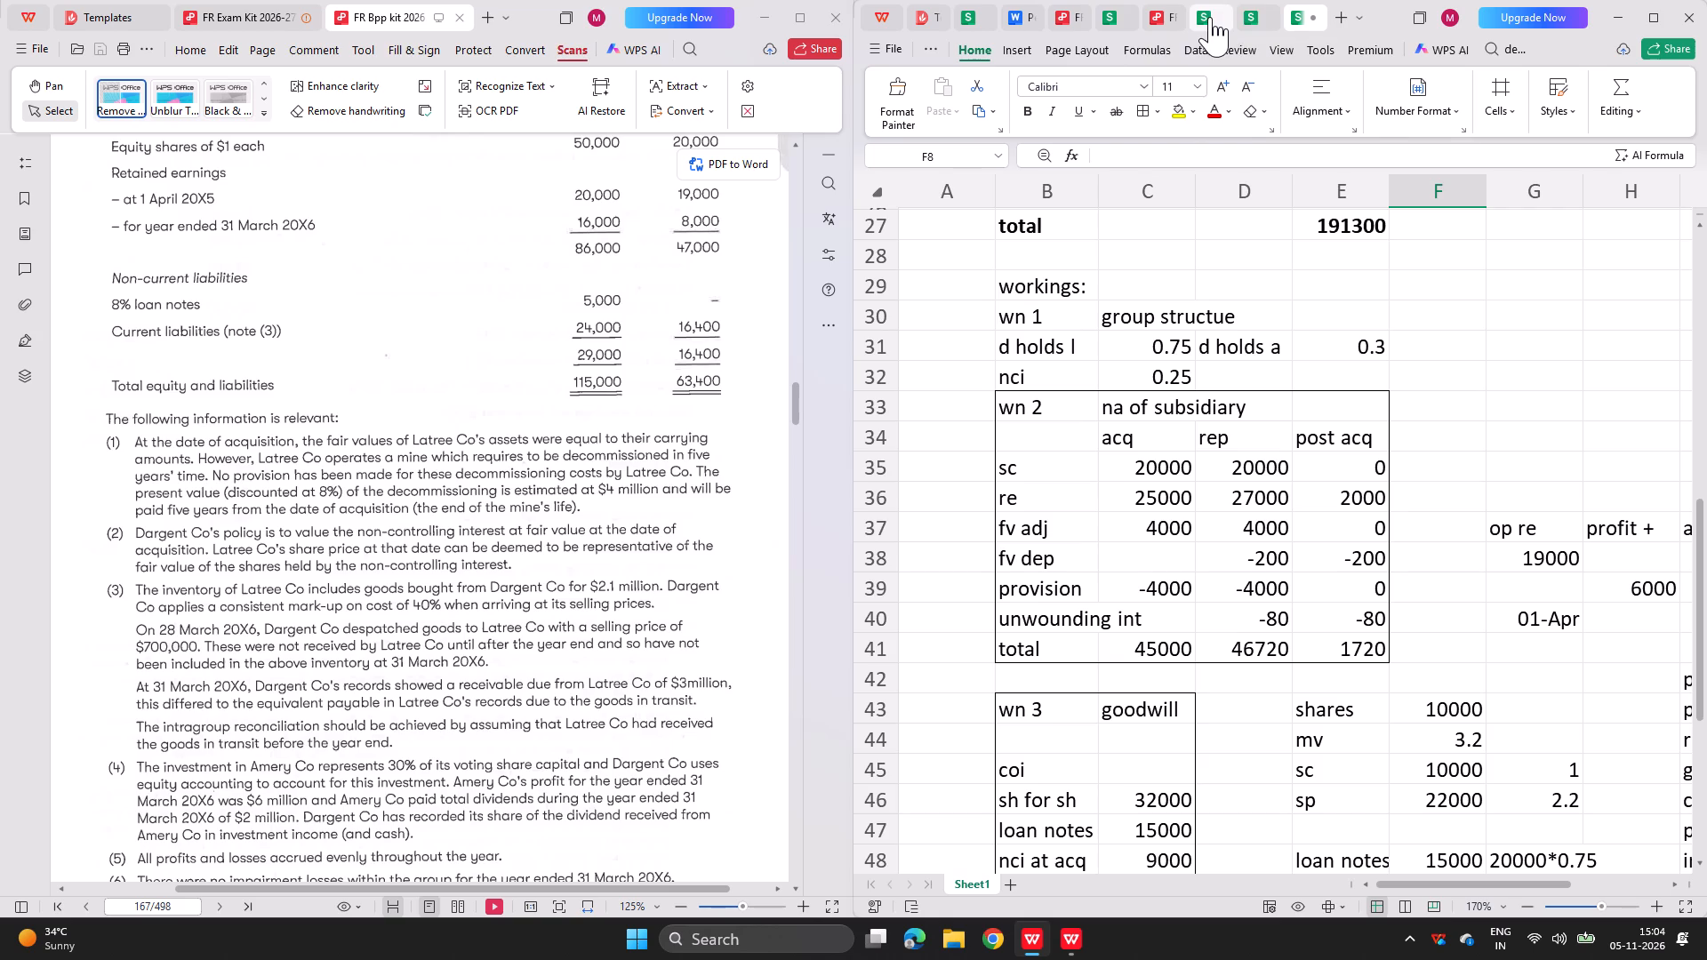
Back in the question 317 workbook, complete wn 1 in rows 31–32 with d holds l at 0.75 and nci at 0.25.
click(1242, 18)
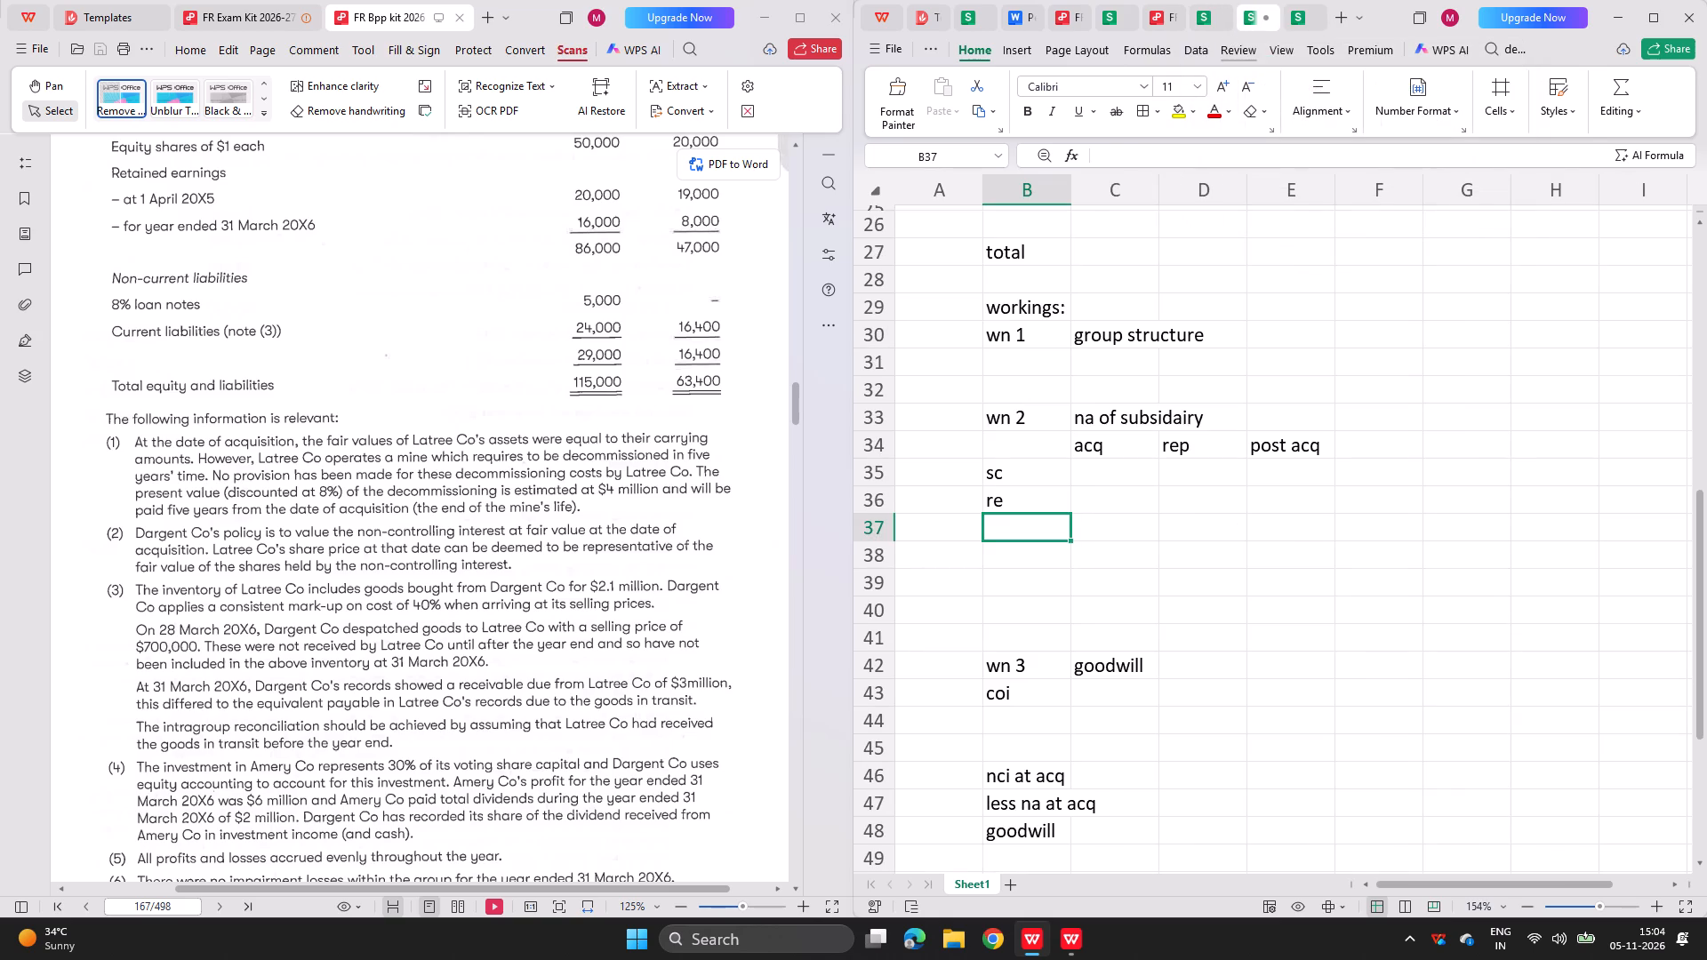
scroll(579, 505, up, 5)
scroll(579, 505, right, 1)
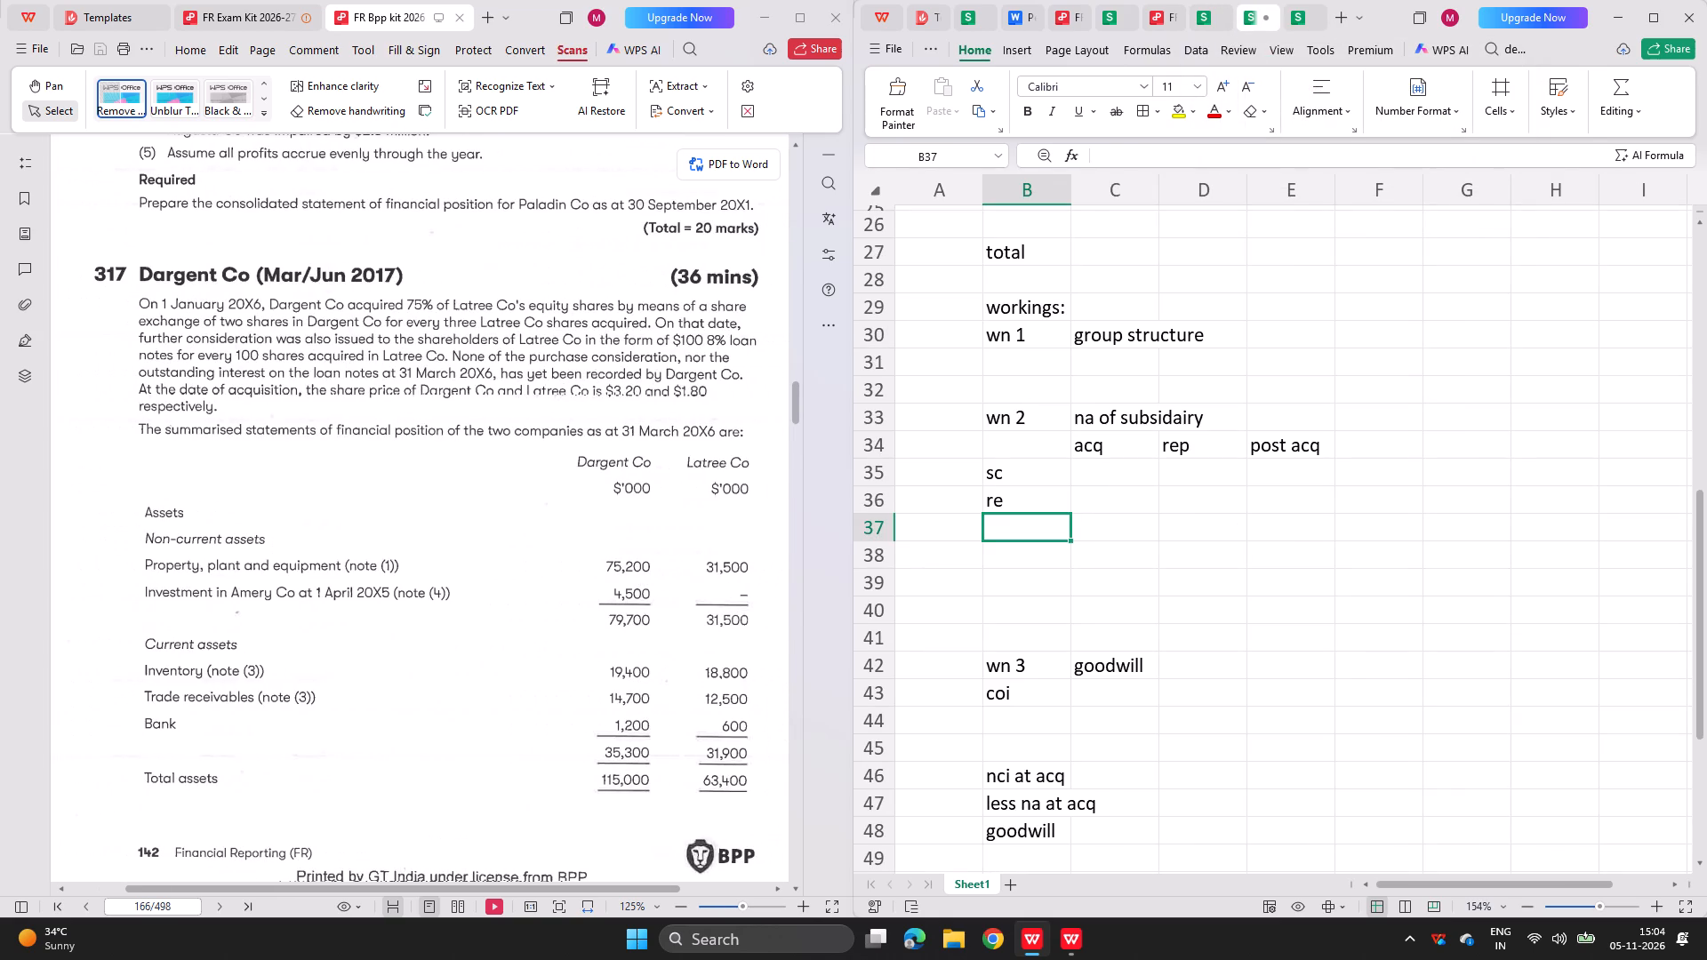
click(1027, 367)
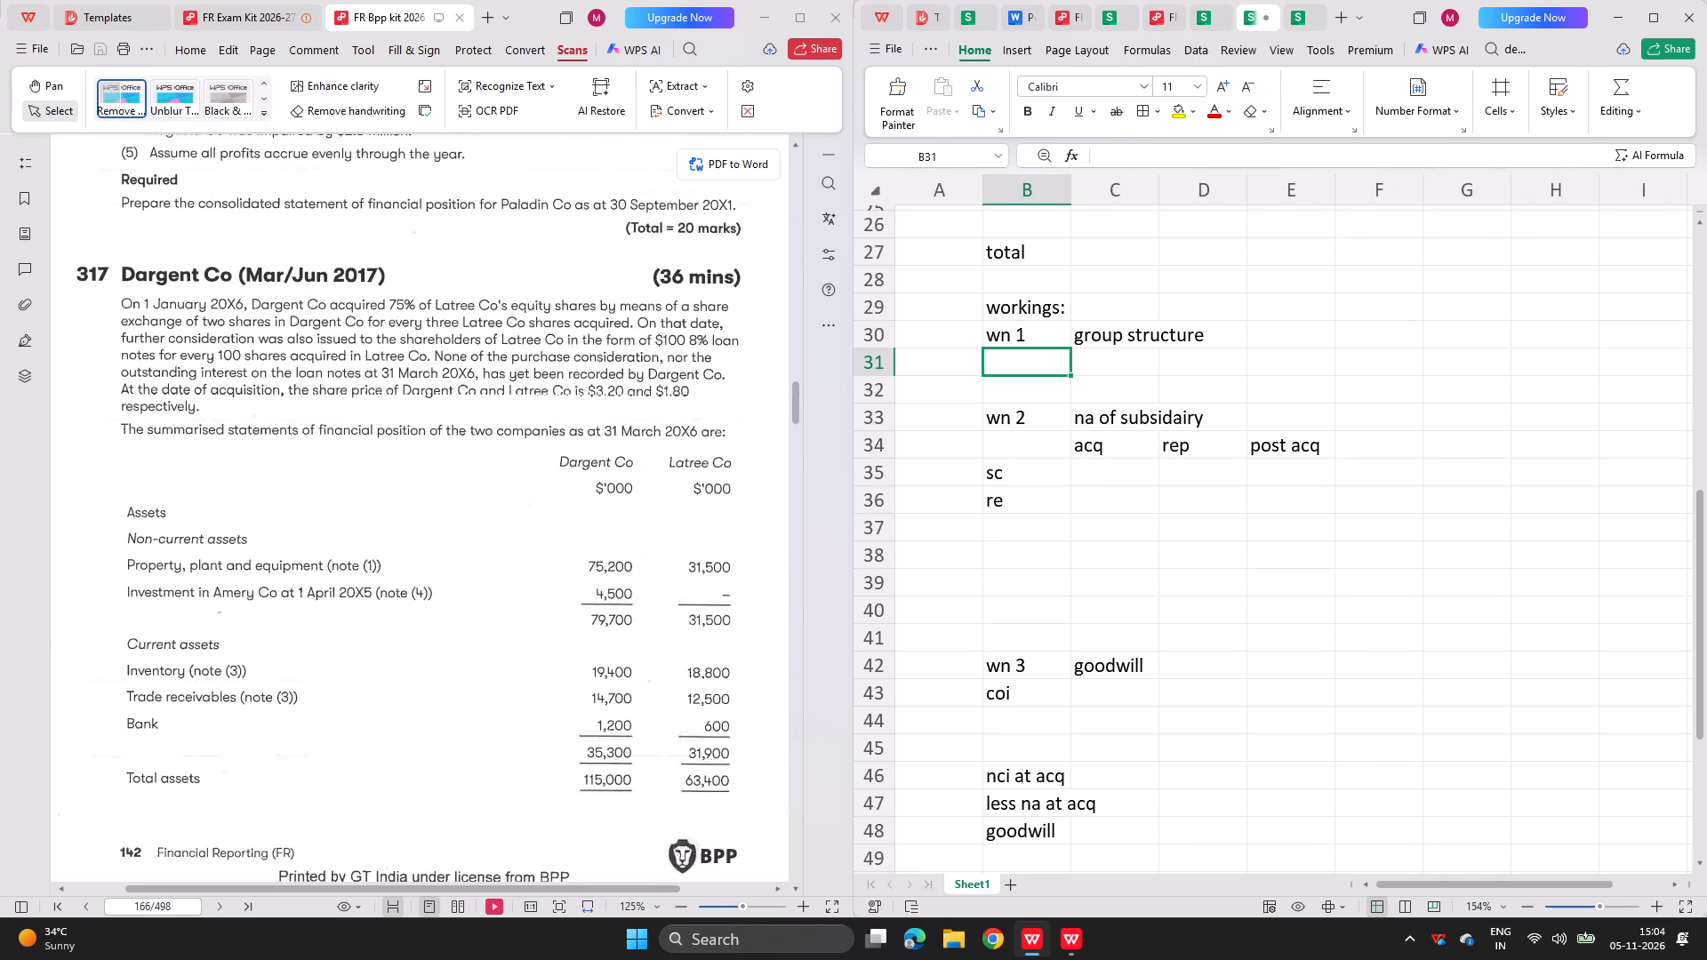
text(d holds)
key(space)
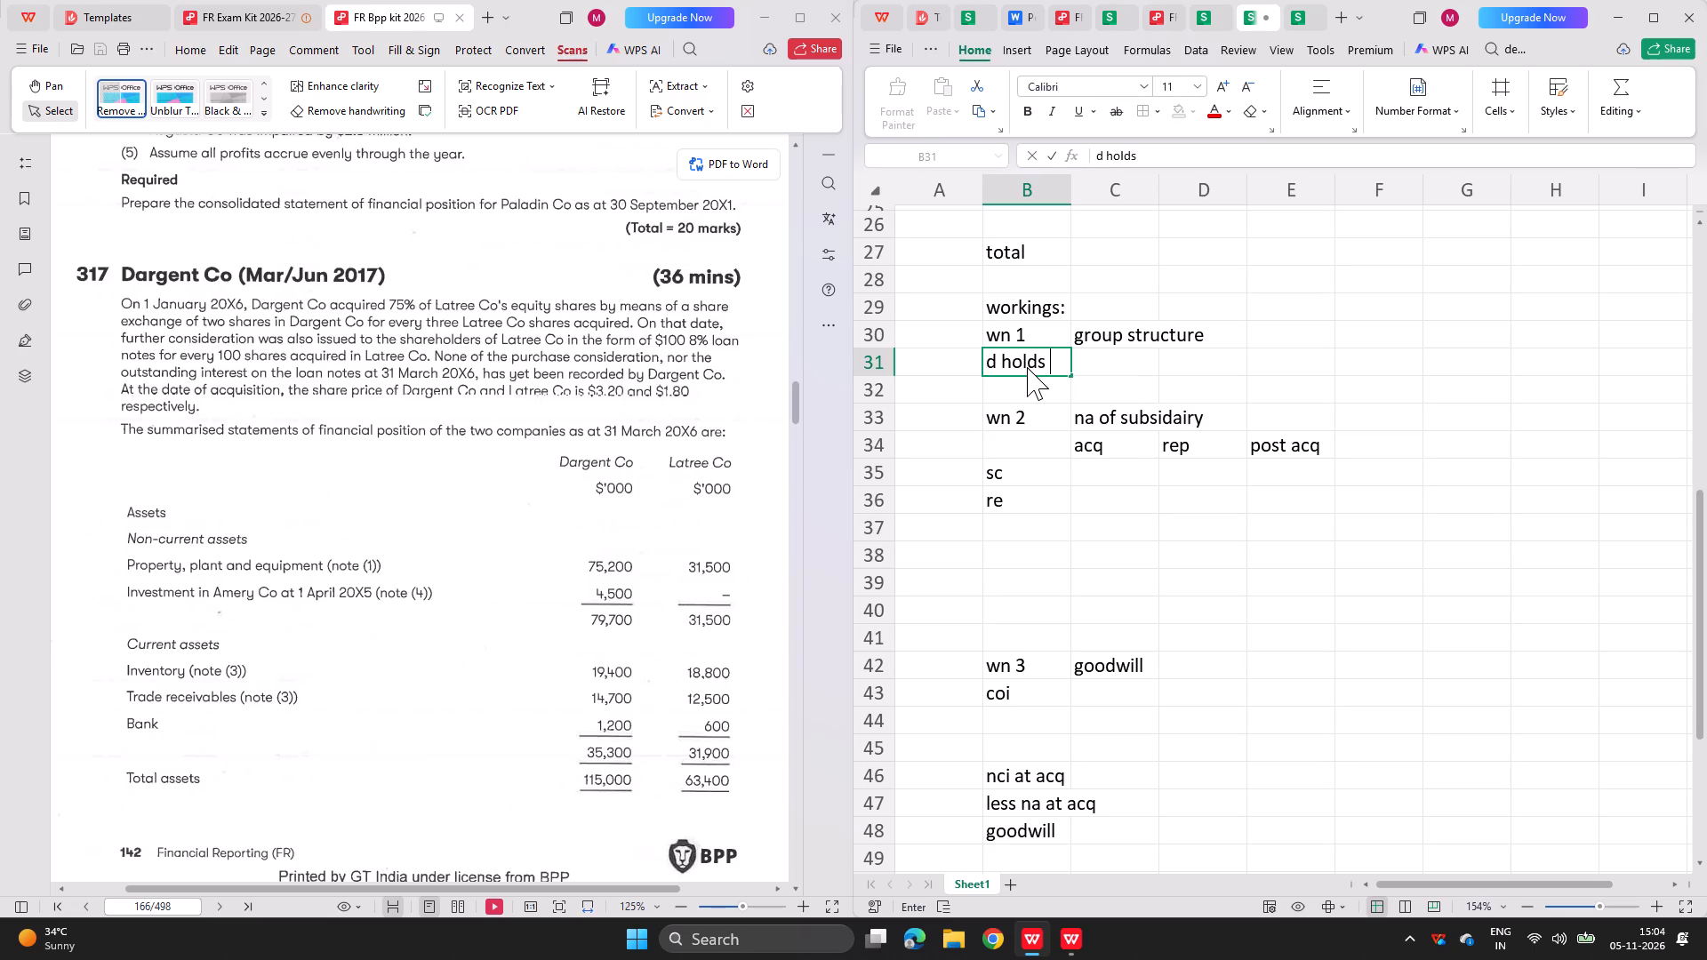
key(l)
key(Right)
text(0.75)
key(Down)
key(Left)
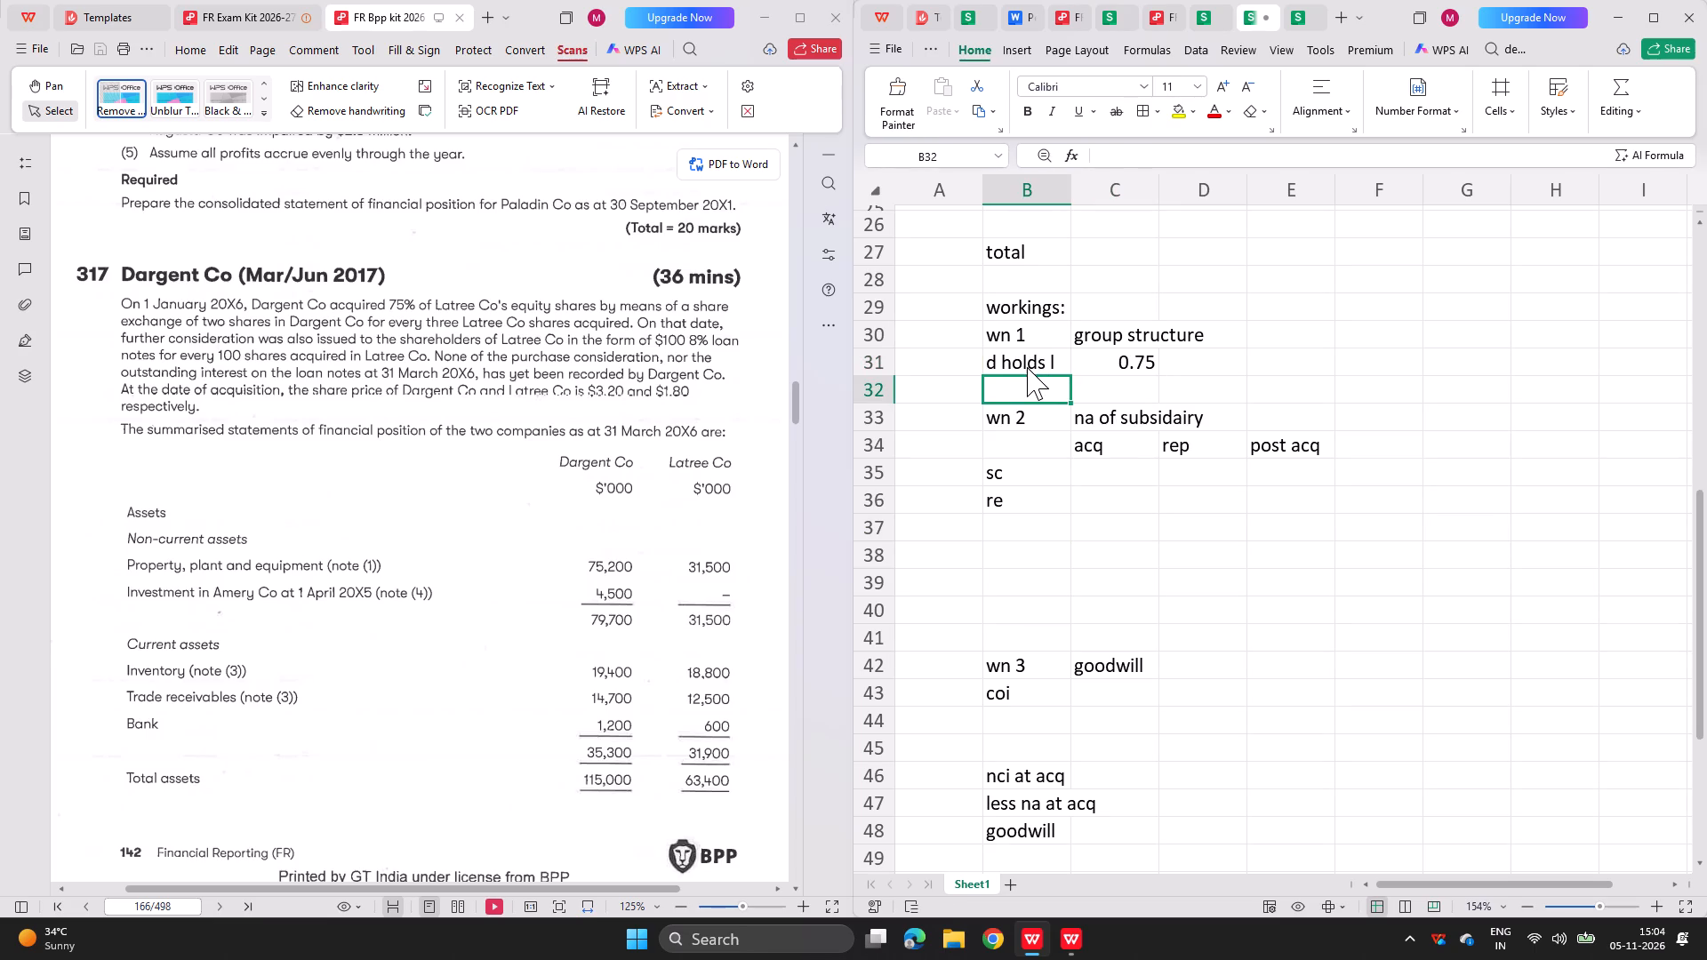
text(nci)
key(Right)
text(0.25)
key(Right)
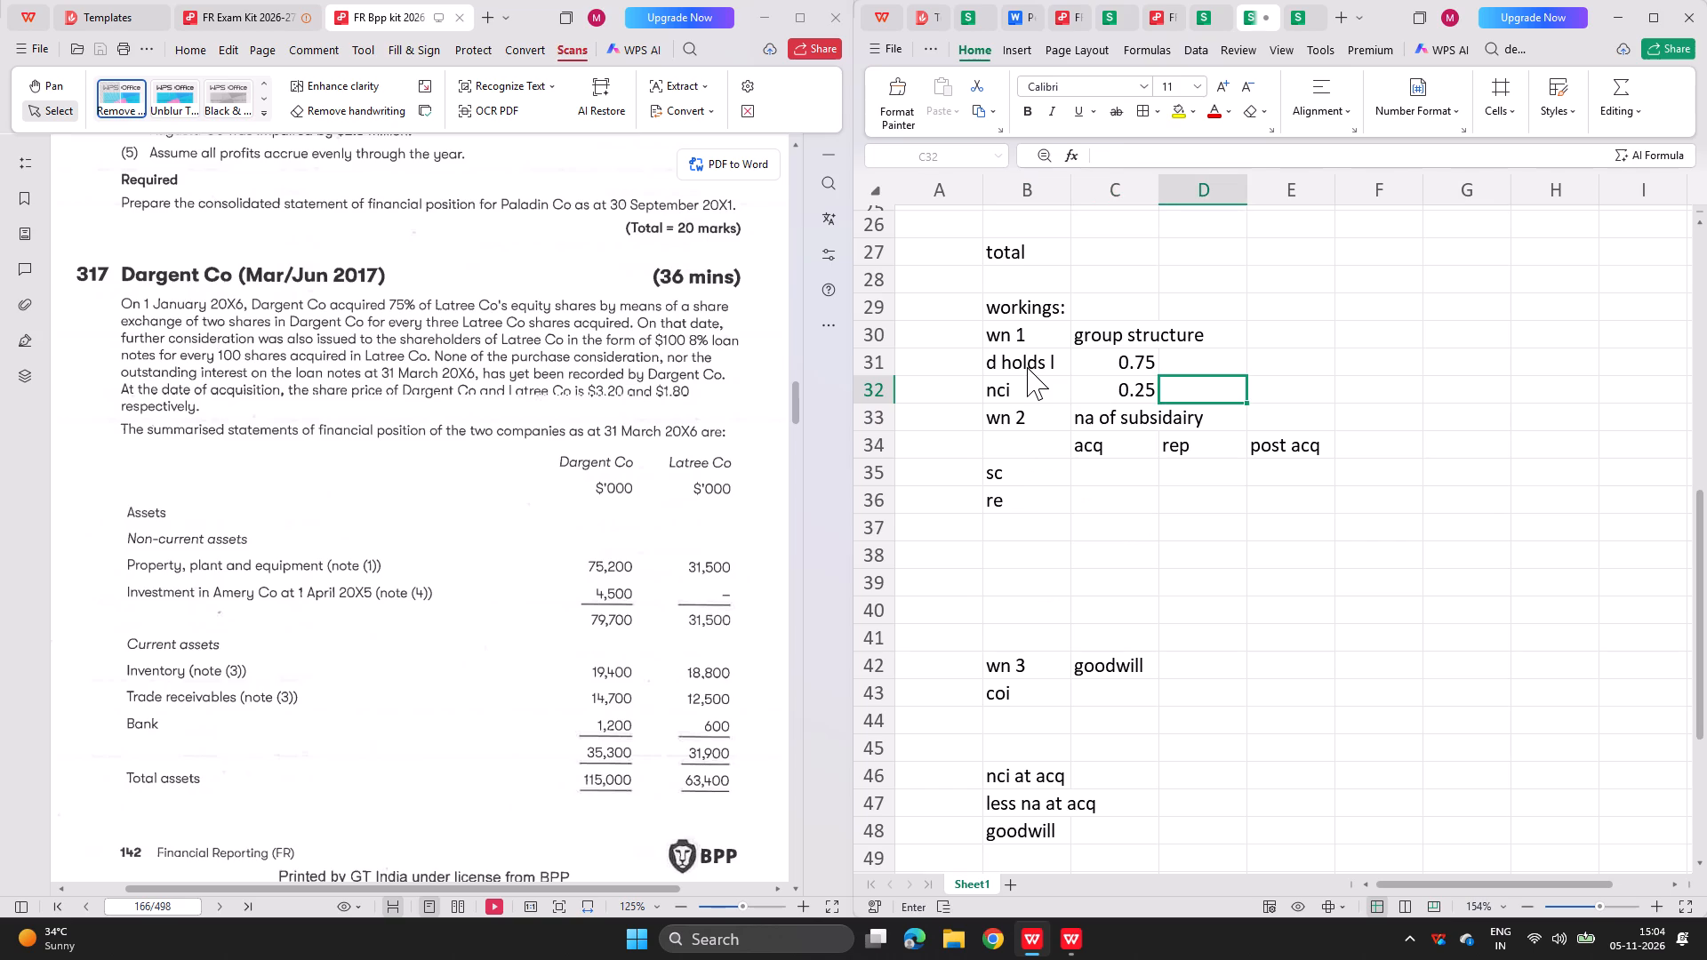
key(Up)
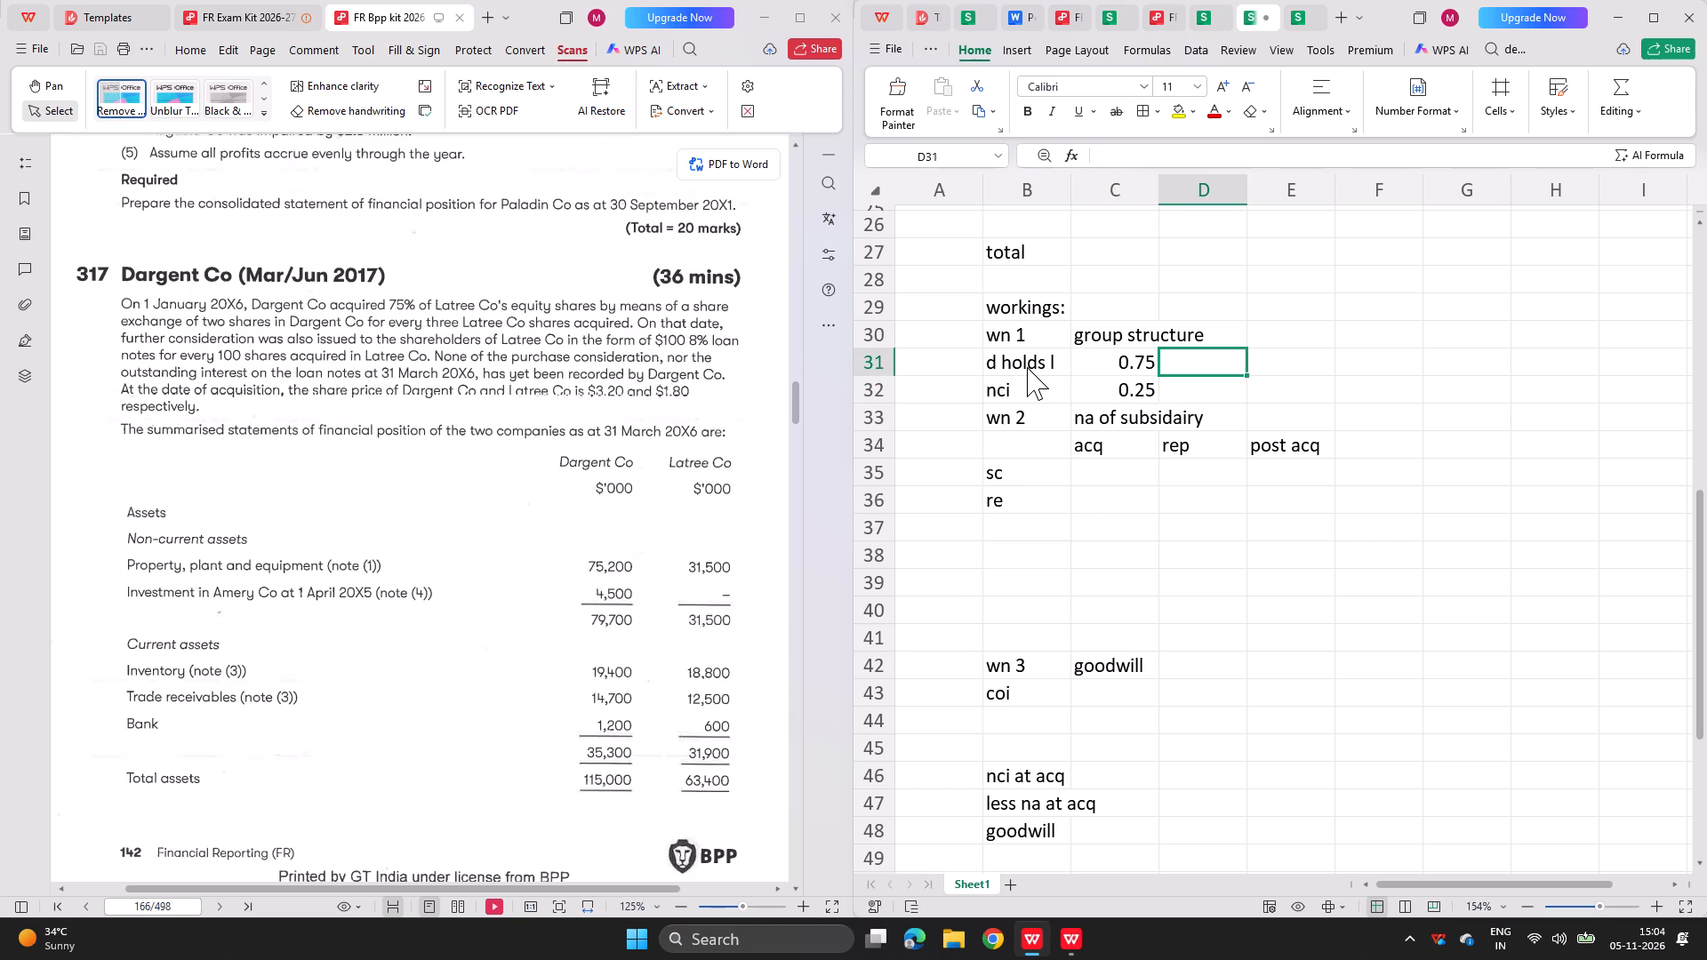
Add sh for sh under coi in the goodwill working, calculating it in C44 as =20000*2/3*3.20*0.75.
scroll(1227, 387, down, 2)
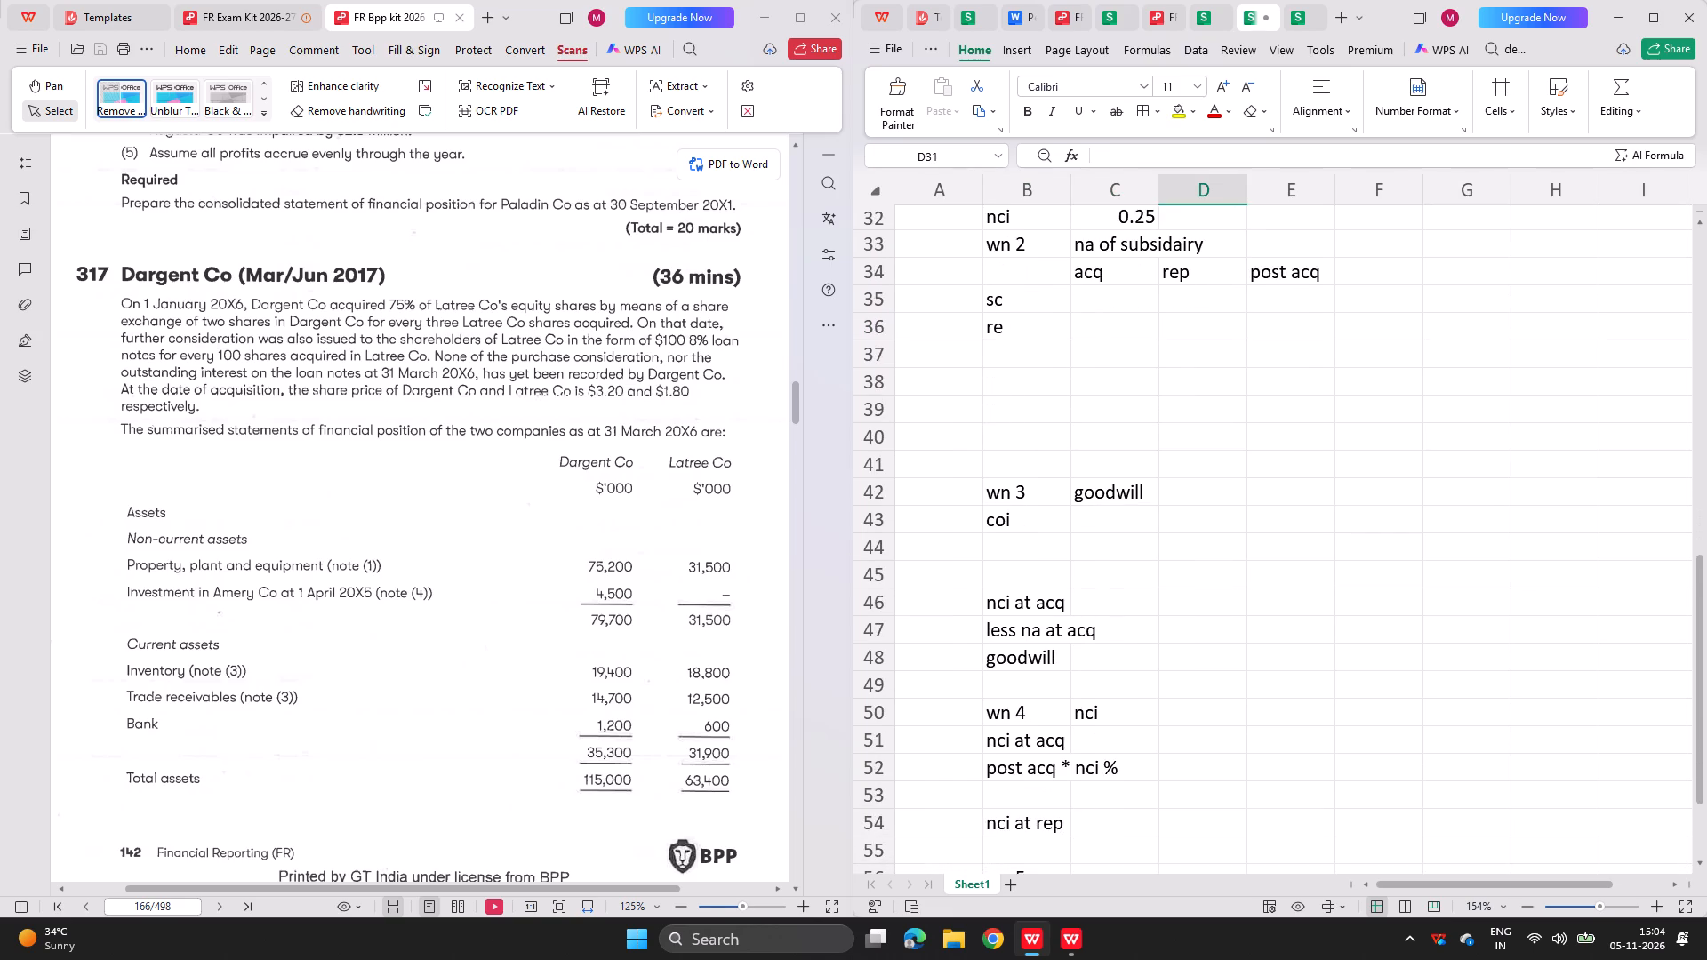
scroll(1054, 619, down, 2)
scroll(993, 467, down, 1)
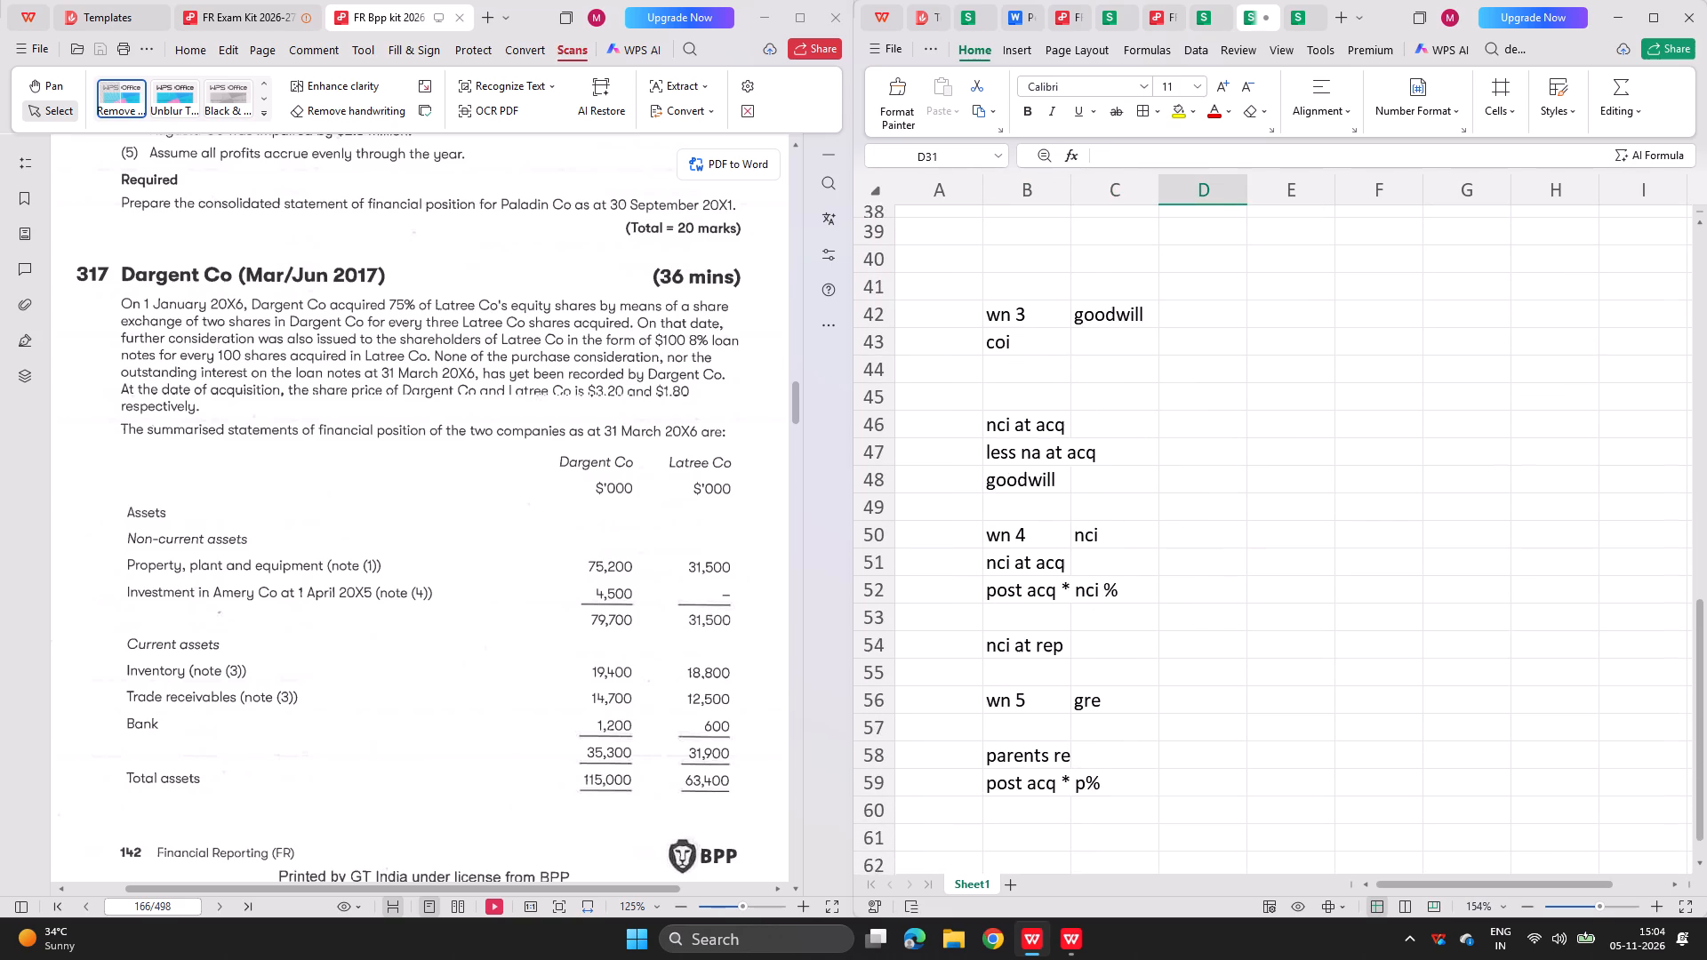
scroll(993, 467, down, 1)
scroll(999, 516, up, 5)
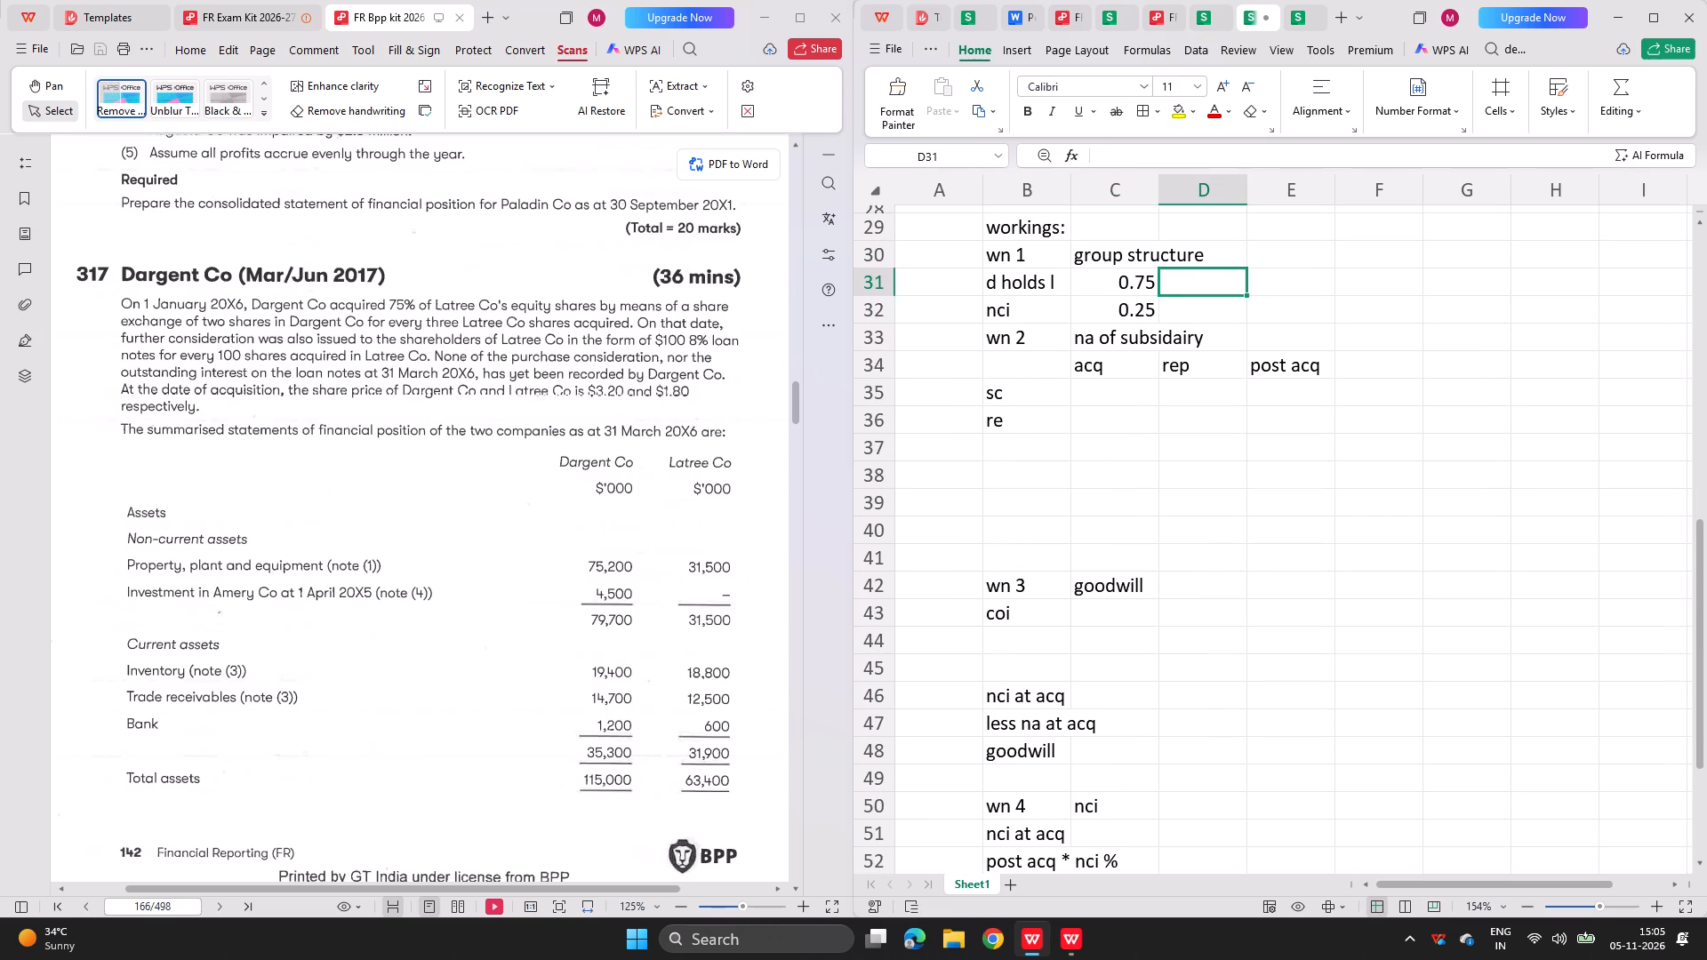
click(1026, 636)
text(sh for sh)
key(Right)
key(equal)
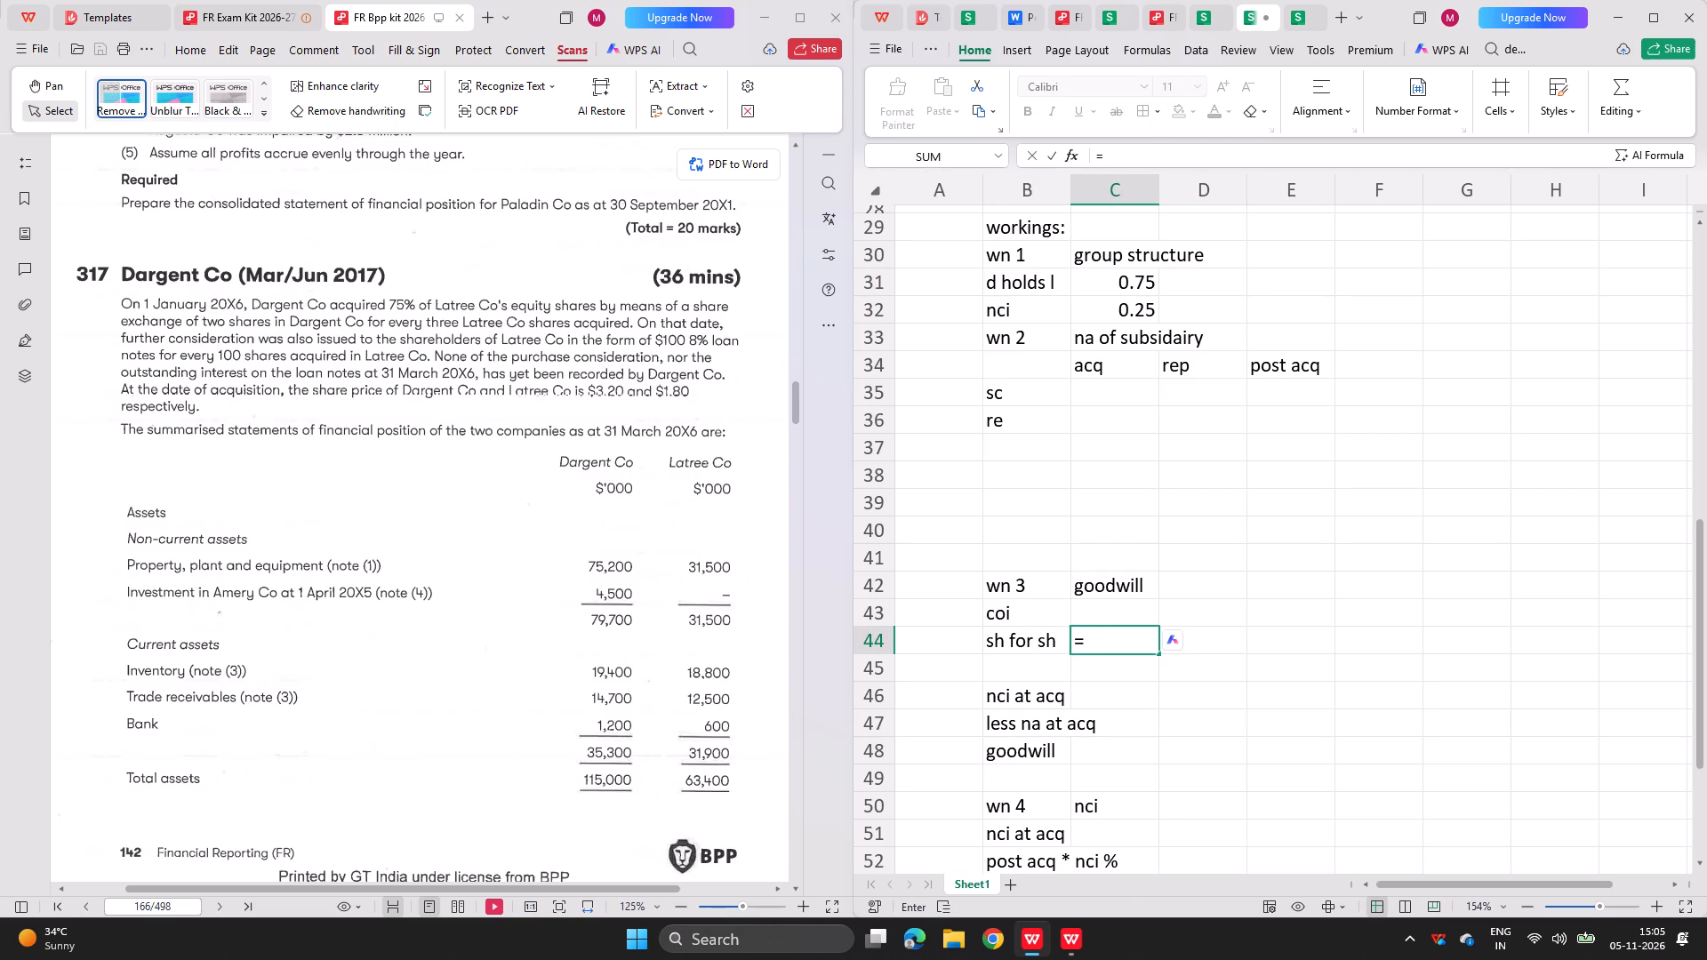
scroll(759, 715, down, 2)
scroll(759, 715, up, 4)
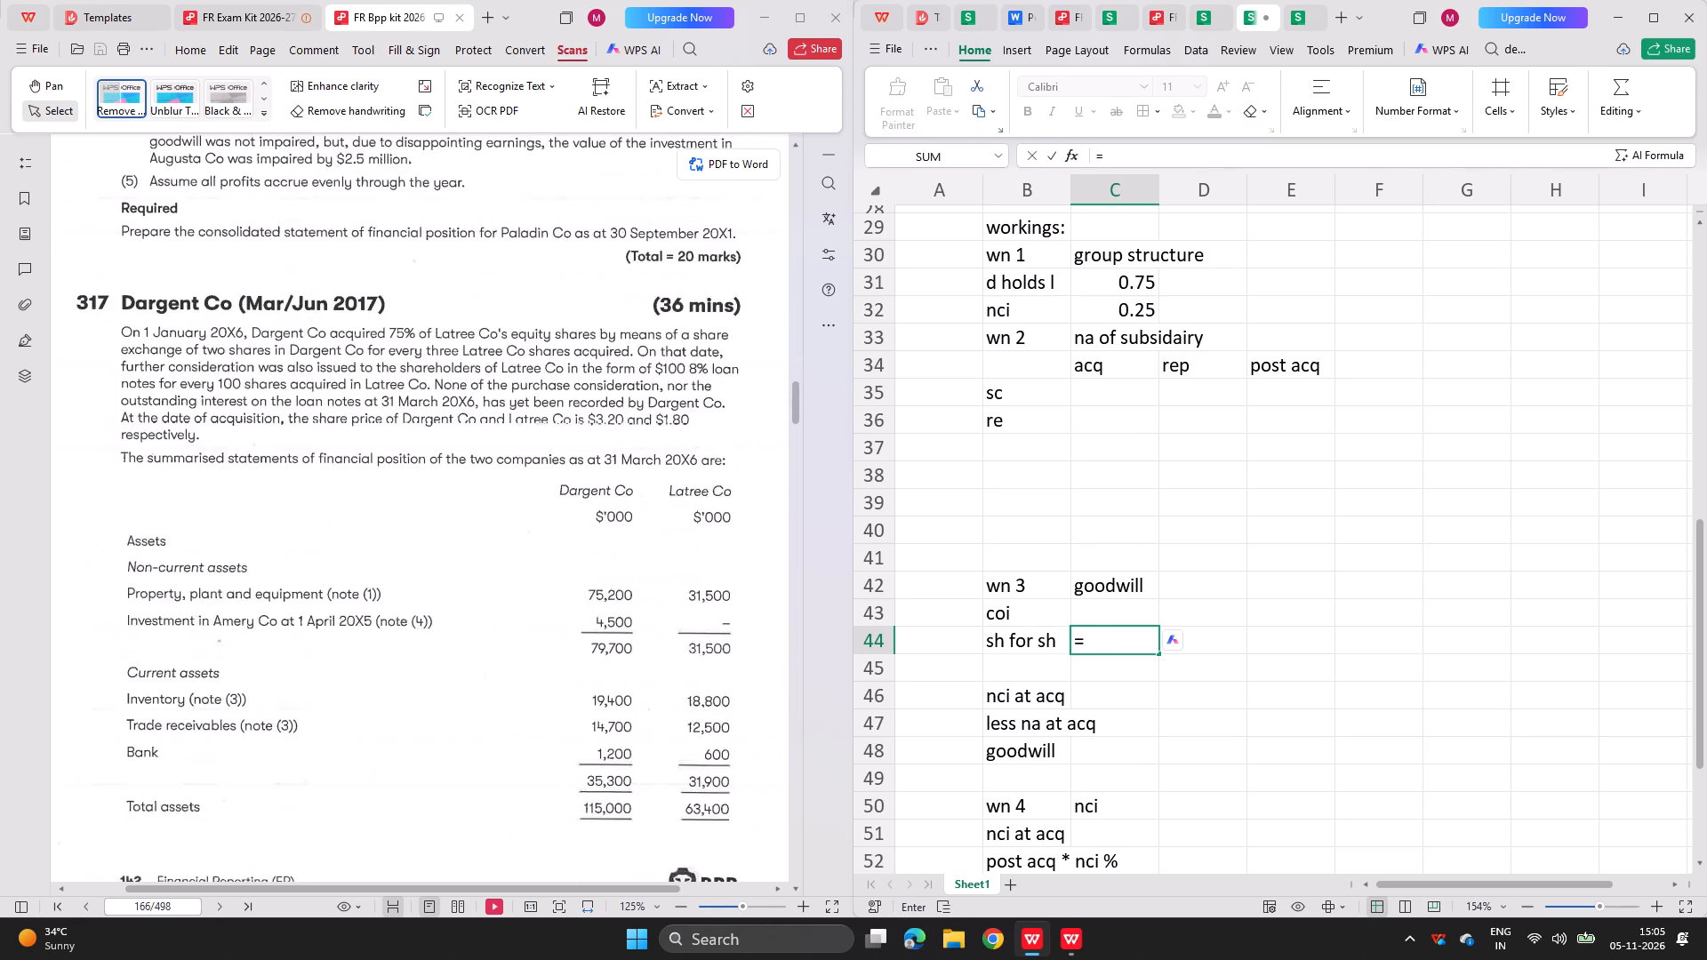
text(20000/)
key(BackSpace)
key(asterisk)
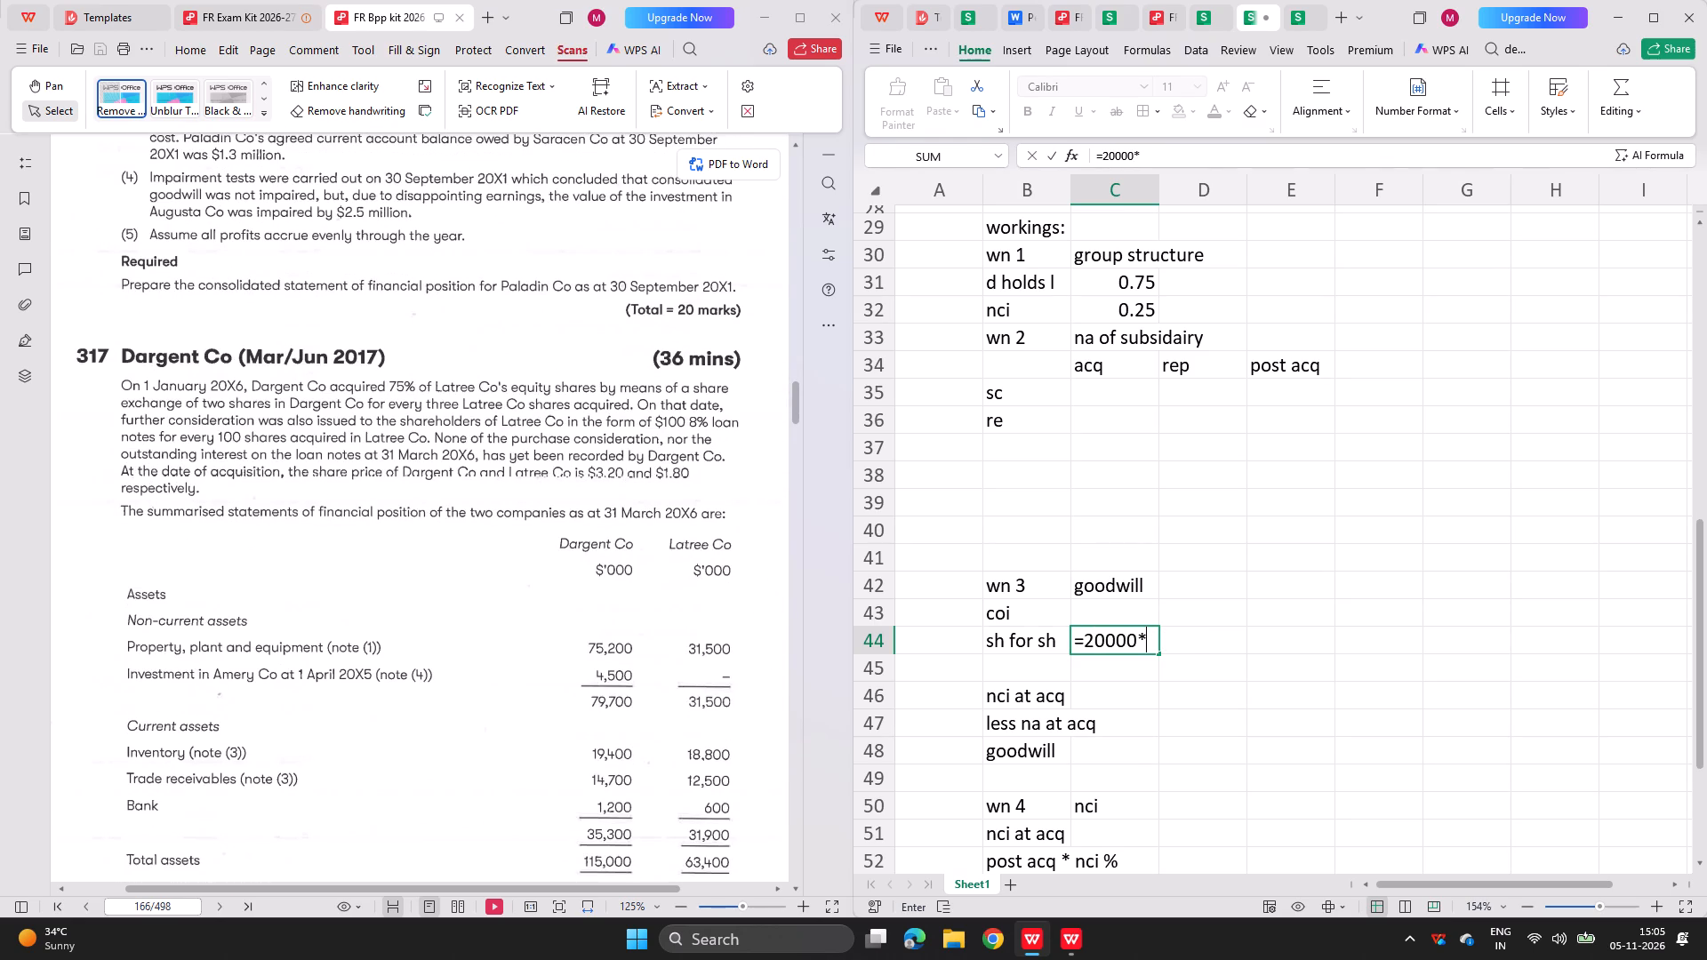
text(2/3*)
text(3.20*0.75)
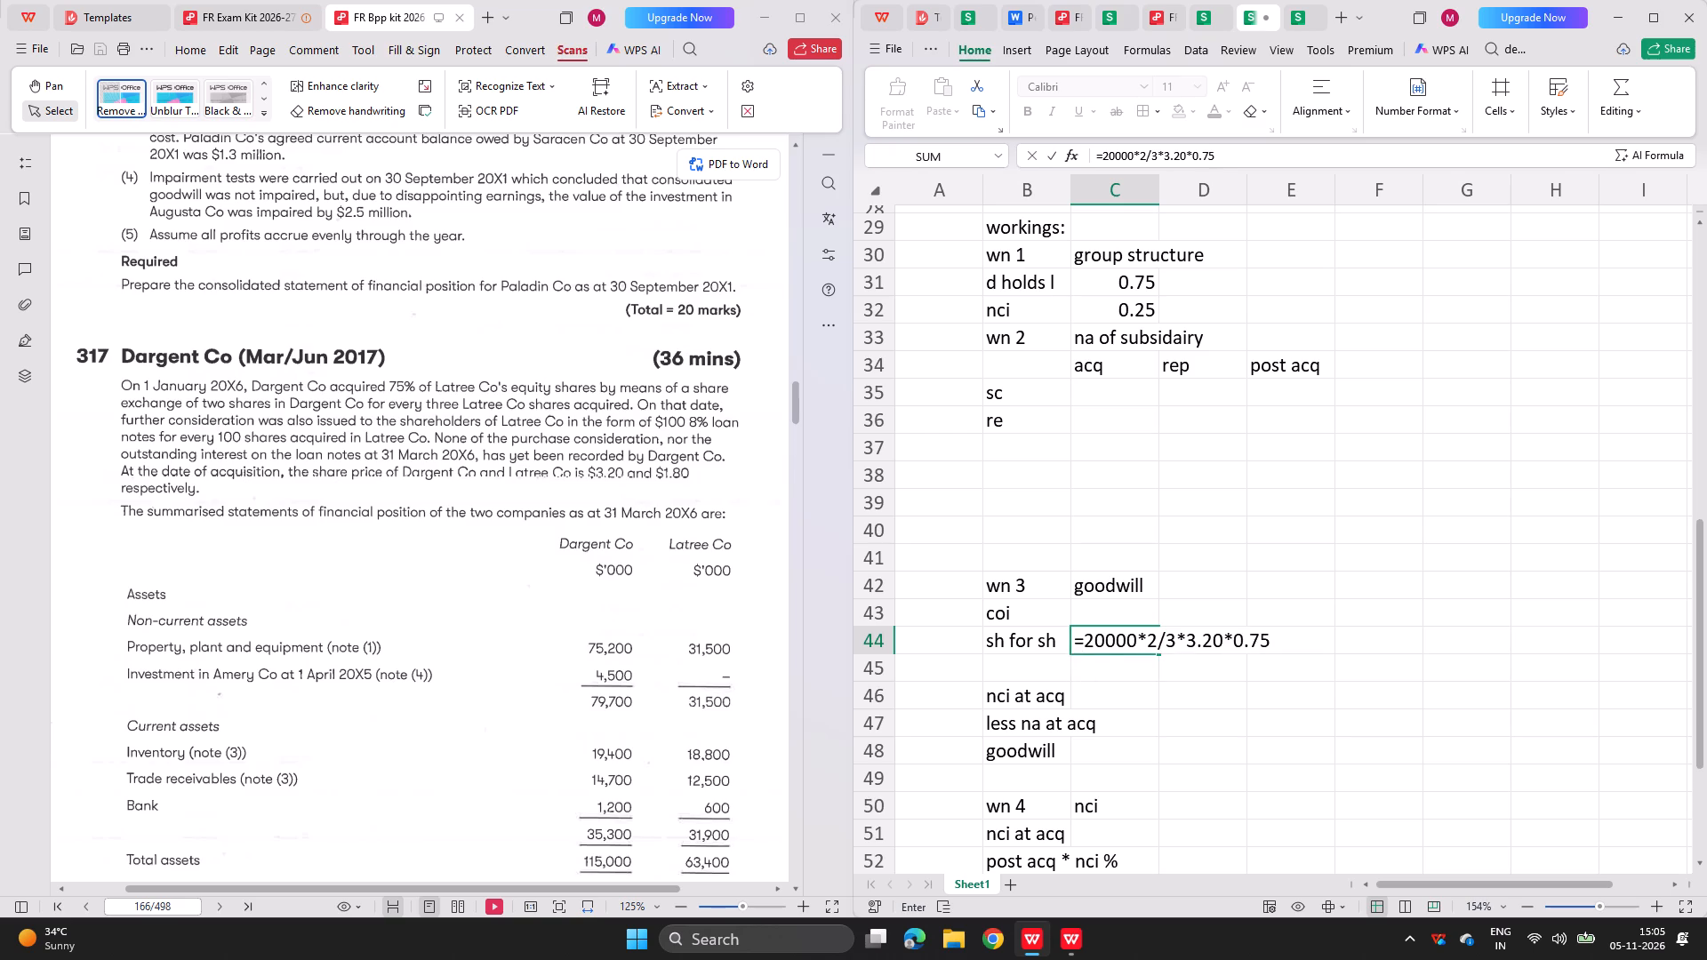
key(Return)
Check how the completed Kaplan workbook calculates the loan notes figure in its goodwill working.
click(1014, 662)
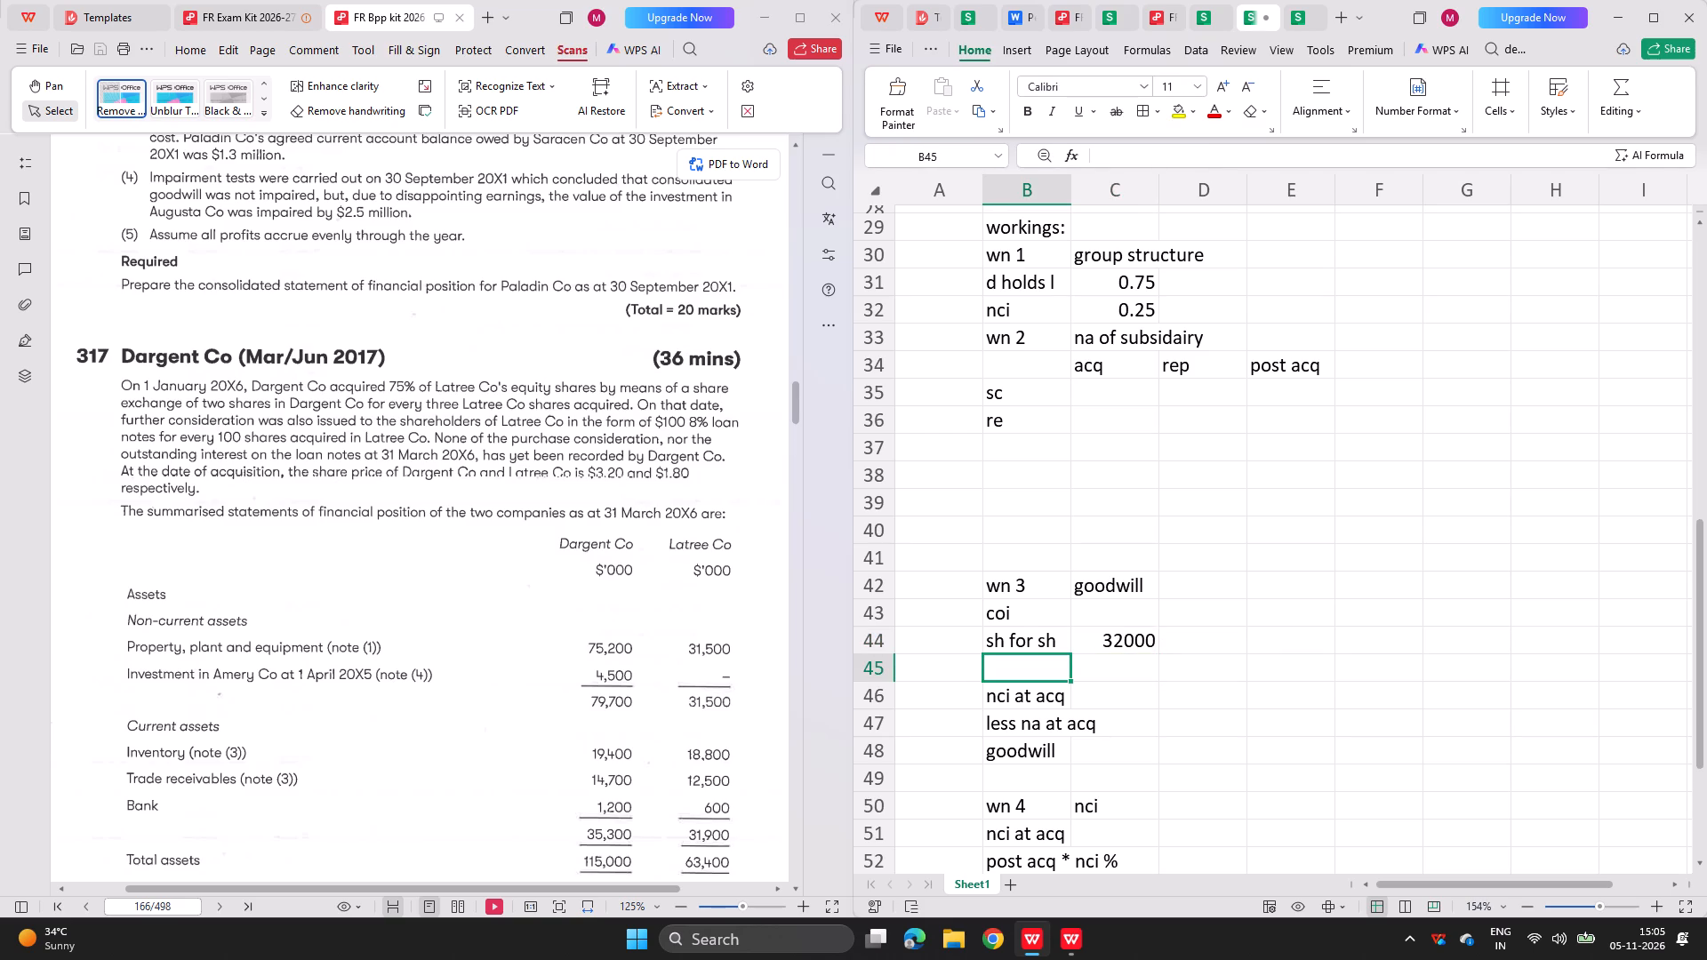
click(1294, 17)
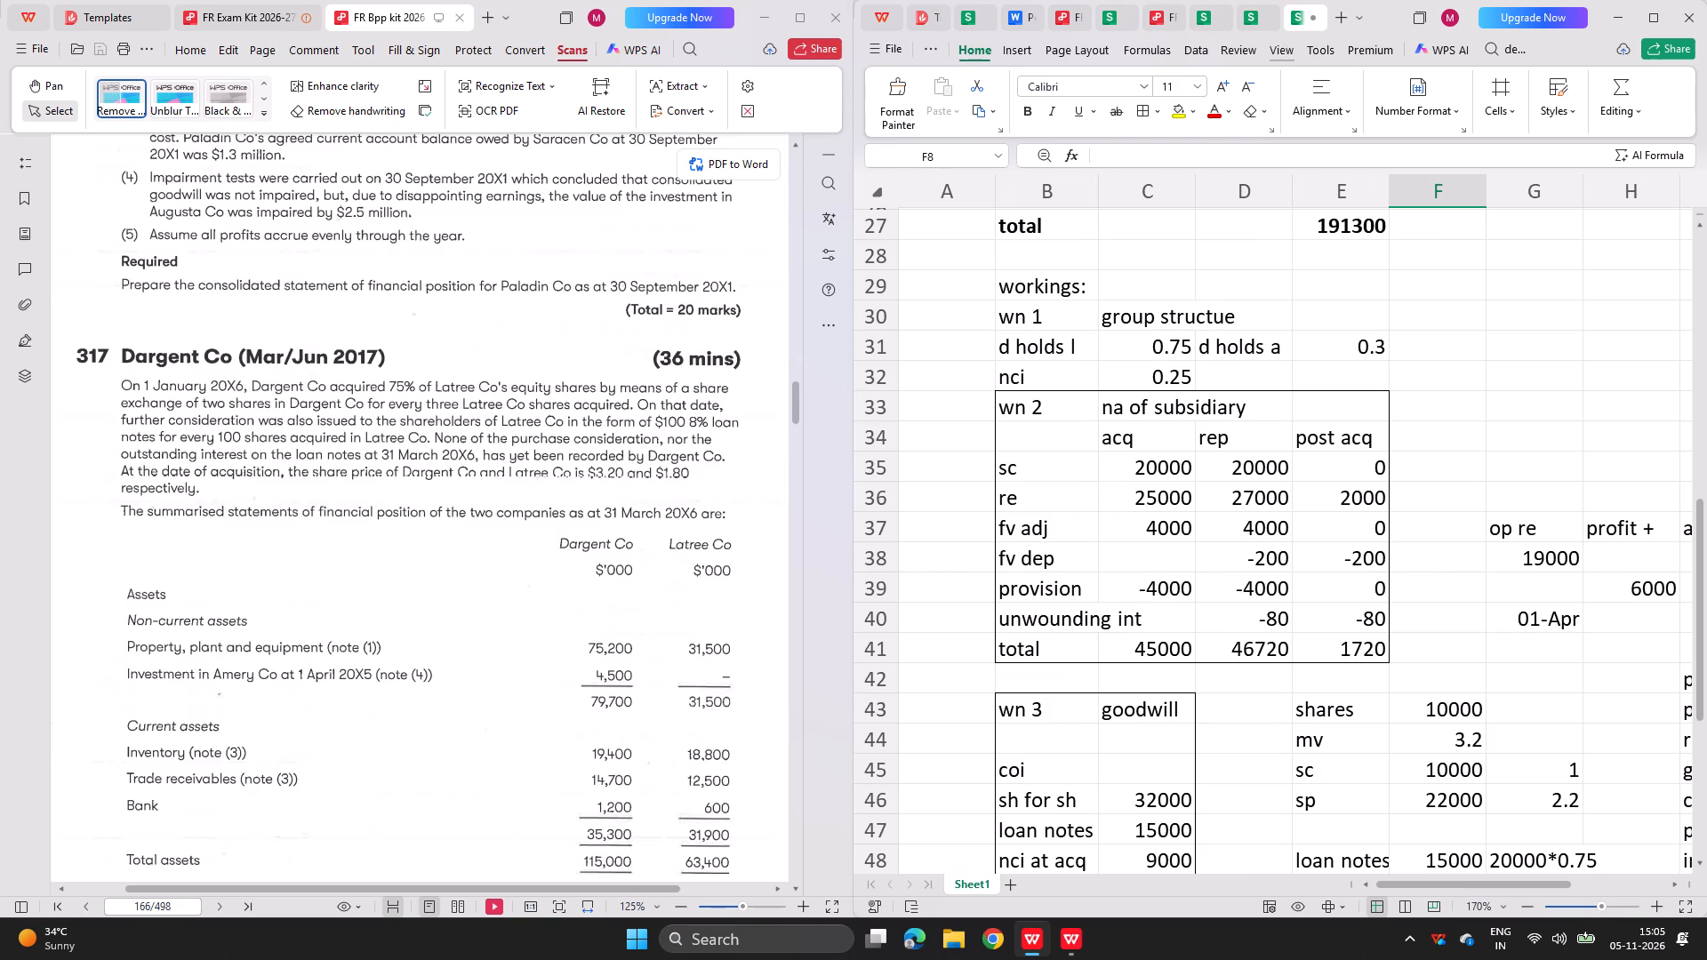
scroll(1150, 346, down, 1)
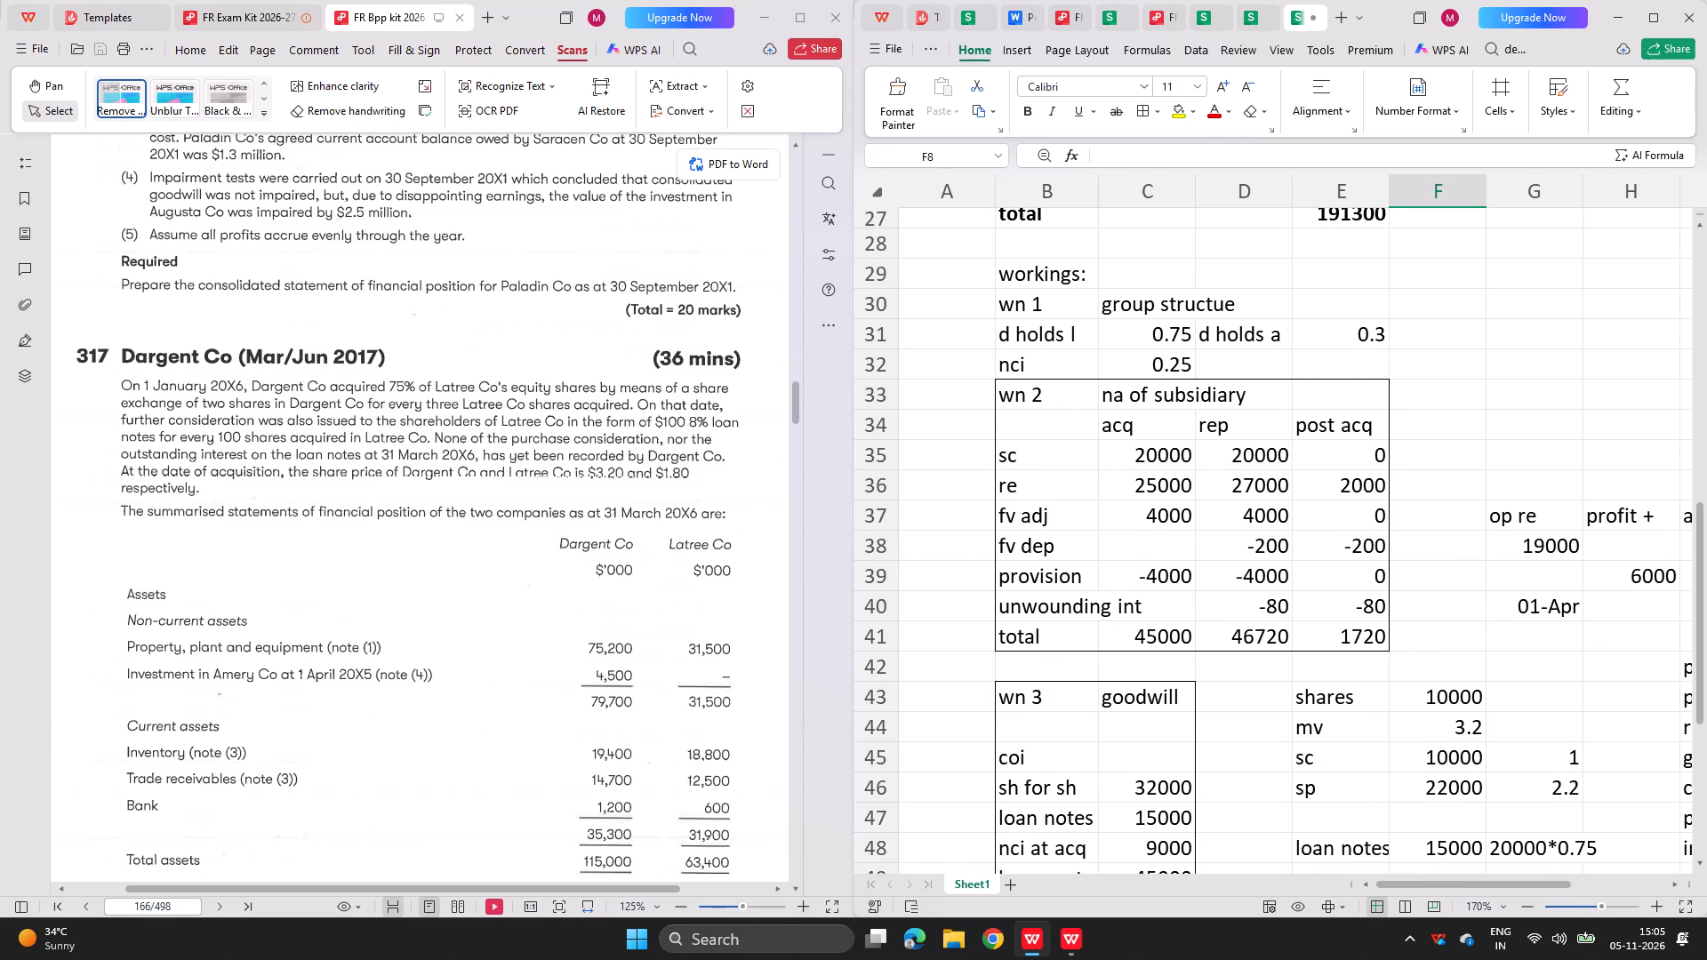
double_click(1138, 814)
scroll(1175, 677, down, 1)
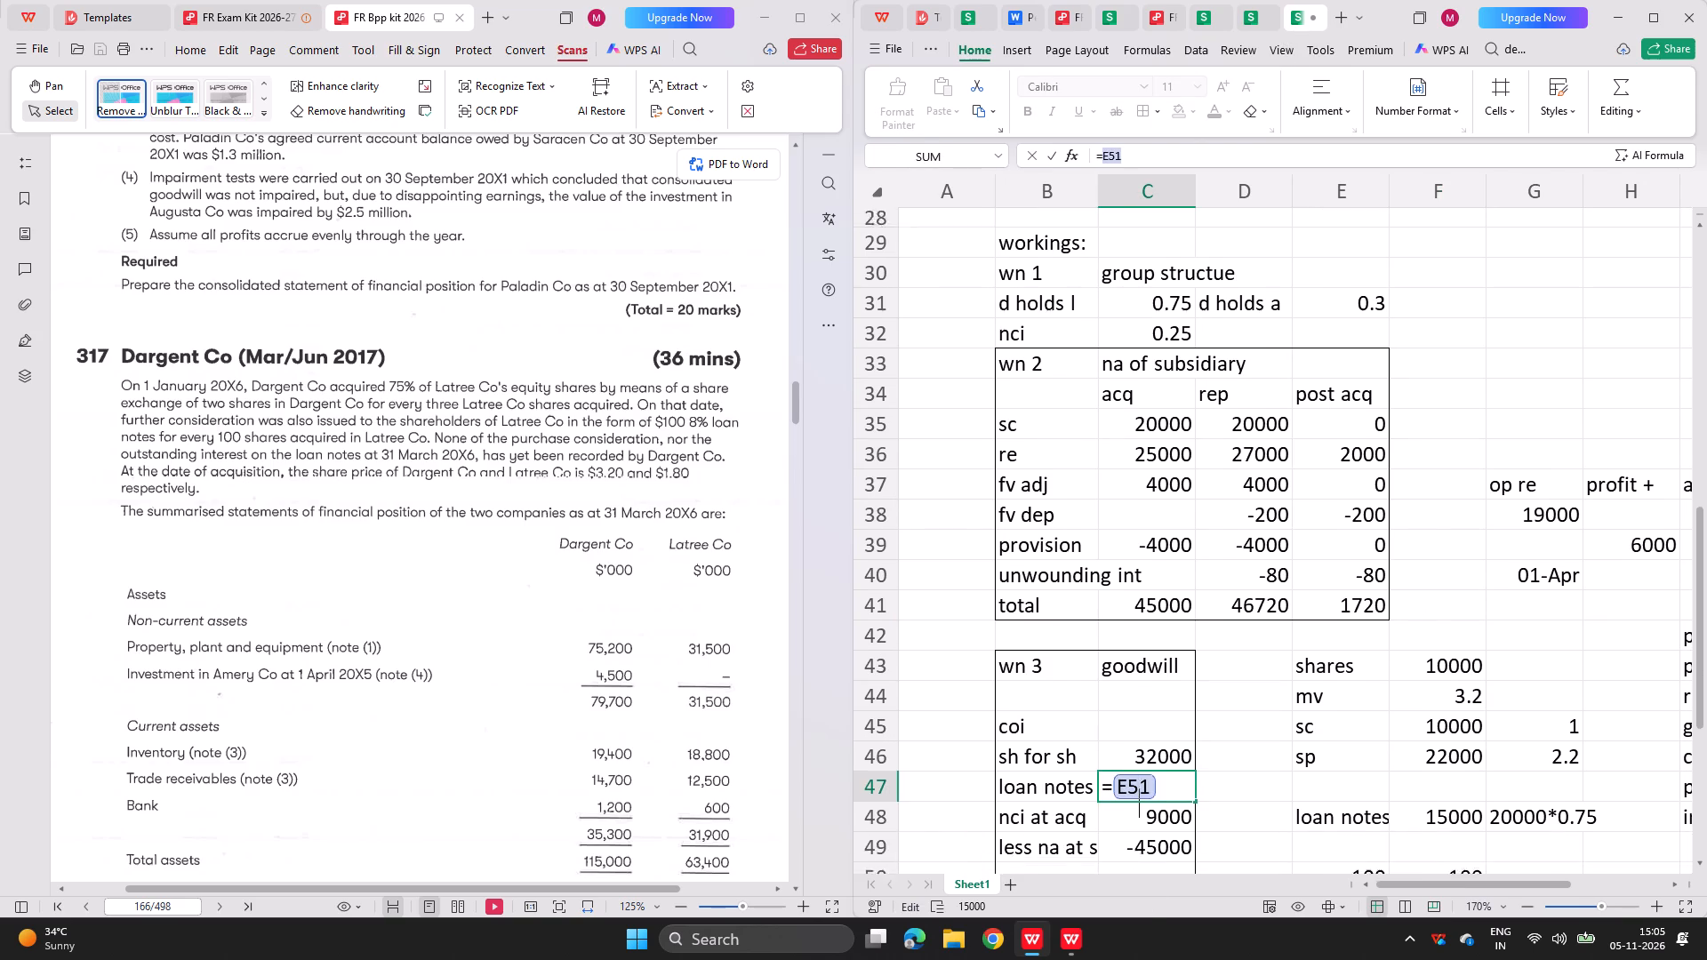
scroll(1175, 677, down, 3)
key(Return)
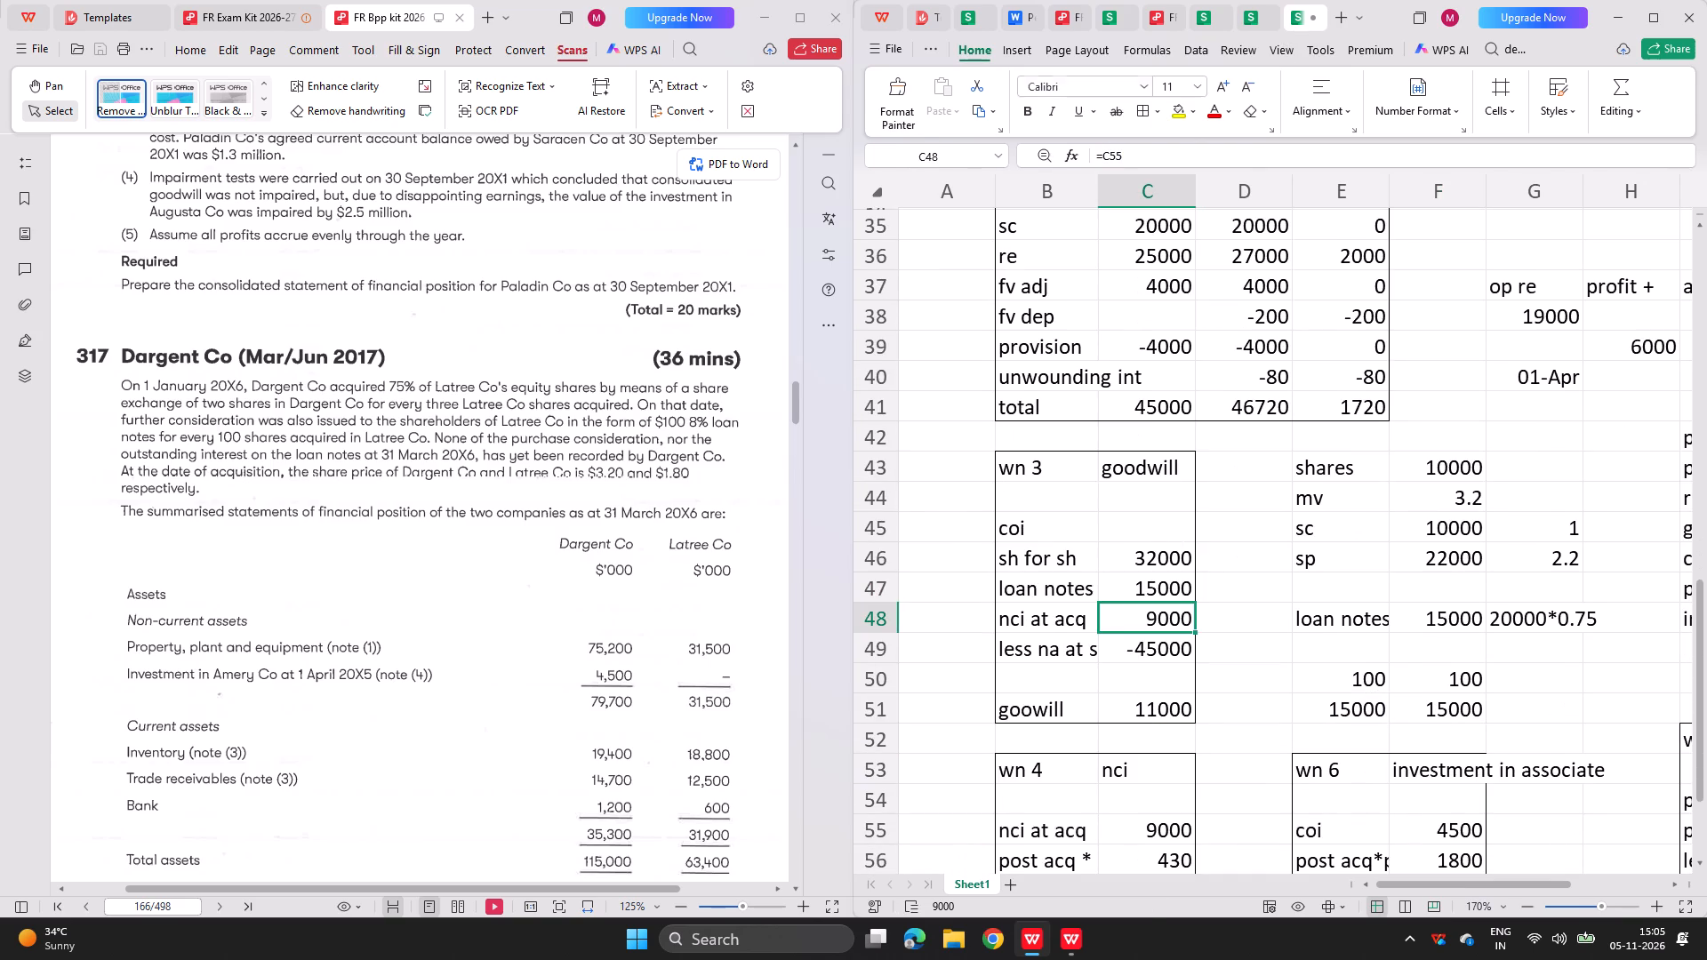
Beside the question 317 goodwill working, label E43 loan notes and enter 20000*0.75 as plain text in F43.
click(1248, 6)
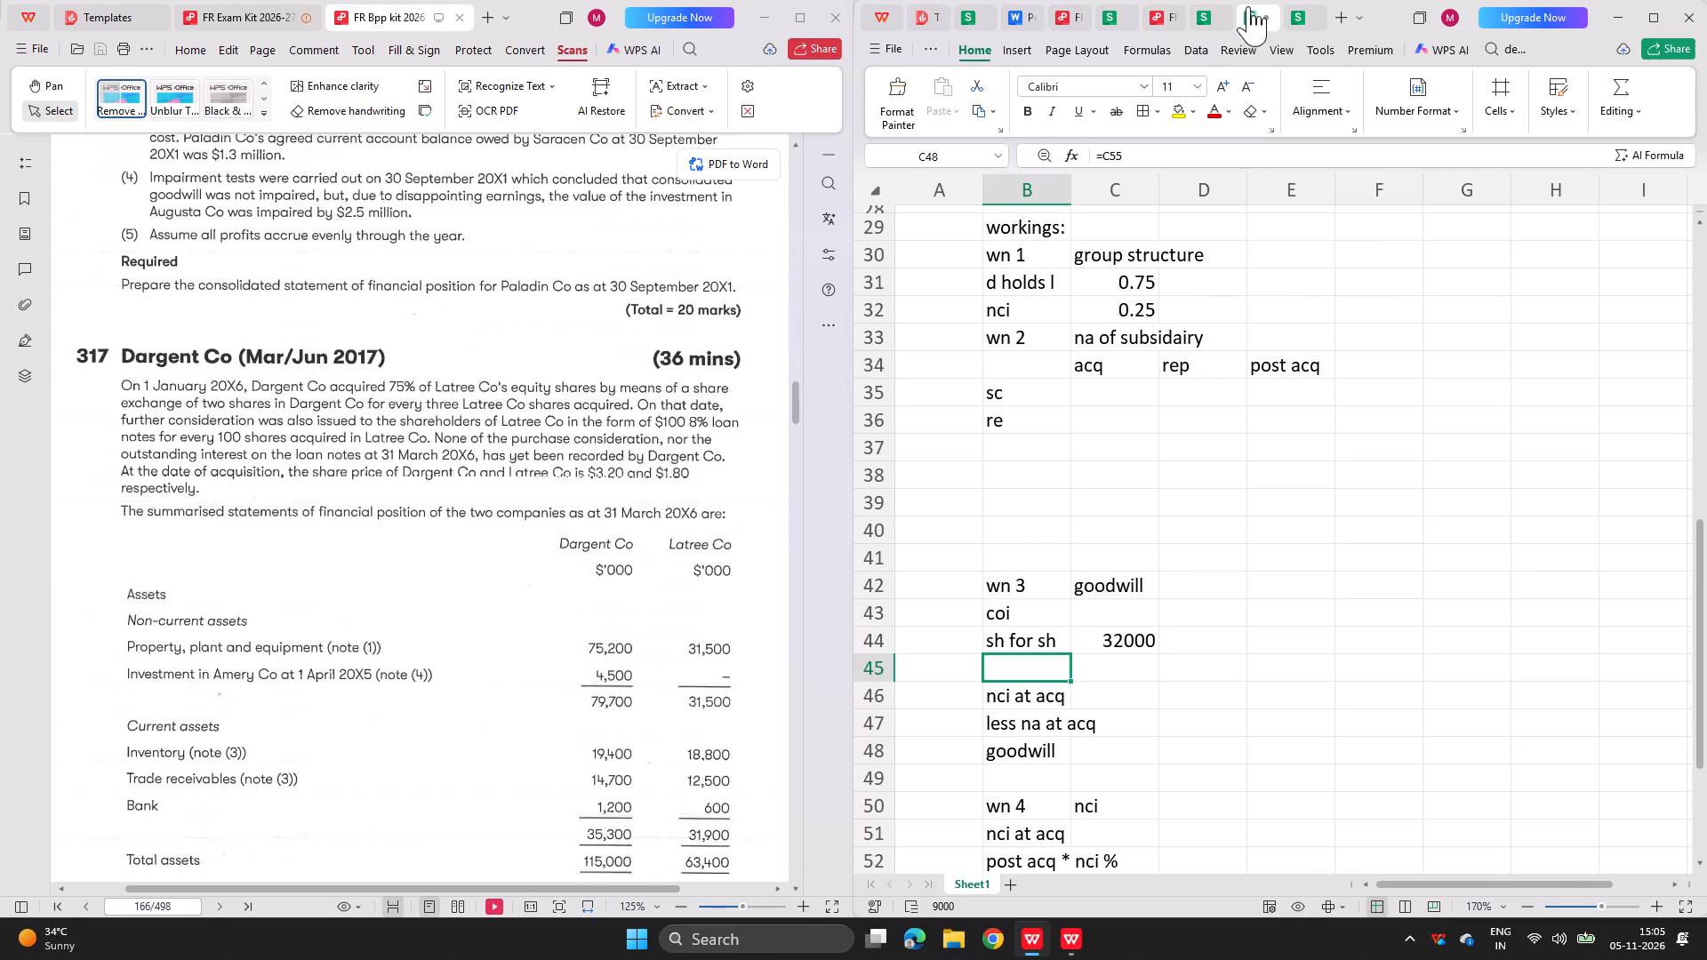
scroll(1087, 588, down, 1)
scroll(1087, 588, left, 2)
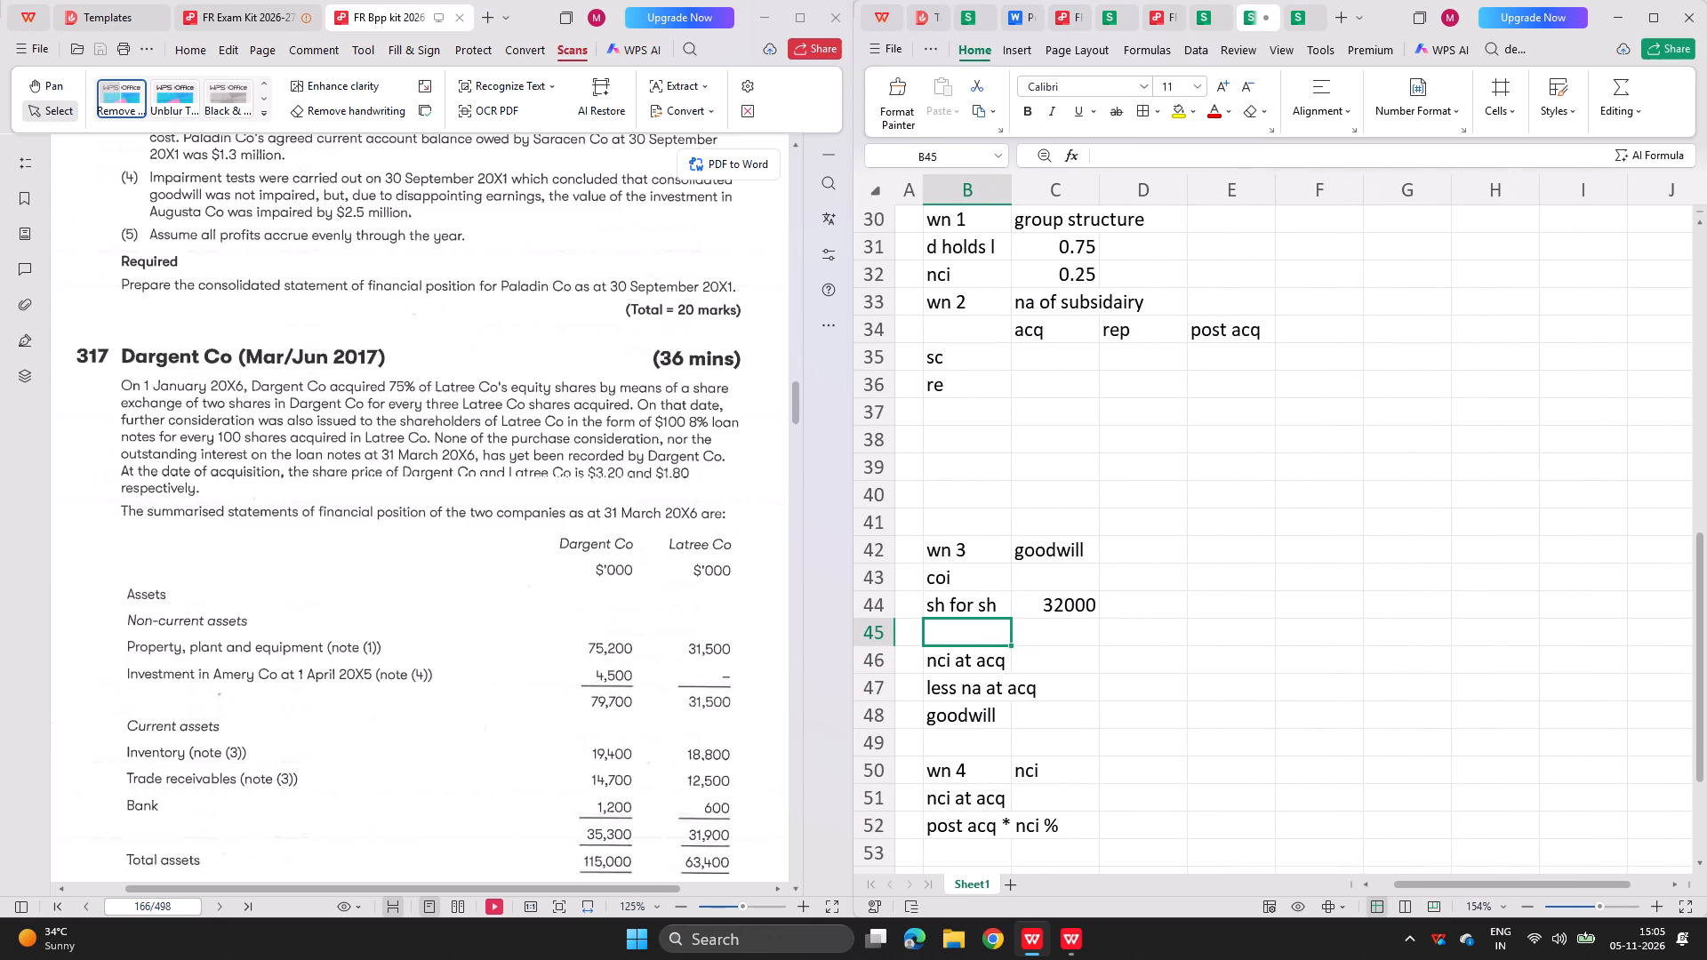
click(1206, 585)
text(loan nor)
key(BackSpace)
text(tes)
key(Right)
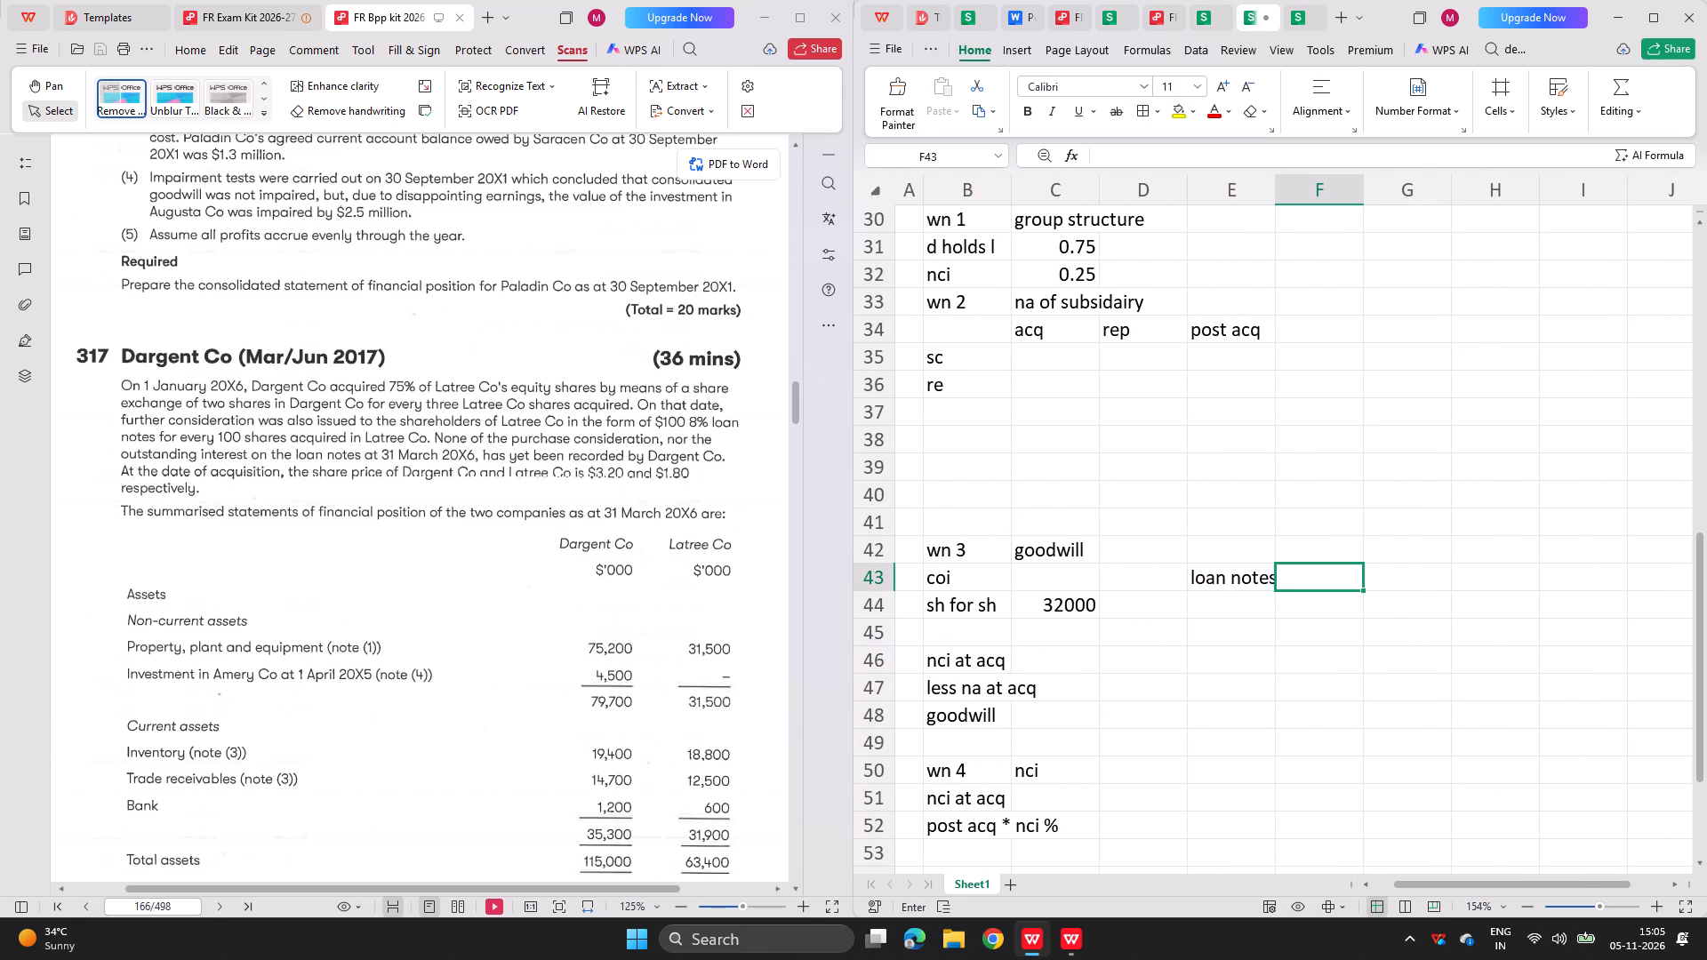
text(=200)
key(BackSpace)
key(BackSpace)
key(BackSpace)
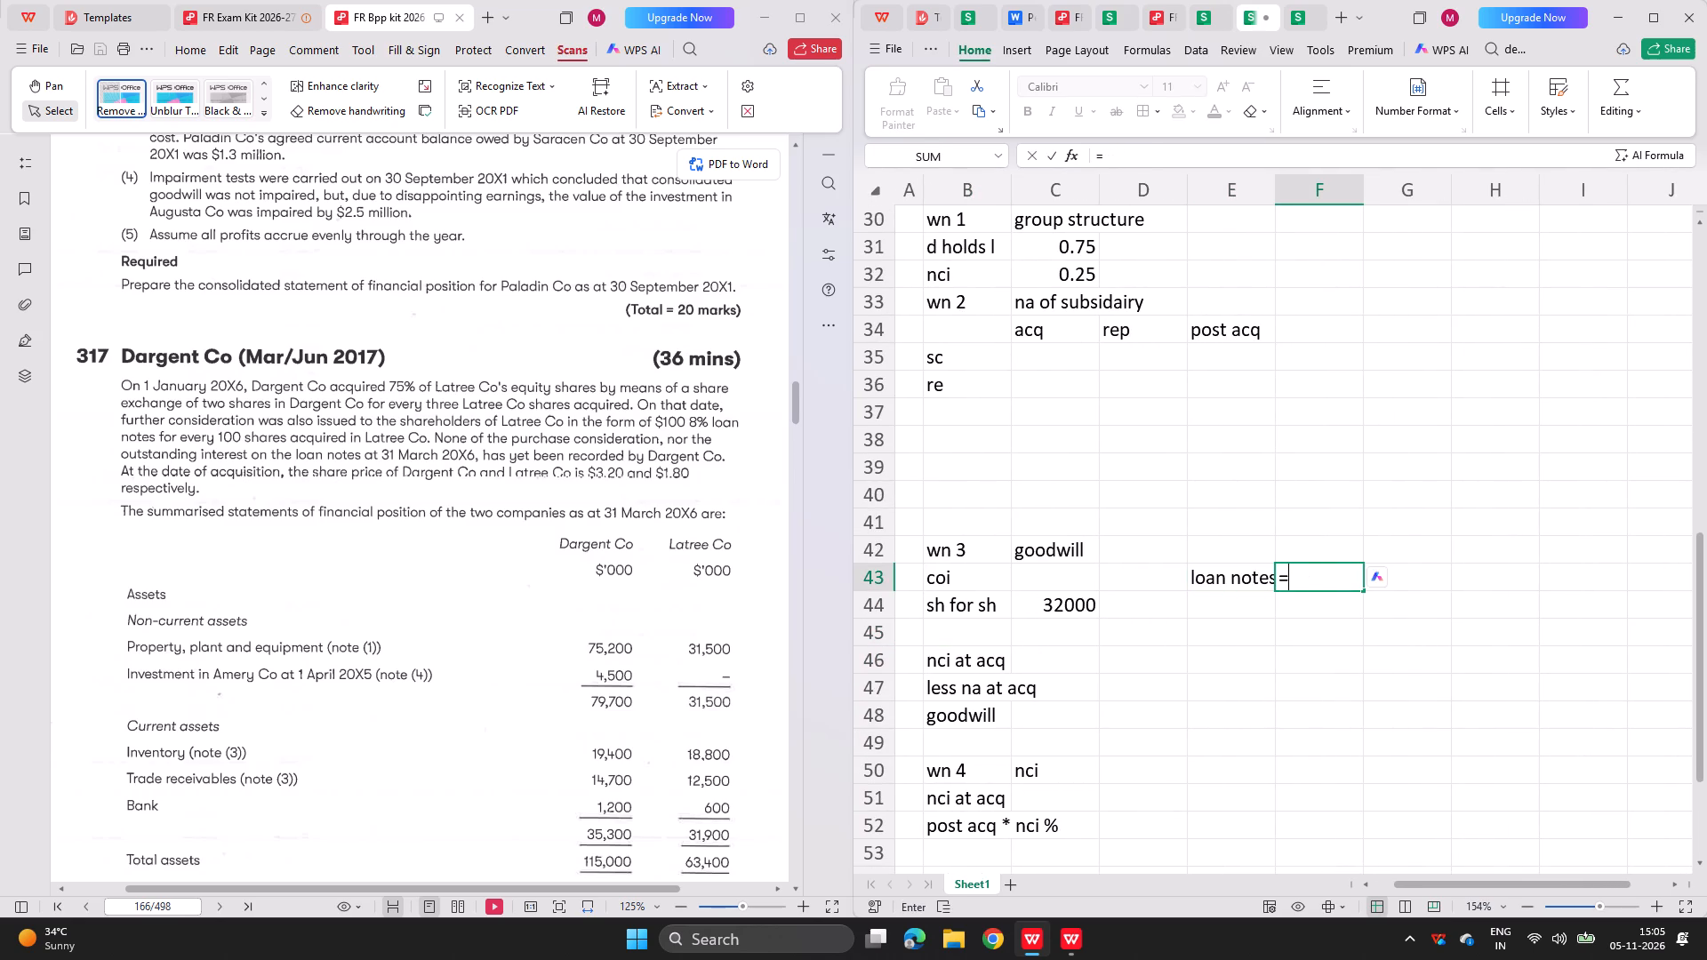
key(BackSpace)
key(5)
key(BackSpace)
text(20000*0.75)
key(Return)
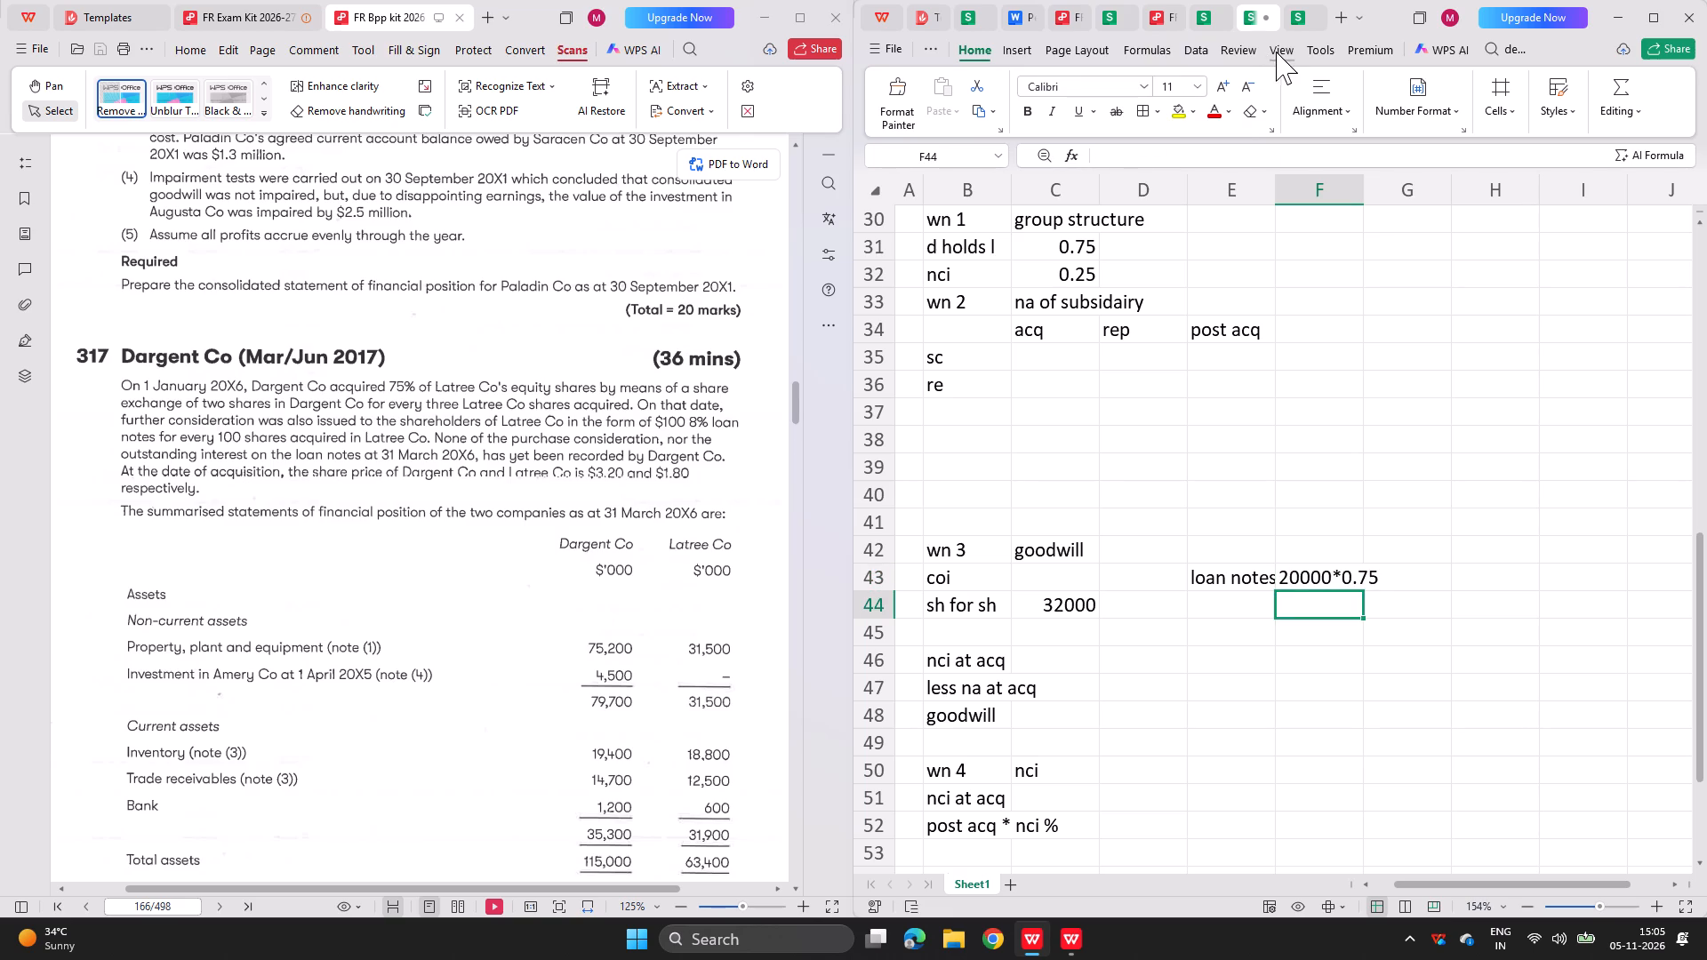
Glance at the completed workbook's loan notes working, and link cell E44 to F43 in the question 317 workbook.
click(1285, 25)
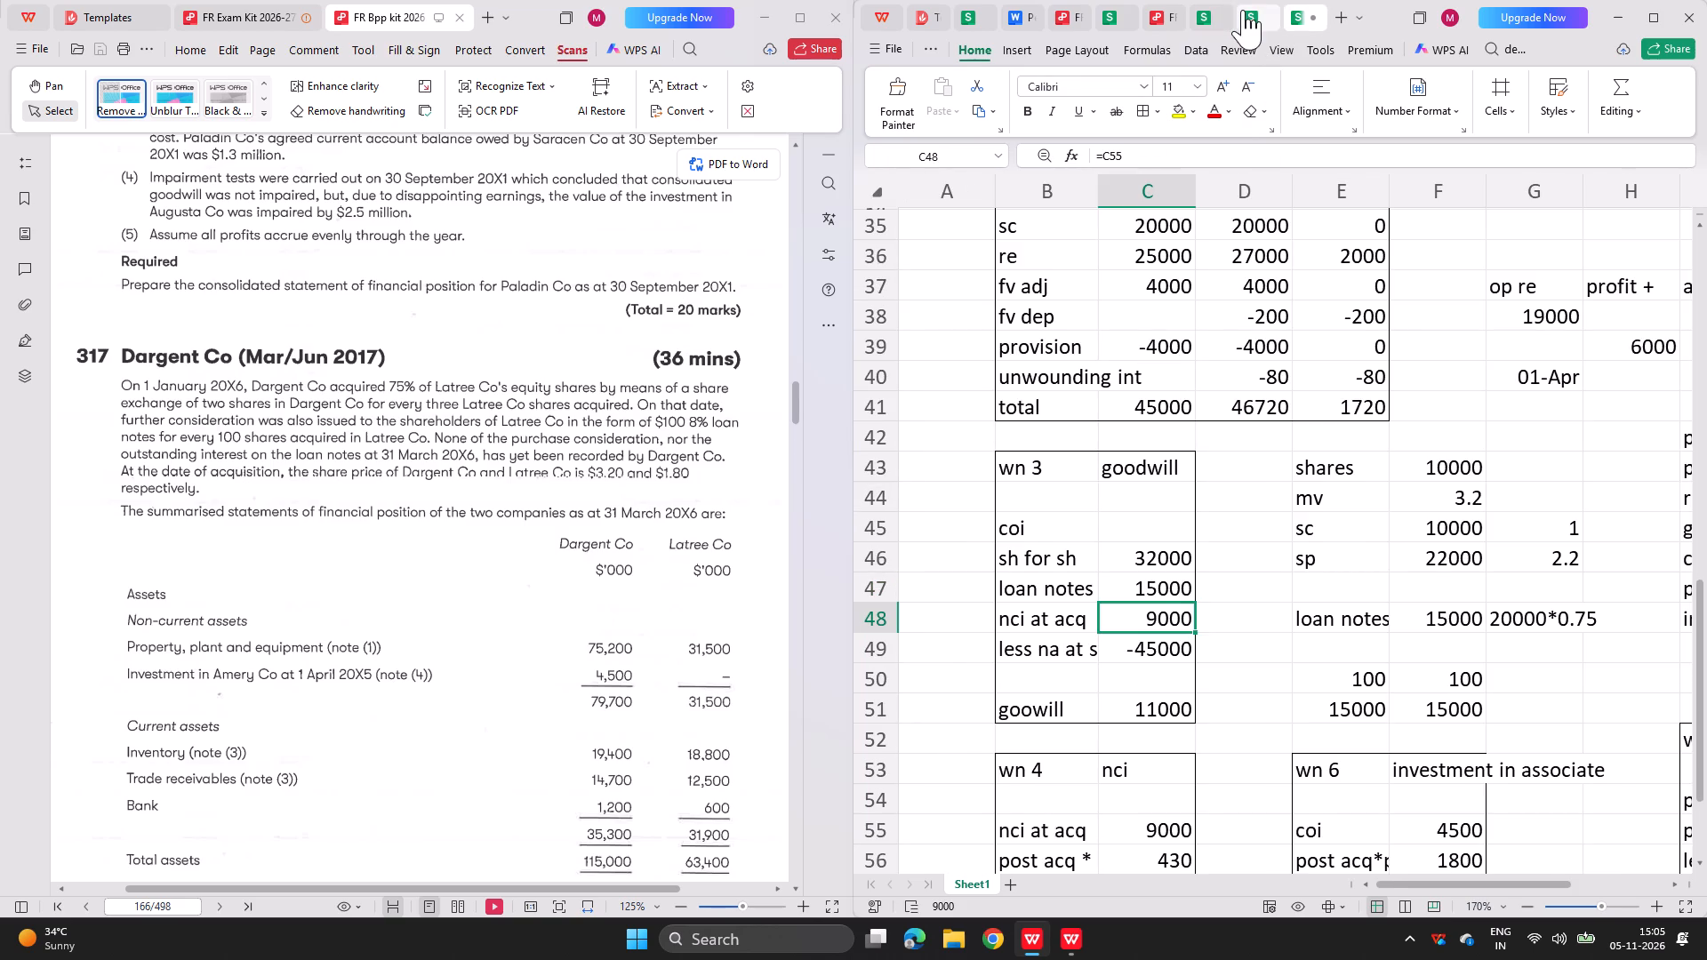
click(1243, 10)
click(1238, 606)
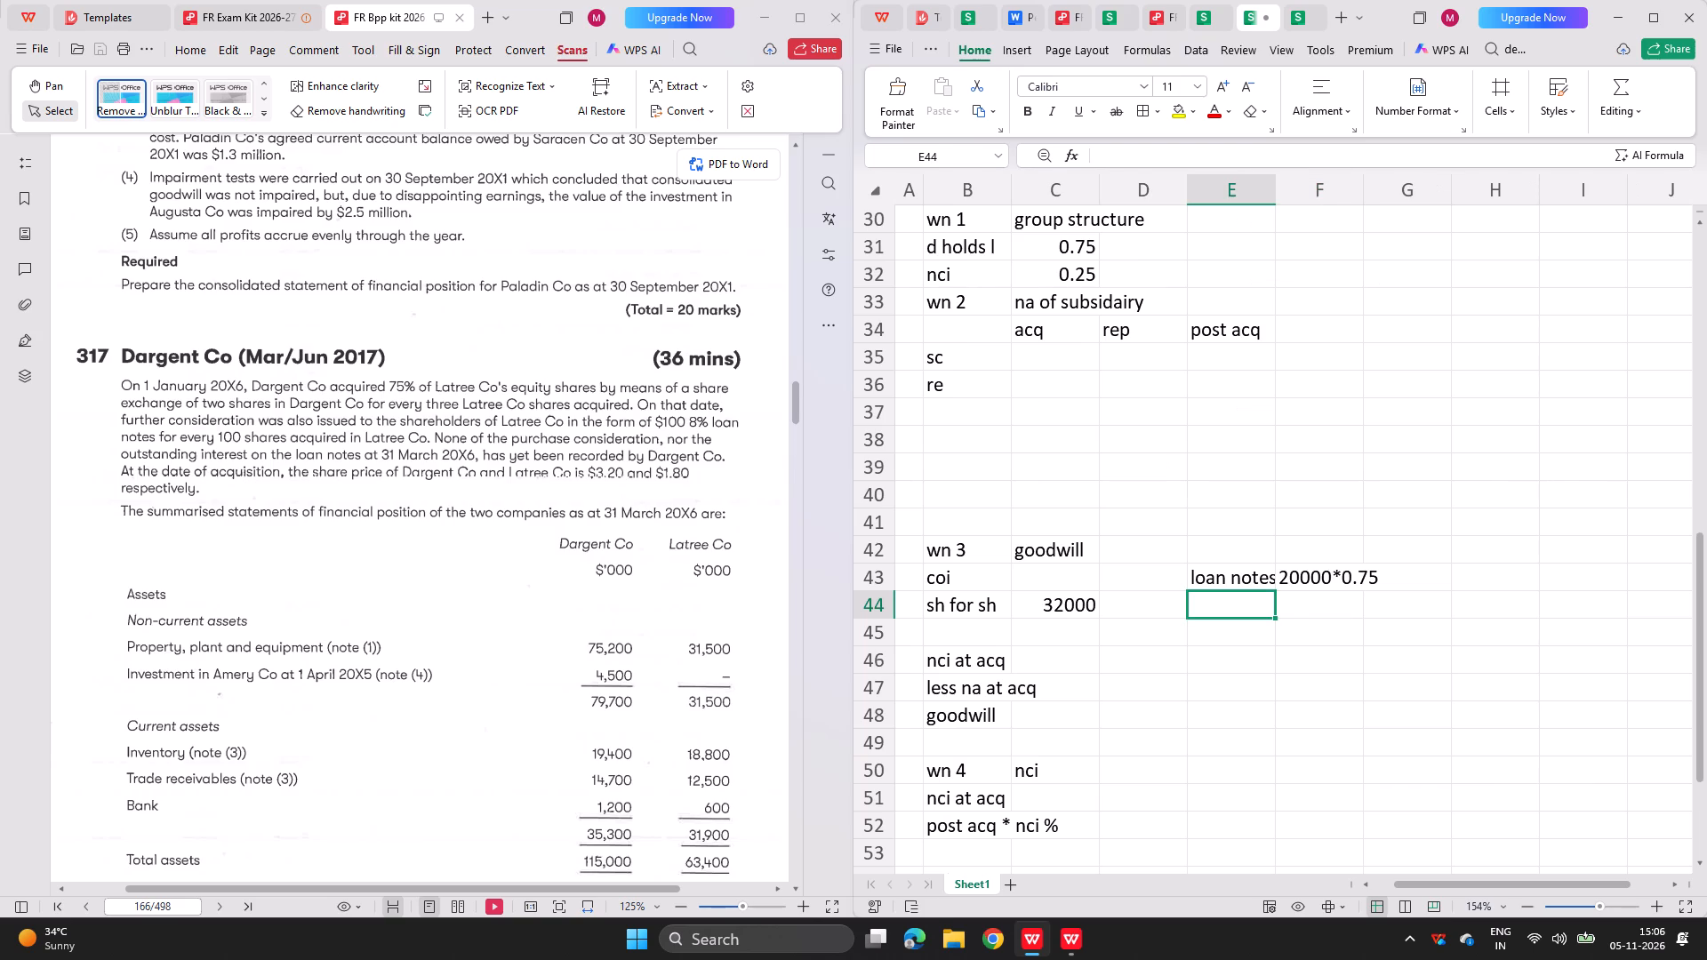
key(equal)
key(Up)
key(Right)
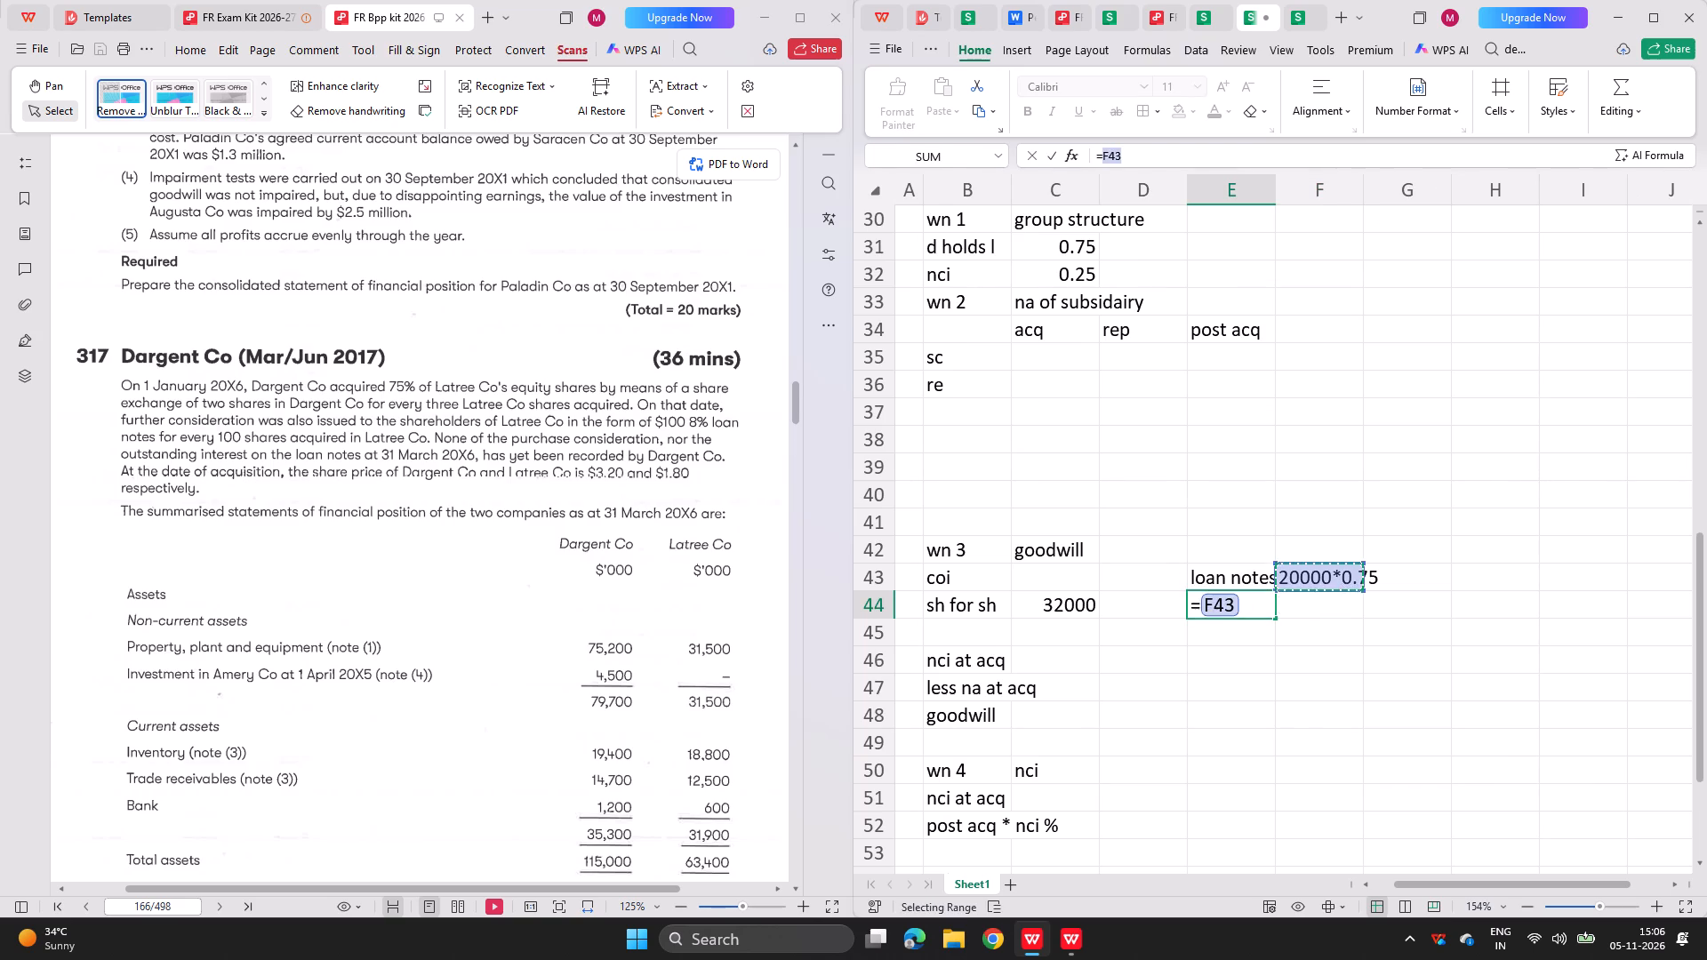
key(Return)
key(Right)
key(Up)
key(Left)
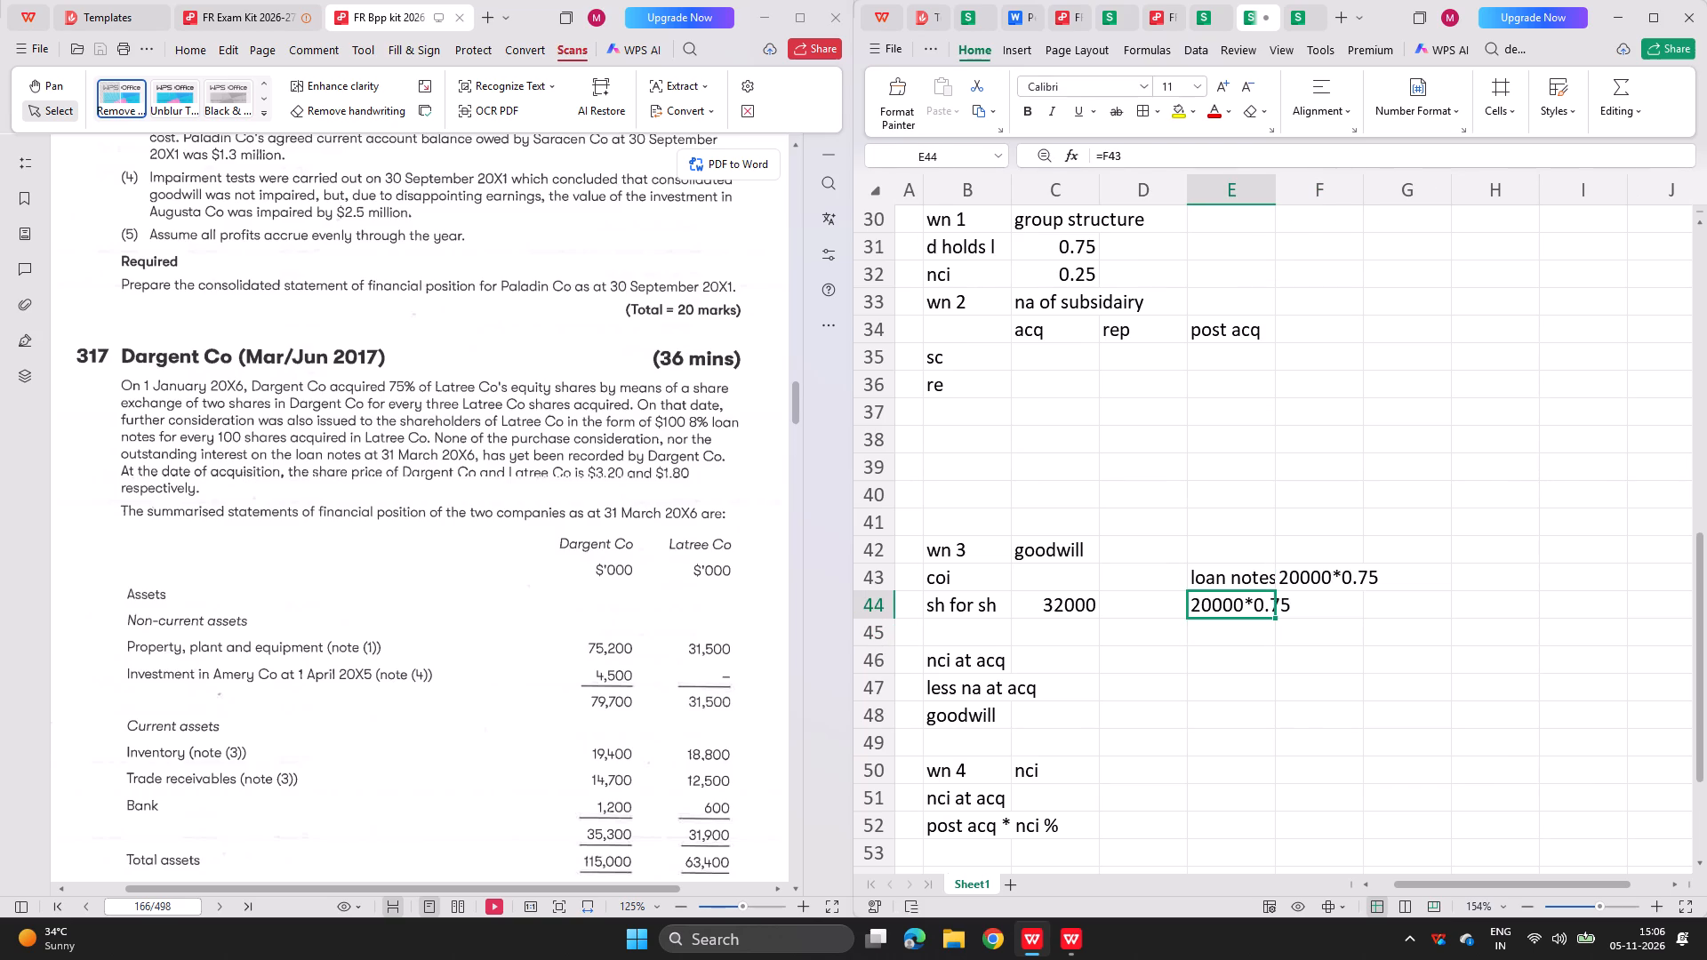
Replace the contents of E44 in the loan notes working with the formula =20000*0.75.
key(BackSpace)
text(=20000)
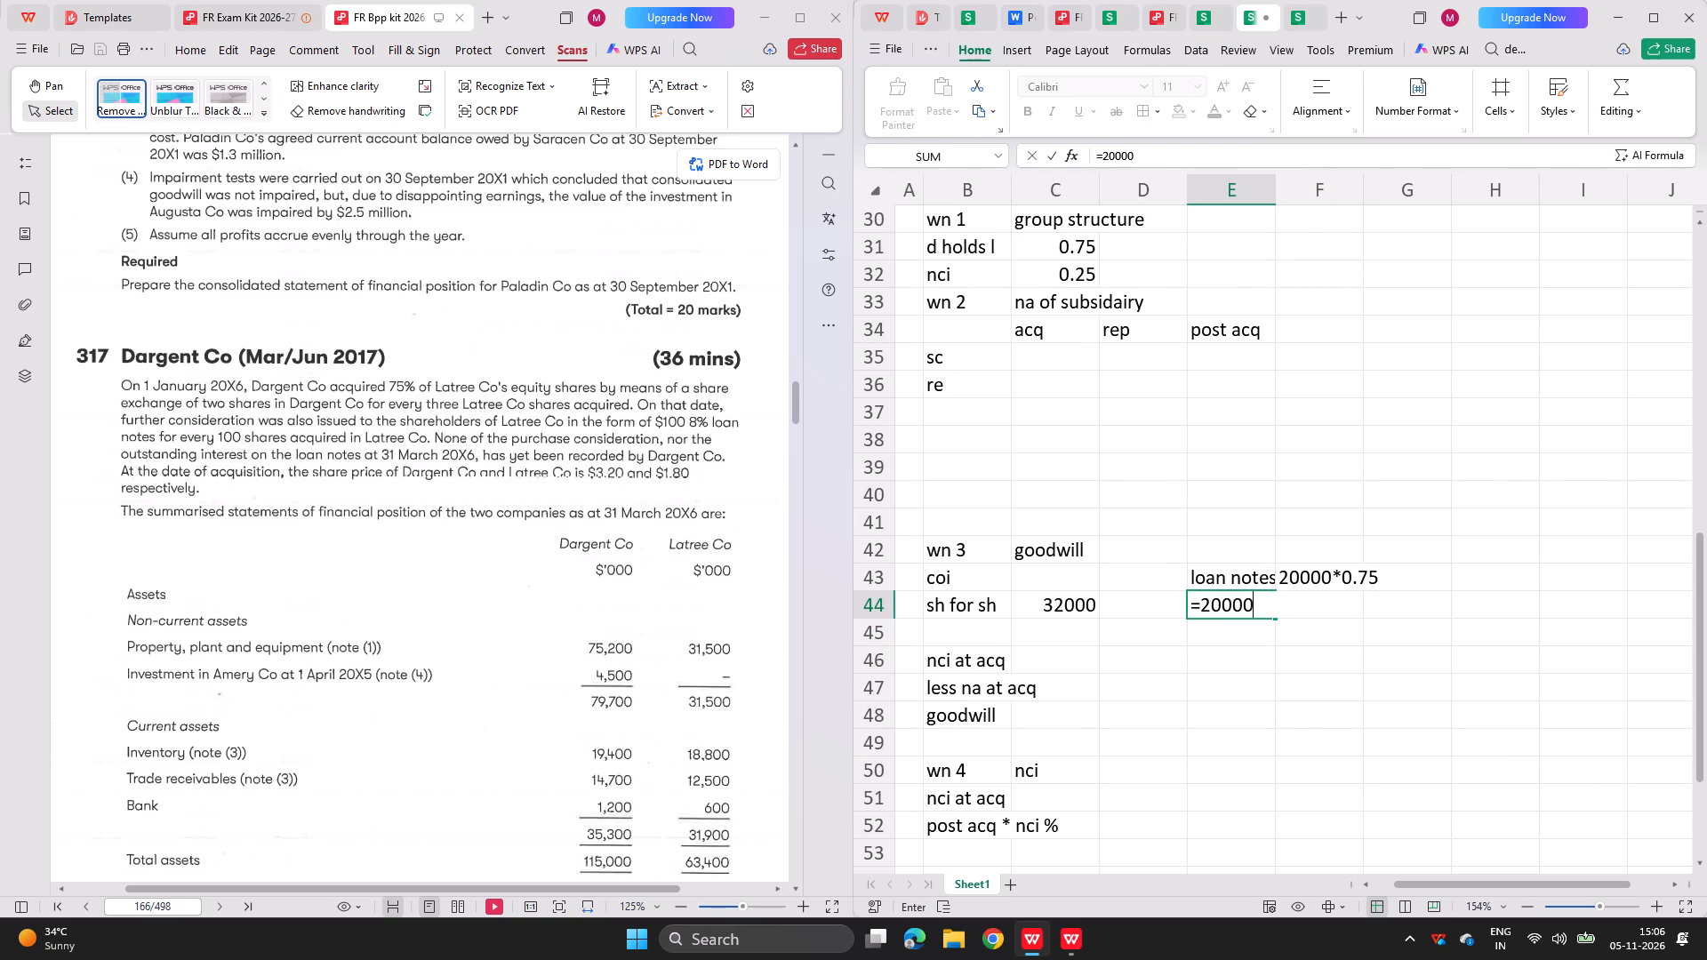
text(*0.75)
key(Return)
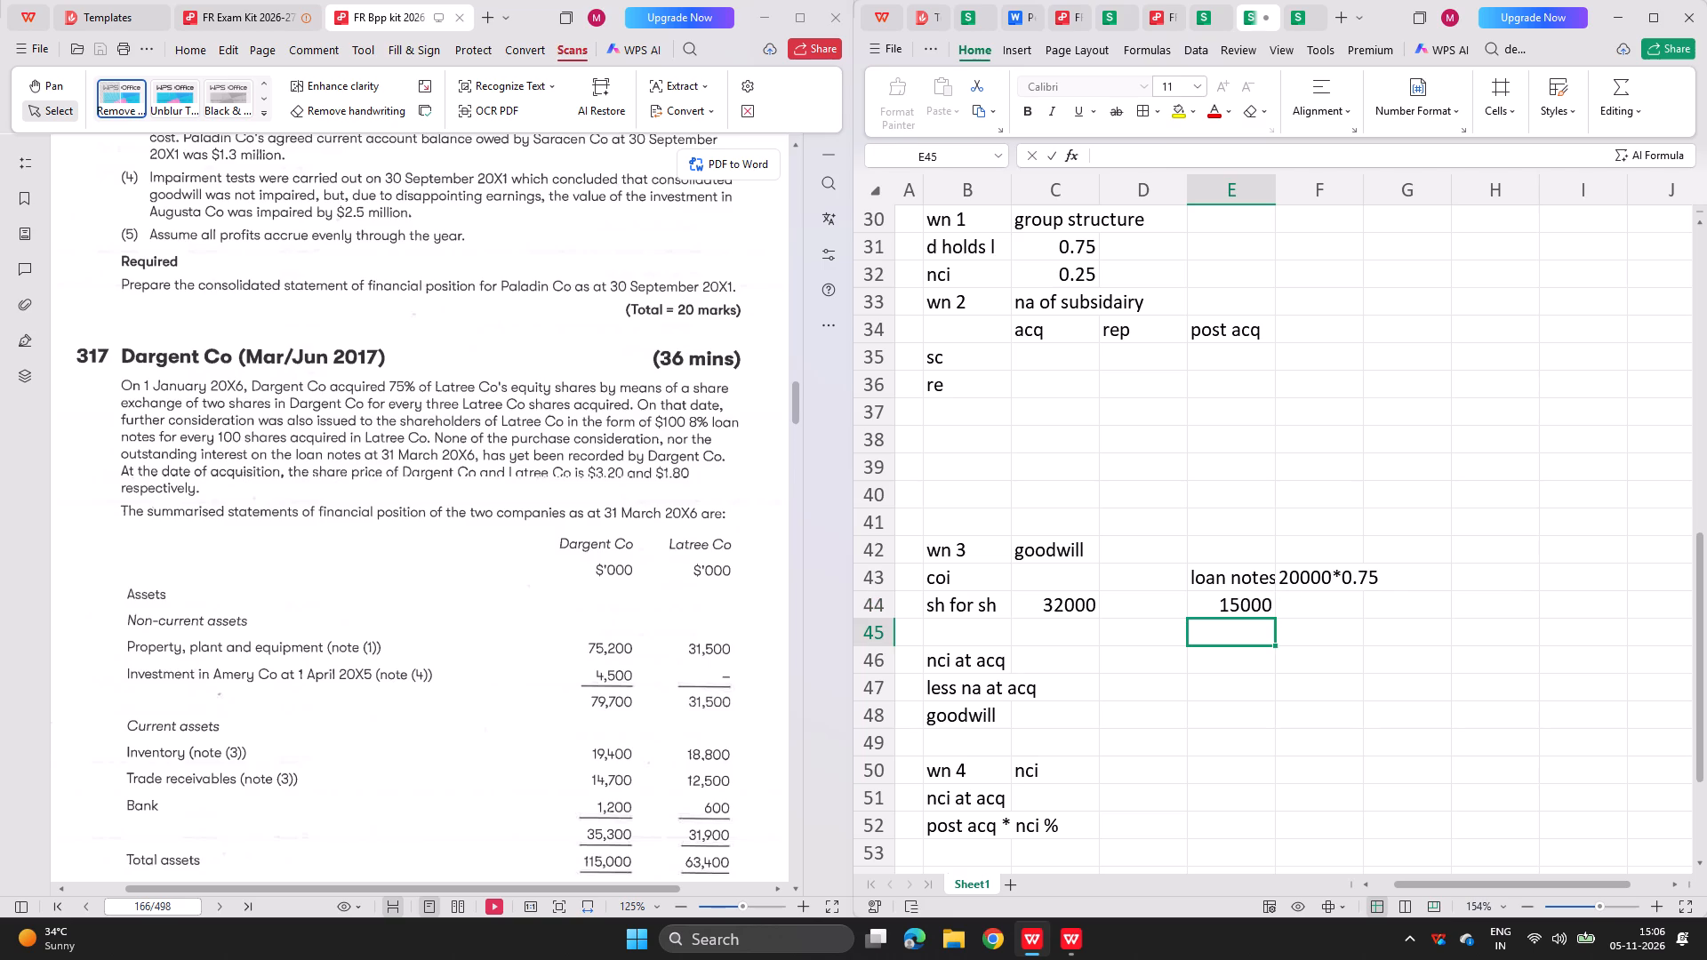
Examine how the completed workbook's loan notes working lays out its 100-for-100 ratio and the figures in row 51.
click(1299, 6)
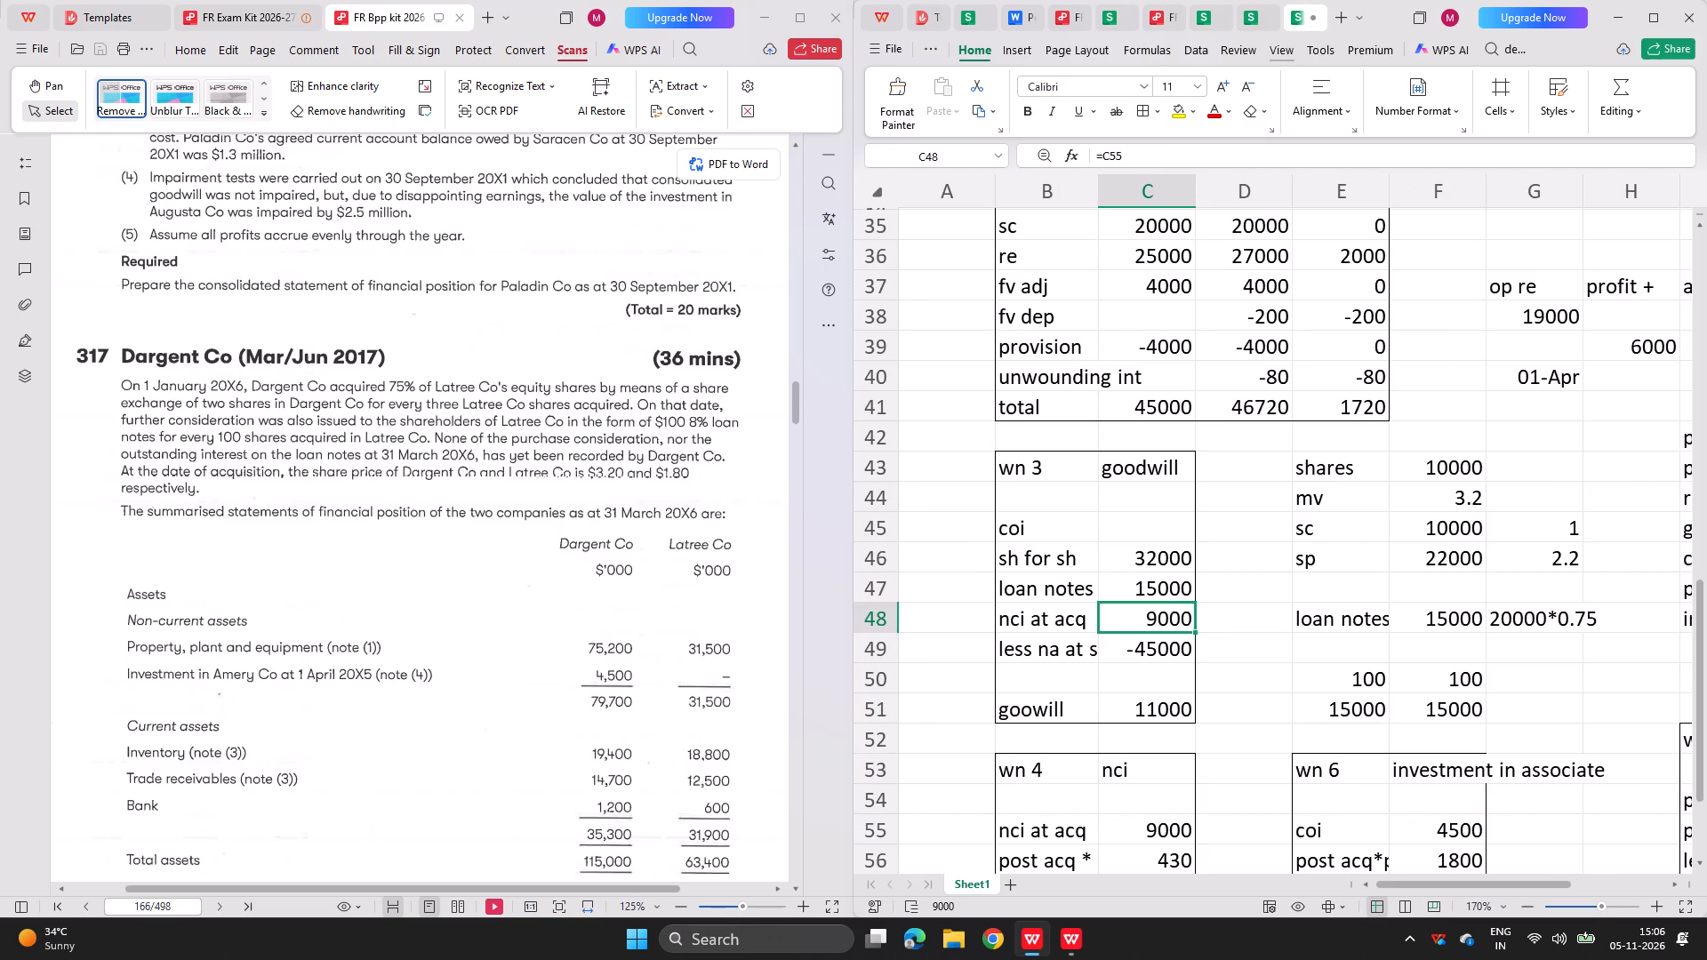
double_click(1350, 685)
key(Return)
key(Right)
key(Up)
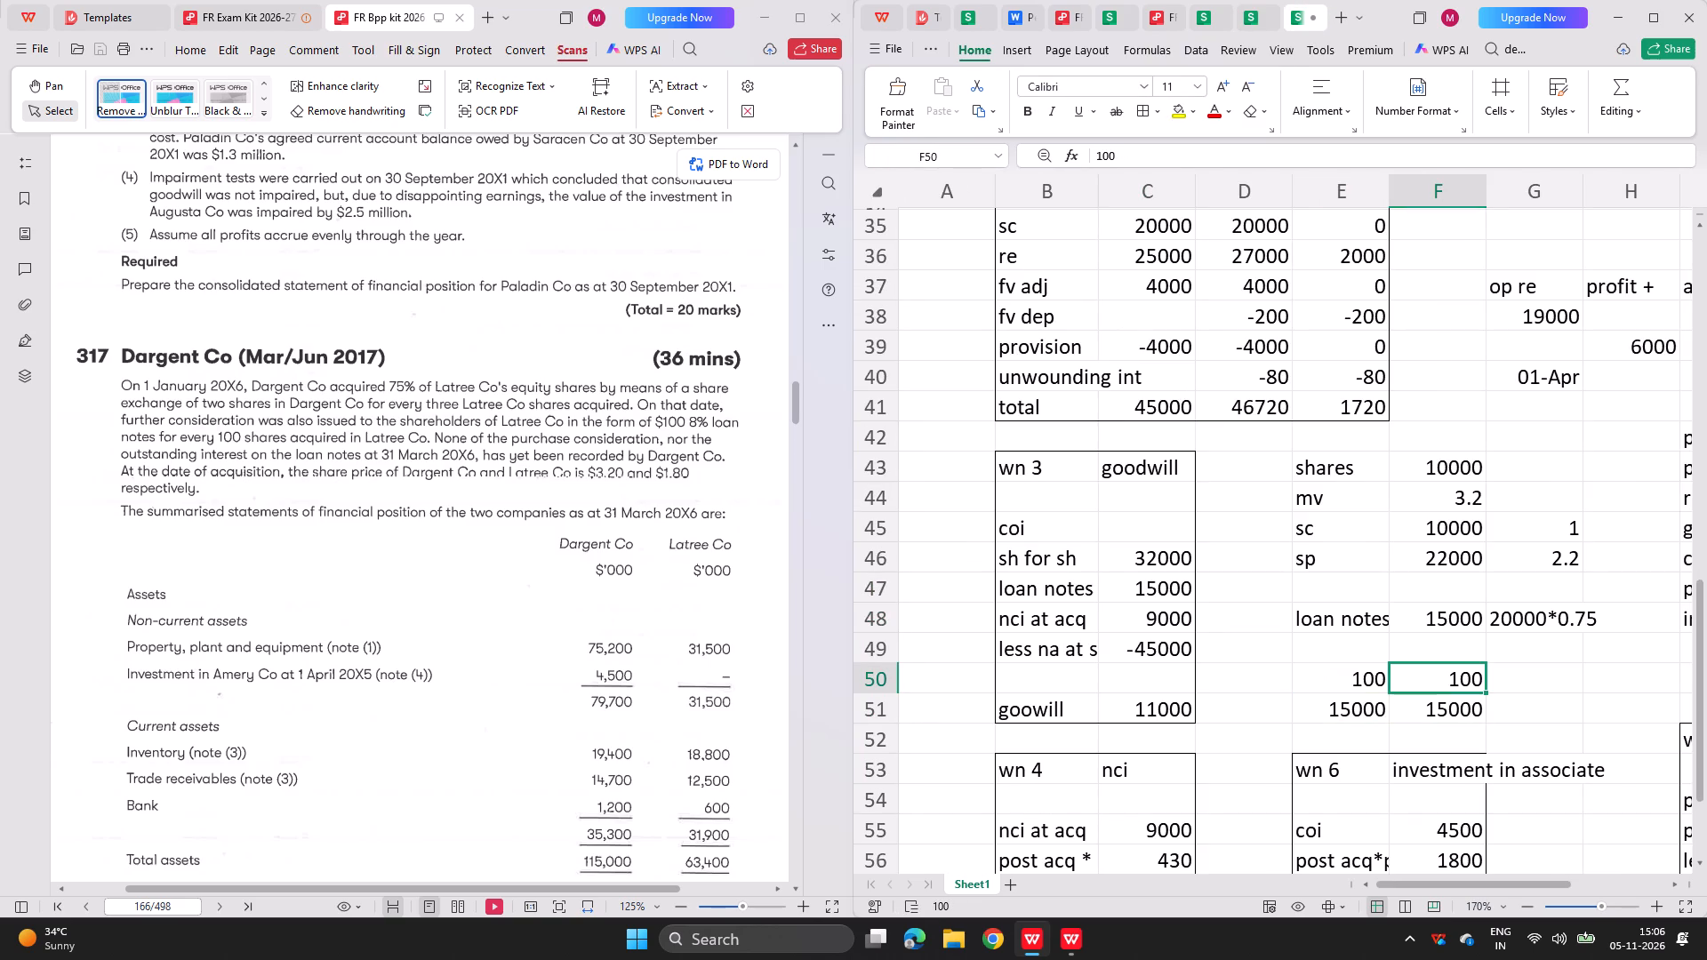
key(F2)
key(Return)
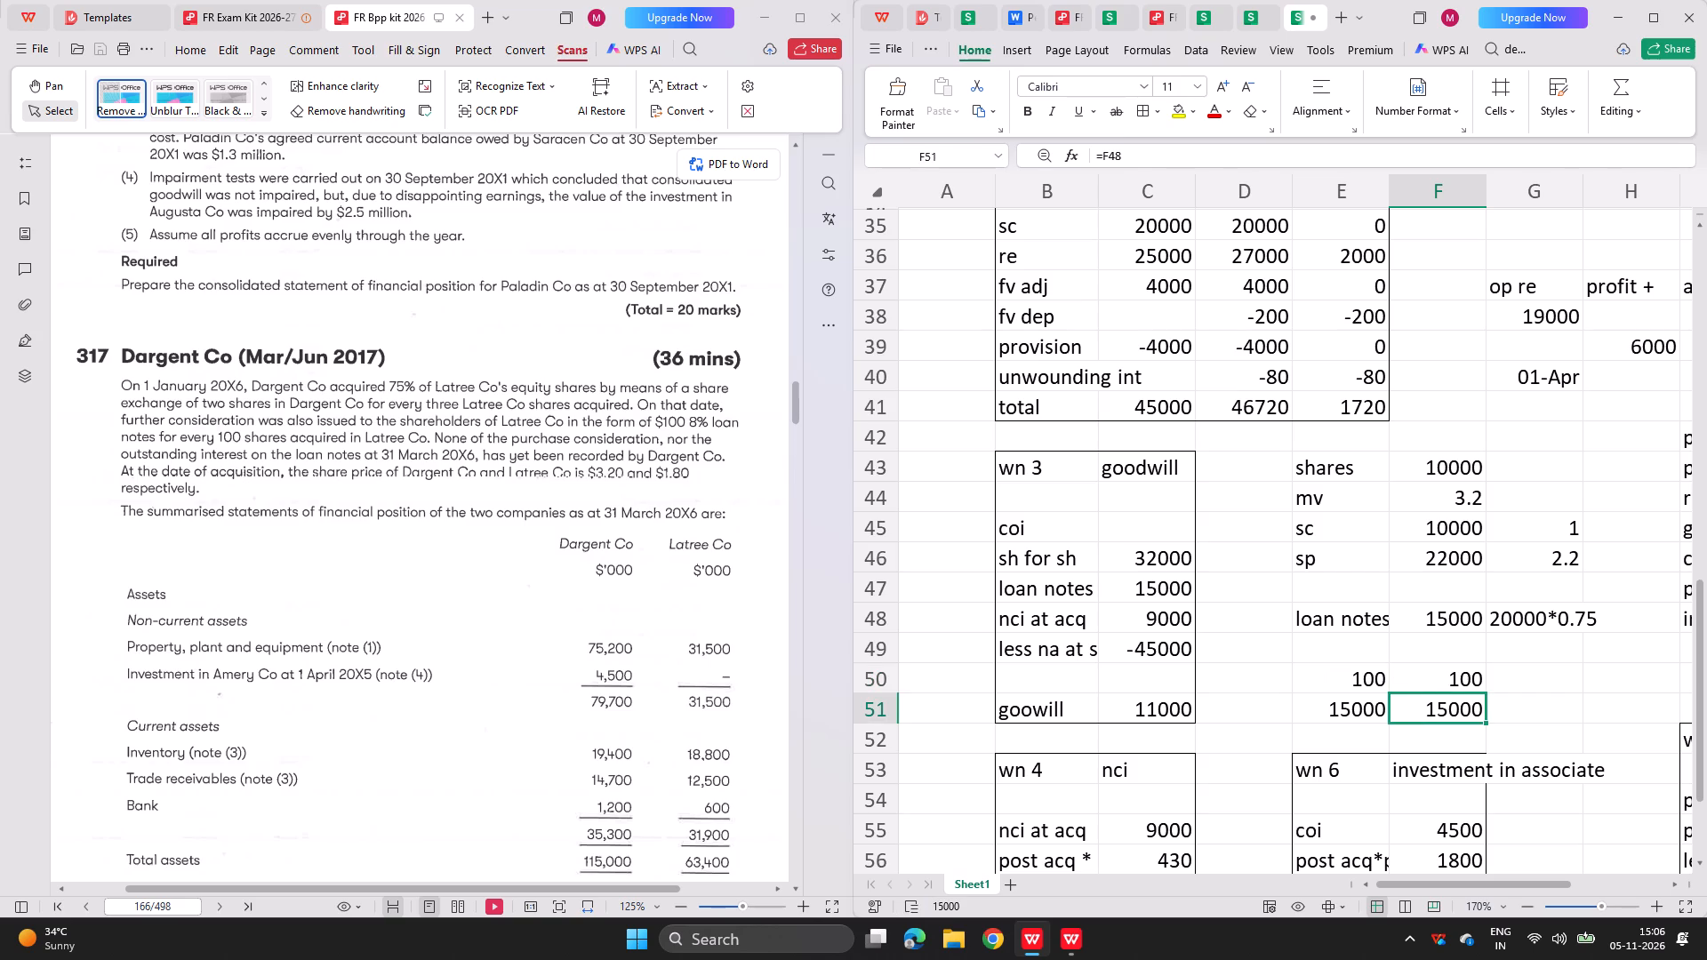
key(F2)
key(Return)
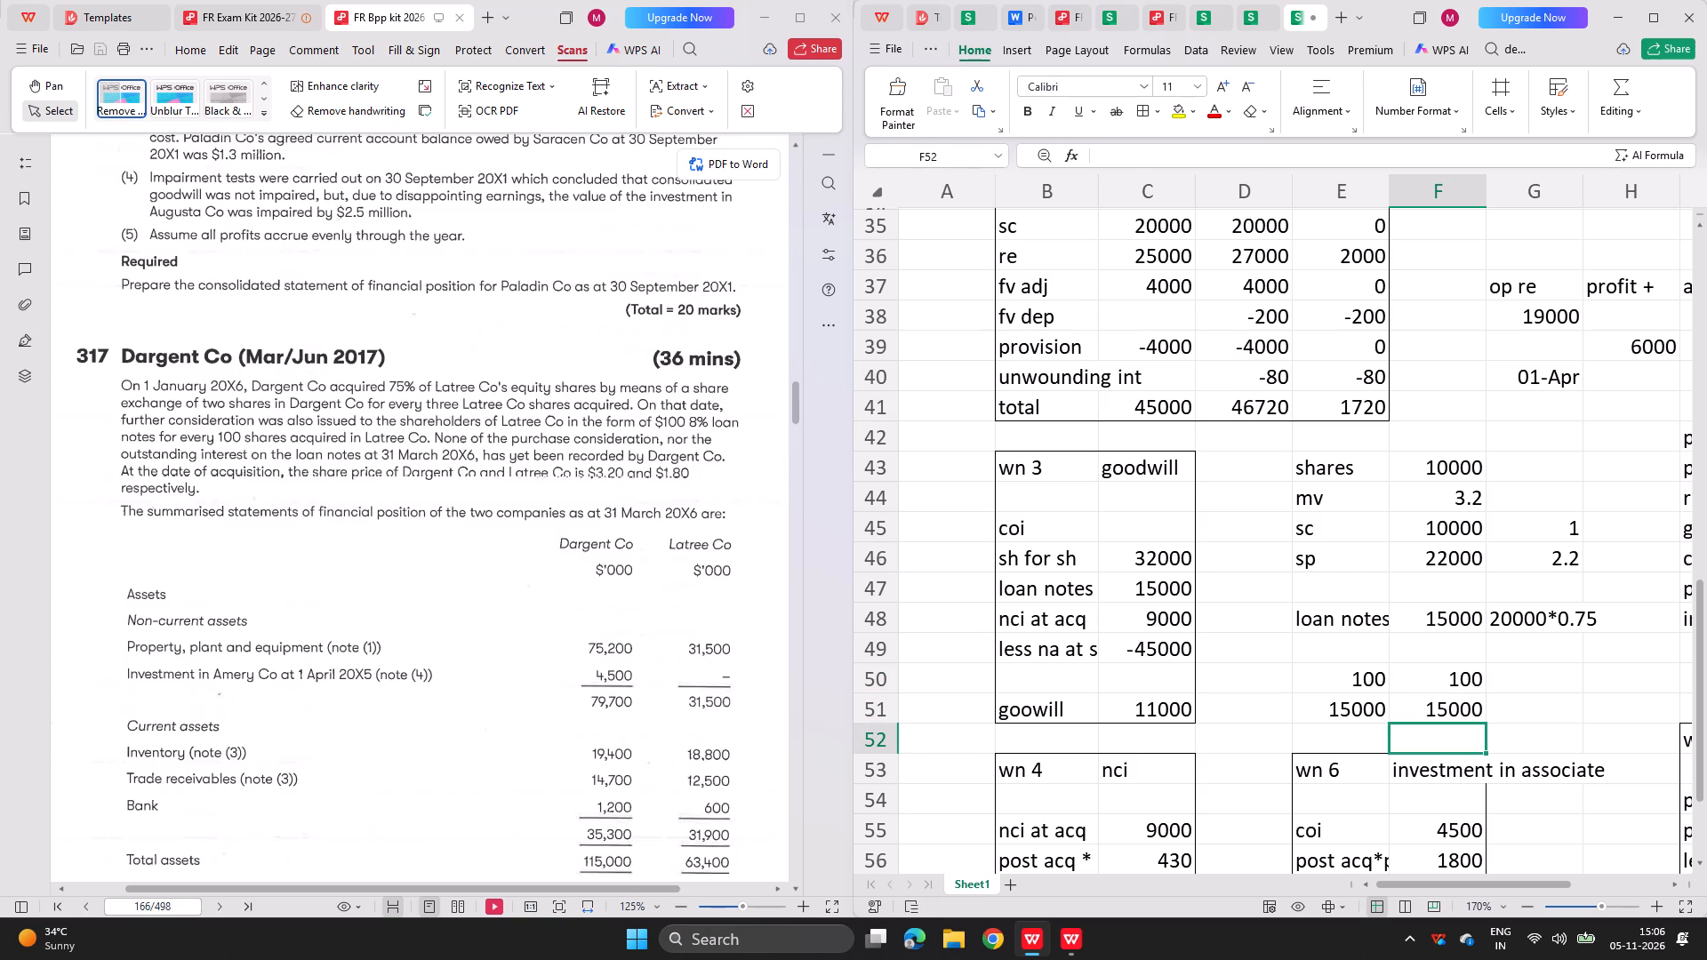
In the question 317 workbook, move the 20000*0.75 text from F43 to G43.
click(1255, 2)
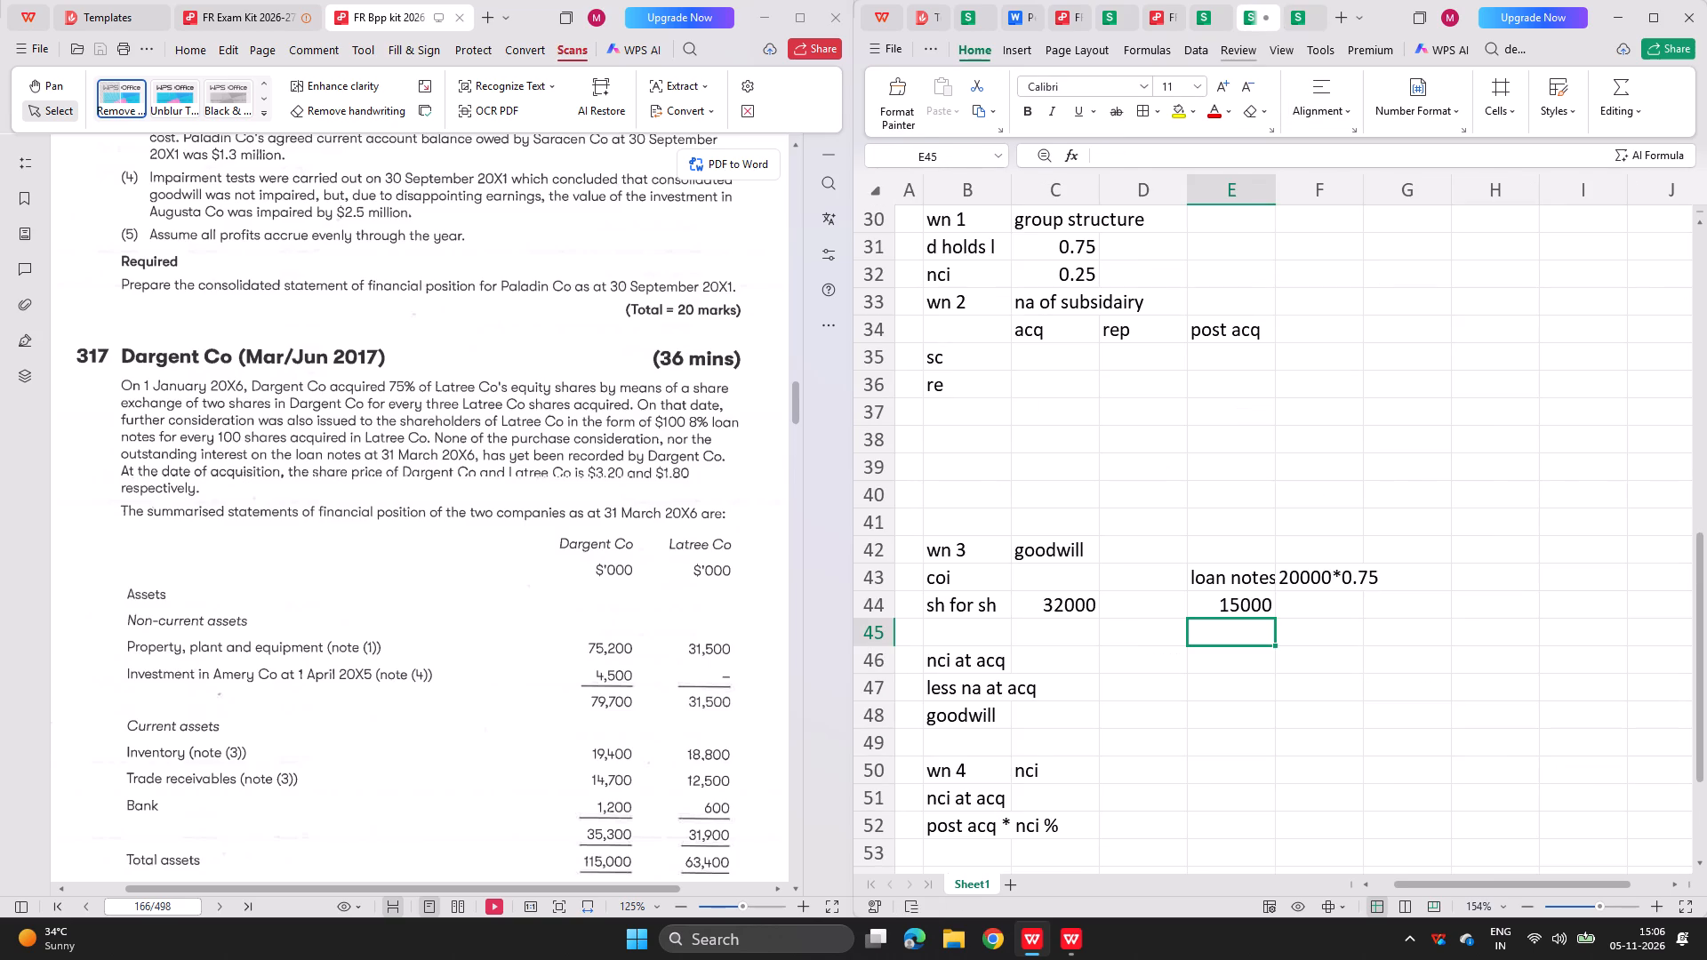
click(1296, 573)
key(ctrl+x)
click(1409, 578)
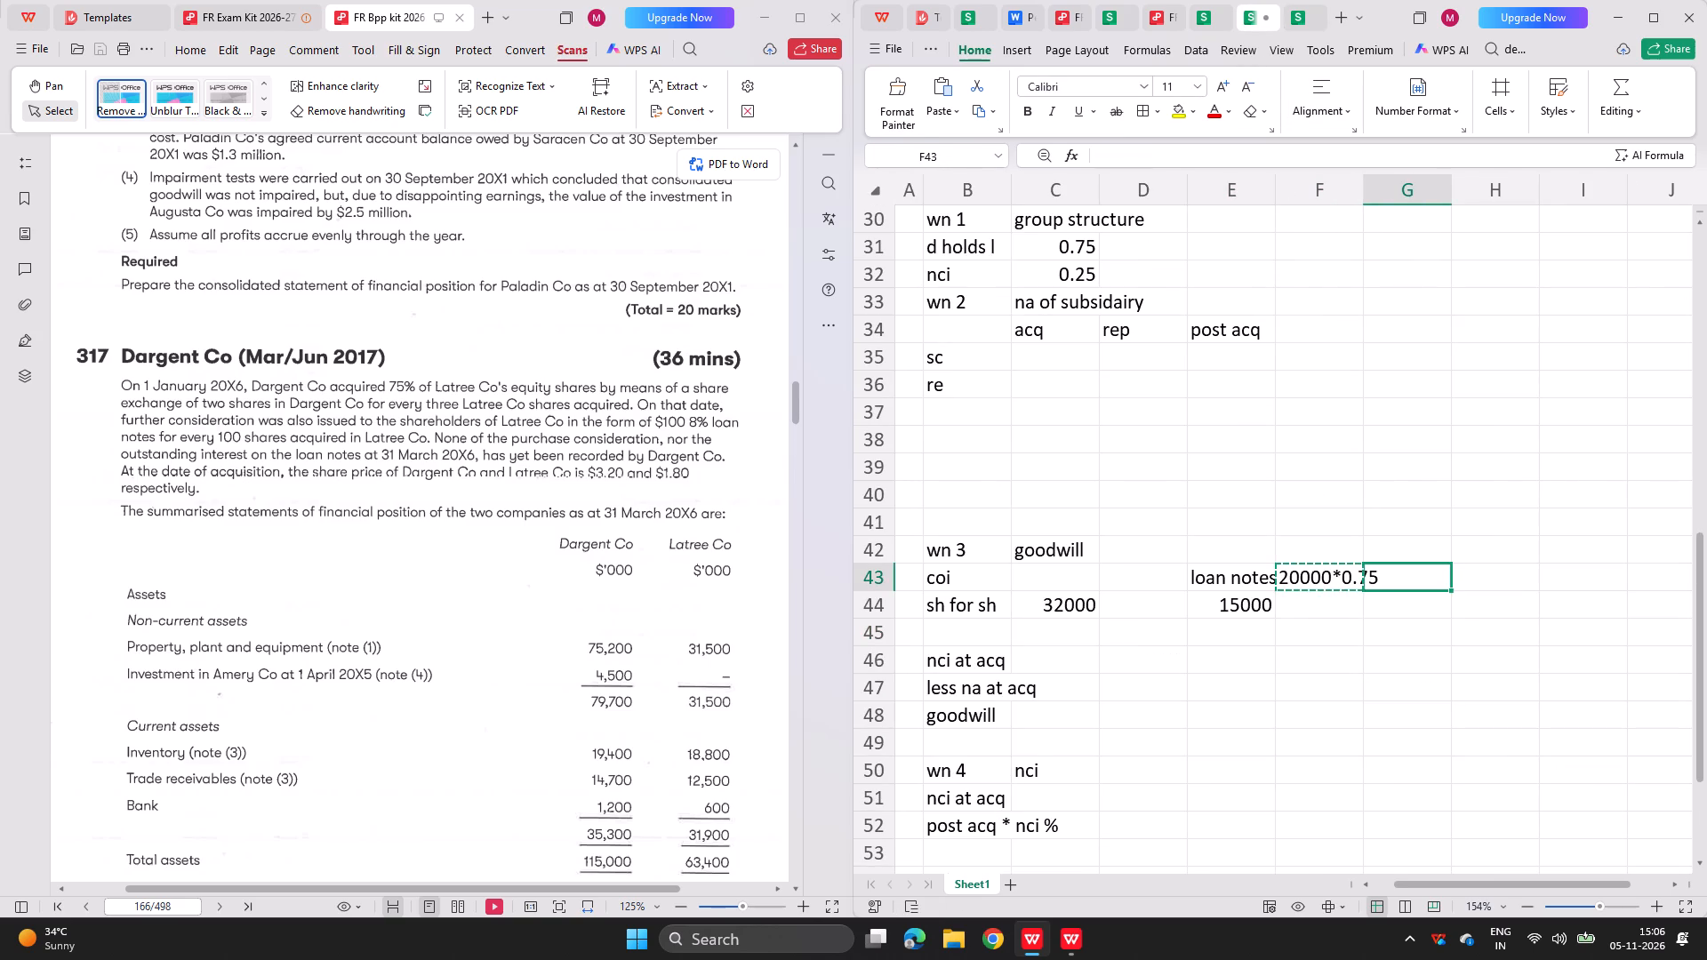
key(ctrl+v)
Move the loan notes formula =20000*0.75 from E44 to F43, beside the loan notes label.
click(1257, 600)
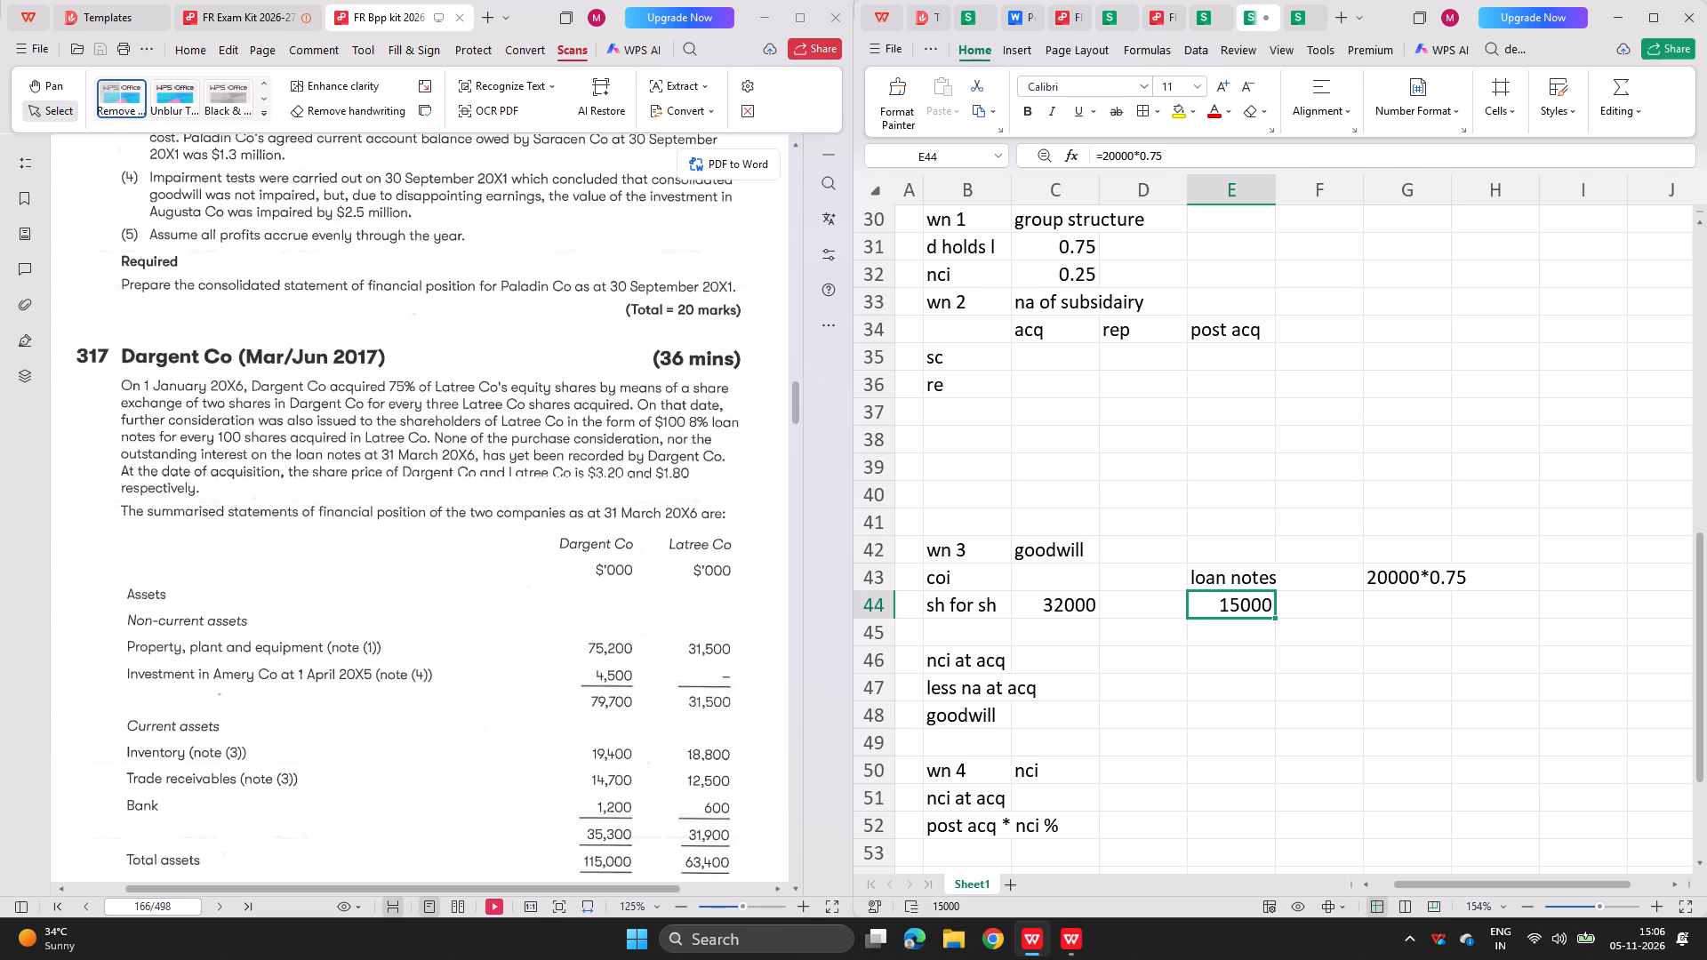
key(ctrl+x)
key(Up)
key(Right)
key(ctrl+c)
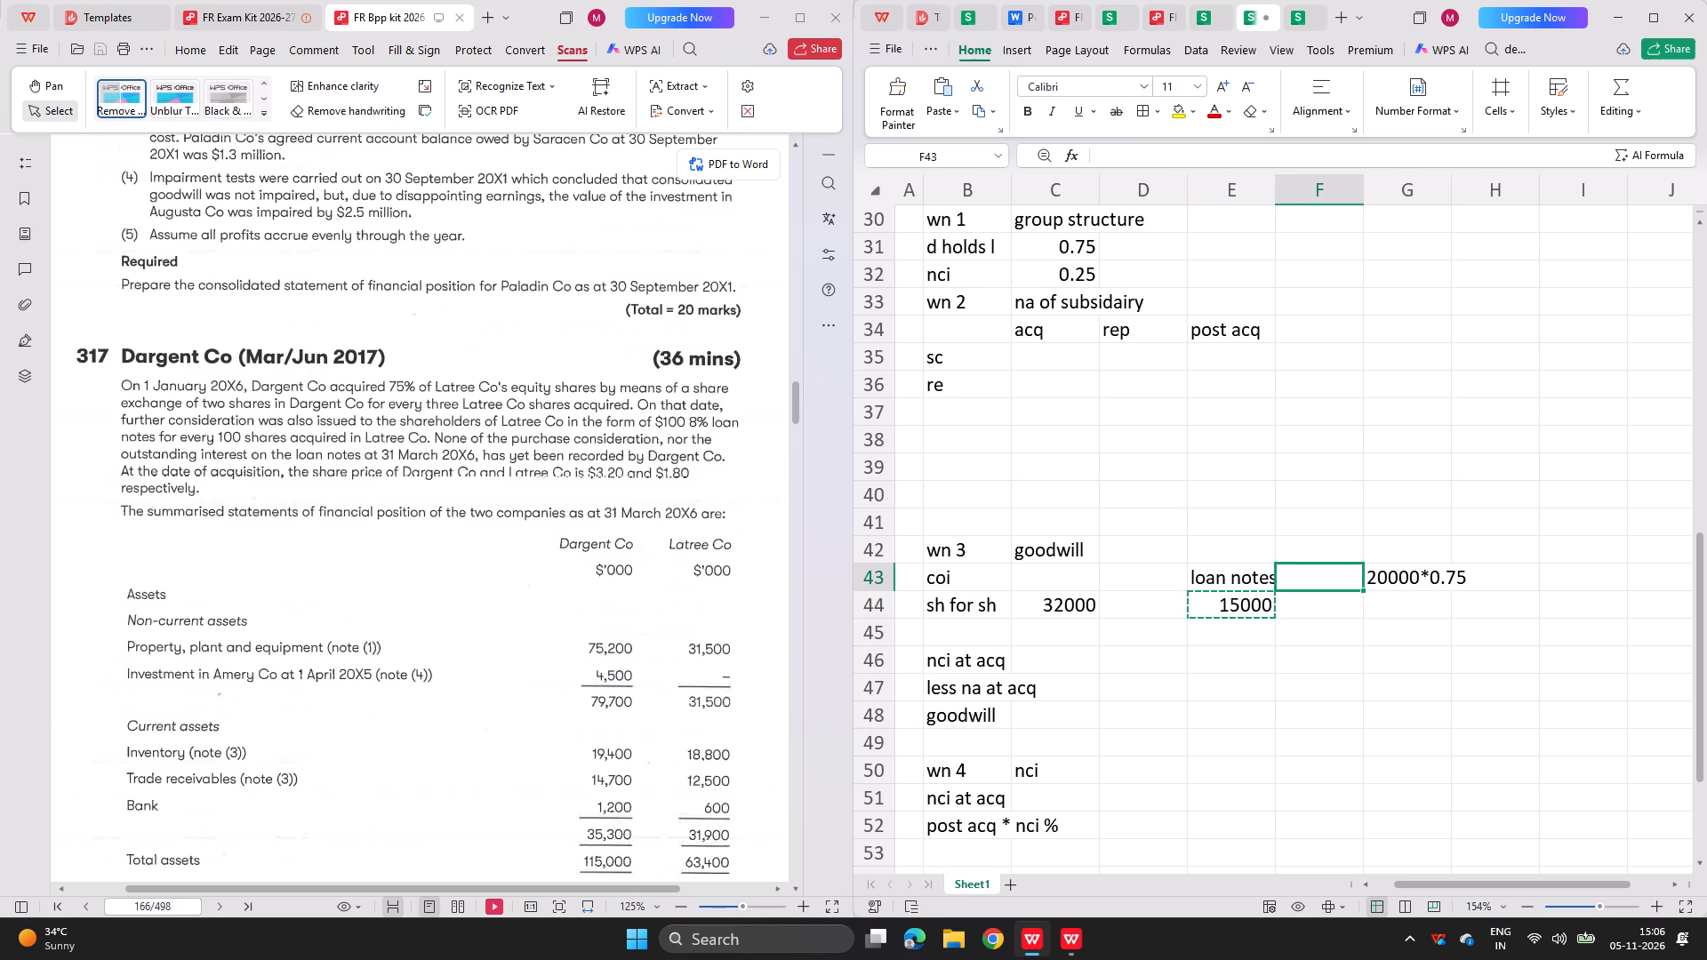
key(Down)
key(Left)
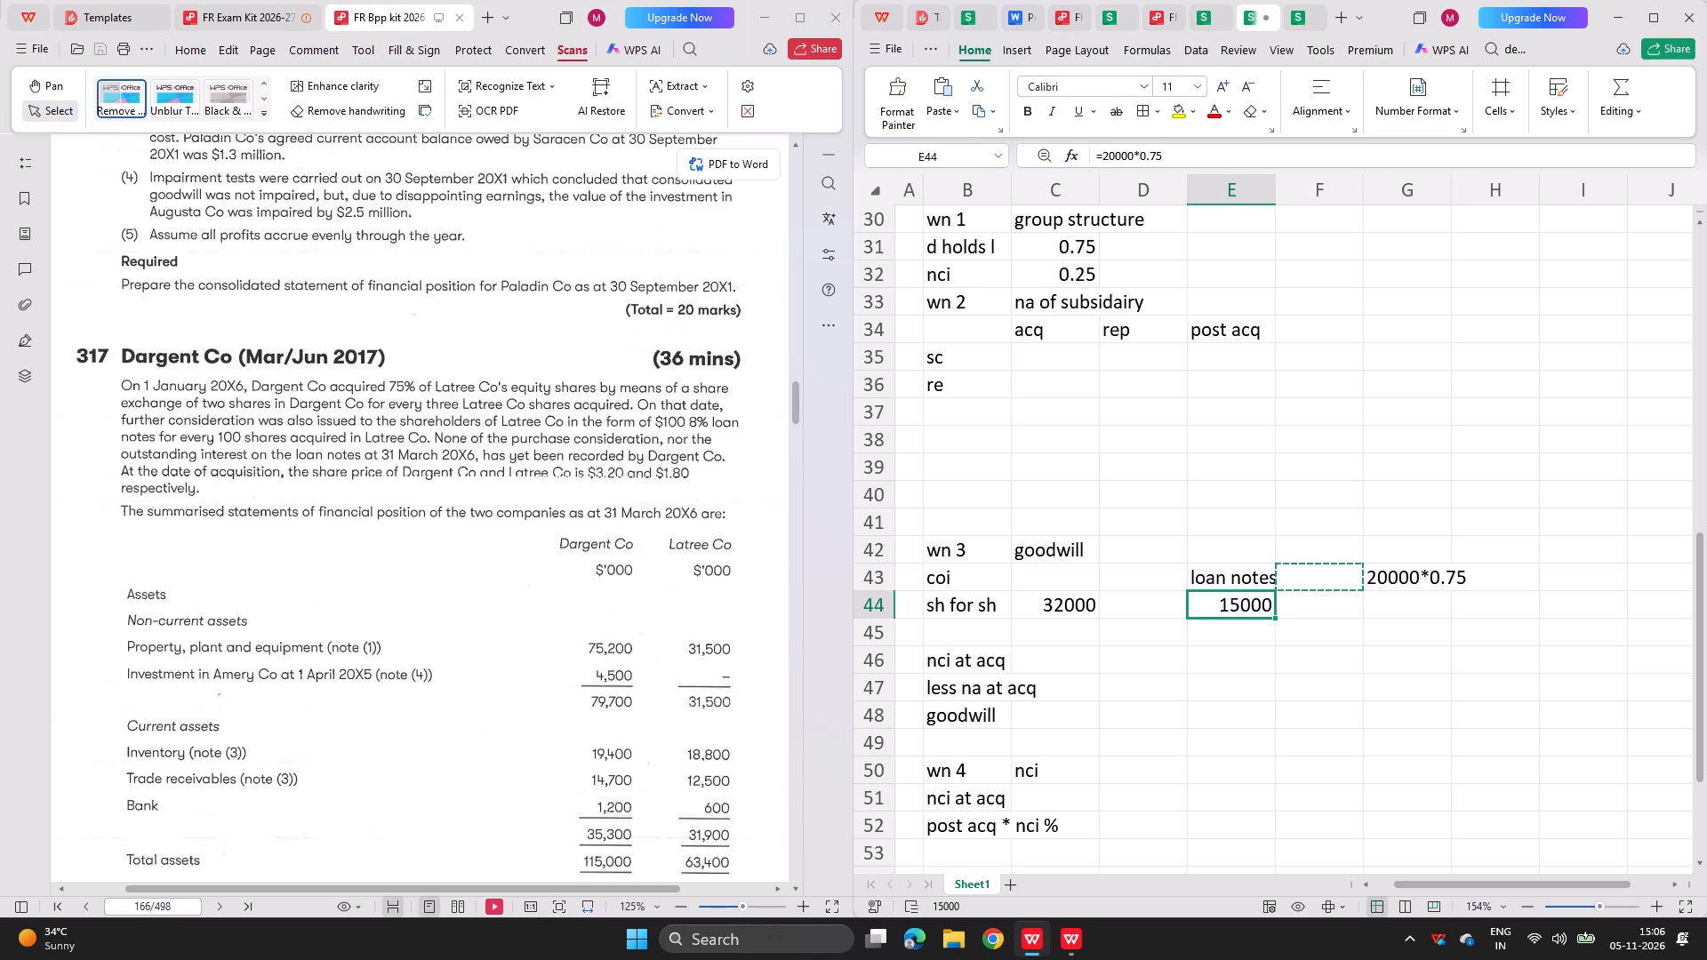
key(ctrl+x)
key(Right)
key(Up)
key(ctrl+v)
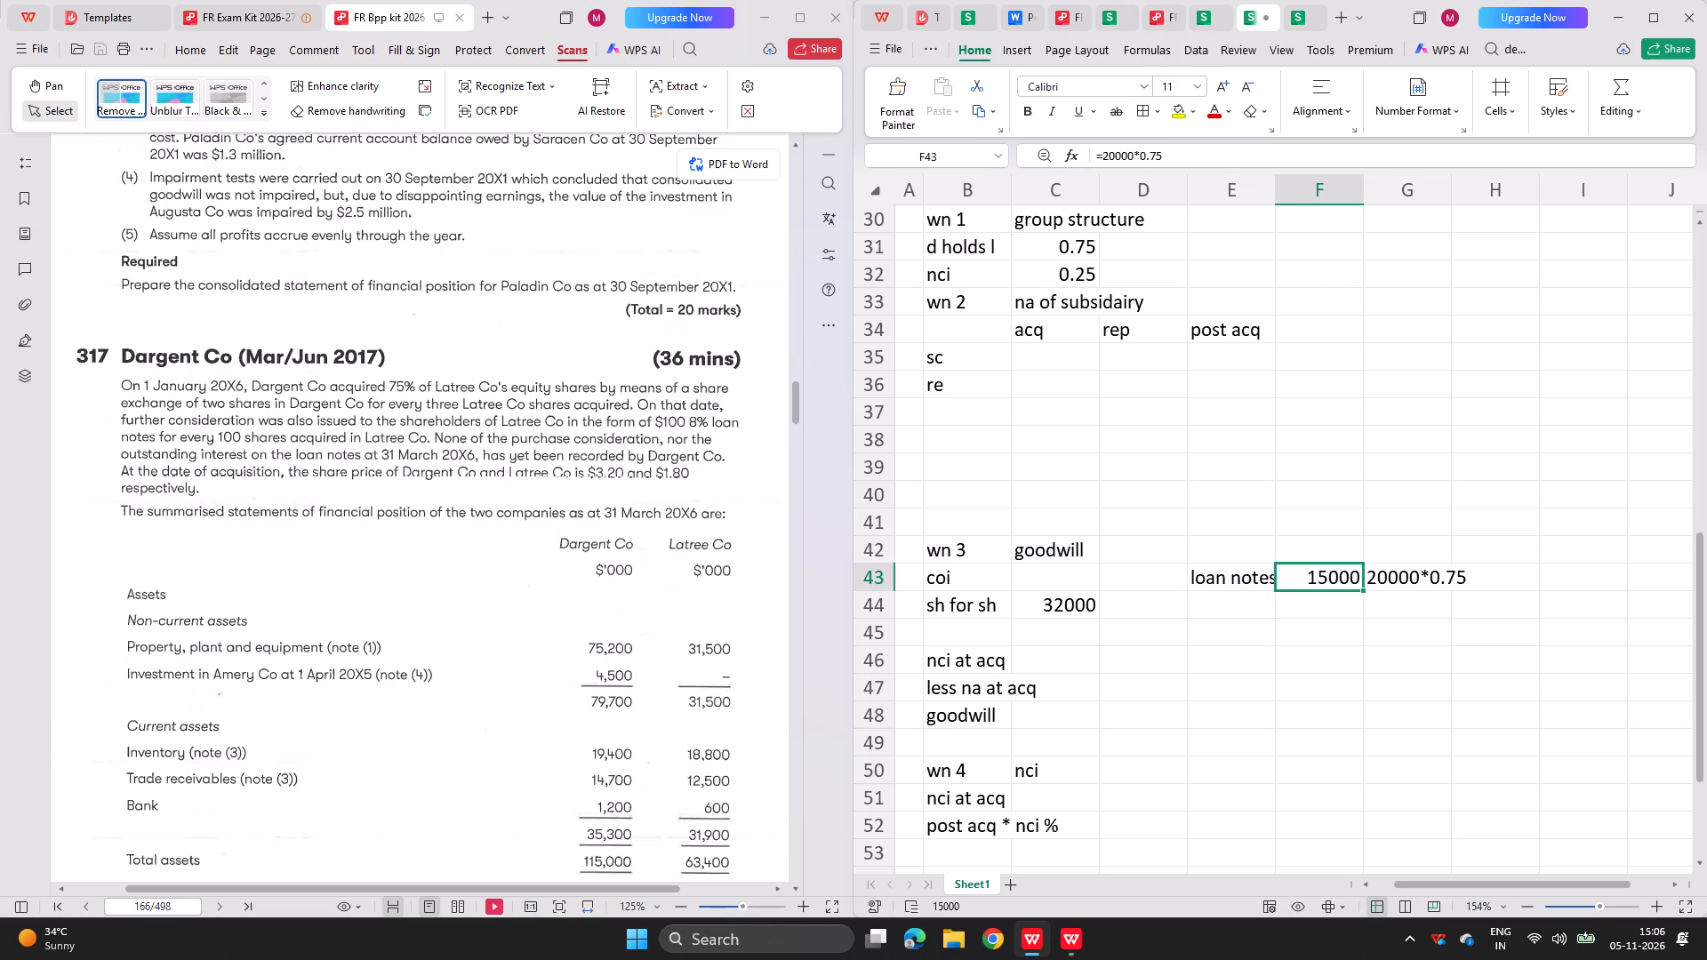
Enter the loan note ratio as 100 in both E44 and F44, and link F45 to F43.
click(1235, 606)
text(100)
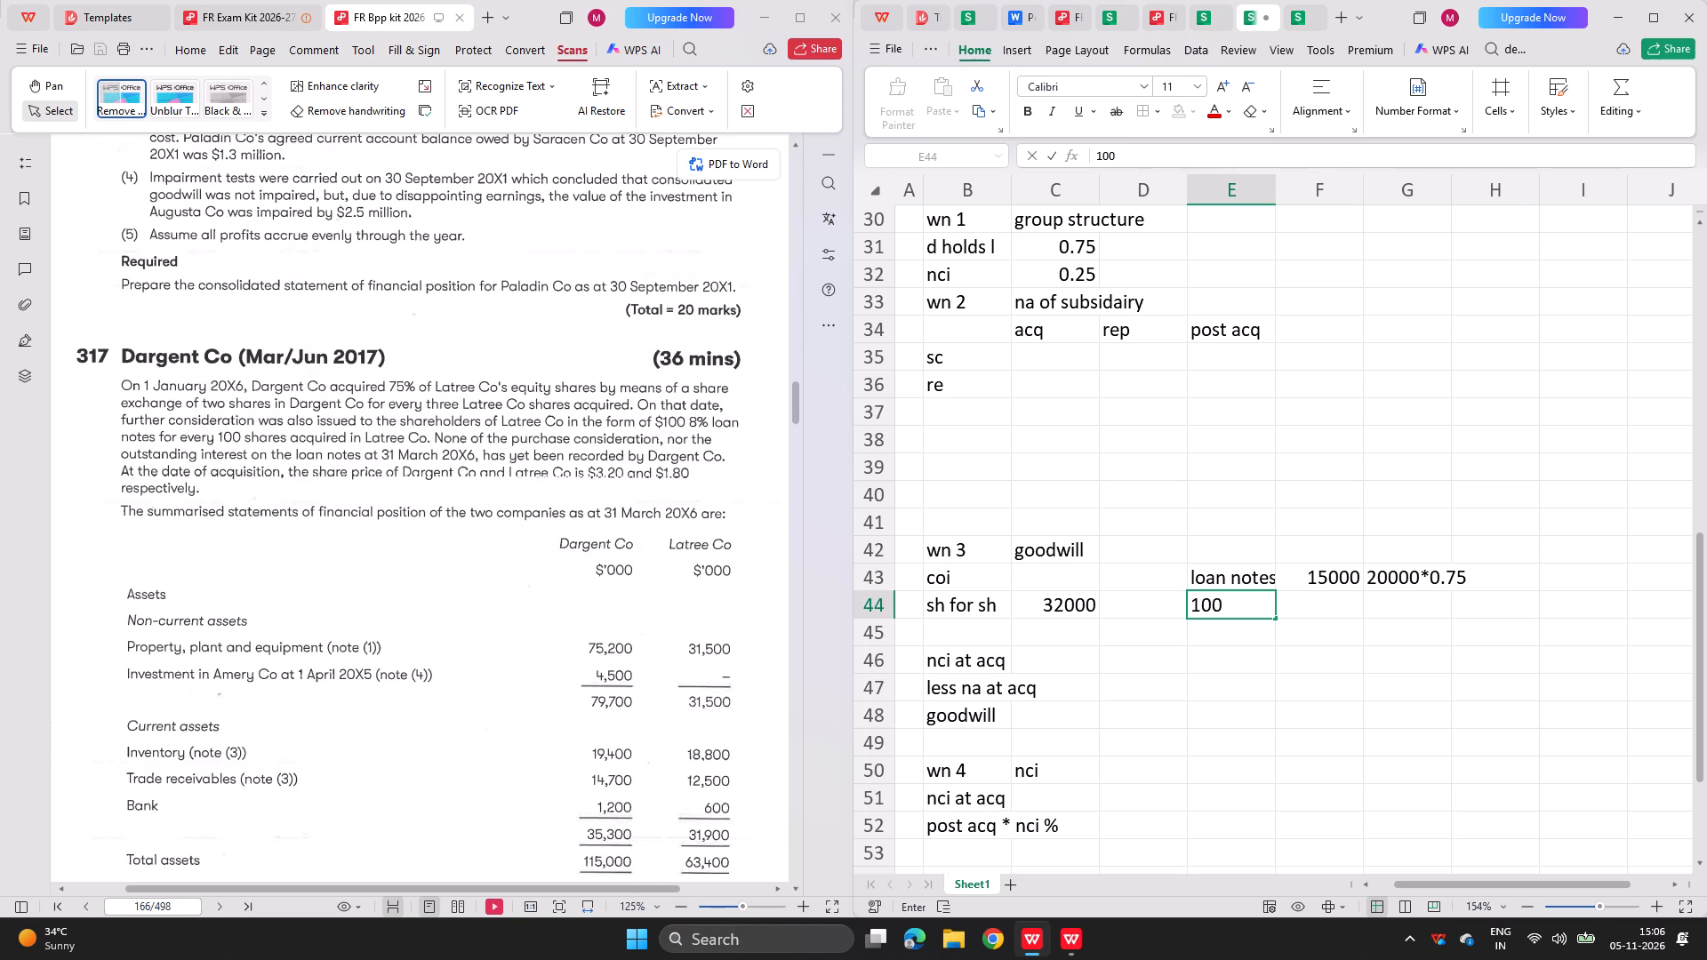
key(Right)
text(100)
key(Down)
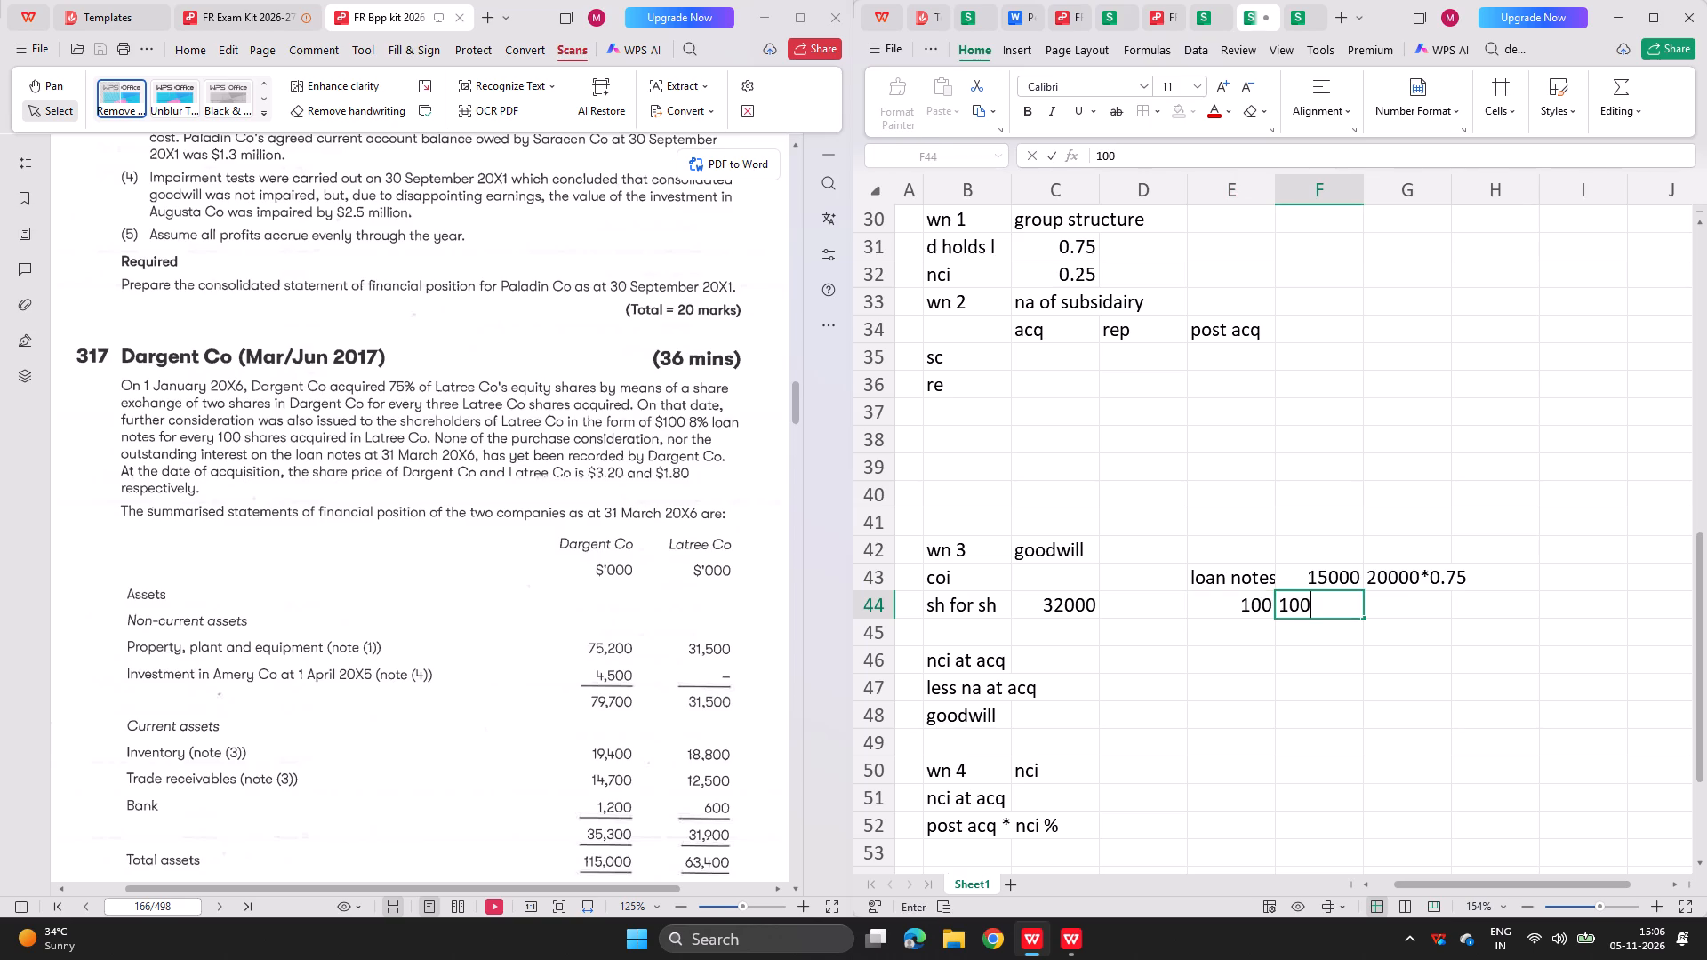
key(equal)
key(Up)
key(Up)
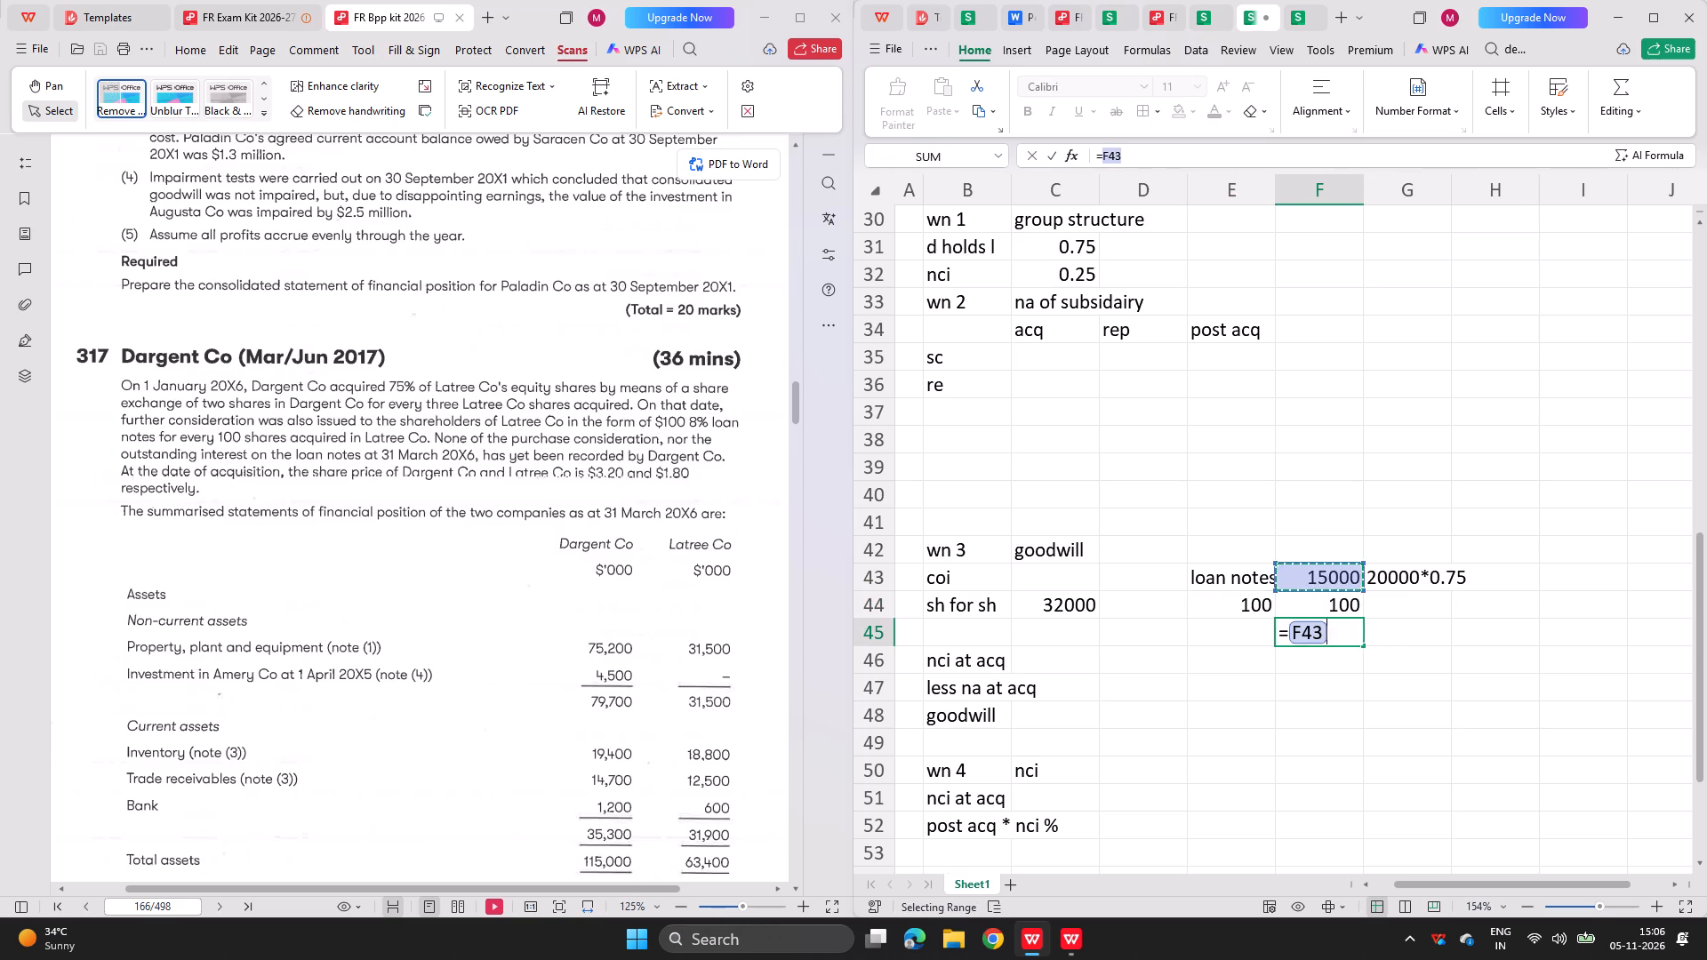
key(Return)
Calculate the loan notes consideration in E45 as =F45*E44/F44.
key(Left)
key(Up)
key(equal)
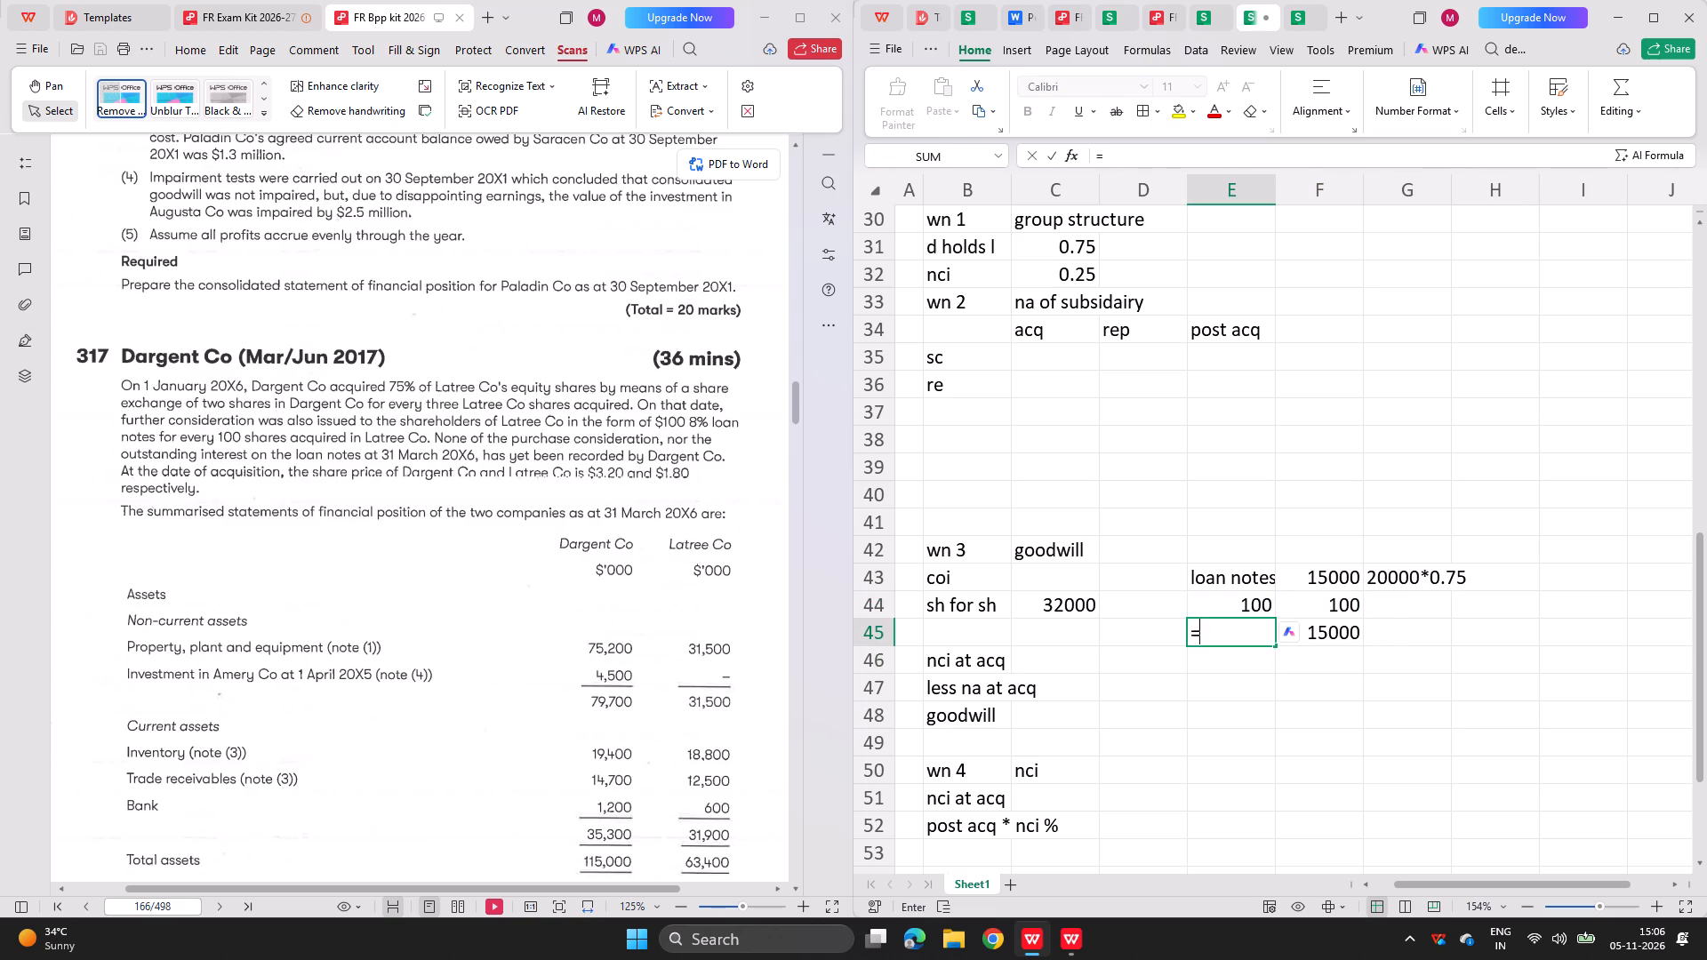
key(Right)
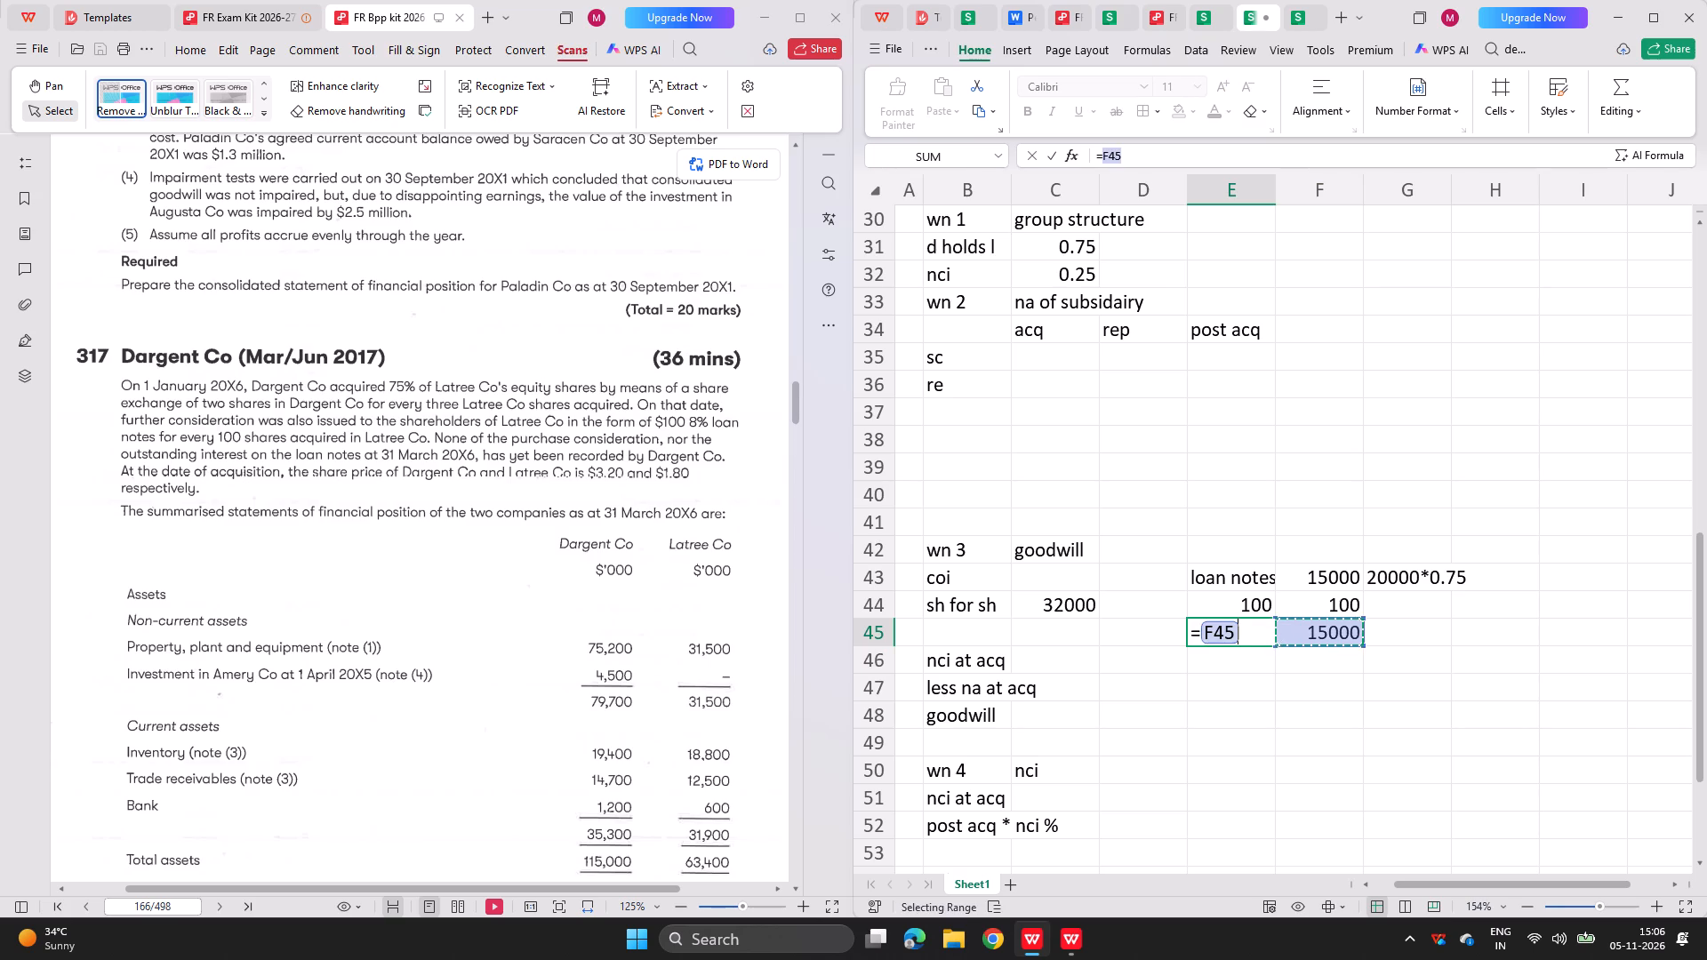
key(asterisk)
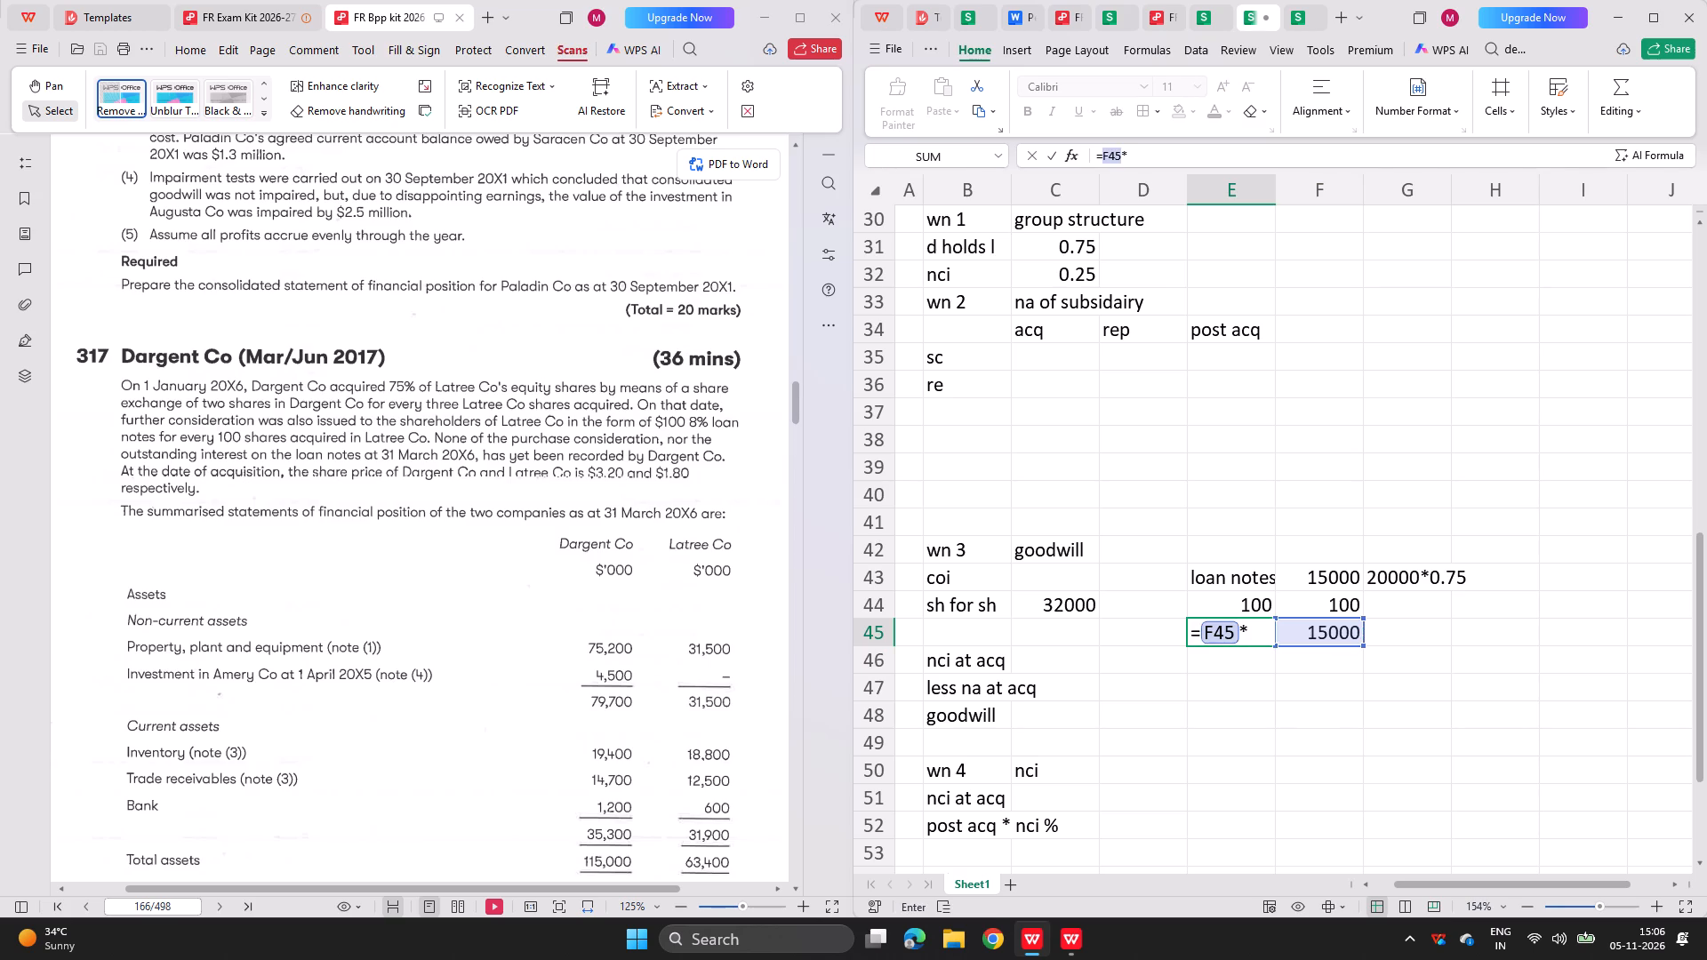
key(Up)
key(slash)
key(Right)
key(Up)
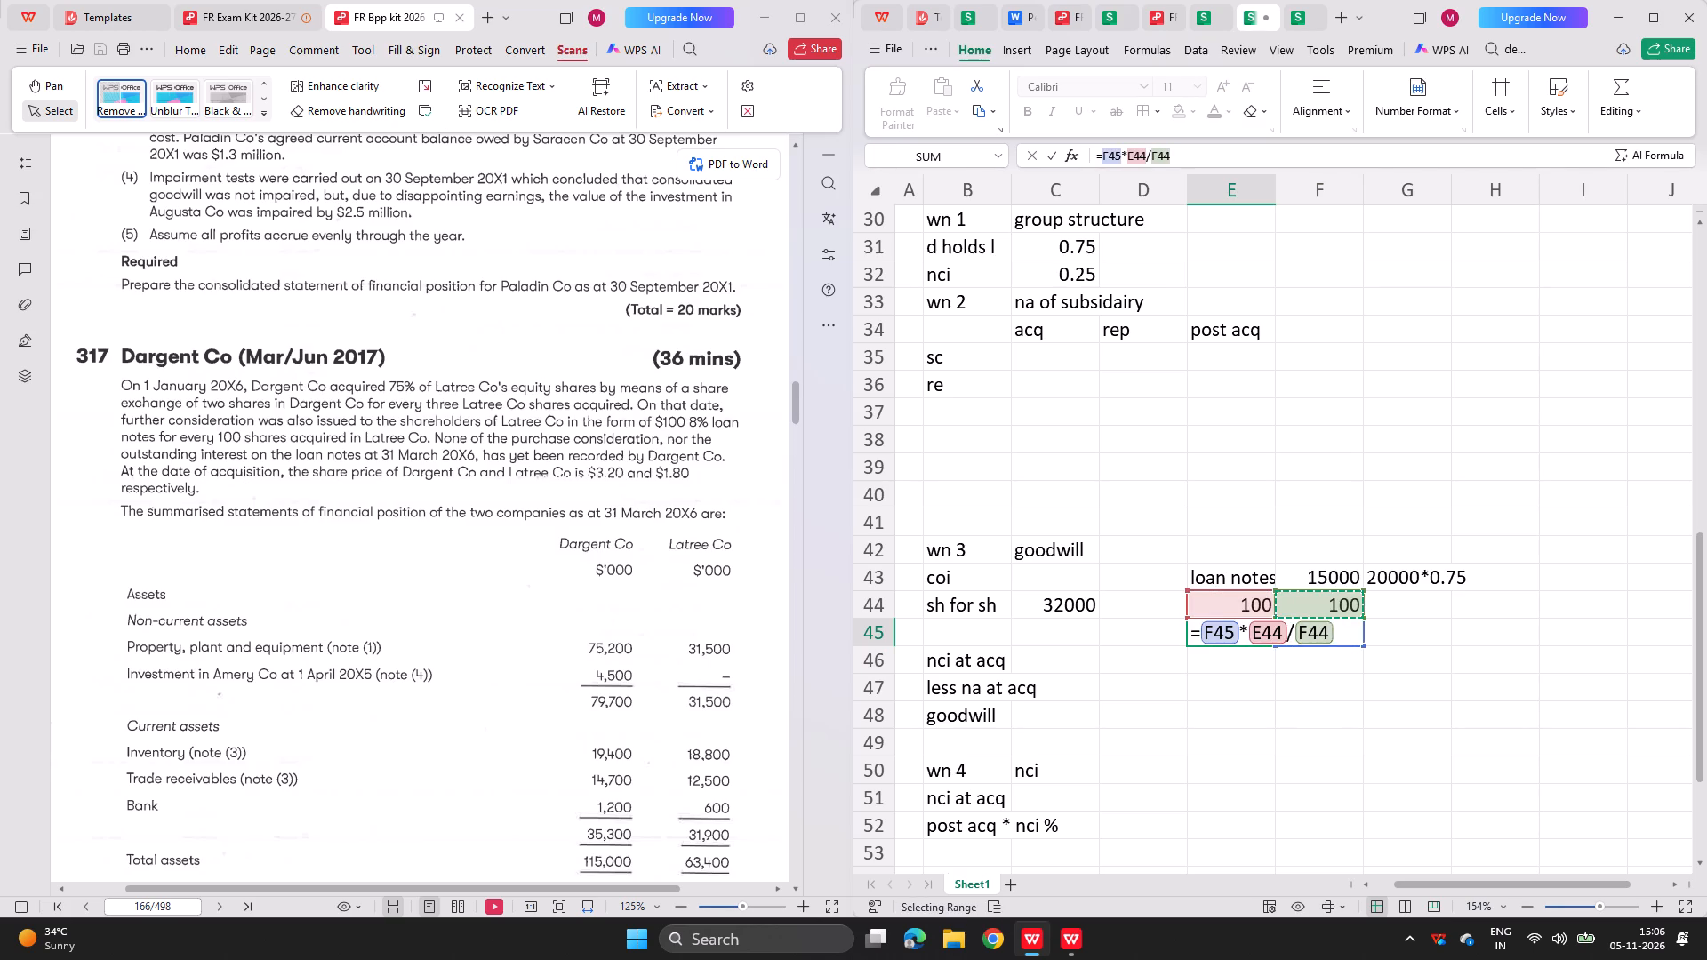
key(shift+Return)
Add a loan notes line in B45 of the goodwill working, below sh for sh.
click(956, 642)
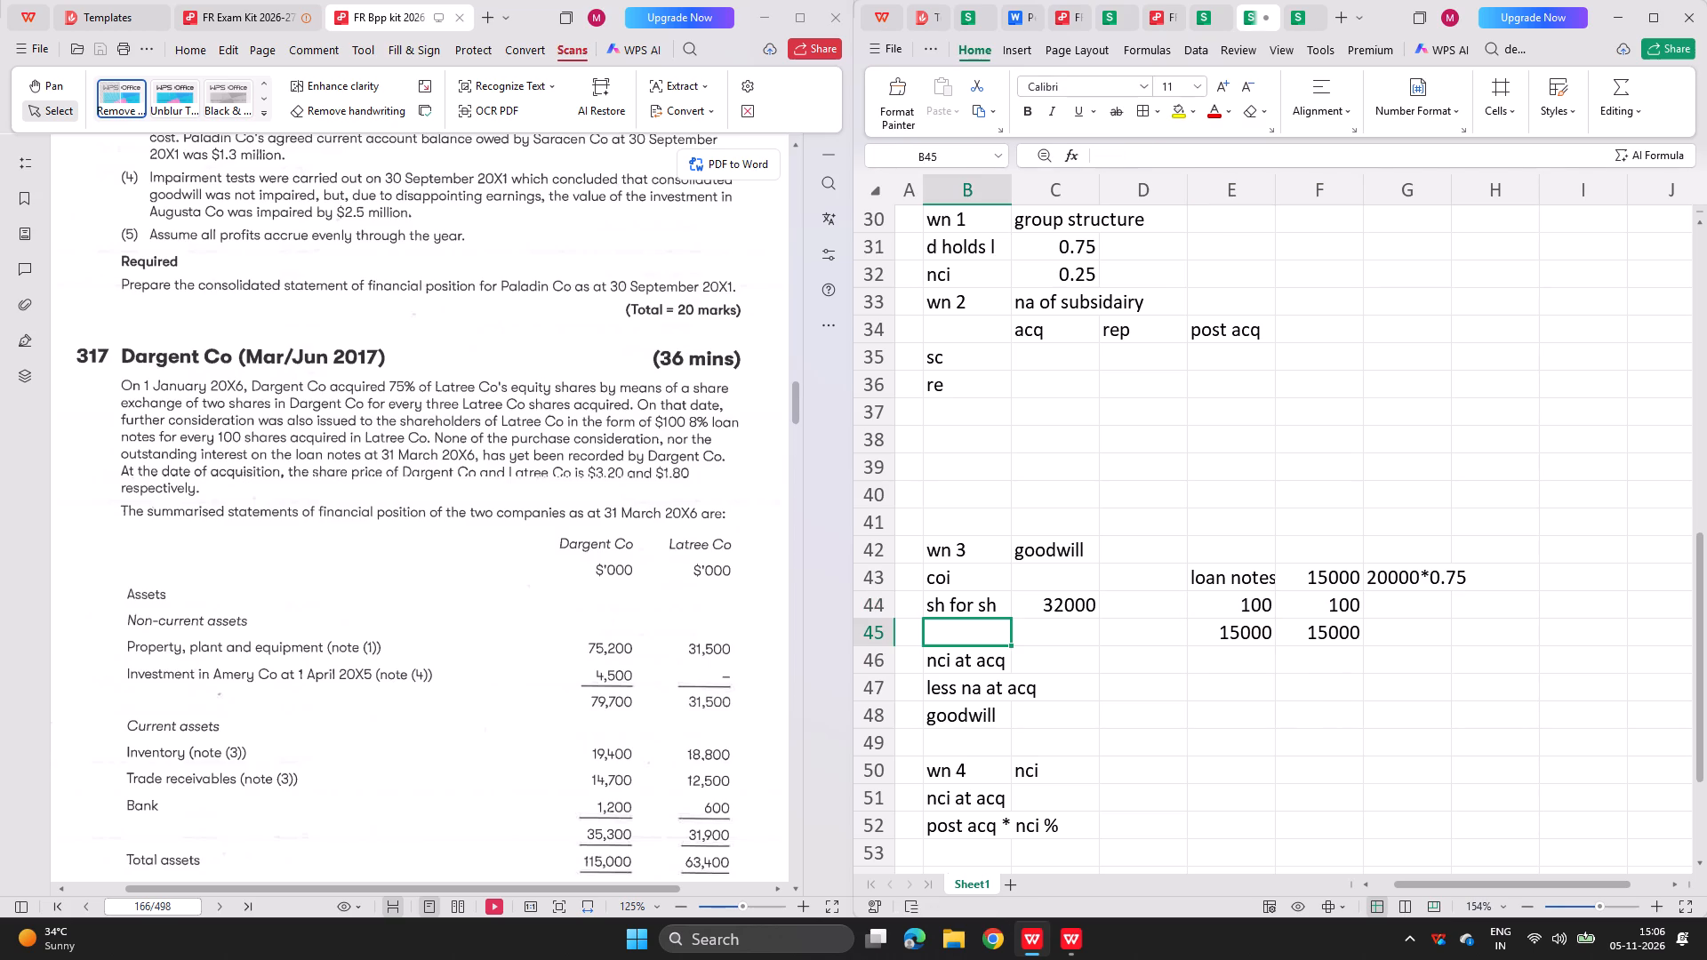
text(laon)
key(BackSpace)
key(BackSpace)
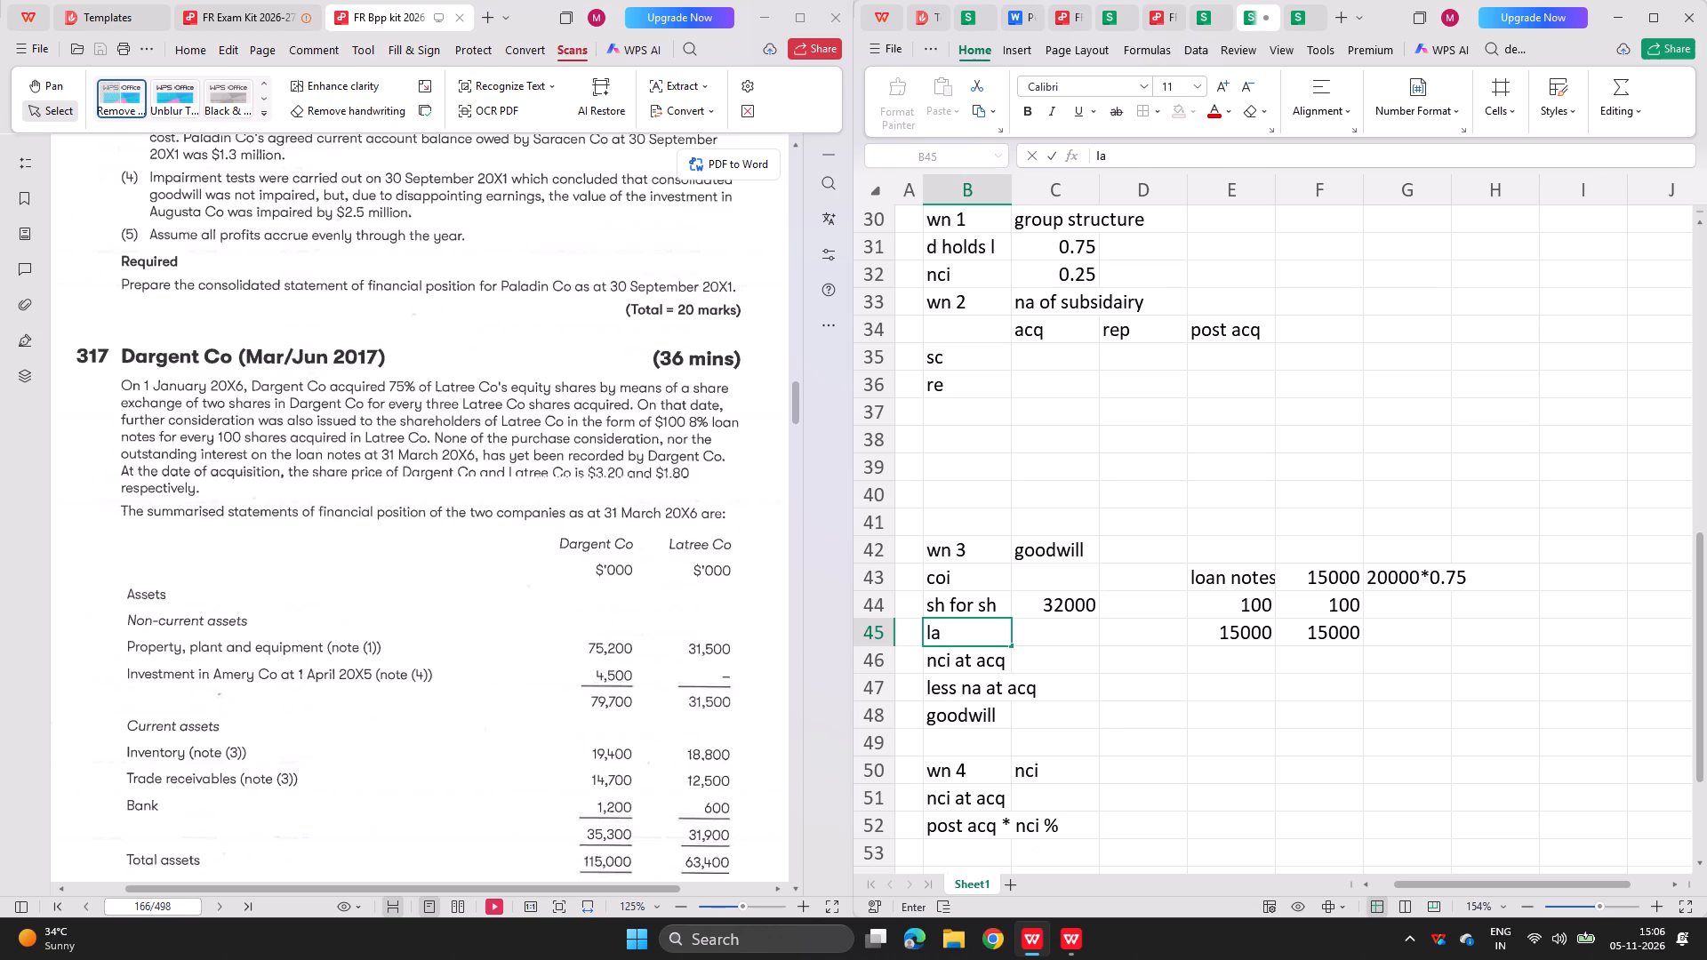
key(BackSpace)
text(oan notes)
key(Right)
Link the goodwill working's loan notes amount in C45 to the calculated figure in E45.
text(=0)
key(Right)
key(Right)
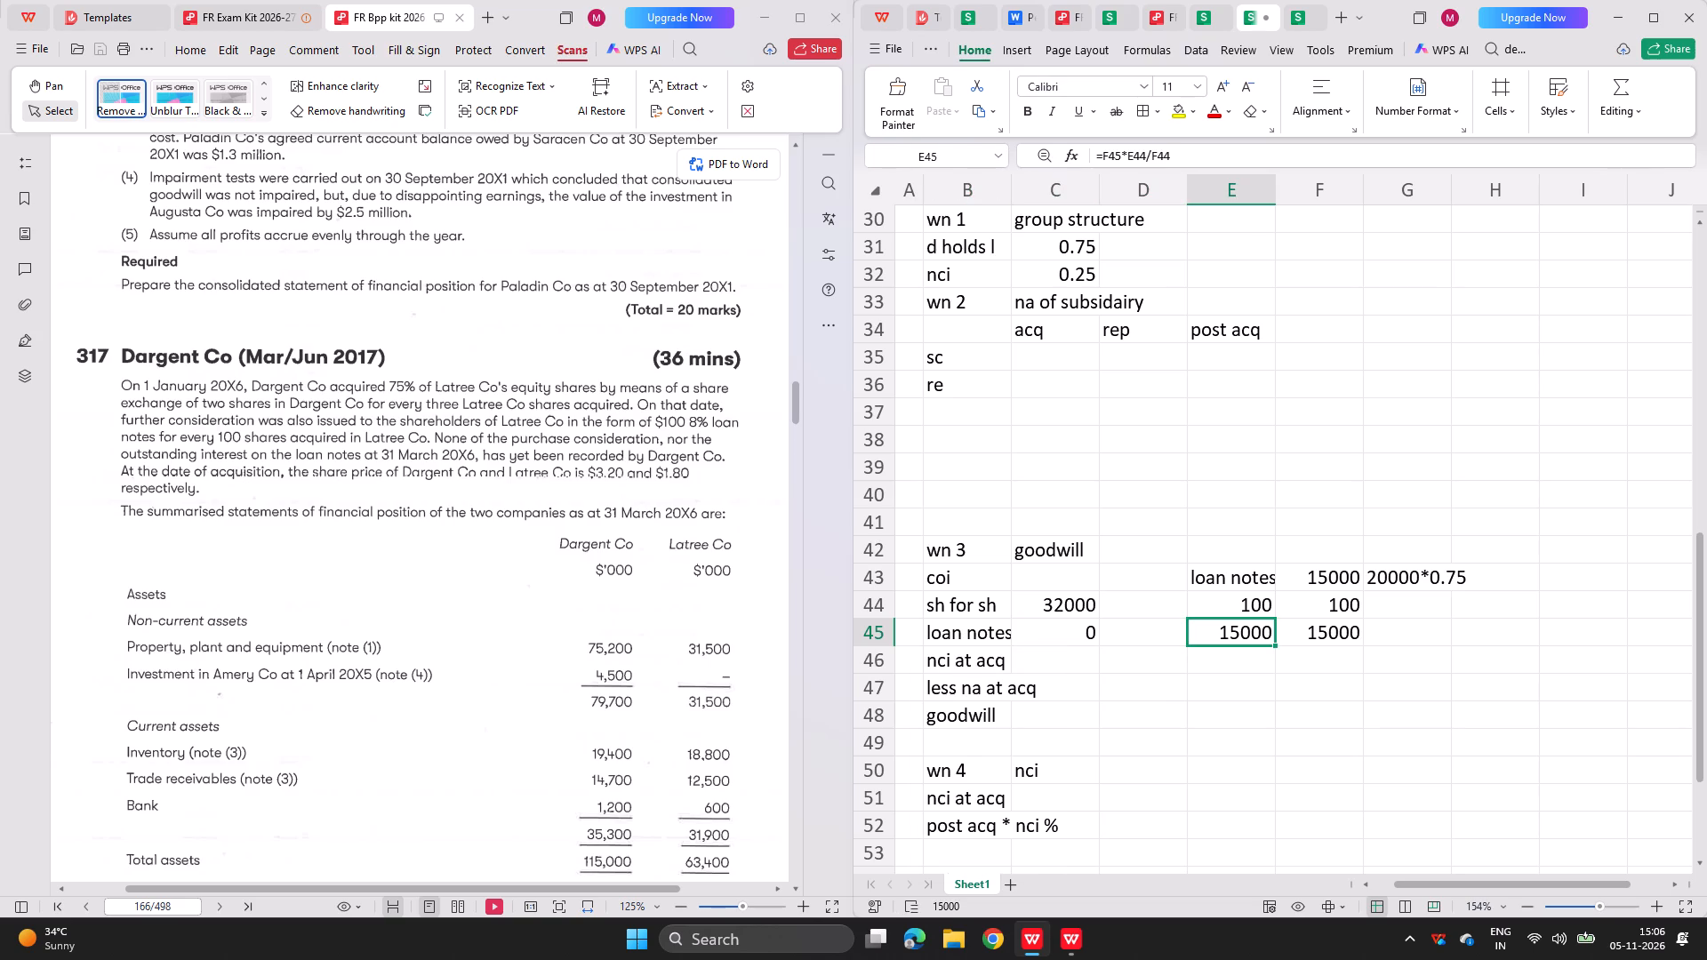
key(Left)
key(Left)
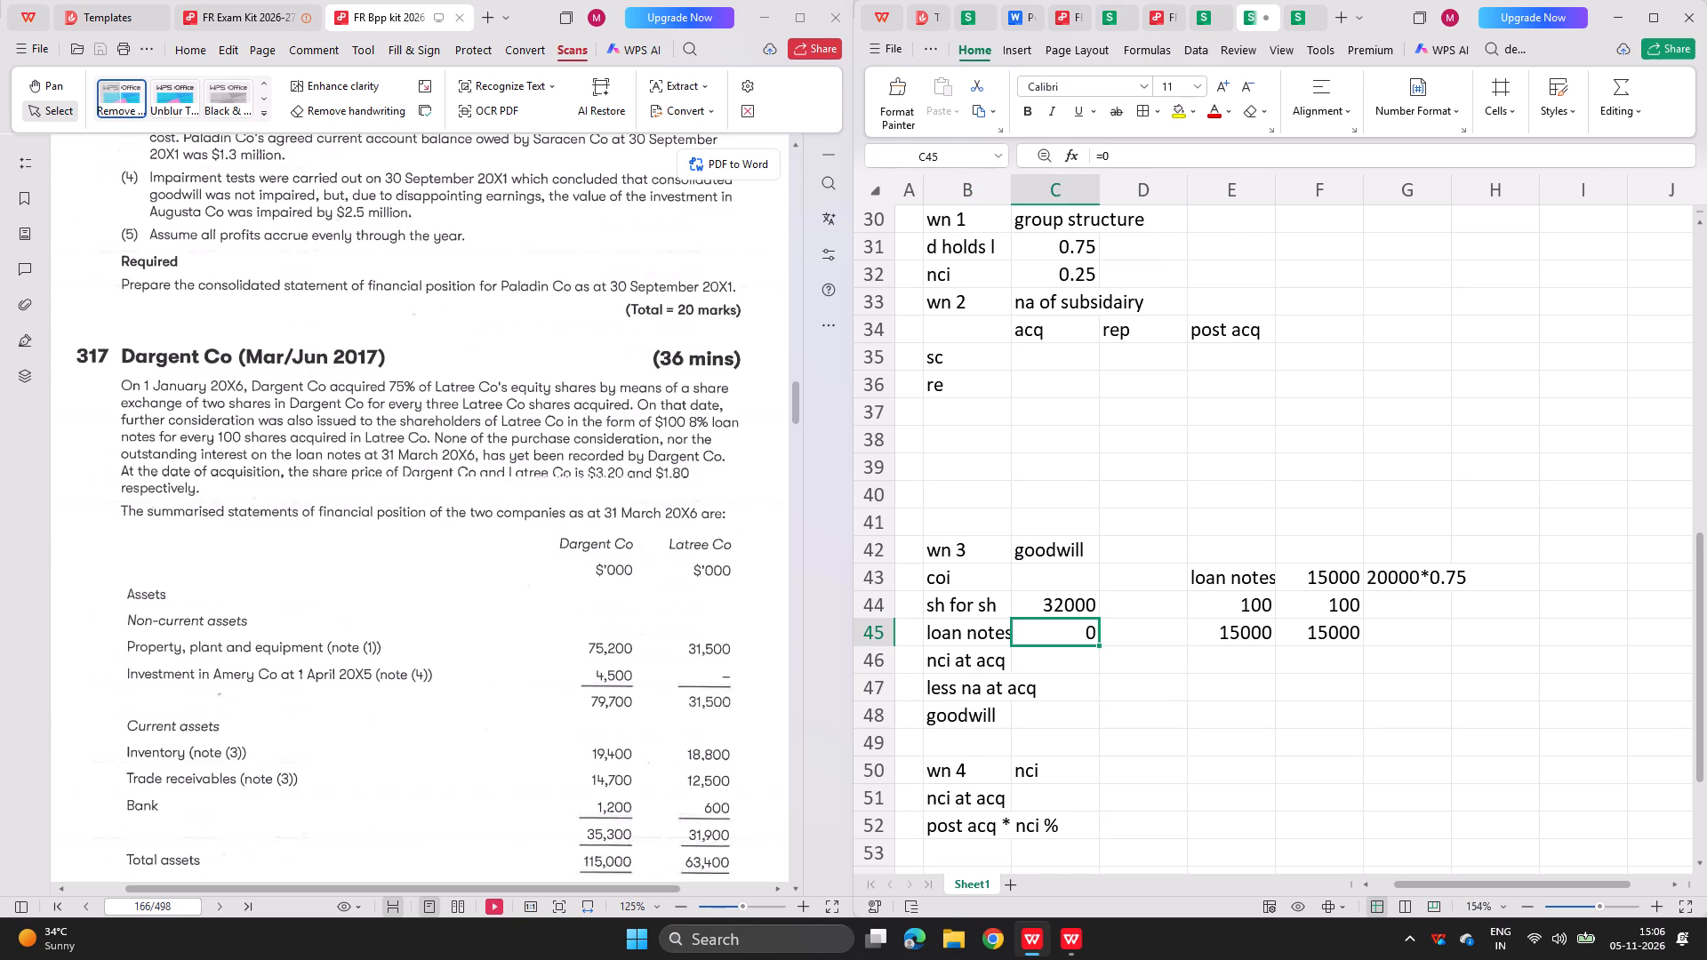
key(F2)
key(BackSpace)
key(Right)
key(Right)
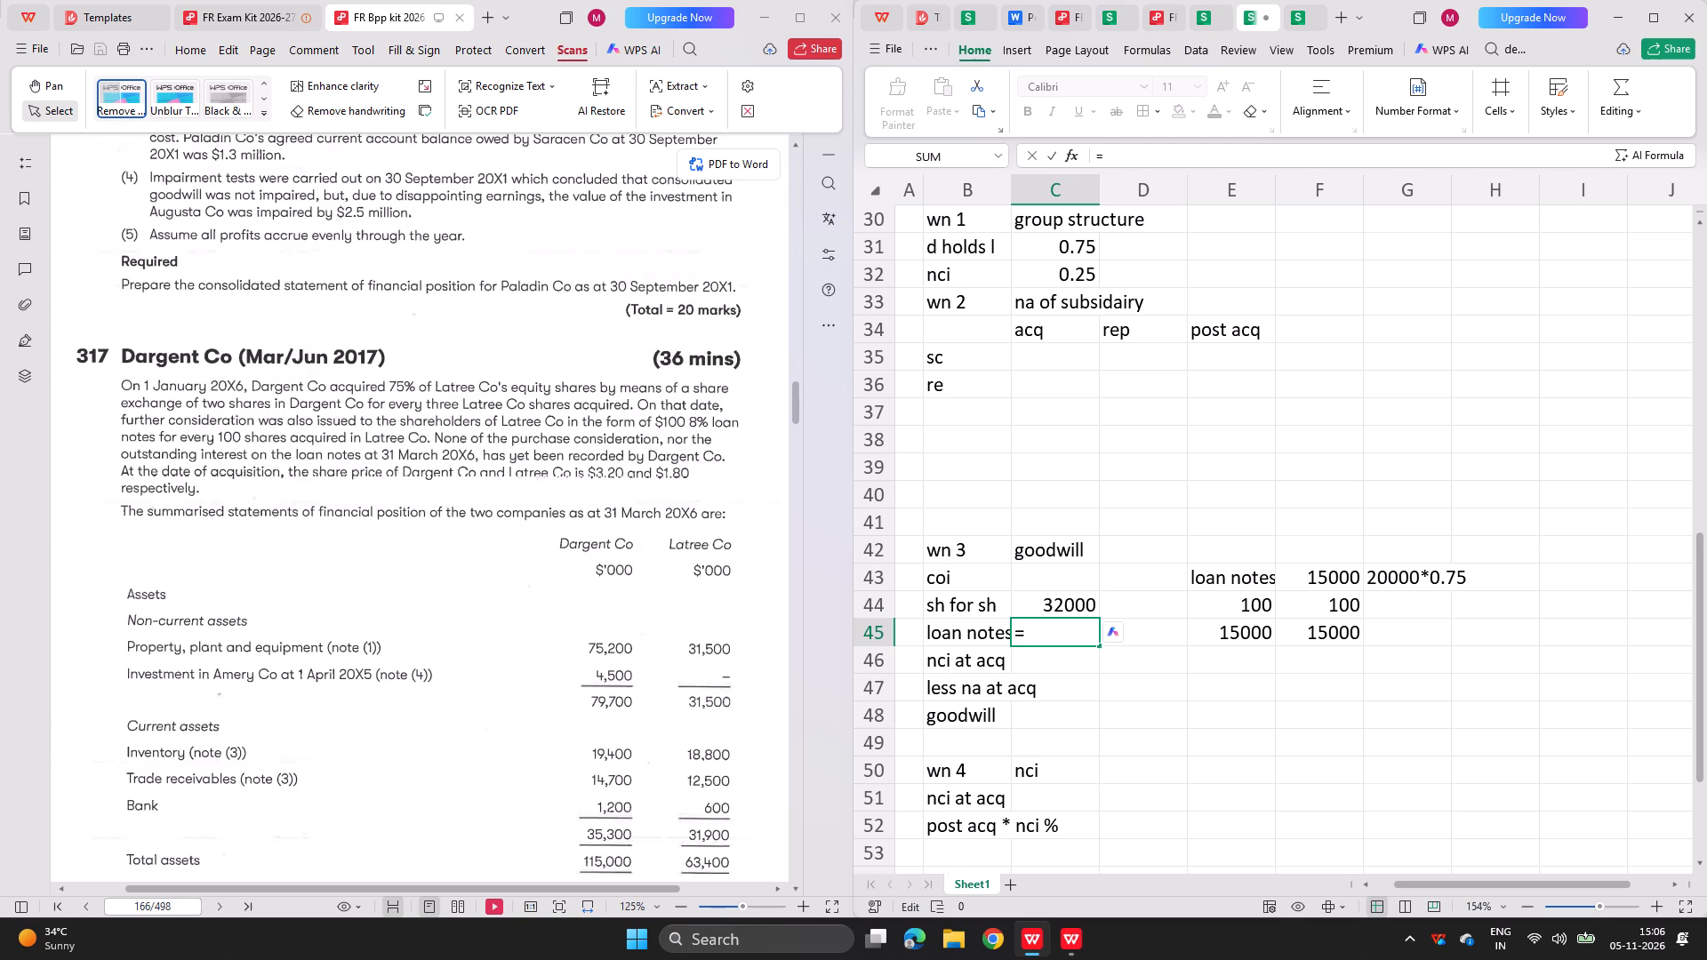
click(1015, 826)
key(Right)
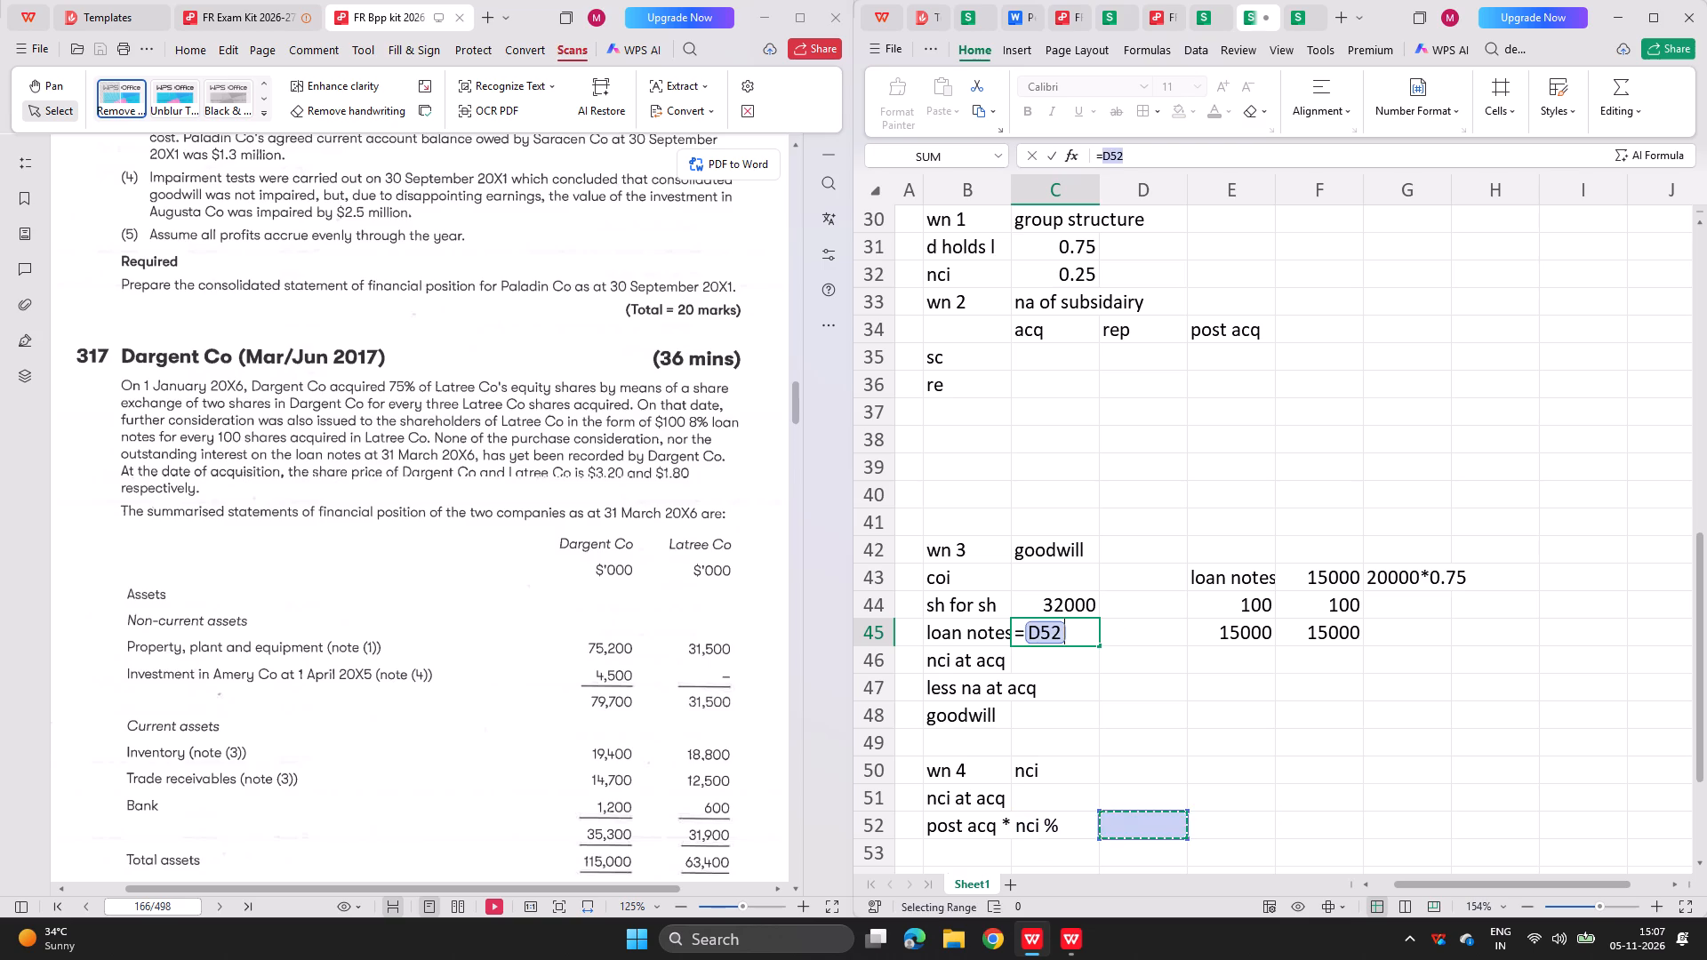
key(Right)
key(Up)
key(Up)
key(Up)
key(Up)
key(Up)
key(Up)
key(Up)
key(Return)
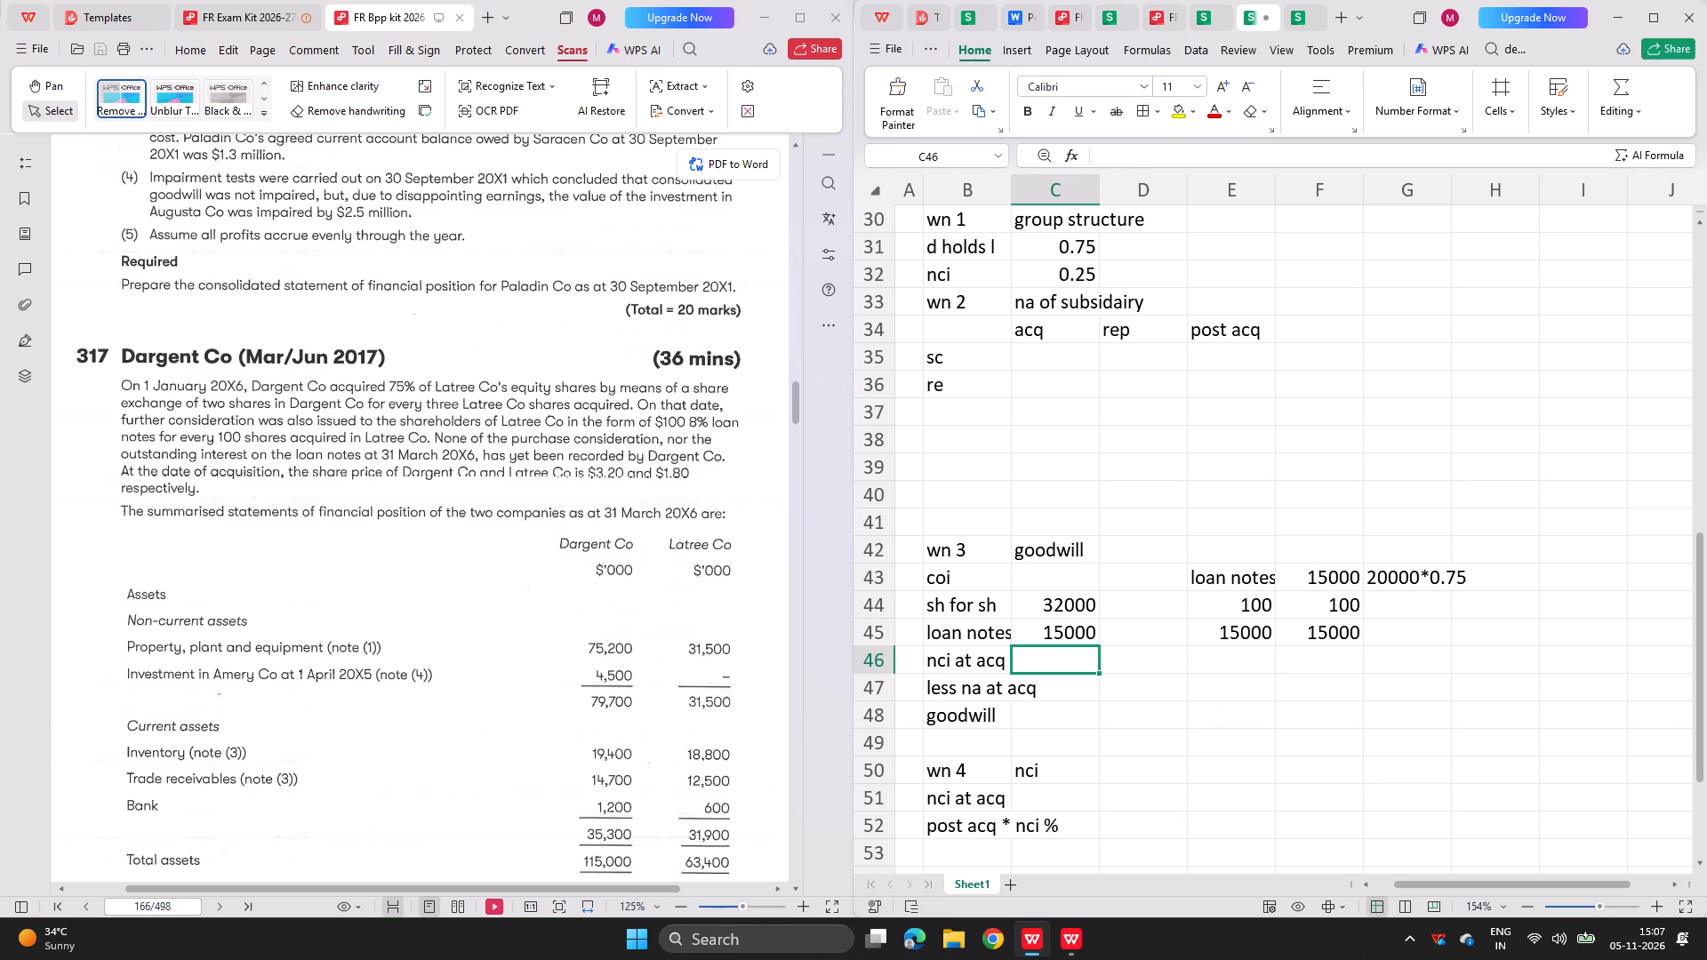
Calculate nci at acq in C46 of the goodwill working as =20000*0.25*1.80.
scroll(541, 639, down, 1)
scroll(1023, 657, down, 1)
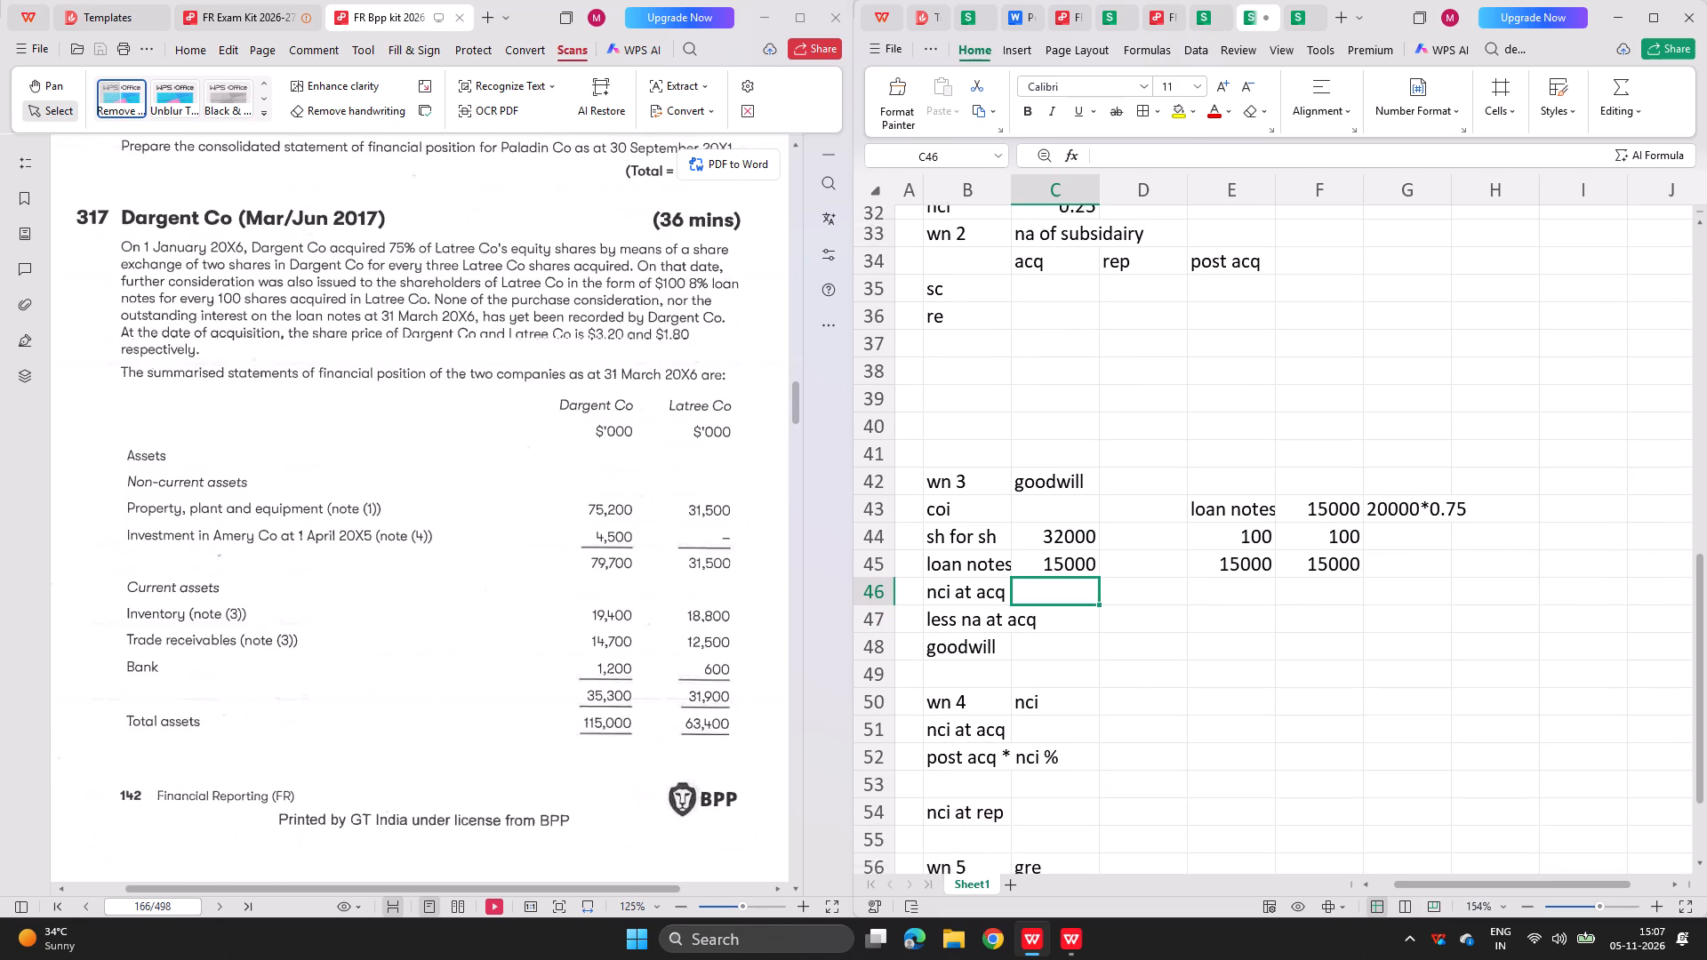
scroll(1023, 657, down, 1)
scroll(1076, 595, down, 3)
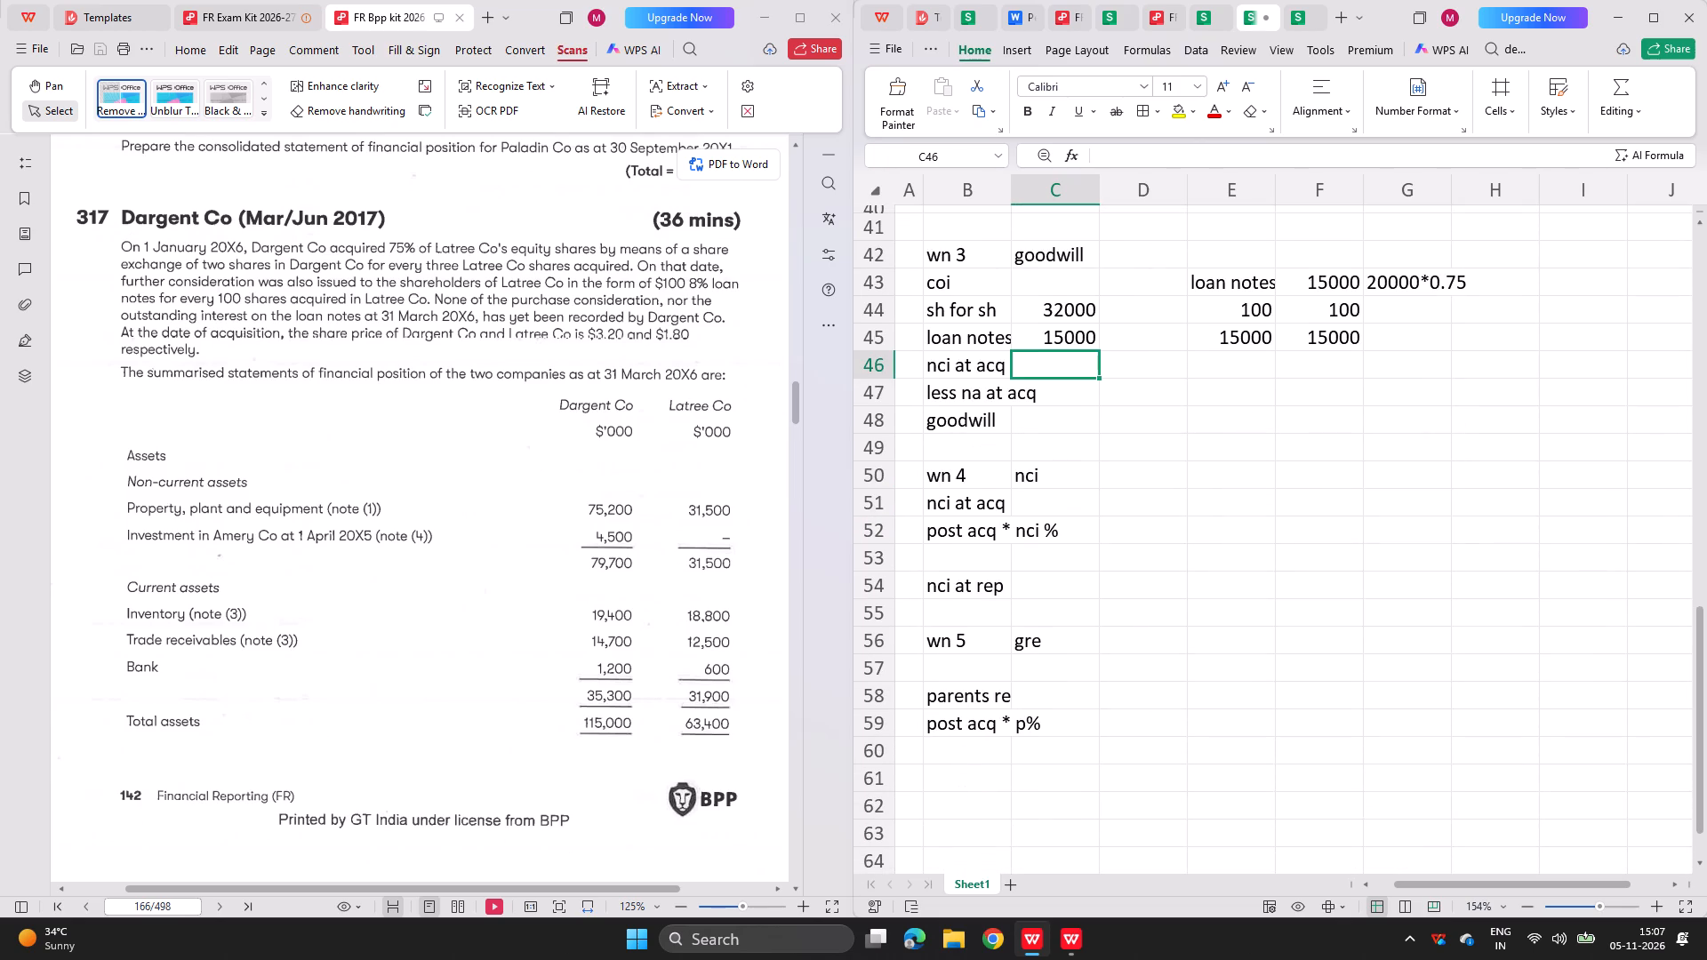
click(1049, 502)
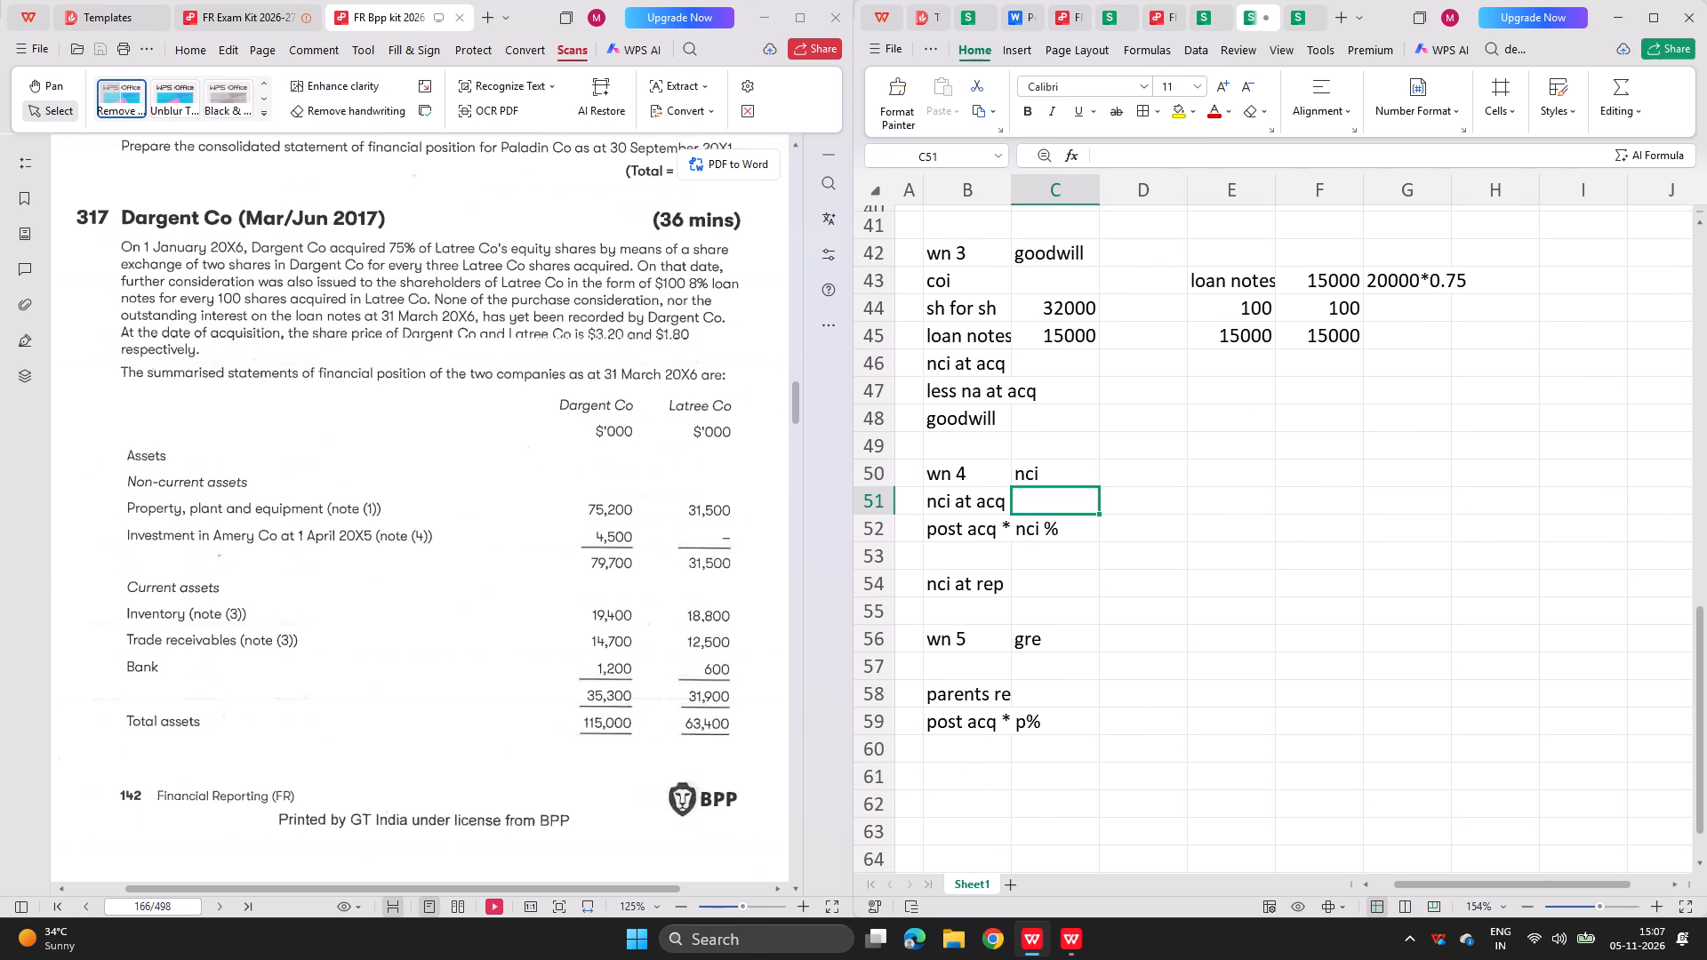
click(1060, 363)
key(equal)
text(20000)
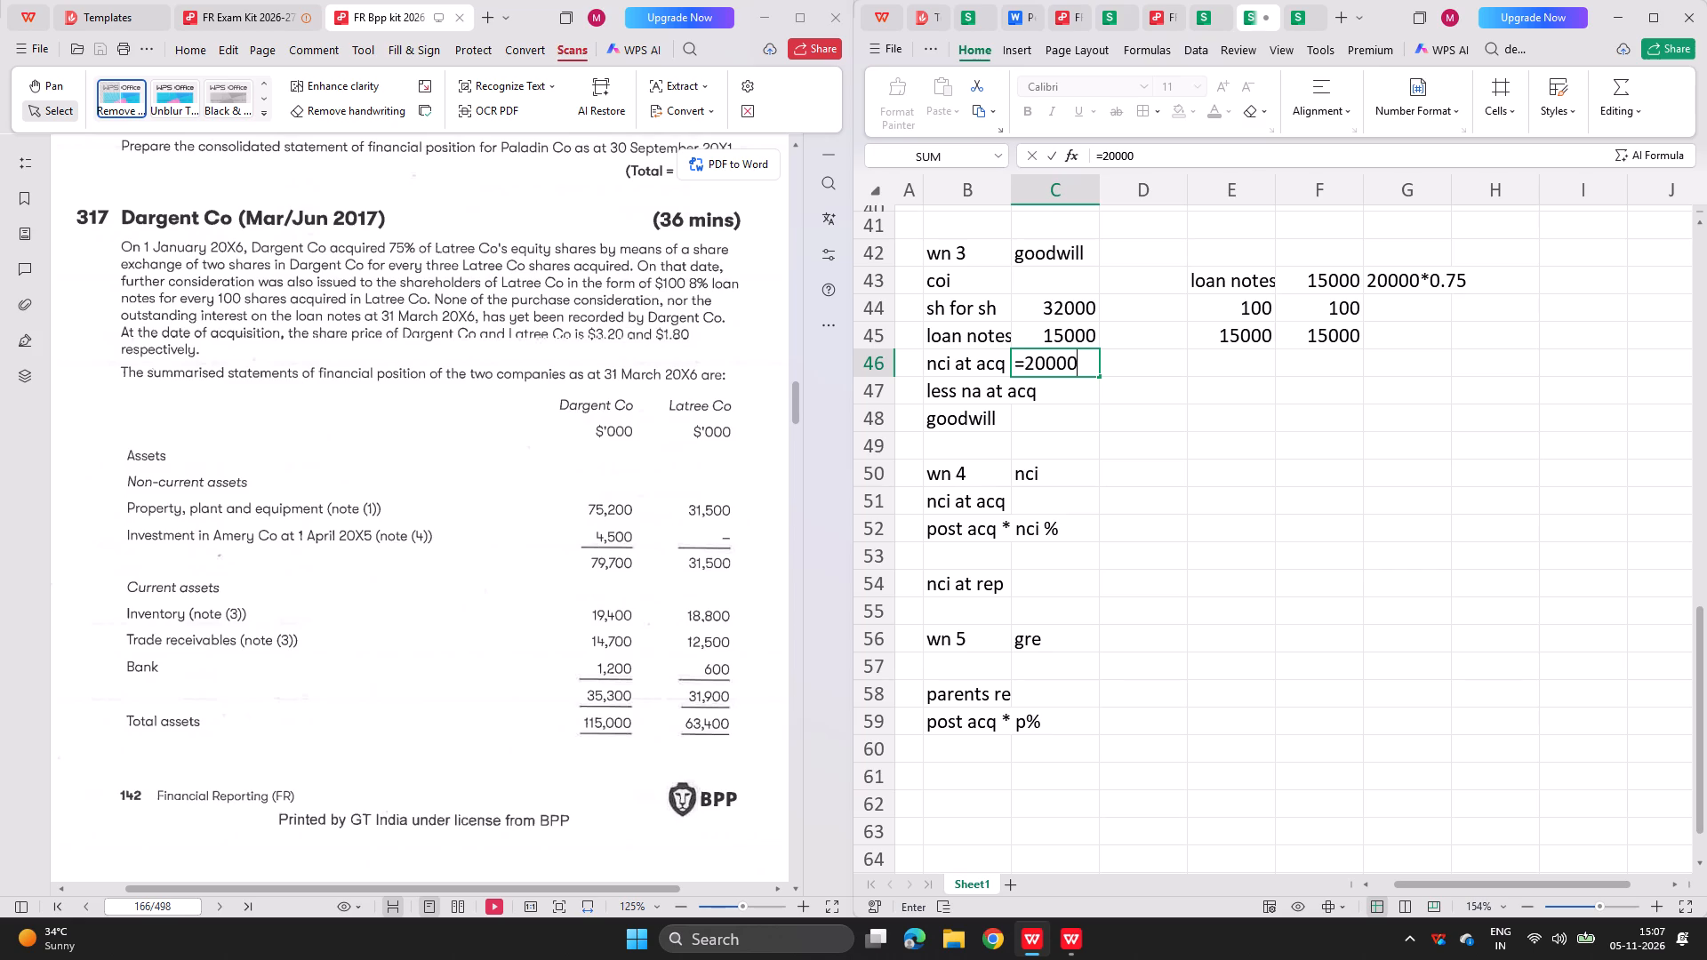
text(*0.25*)
text(1.80)
key(Return)
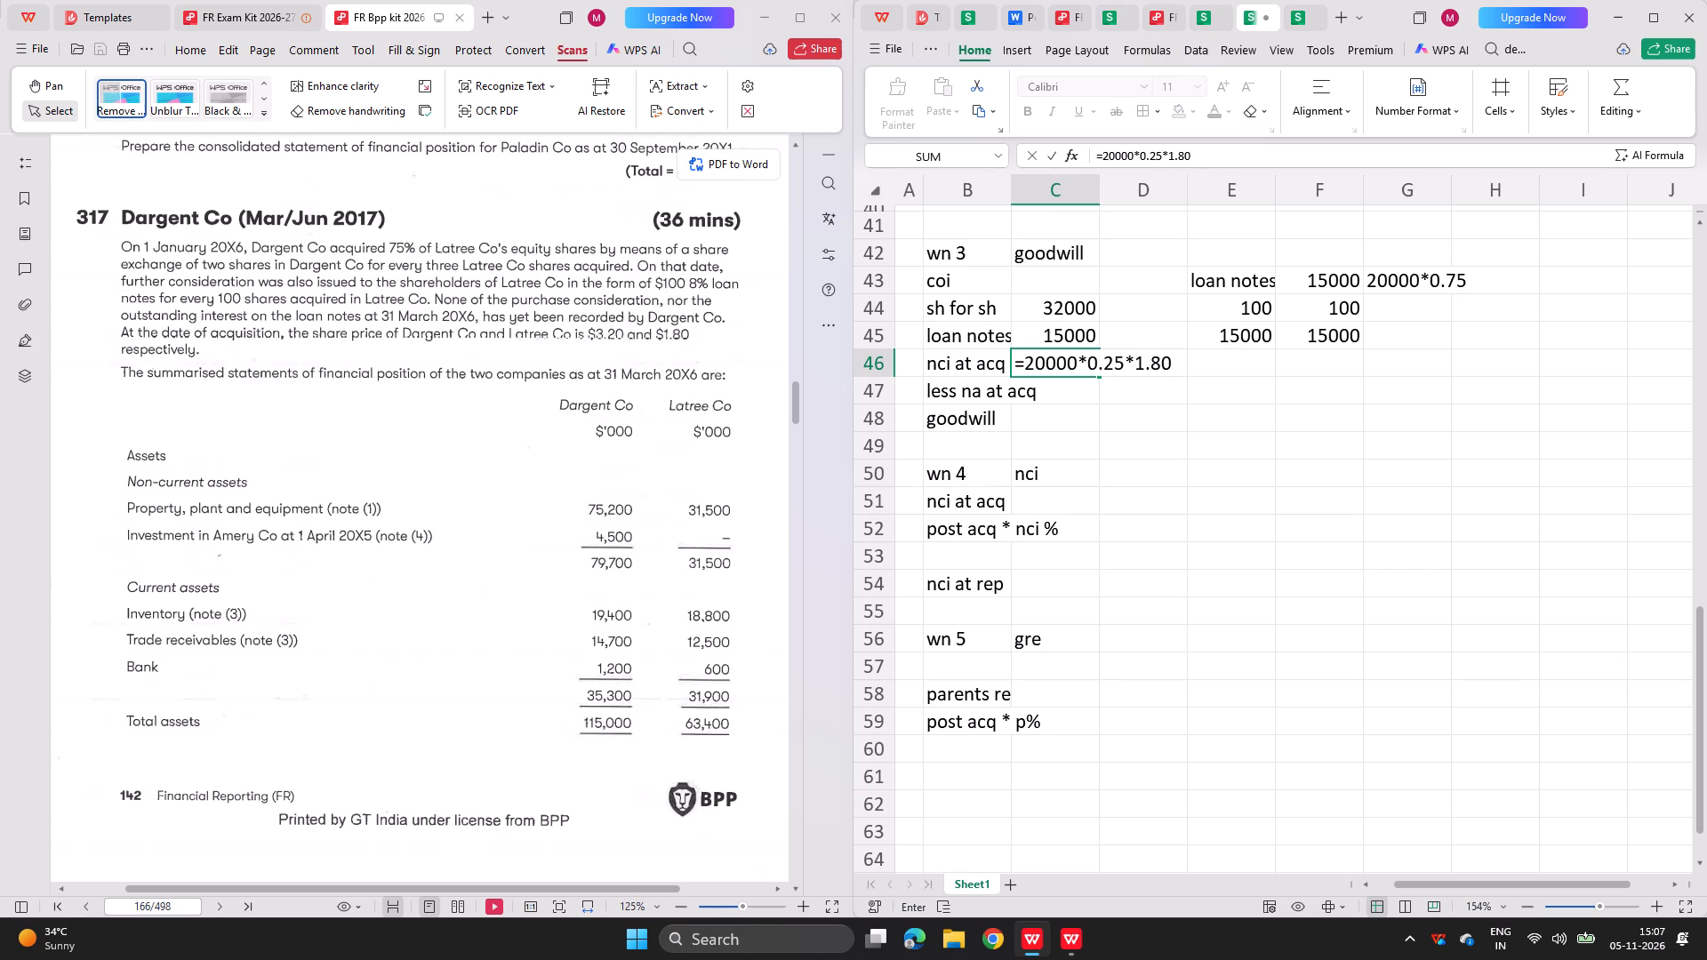
Link nci at acq in C51 of the nci working to the goodwill working's nci at acq amount in C46.
click(1294, 13)
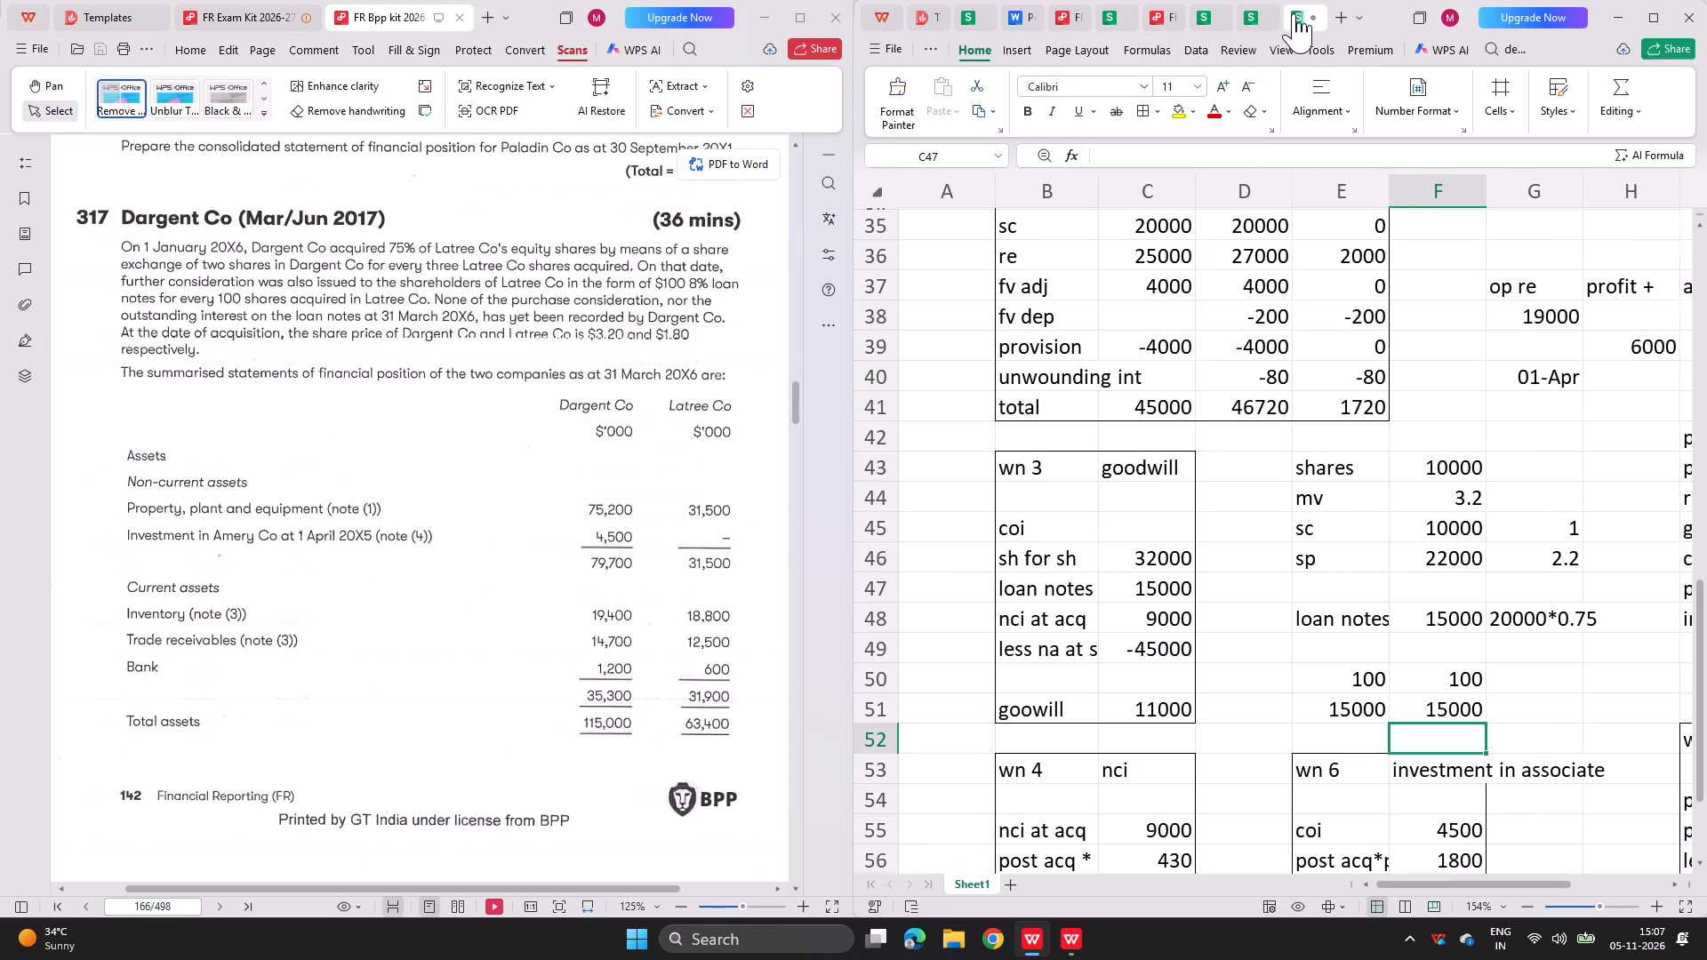
click(1246, 14)
click(1050, 508)
key(equal)
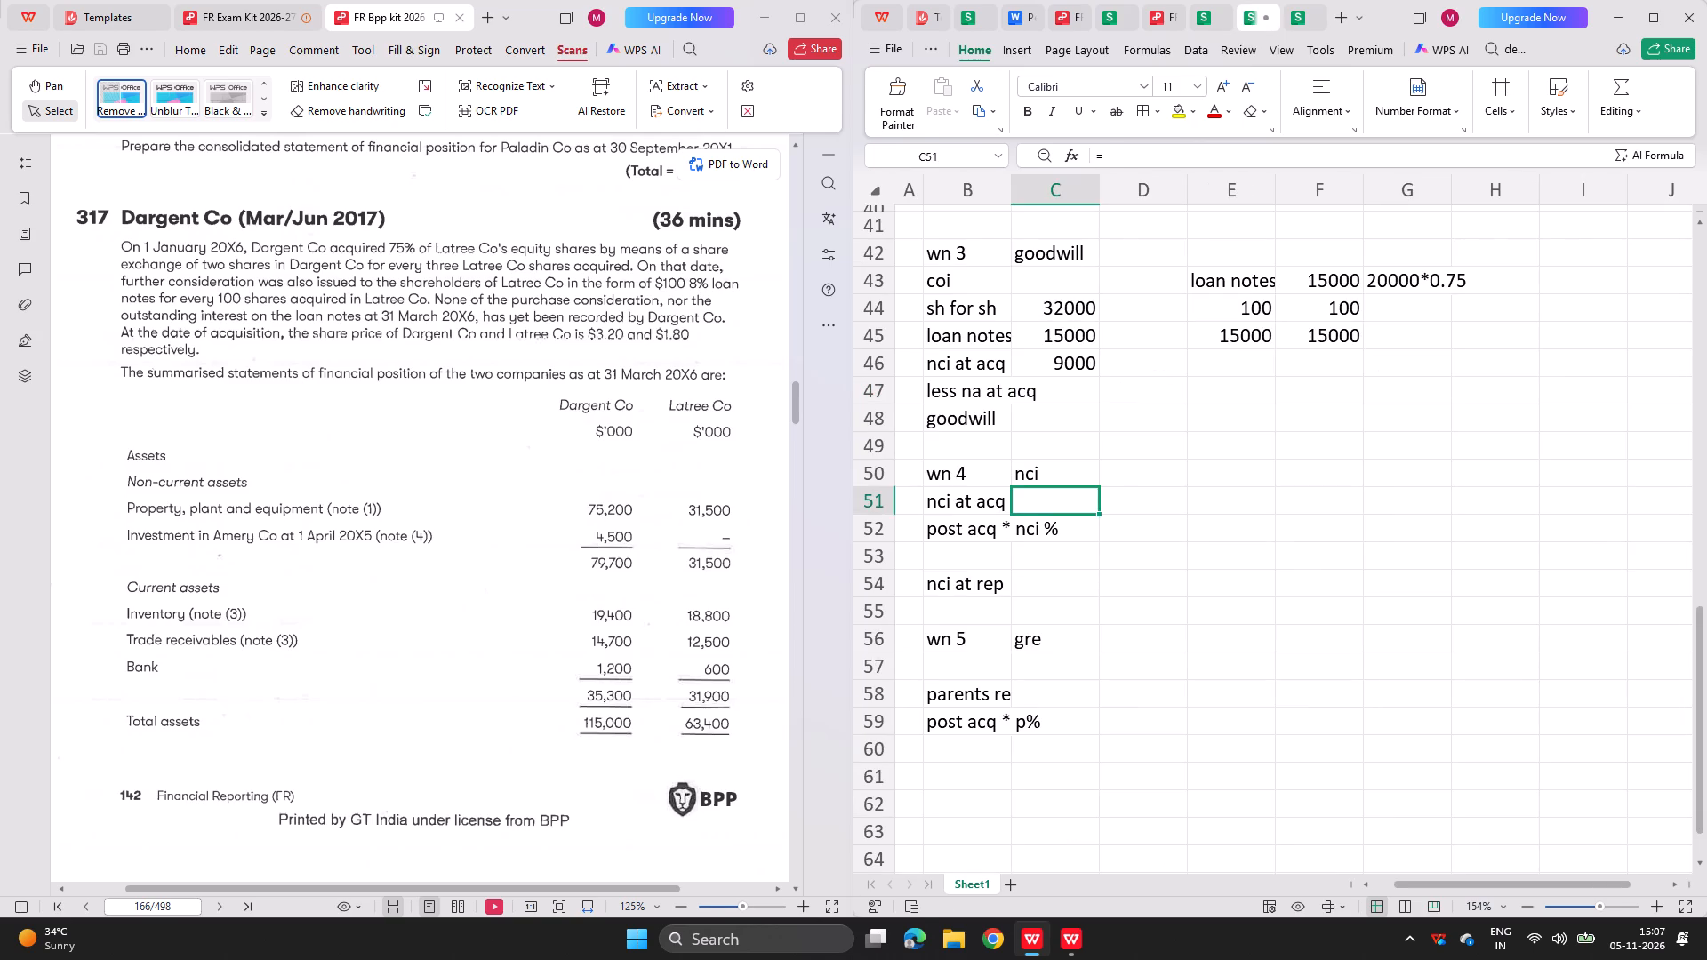
key(Up)
key(Up)
key(Up)
key(Up)
key(Up)
key(Return)
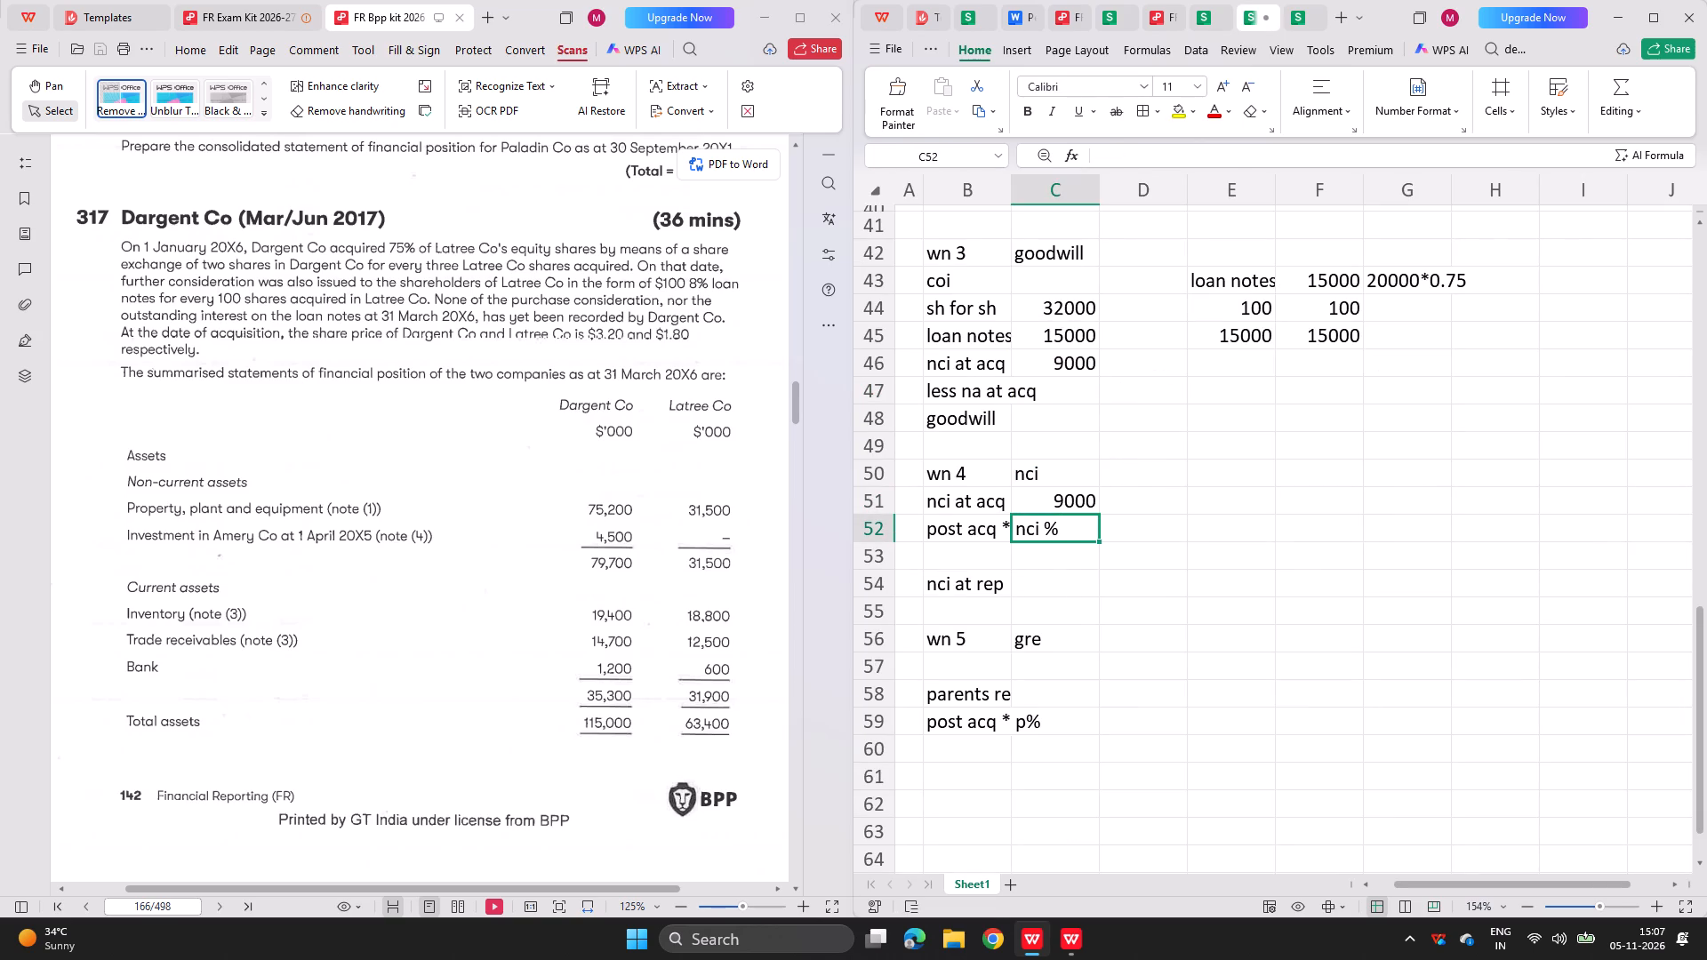
Enter share capital of 20000 at both acq and rep in row 35 of wn 2, and calculate post acq as =D35-C35.
scroll(998, 516, up, 5)
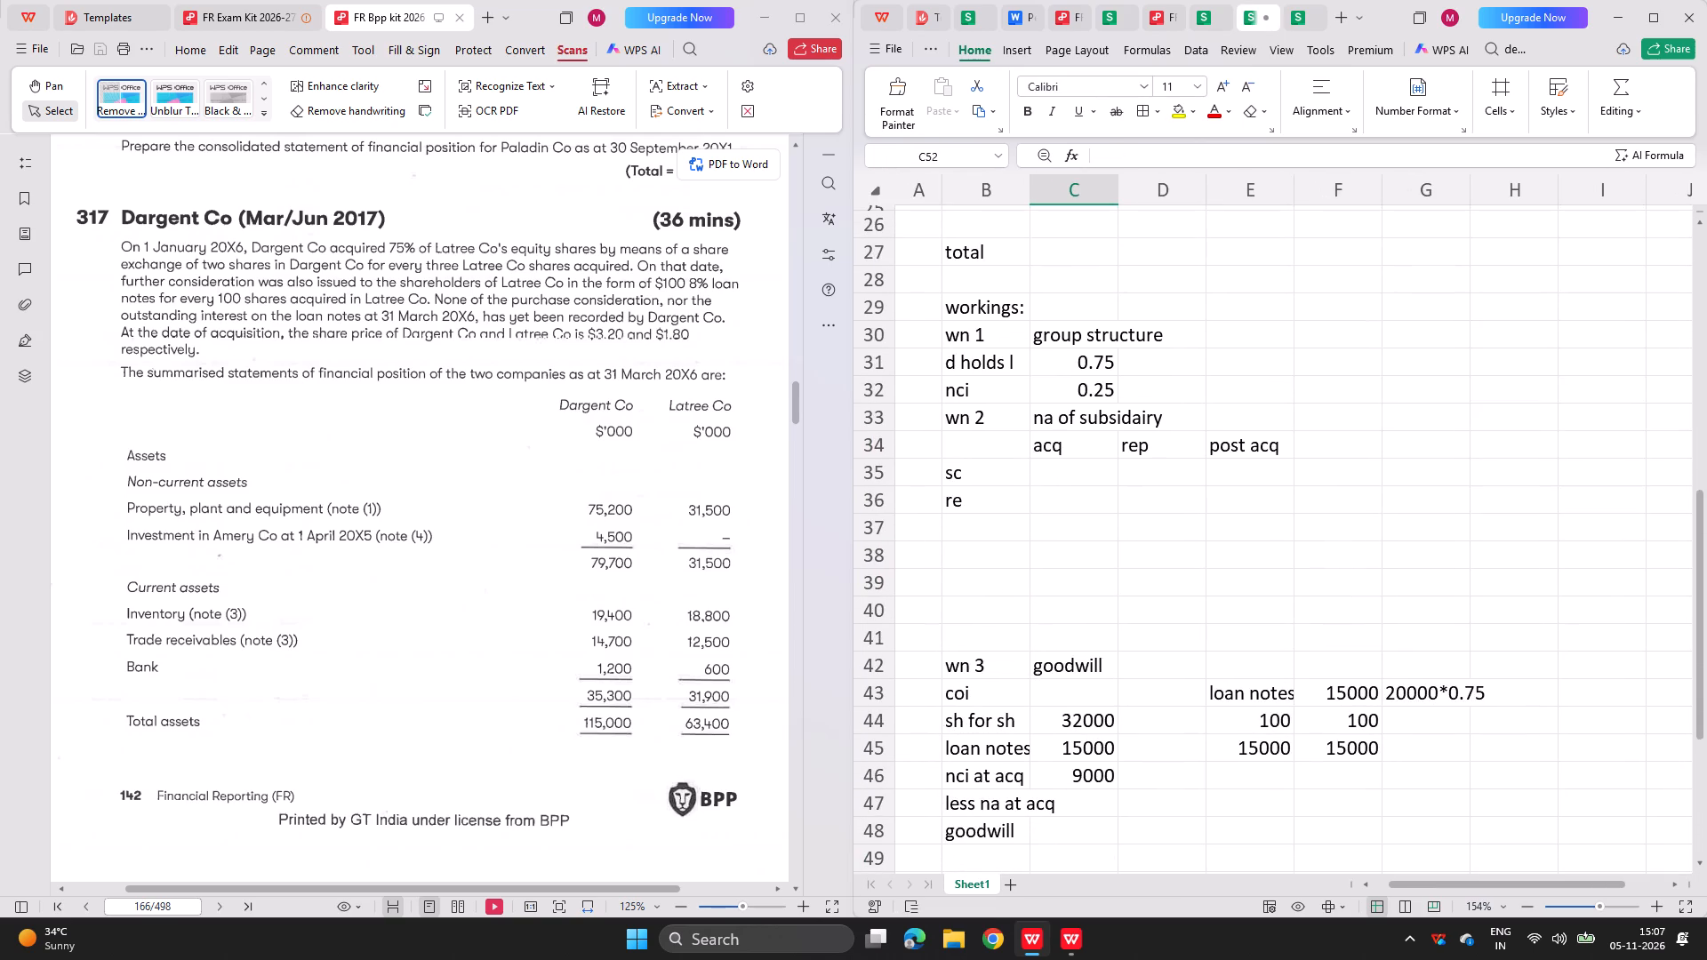
scroll(605, 467, down, 3)
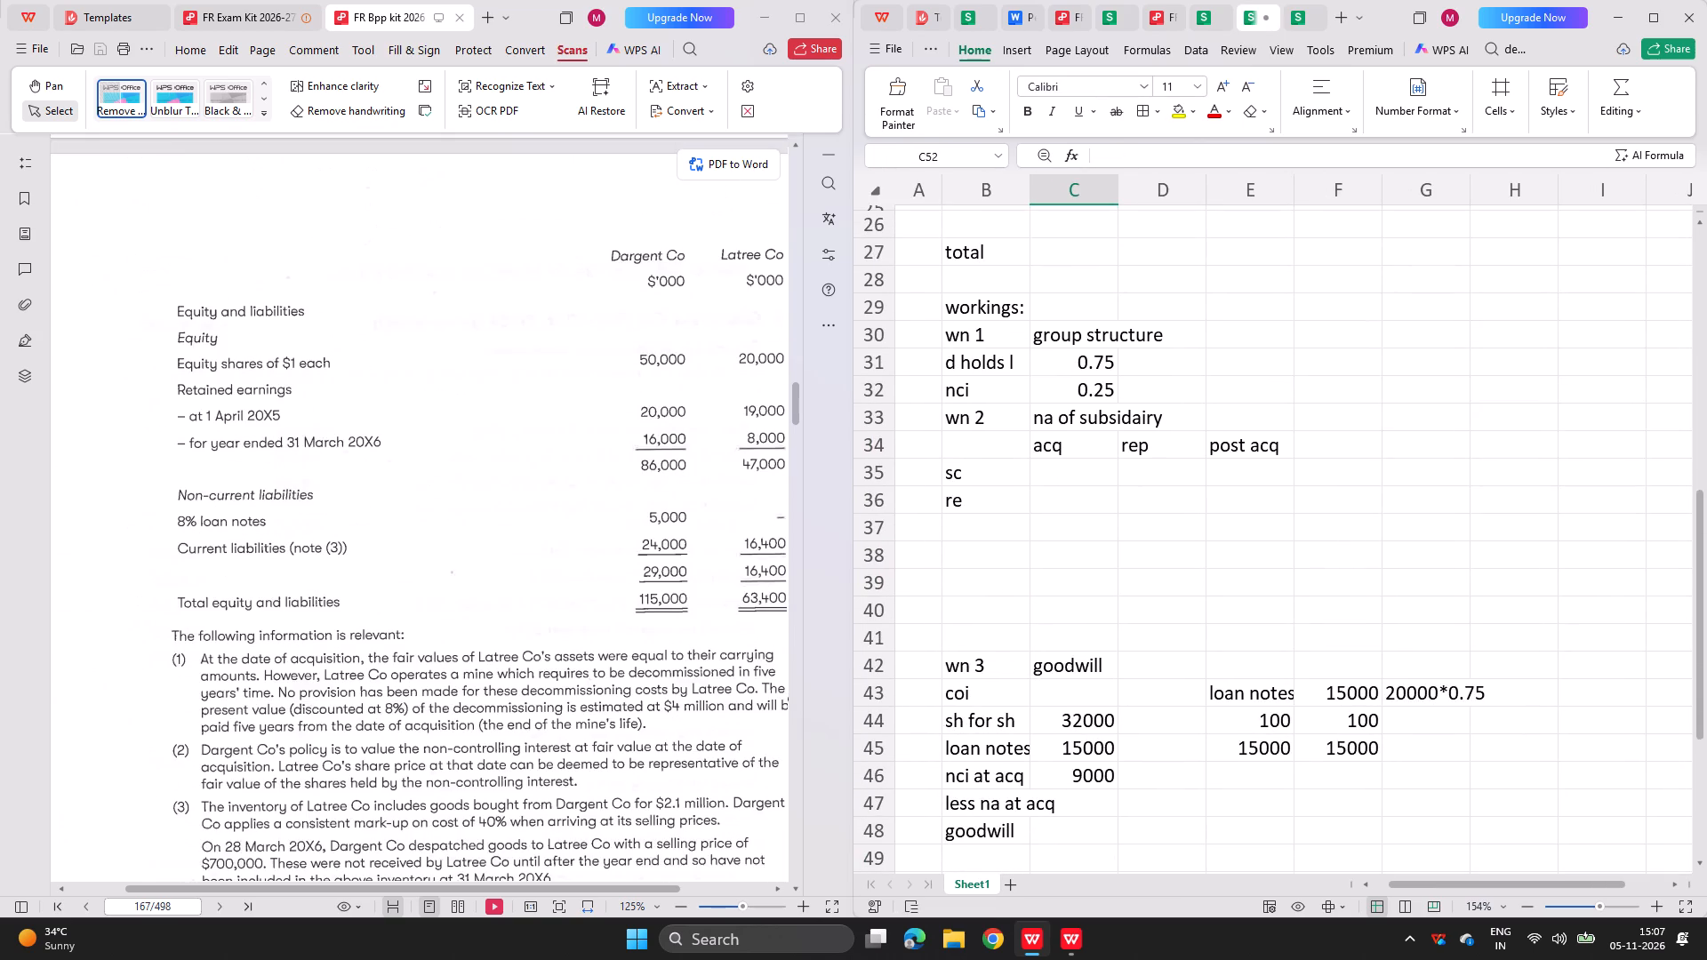
click(1089, 484)
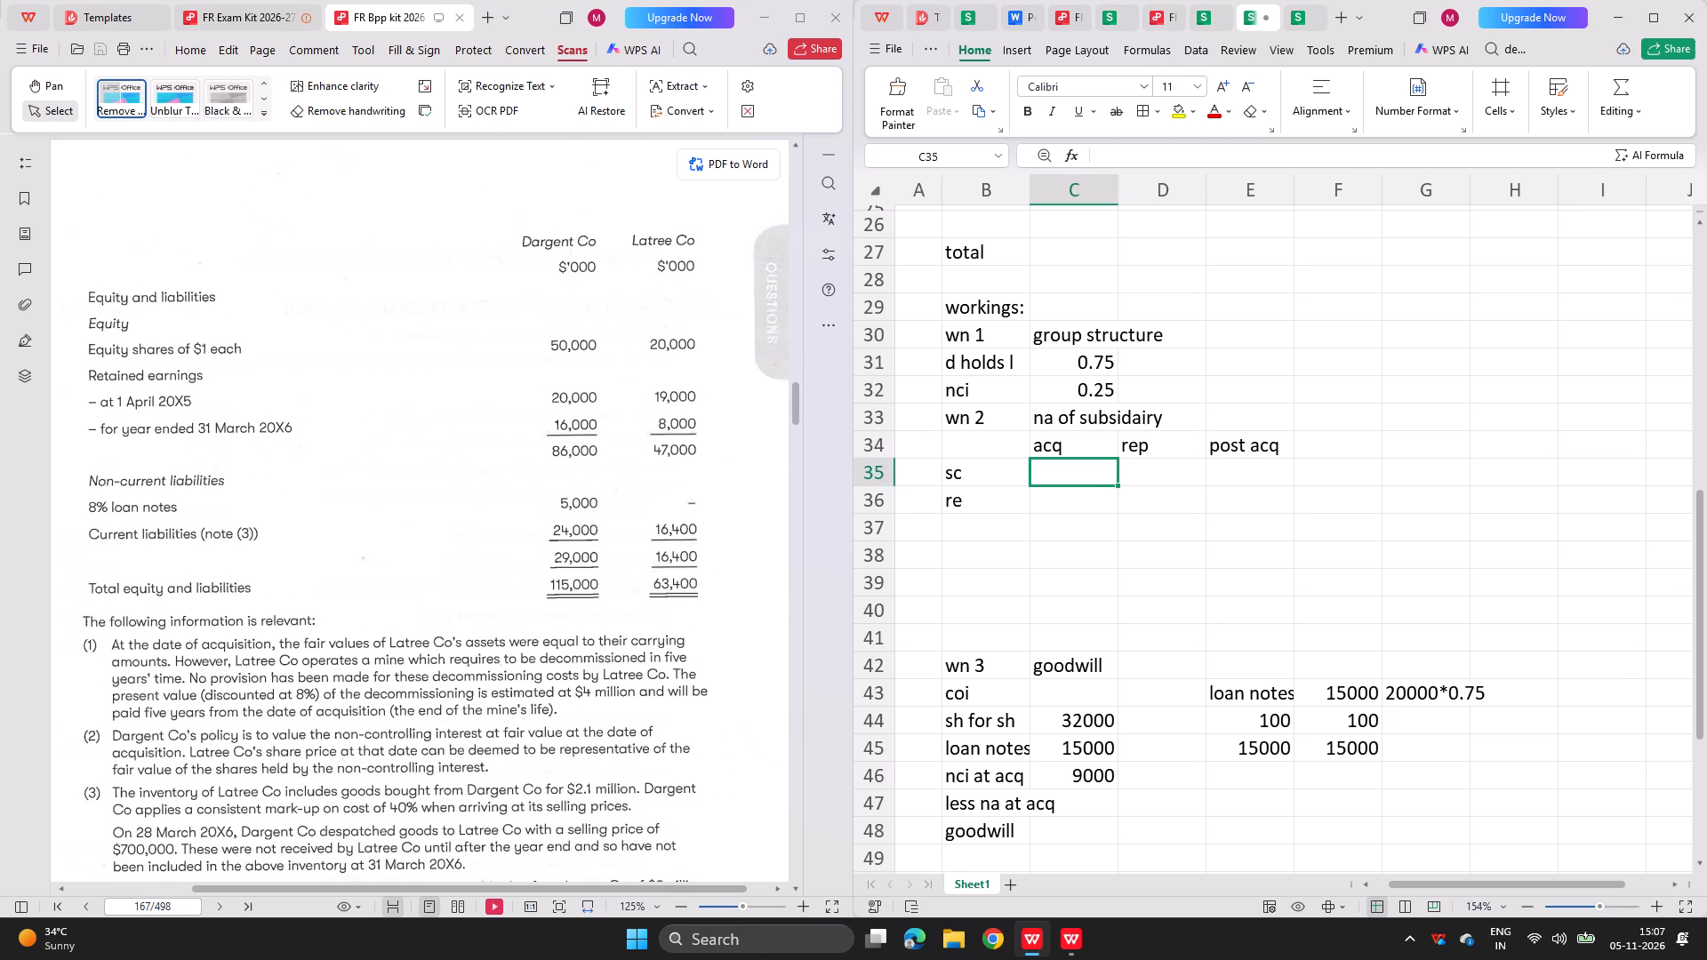
text(20000)
key(Right)
text(20000)
key(Right)
key(equal)
key(Left)
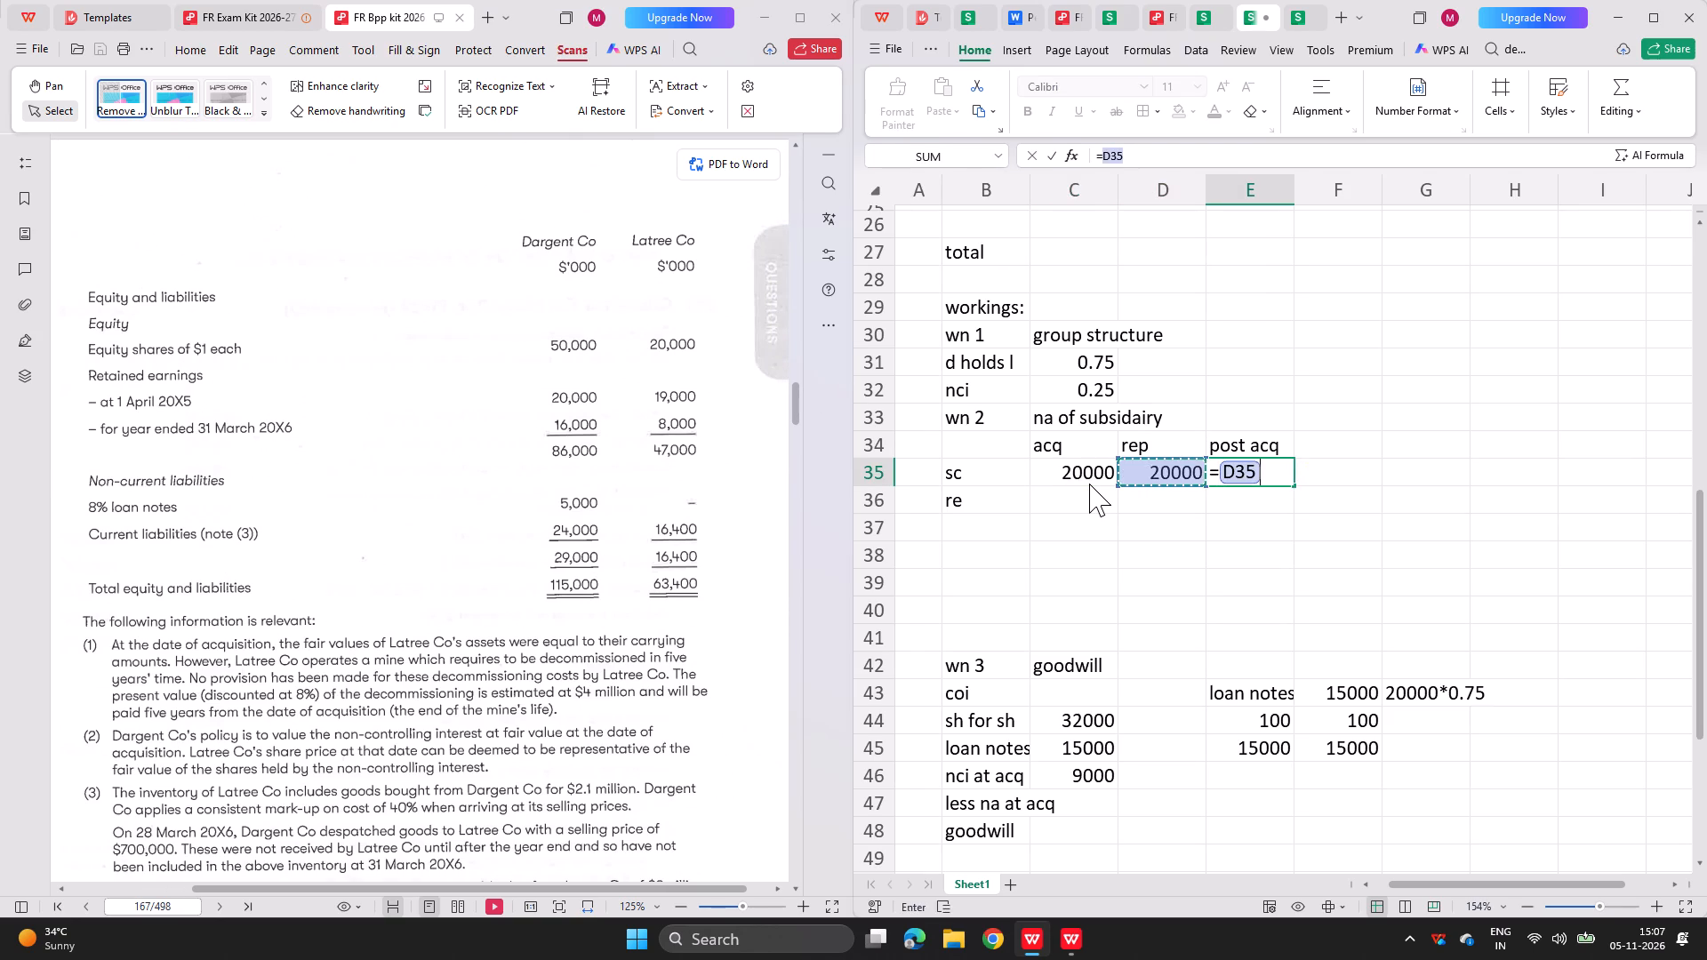
key(minus)
key(Left)
key(Left)
key(Return)
key(Left)
key(Left)
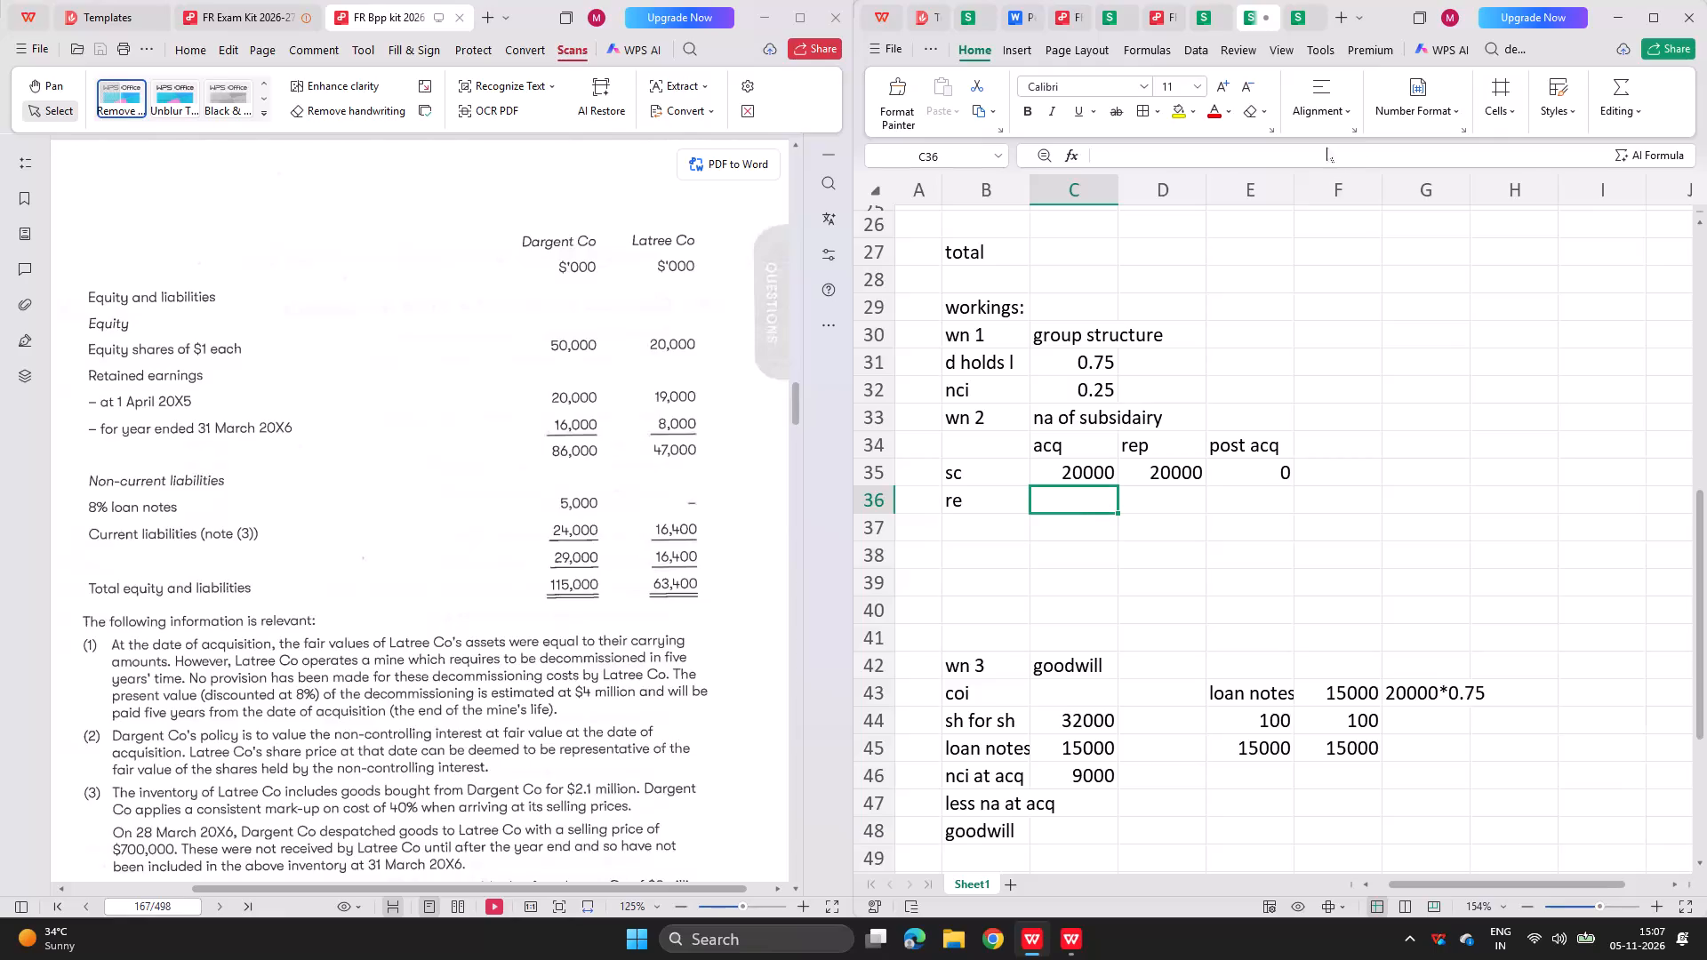
Examine the completed workbook's net assets of subsidiary working, including the formula behind the unwinding interest at rep.
click(1294, 29)
scroll(1202, 414, down, 1)
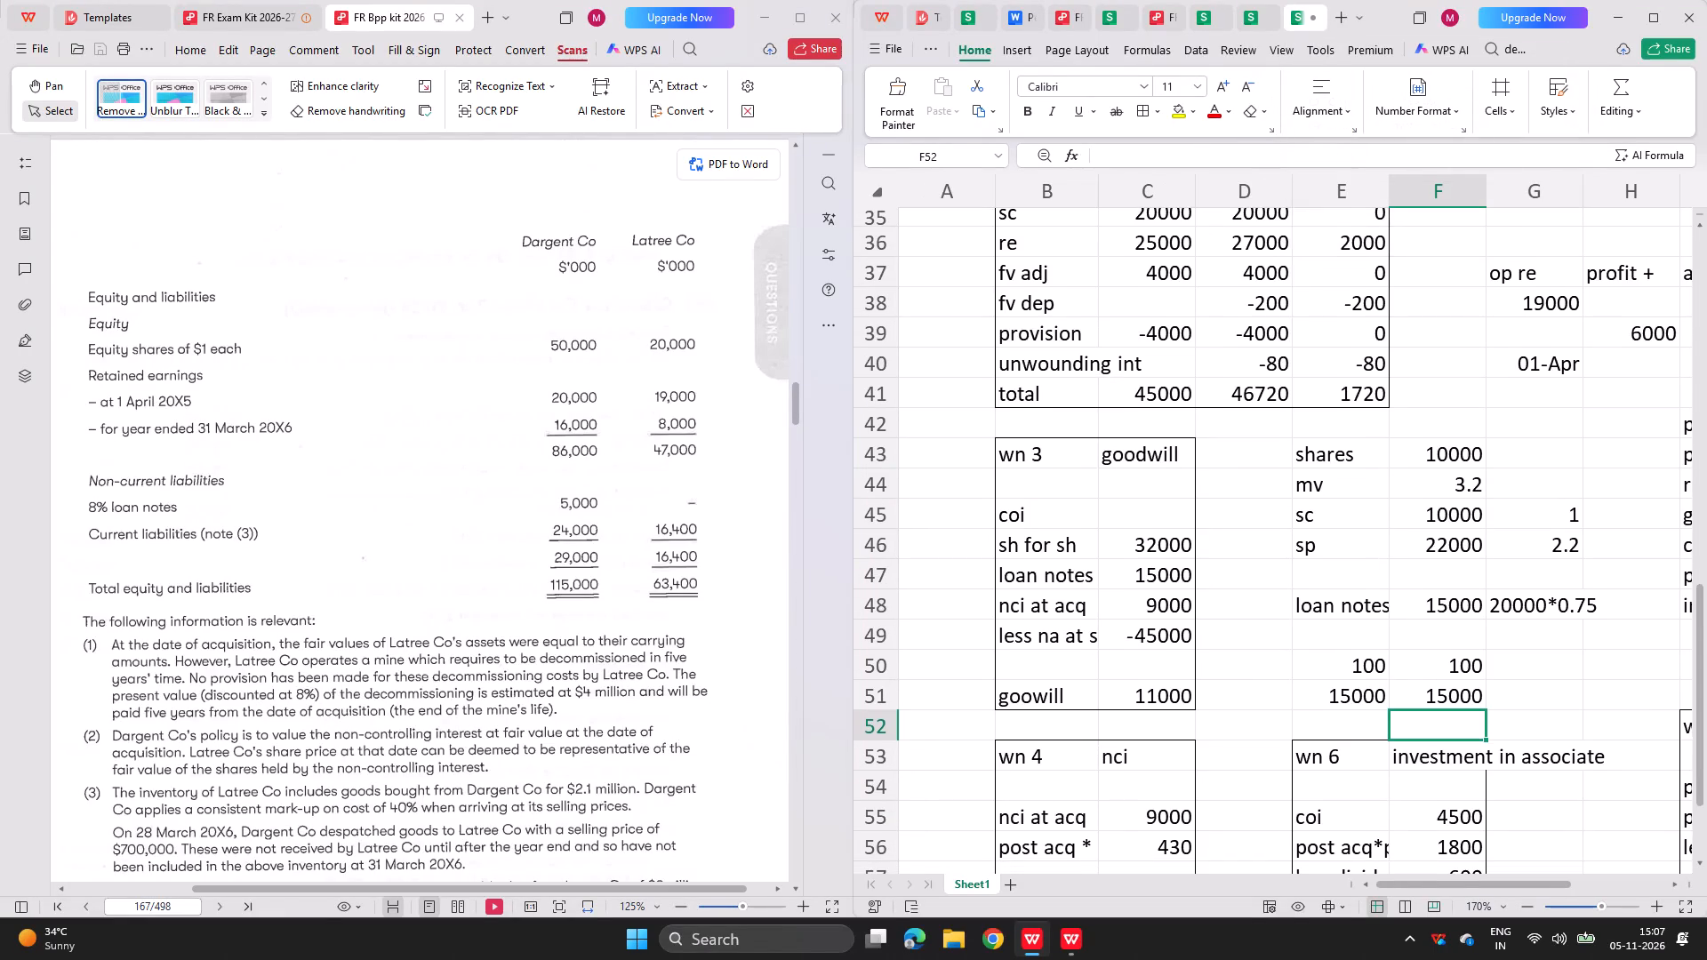
scroll(1202, 414, down, 1)
scroll(1202, 414, left, 3)
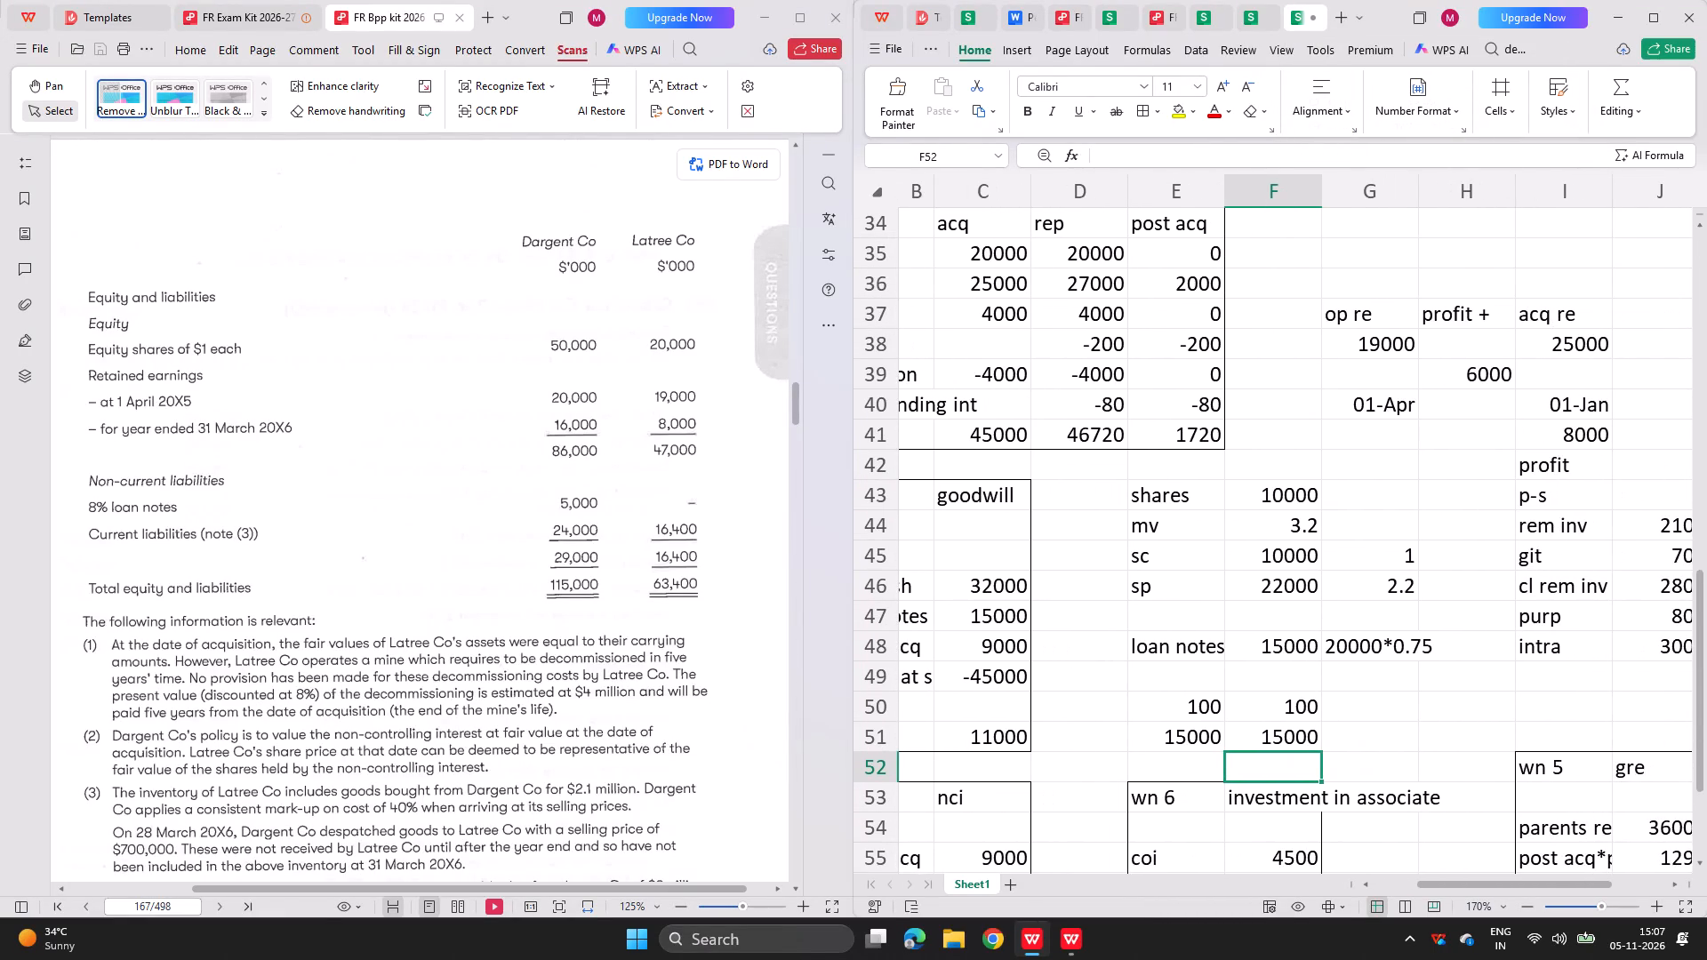
scroll(1202, 414, left, 1)
scroll(1202, 414, up, 1)
scroll(1202, 414, down, 1)
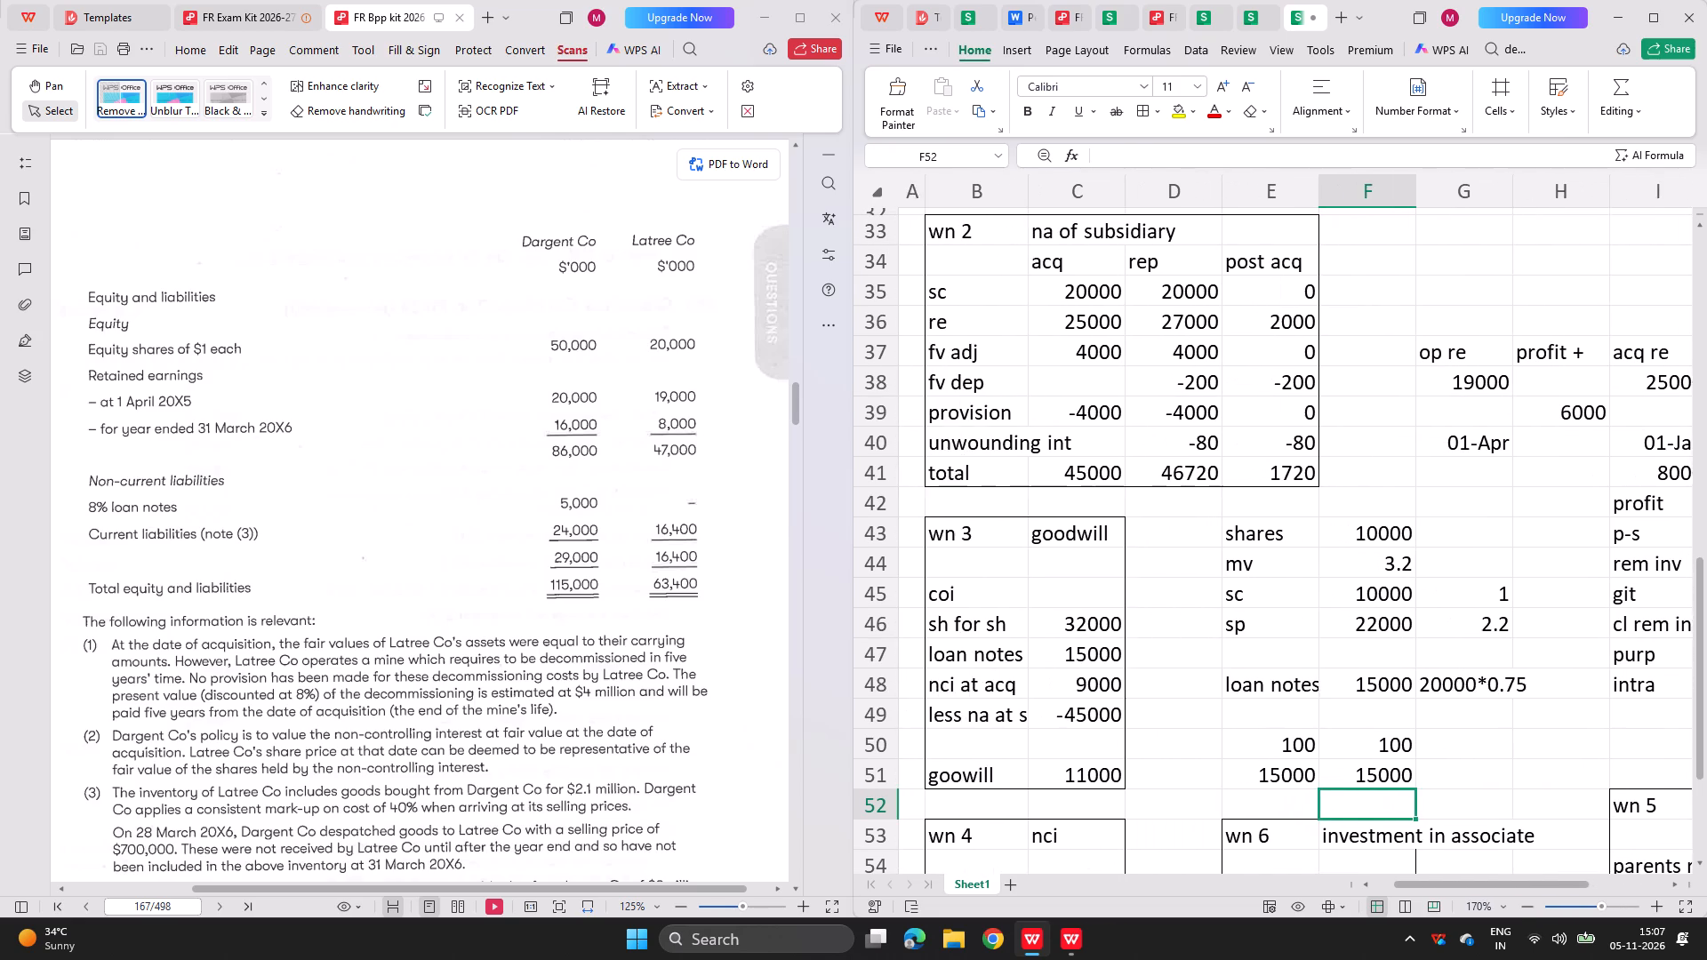
scroll(1202, 414, down, 1)
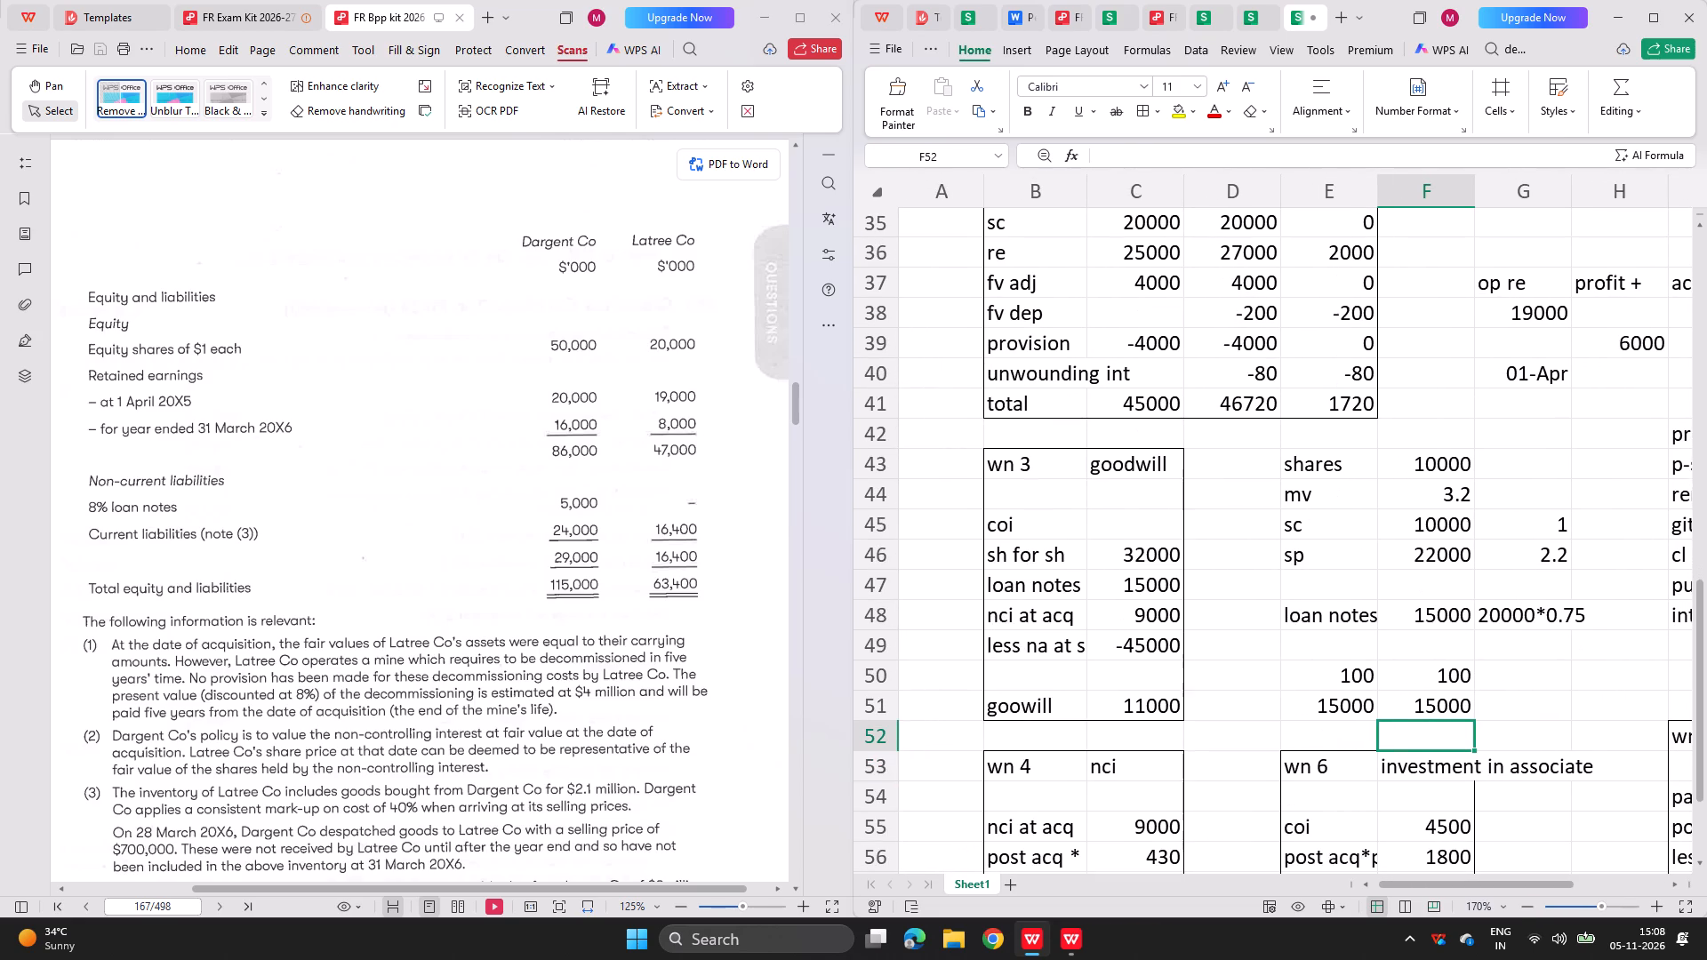
scroll(1149, 521, down, 1)
scroll(1008, 464, up, 1)
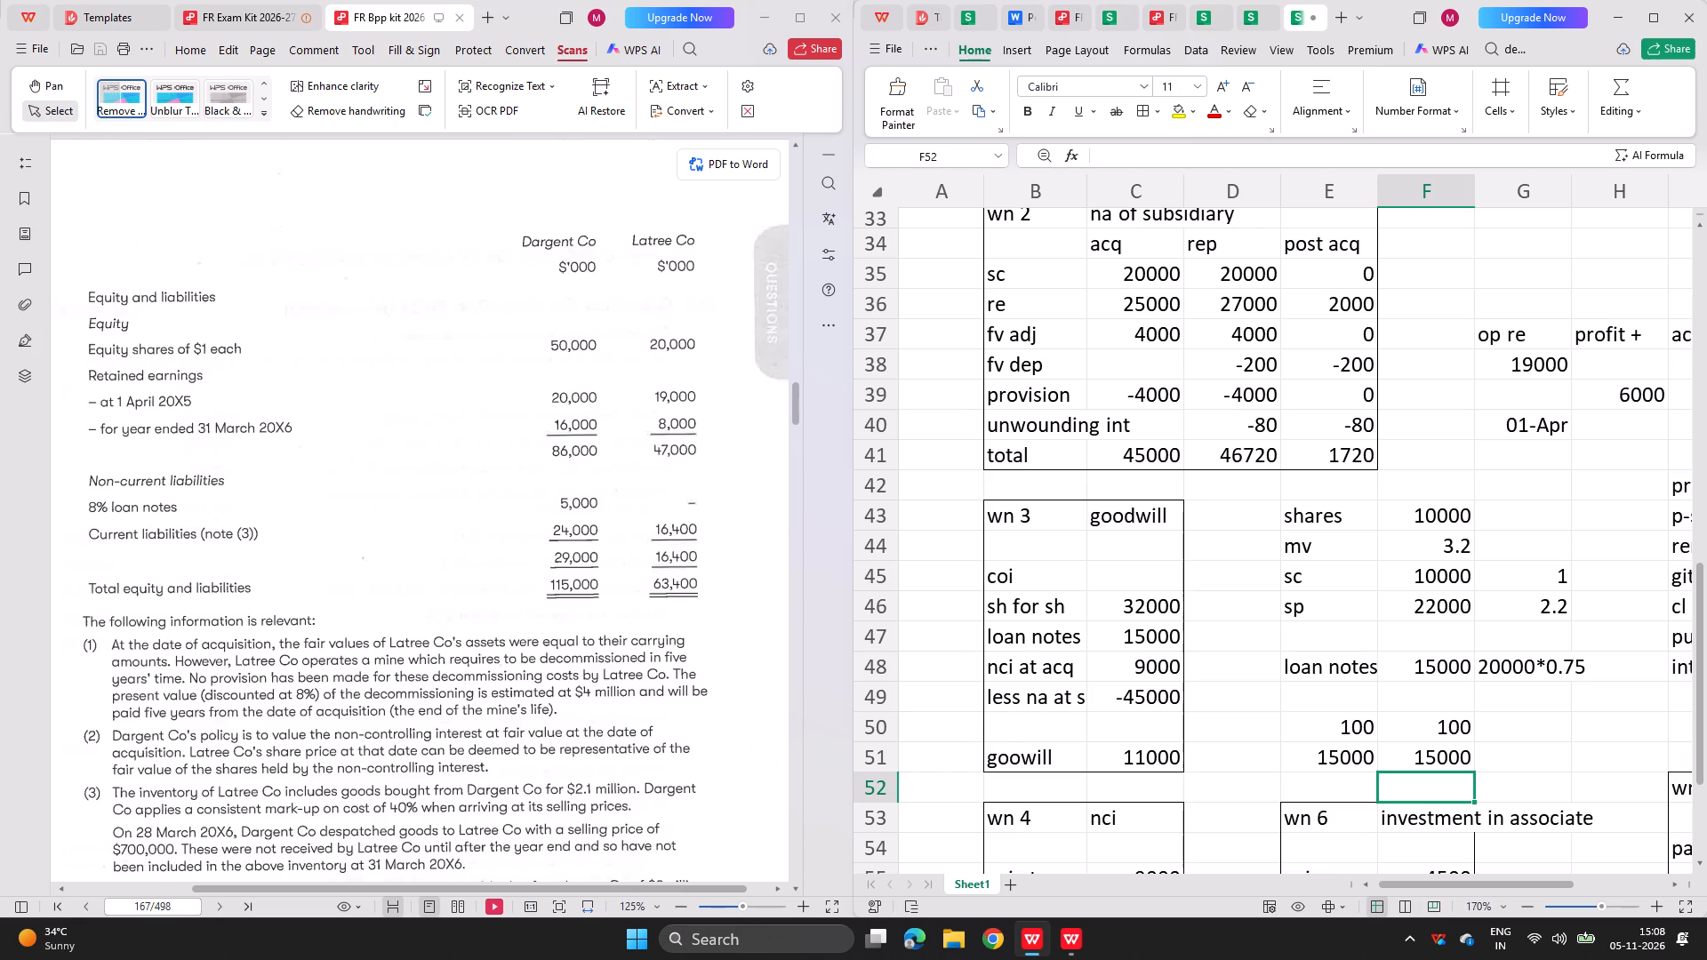
double_click(1233, 424)
key(Return)
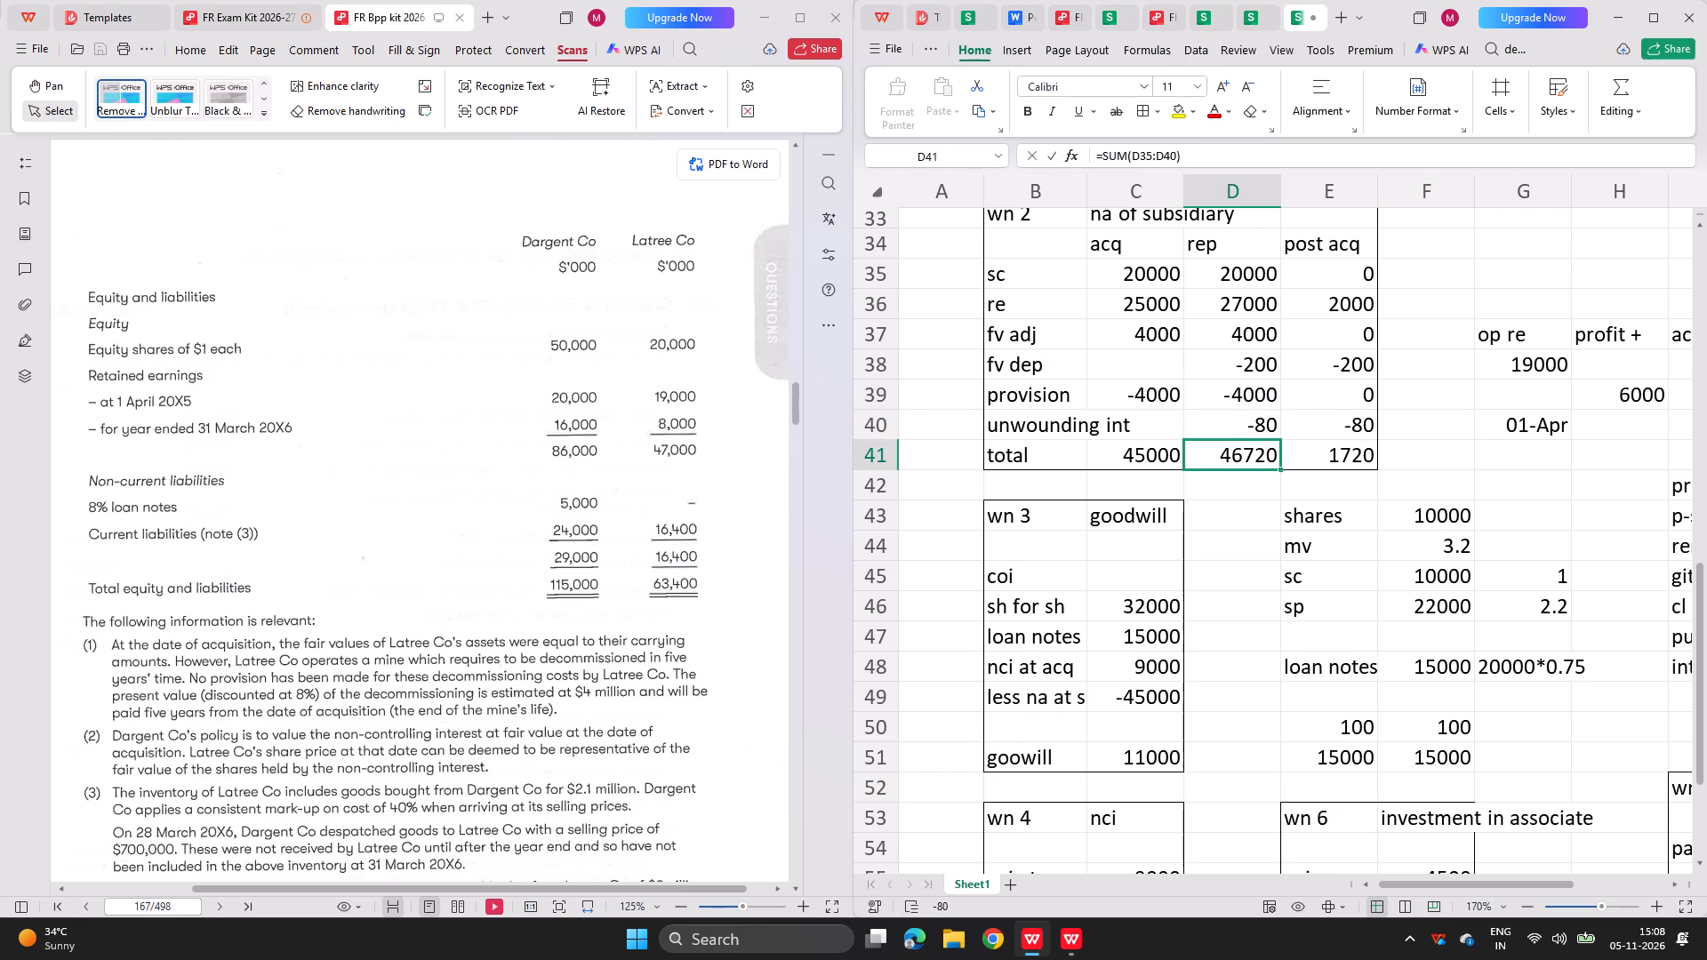
Compare question 317's figures and notes with the completed workbook's unwinding interest formula in D40 and fv dep formula in D38.
scroll(712, 353, up, 2)
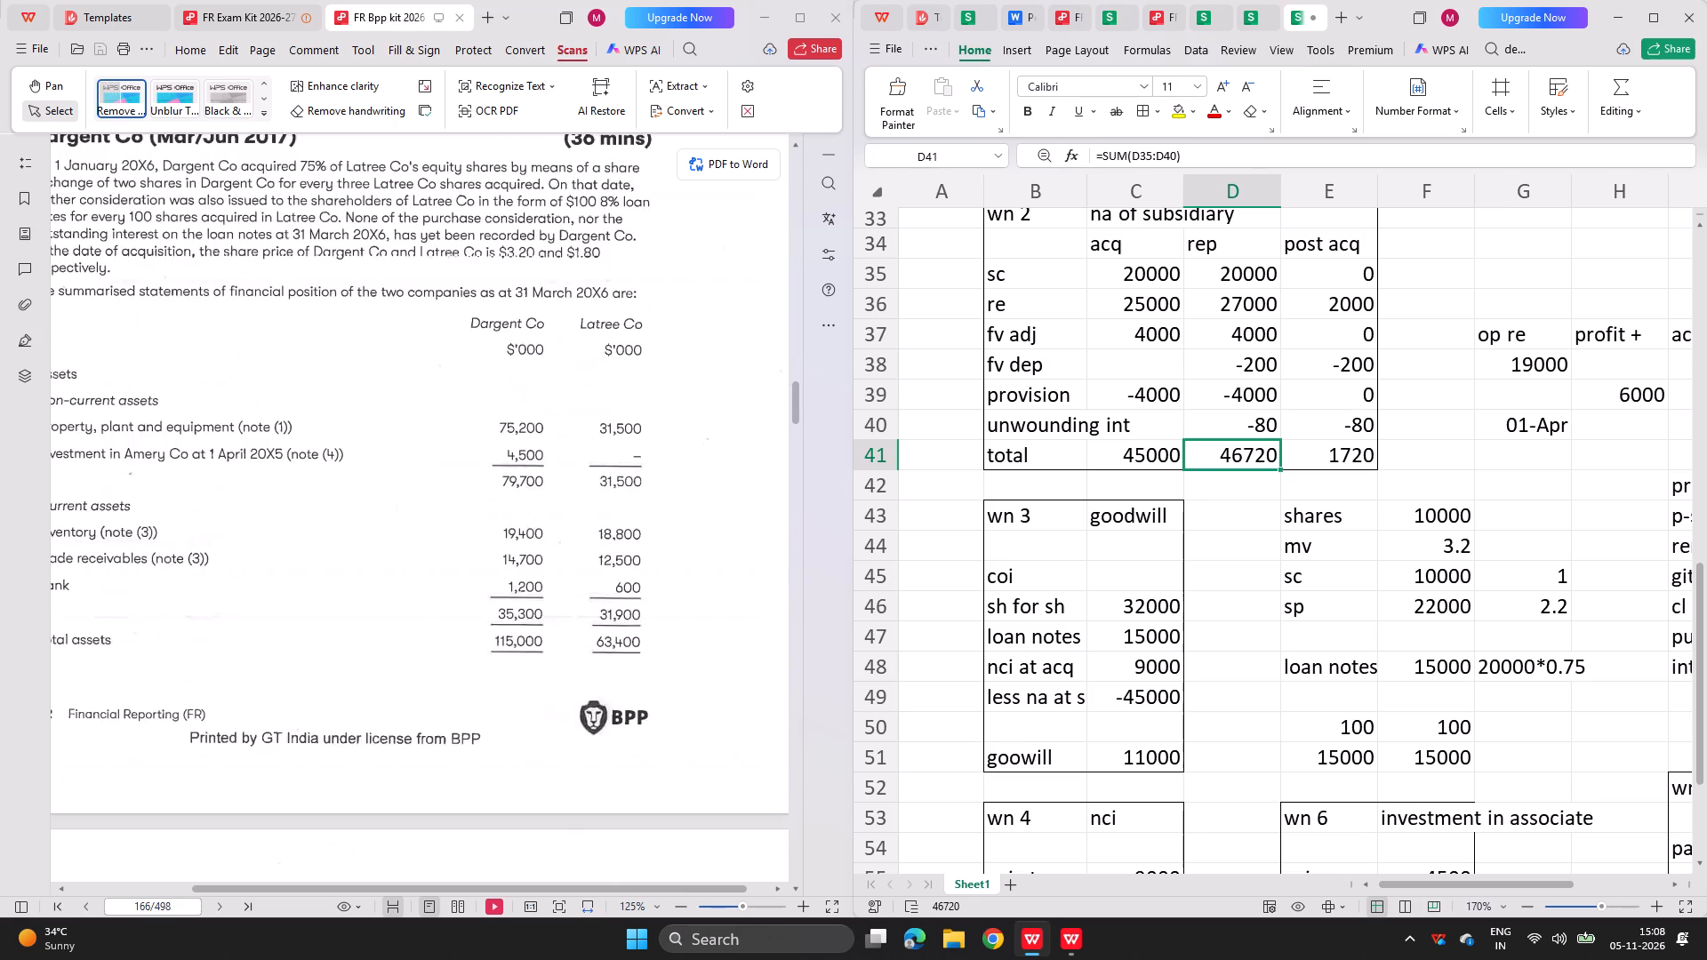
scroll(712, 353, down, 2)
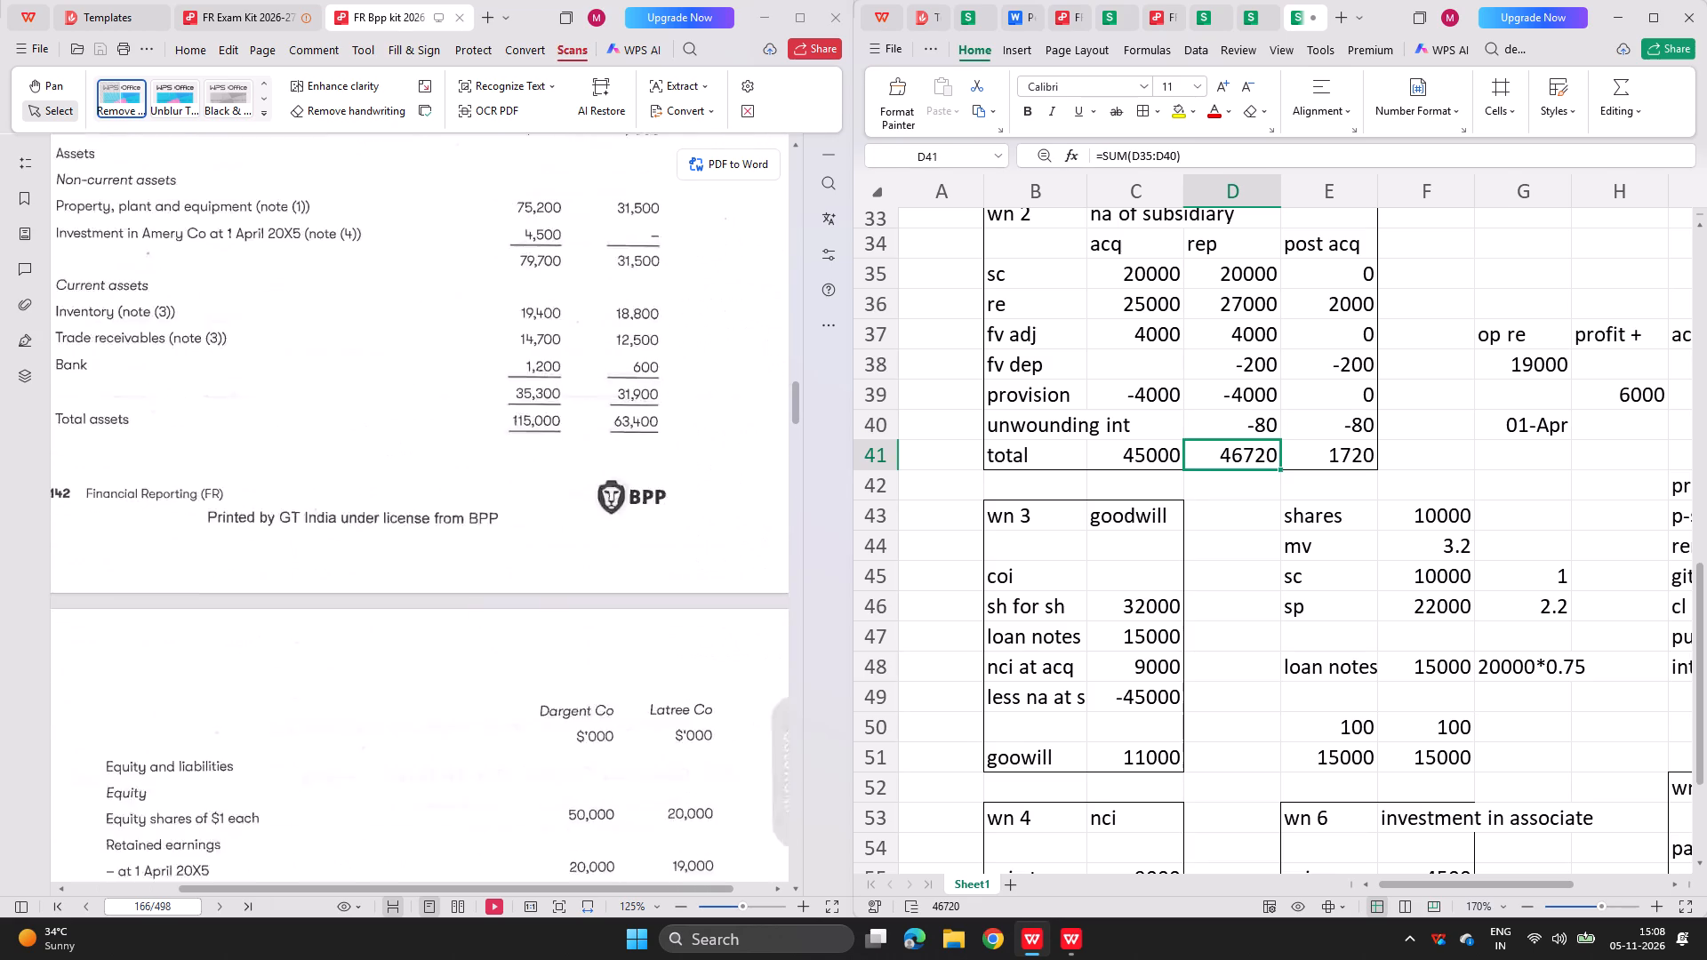
scroll(712, 353, down, 1)
scroll(712, 353, up, 1)
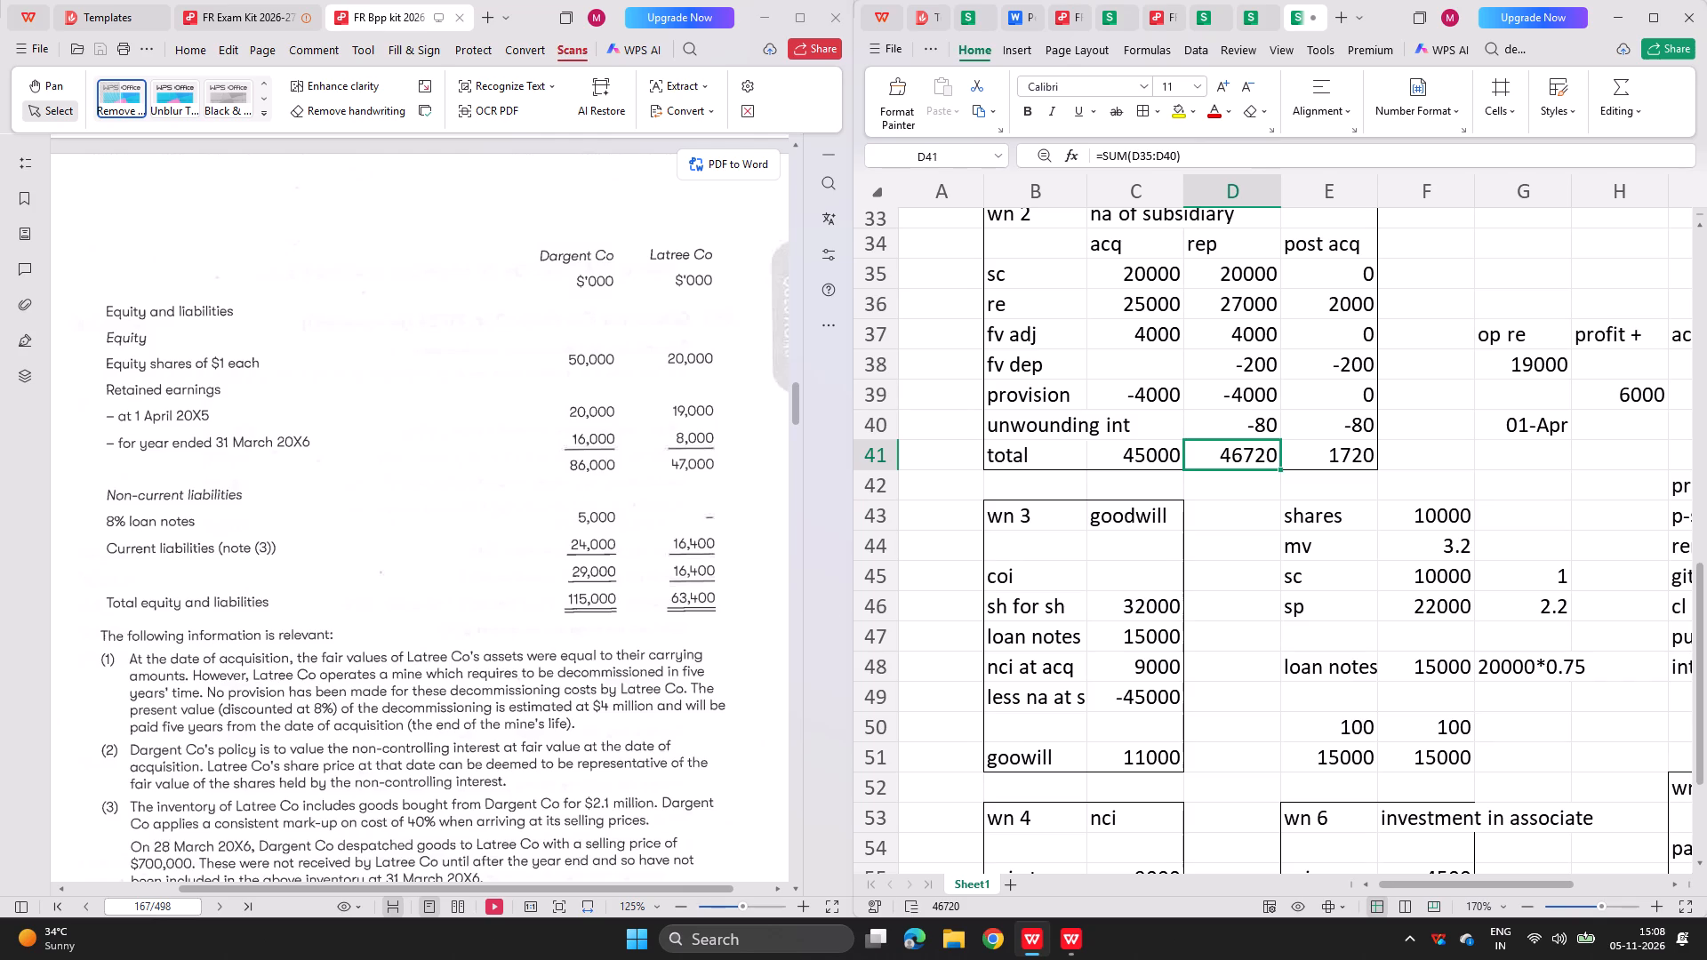
double_click(1211, 428)
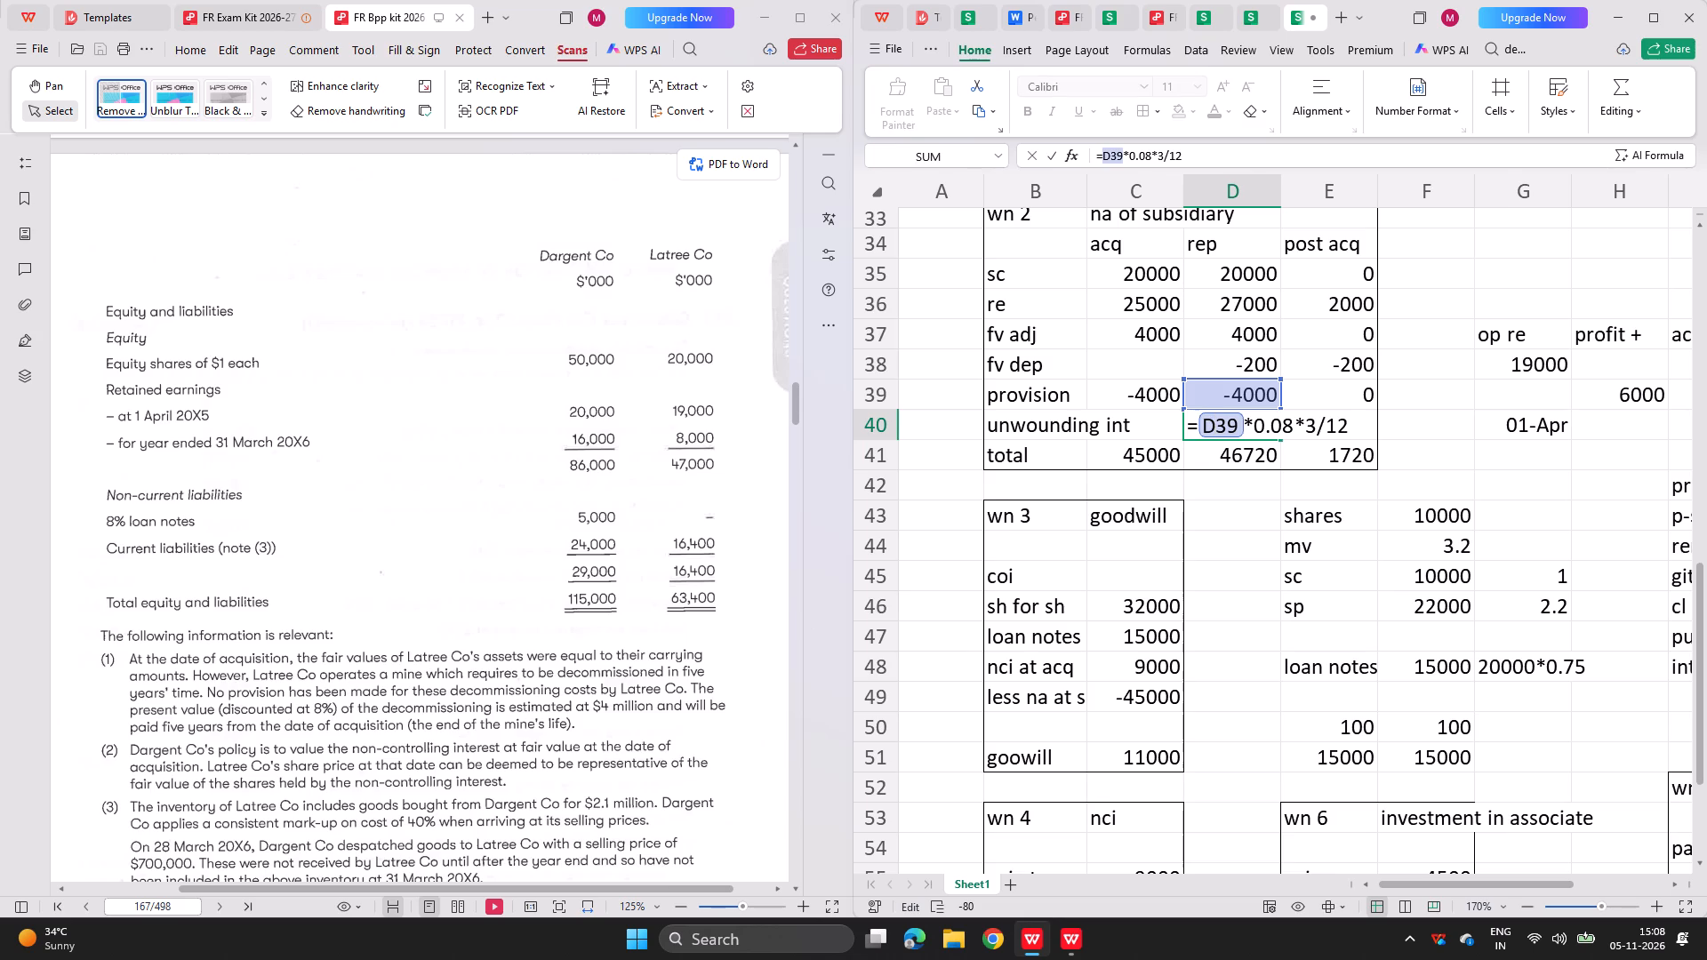
key(Return)
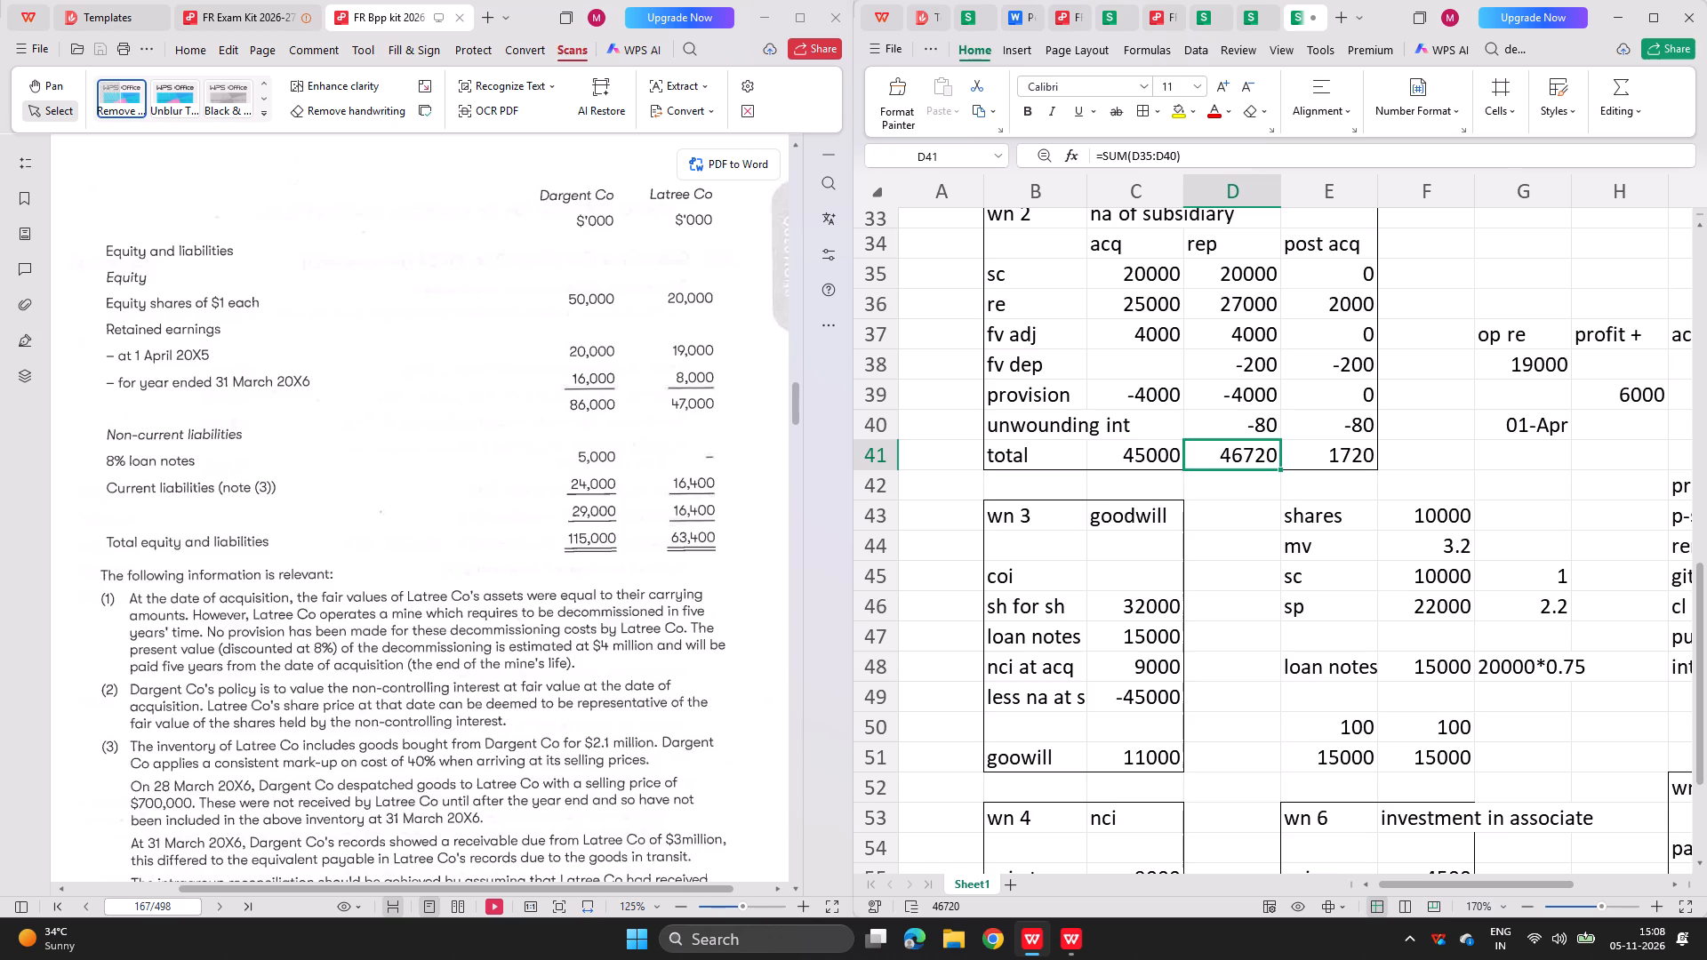
scroll(533, 564, down, 1)
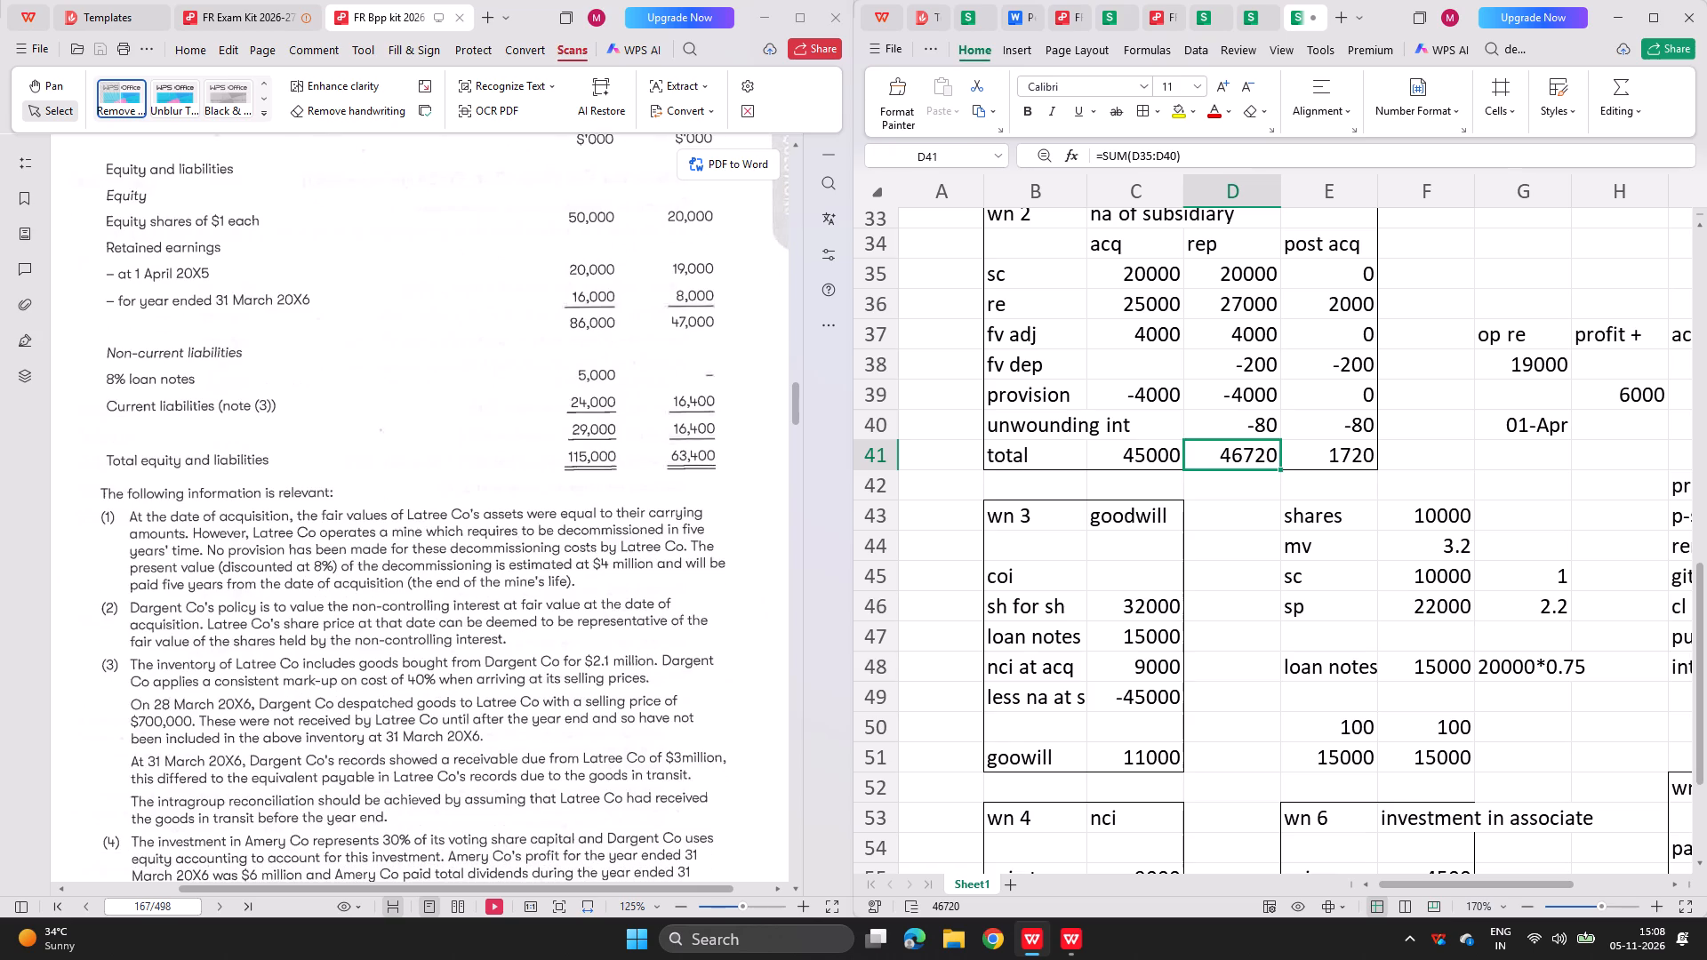
ctrl+scroll(533, 564, up, 1)
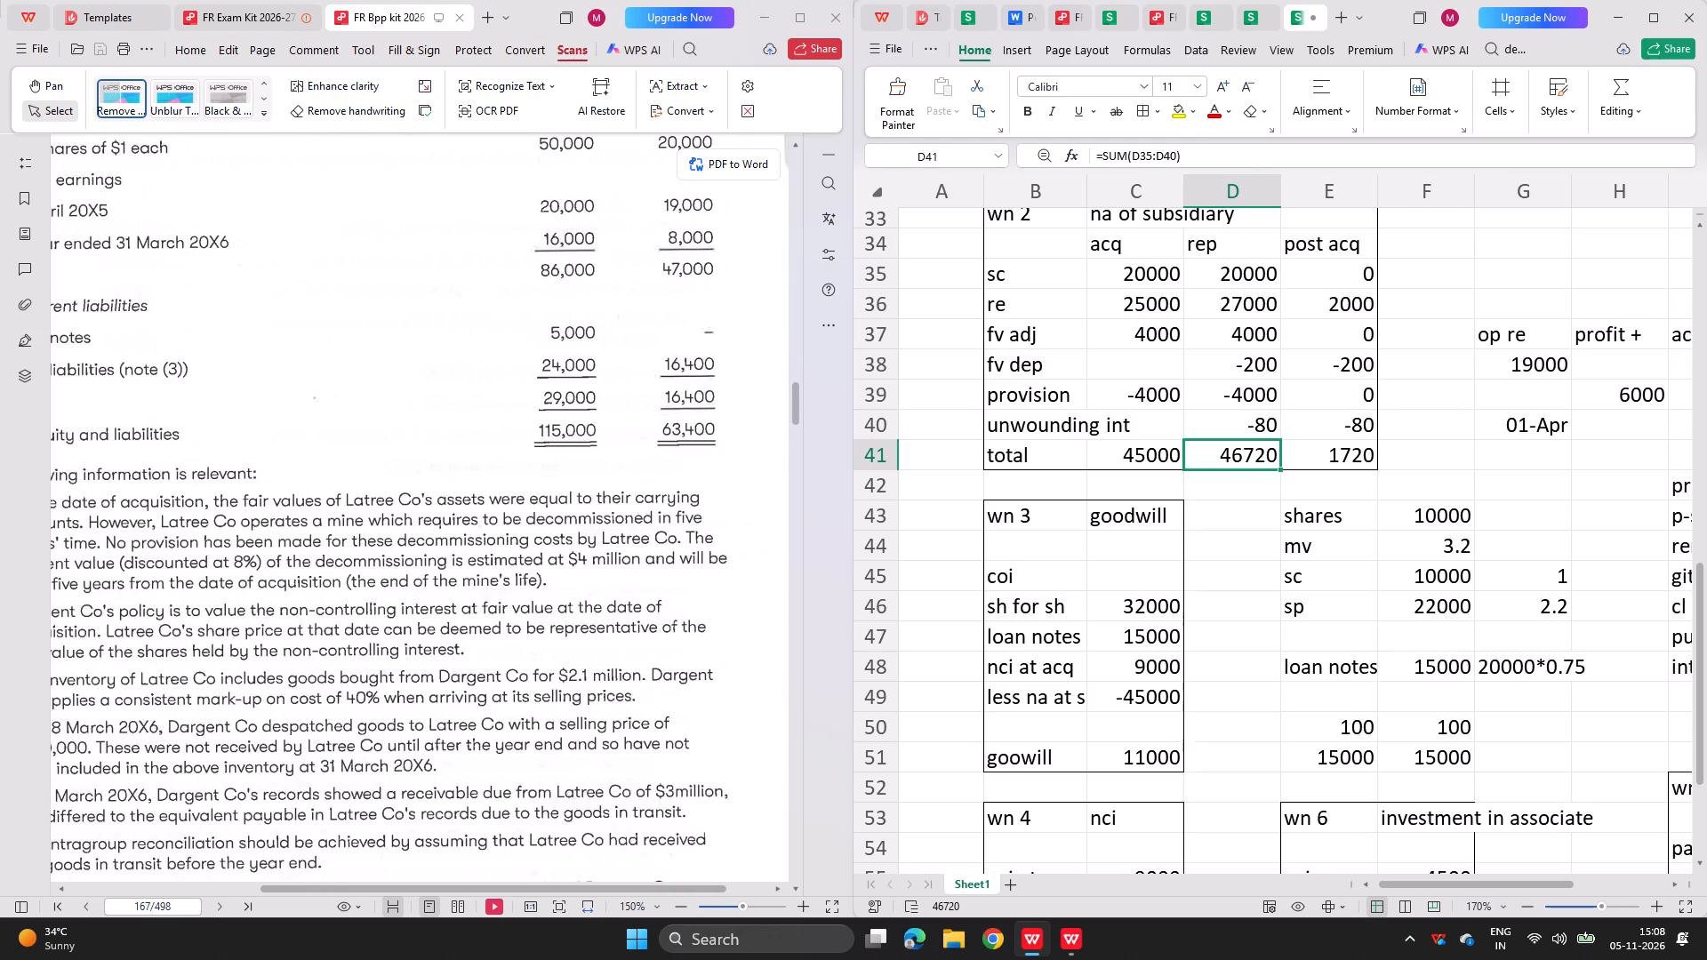
double_click(1231, 373)
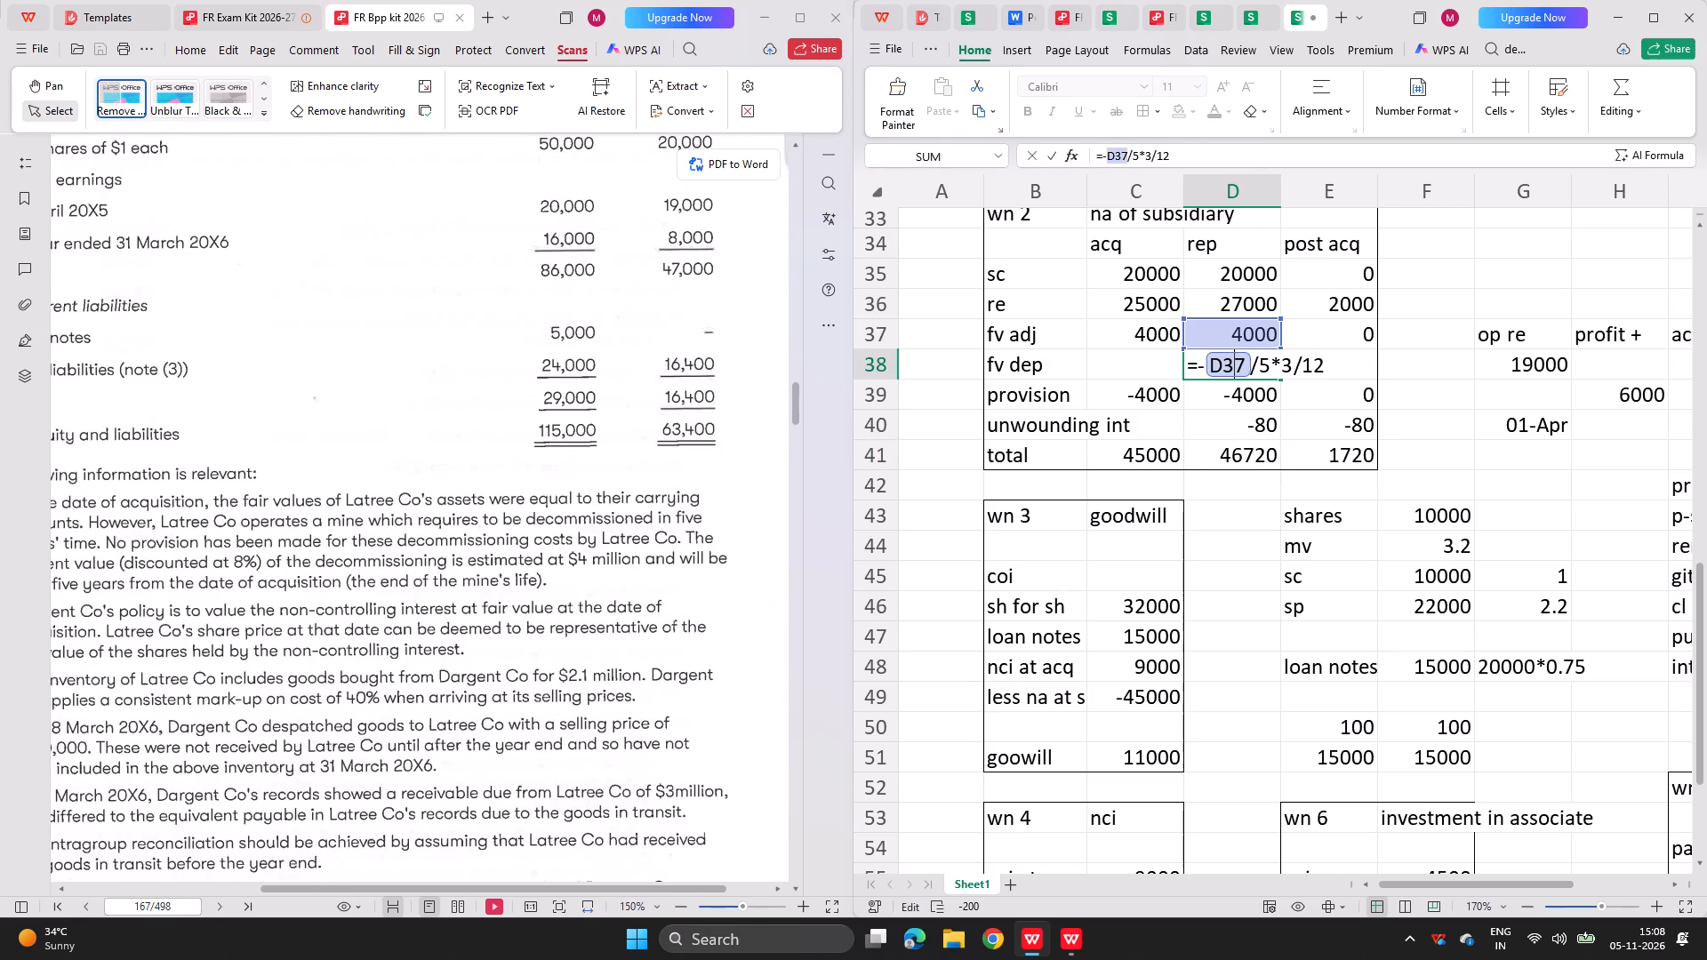
key(Return)
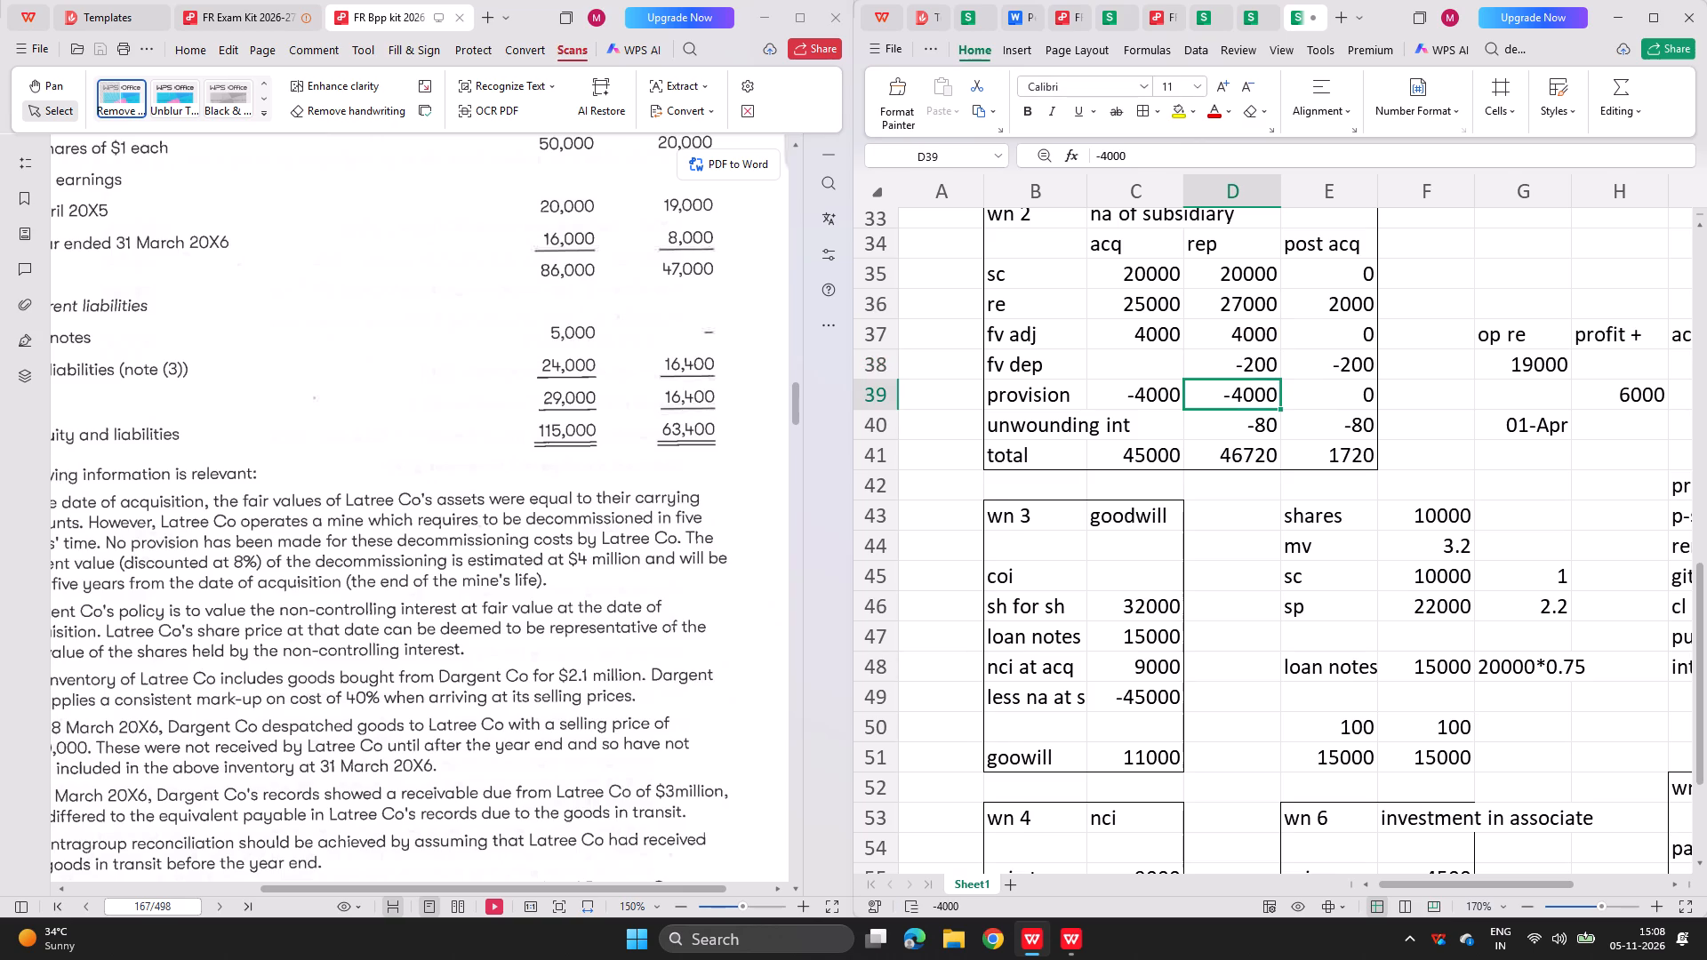
Reread question 317's acquisition details, equity figures and notes on the mine's decommissioning costs.
scroll(593, 494, right, 1)
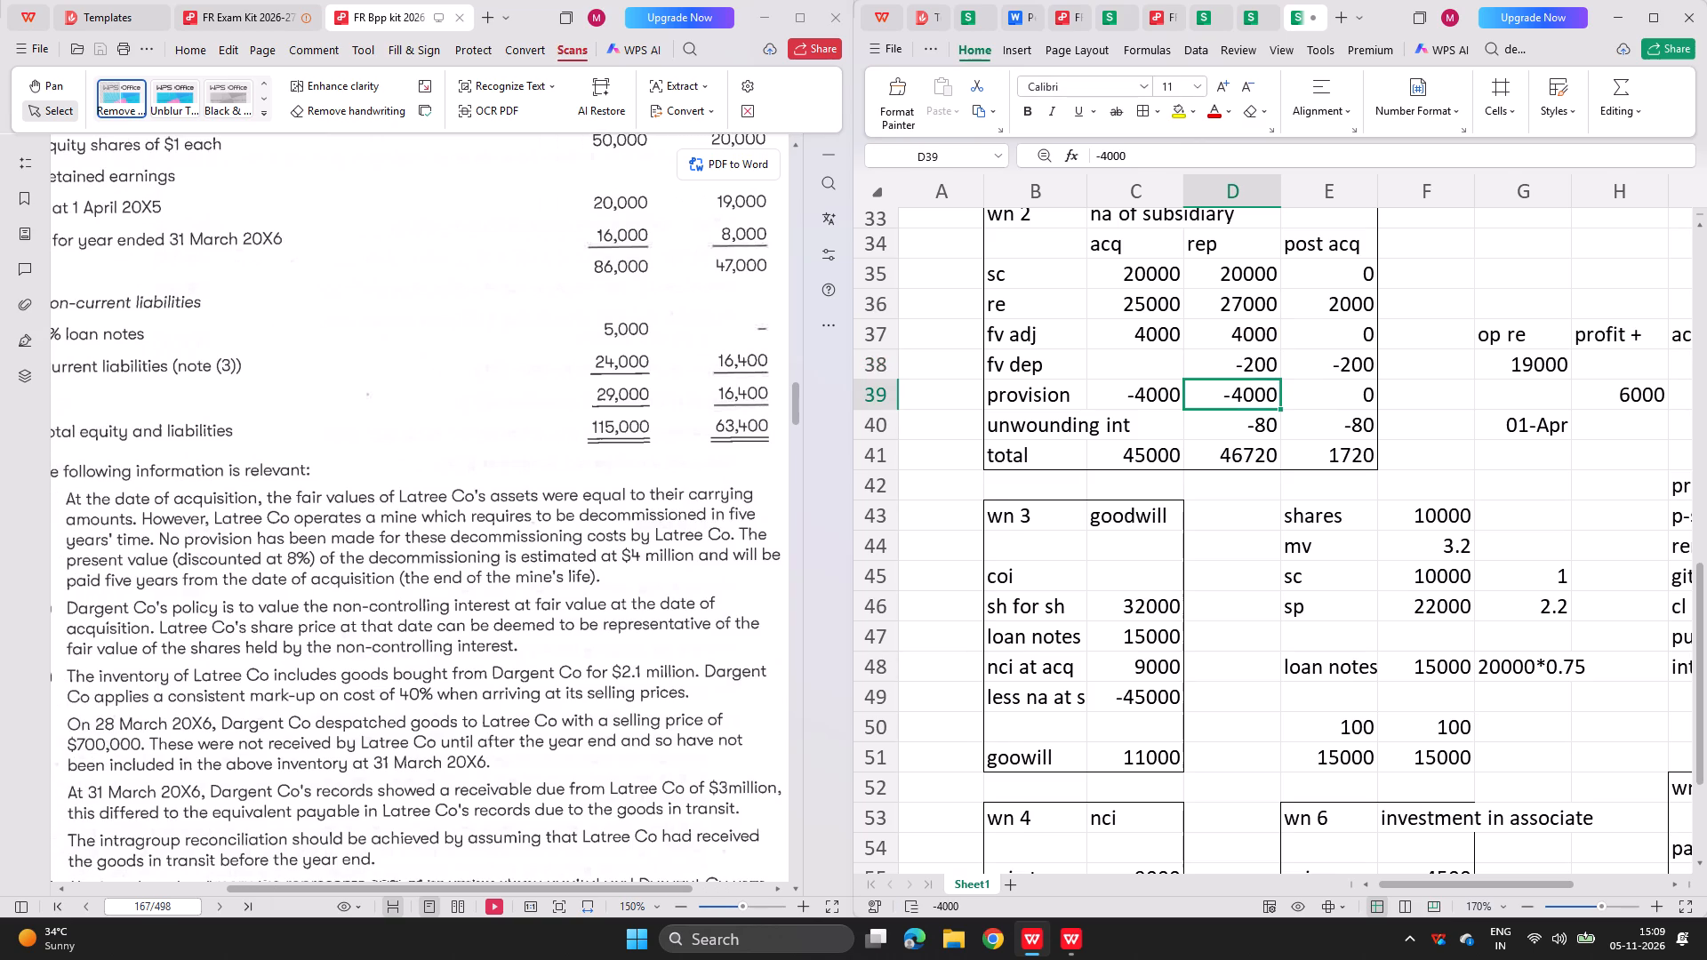
scroll(526, 583, down, 1)
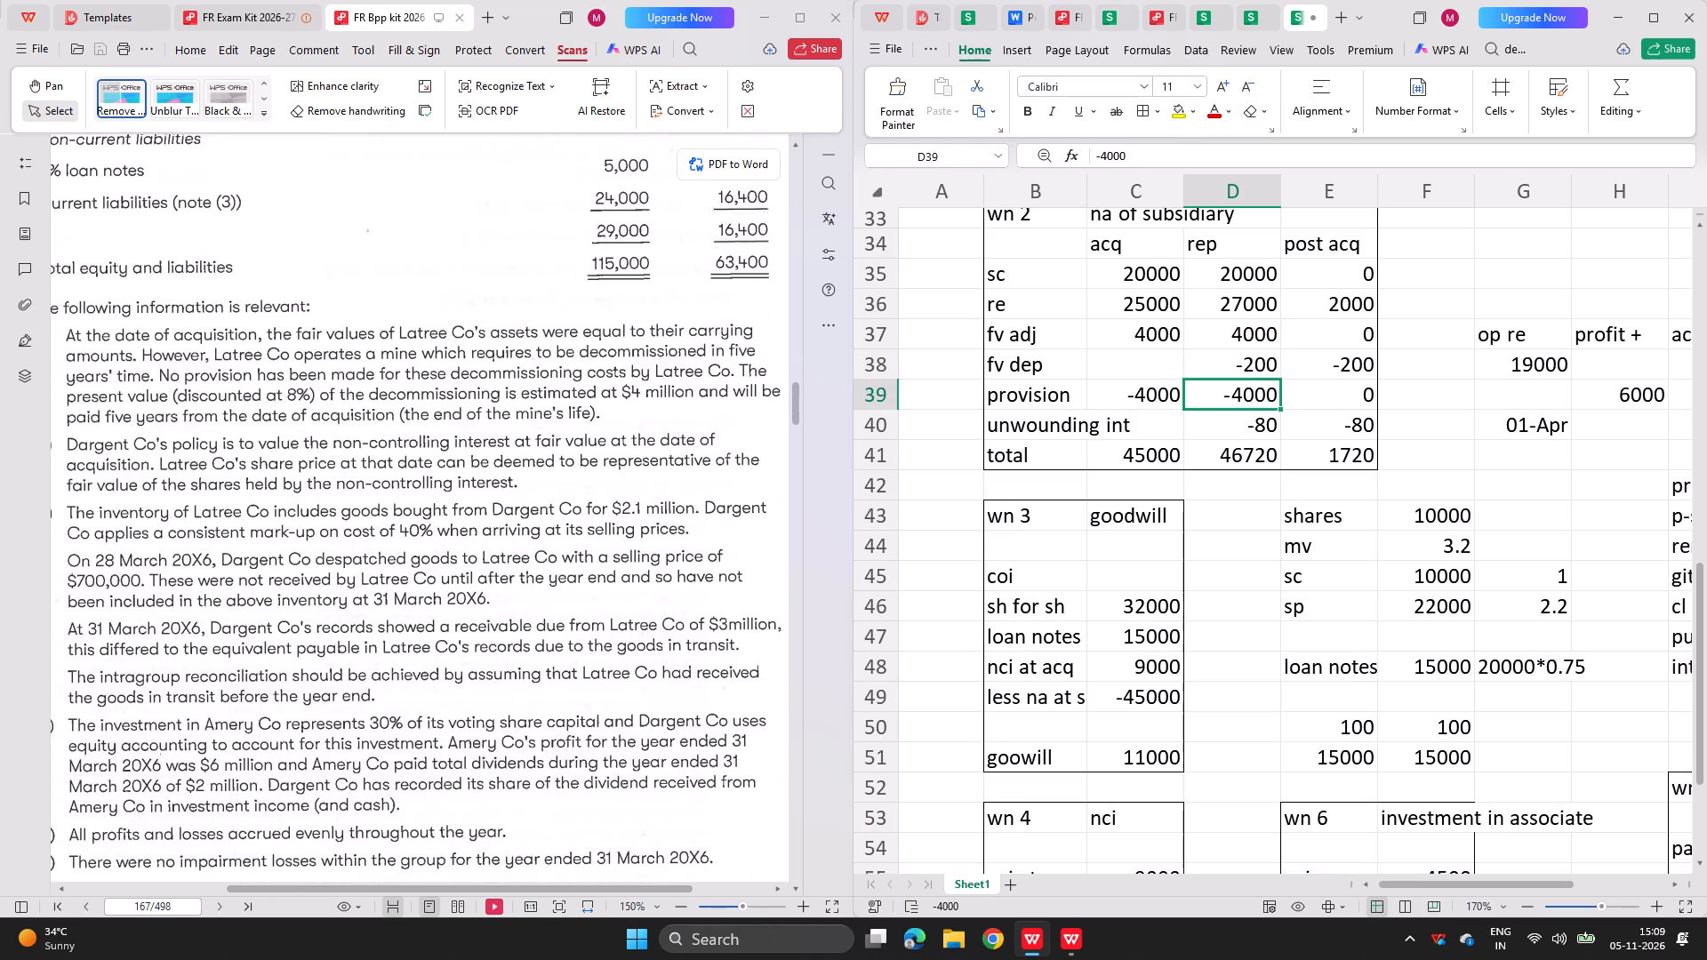
scroll(467, 605, up, 2)
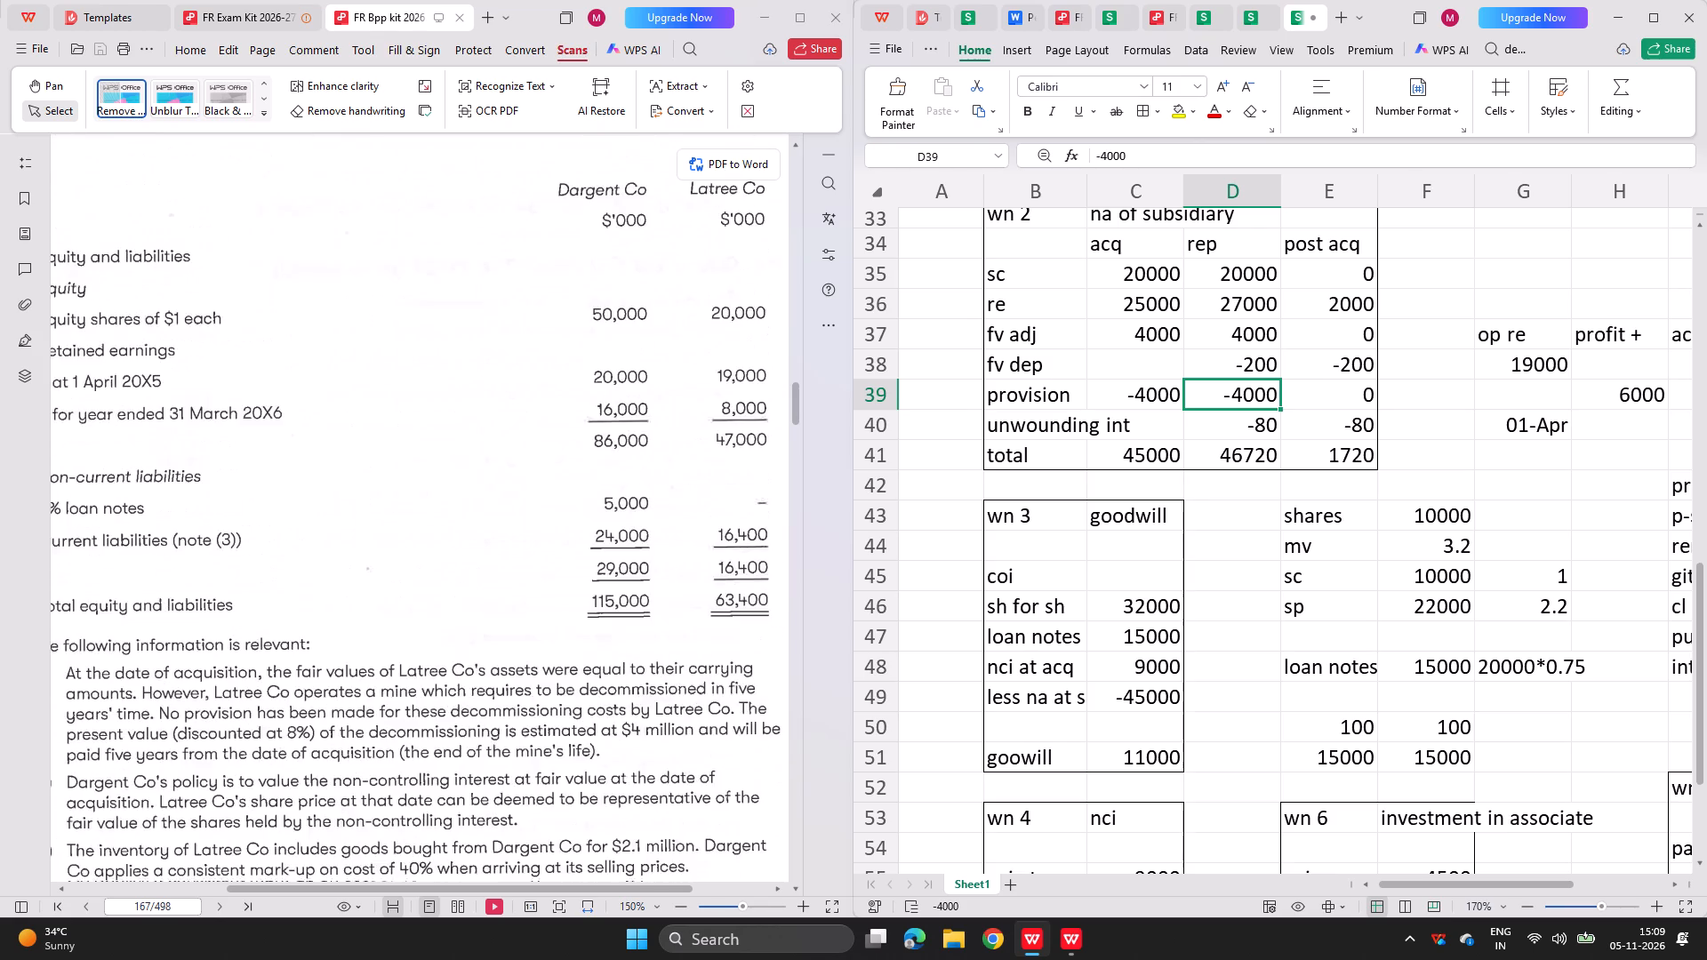
scroll(467, 605, up, 2)
scroll(467, 605, down, 1)
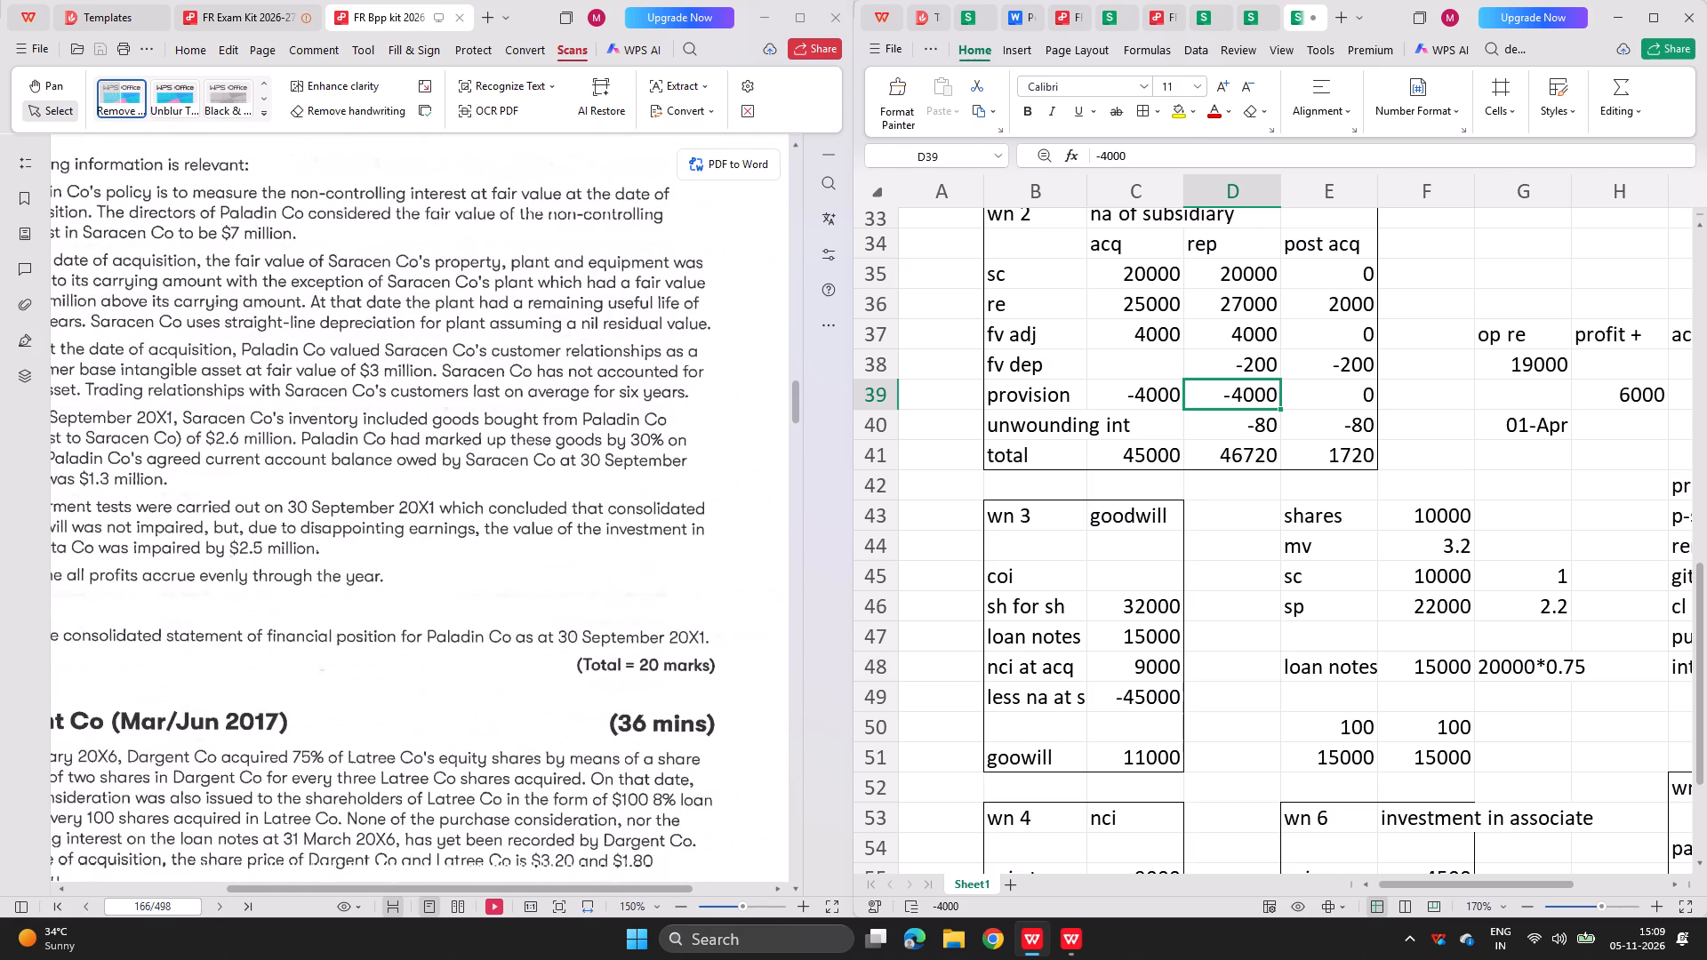
scroll(467, 605, down, 1)
scroll(467, 605, right, 1)
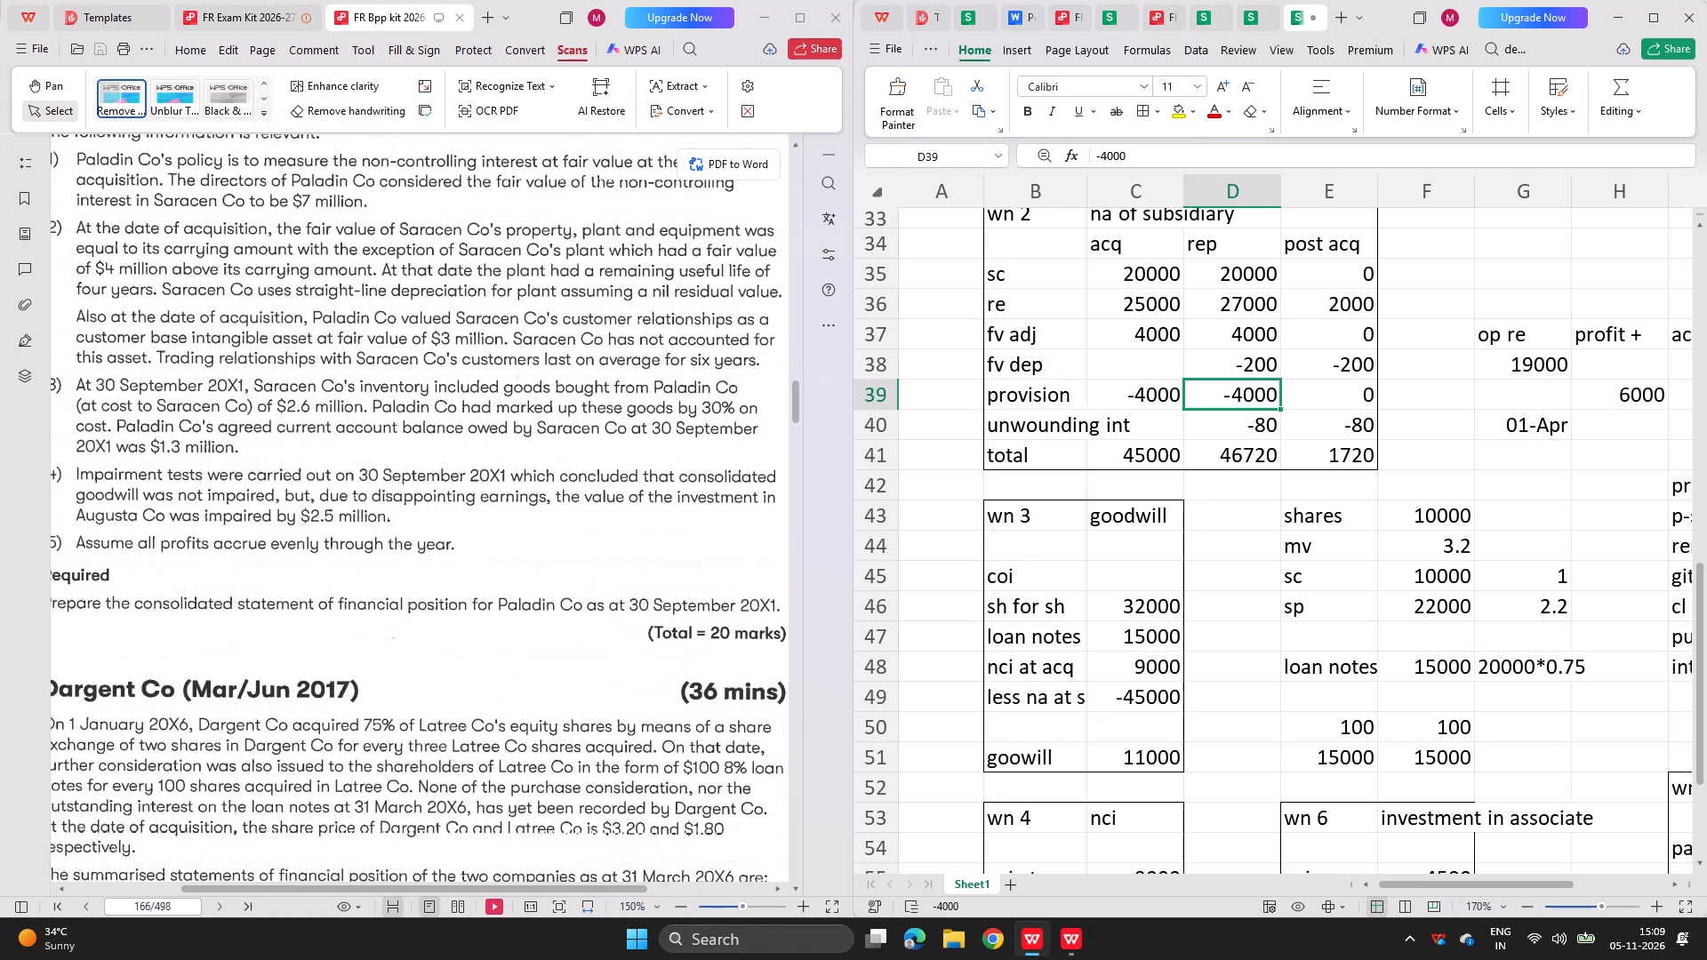
scroll(467, 605, down, 4)
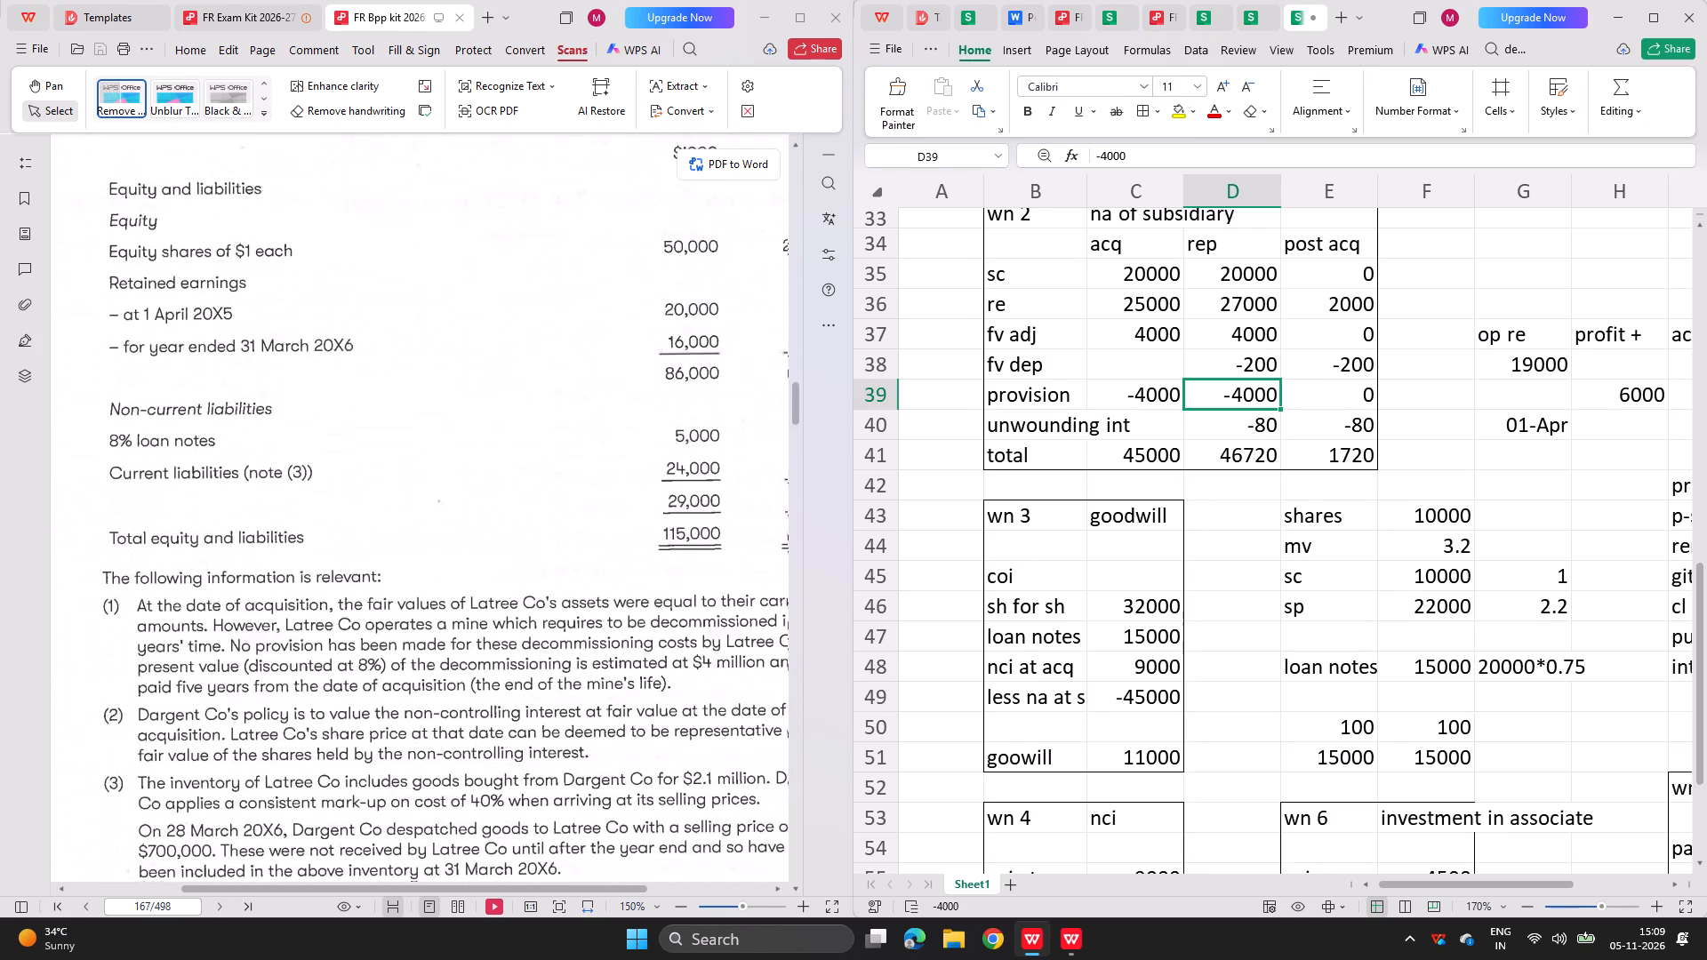
scroll(467, 605, down, 1)
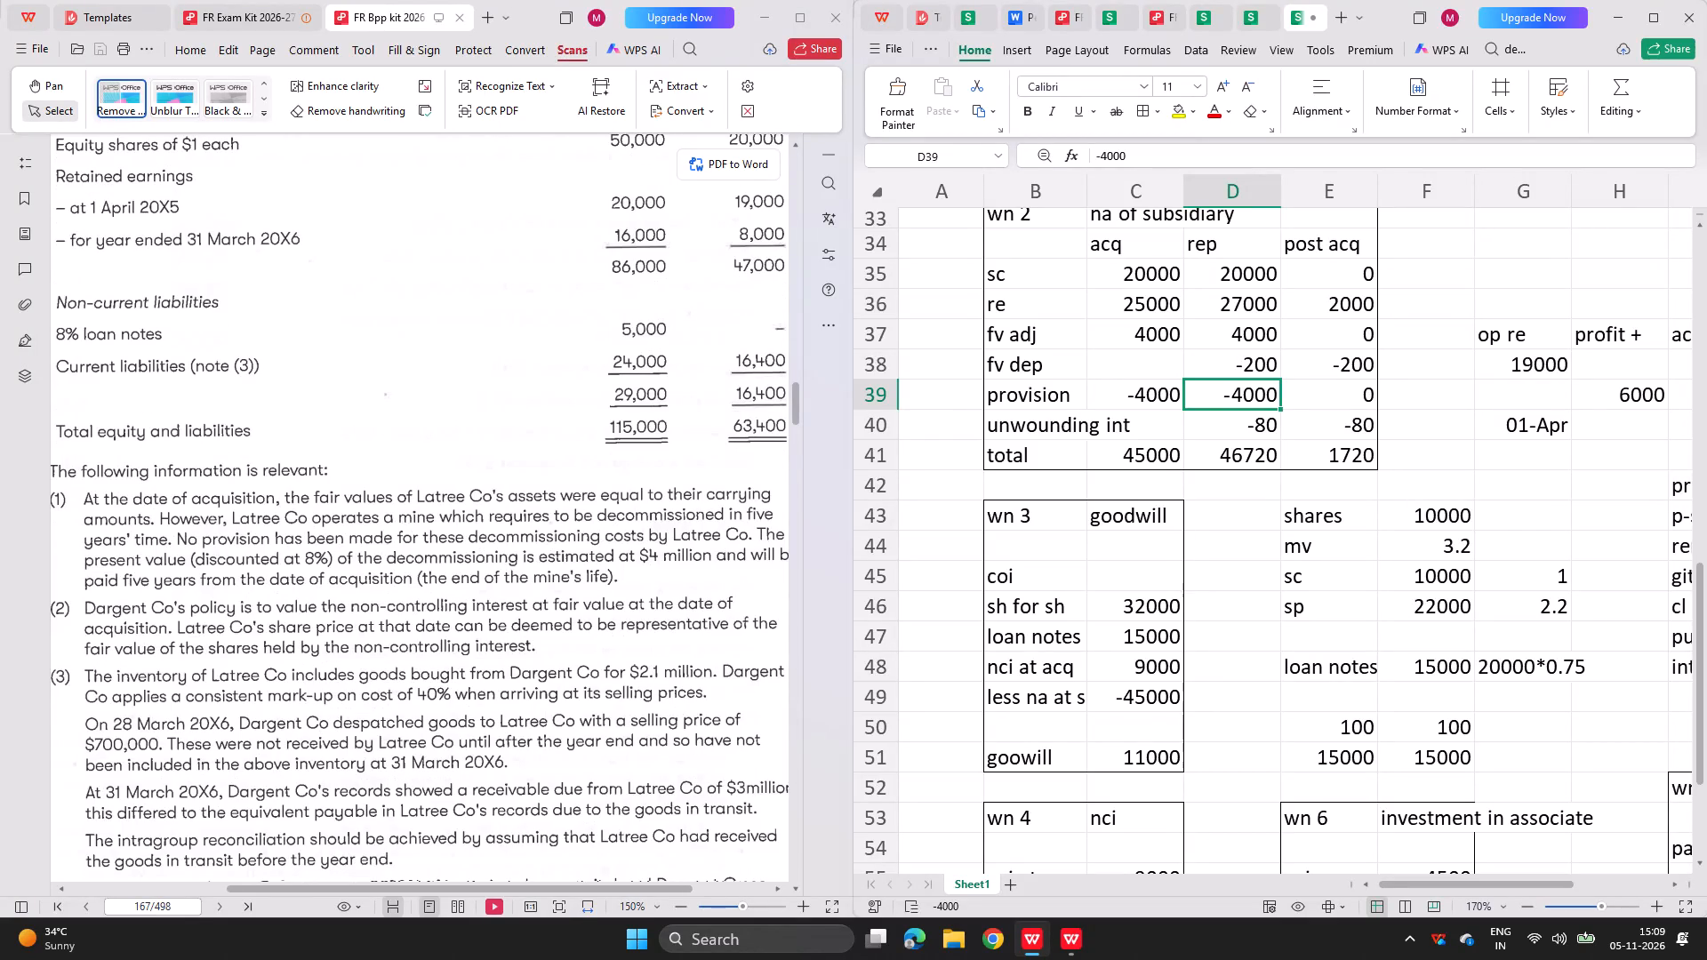
Back in the working workbook, add fv adj, fv dep and provision lines in B37:B39 of wn 2, below re.
click(1256, 13)
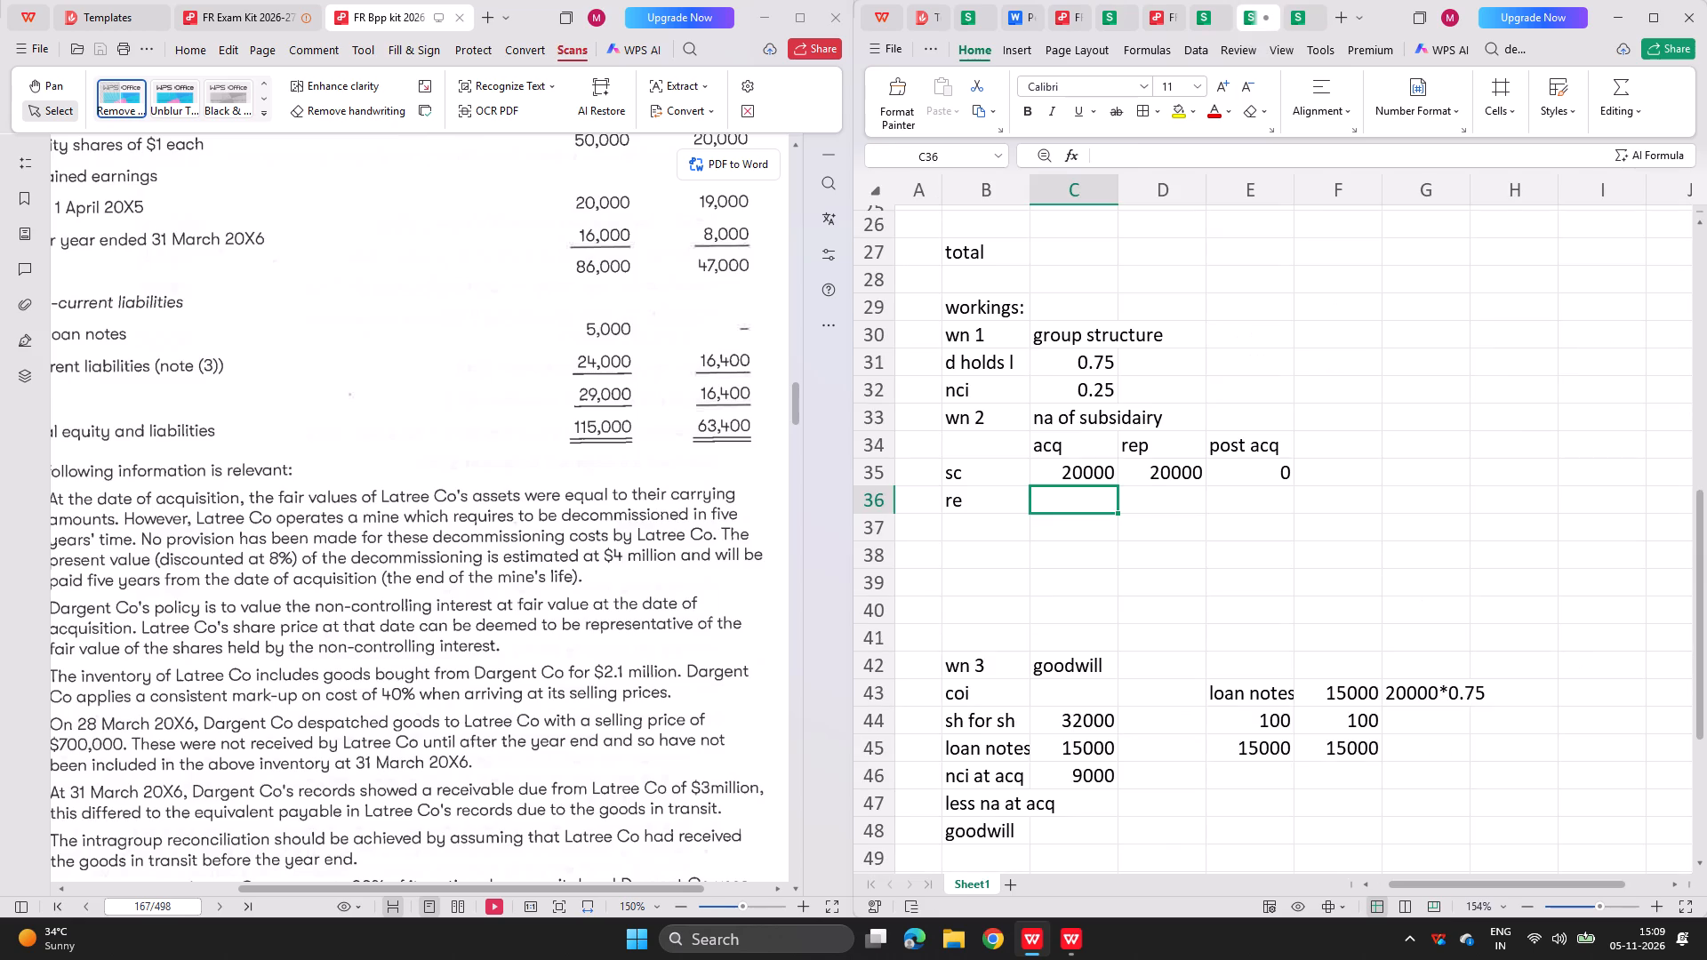
click(1018, 532)
text(fv adj)
key(Return)
key(d)
key(BackSpace)
text(fv dep)
key(Return)
text(provison)
key(BackSpace)
key(BackSpace)
key(BackSpace)
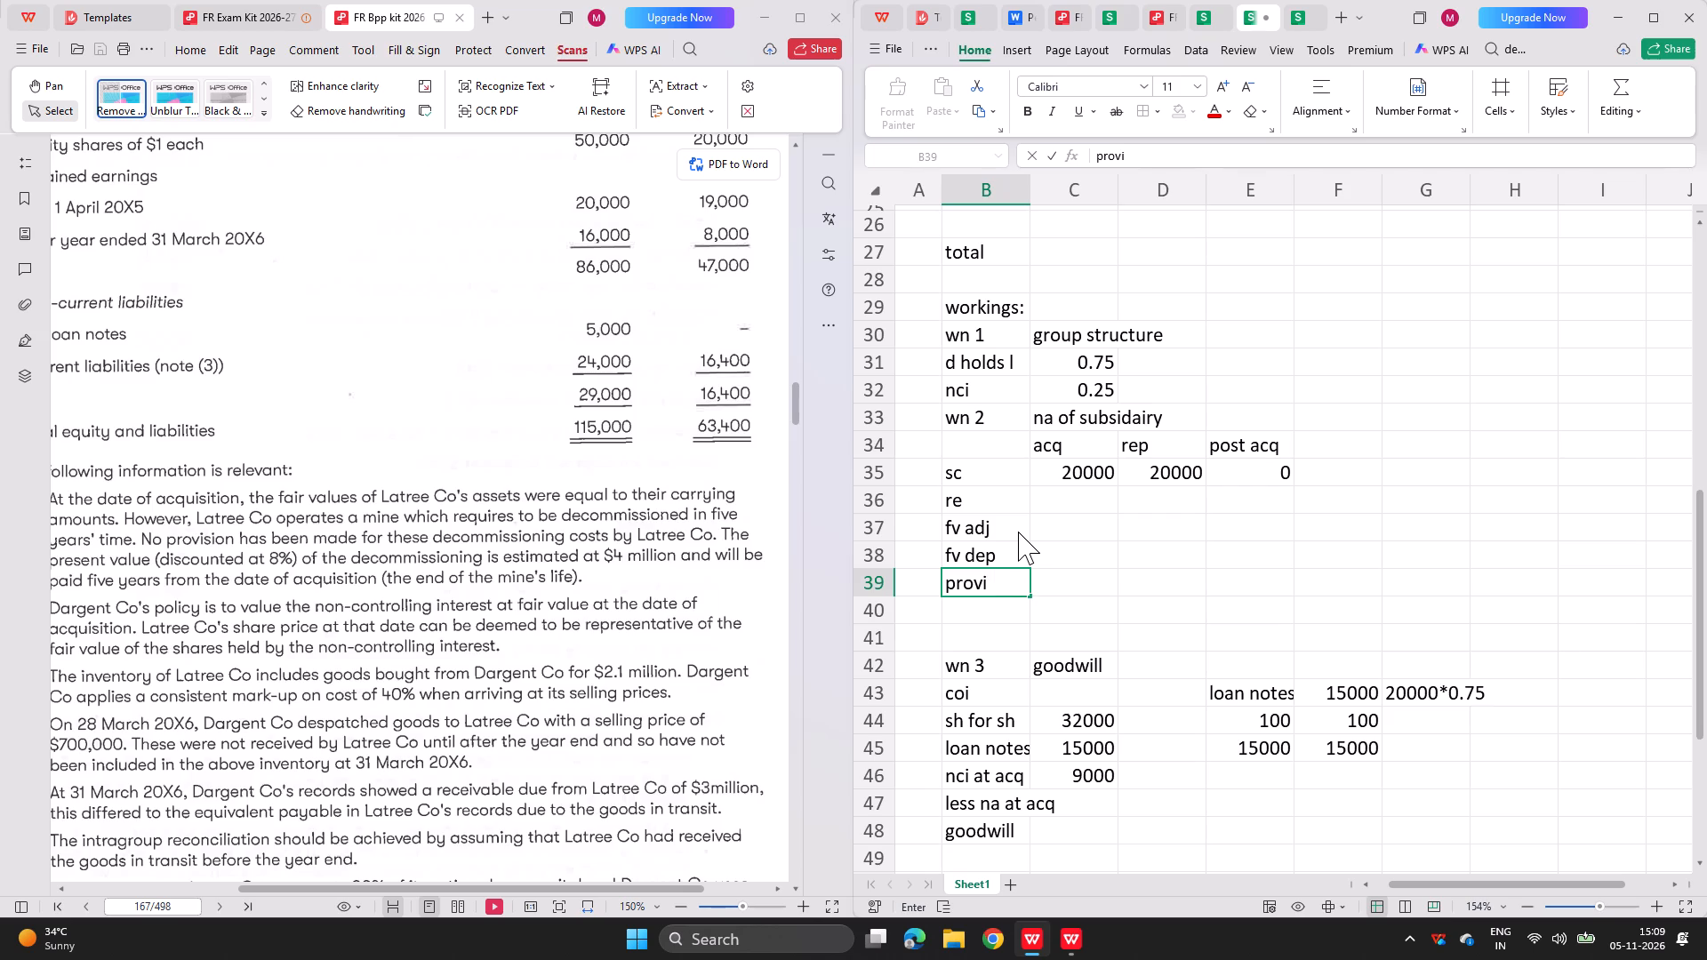
text(sion)
key(Return)
Add the line label "unowouding" in B40, directly below provision in wn 2.
text(unowund)
key(BackSpace)
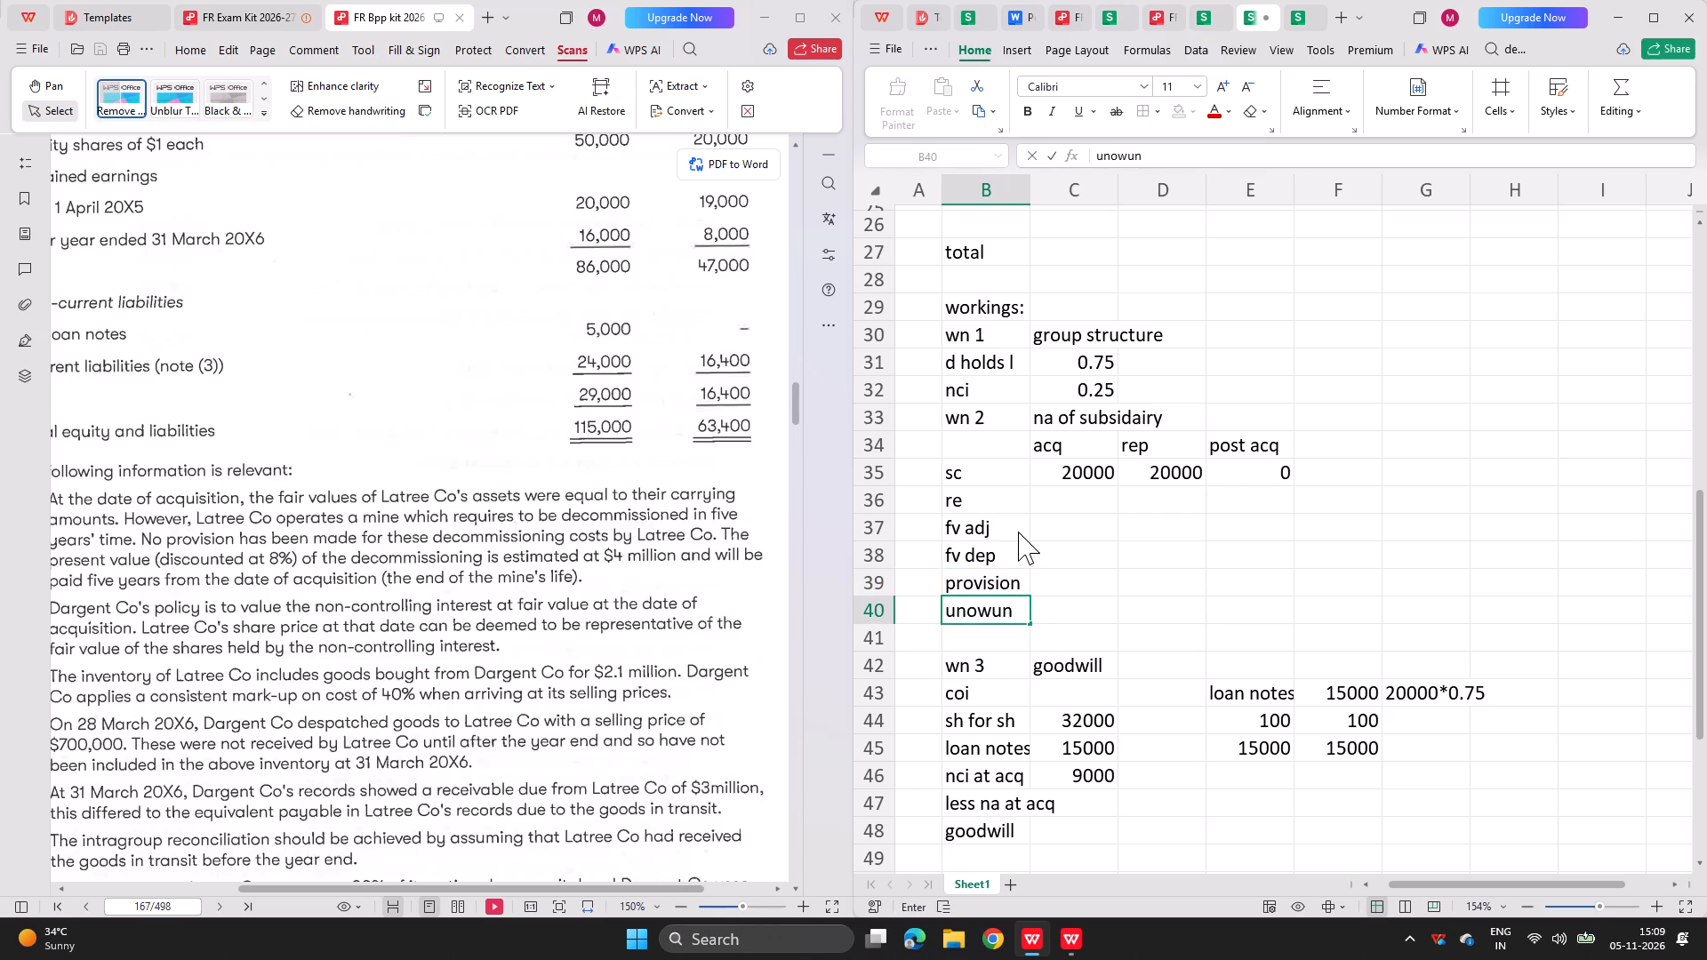
key(BackSpace)
key(BackSpace)
text(oudnign)
key(BackSpace)
key(BackSpace)
key(BackSpace)
key(BackSpace)
text(ing)
key(Right)
Fill the fv adj row with 4000 at acq and 4000 at rep, and calculate post acq as =D37-C37.
key(Right)
key(Up)
key(Up)
key(Left)
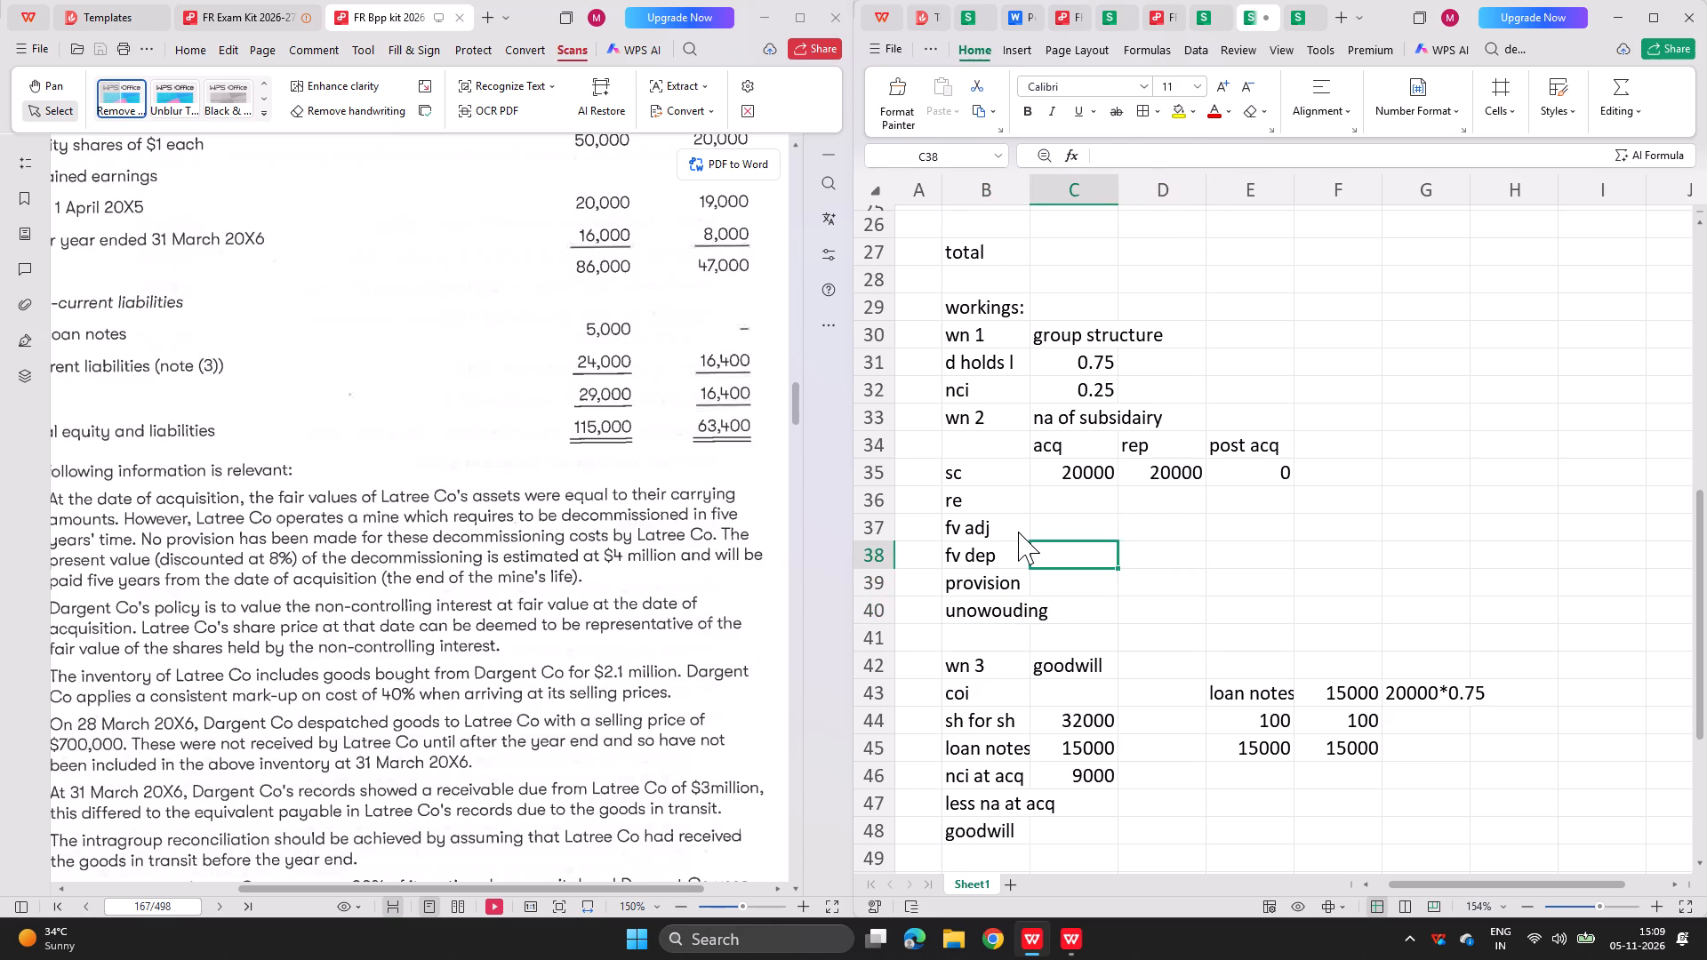
key(Up)
text(4000)
key(Right)
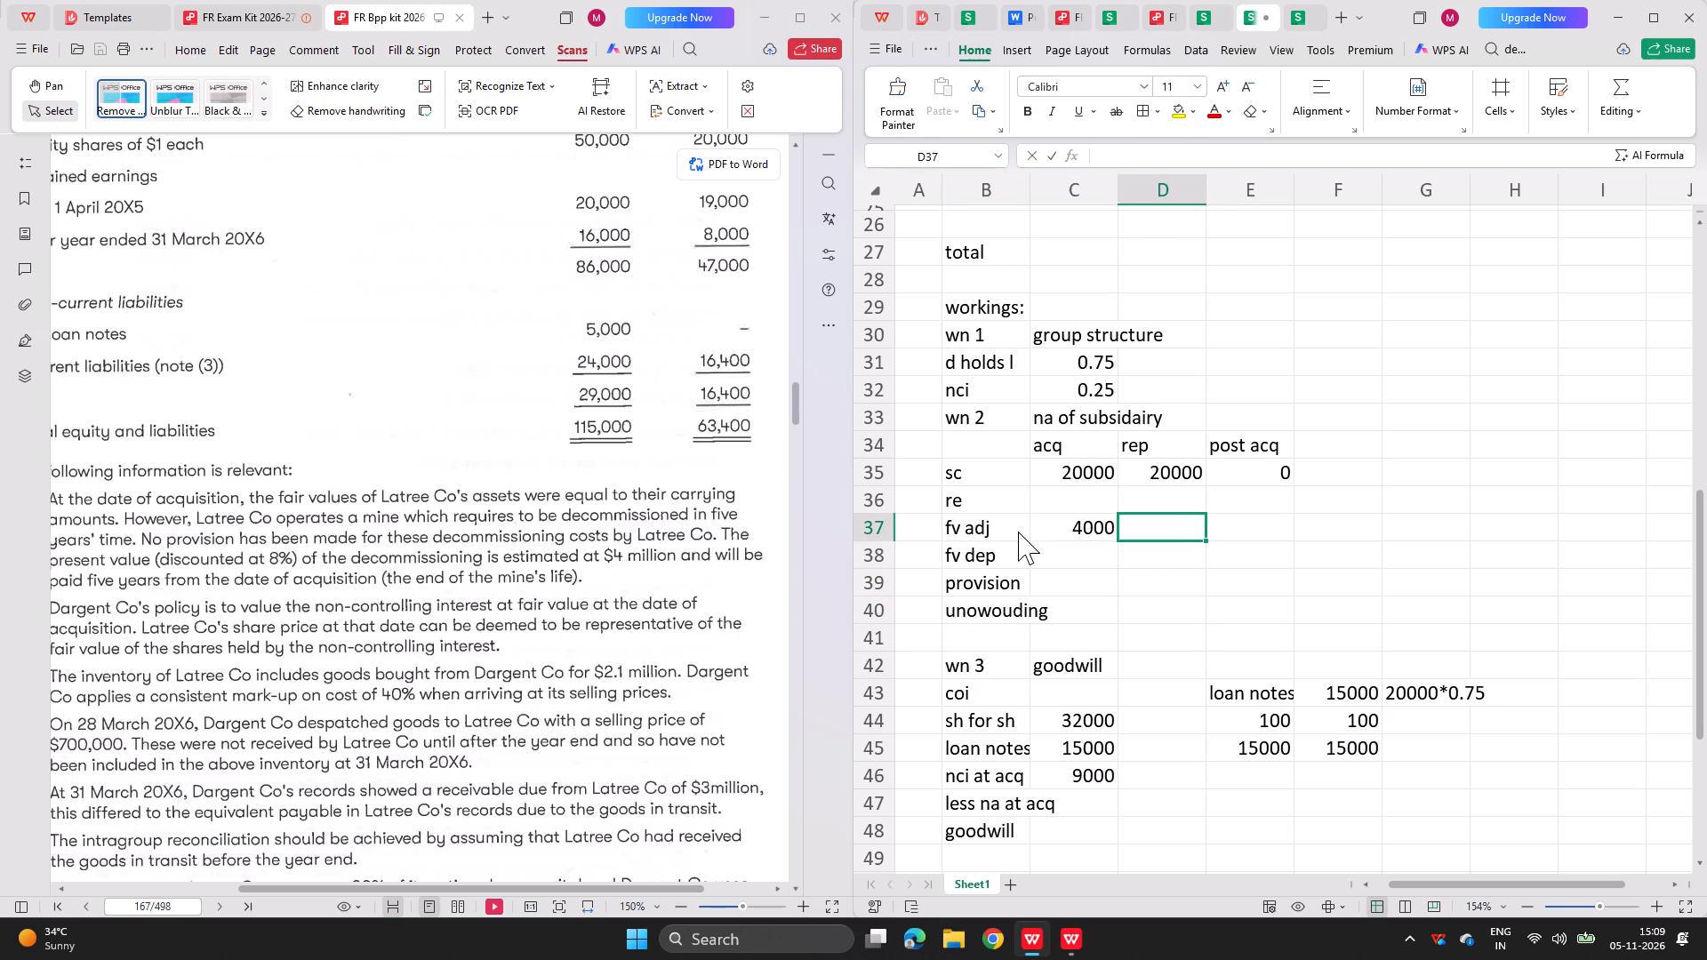
text(4000)
key(Right)
key(equal)
key(Left)
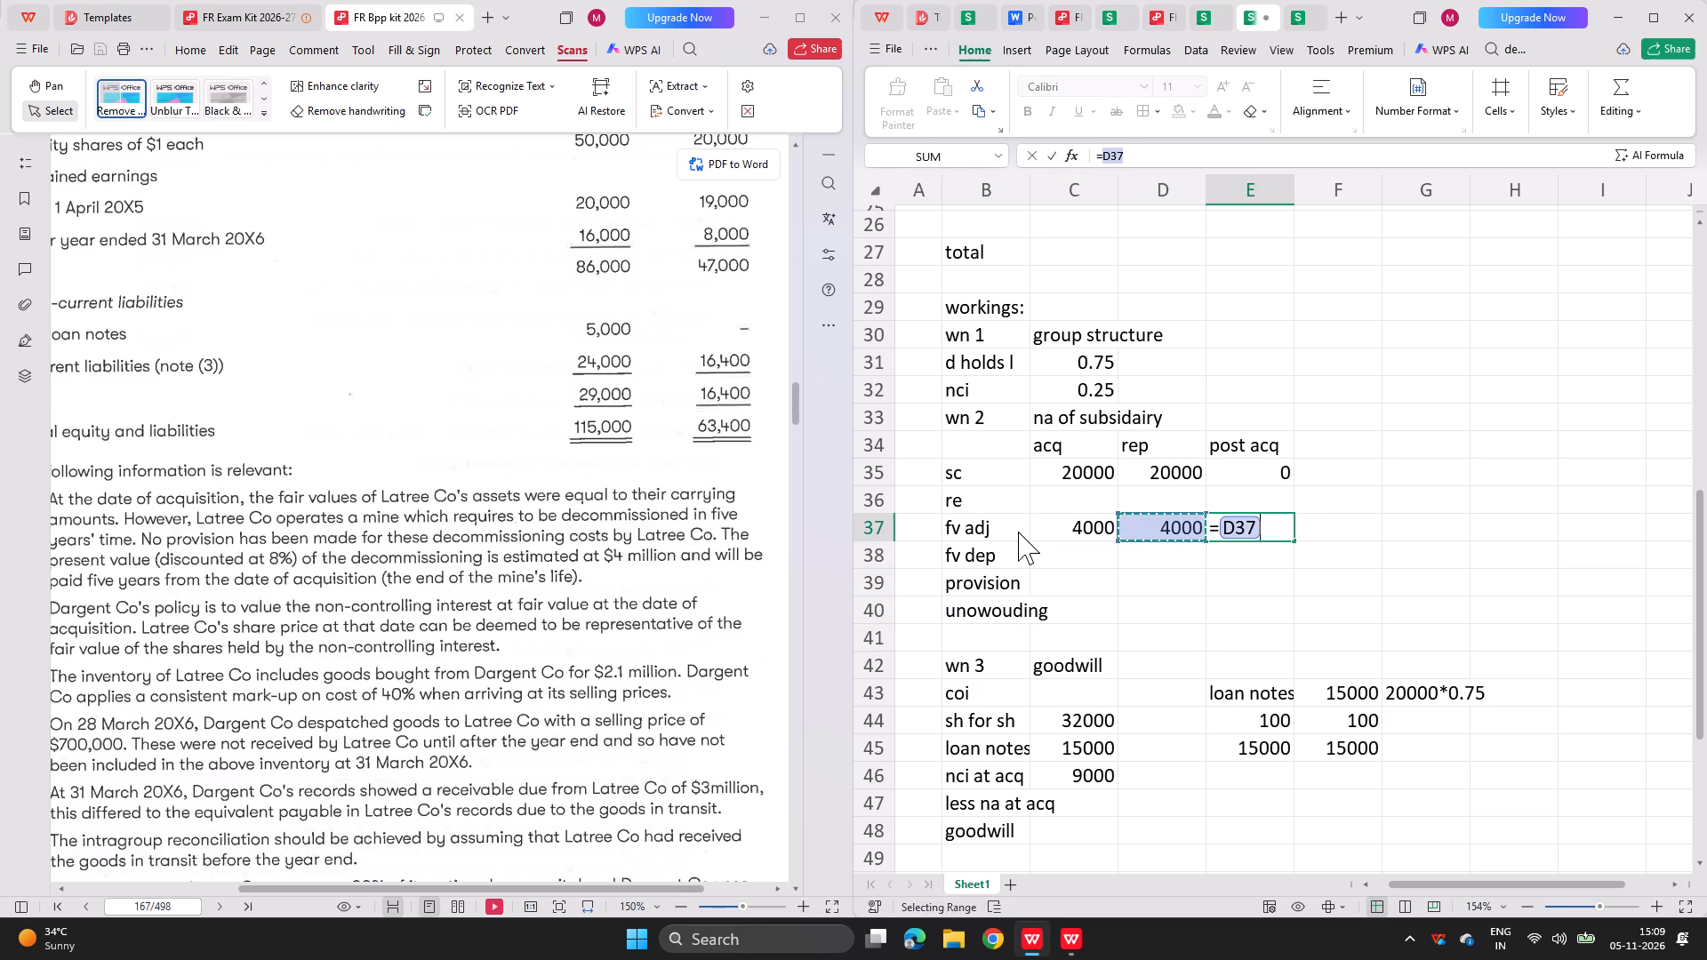
key(minus)
key(Left)
key(Left)
key(Return)
Calculate fv dep at rep in D38 with =-D37/5*3/12.
key(Left)
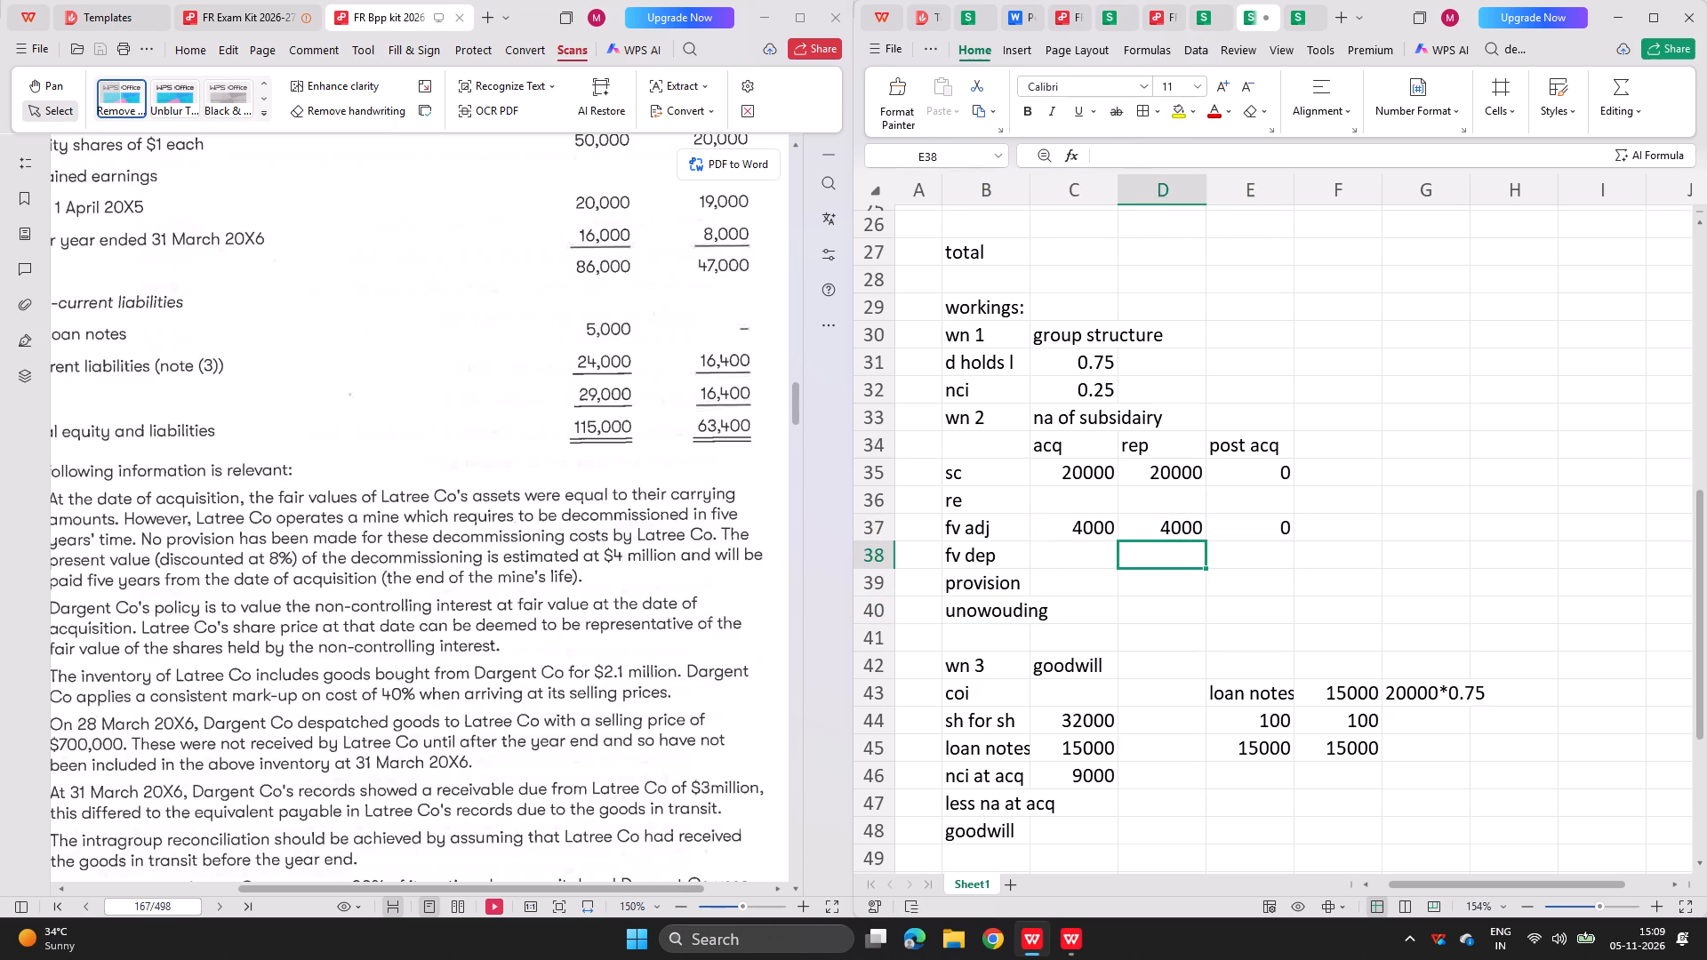
key(Up)
key(Down)
text(=-)
key(Up)
key(slash)
text(5*3/12)
key(Return)
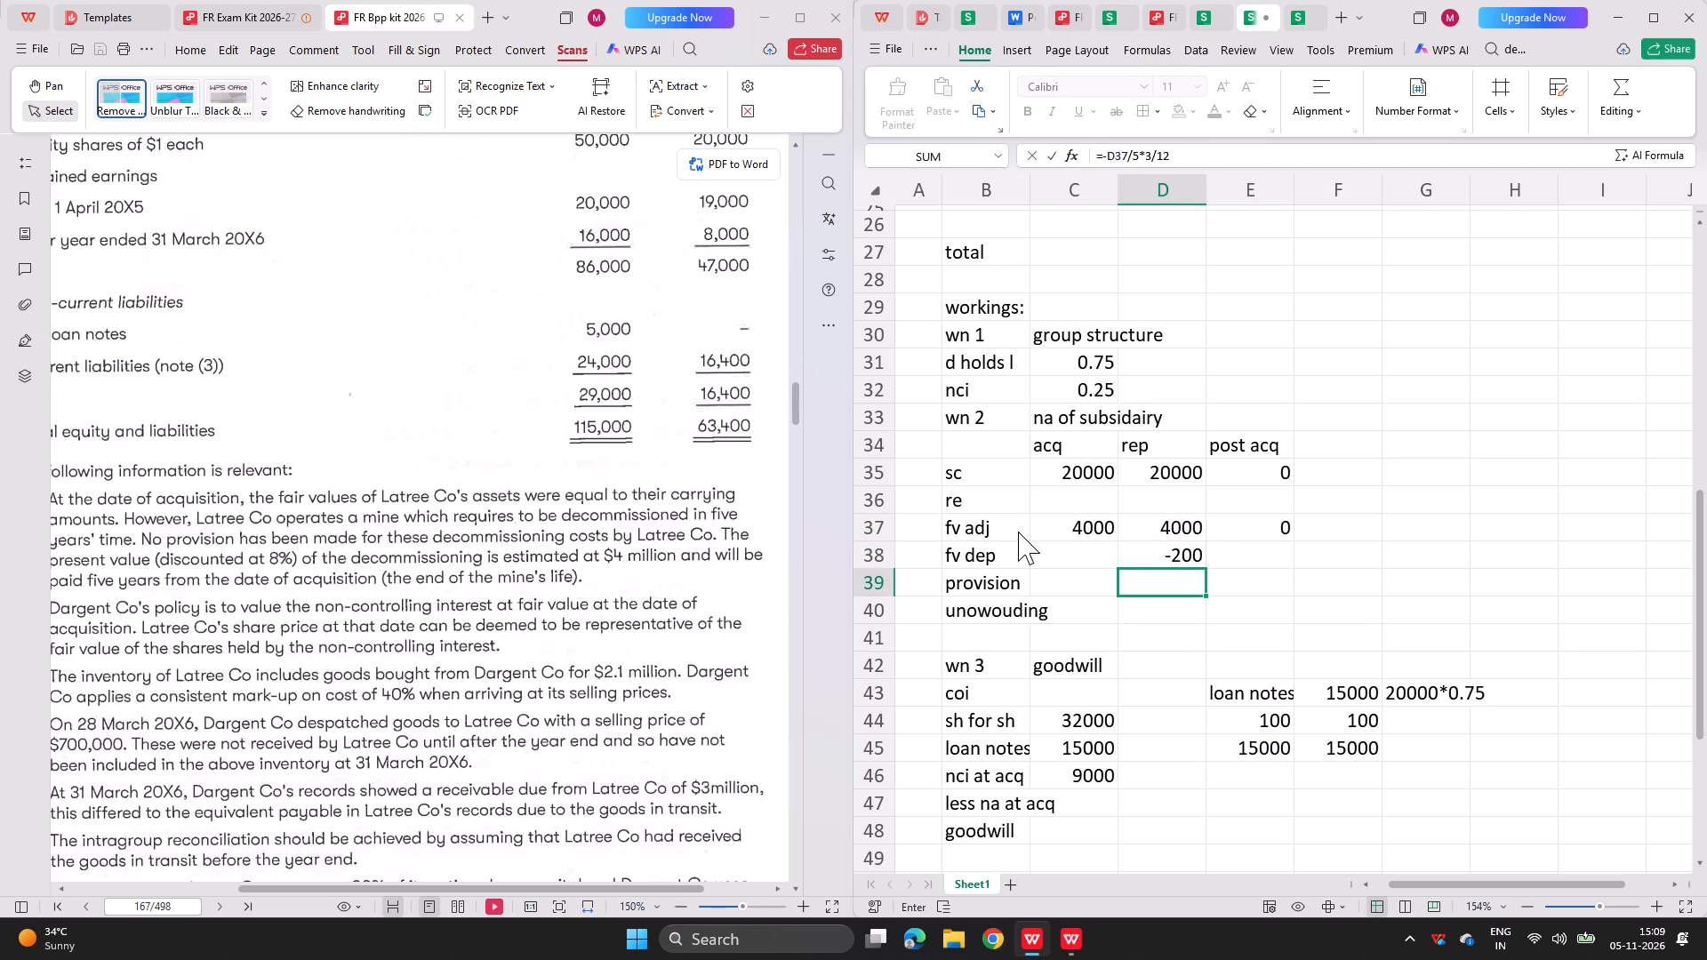
Enter the provision as -4000 in both the acq and rep columns of row 39.
key(Left)
text(-4000)
key(Right)
text(-4000)
key(Down)
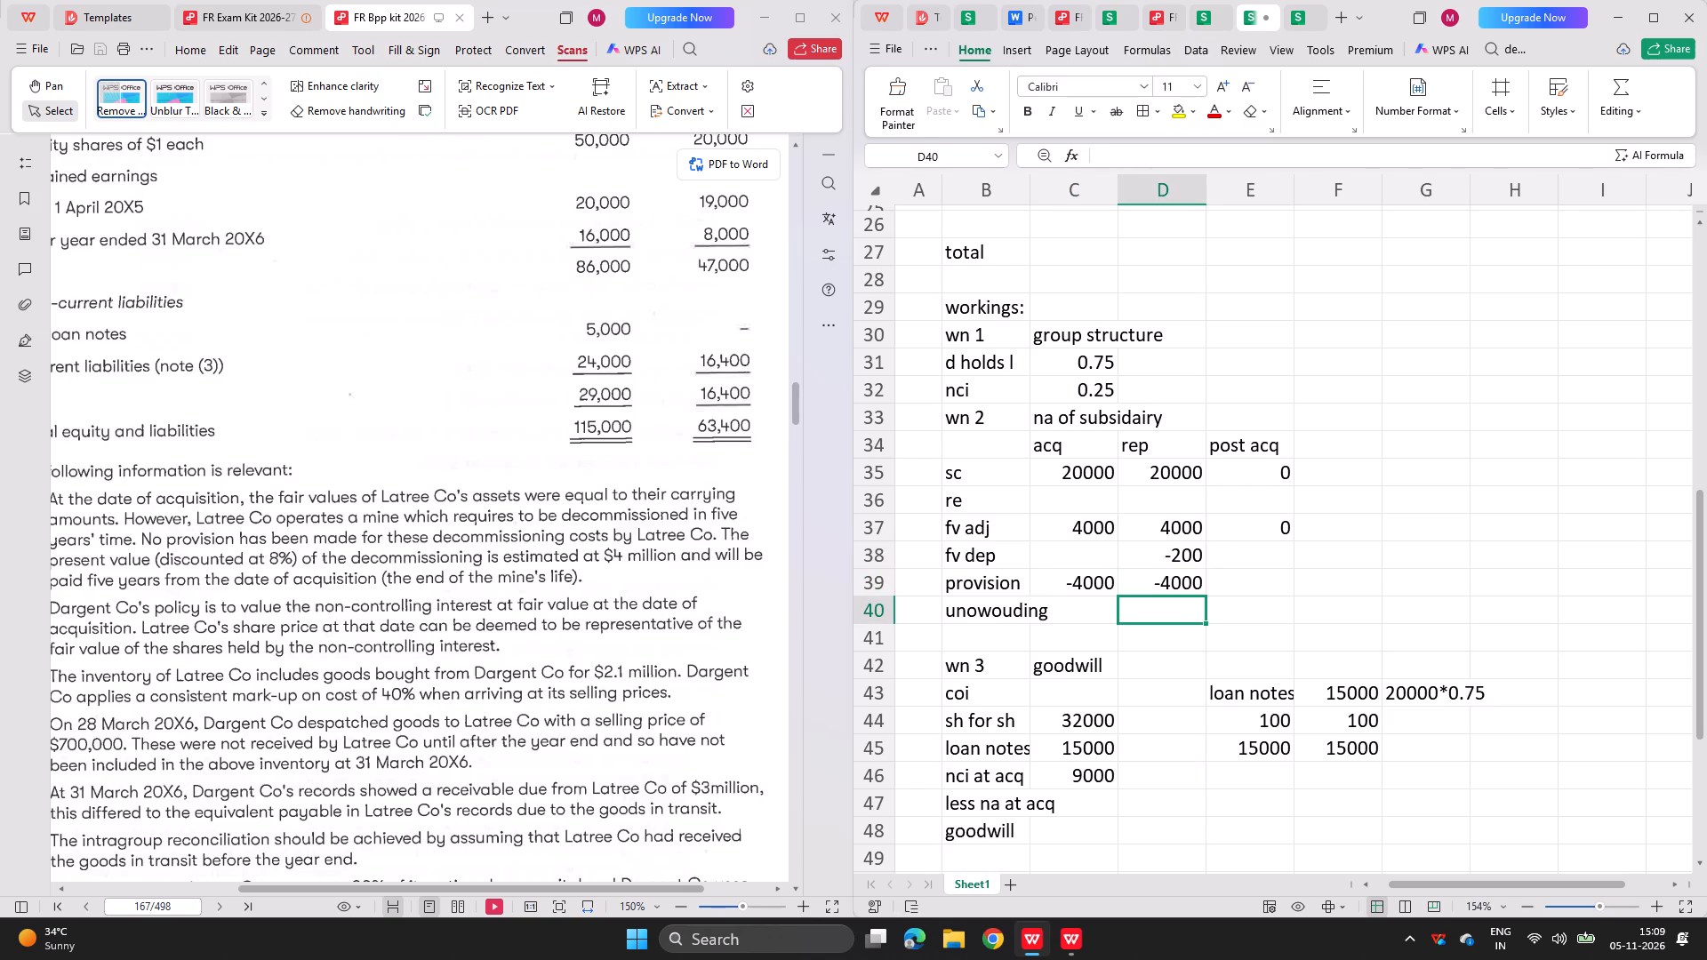
Enter the unwinding interest formula =D39/0.08*3/12 at rep in D40.
key(equal)
key(Up)
key(slash)
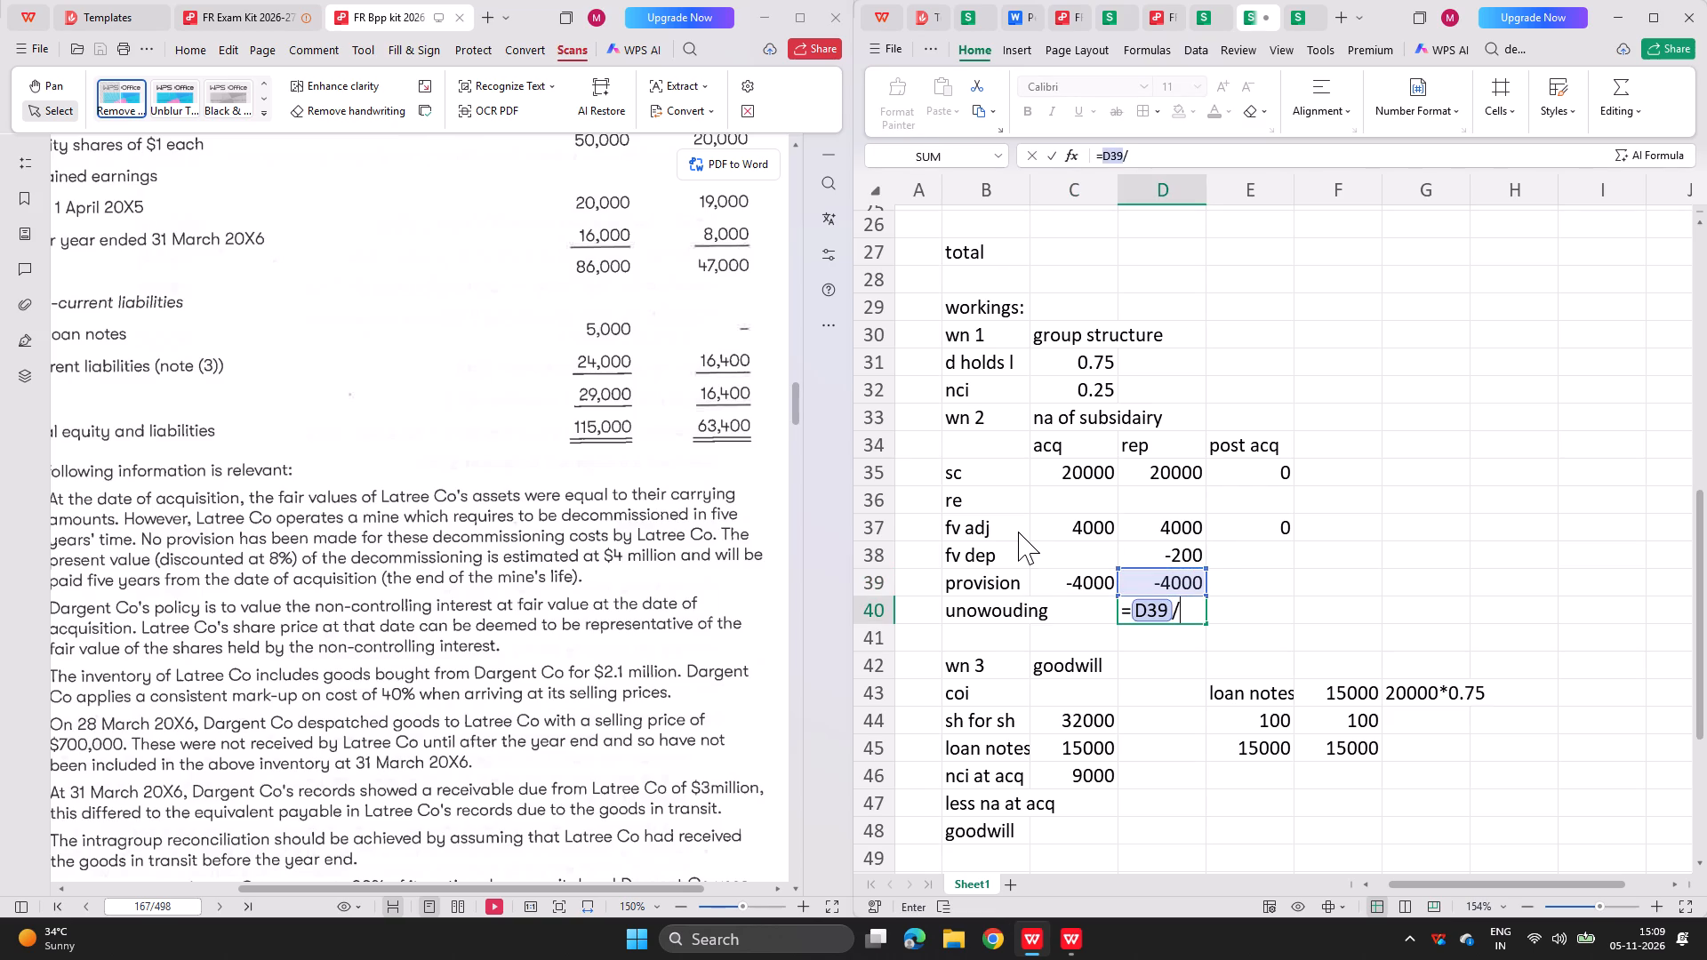
text(0.08*3/12)
key(Return)
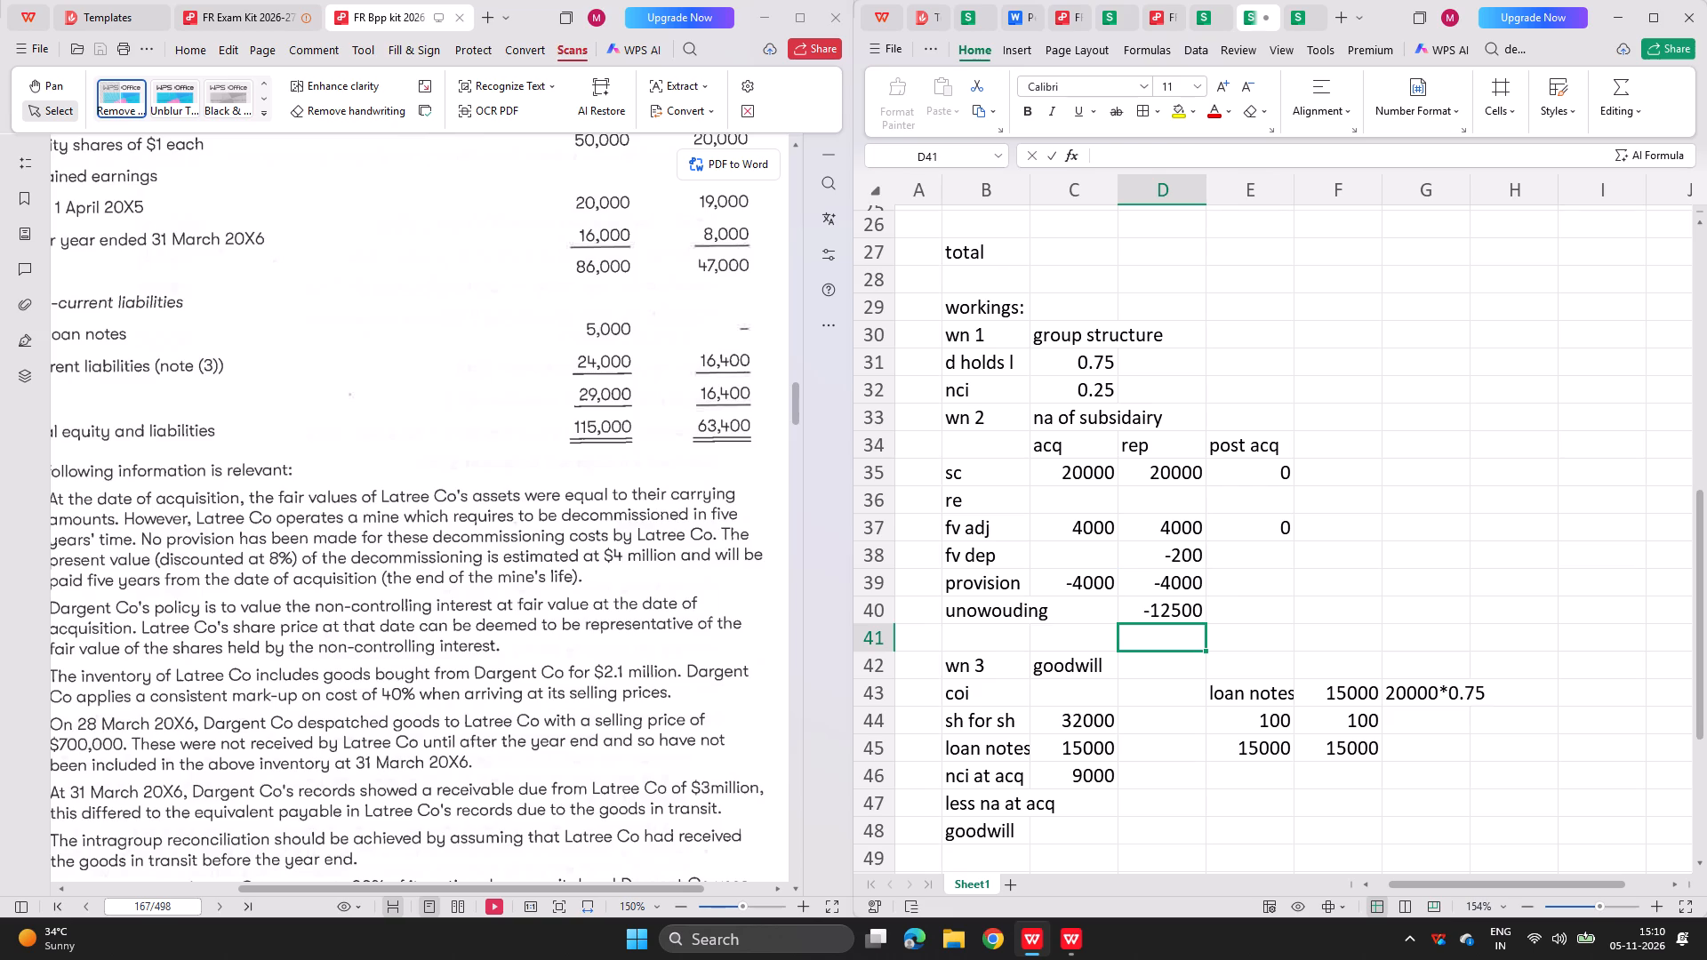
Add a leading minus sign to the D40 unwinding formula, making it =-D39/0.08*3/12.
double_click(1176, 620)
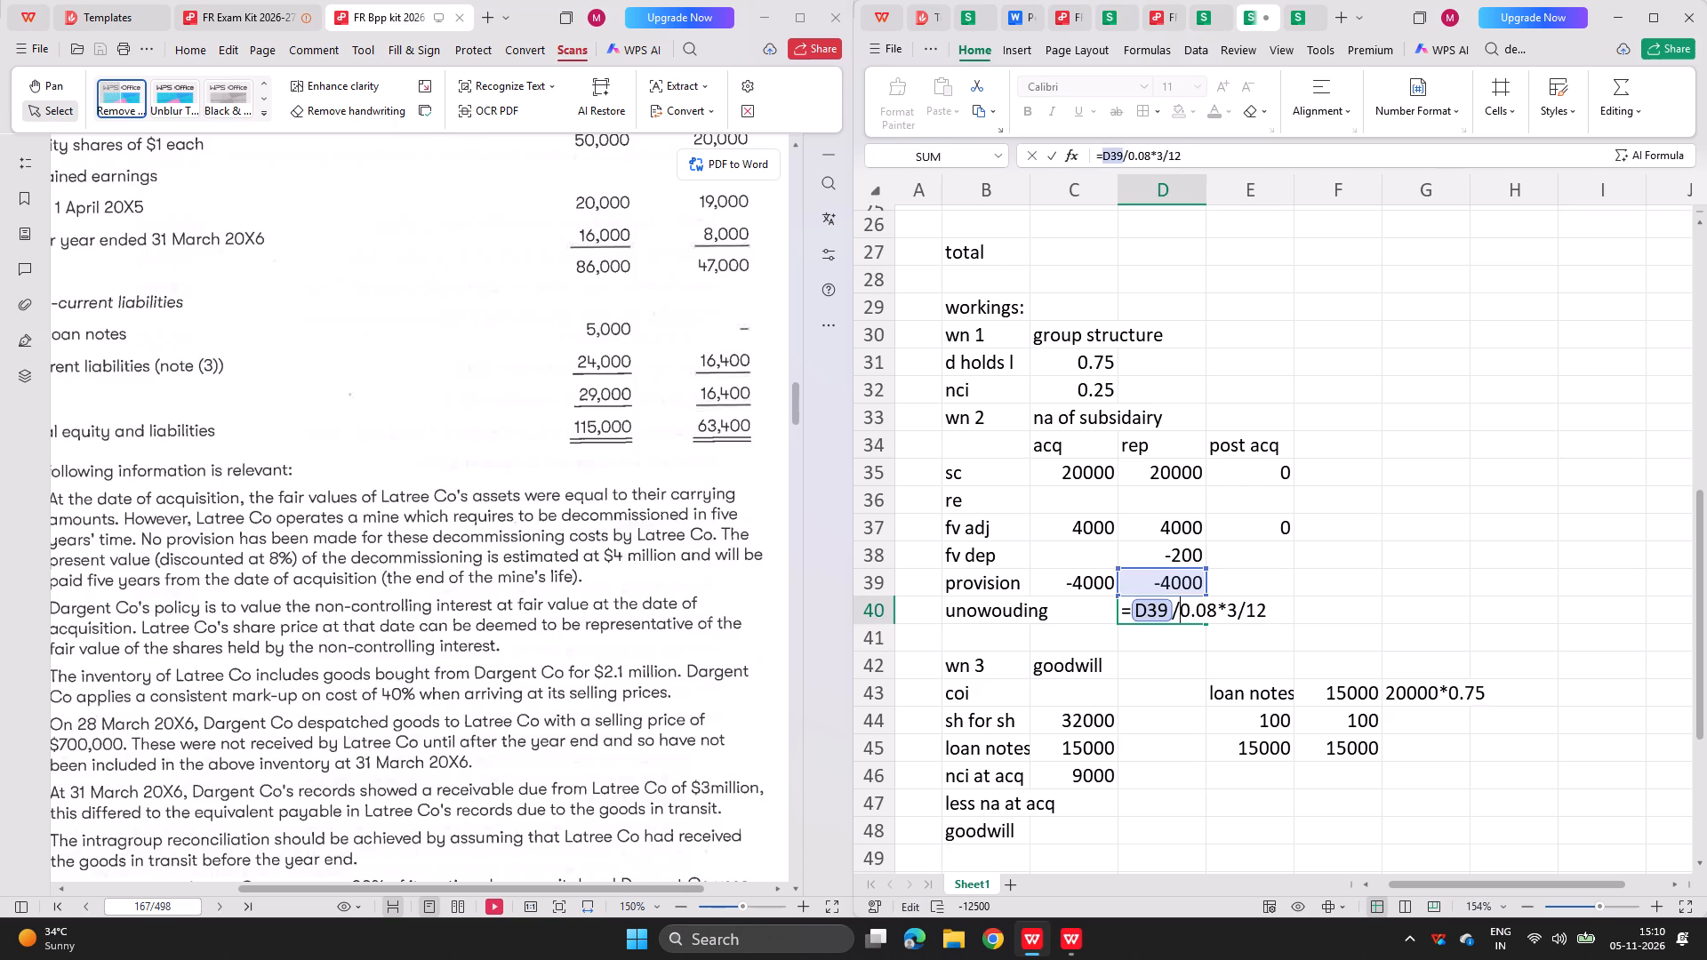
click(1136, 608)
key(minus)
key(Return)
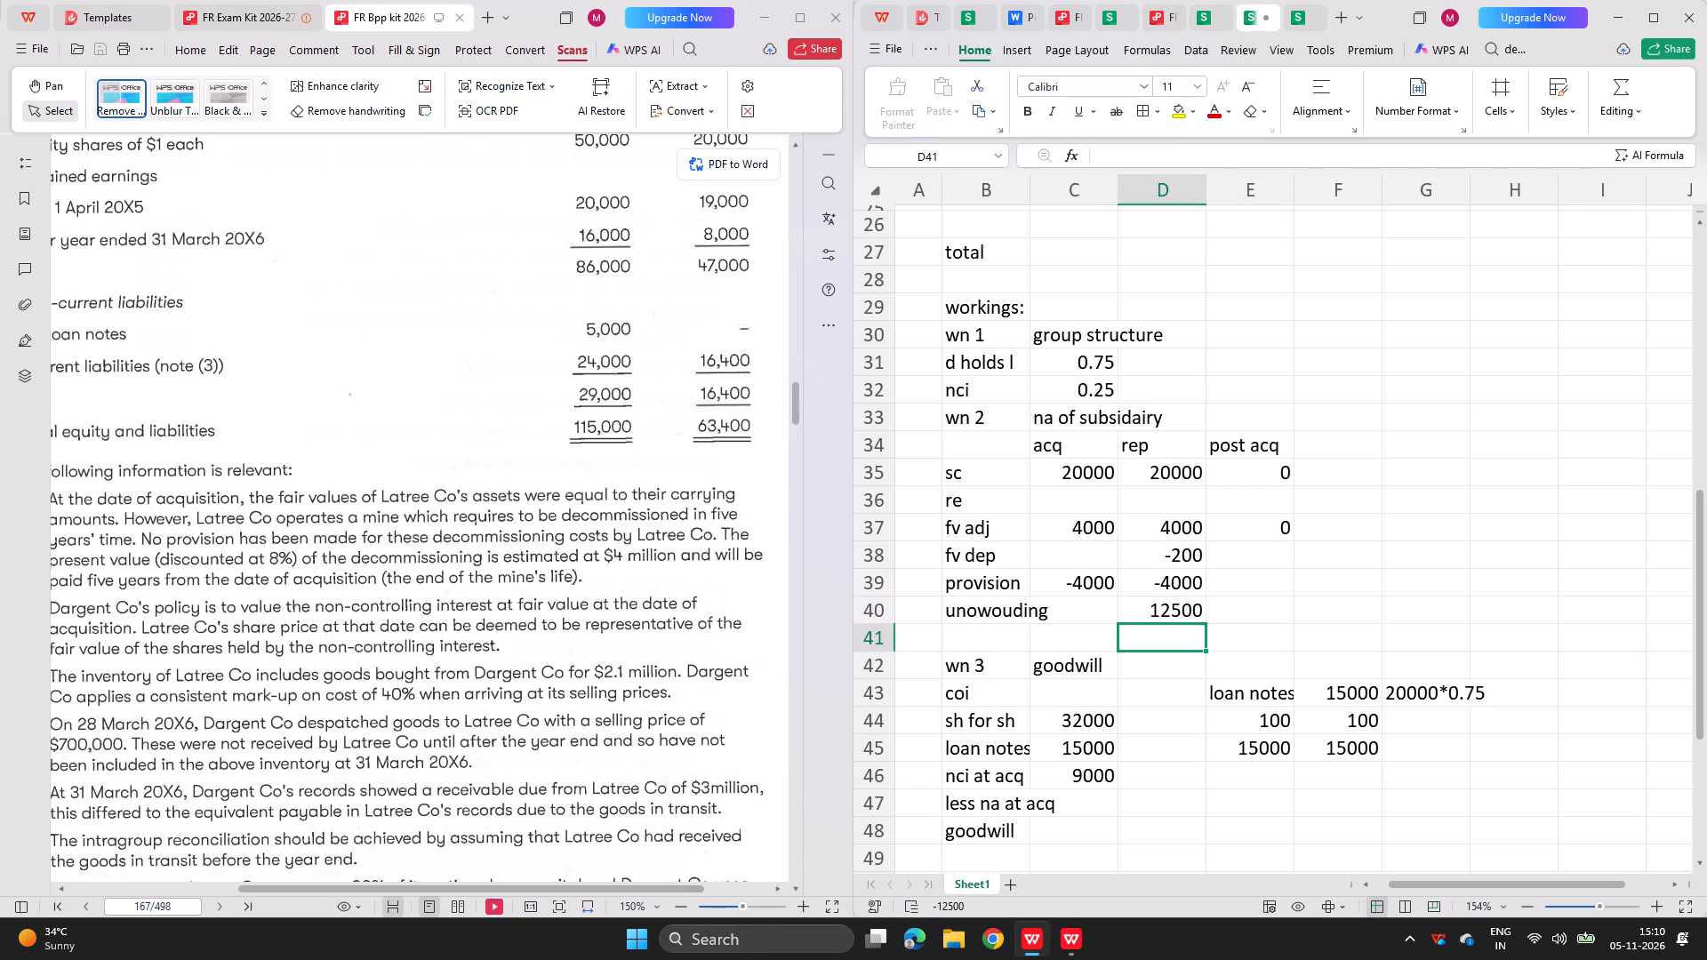
Change the division by 0.08 in the D40 unwinding formula to a multiplication.
double_click(1172, 607)
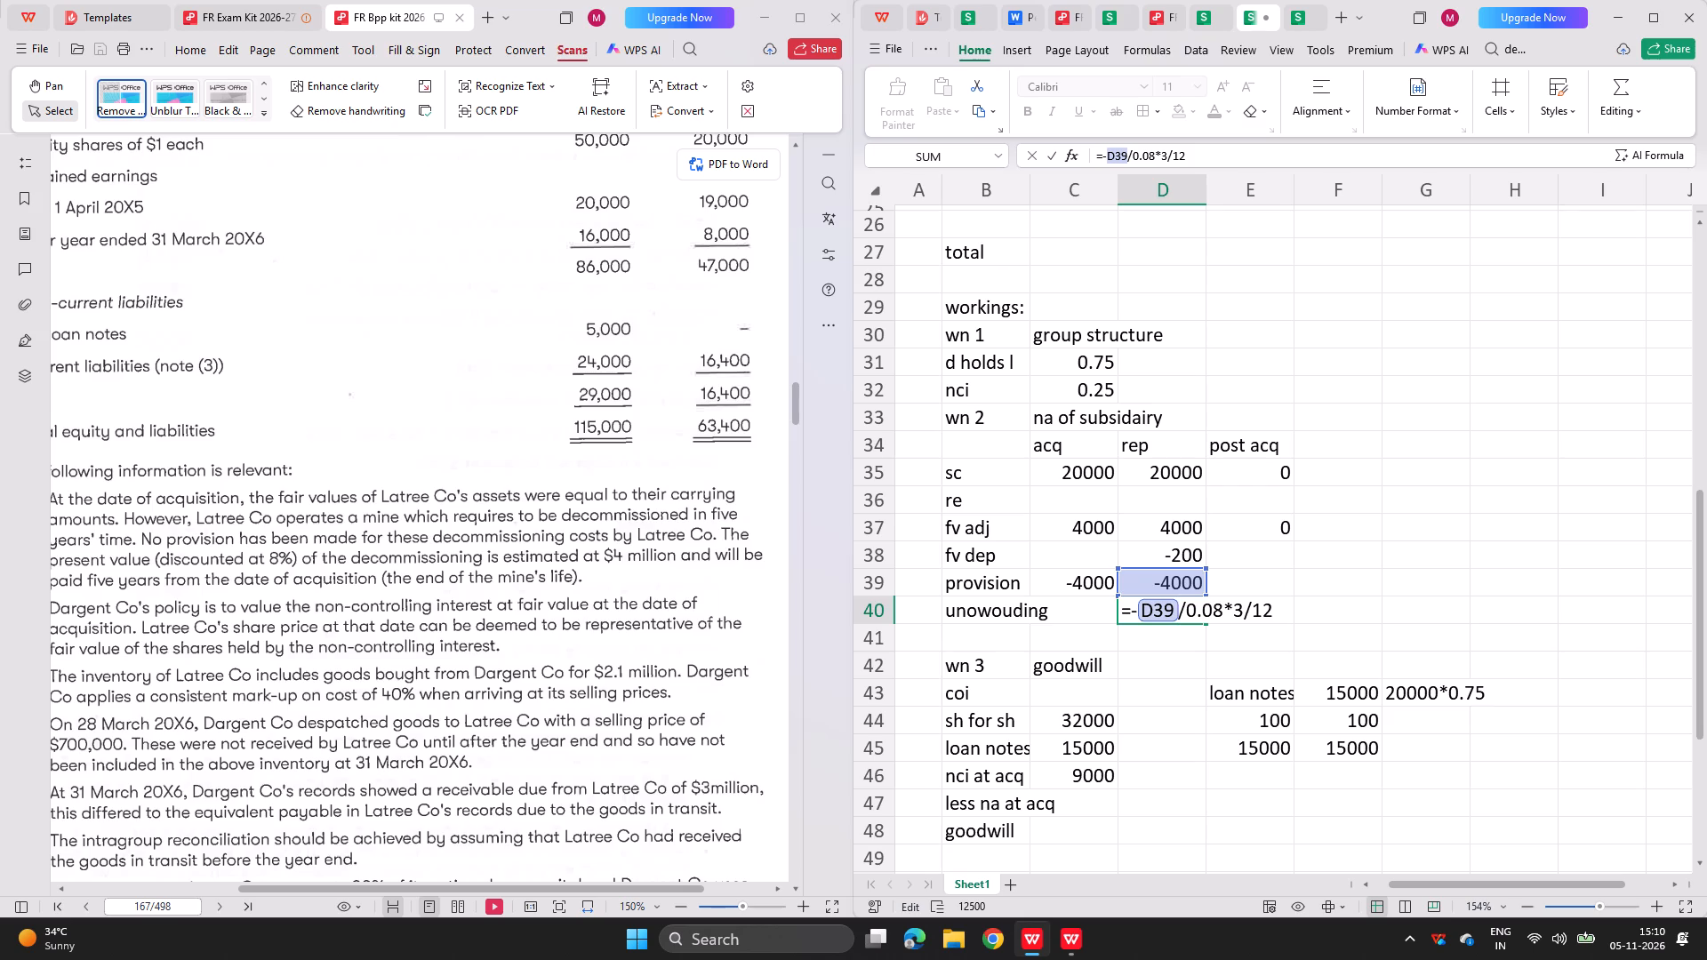
click(1184, 608)
key(BackSpace)
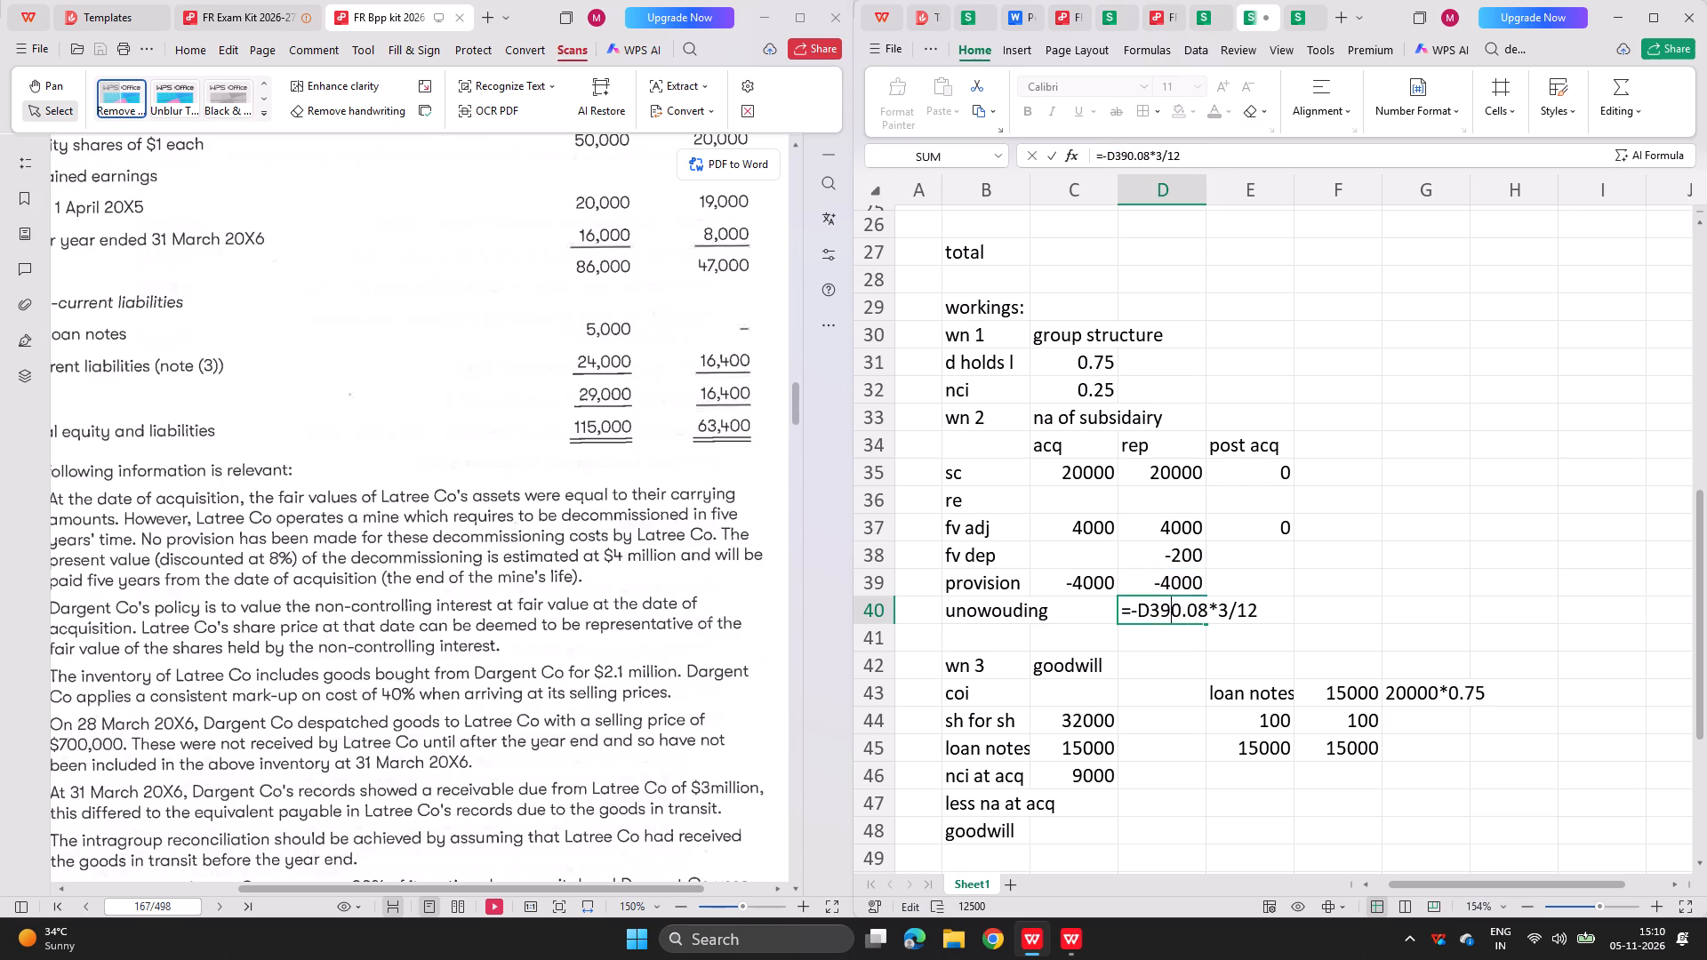
key(asterisk)
key(Return)
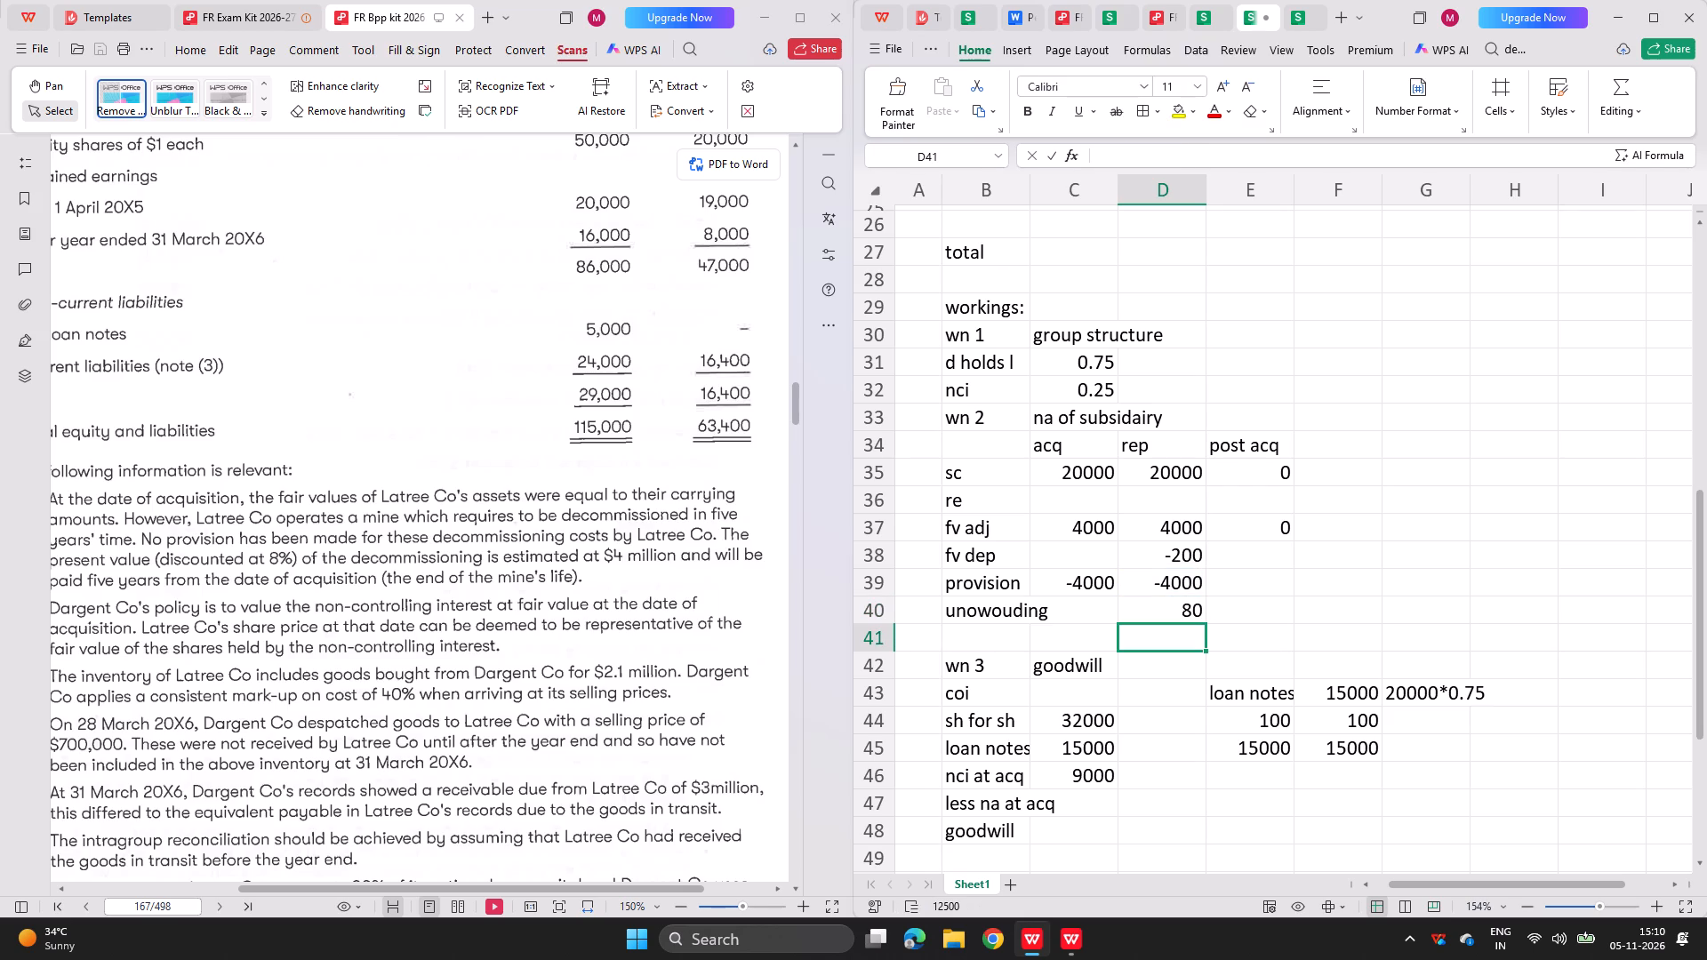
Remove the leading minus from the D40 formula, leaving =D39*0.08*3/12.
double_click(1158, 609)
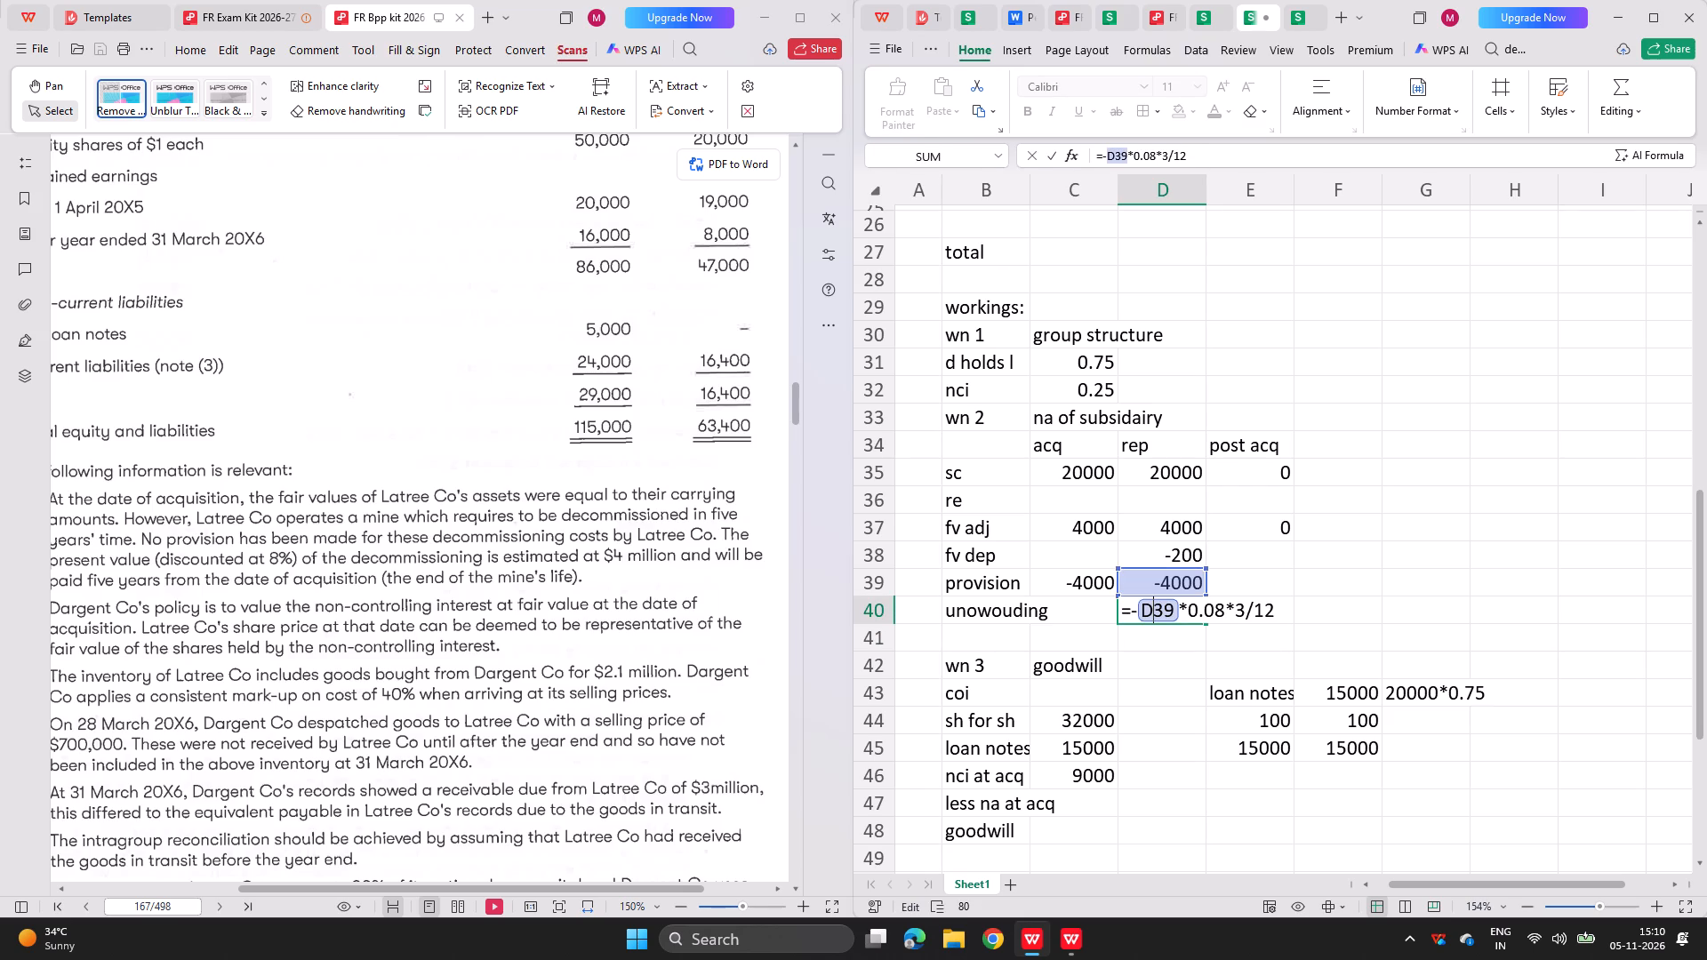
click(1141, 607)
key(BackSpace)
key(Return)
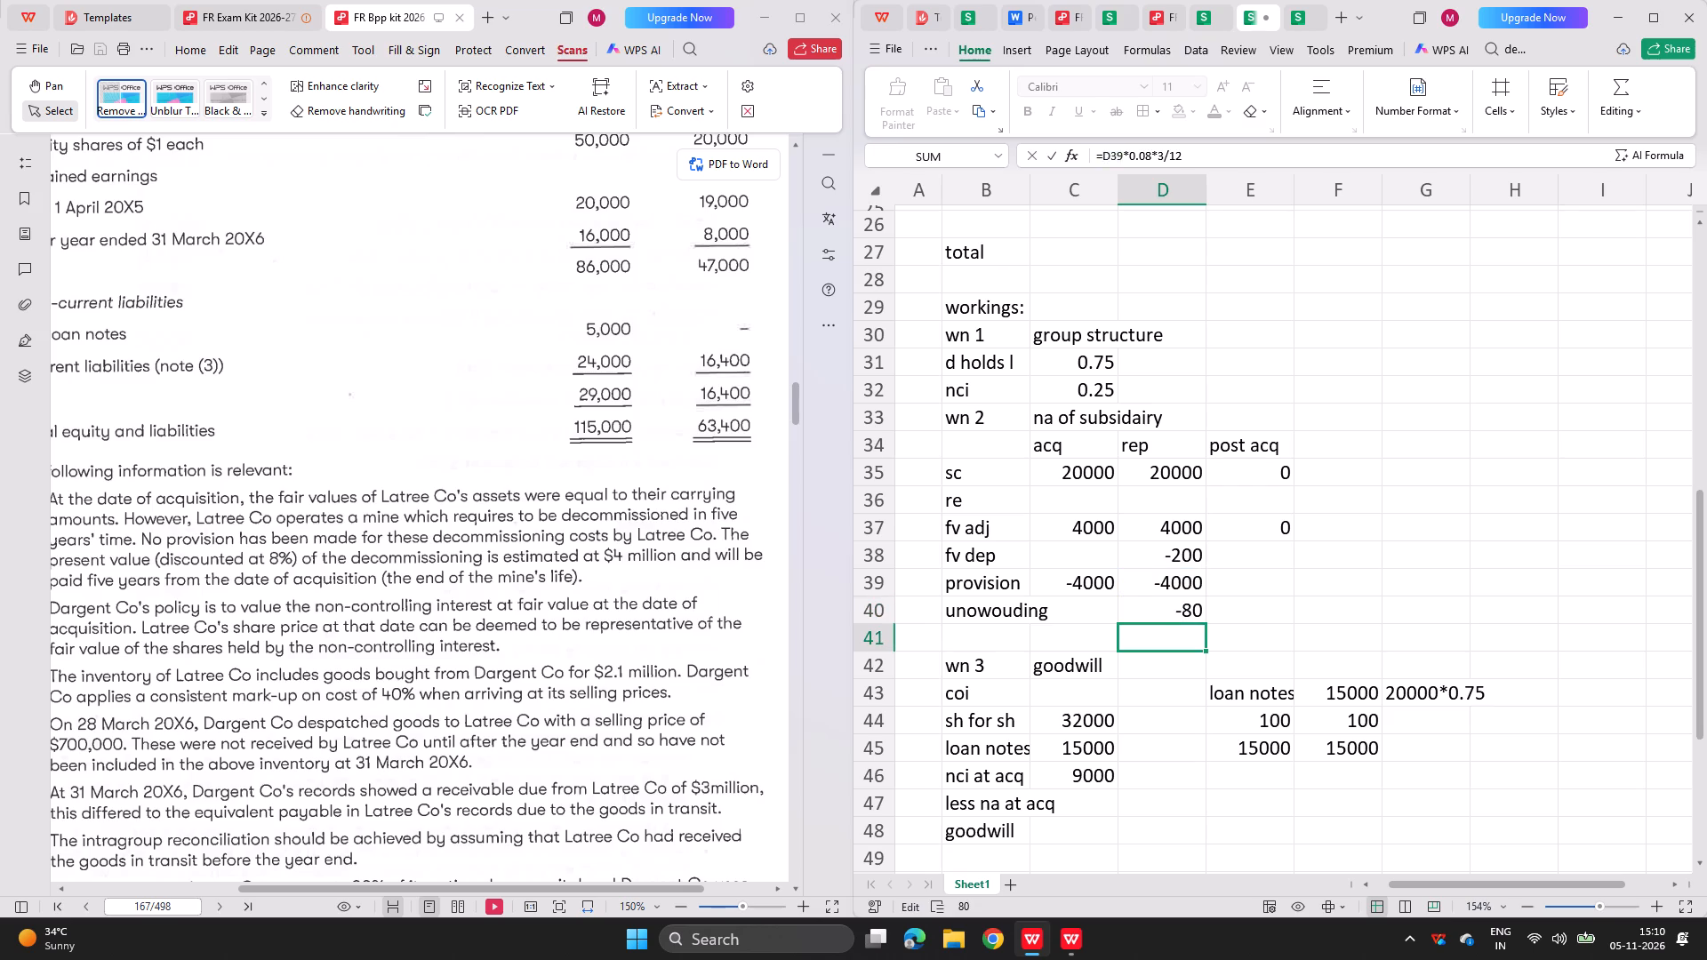
Copy the post acq difference formula from E37 into E38:E40 for fv dep, provision and unwinding.
click(1254, 537)
key(ctrl+c)
drag(1258, 555, 1259, 562)
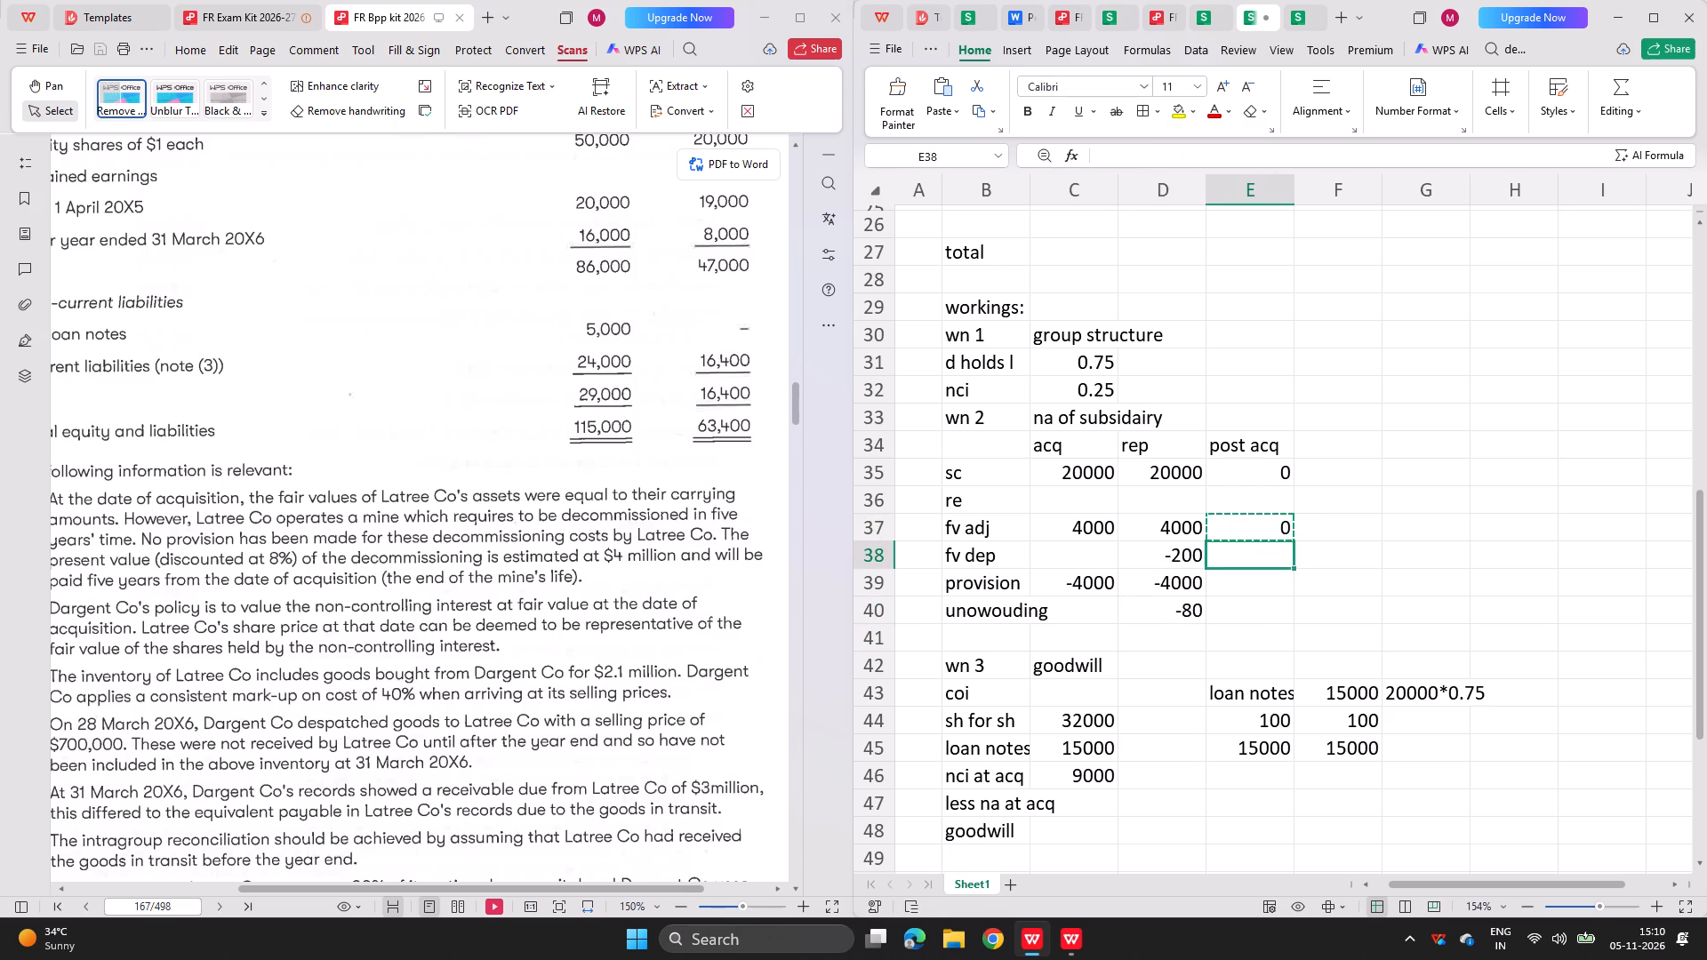
drag(1259, 562, 1264, 610)
key(ctrl+v)
click(1145, 630)
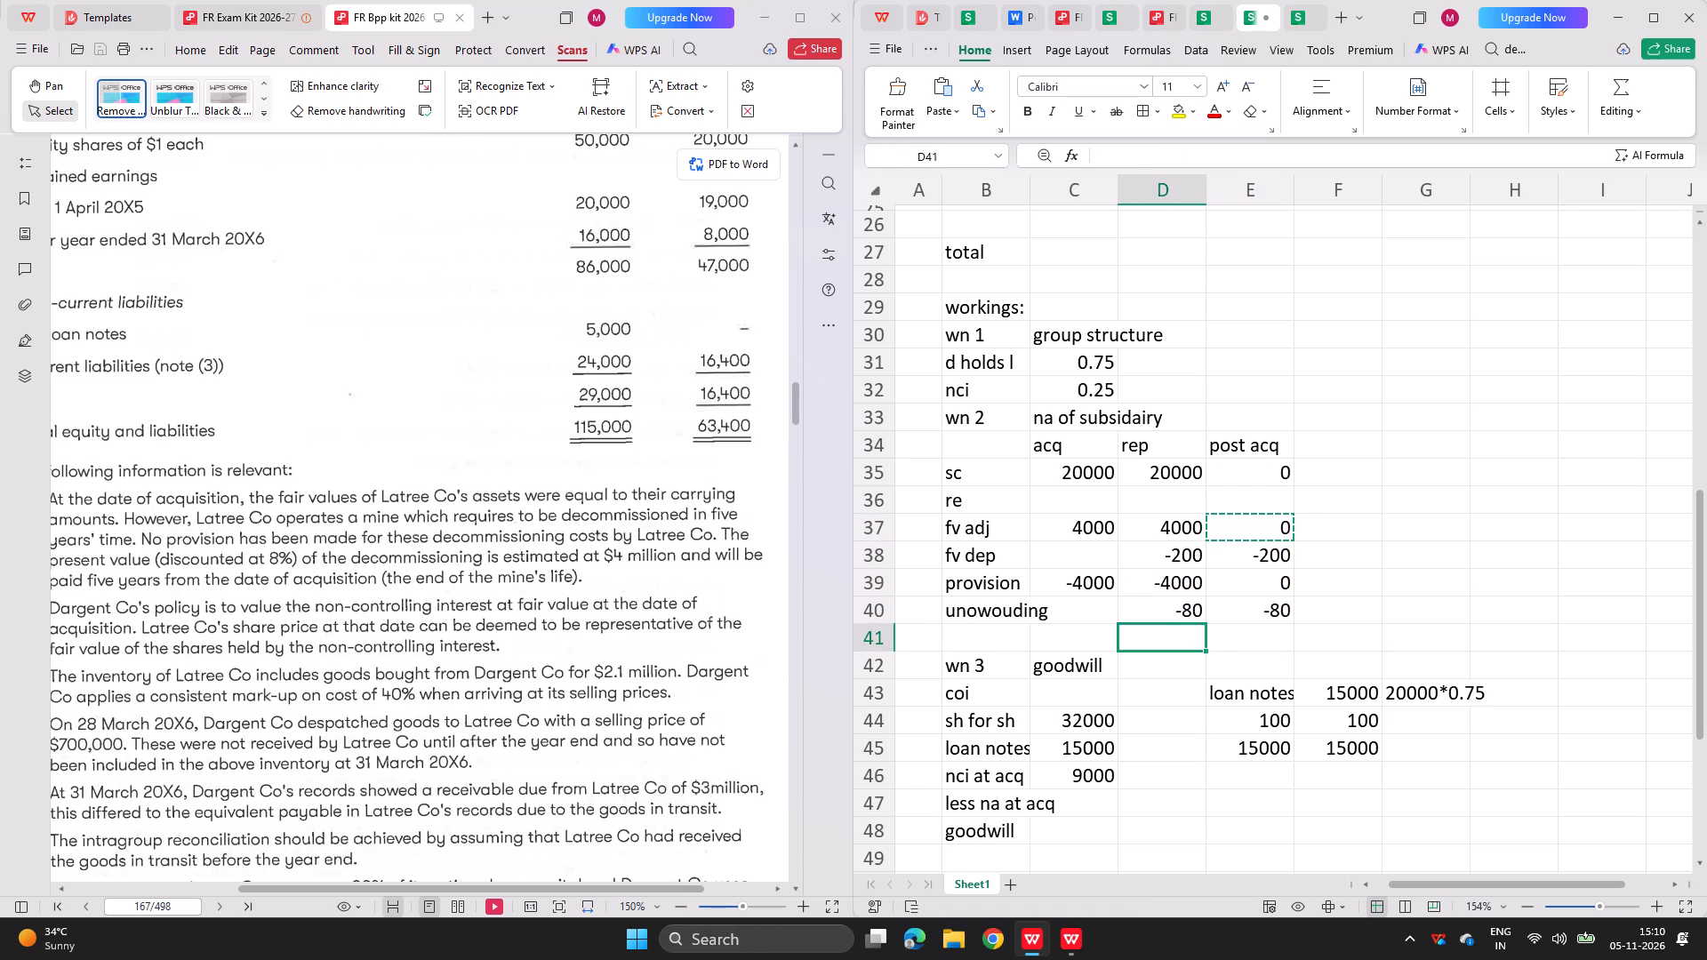
key(Escape)
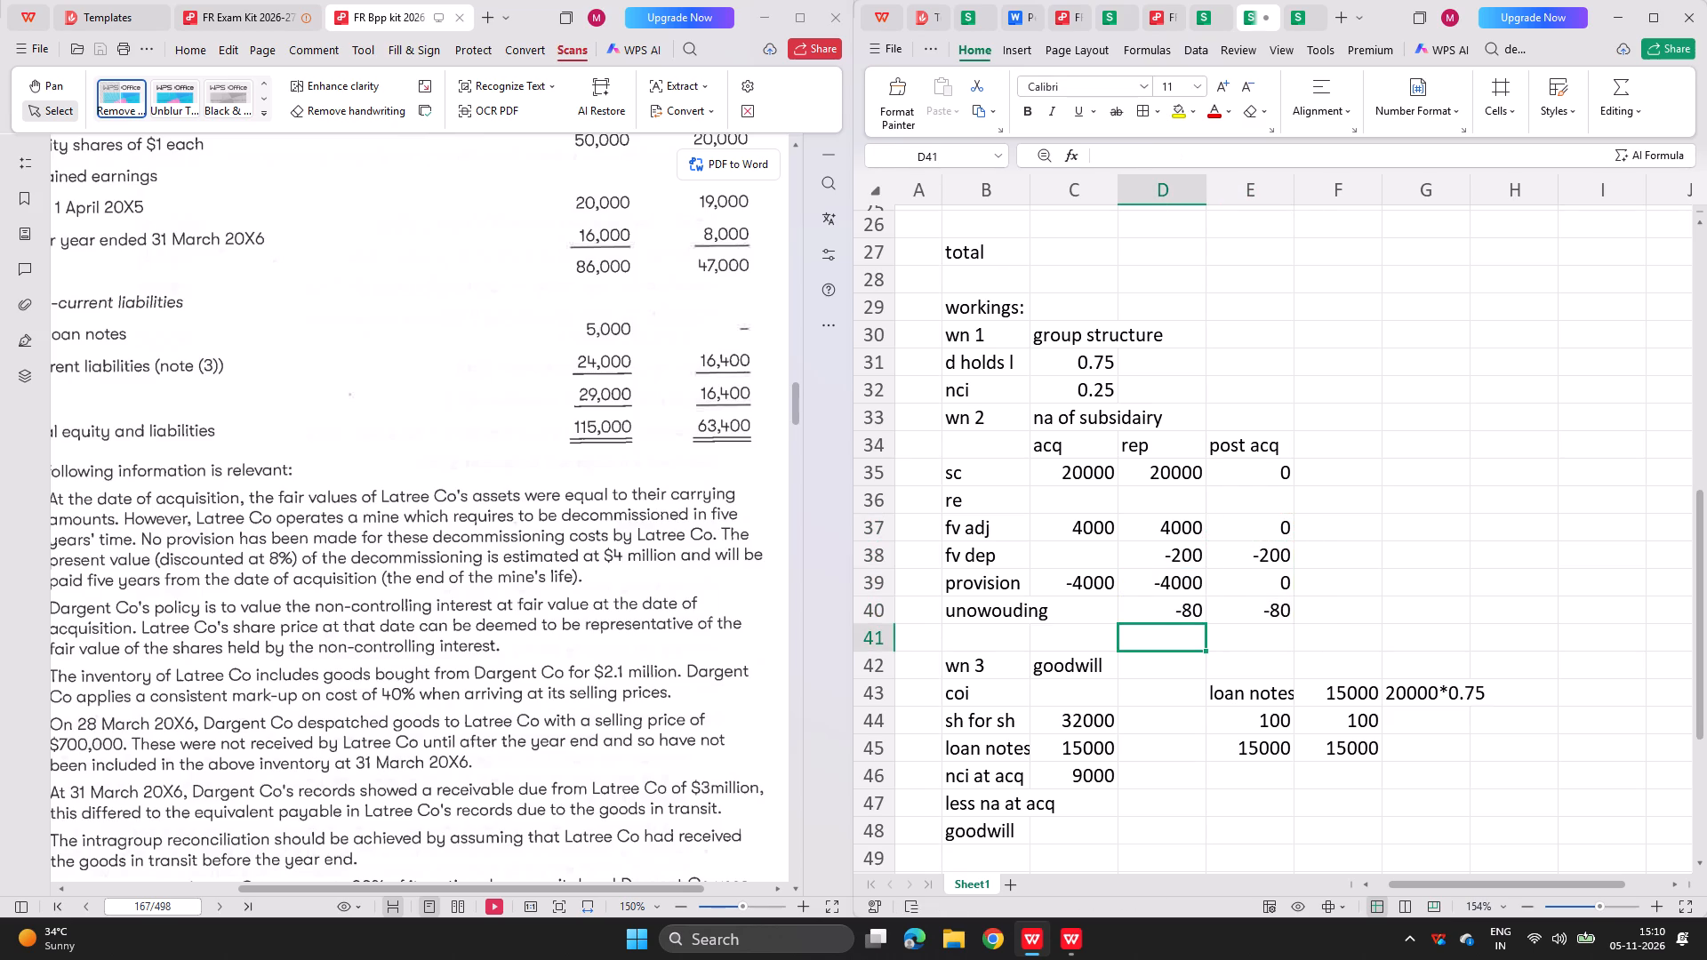
Read question 317's notes on intragroup trading, goods in transit, the Amery Co investment, profit accrual and impairment, plus the requirement.
click(989, 628)
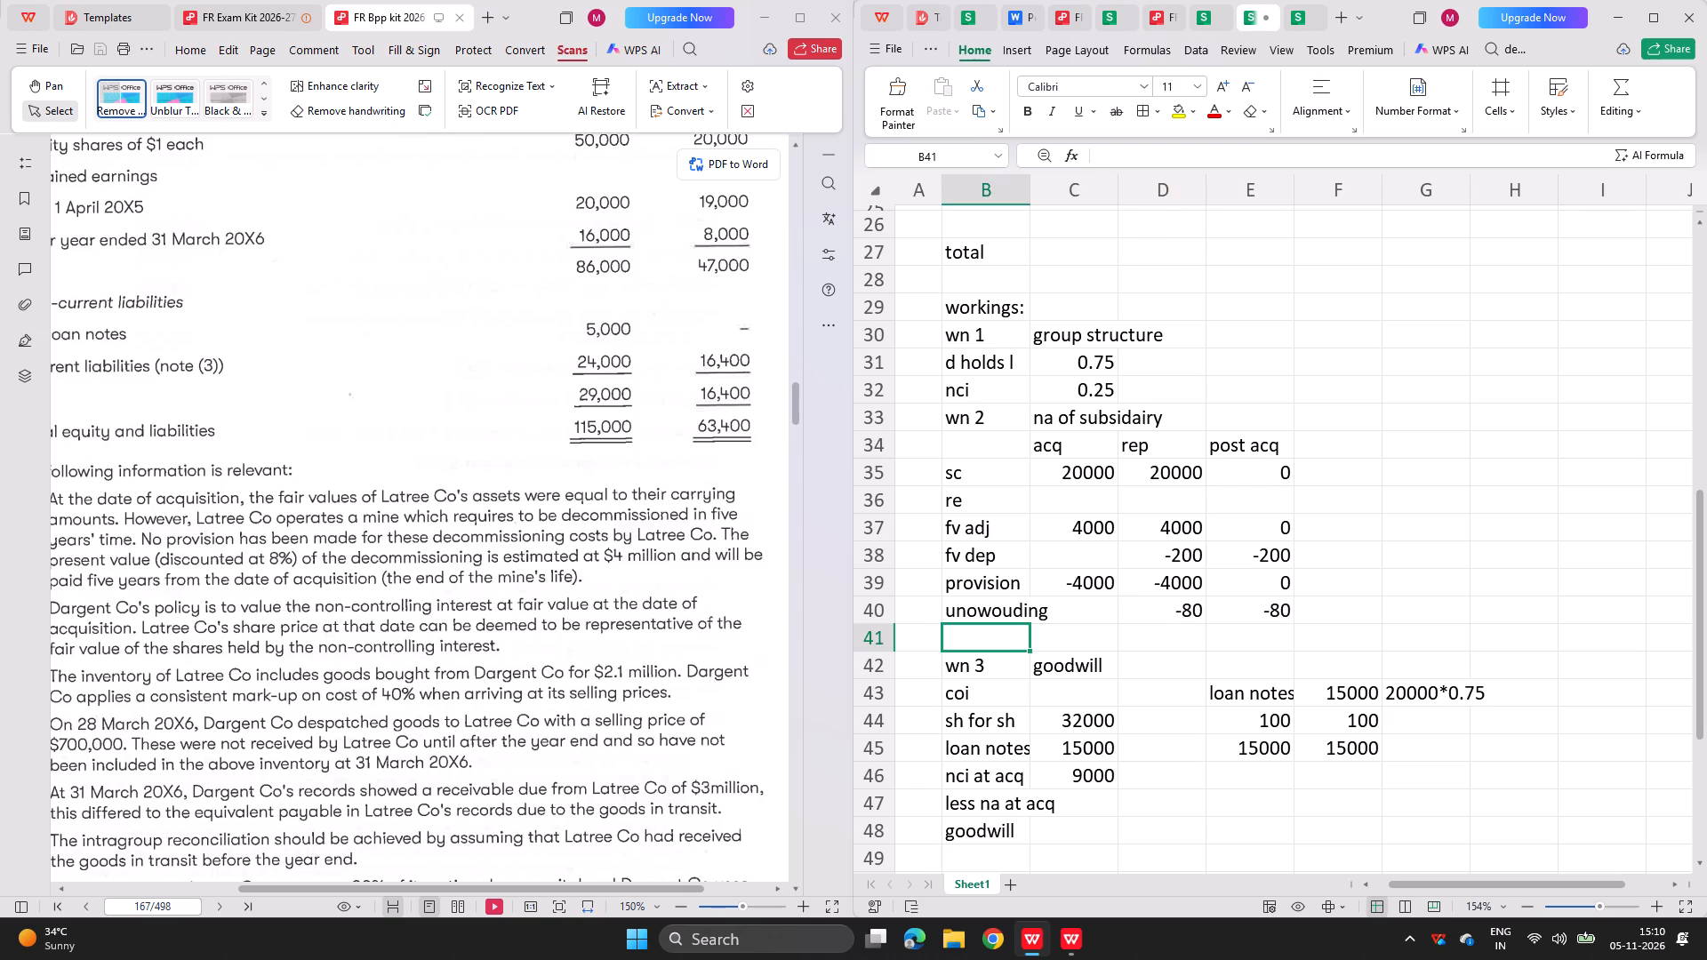
scroll(725, 580, down, 1)
scroll(725, 580, left, 1)
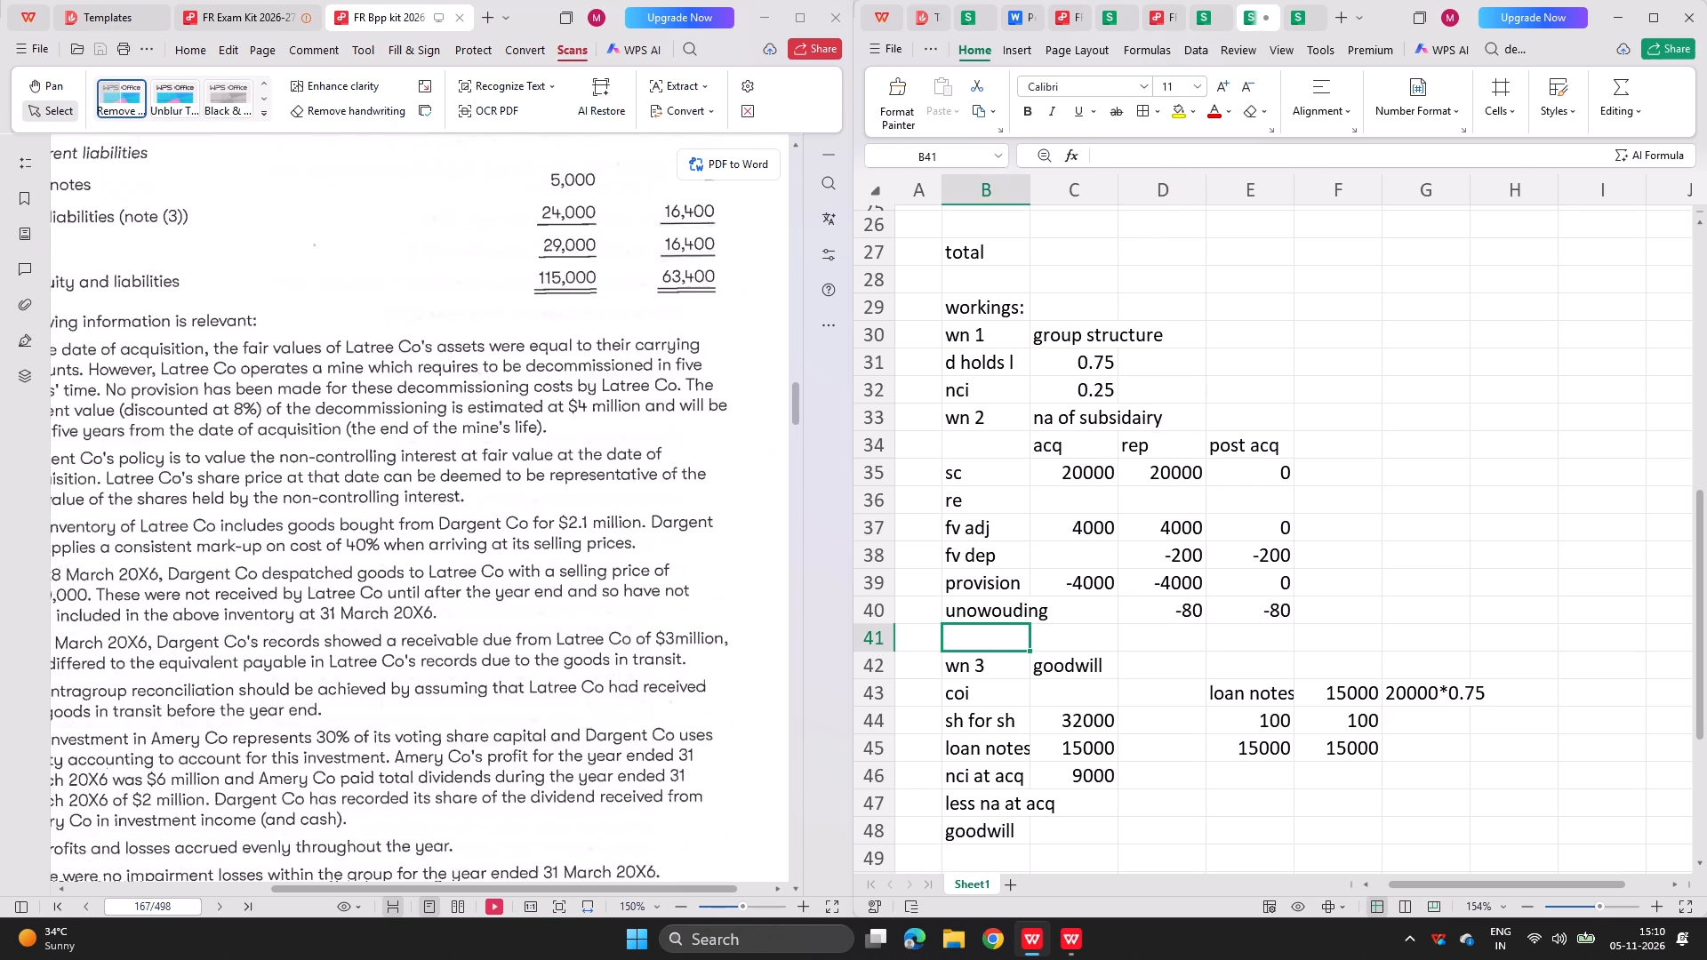
scroll(725, 580, left, 1)
scroll(725, 580, down, 1)
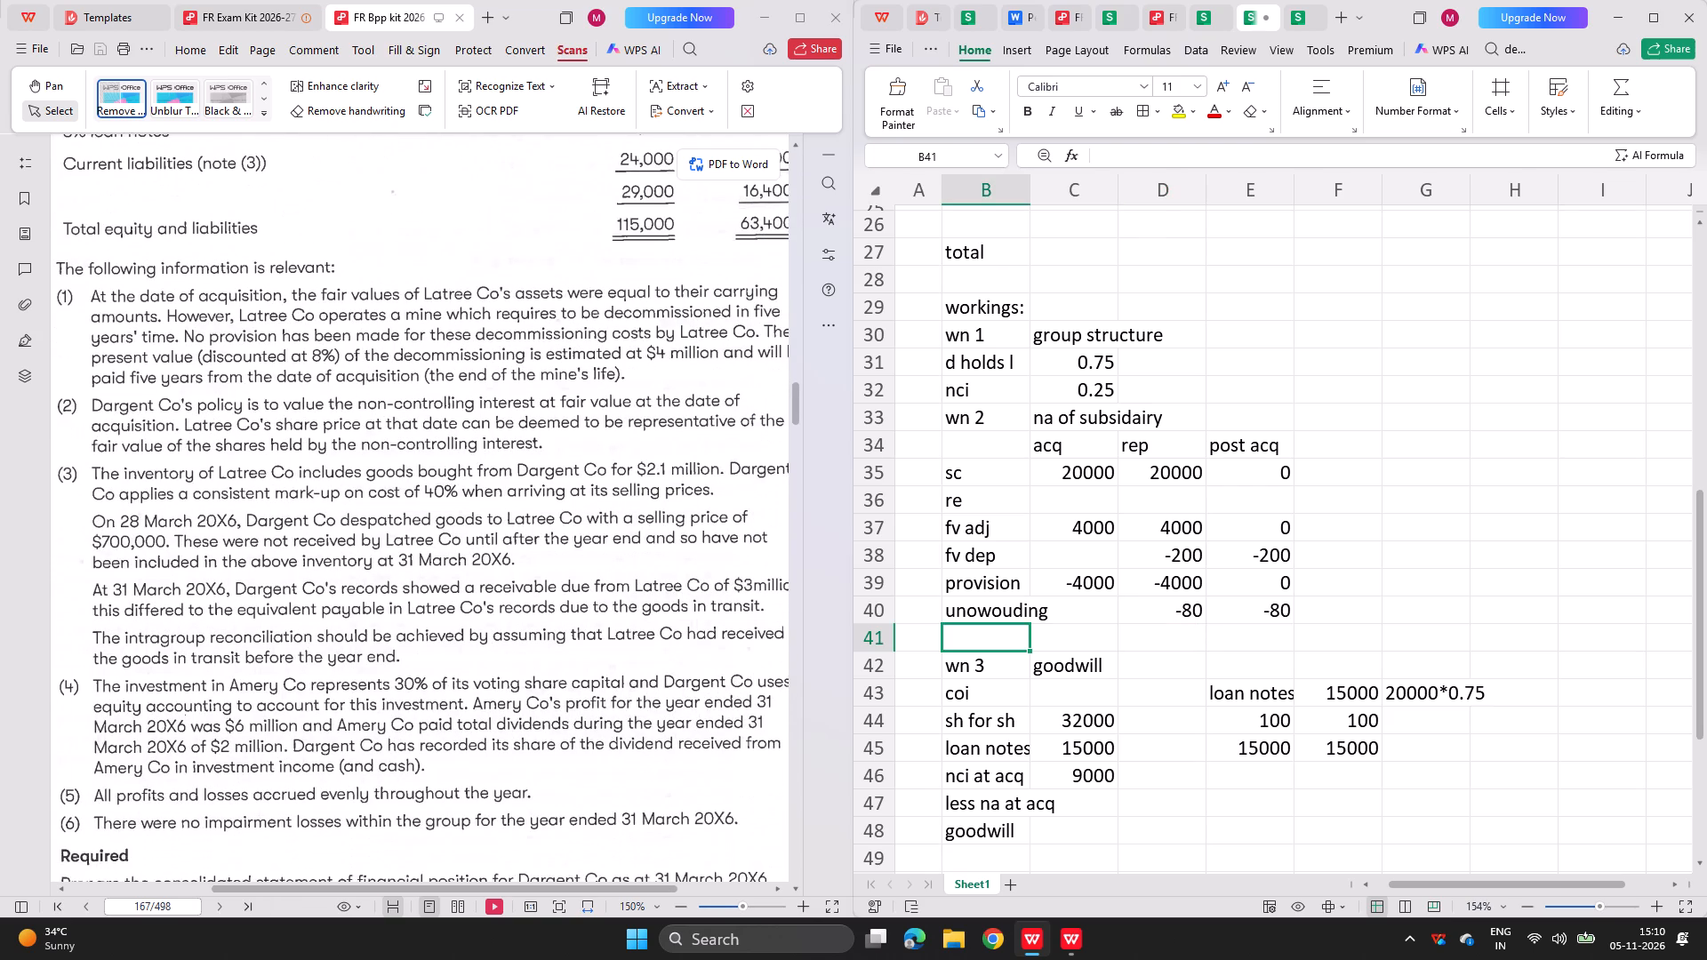
scroll(725, 580, down, 1)
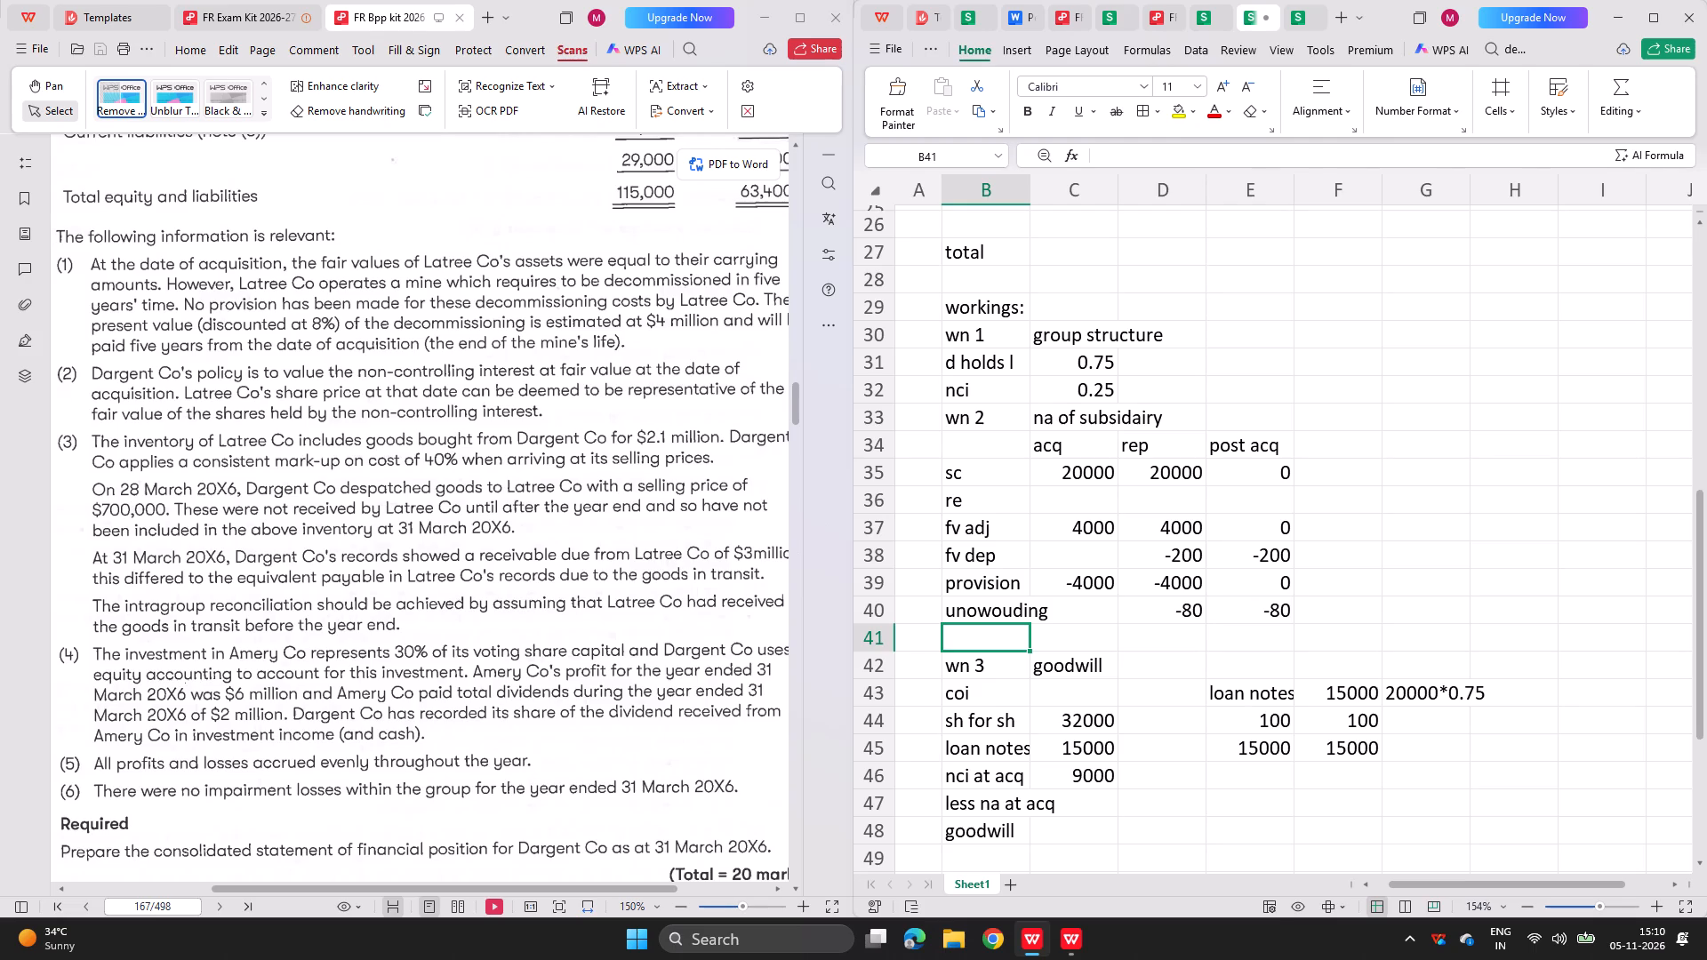
scroll(1152, 633, down, 2)
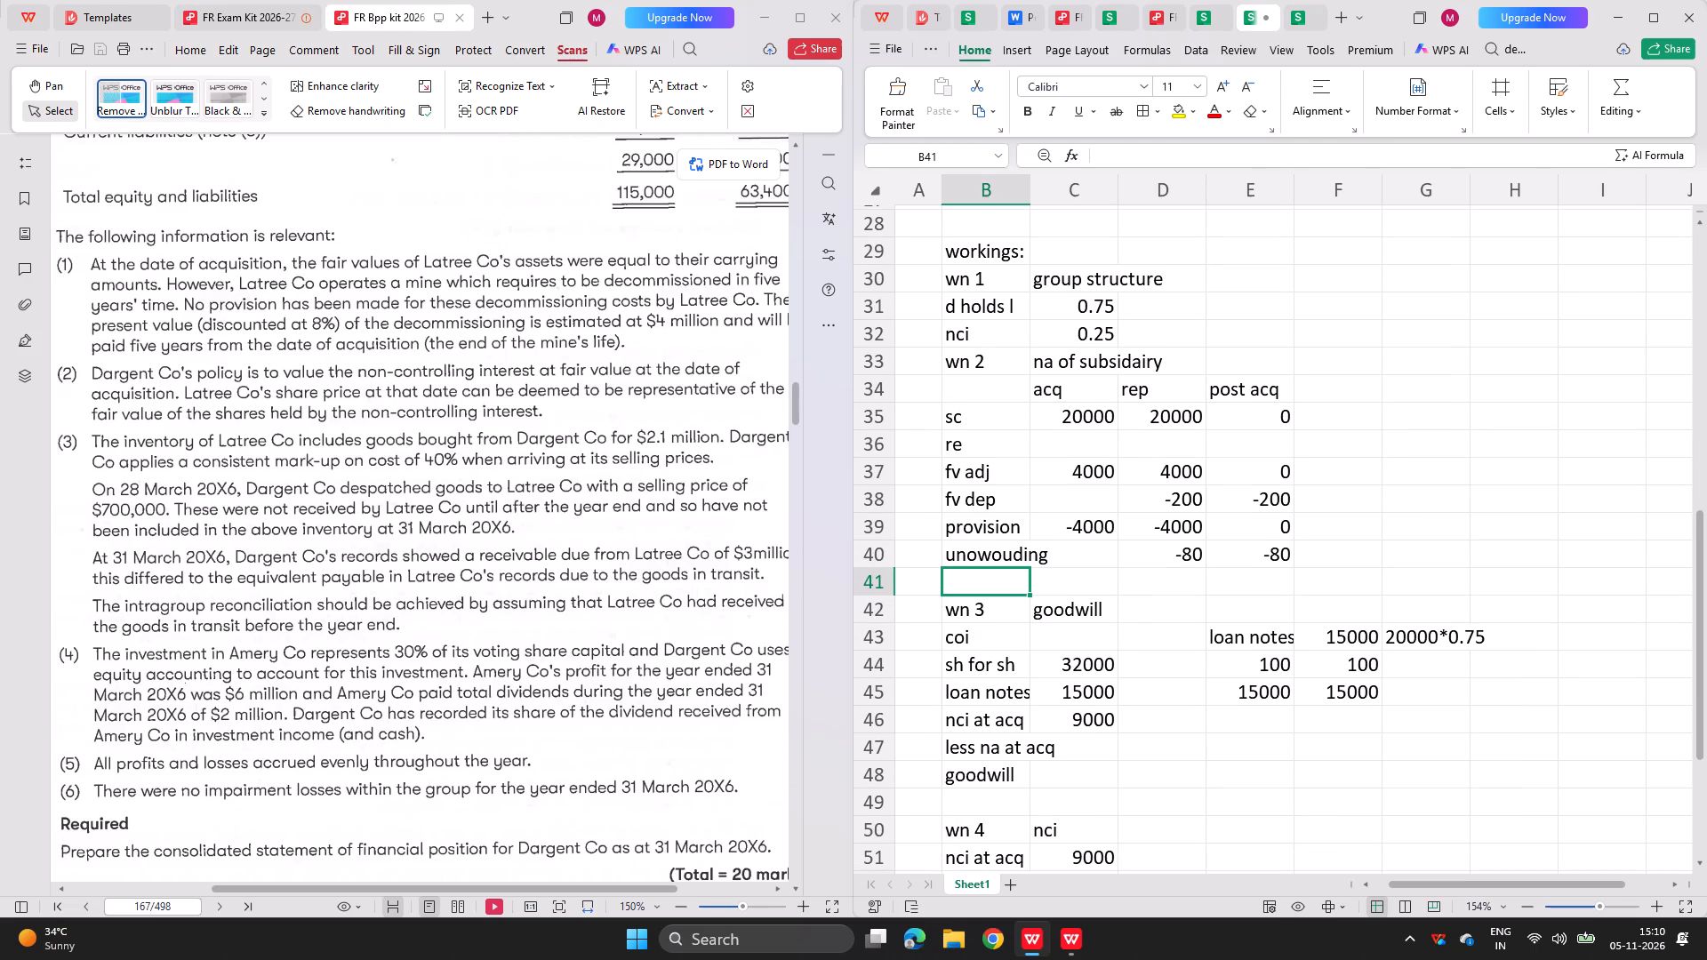
scroll(1160, 580, down, 1)
Examine the completed workbook's retained earnings timeline, purp, group retained earnings and associate workings, including the rem inv entry in J44.
click(1290, 23)
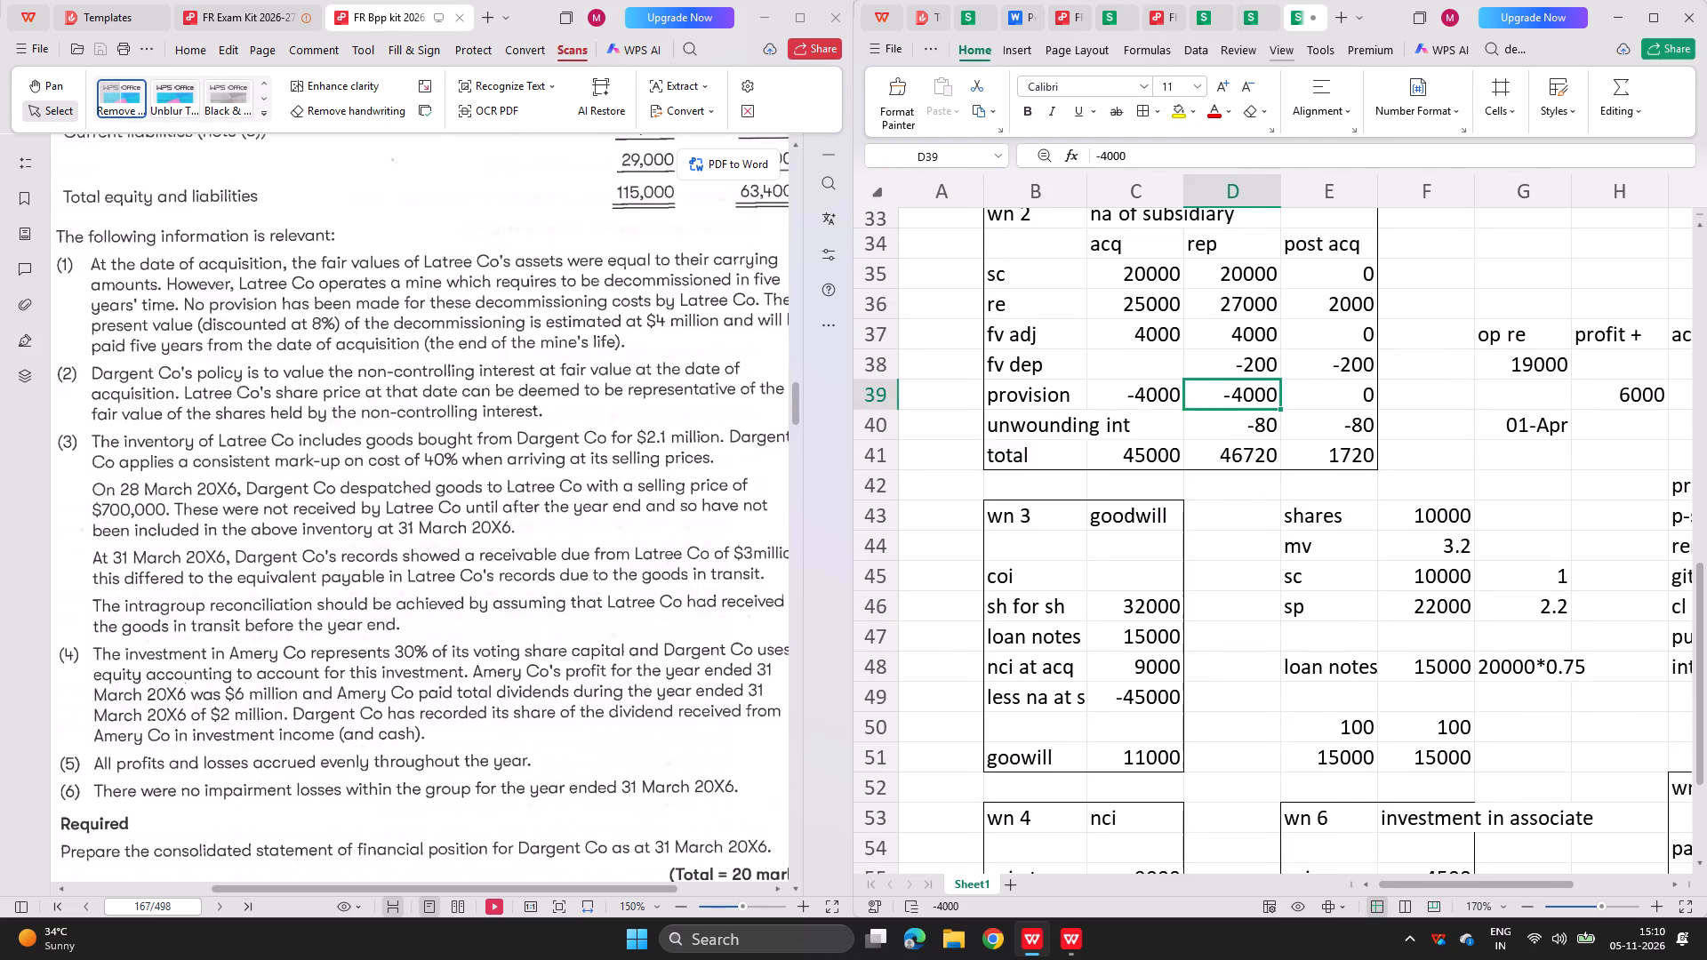
scroll(1264, 262, left, 1)
scroll(1271, 446, left, 2)
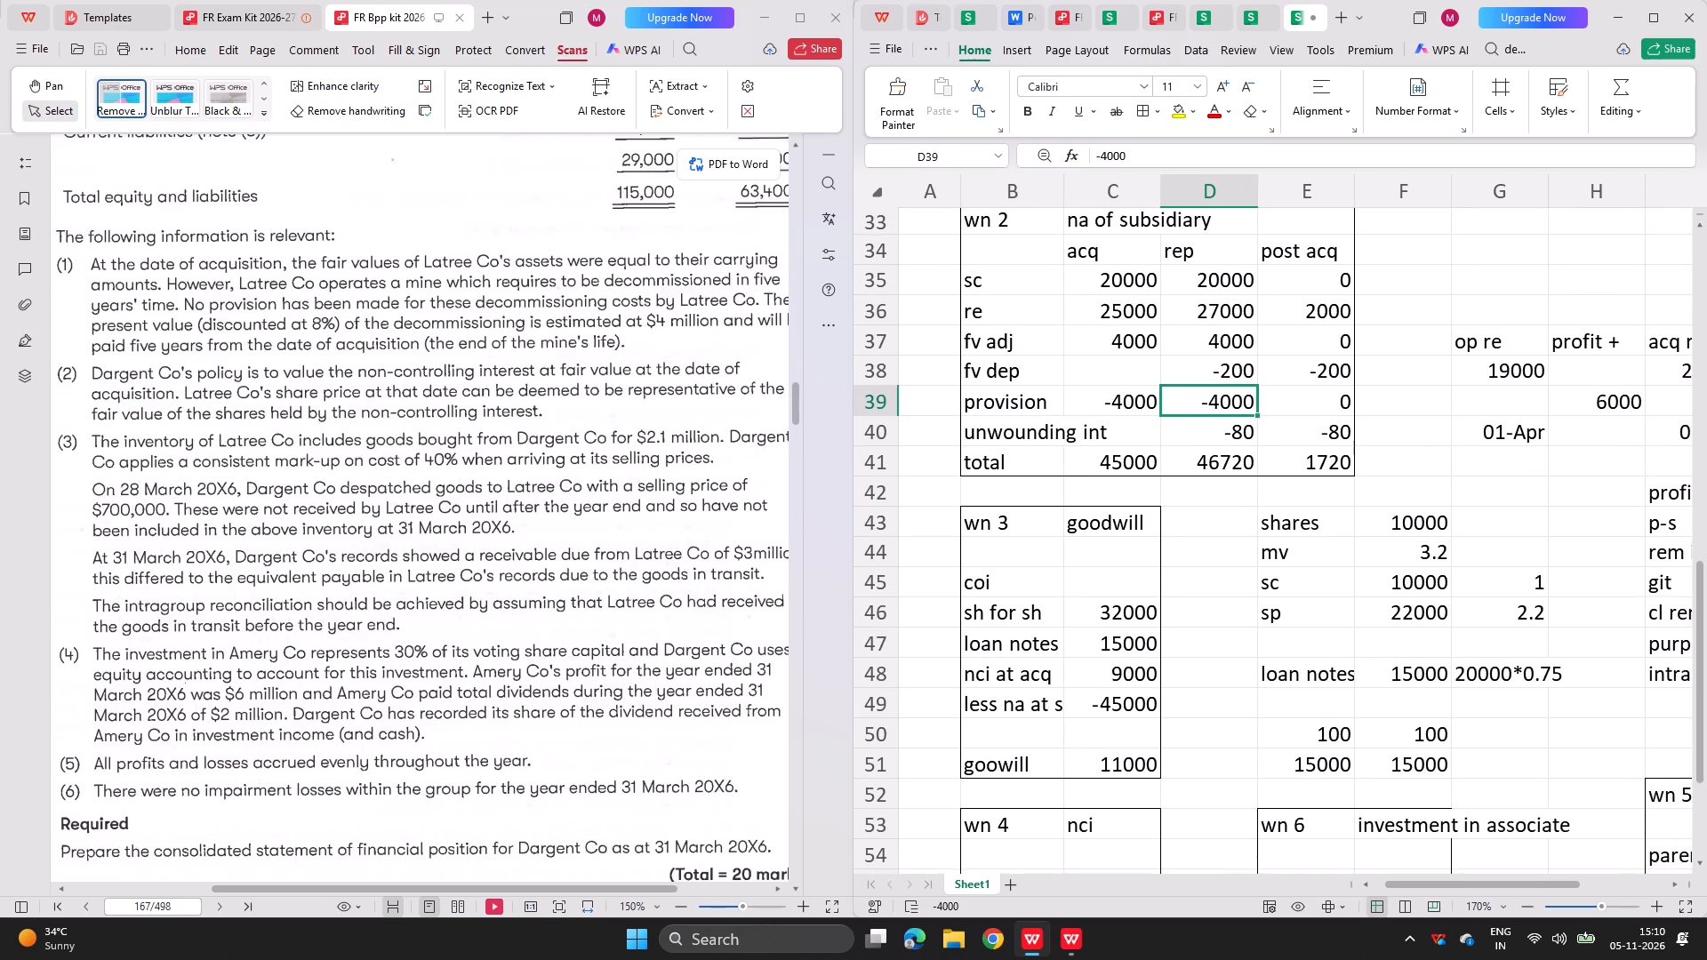
scroll(1271, 446, left, 1)
scroll(1271, 446, down, 1)
scroll(1286, 683, up, 1)
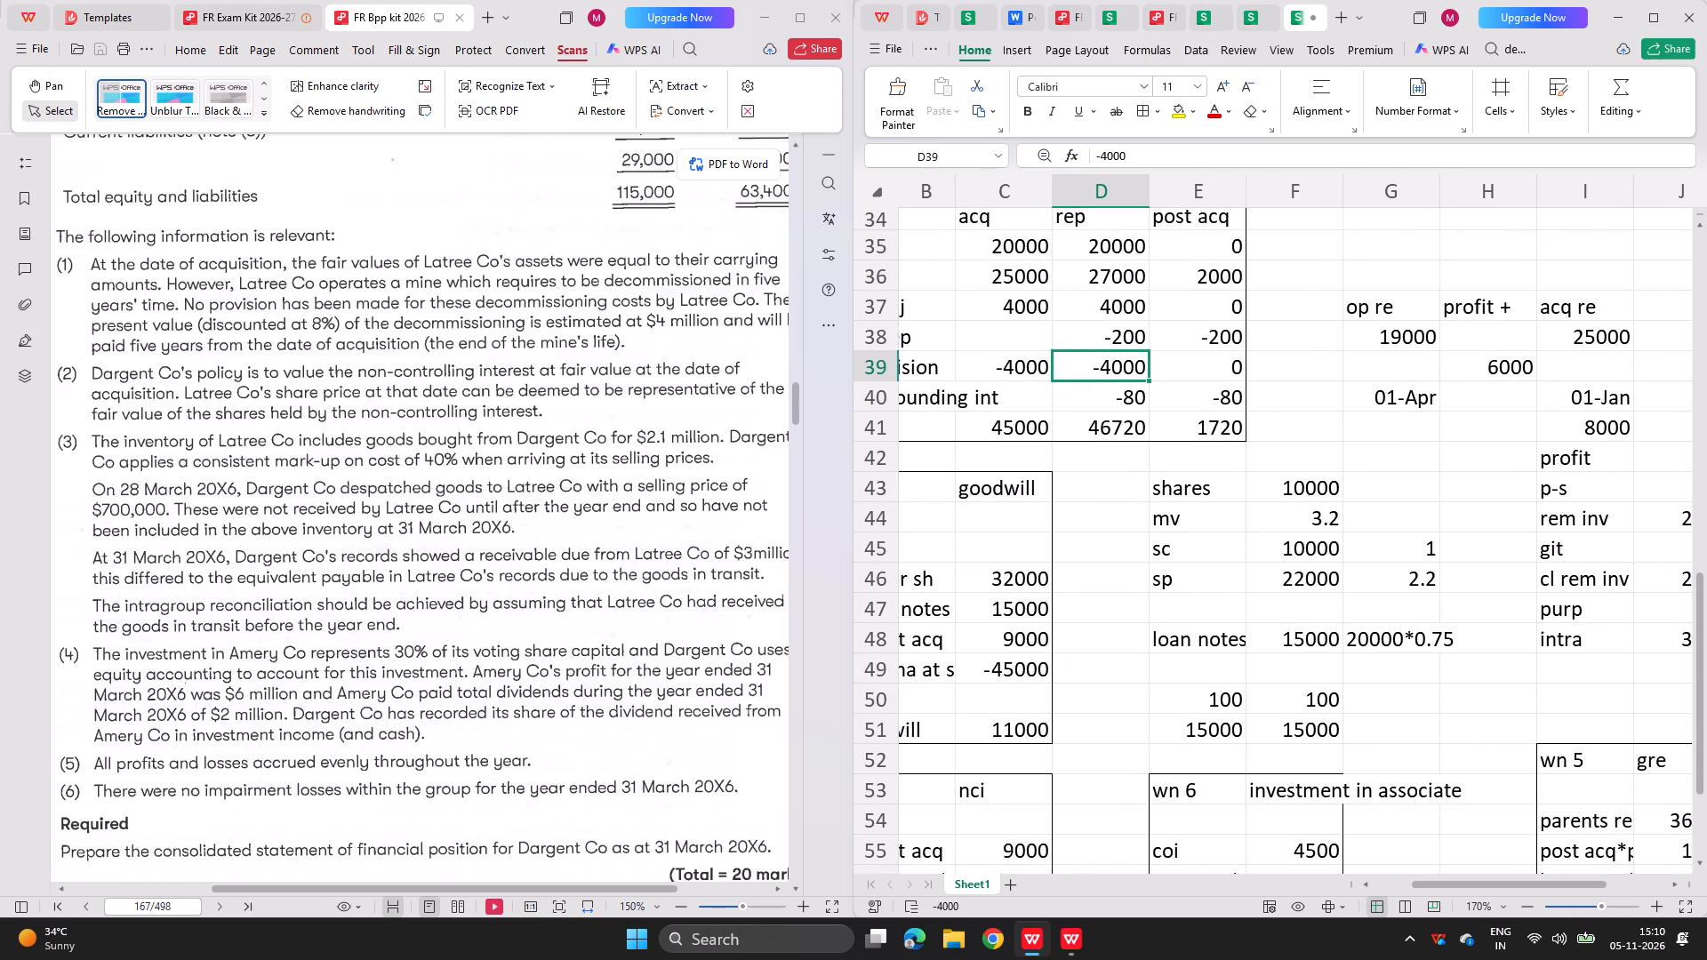
scroll(1286, 683, up, 1)
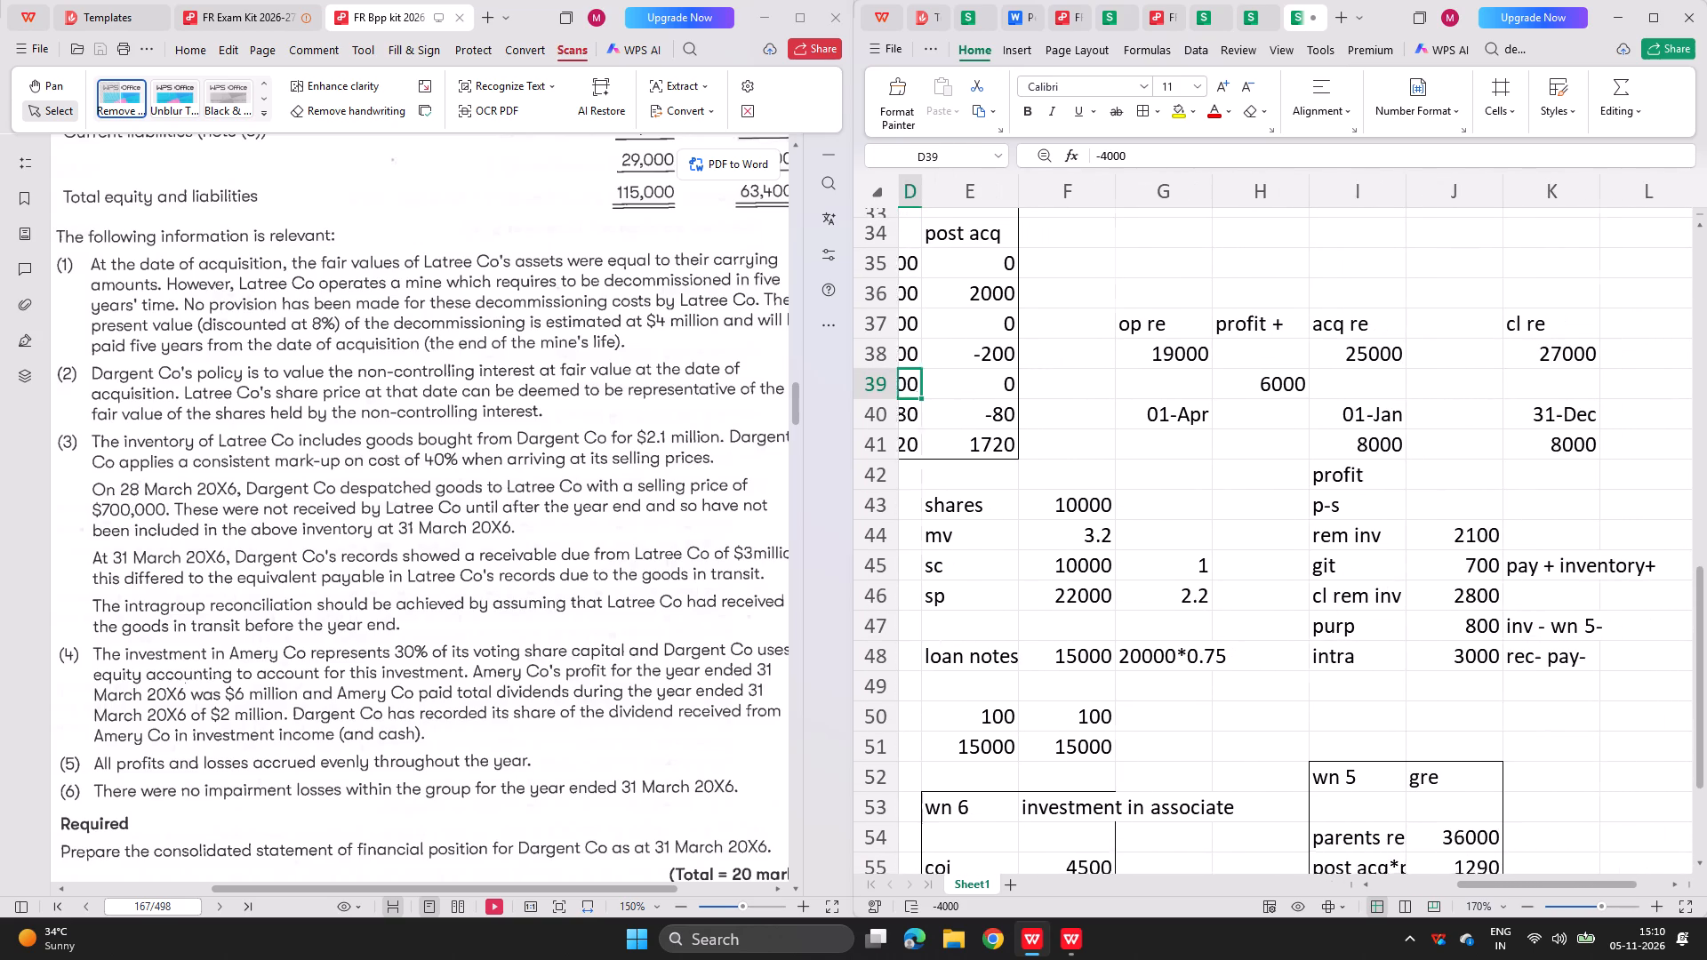
scroll(1286, 683, up, 1)
scroll(1286, 683, down, 4)
scroll(1286, 683, up, 2)
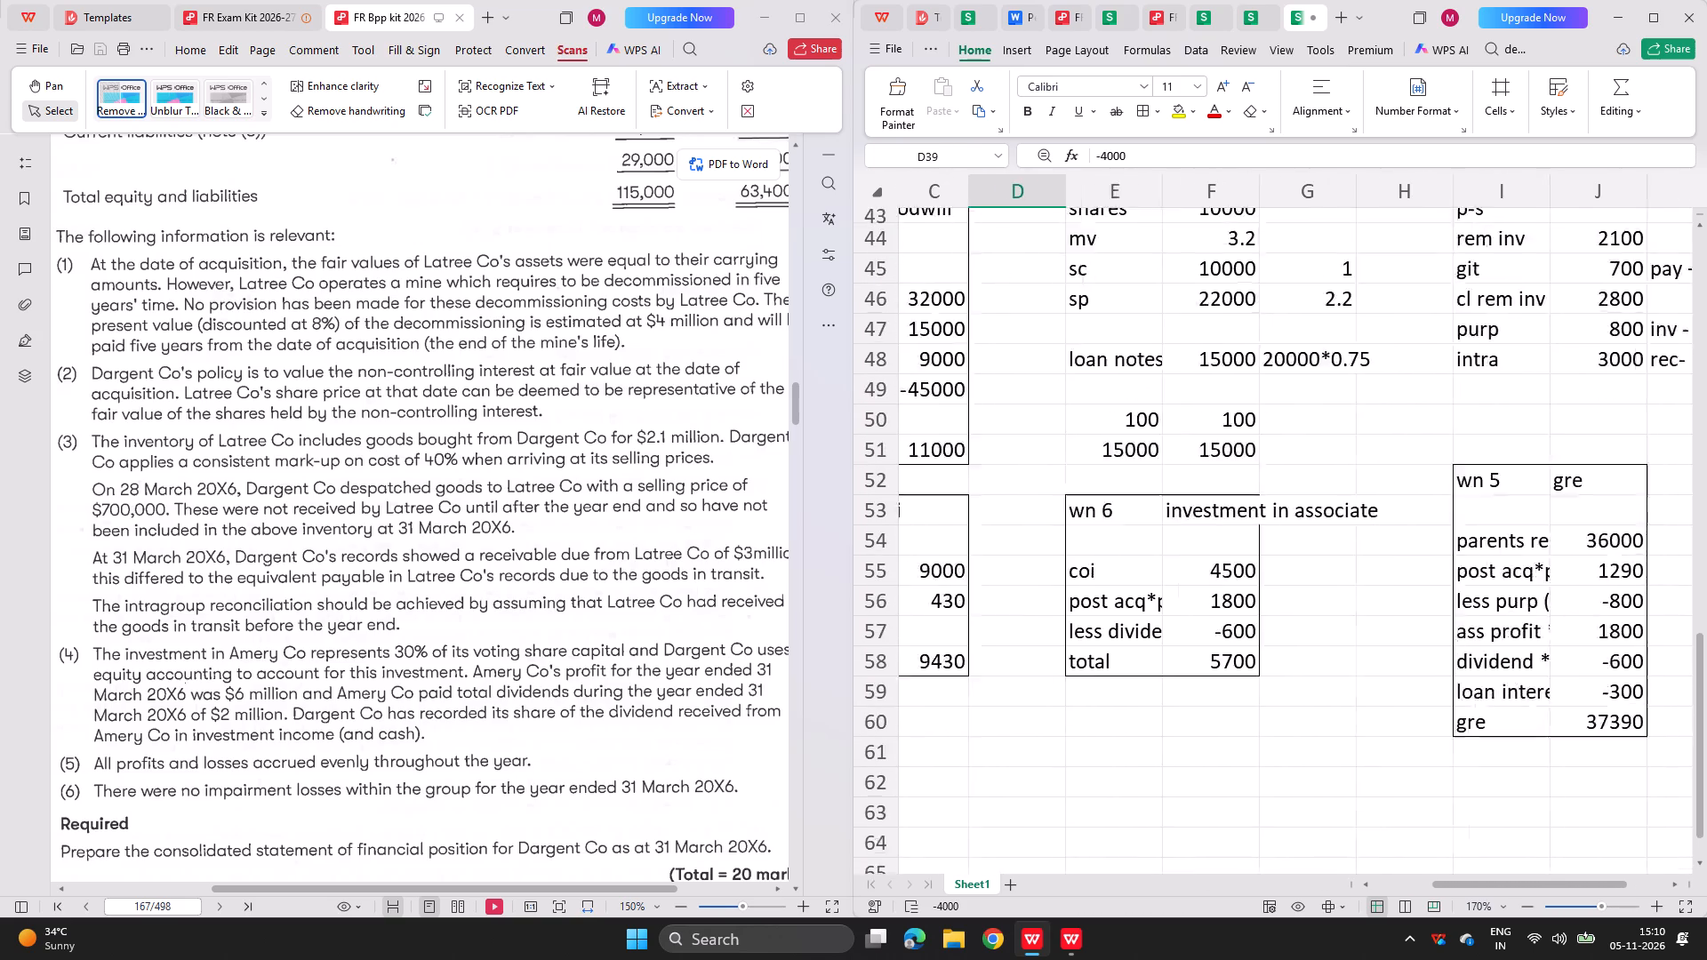
scroll(1286, 683, up, 3)
scroll(1384, 485, up, 1)
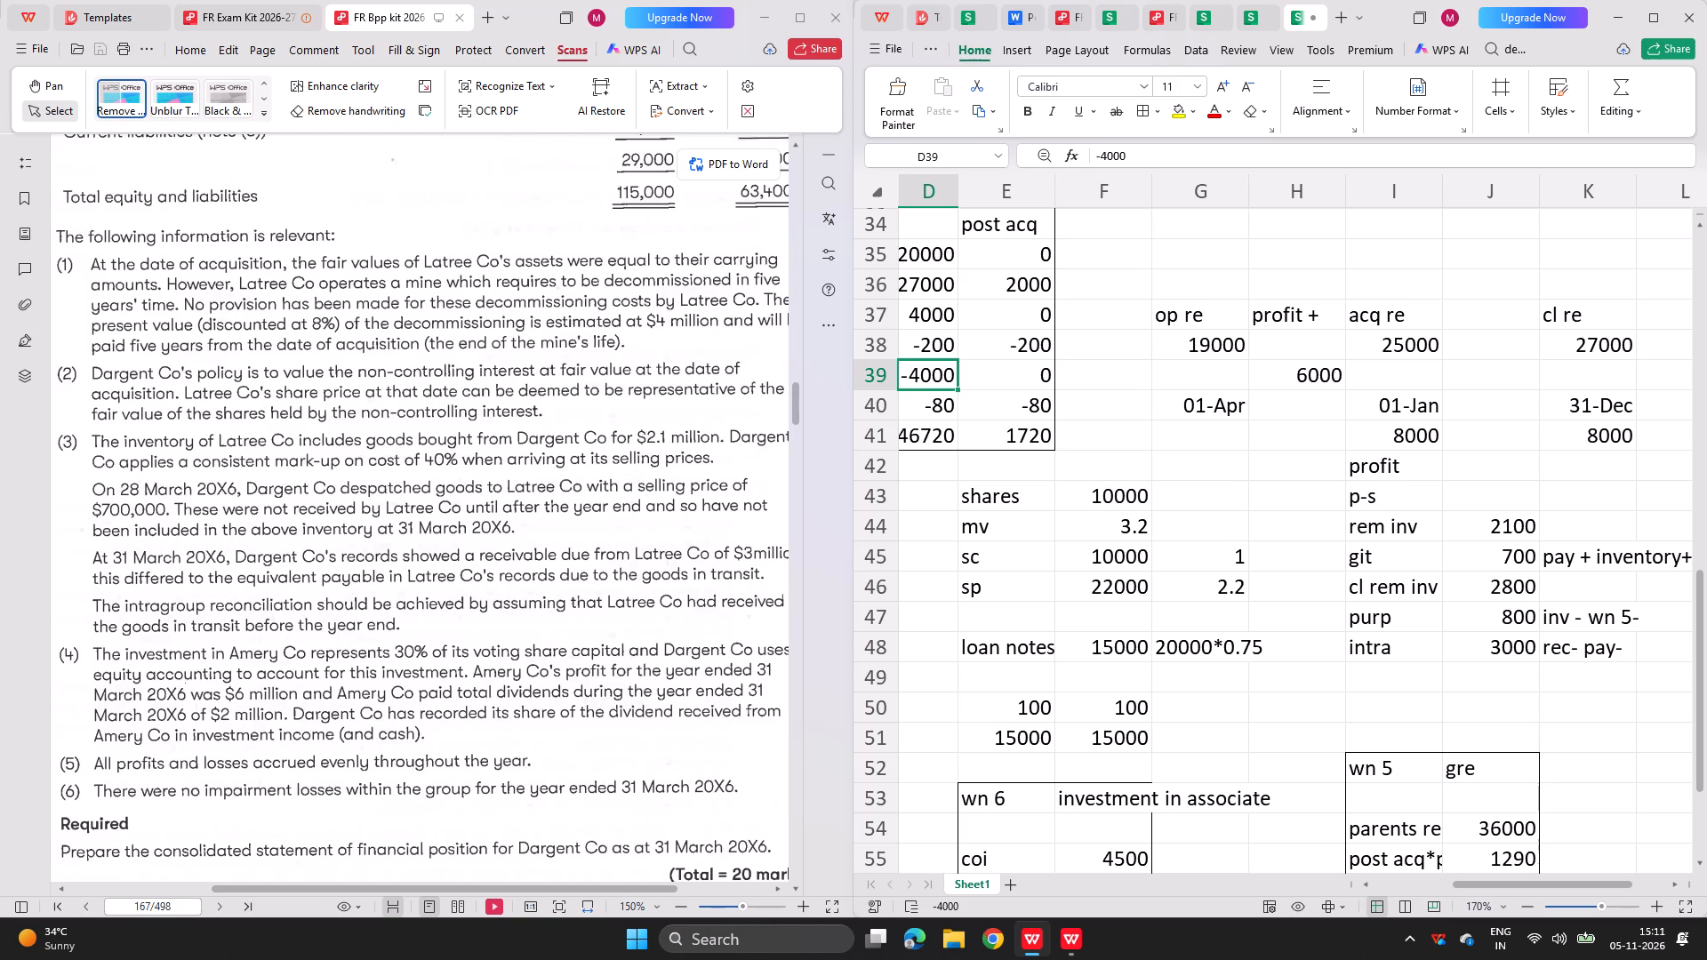
double_click(1484, 529)
key(Return)
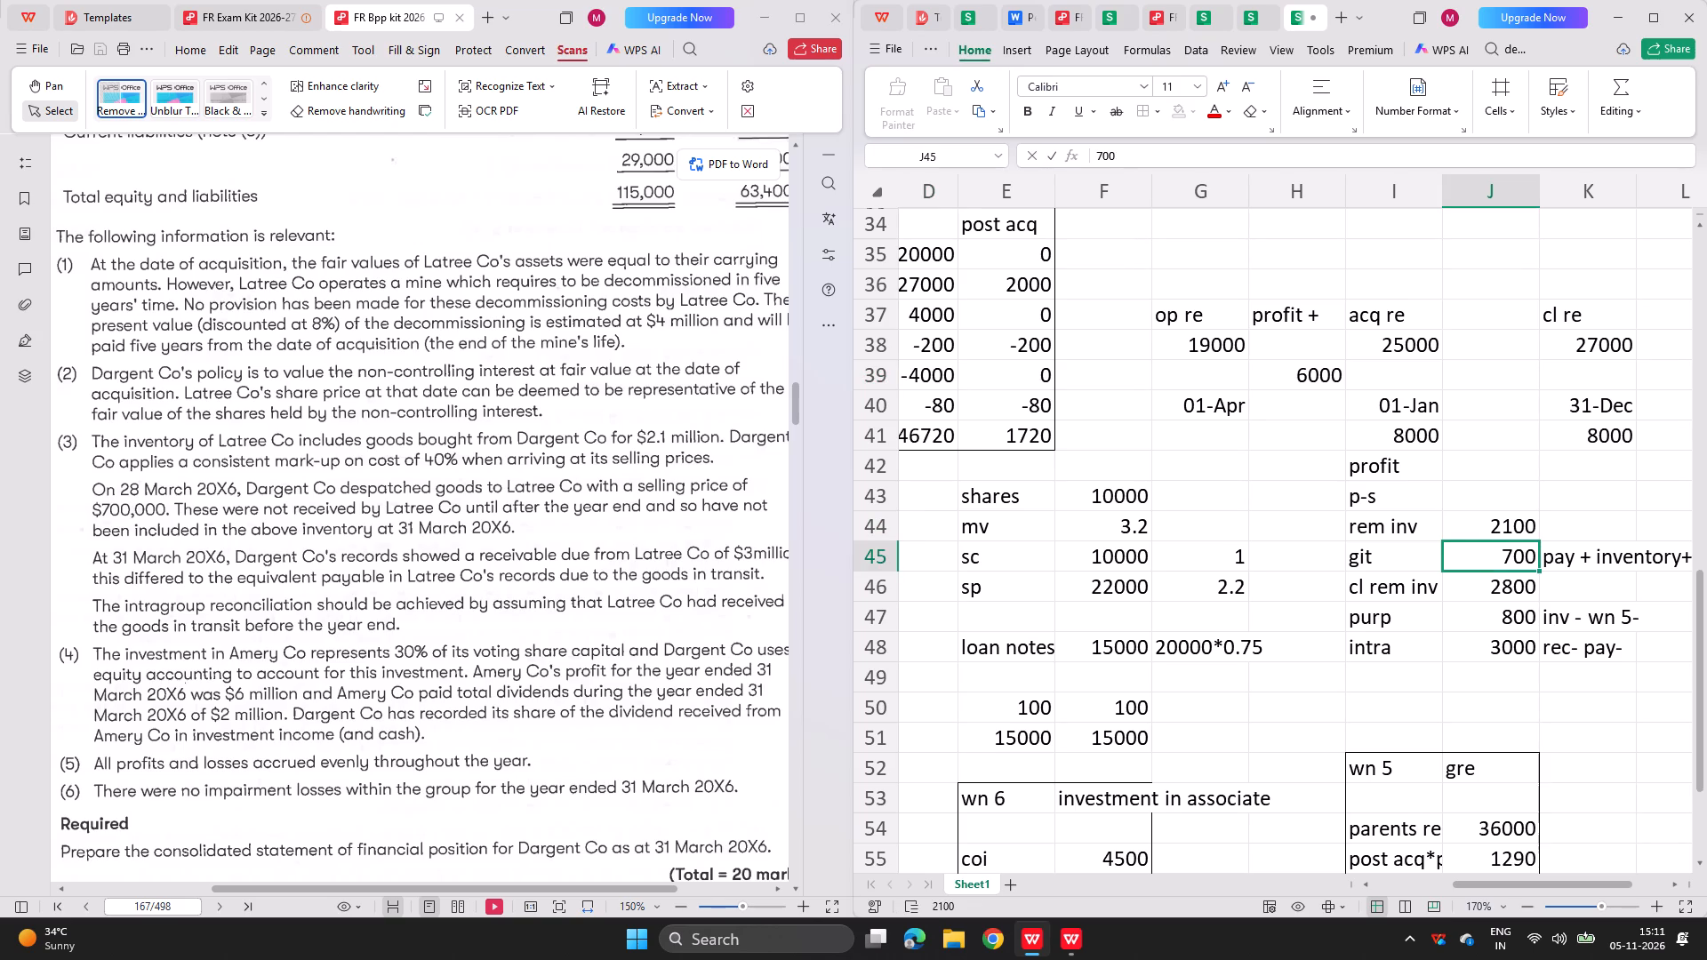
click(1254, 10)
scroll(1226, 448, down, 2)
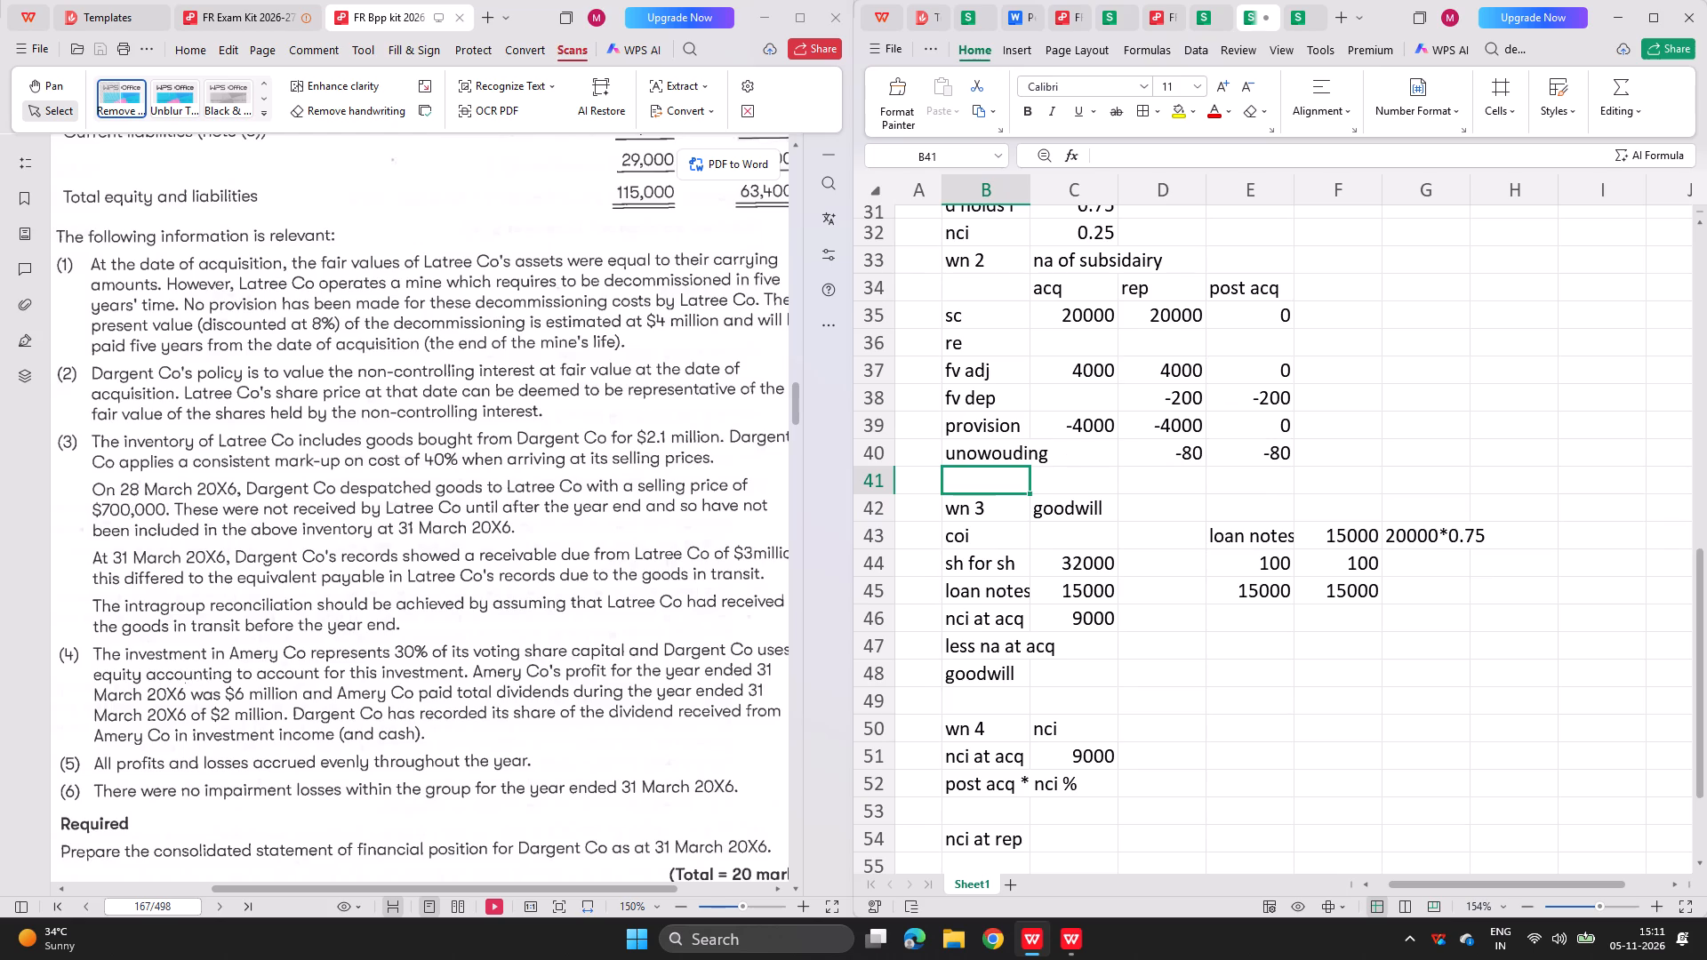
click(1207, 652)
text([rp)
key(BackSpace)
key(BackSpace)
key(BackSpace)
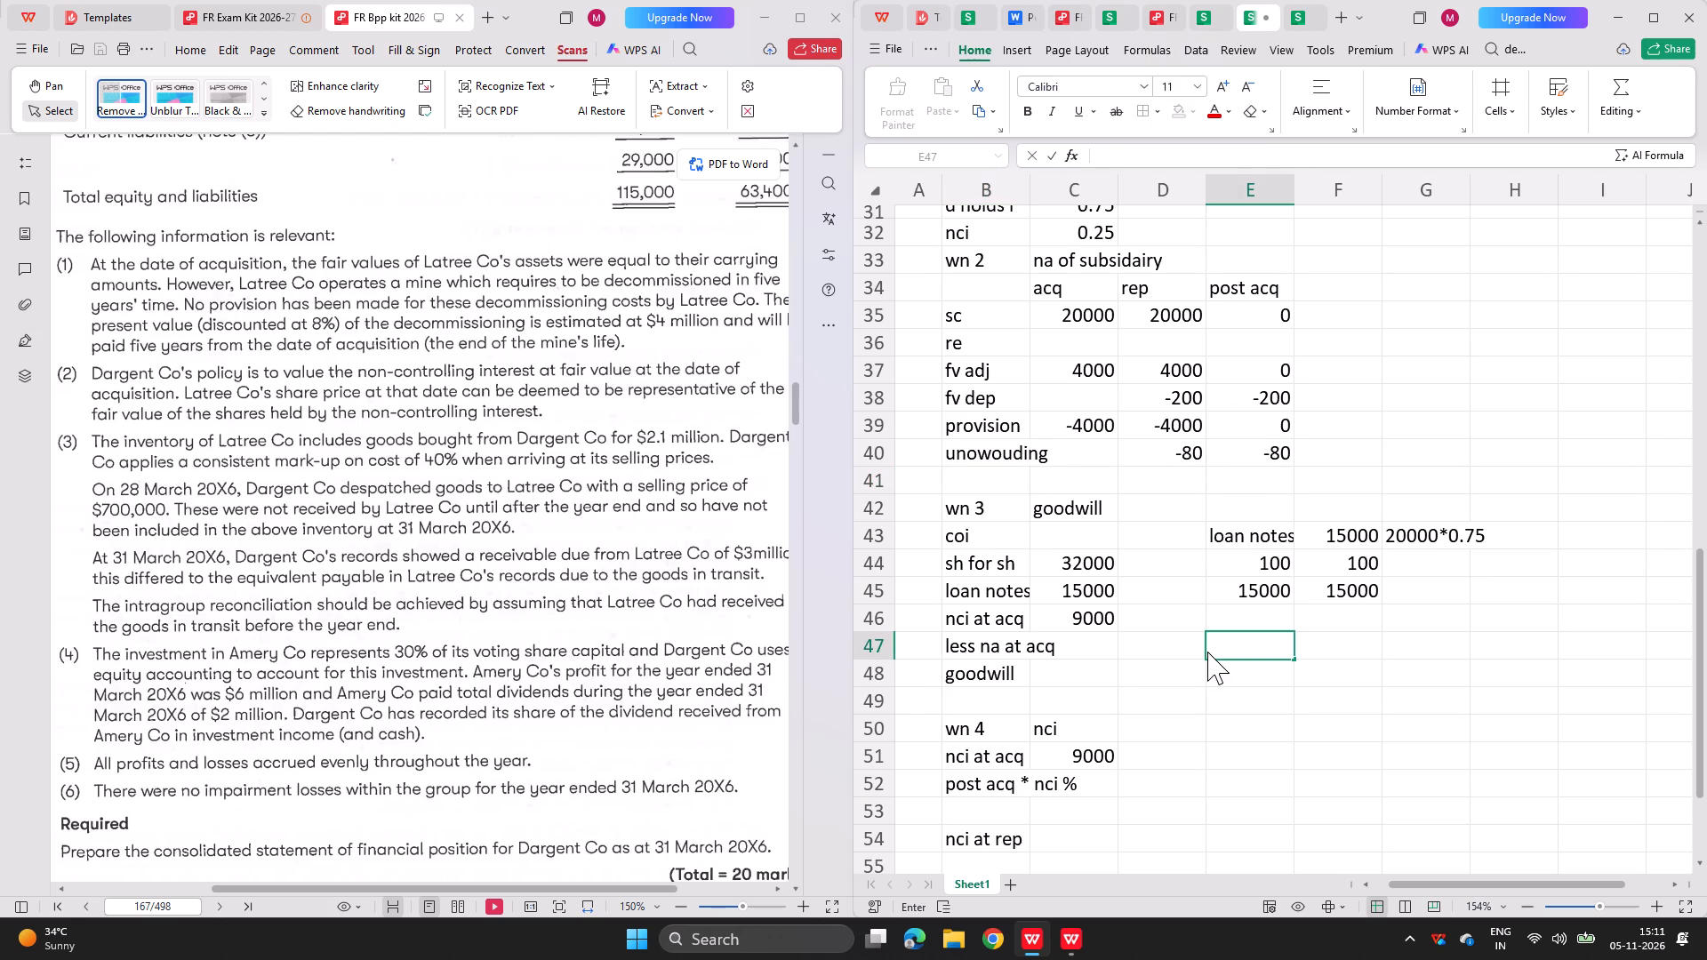
Check the completed workbook, then label cell E47 beside the goodwill working as shares.
click(1301, 1)
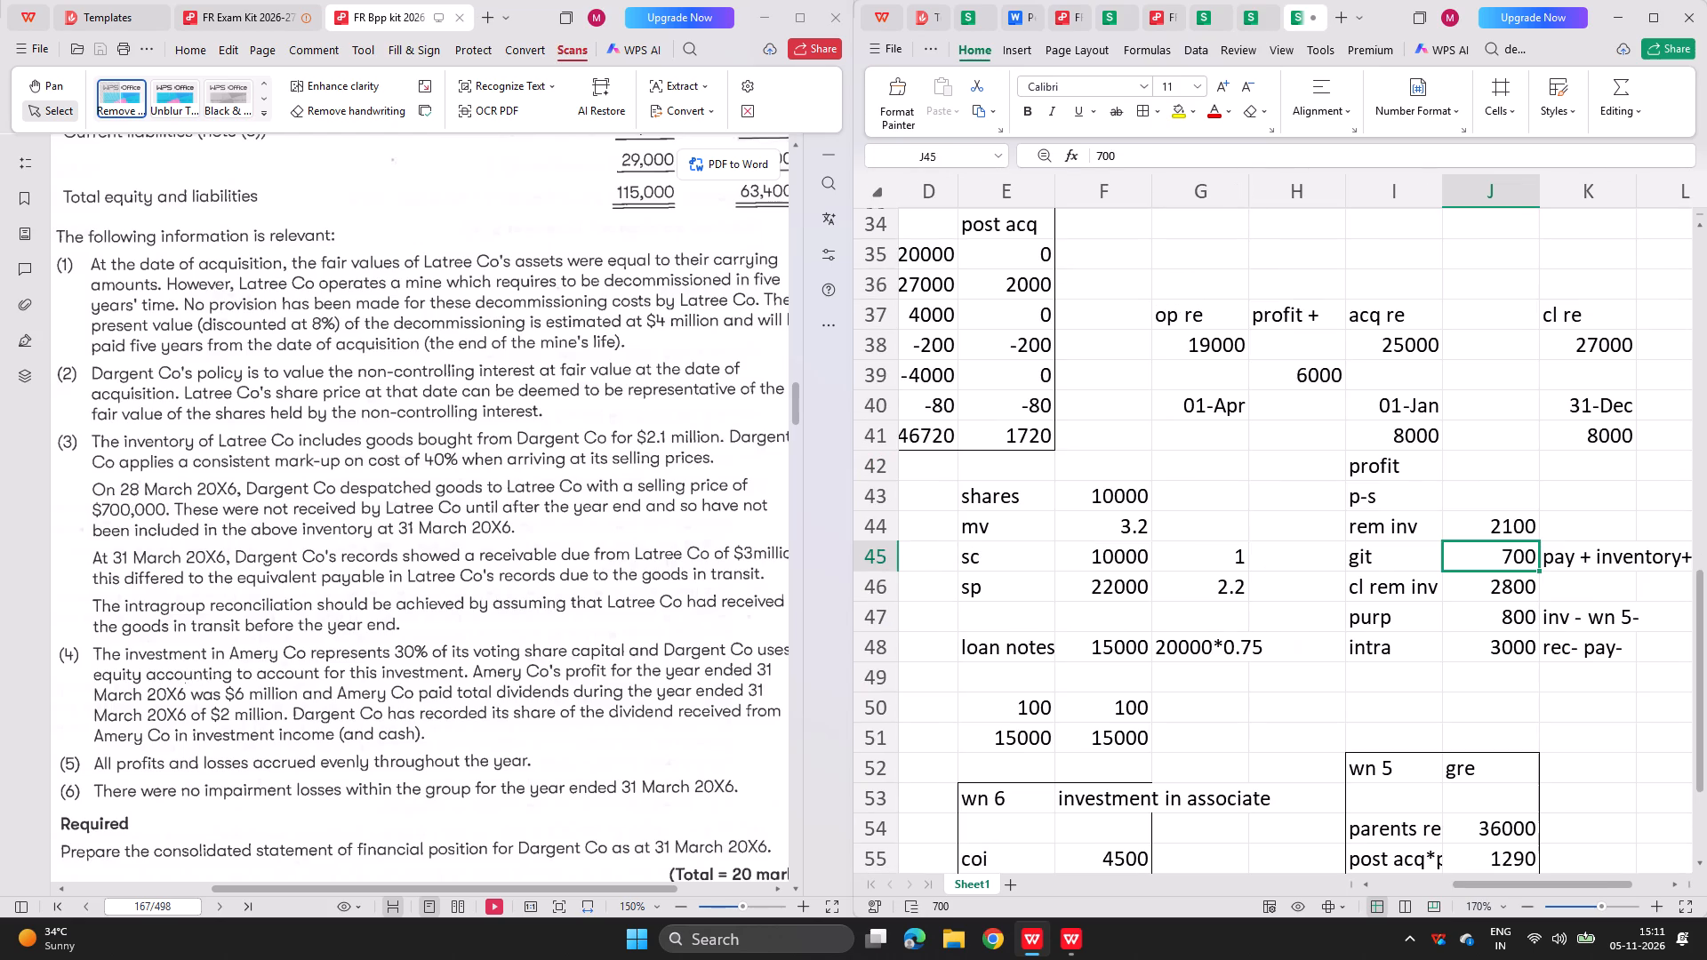
click(1240, 19)
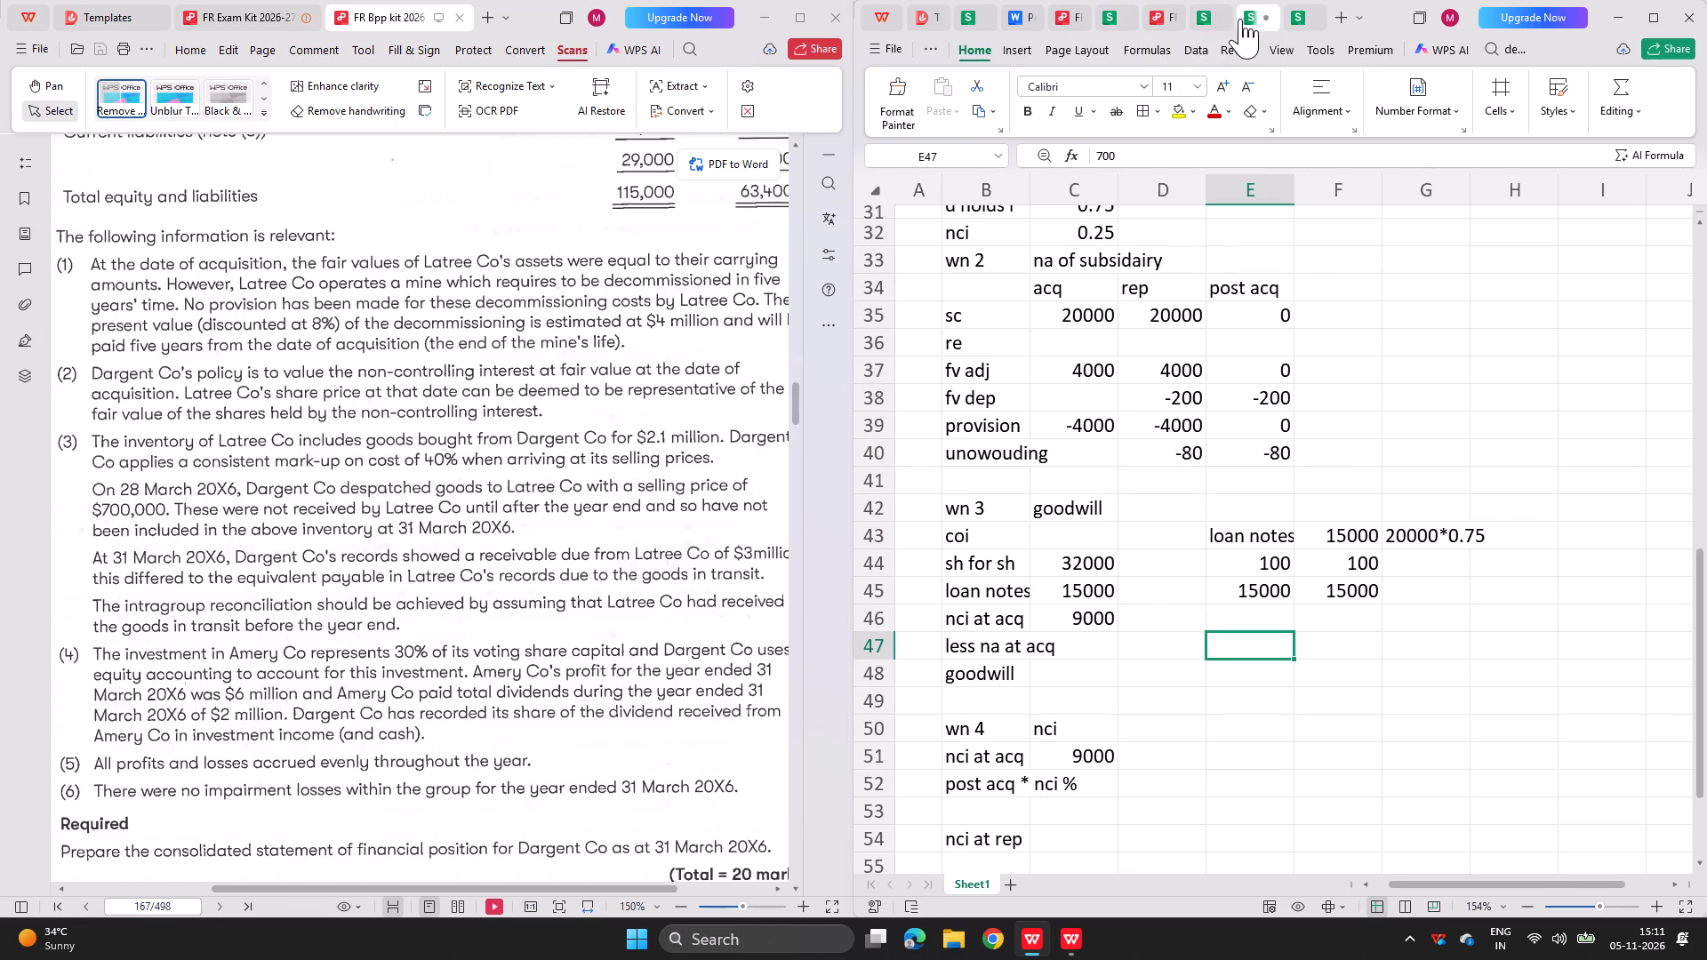
key(Left)
key(Right)
text(saht)
key(BackSpace)
text(re)
key(BackSpace)
key(BackSpace)
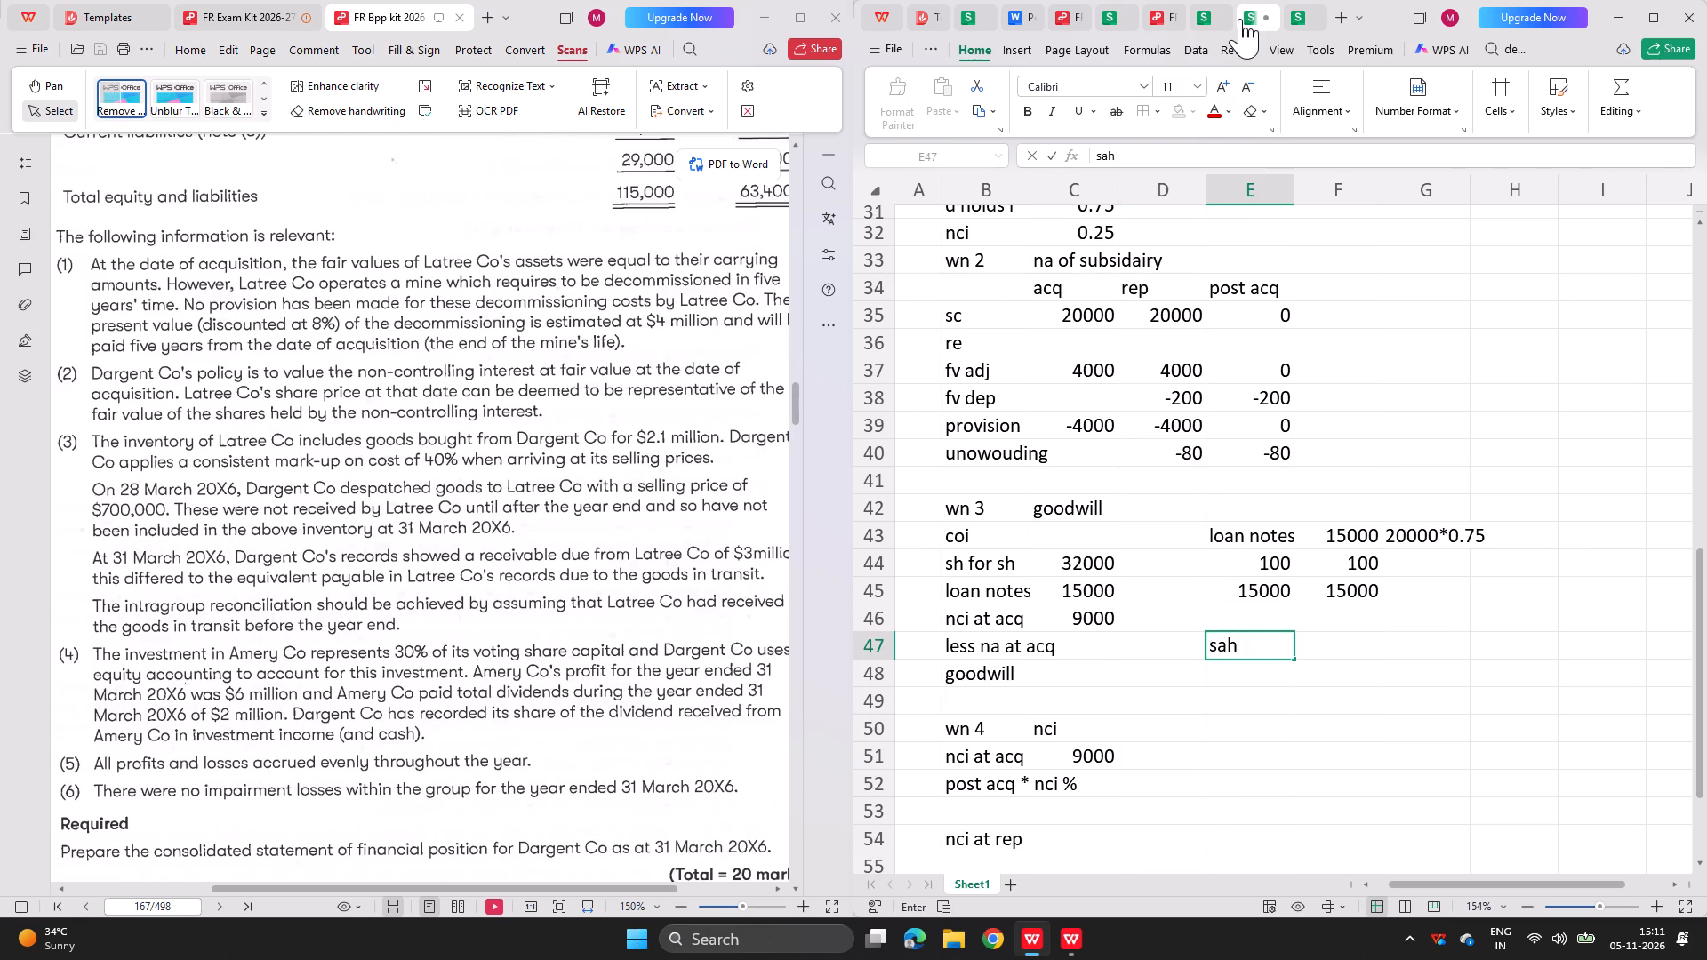
key(BackSpace)
key(BackSpace)
text(hares)
key(0)
key(BackSpace)
key(Right)
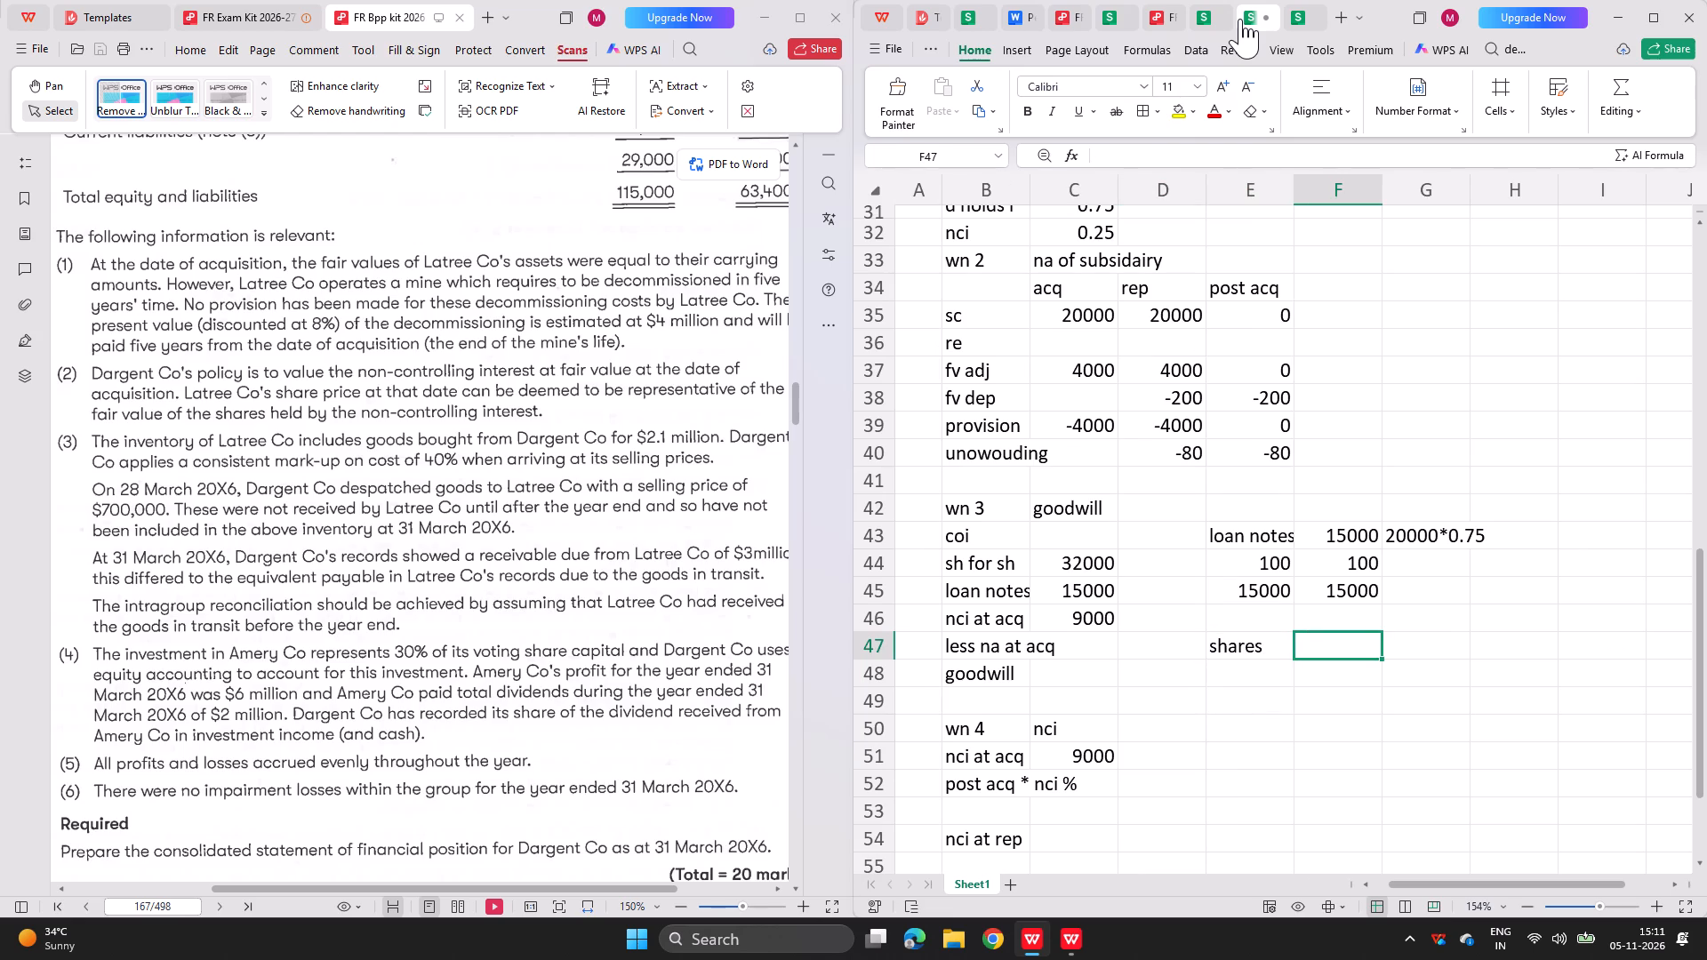
Check the shares formula in the completed workbook and enter =20000*2/3*0.75 in F47.
click(1302, 8)
click(1148, 504)
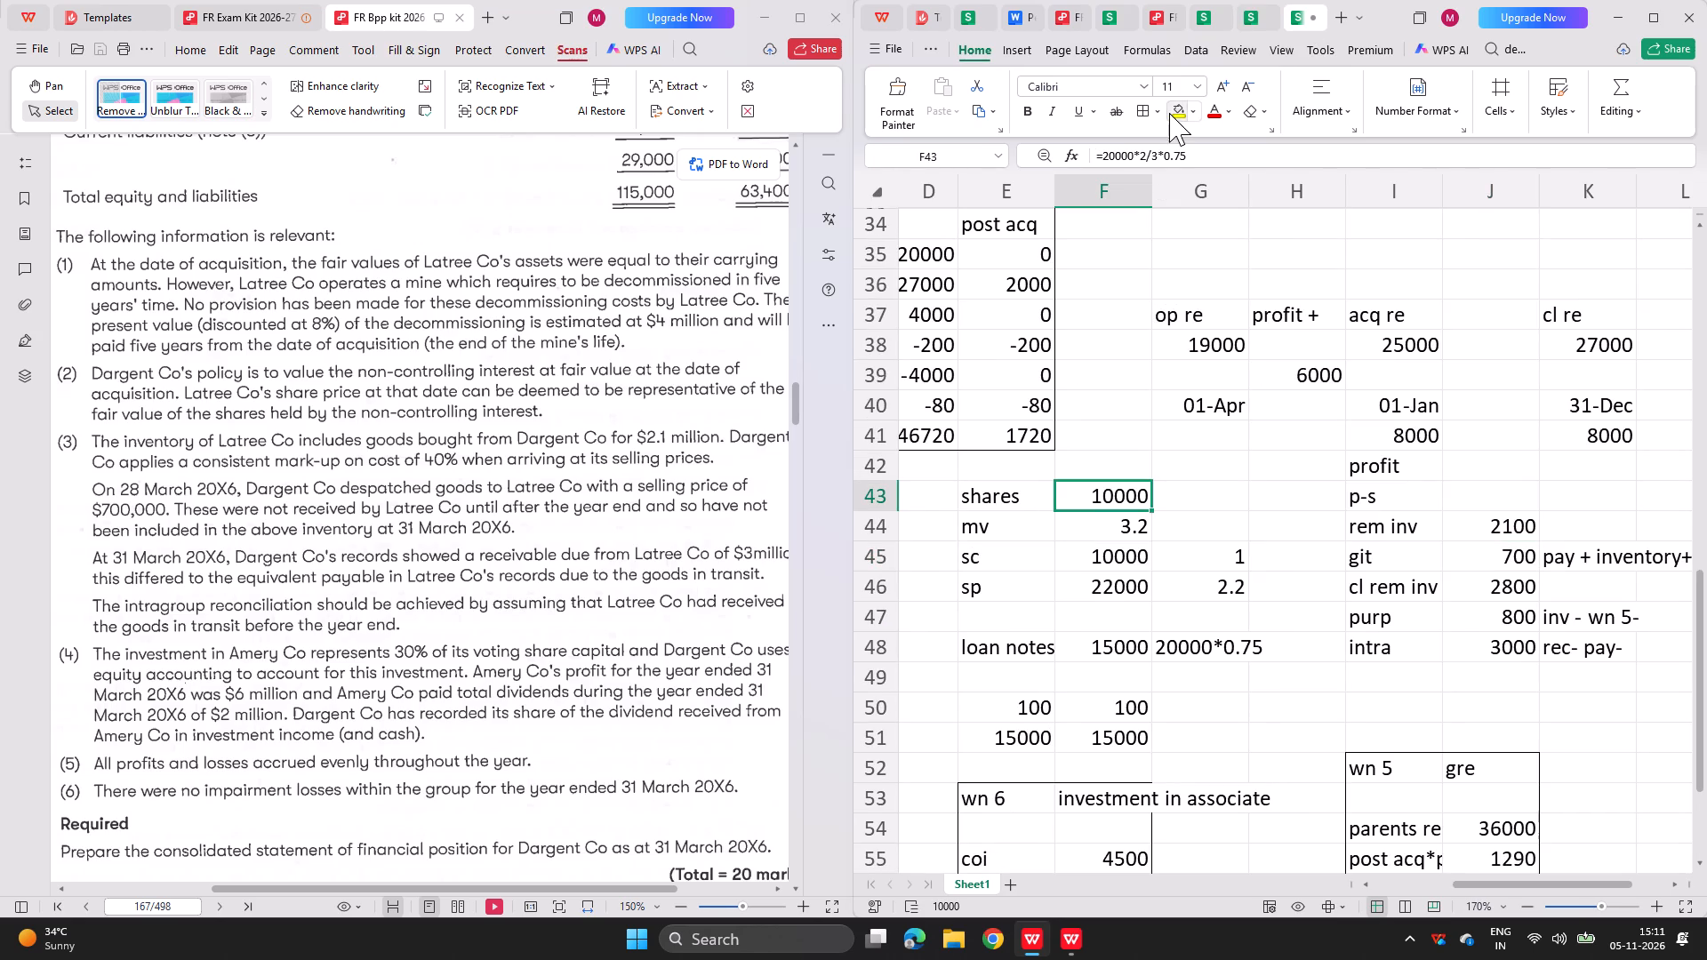
click(1251, 27)
text(=20000)
text(*2/3)
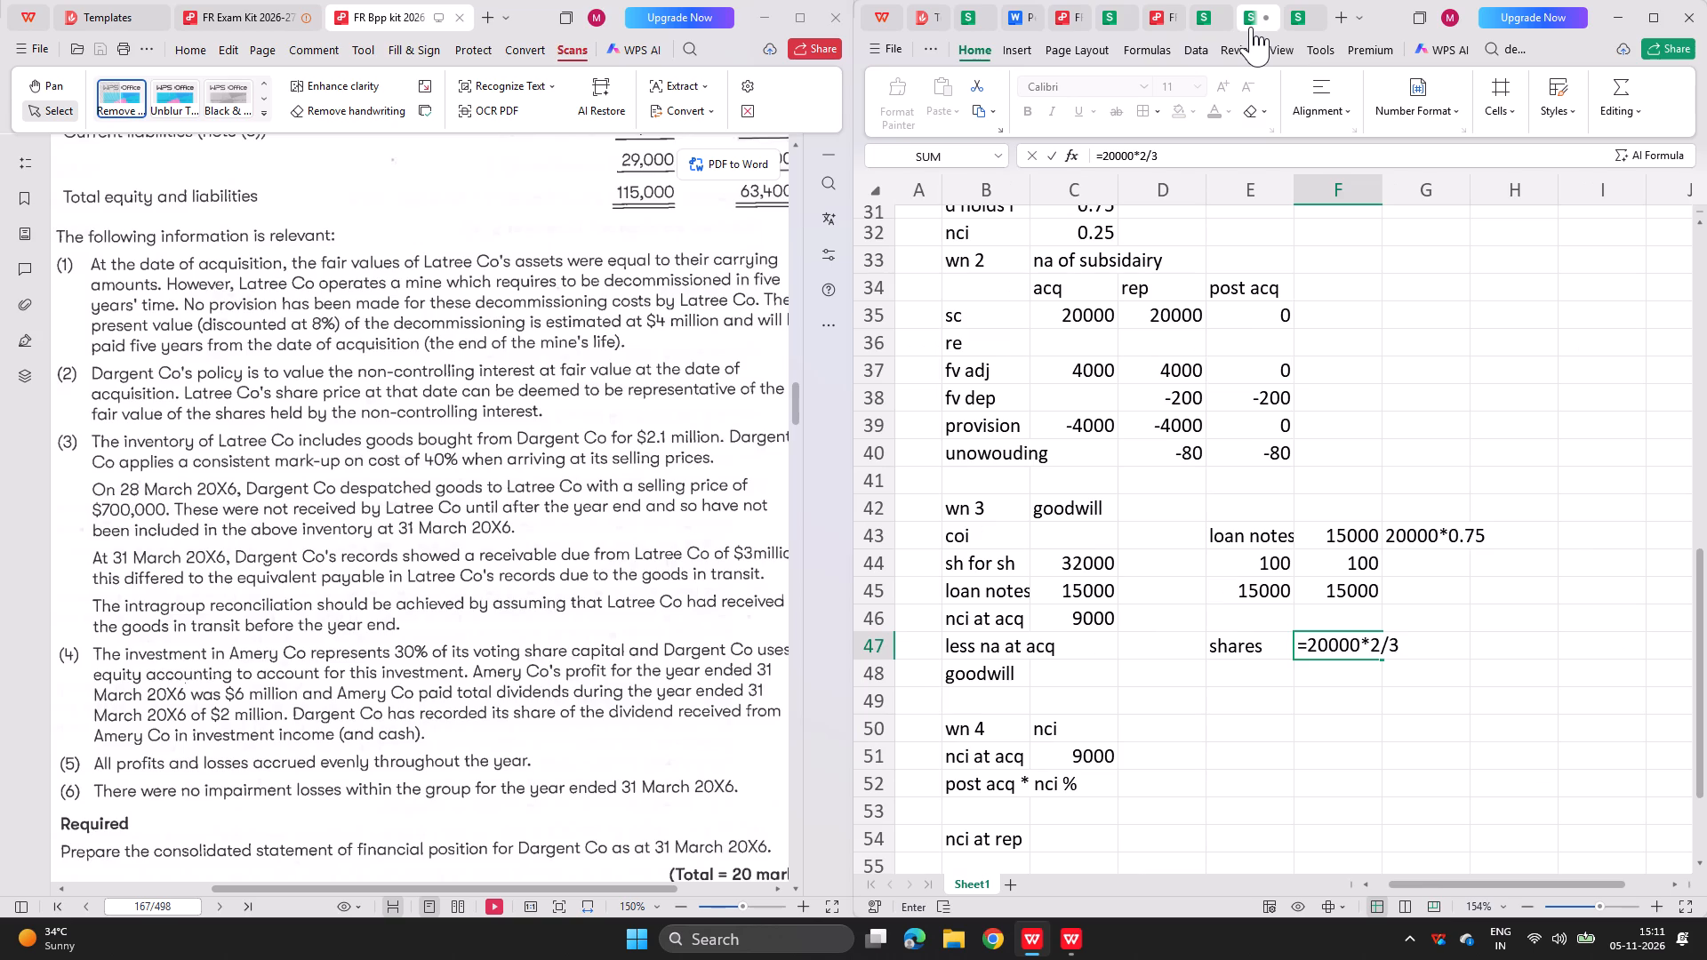
key(asterisk)
text(0.75)
key(Return)
Add an mv row beneath shares, with the label in E48 and 2.30 in F48.
key(Left)
text(mc)
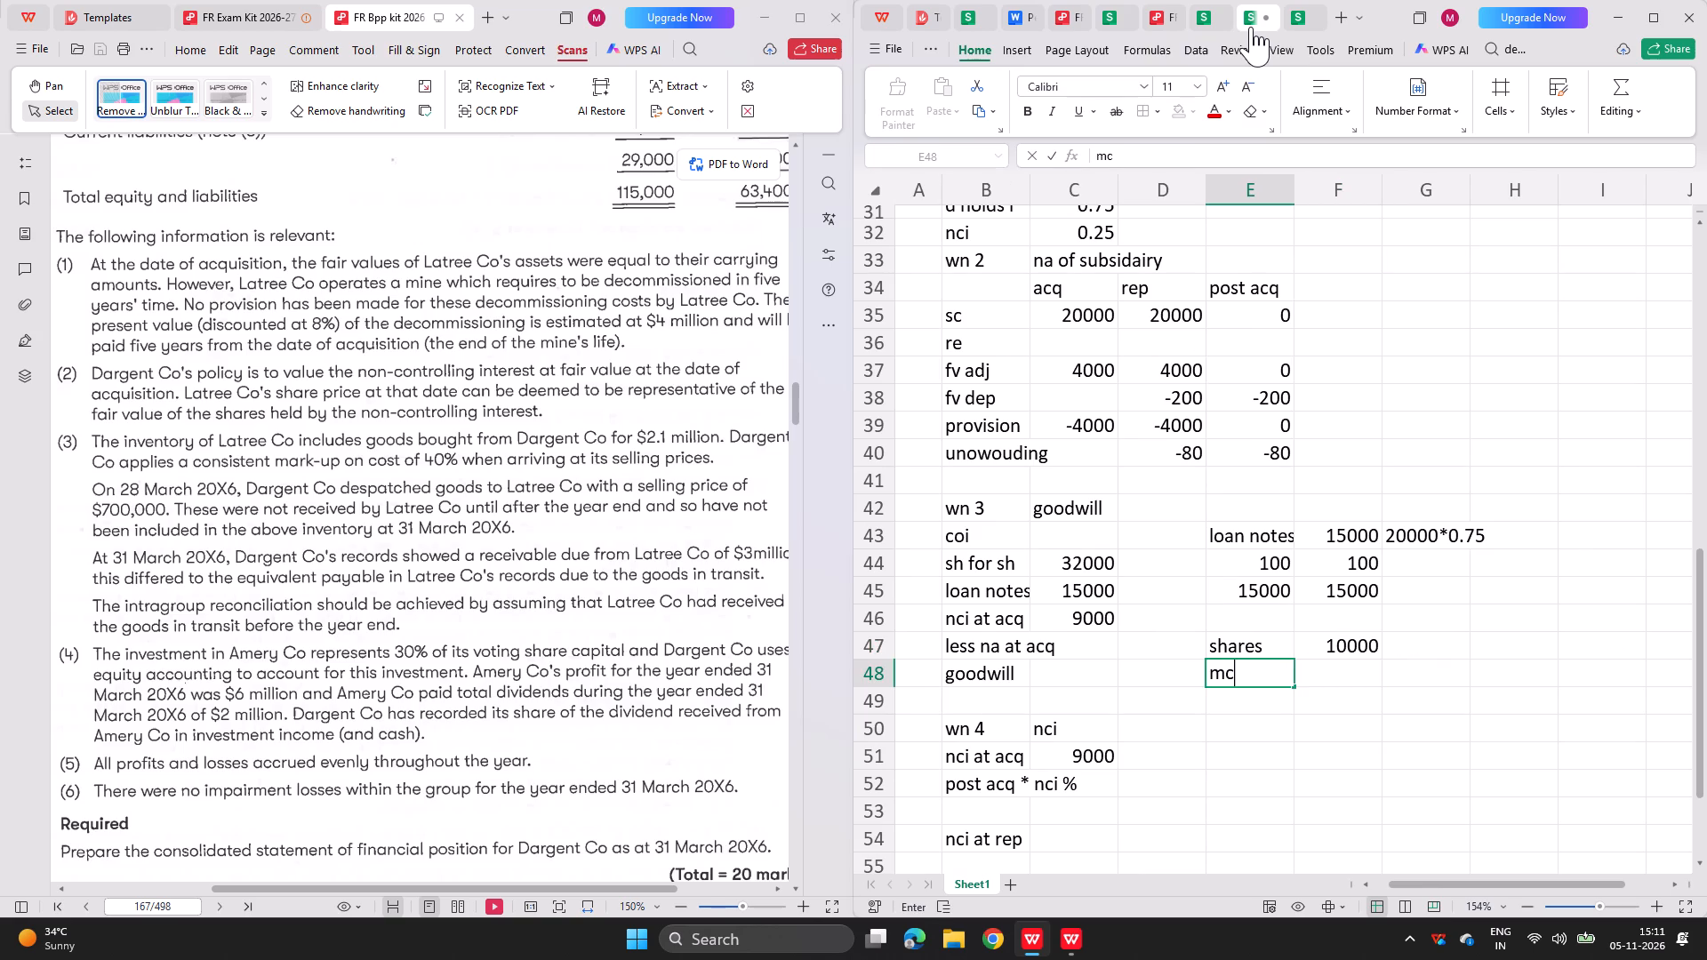
key(BackSpace)
key(v)
key(Right)
text(2.30)
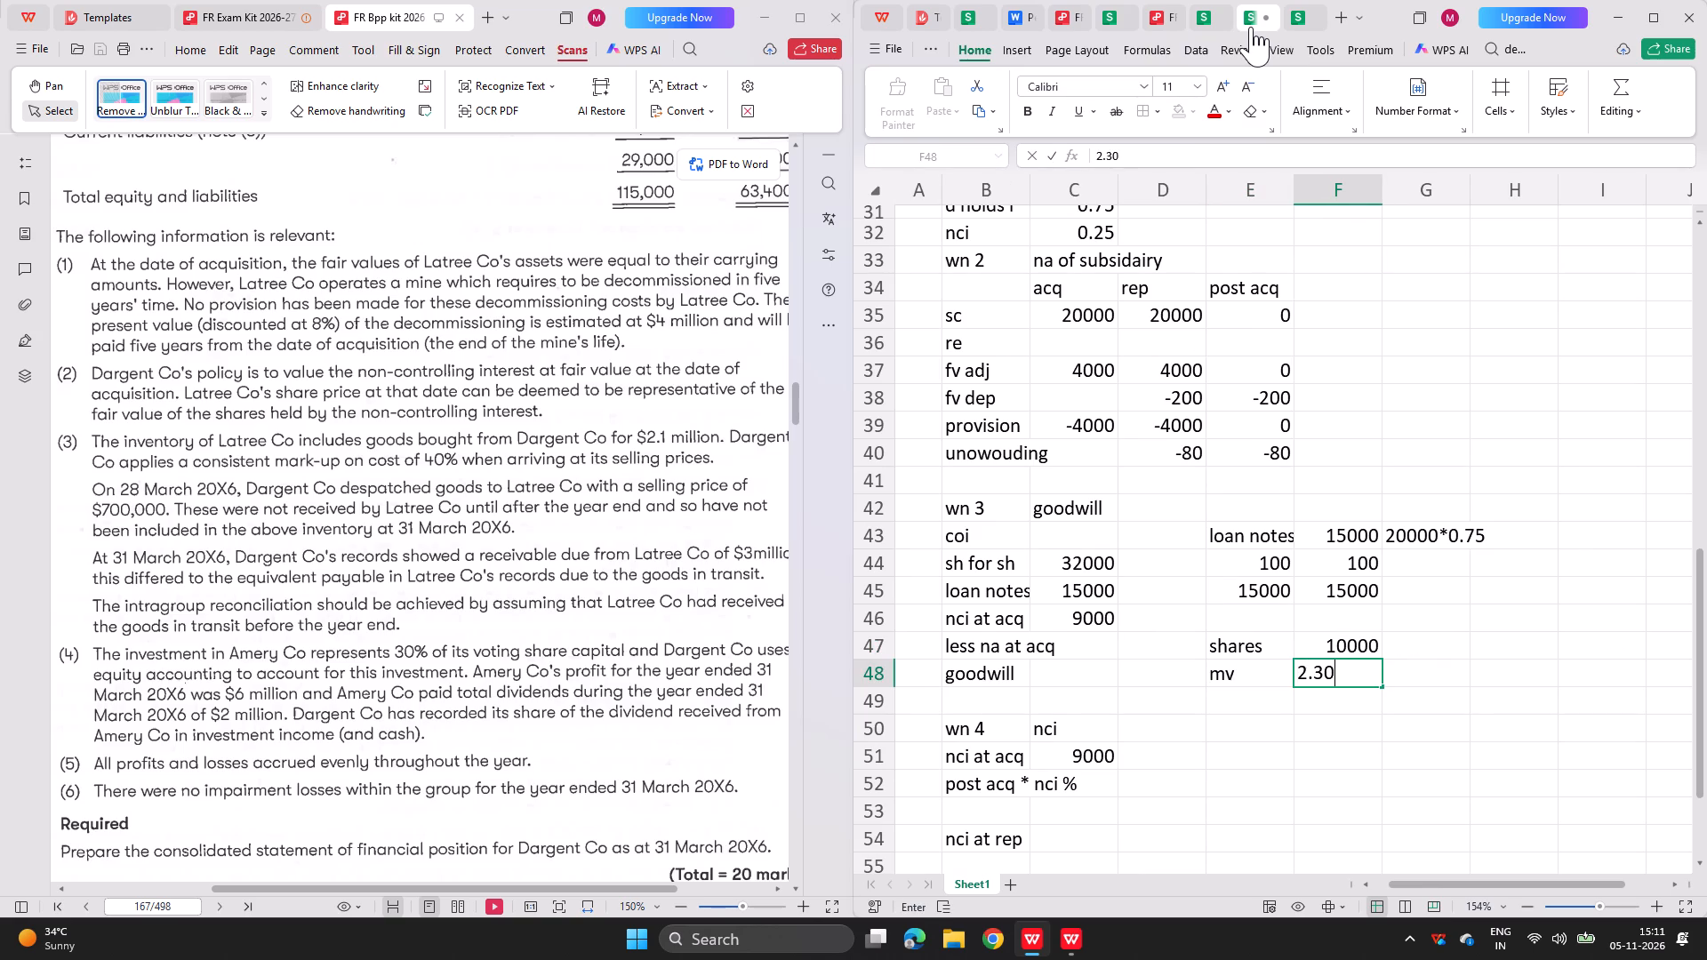
key(Return)
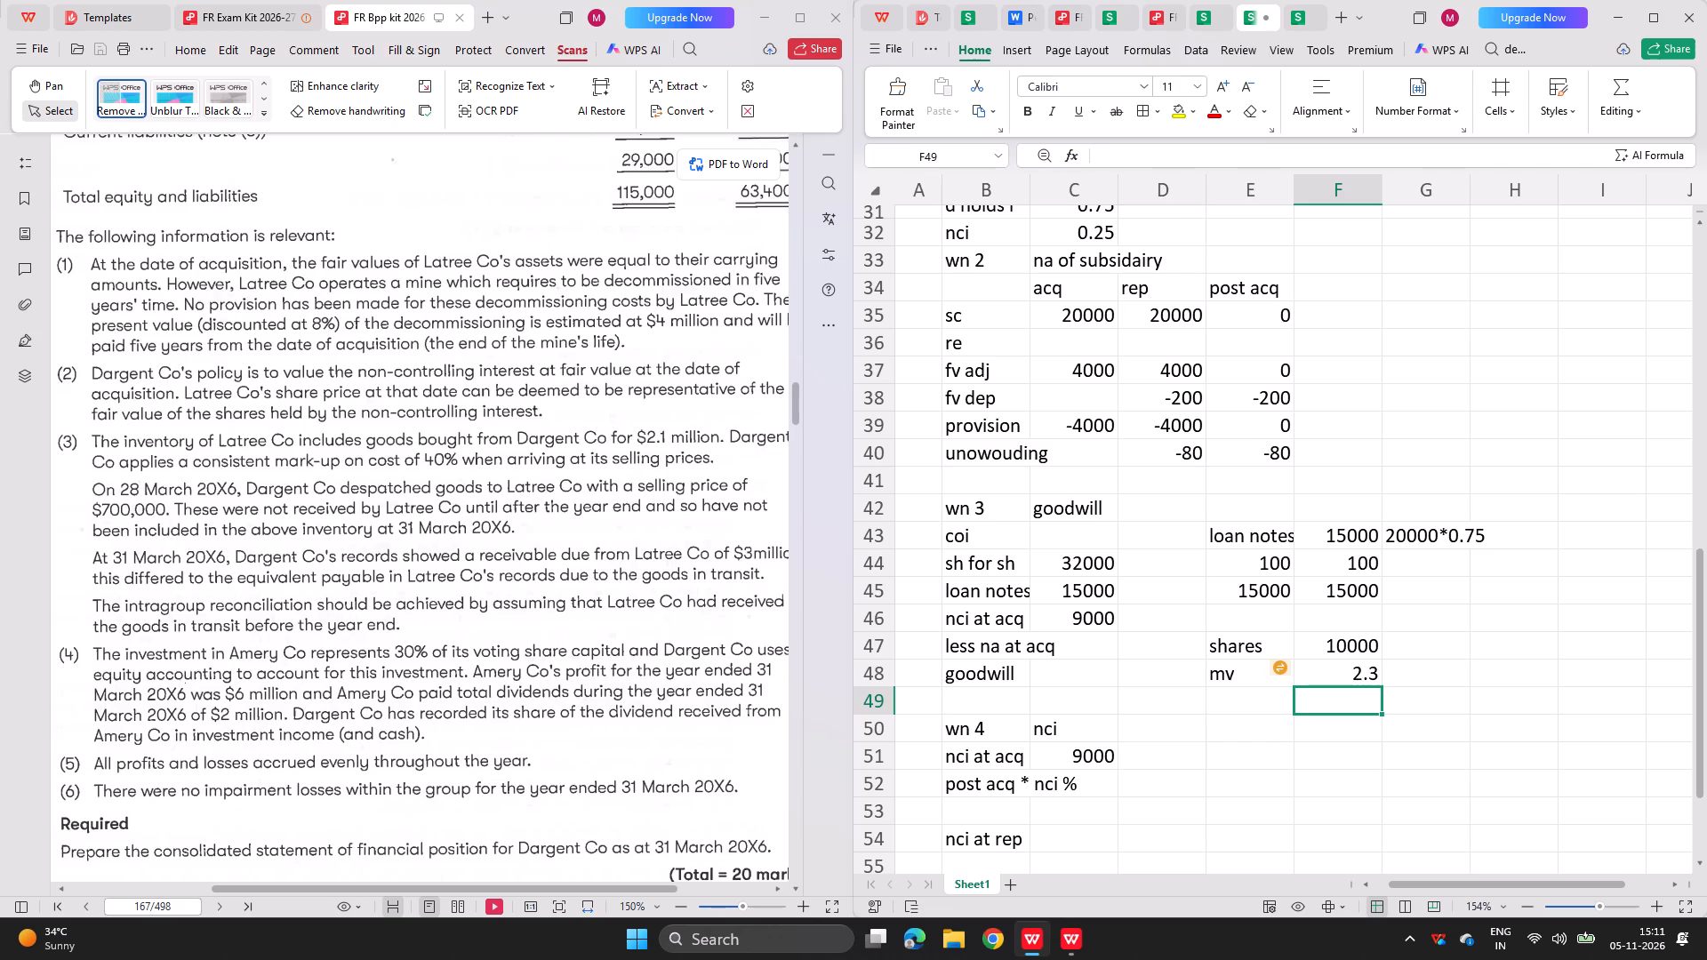
Check the share exchange formula in C44 and change the mv in F48 to 3.2.
click(1054, 553)
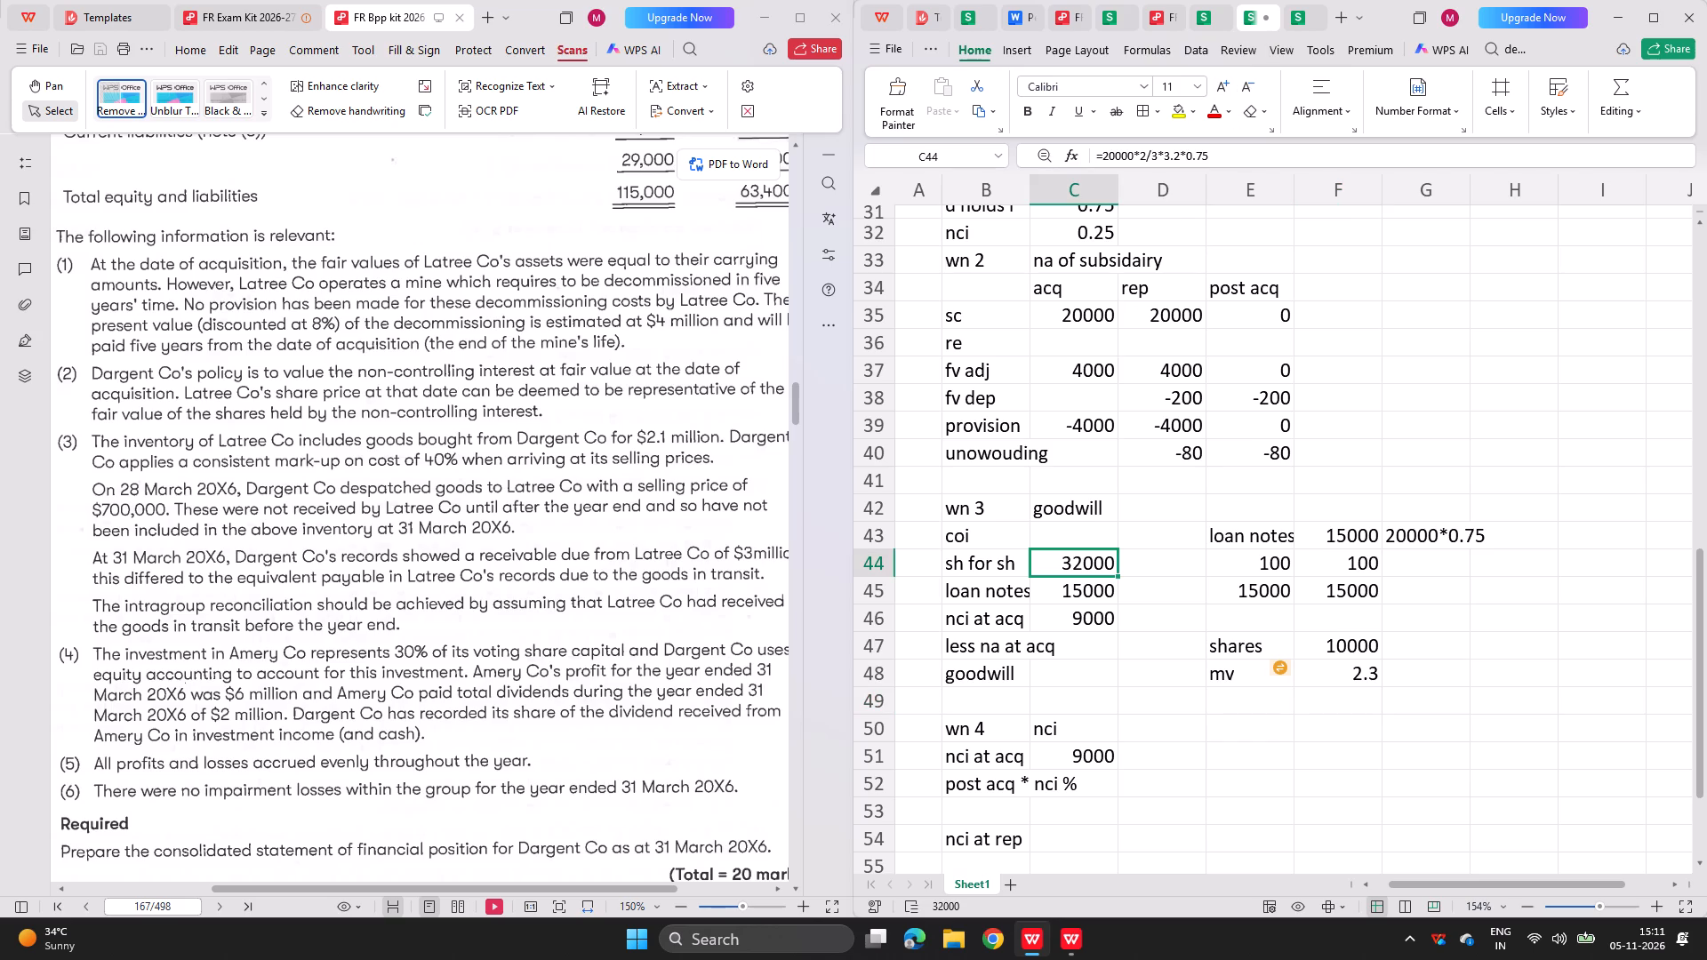
double_click(1360, 672)
key(BackSpace)
key(BackSpace)
key(BackSpace)
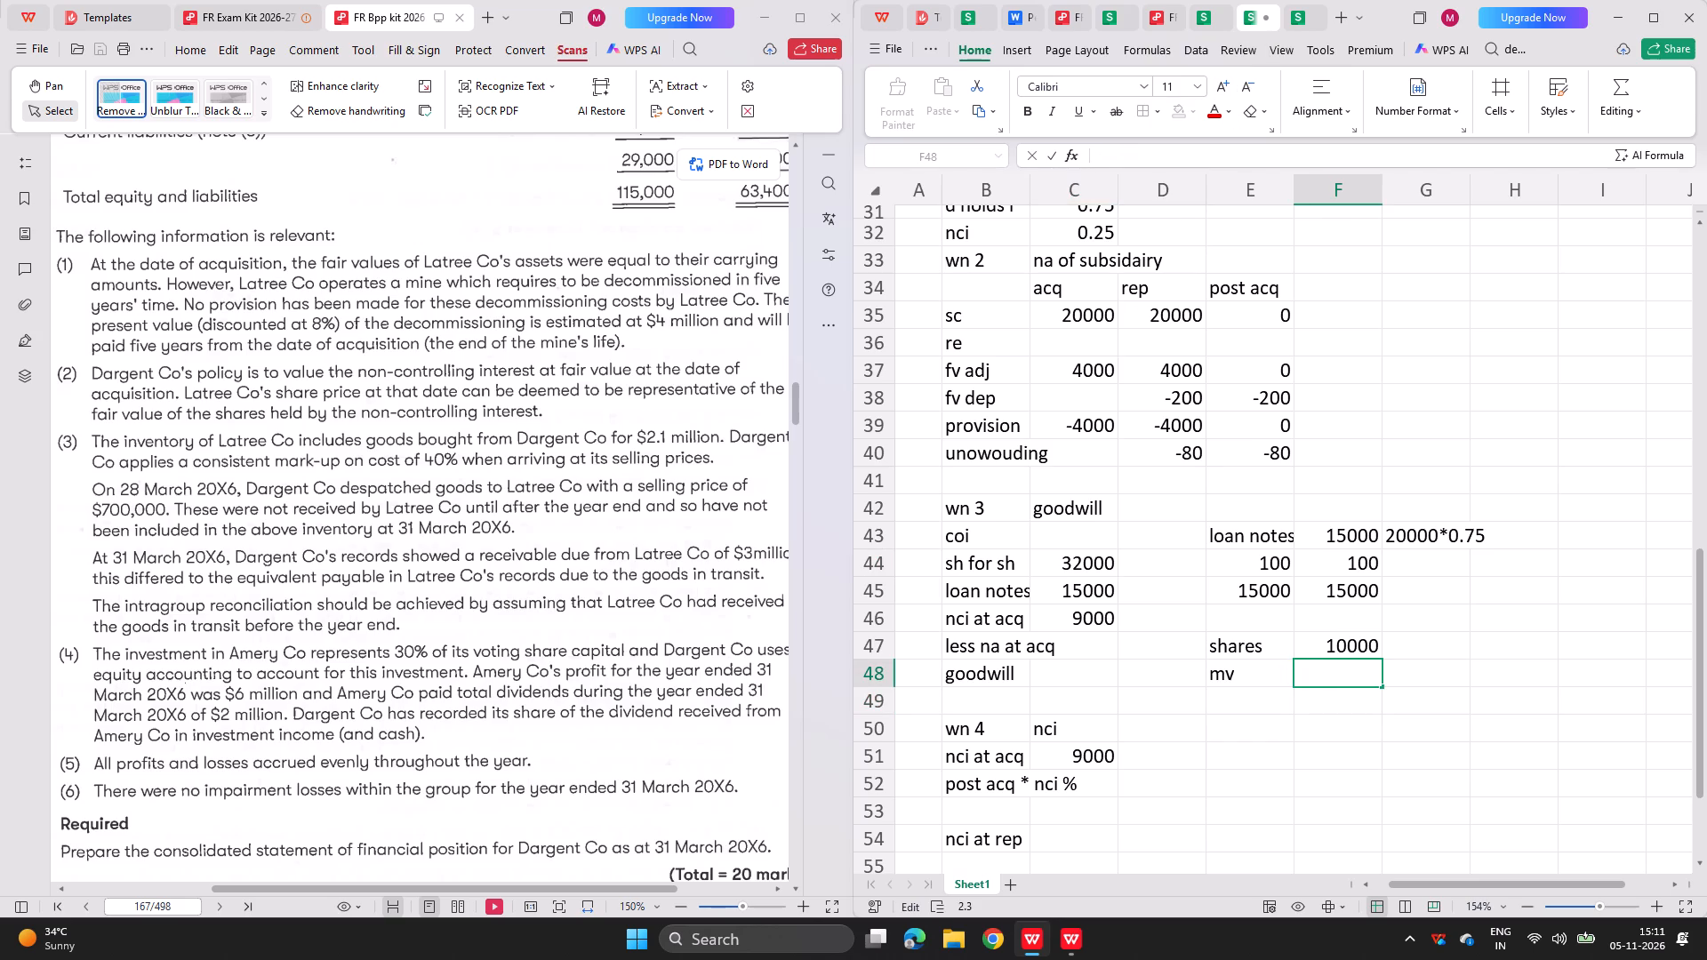
text(3.2)
key(Return)
Label the two cells beneath mv, E49 and E50, as sc and sp.
key(Down)
key(Left)
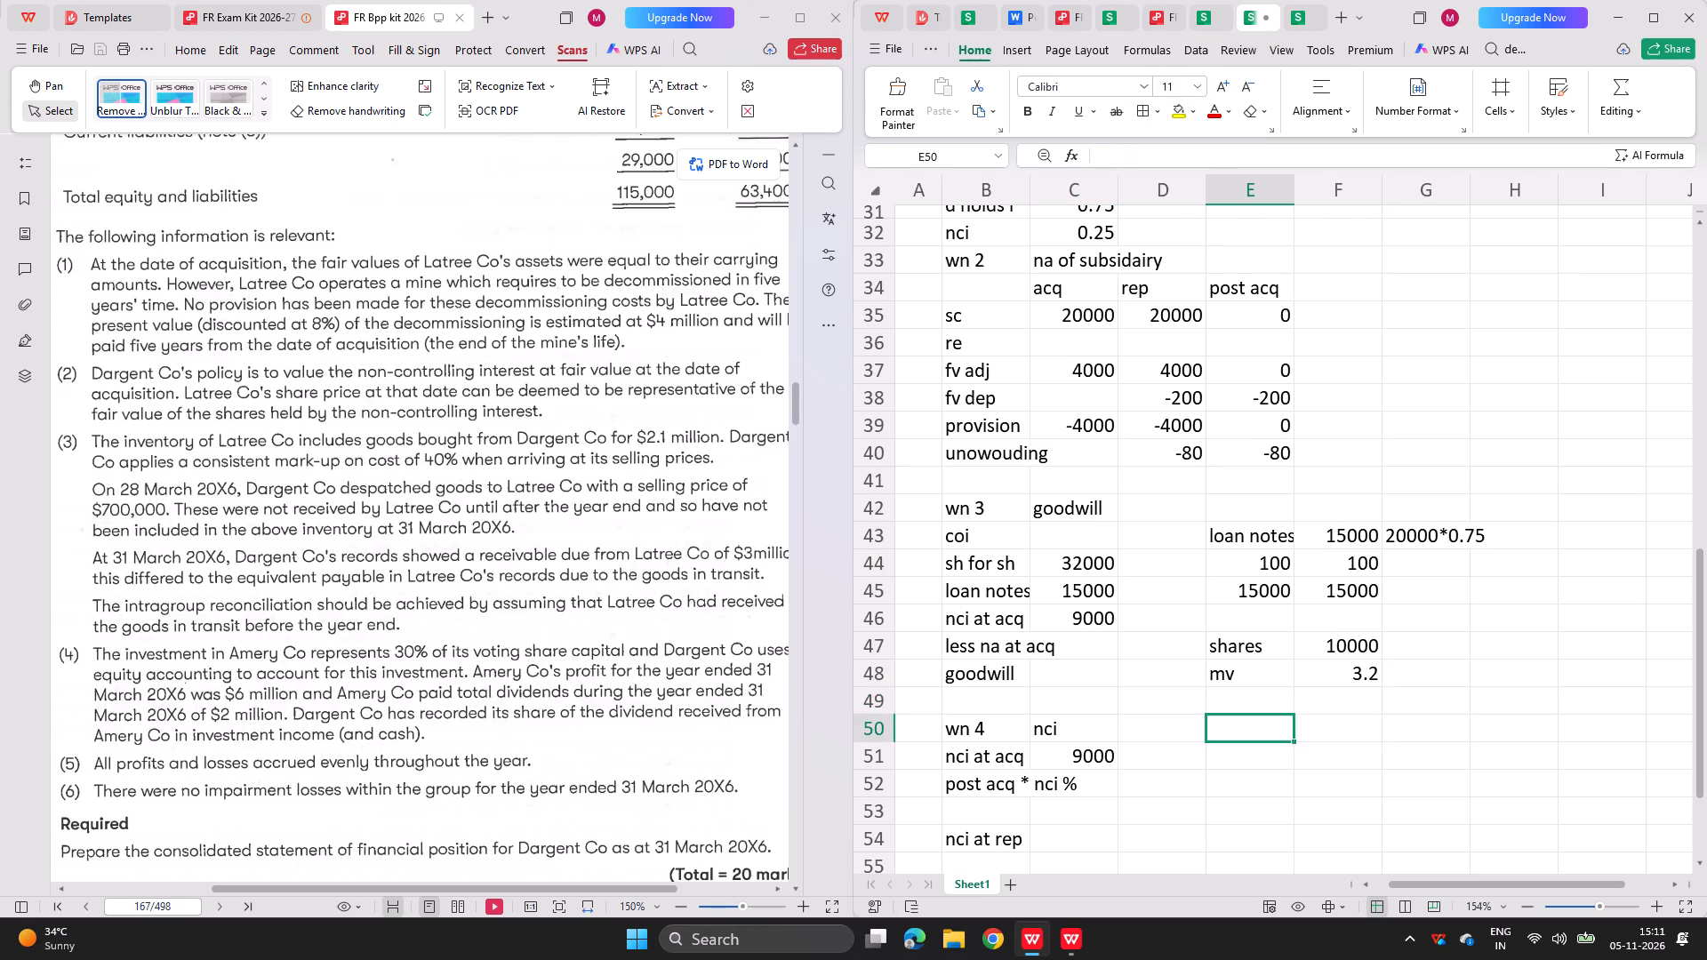
key(Up)
text(sc)
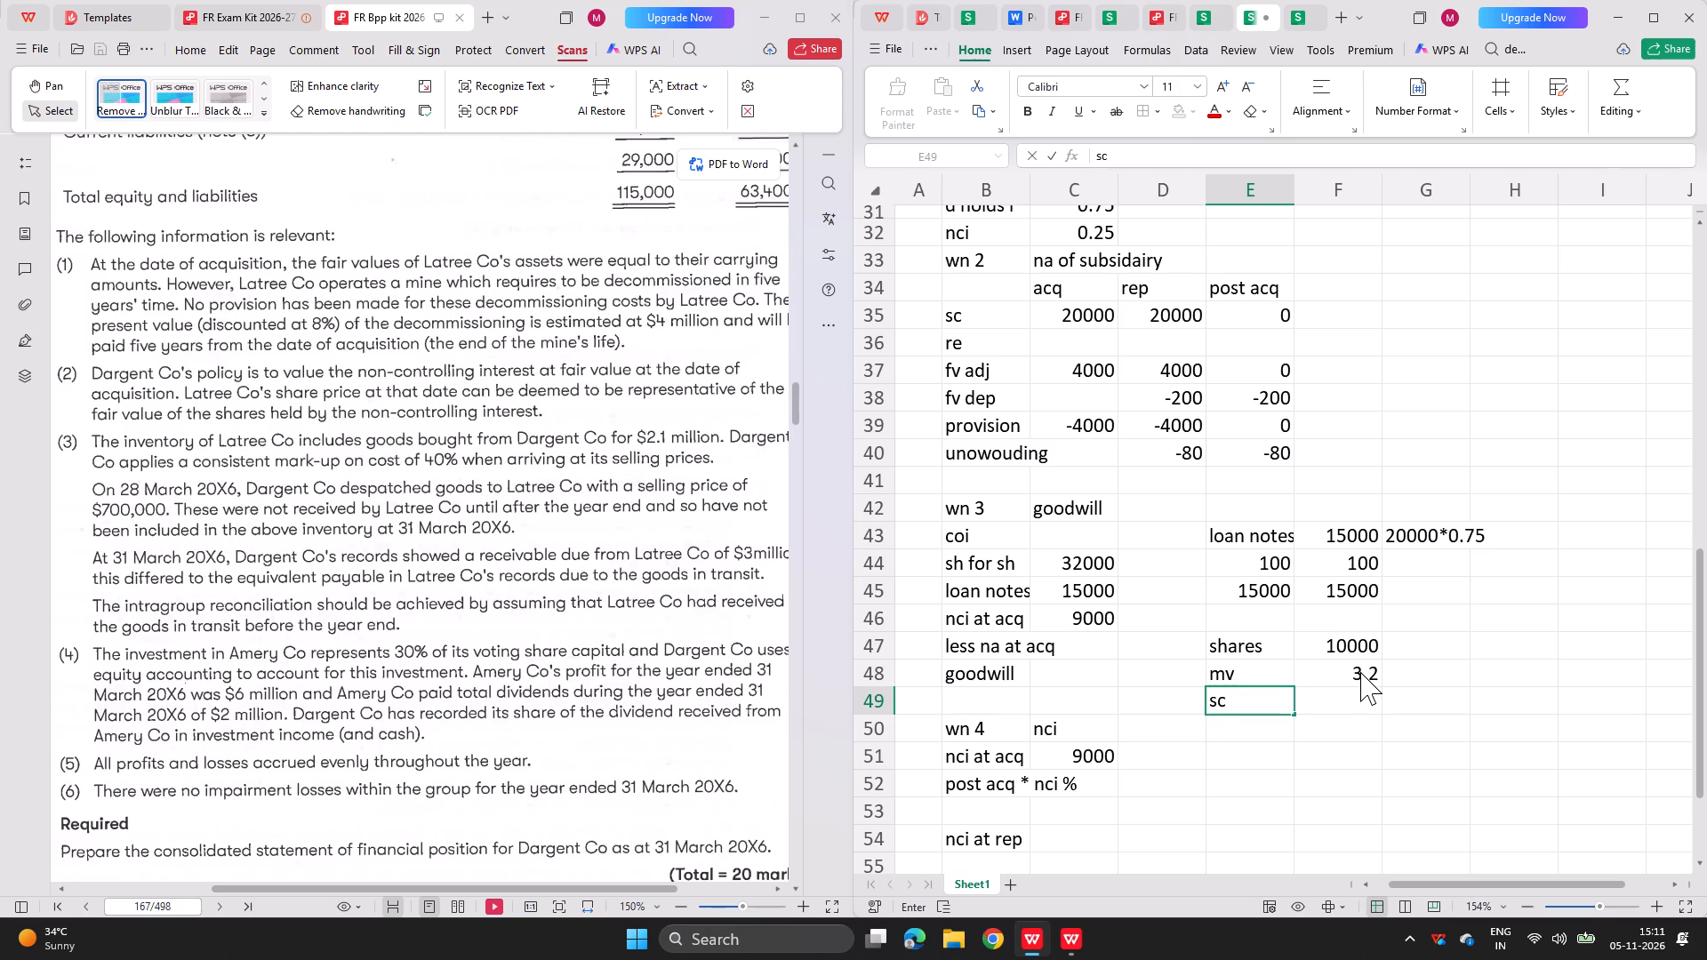
key(Return)
text(sp)
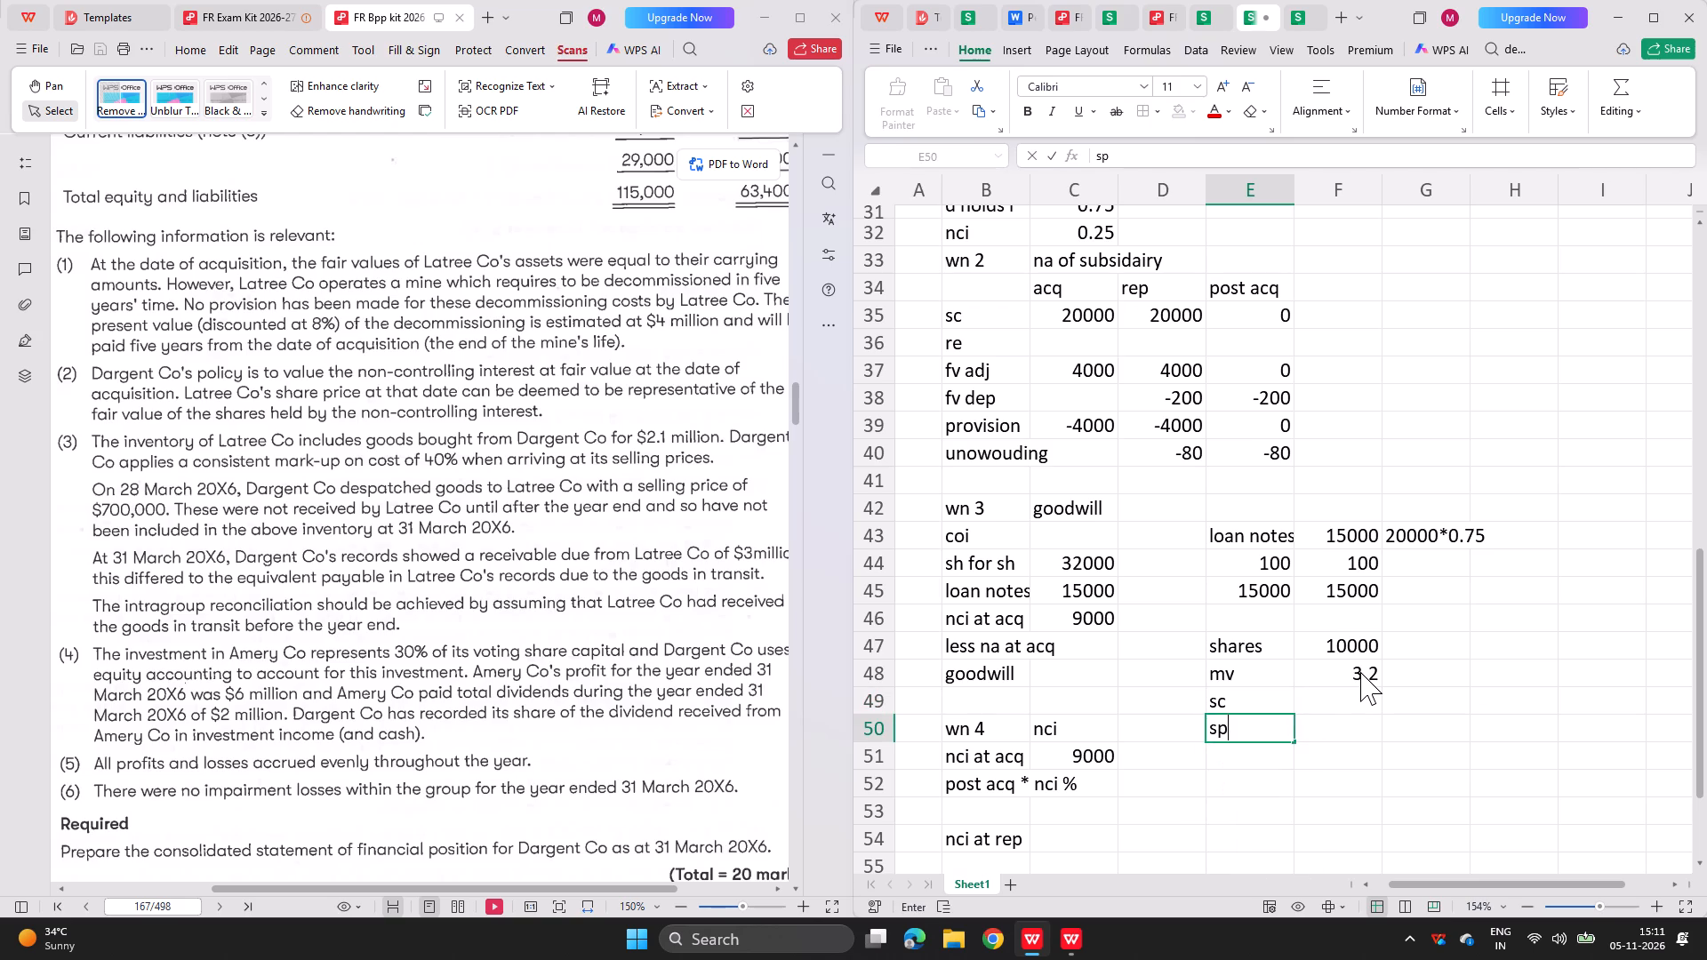
Following the completed workbook, enter the per-share amounts: =1 for sc in G49 and =F48-G49 for sp in G50.
click(1302, 14)
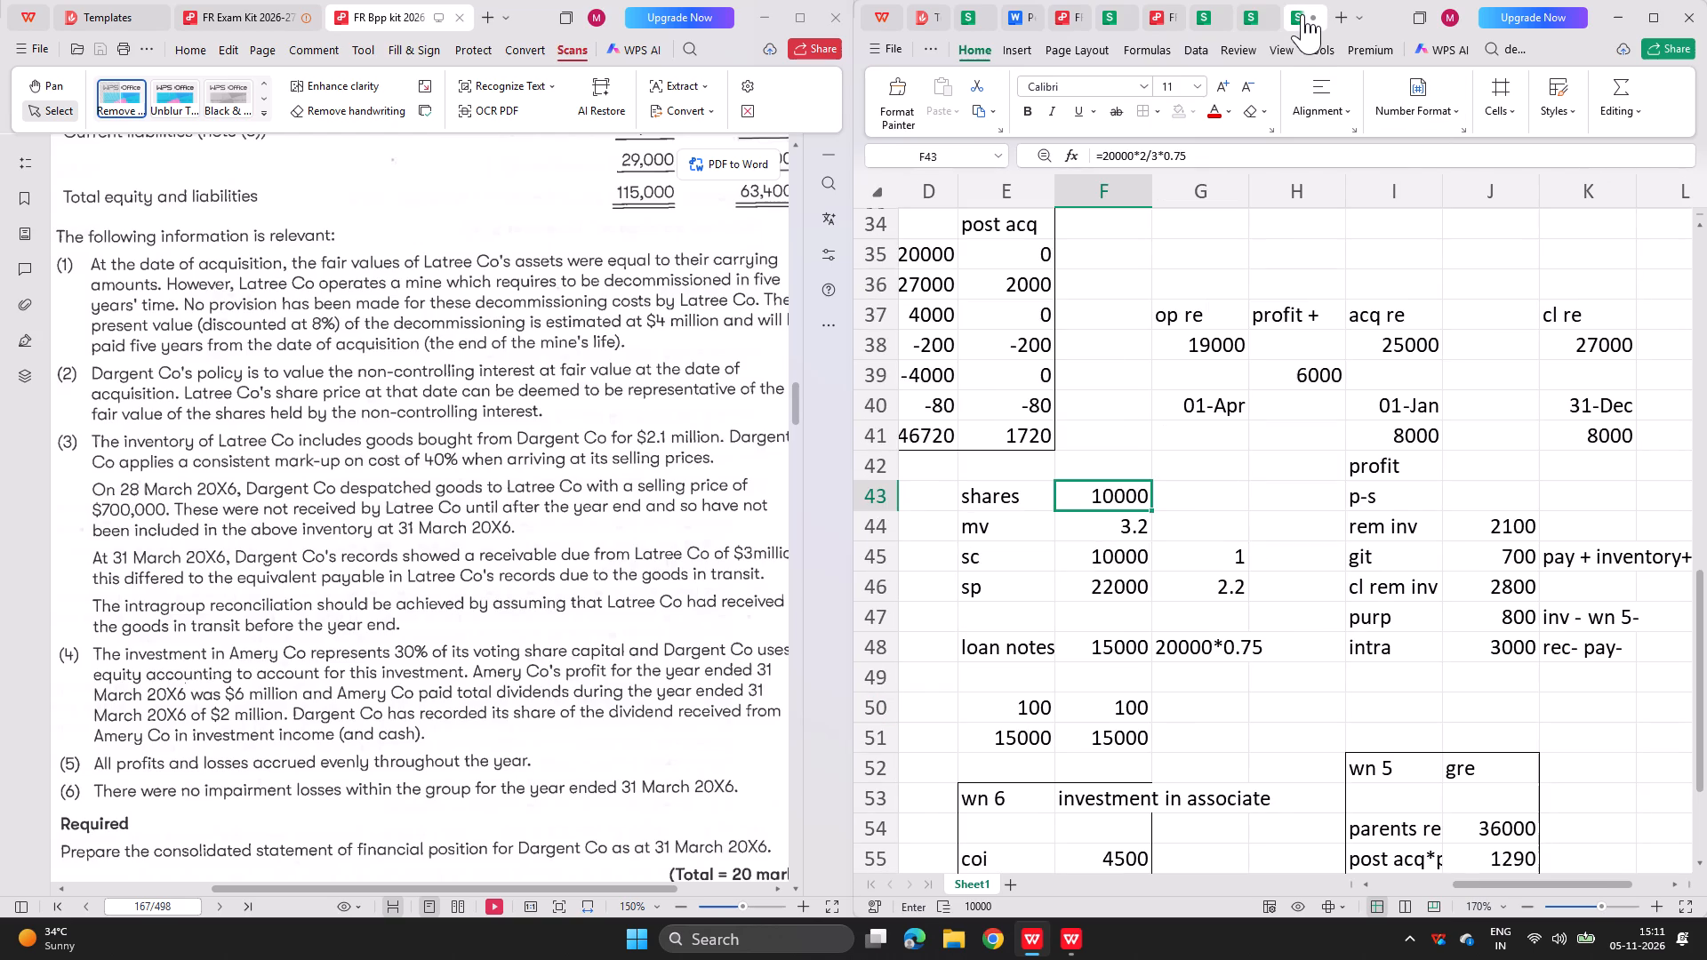
click(1248, 10)
key(Right)
key(Right)
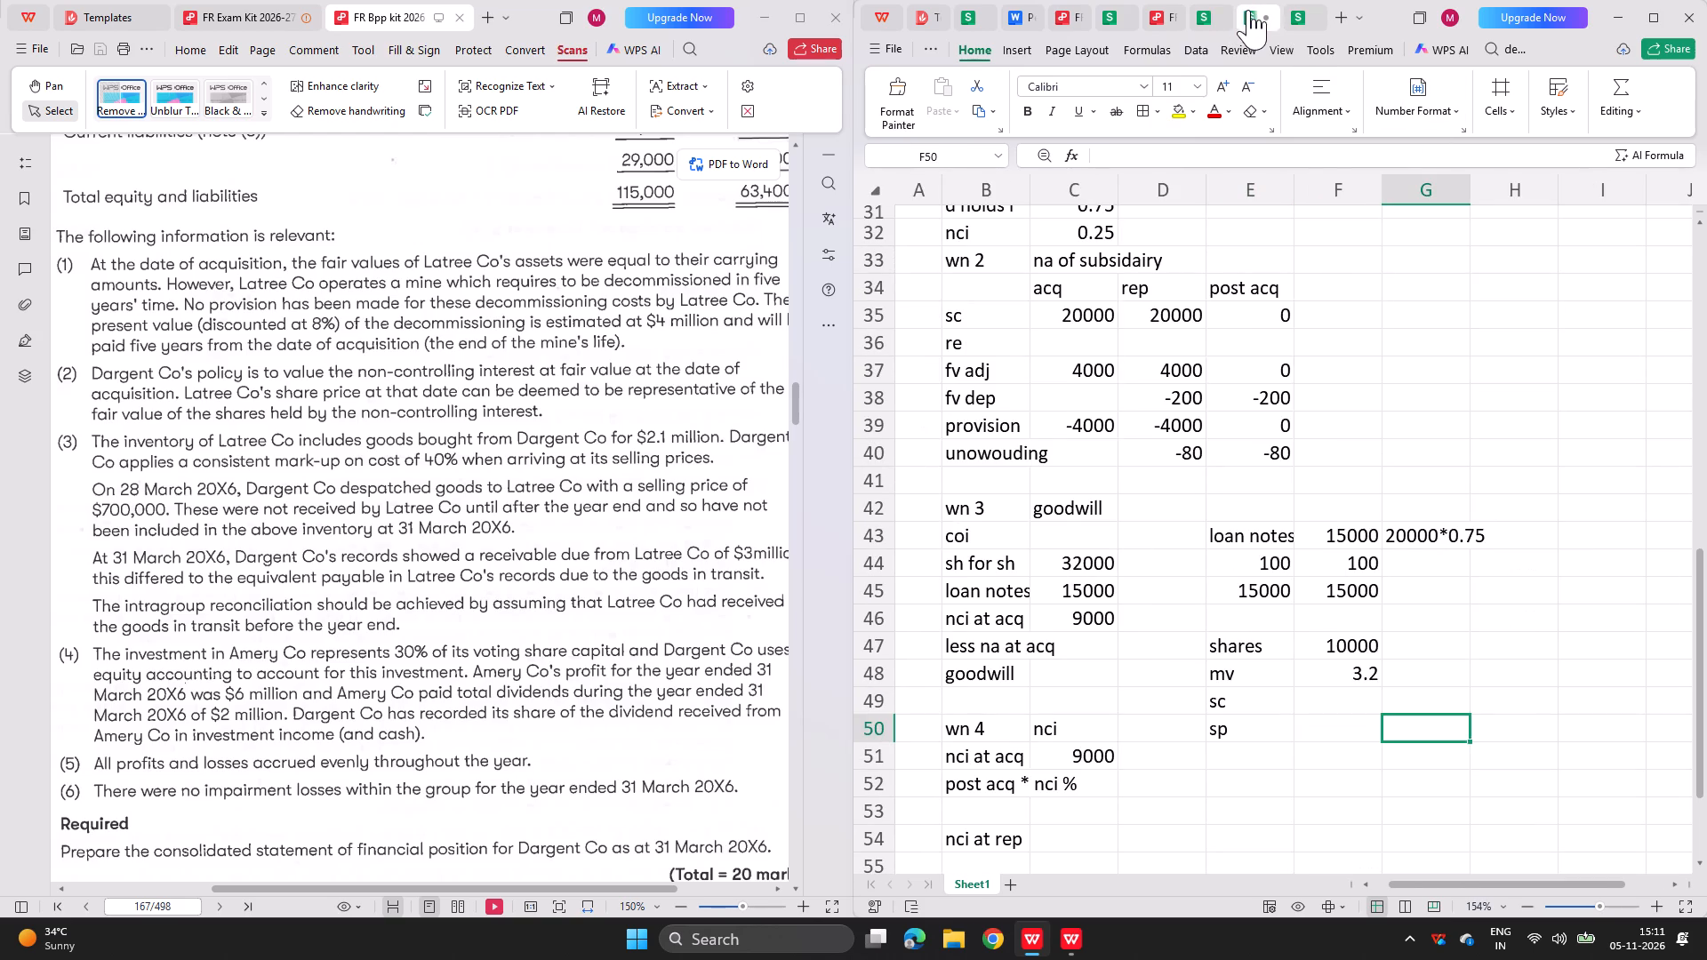
key(Up)
key(equal)
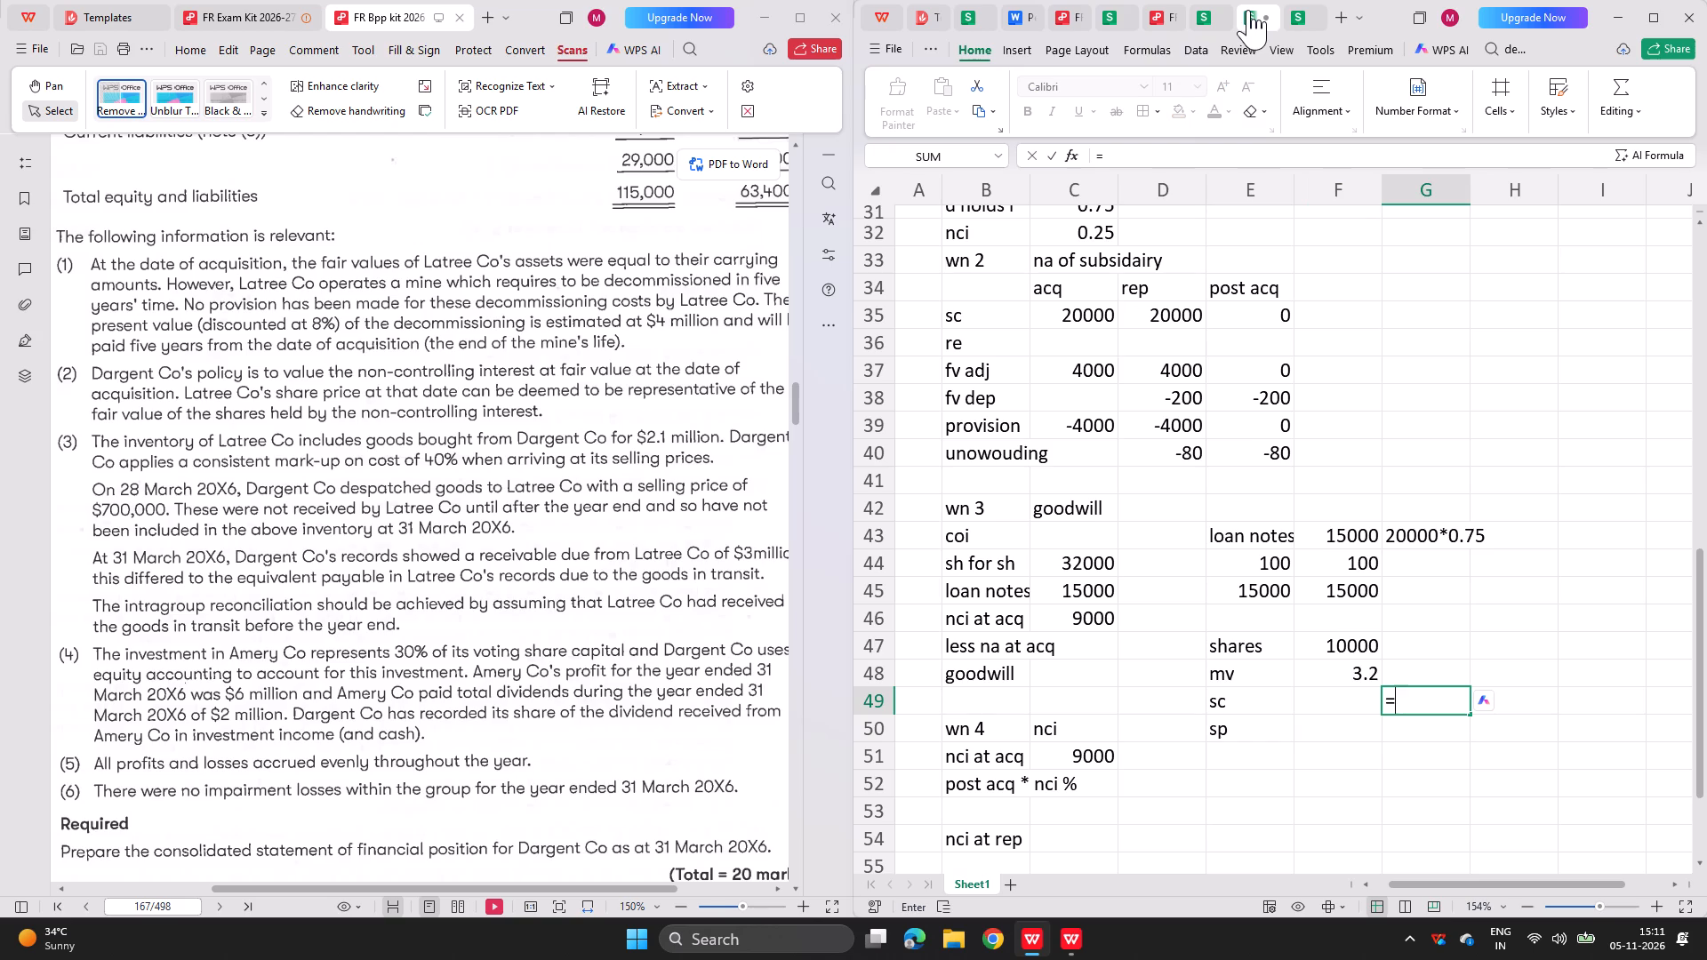
key(1)
key(Return)
key(equal)
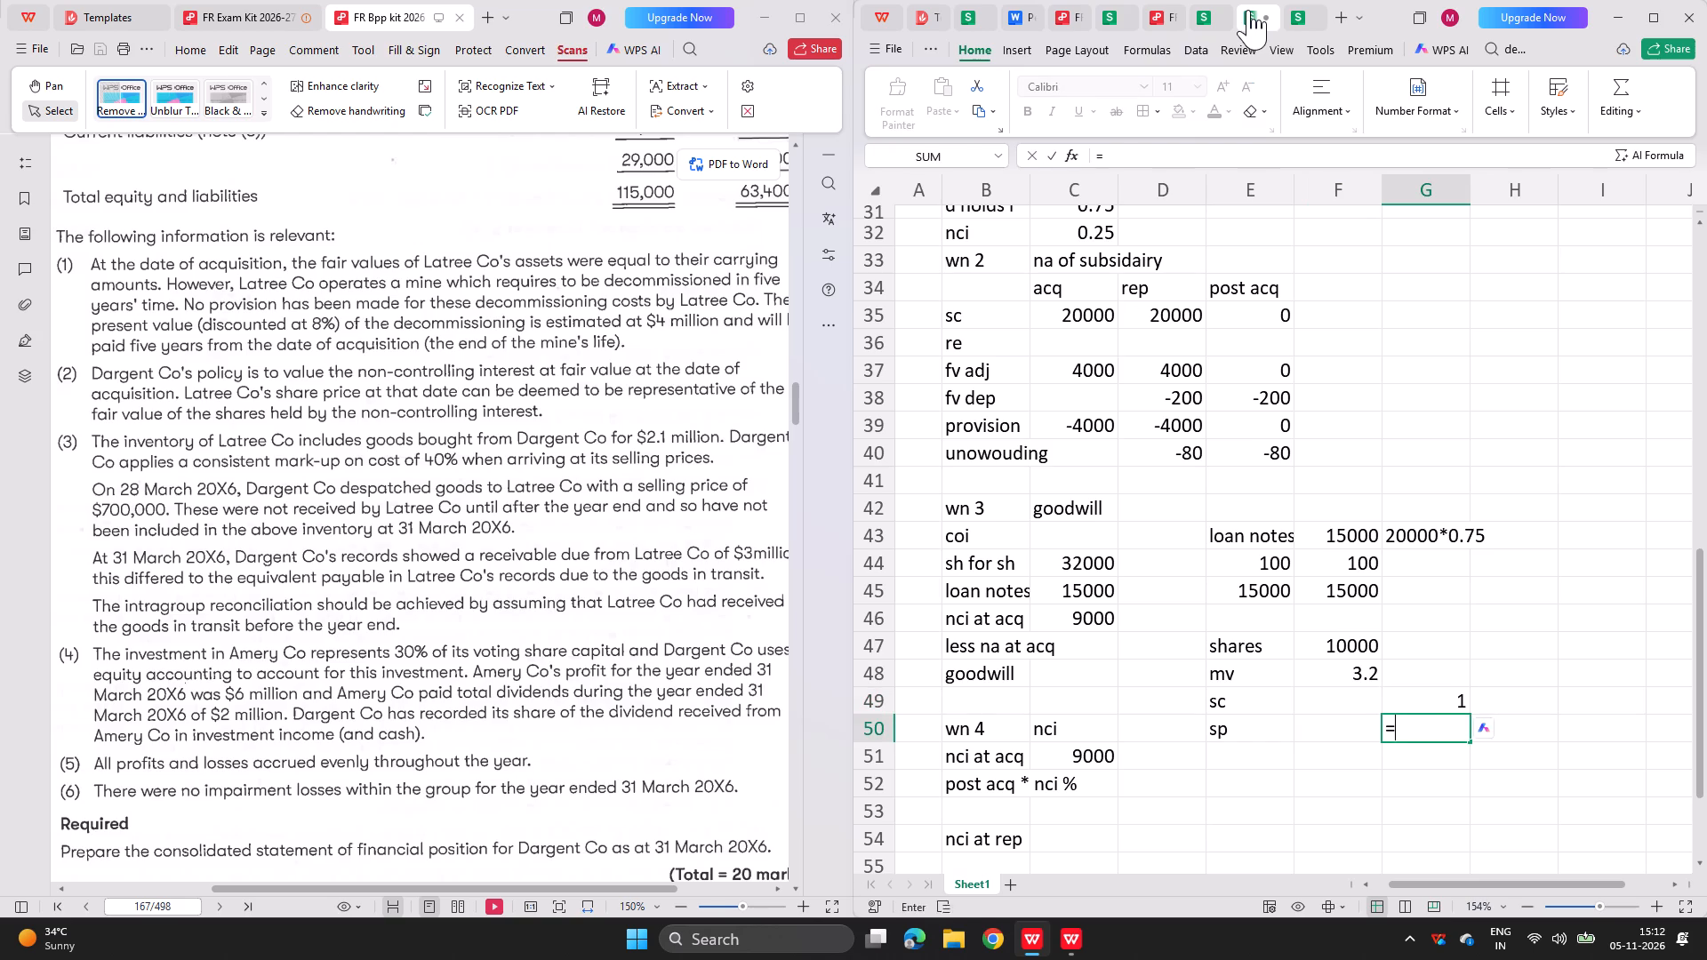
key(Up)
key(Left)
key(Up)
key(minus)
key(Up)
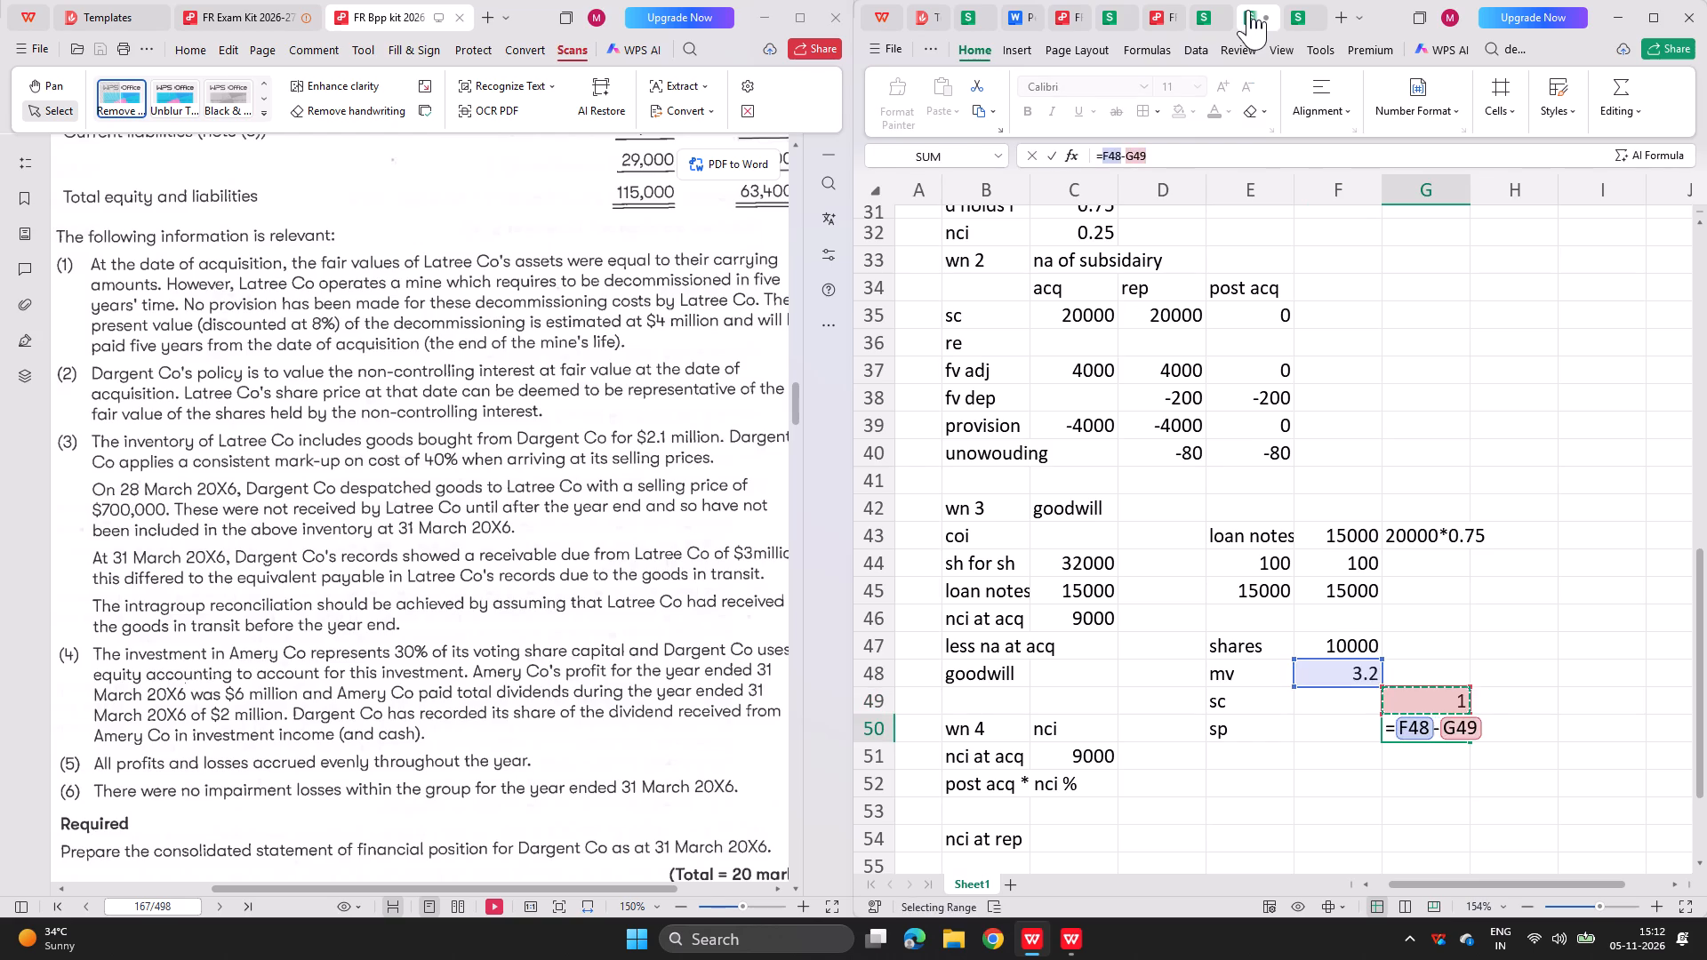
key(Return)
Calculate the share capital issued in F49 as shares times nominal value, =F47*G49.
key(Left)
key(Up)
key(Up)
key(equal)
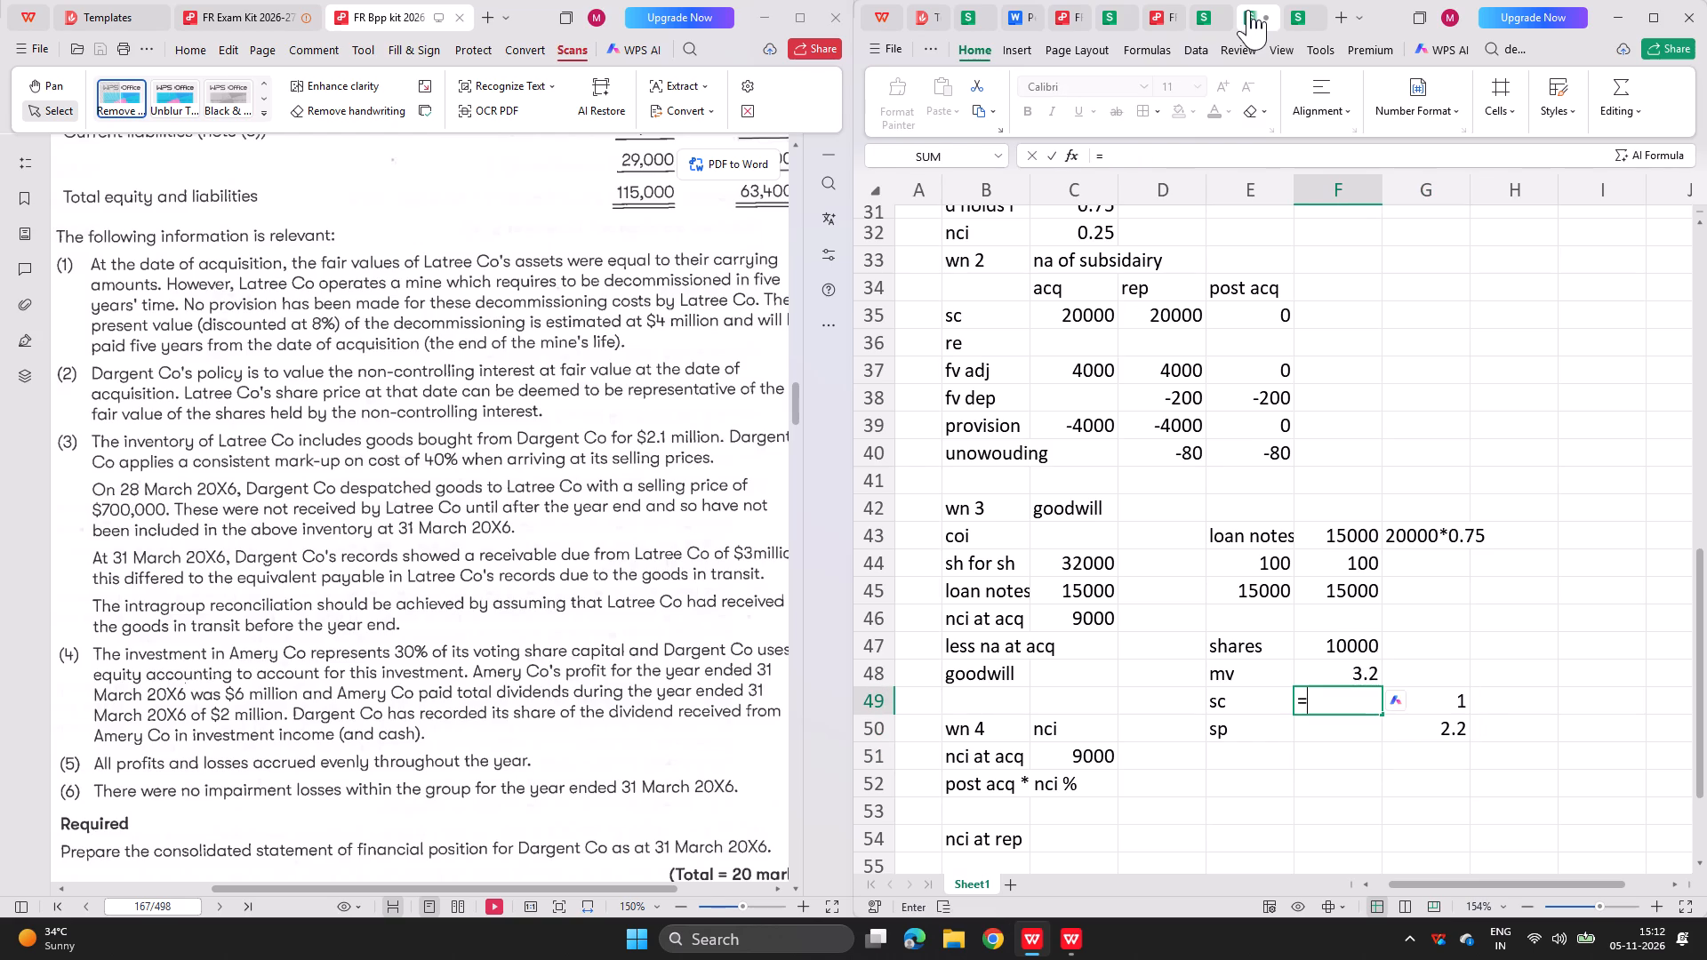
key(Up)
key(Up)
key(Up)
key(Down)
key(asterisk)
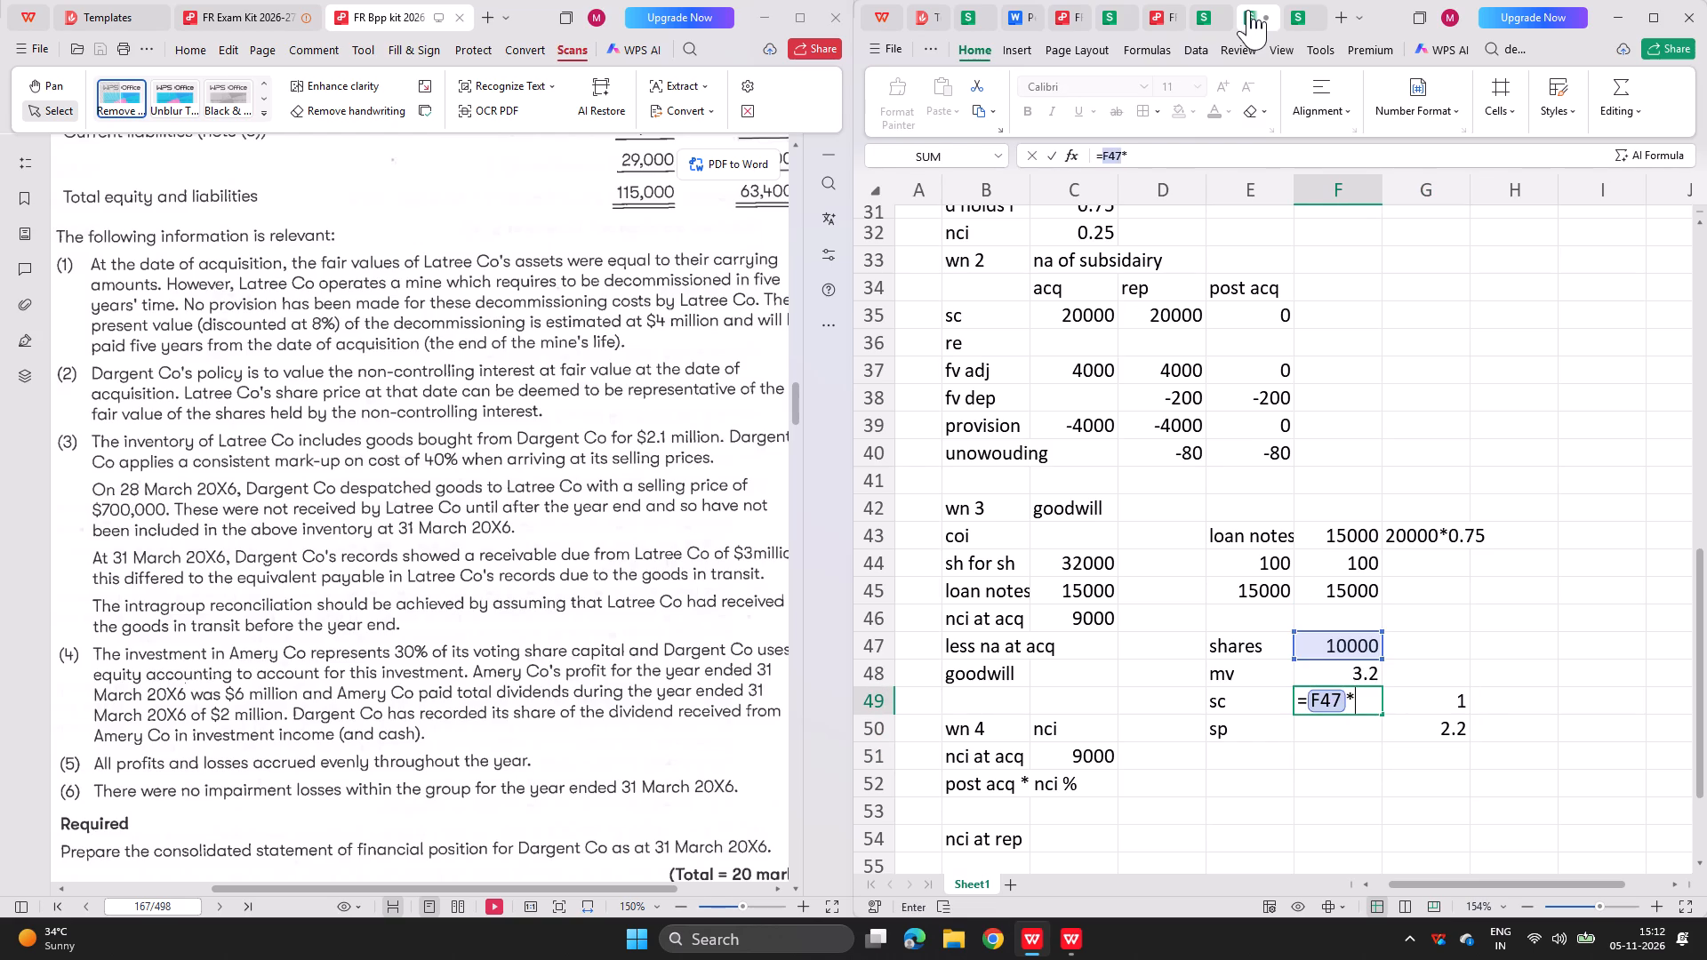
key(Right)
key(Return)
Calculate the share premium in F50 as shares times premium per share, =F47*G50.
key(equal)
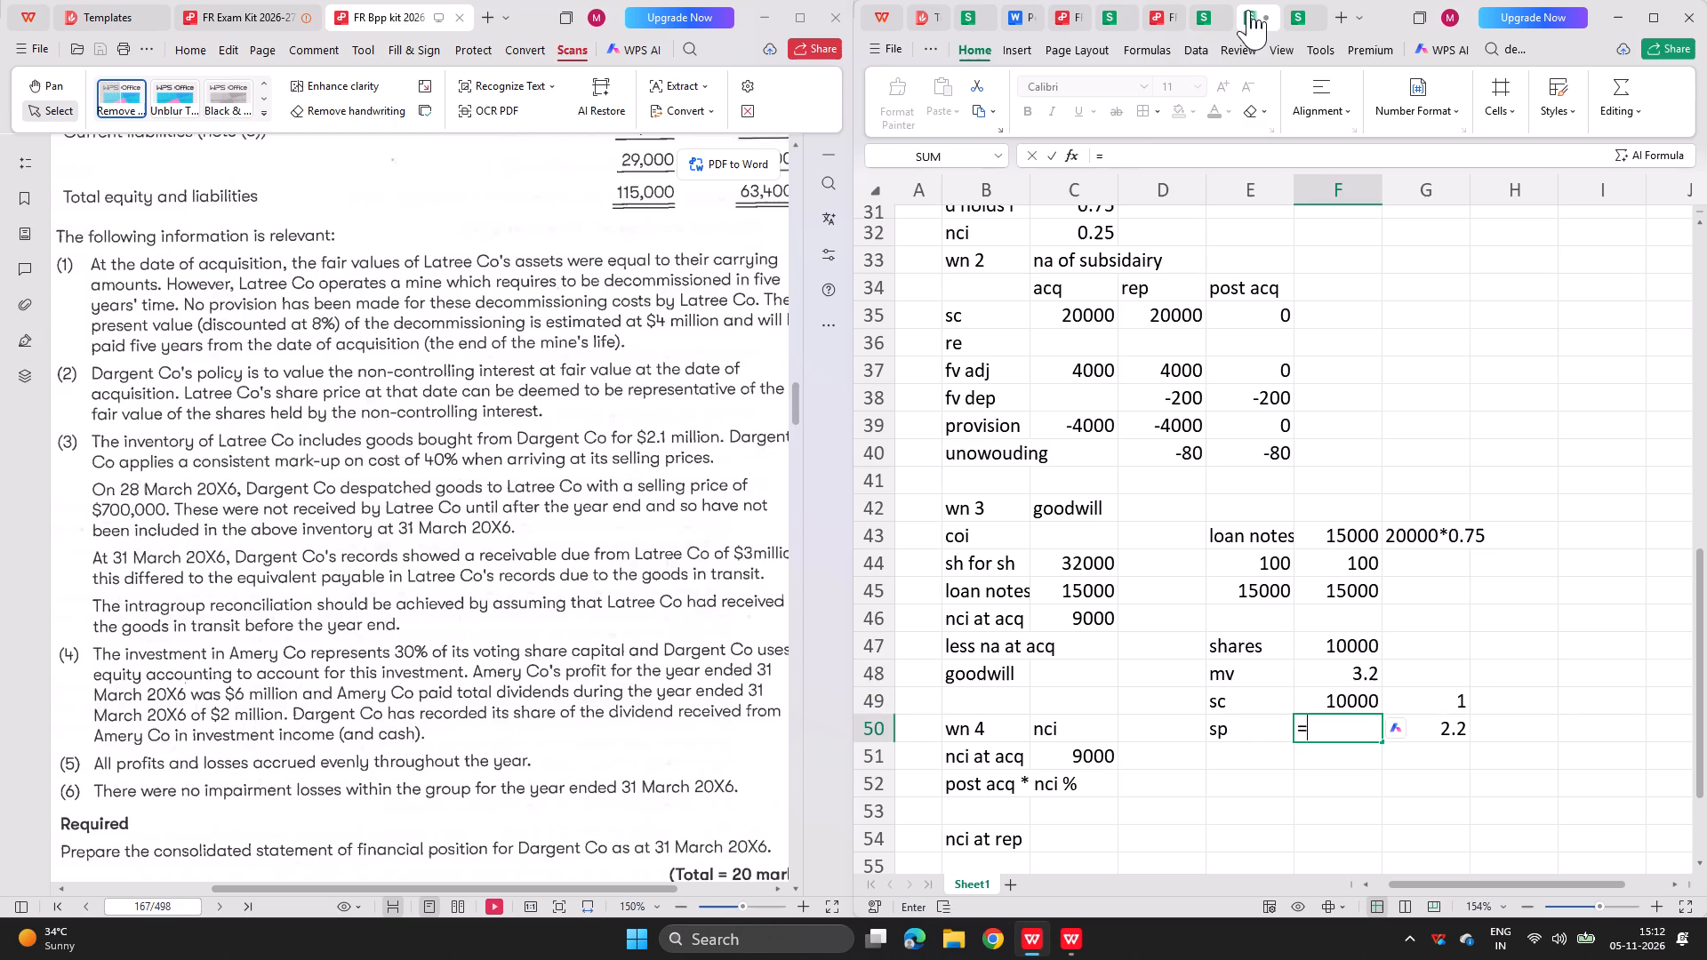
key(Up)
key(Up)
key(Up)
key(asterisk)
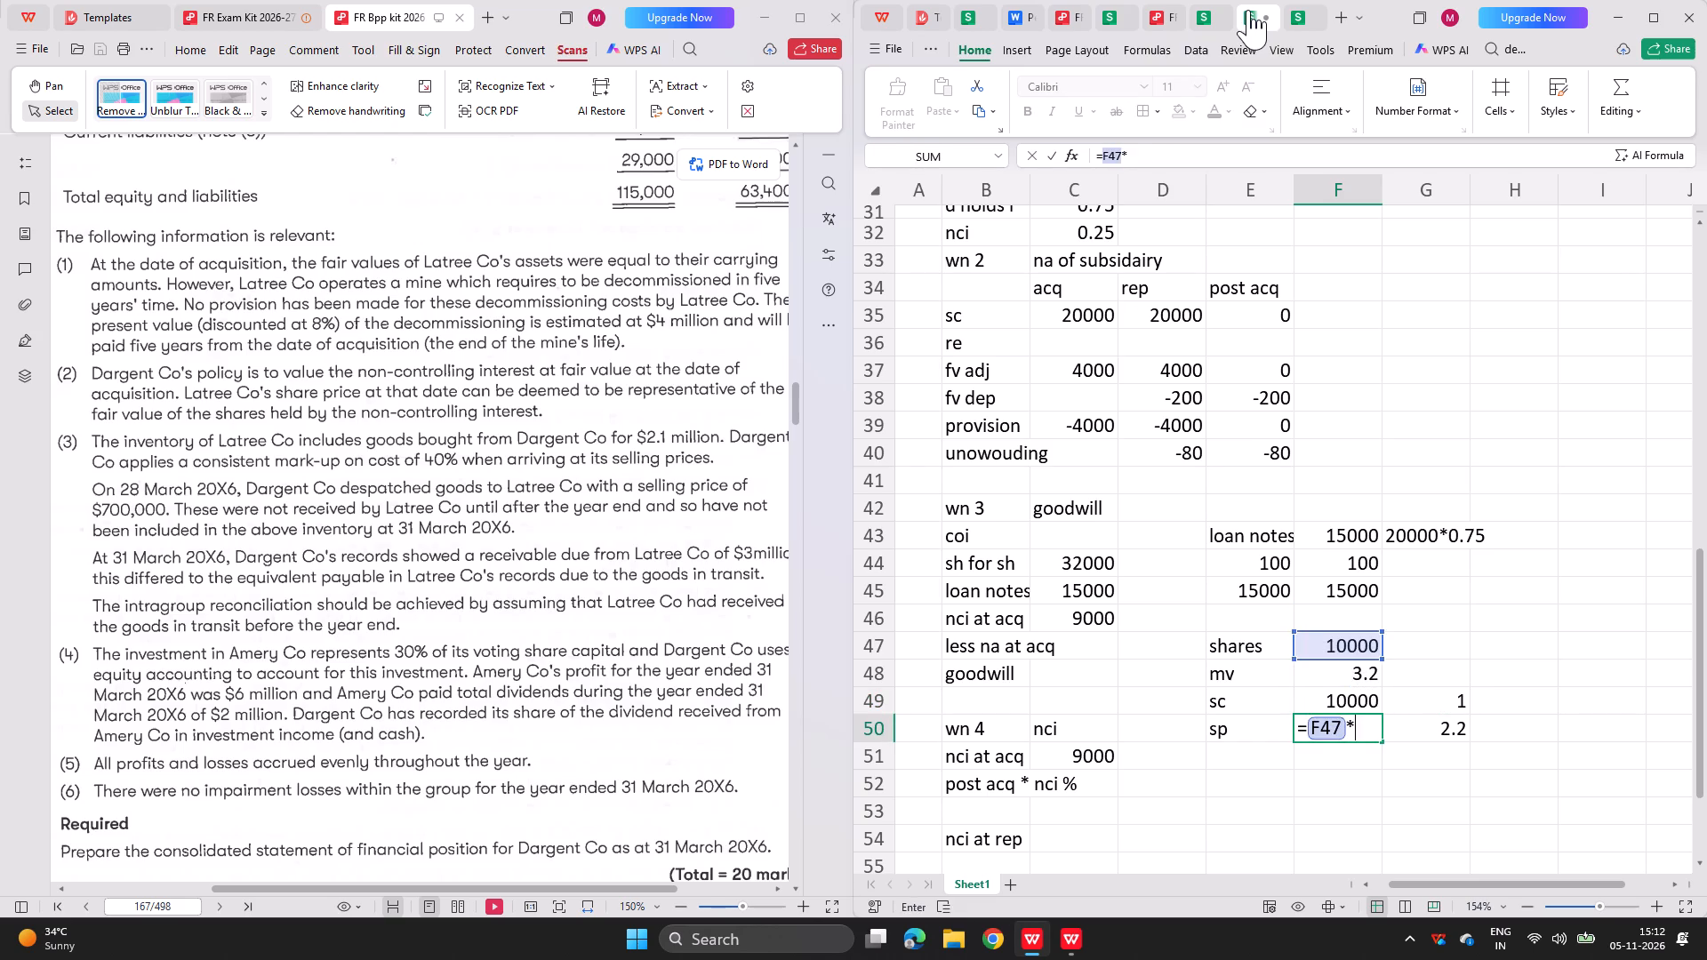
key(Right)
key(Return)
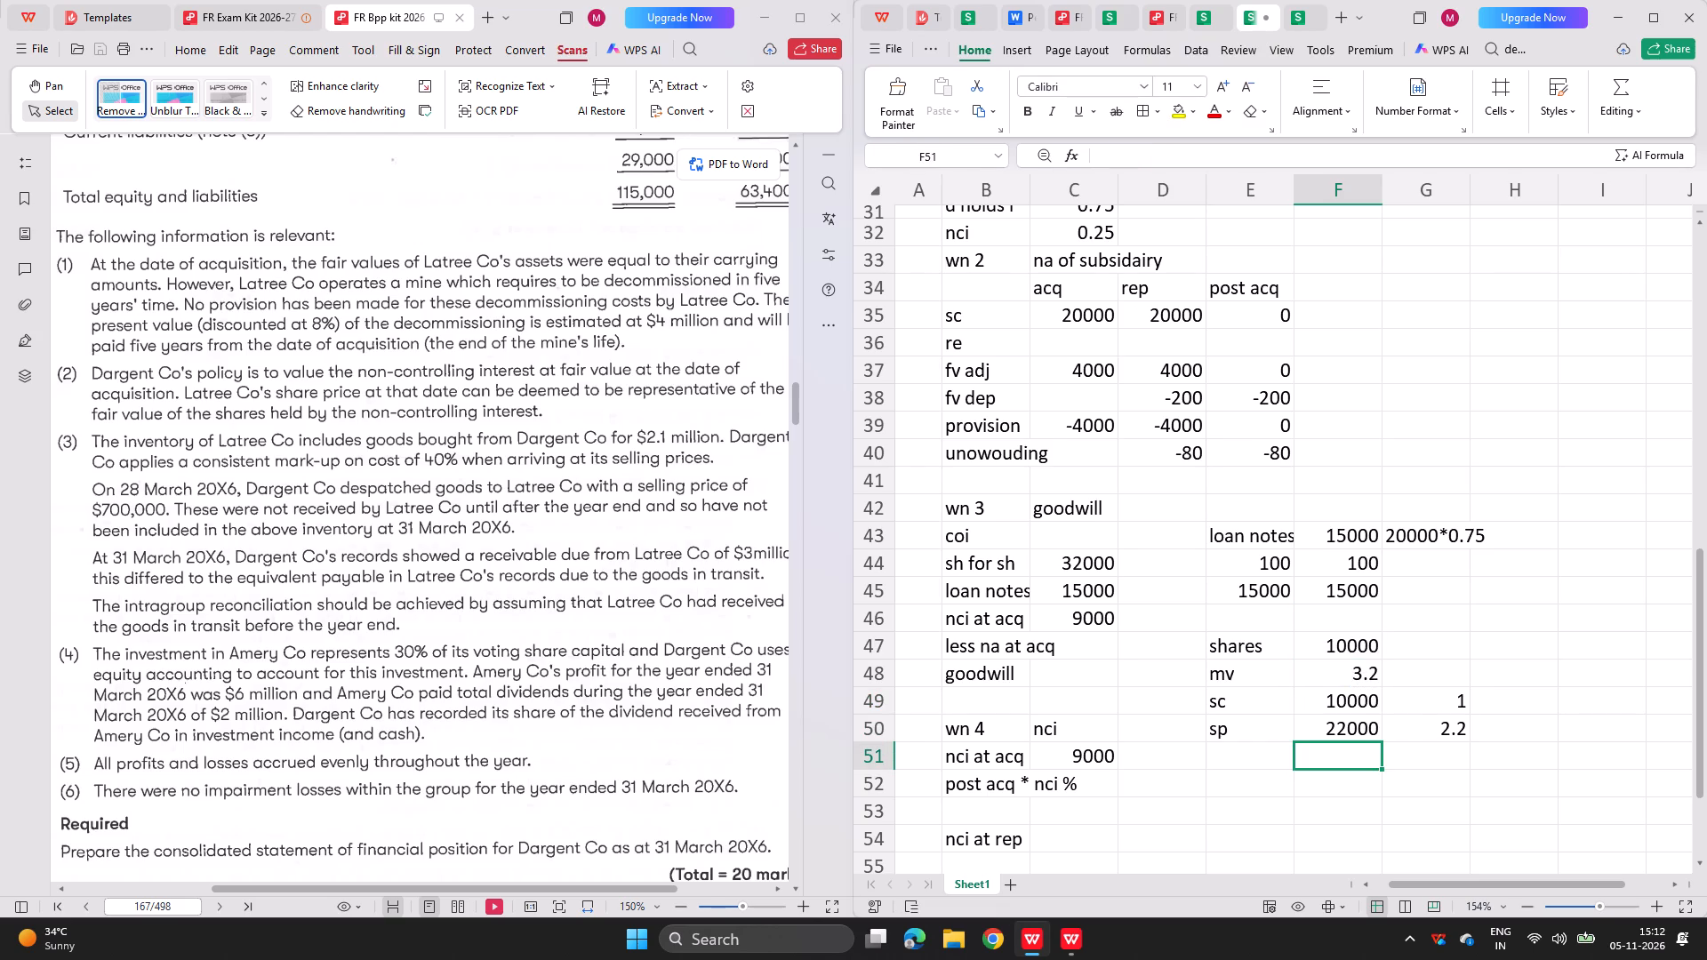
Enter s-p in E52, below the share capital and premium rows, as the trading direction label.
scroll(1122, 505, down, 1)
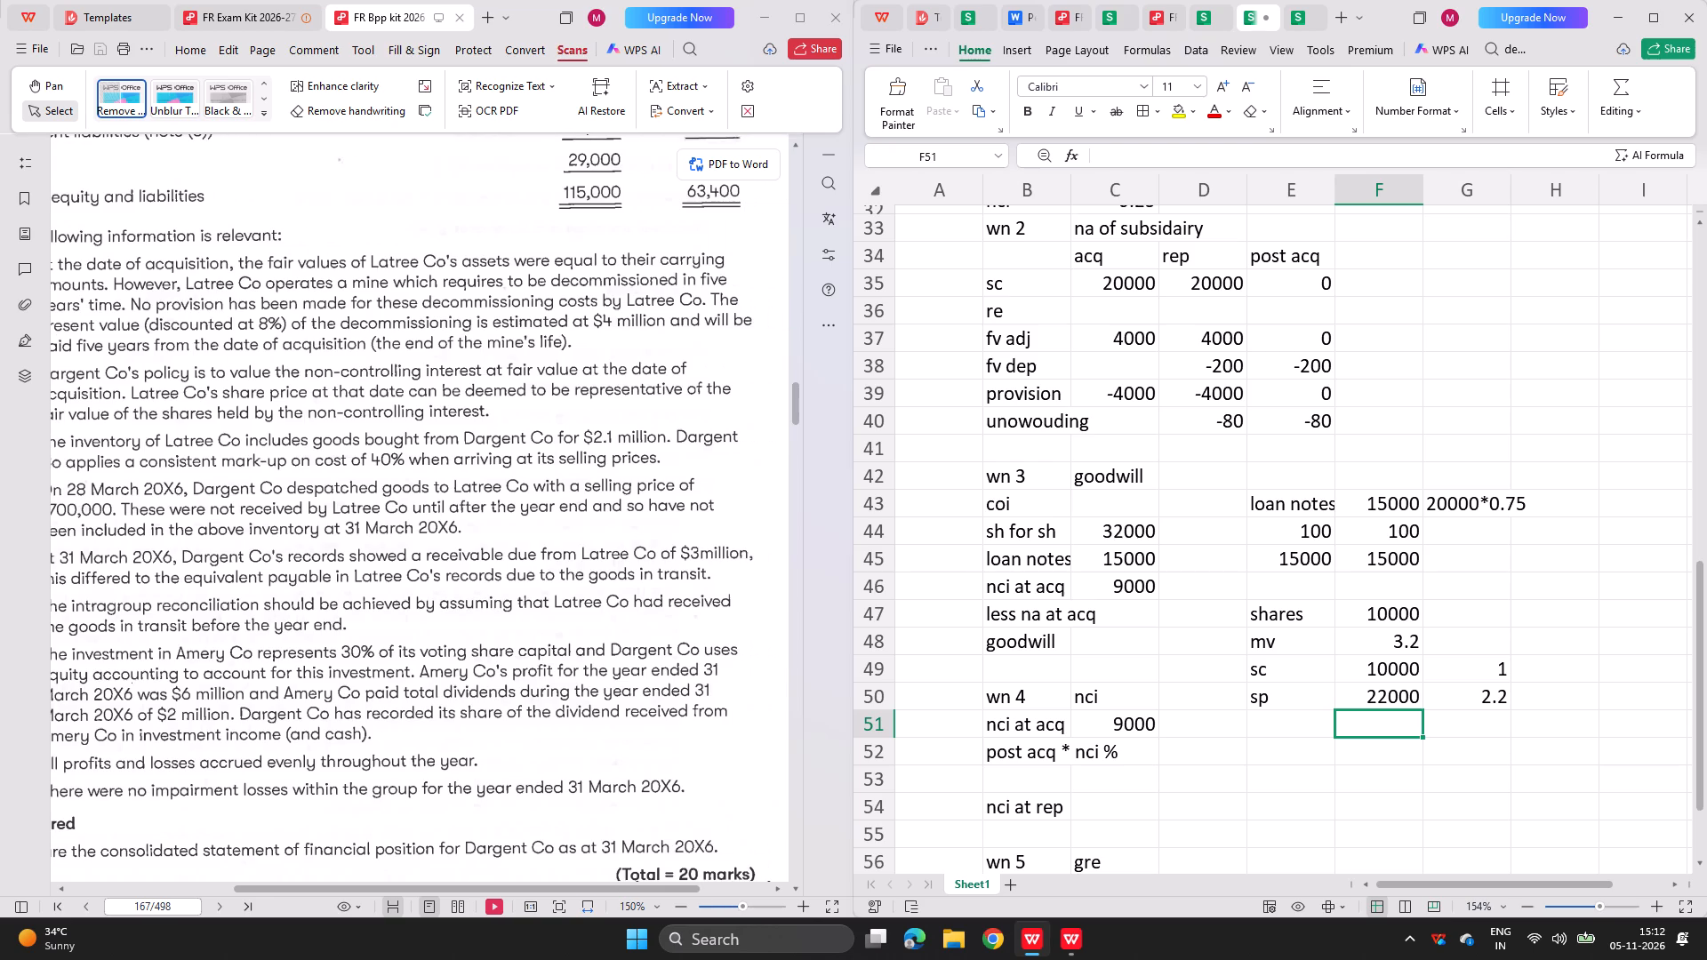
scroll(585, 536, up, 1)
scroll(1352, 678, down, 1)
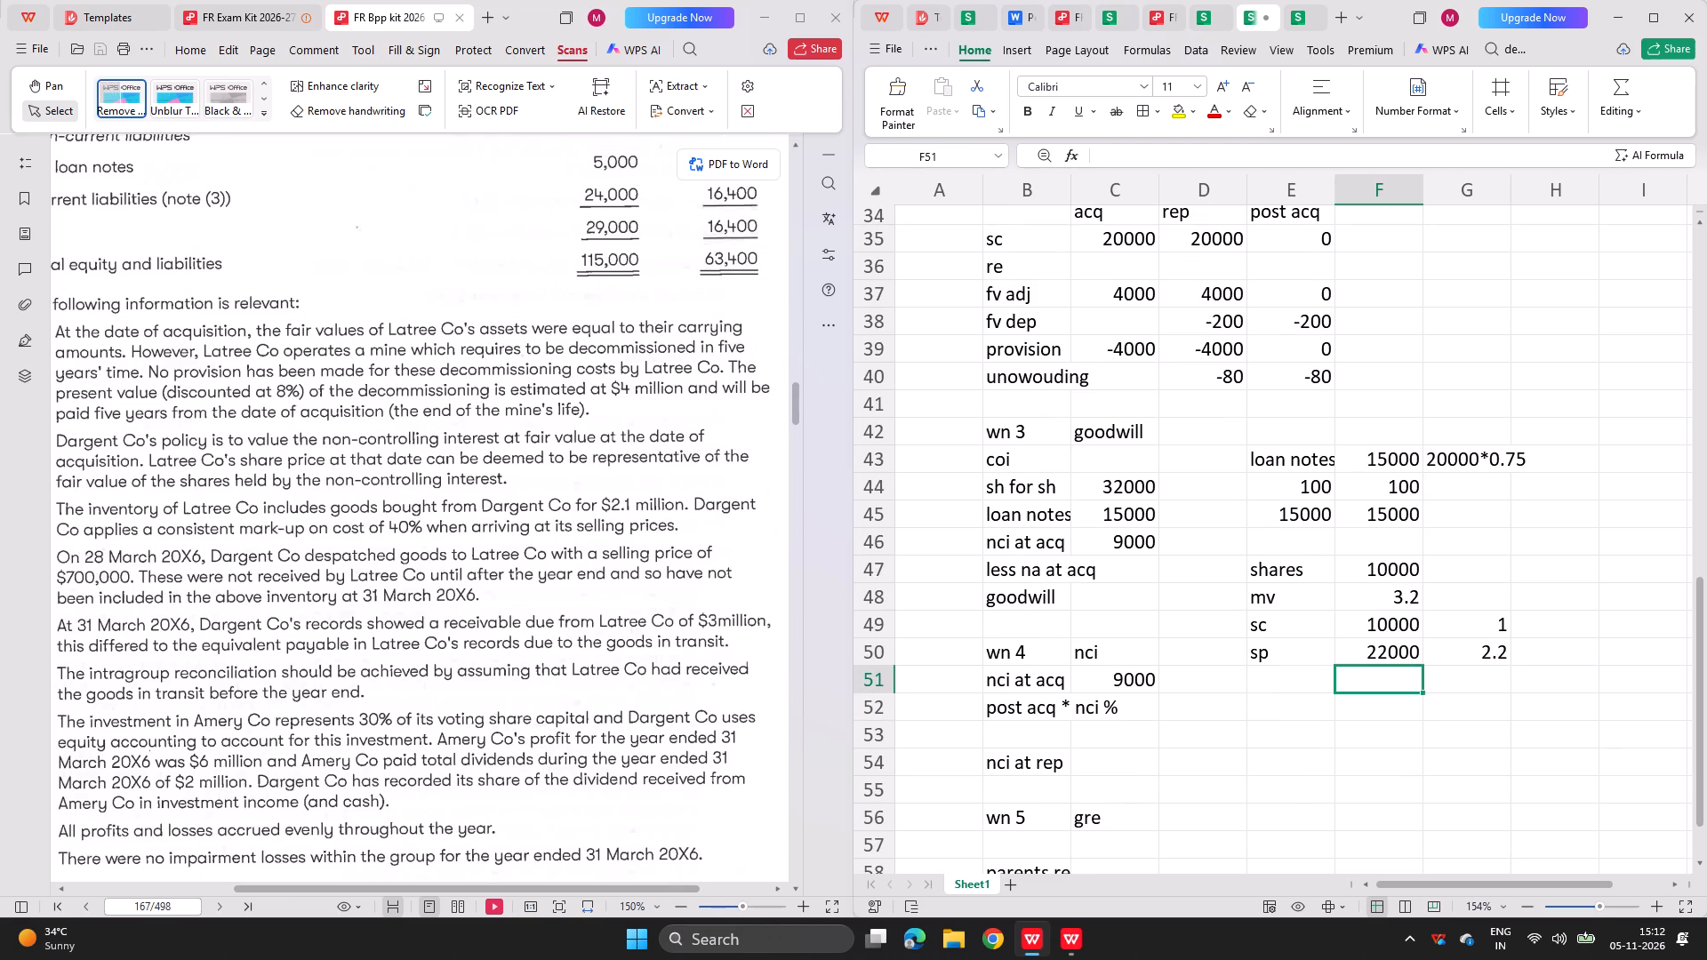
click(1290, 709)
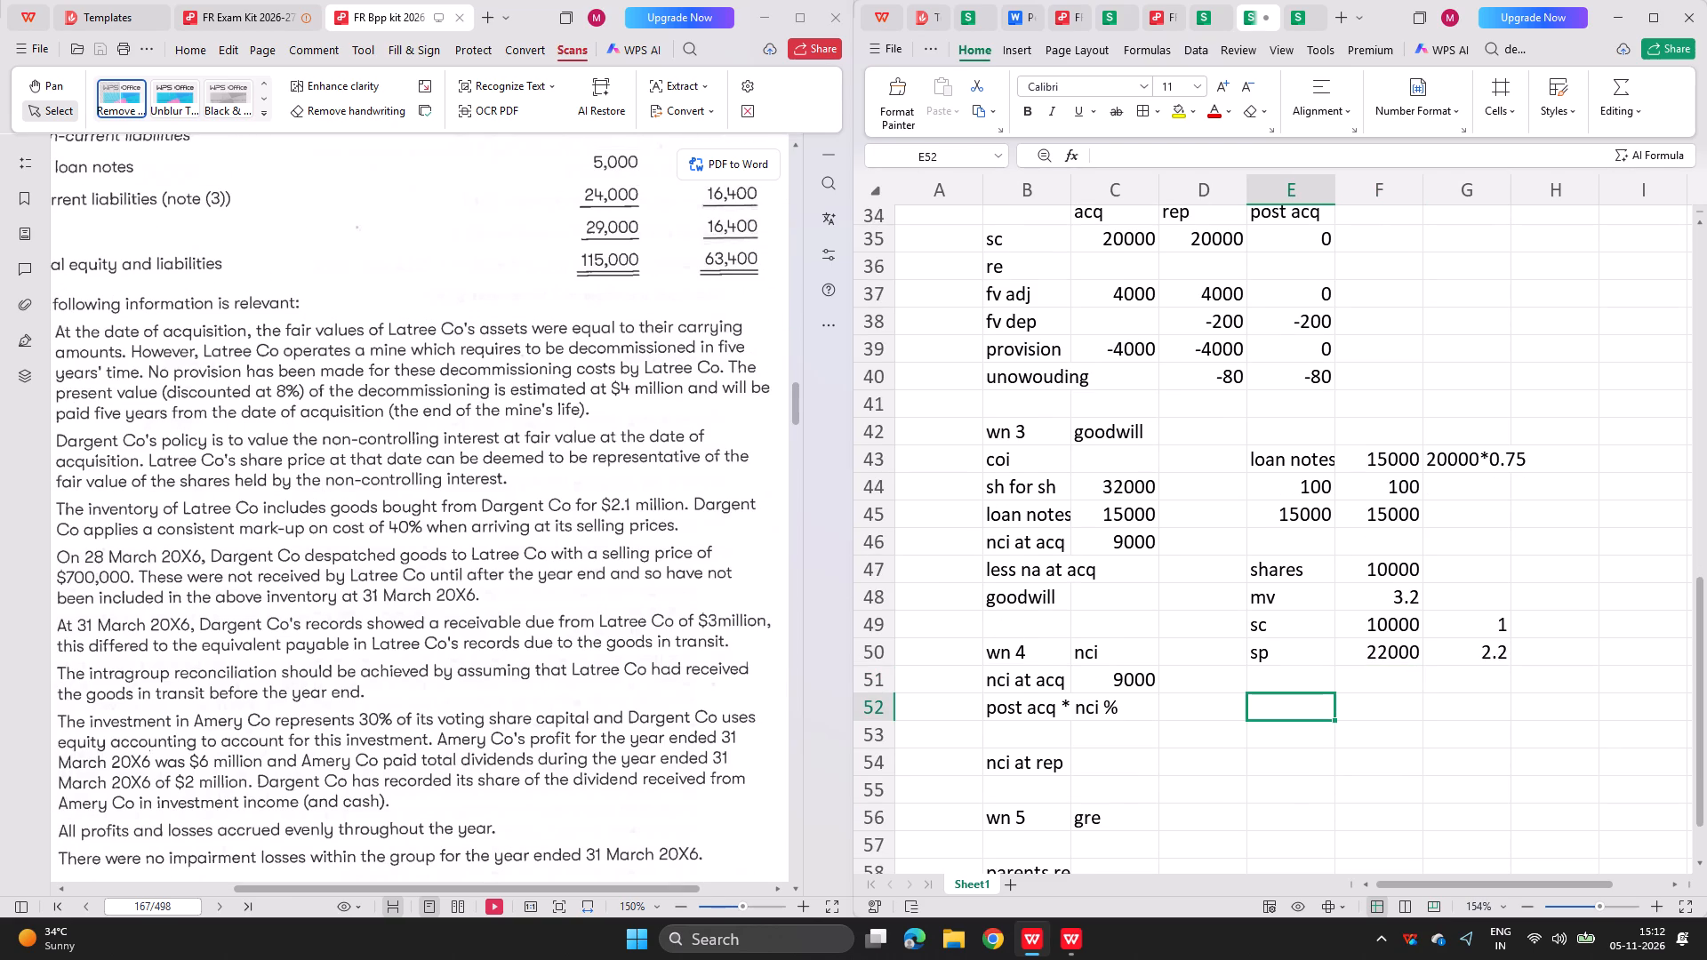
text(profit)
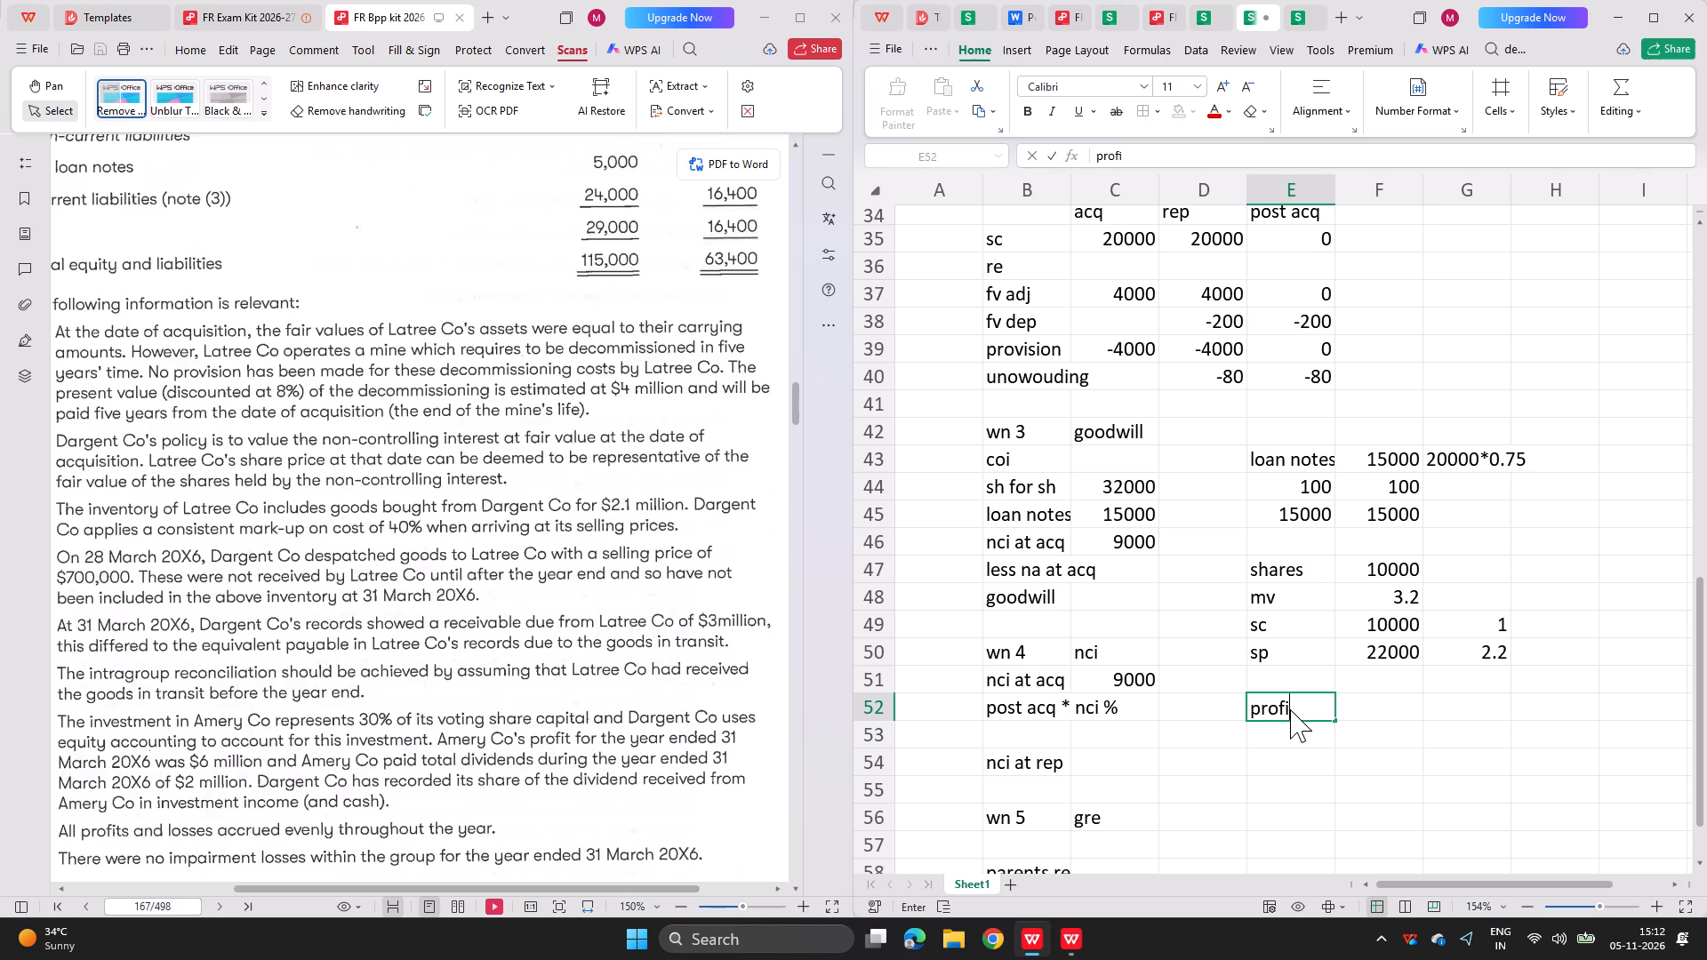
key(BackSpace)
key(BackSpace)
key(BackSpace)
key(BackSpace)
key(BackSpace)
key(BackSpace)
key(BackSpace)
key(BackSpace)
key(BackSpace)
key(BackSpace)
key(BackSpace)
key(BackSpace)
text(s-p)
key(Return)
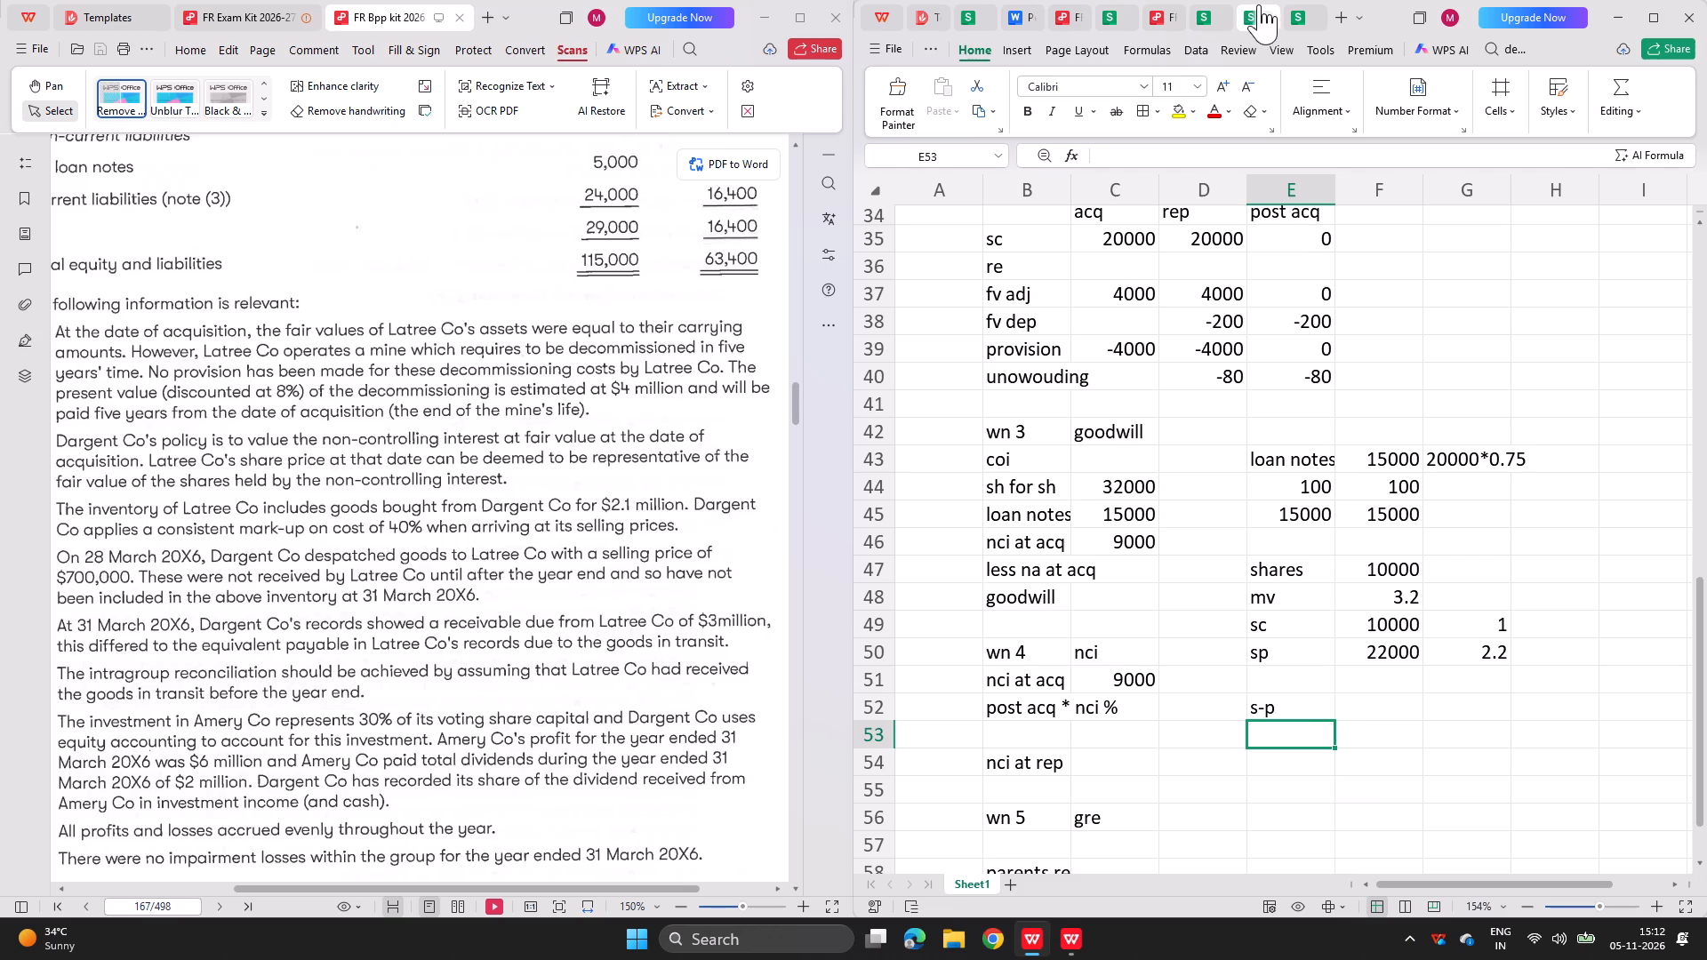
Check the trading direction label in the completed workbook and replace the E52 label with p-s.
click(1293, 4)
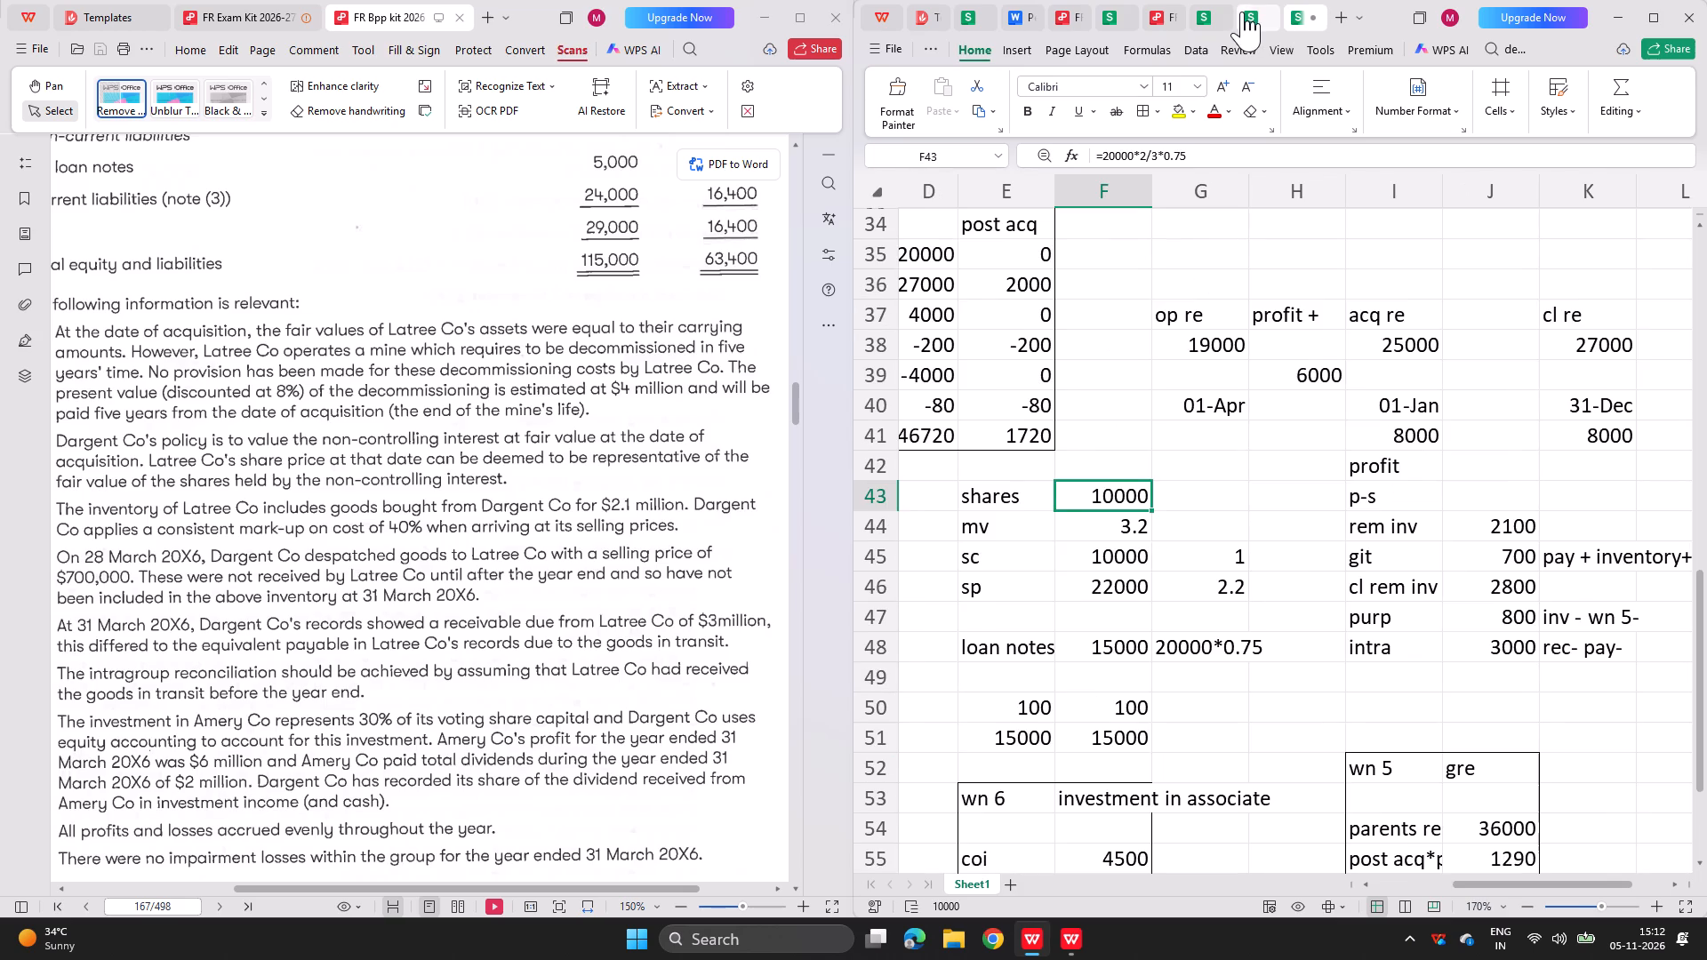
click(1242, 12)
key(Up)
key(BackSpace)
text(p-s)
key(Down)
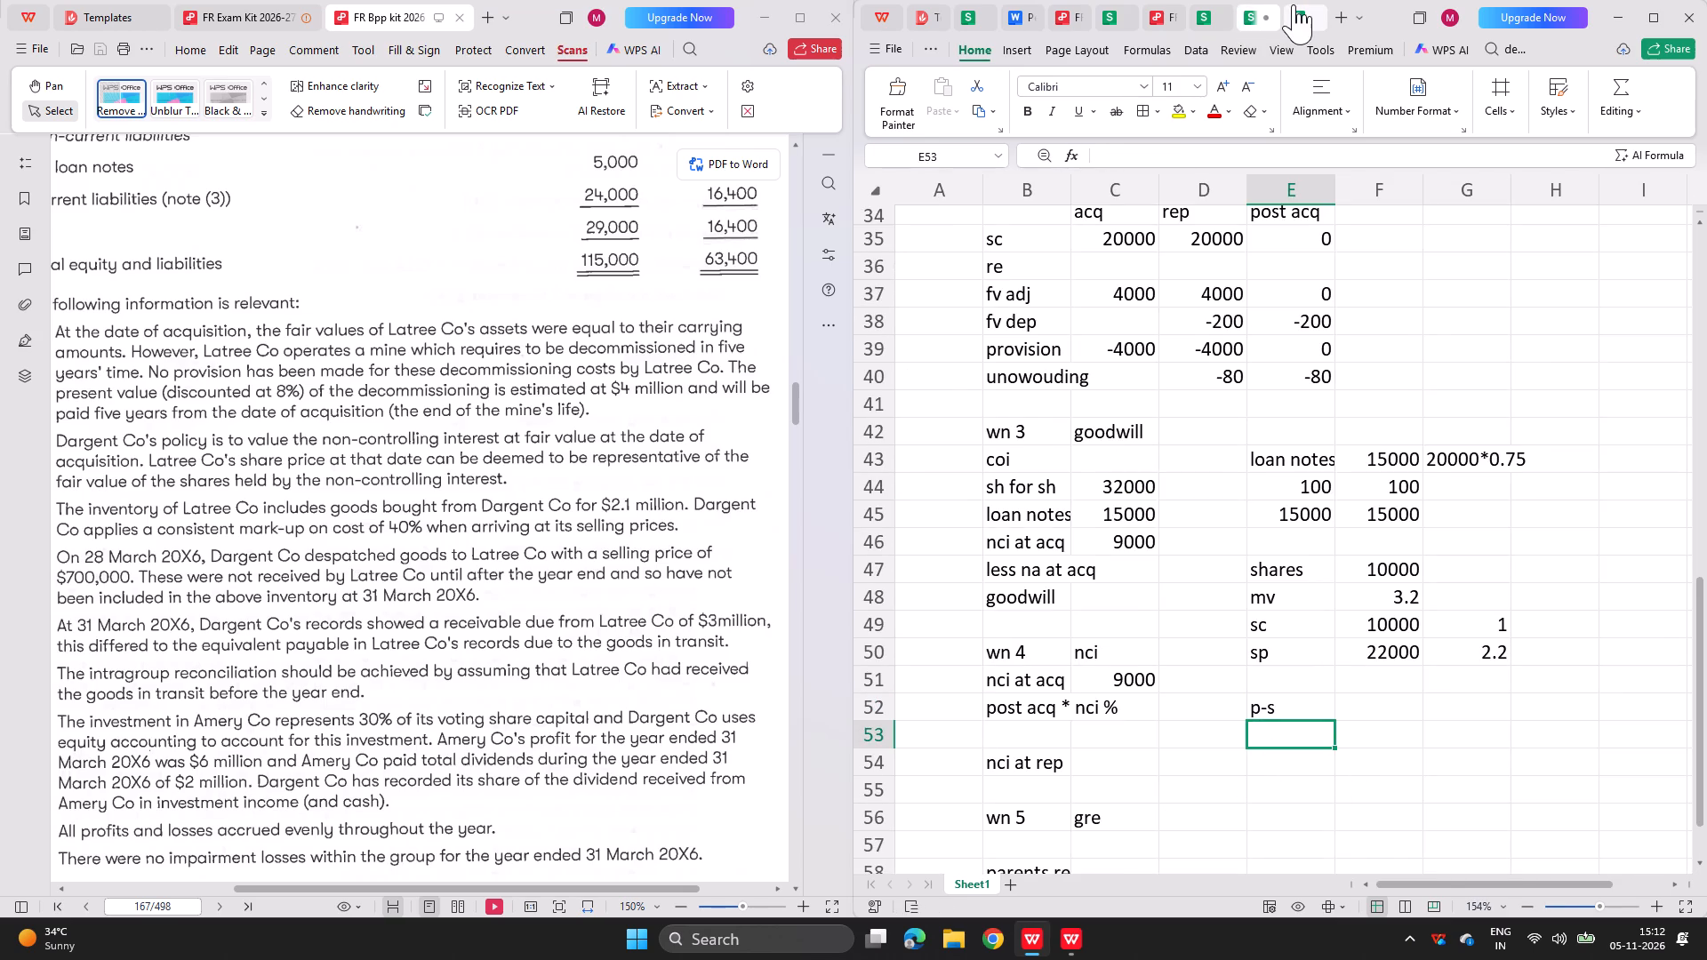
Label E53 rem invt and enter 2100 in F53 for the goods Latree Co still holds from Dargent Co.
click(1294, 4)
click(1254, 6)
text(rem ionvt)
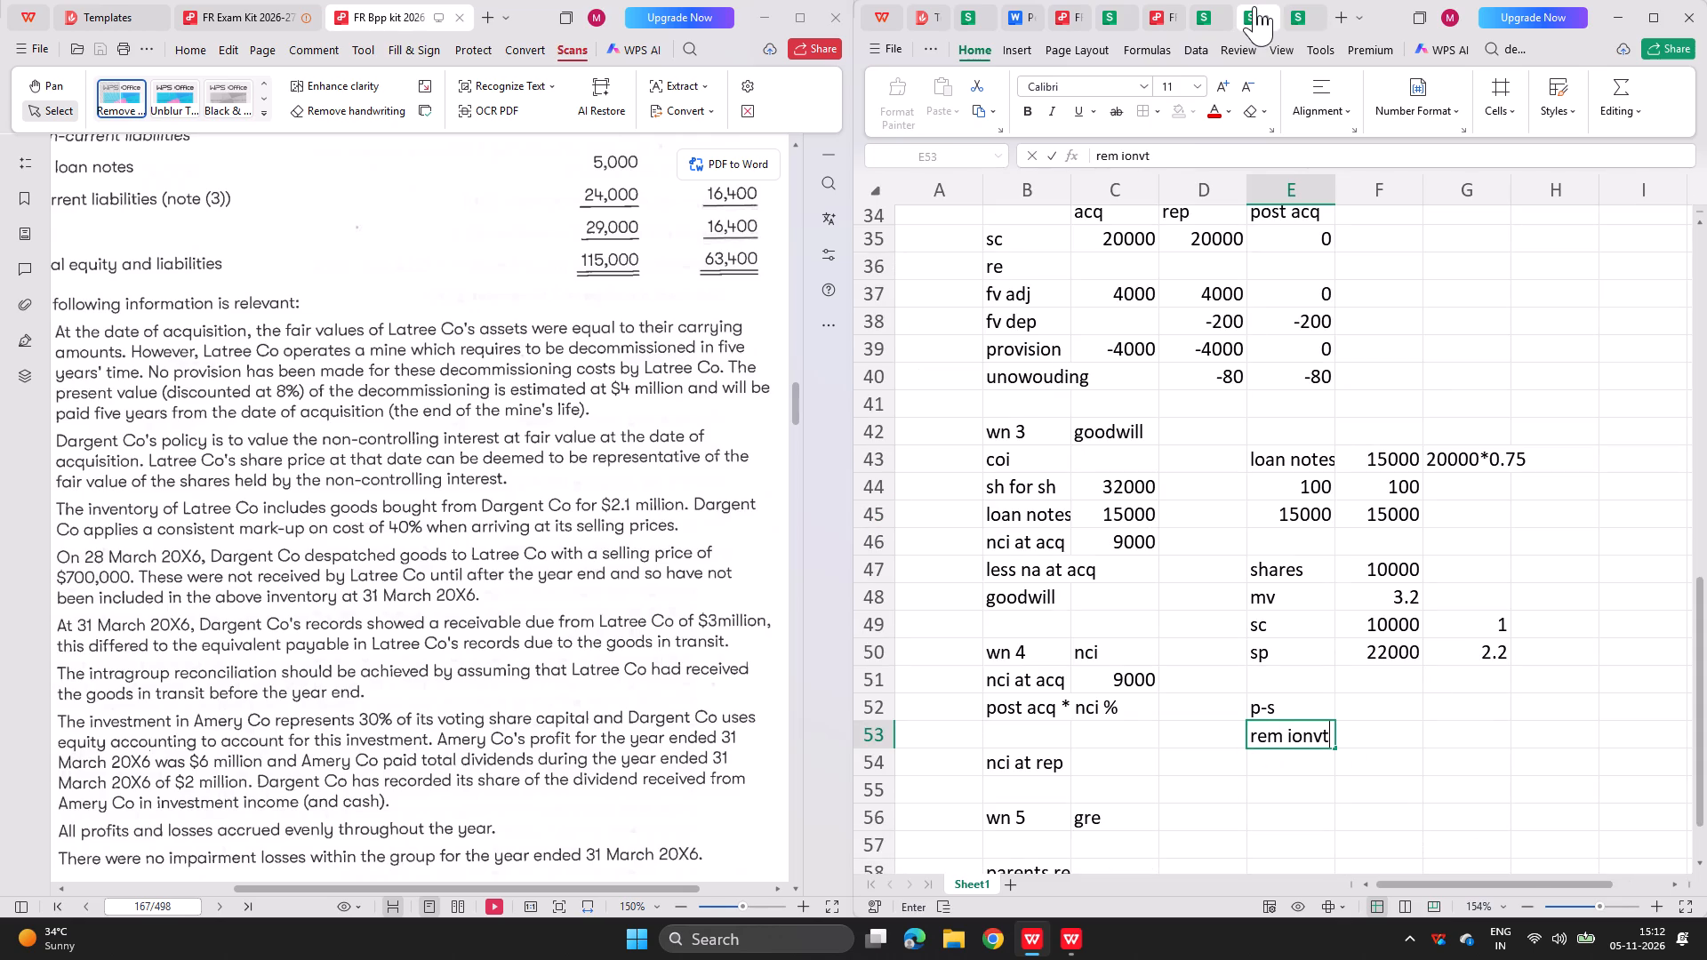
key(BackSpace)
key(BackSpace)
key(BackSpace)
key(BackSpace)
text(nvt)
key(Right)
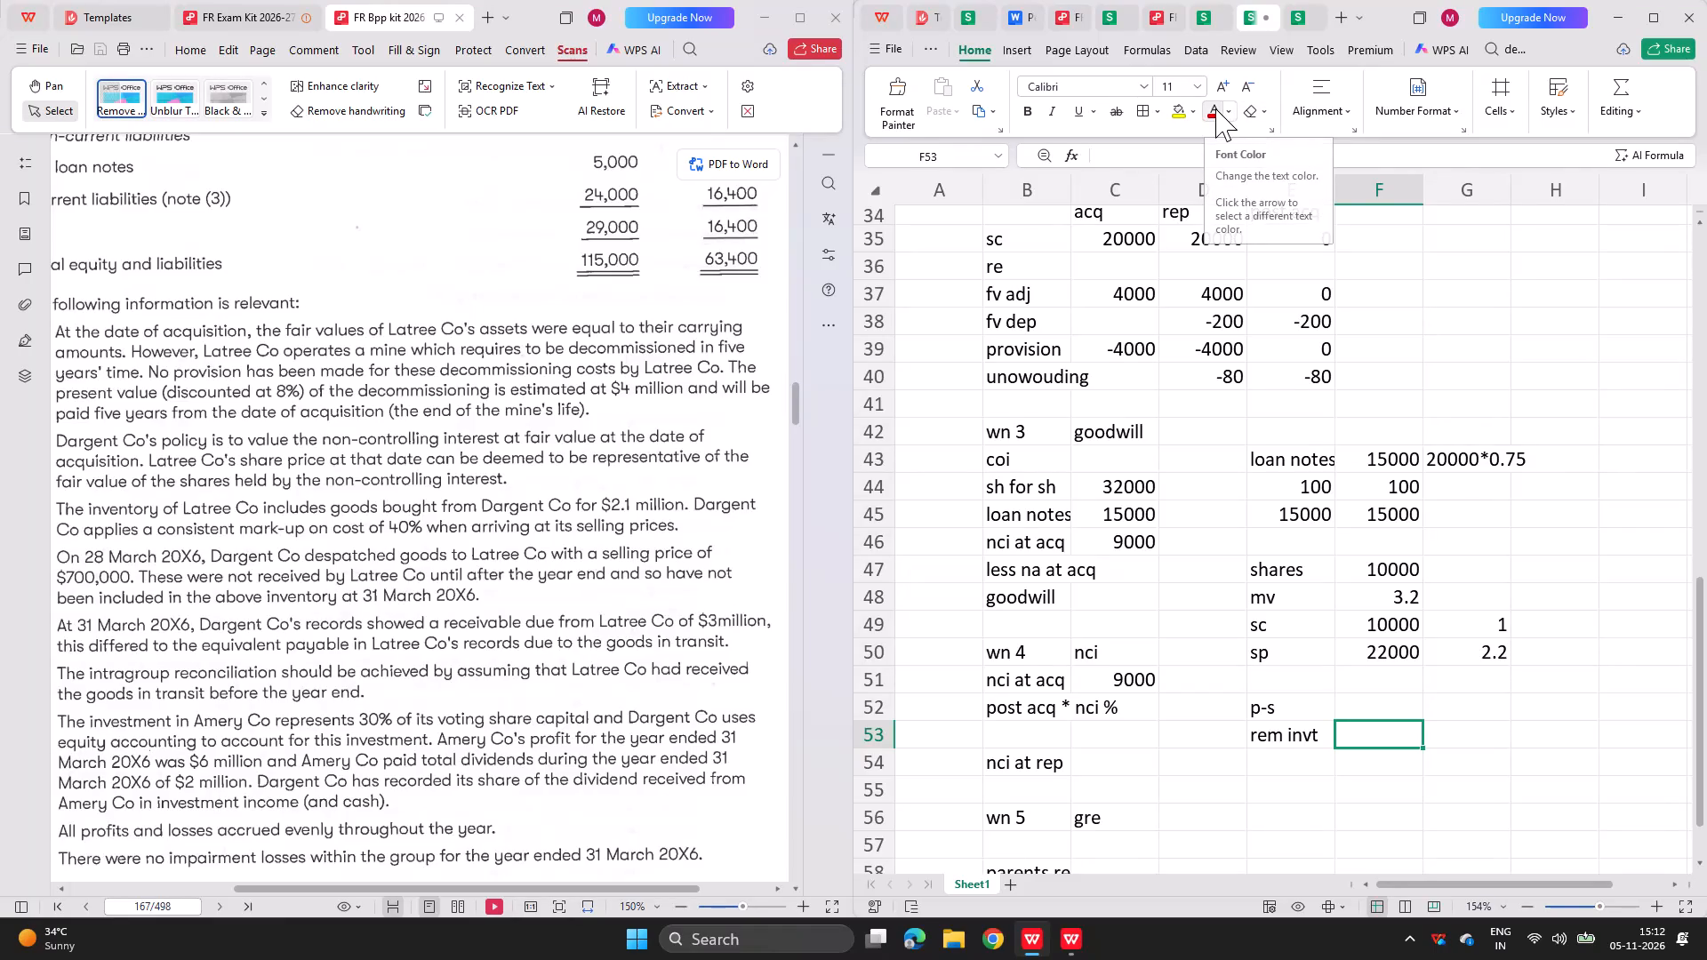
text(2100)
key(Return)
Check the completed workbook and add the goods-in-transit row, with git in E54 and 700 in F54.
key(Left)
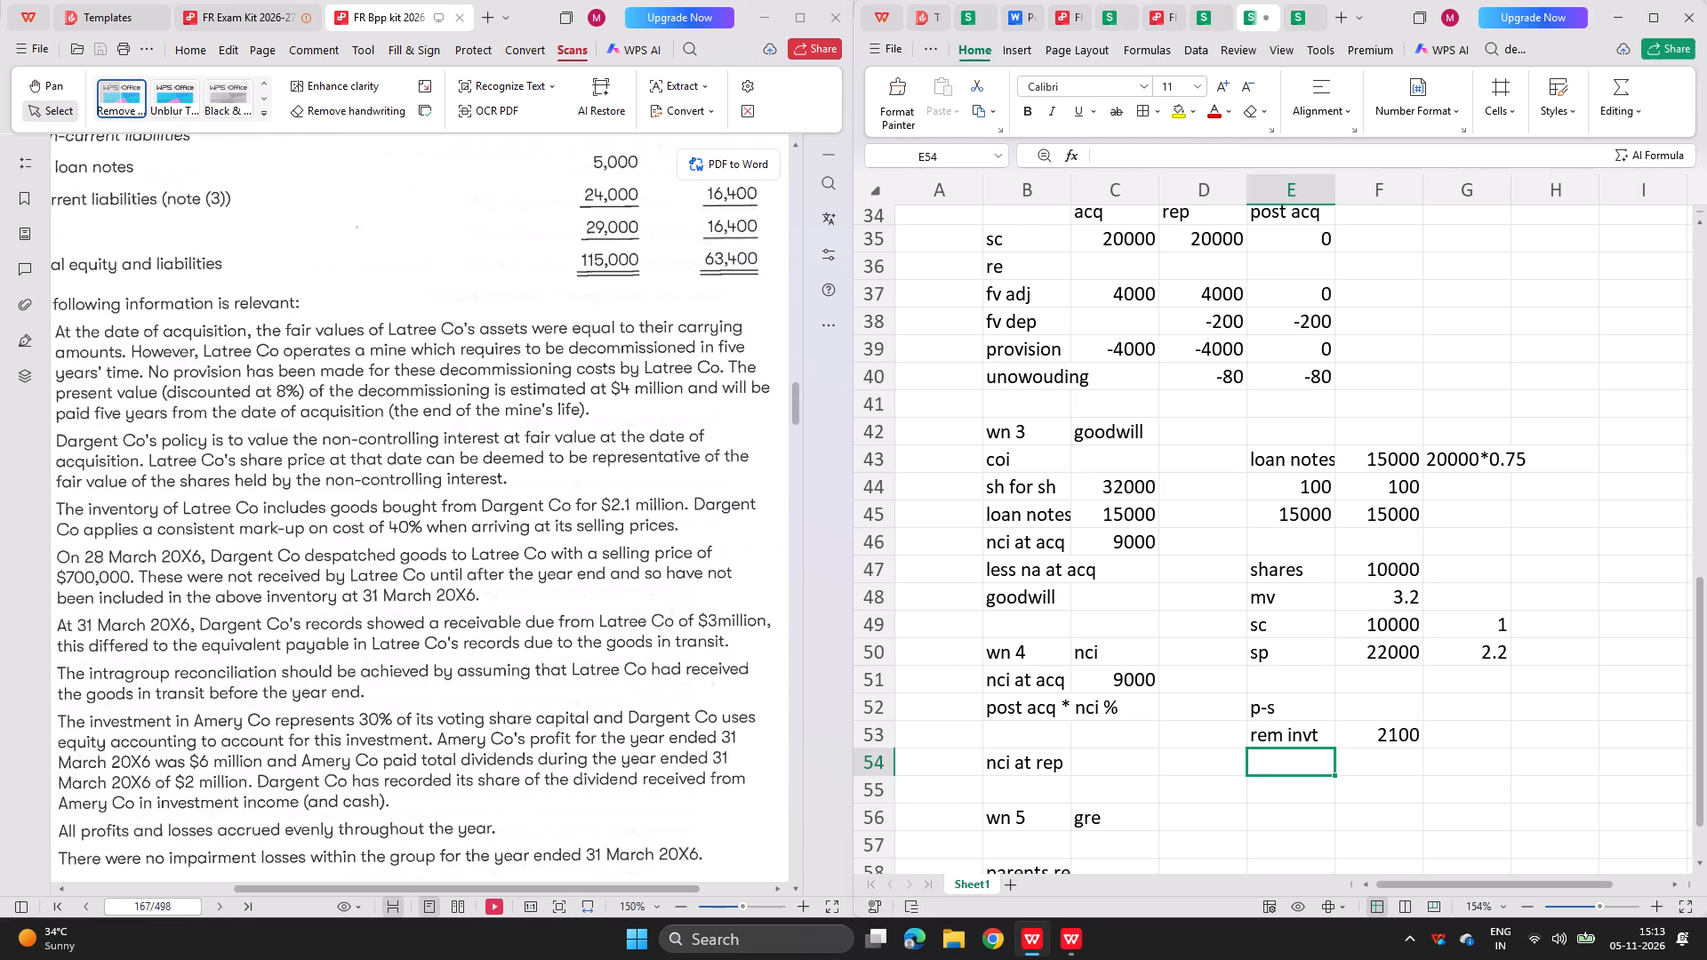
scroll(564, 484, up, 1)
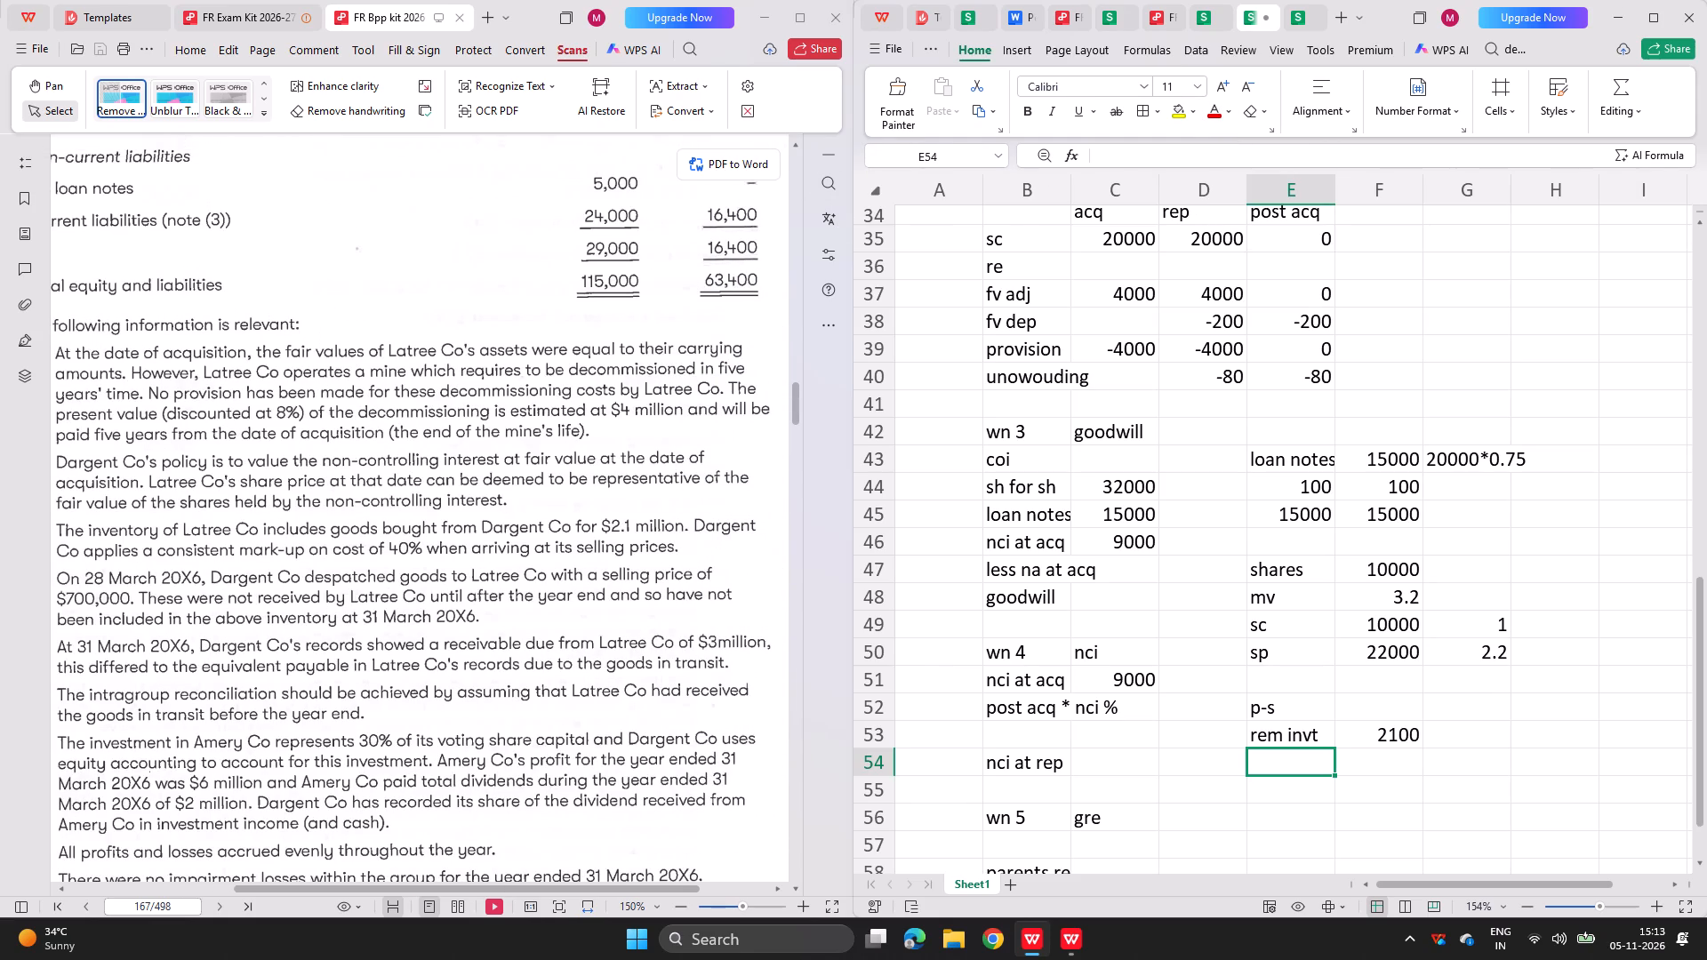
click(1294, 12)
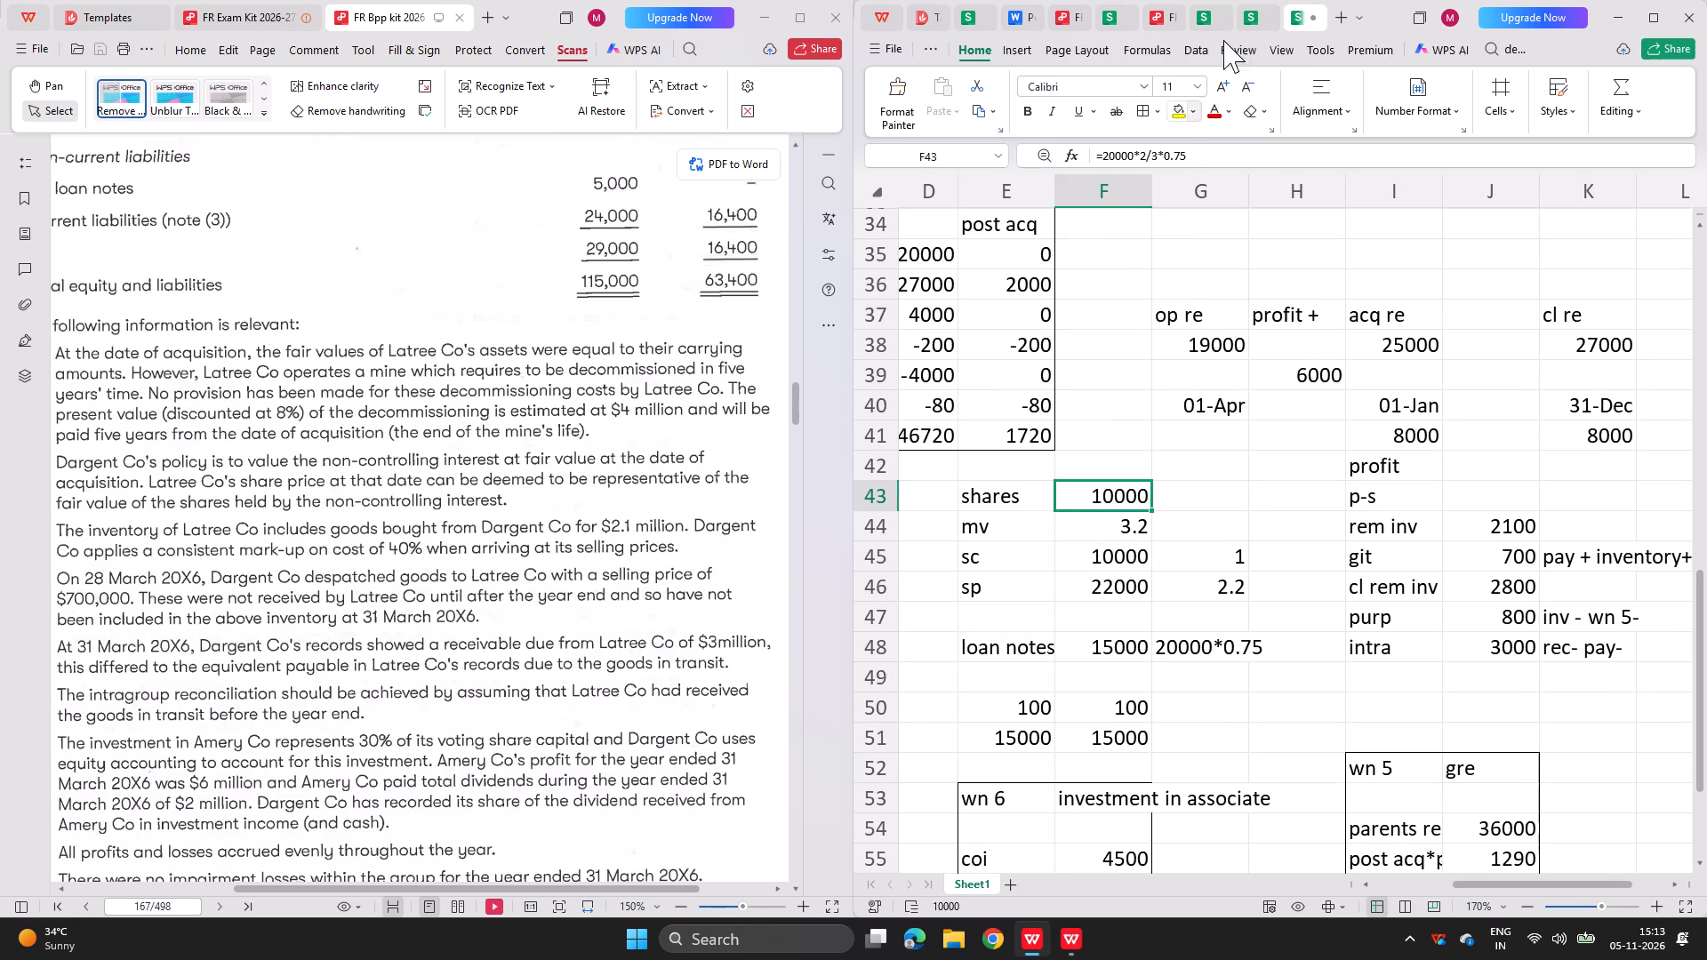
click(1258, 0)
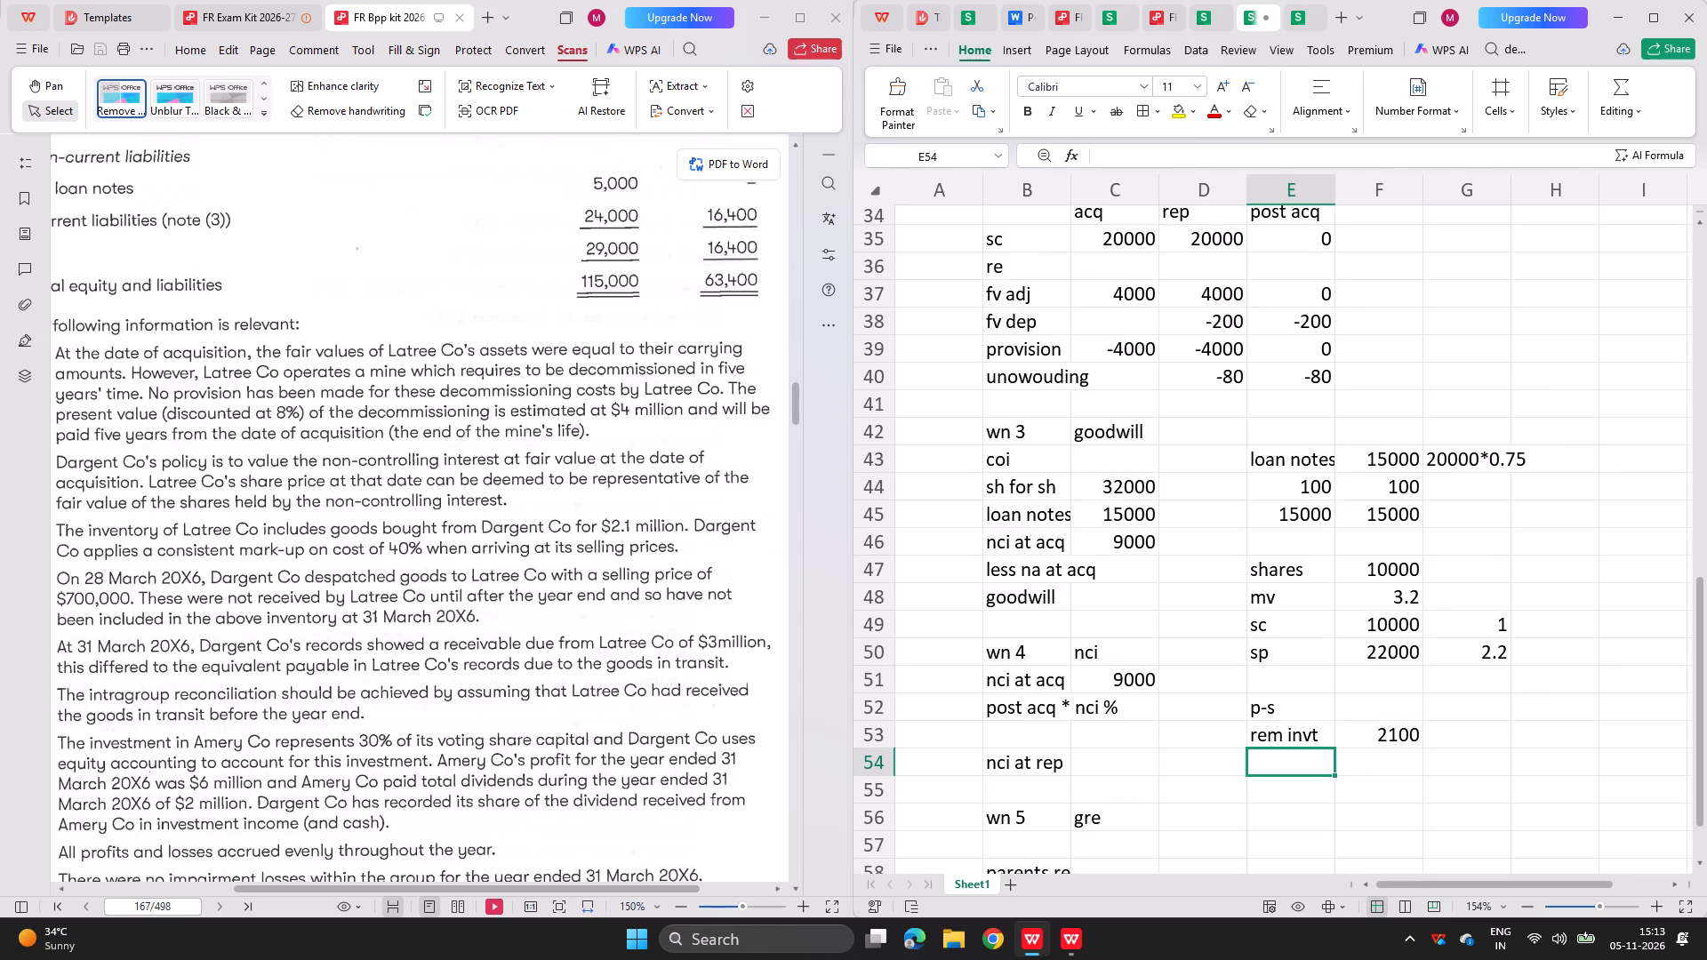
text(git)
key(Right)
text(4\)
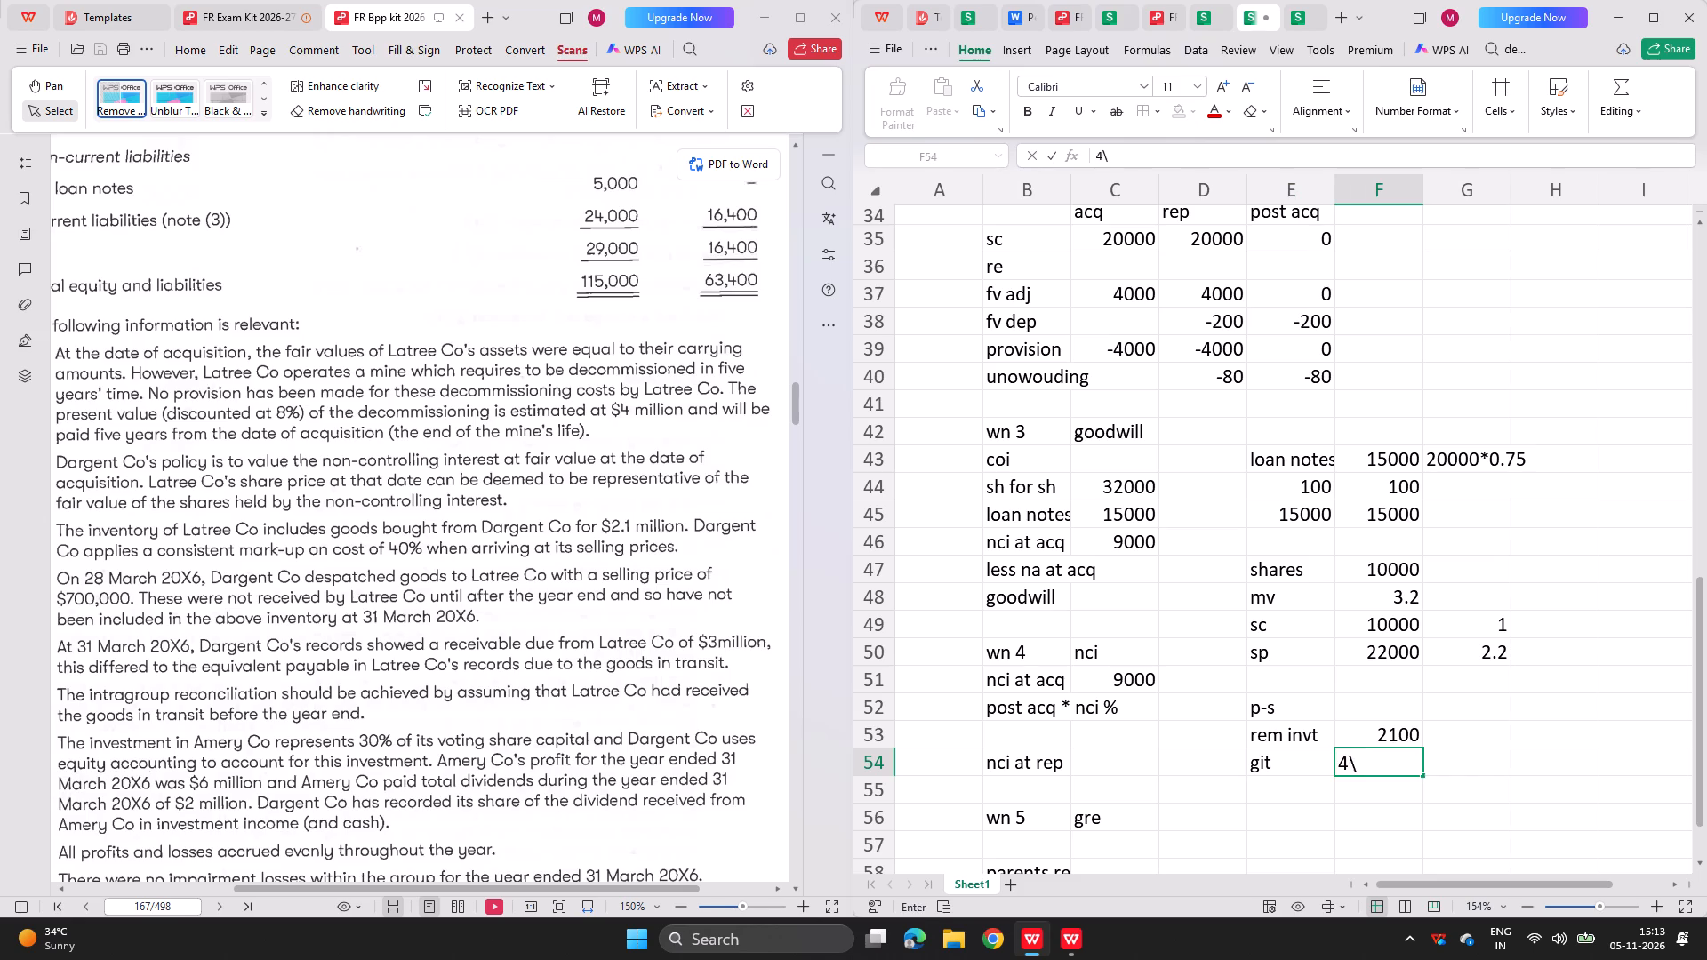
key(BackSpace)
key(BackSpace)
text(700)
key(Return)
Add the remaining inventory and goods in transit in F55 with =F53+F54.
key(equal)
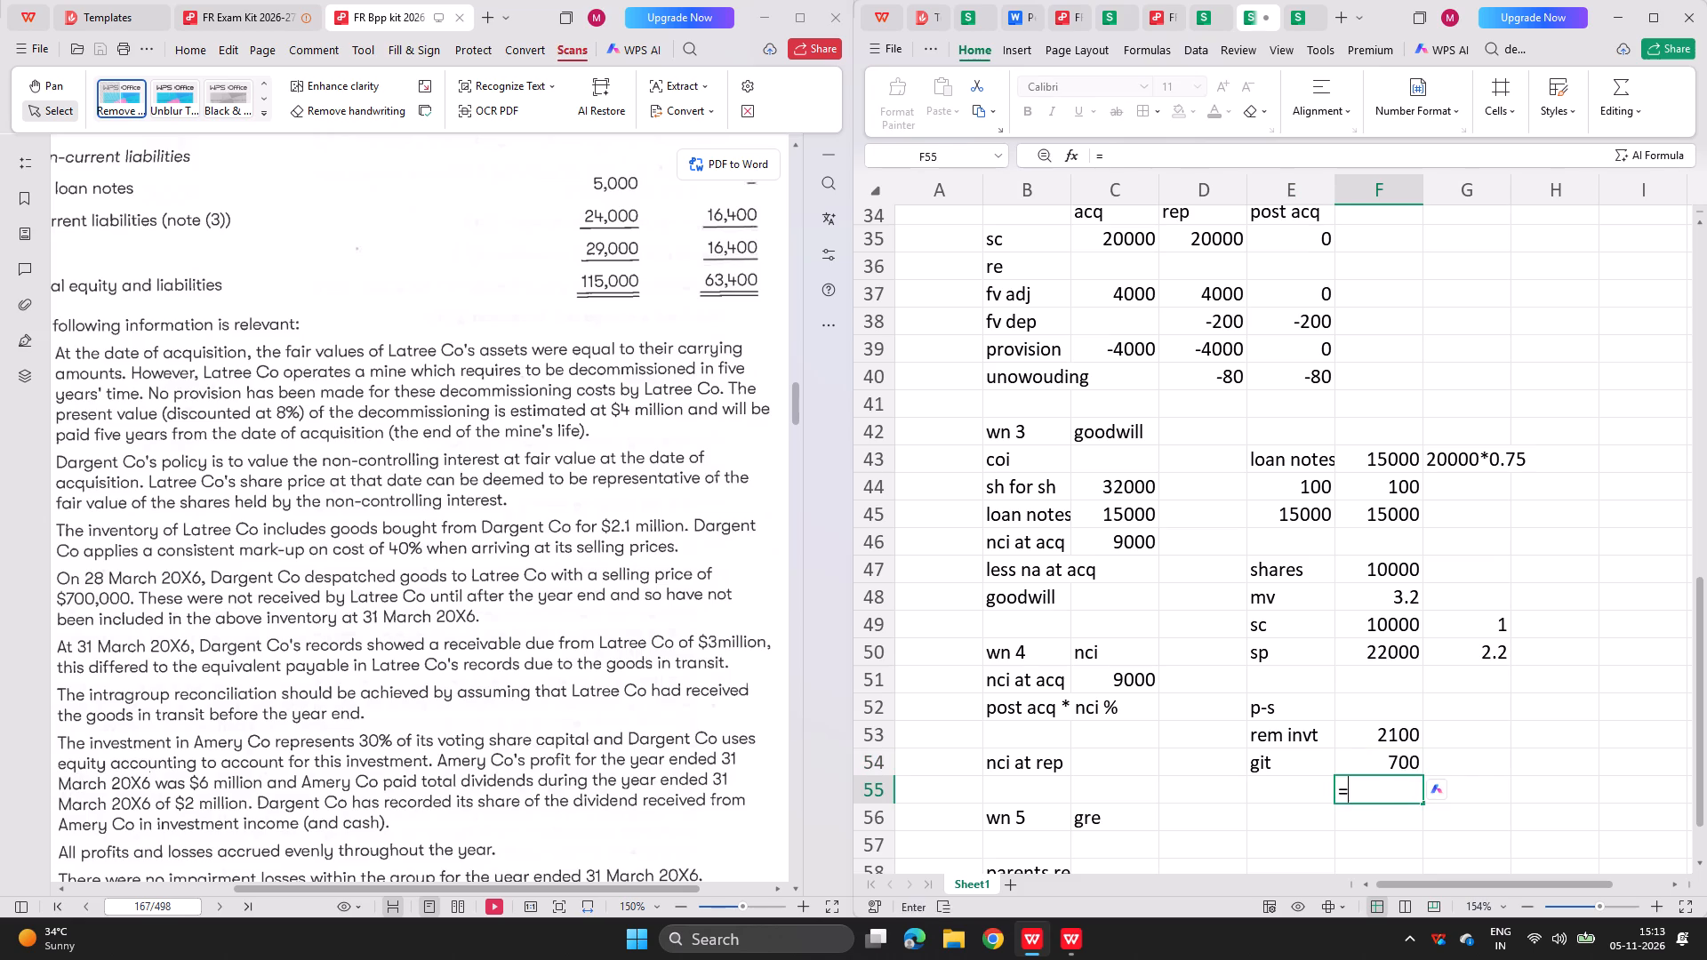
key(Up)
key(Up)
key(plus)
key(Up)
key(Return)
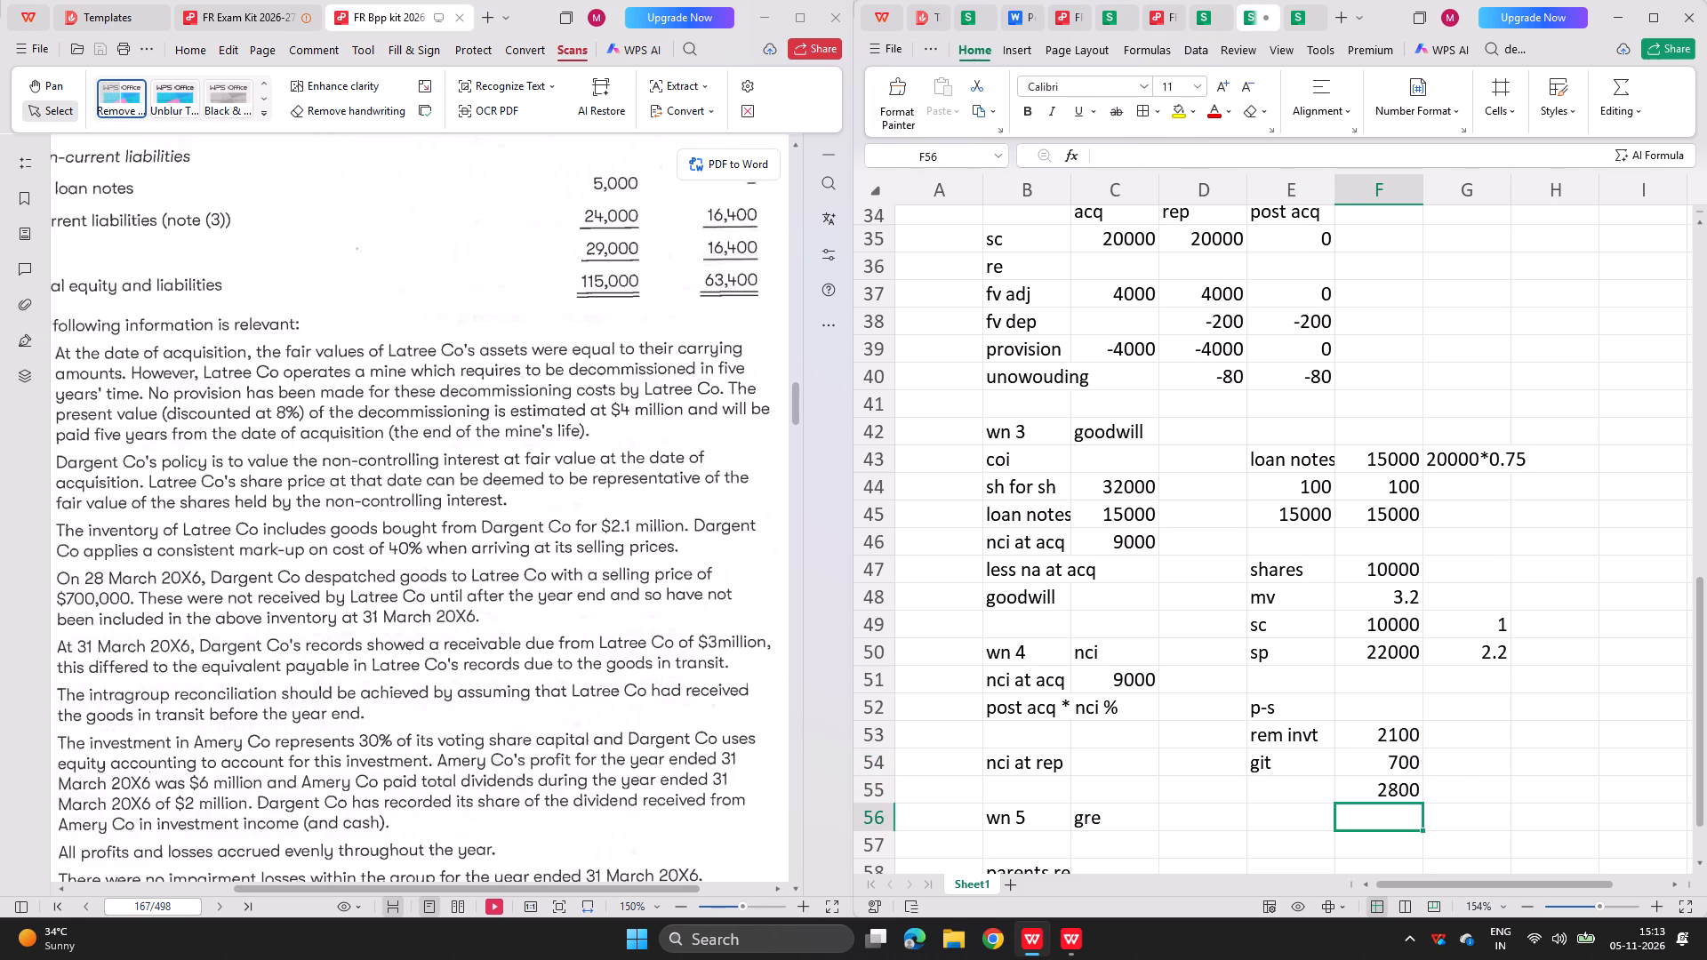
Check the total's label in the completed workbook and enter cl rem inventory in E55.
click(1300, 11)
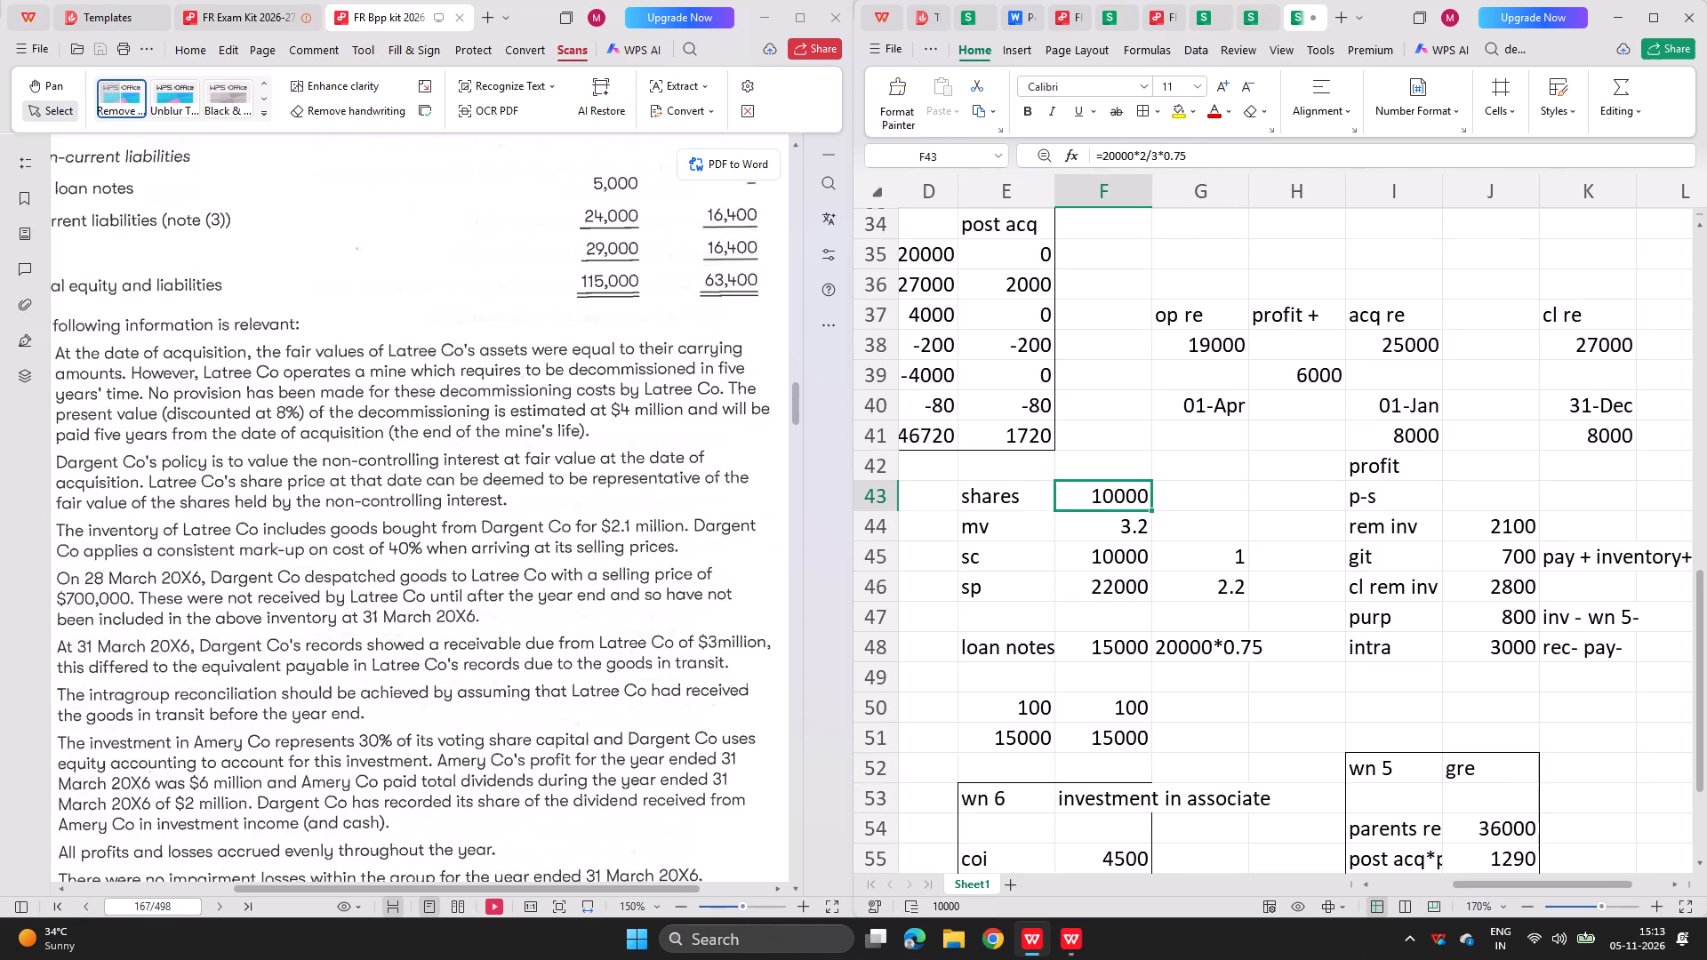
click(1240, 3)
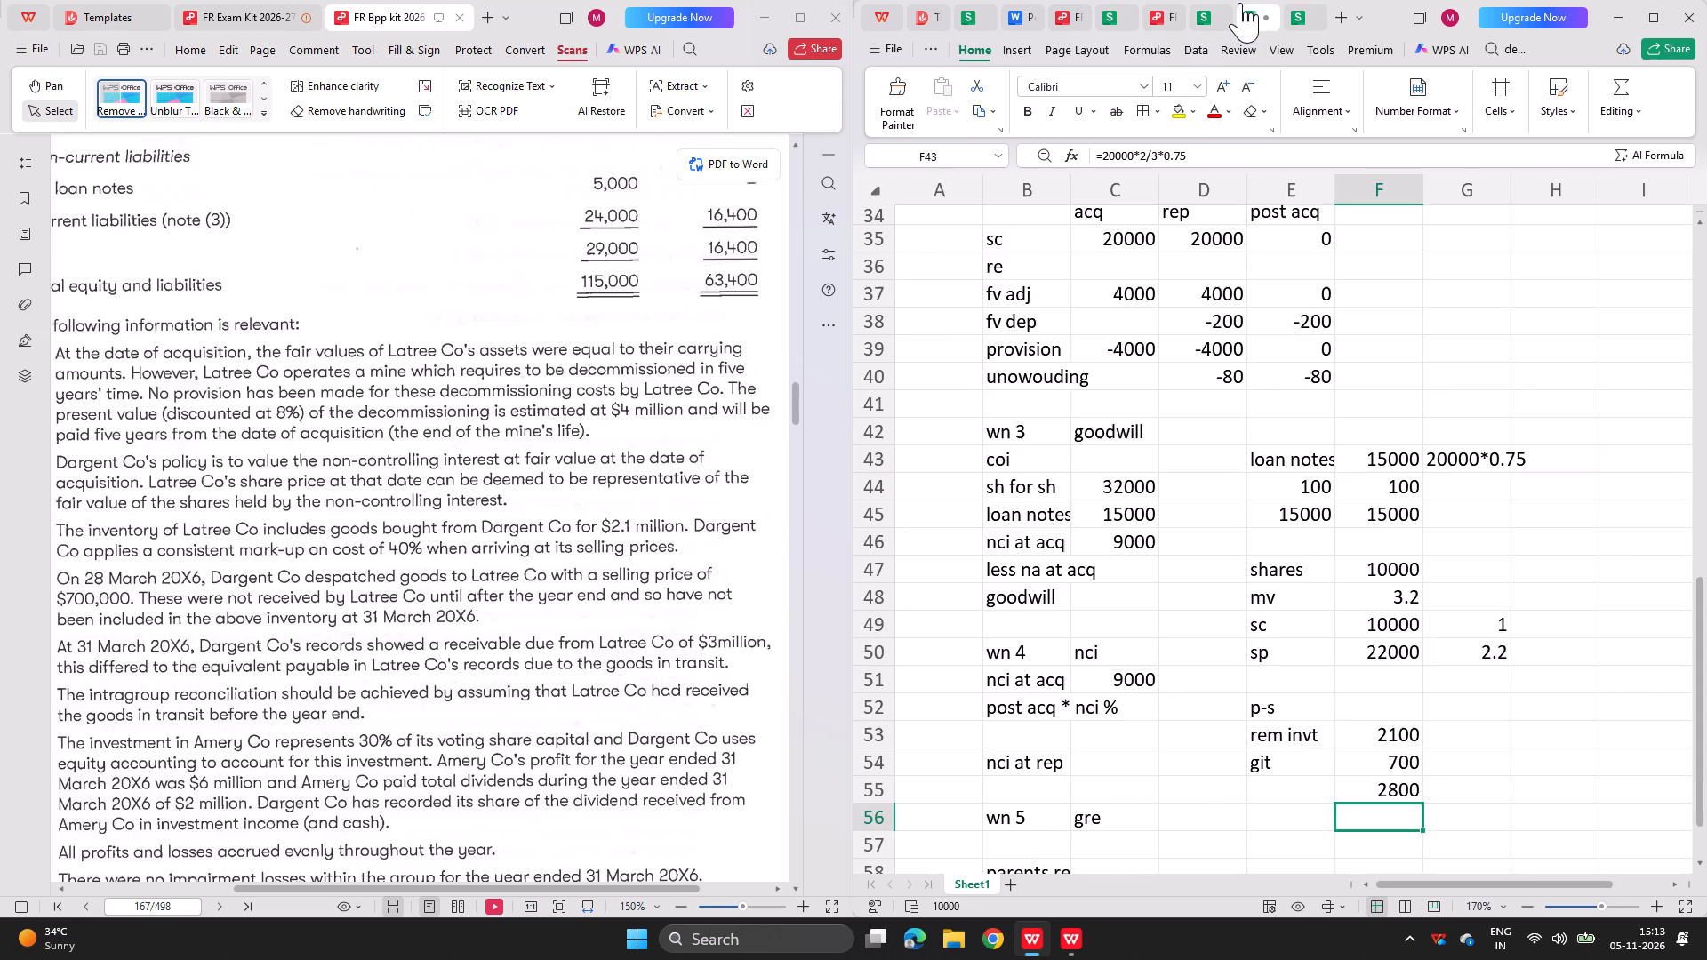
key(Left)
key(Up)
text(cl rem o)
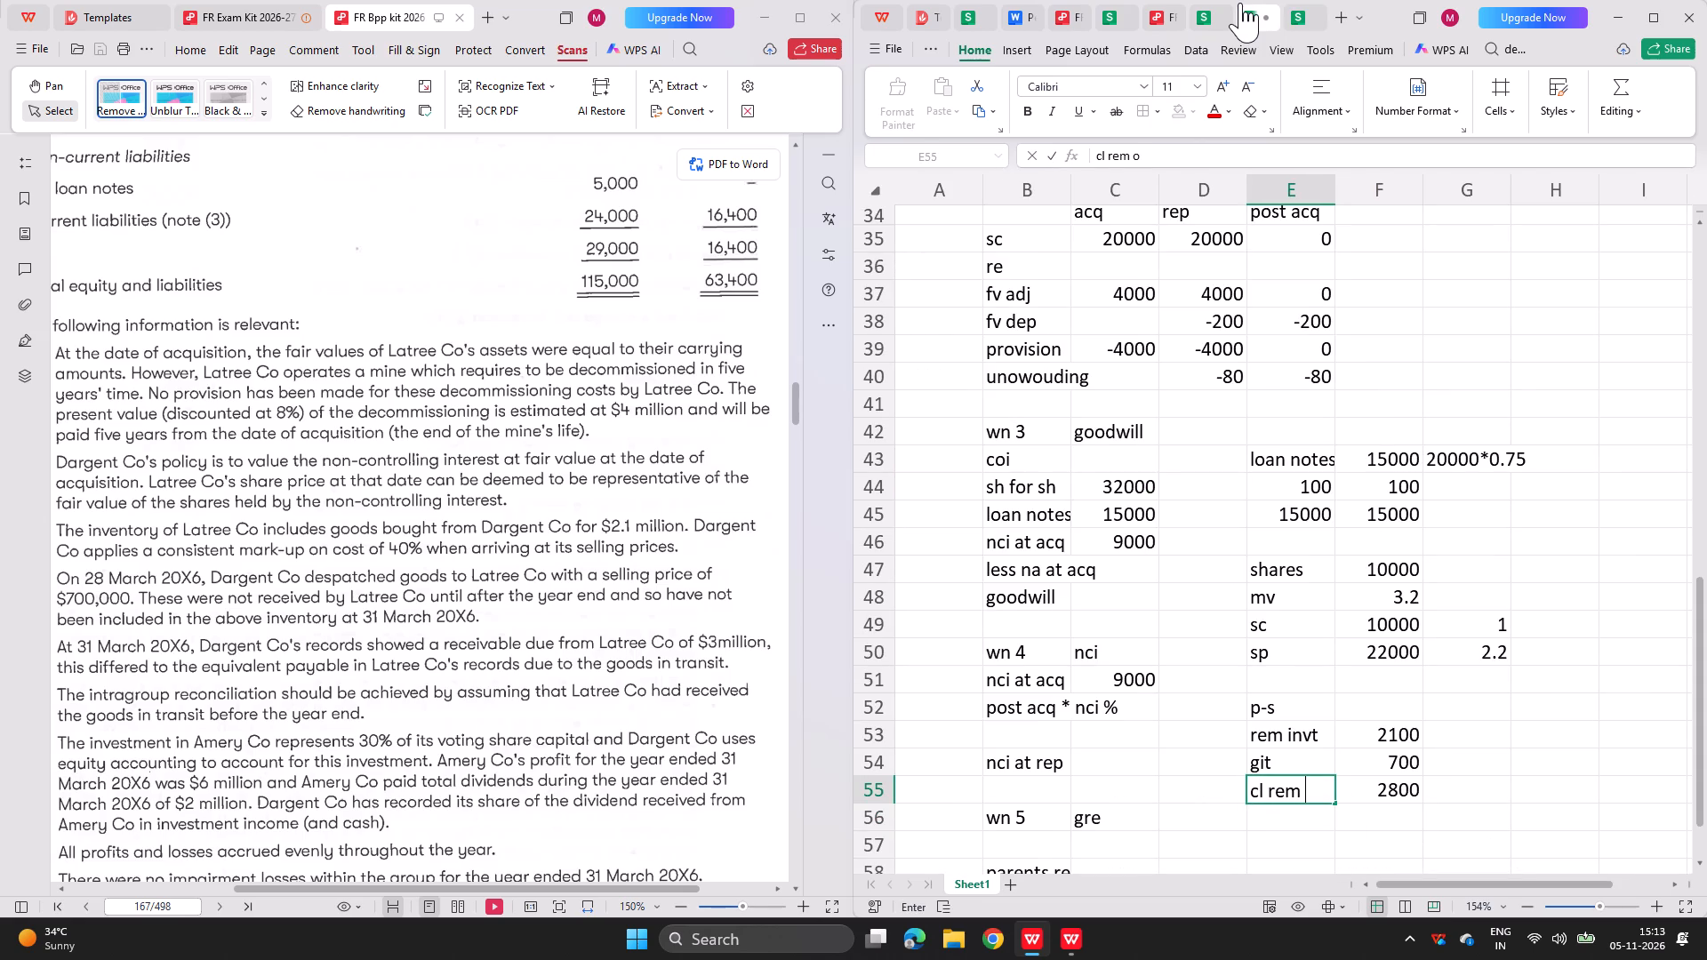
key(BackSpace)
text(inv)
text(entpryu)
key(BackSpace)
key(BackSpace)
key(BackSpace)
key(BackSpace)
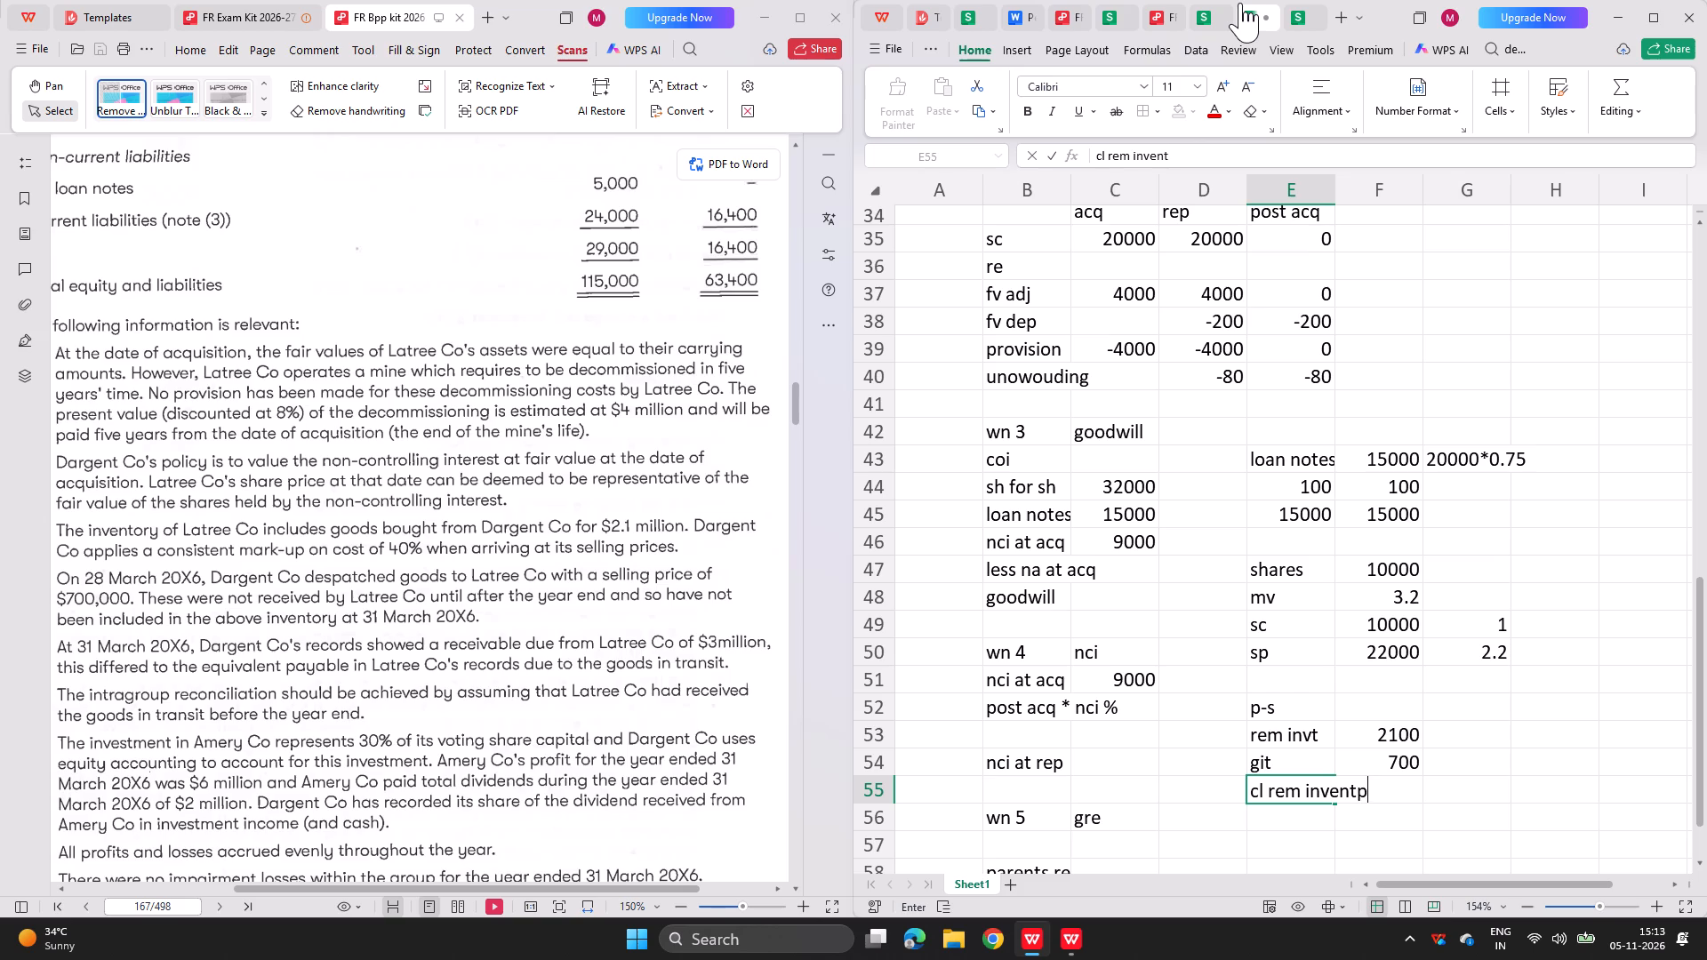
text(ory)
Change the E53 label to rem inventory.
key(Up)
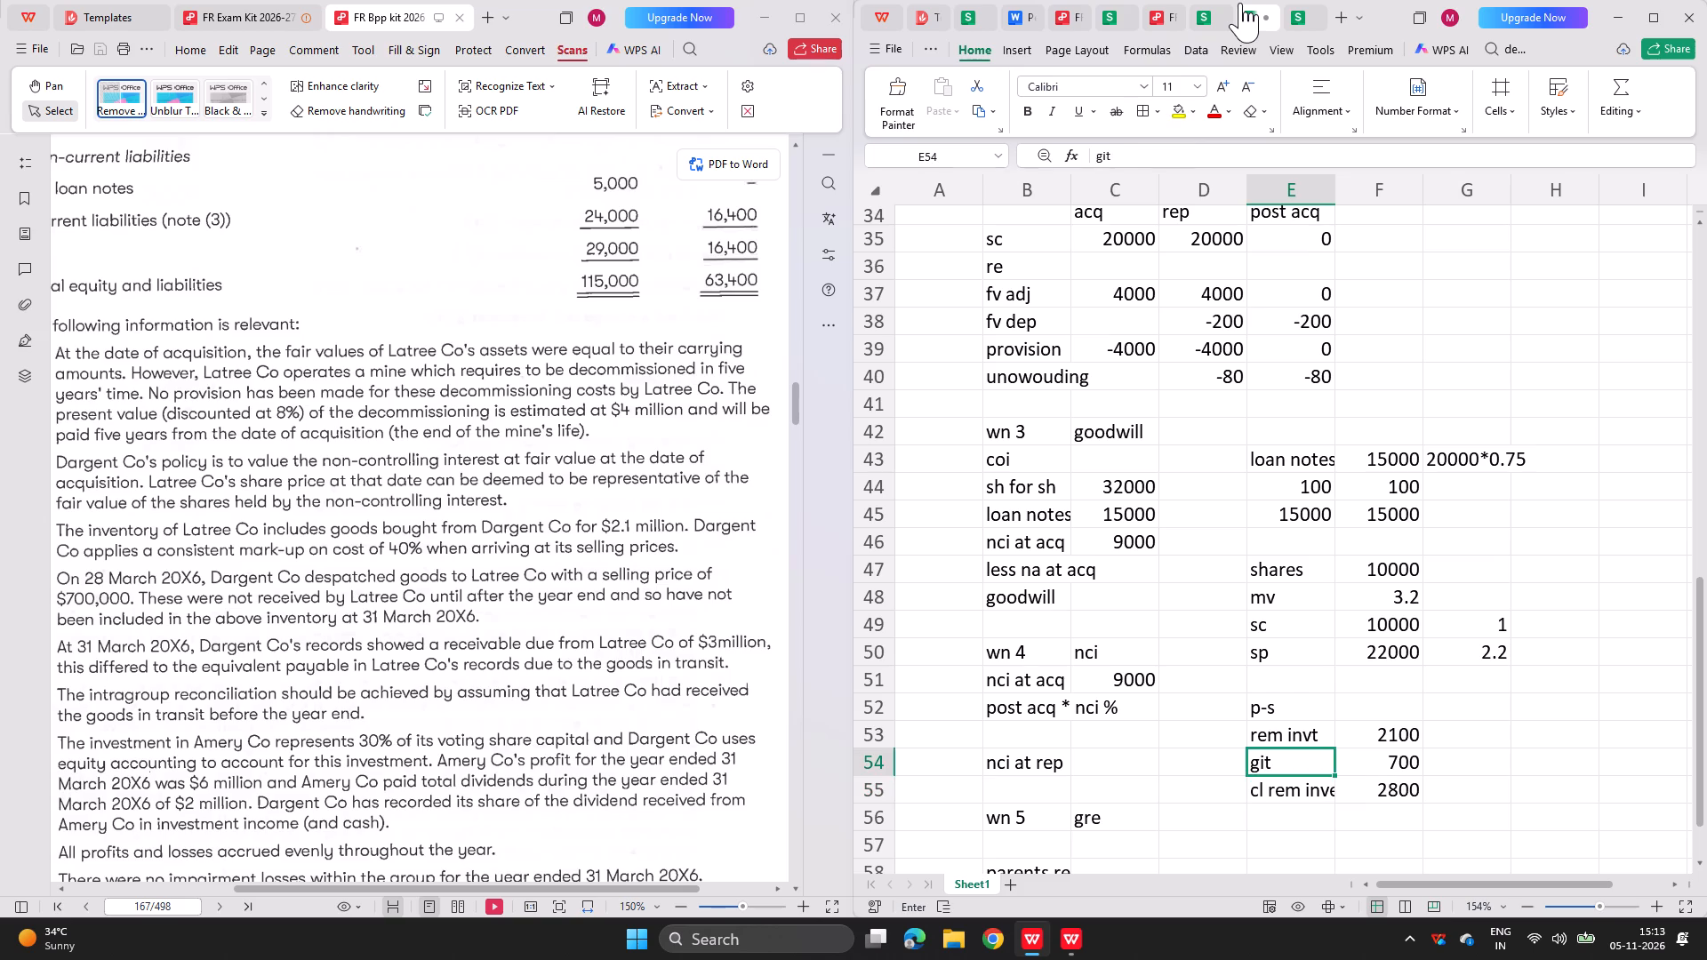
key(Up)
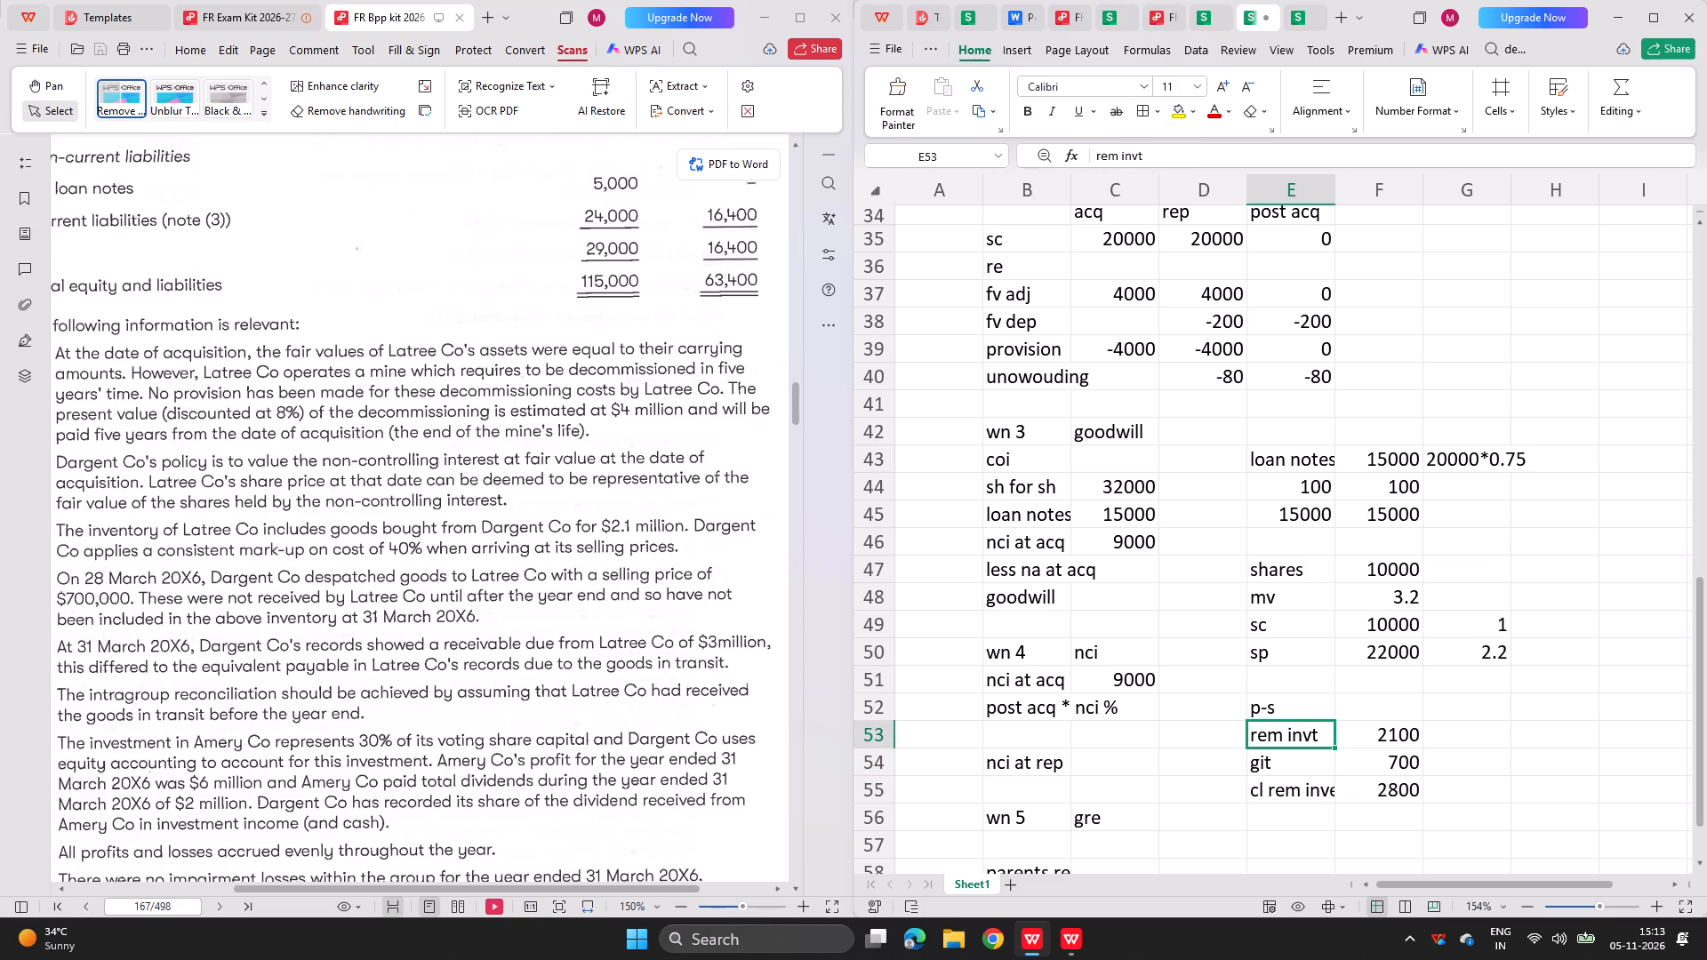
key(F2)
key(BackSpace)
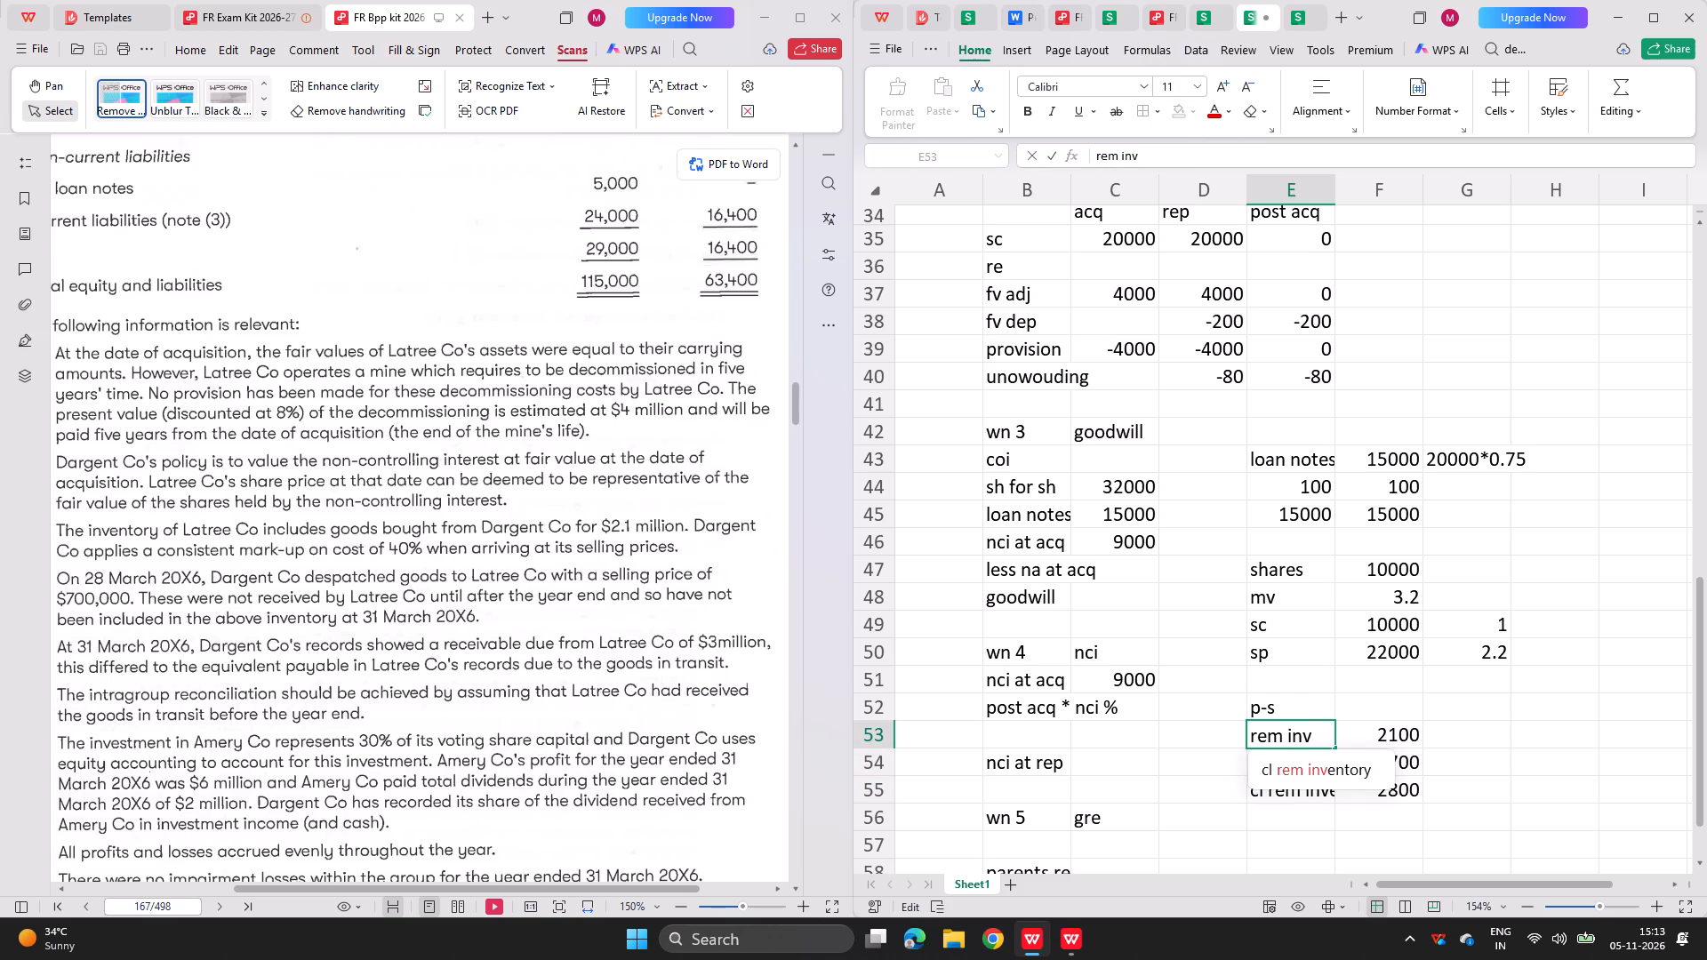
text(entpry)
key(BackSpace)
key(BackSpace)
key(BackSpace)
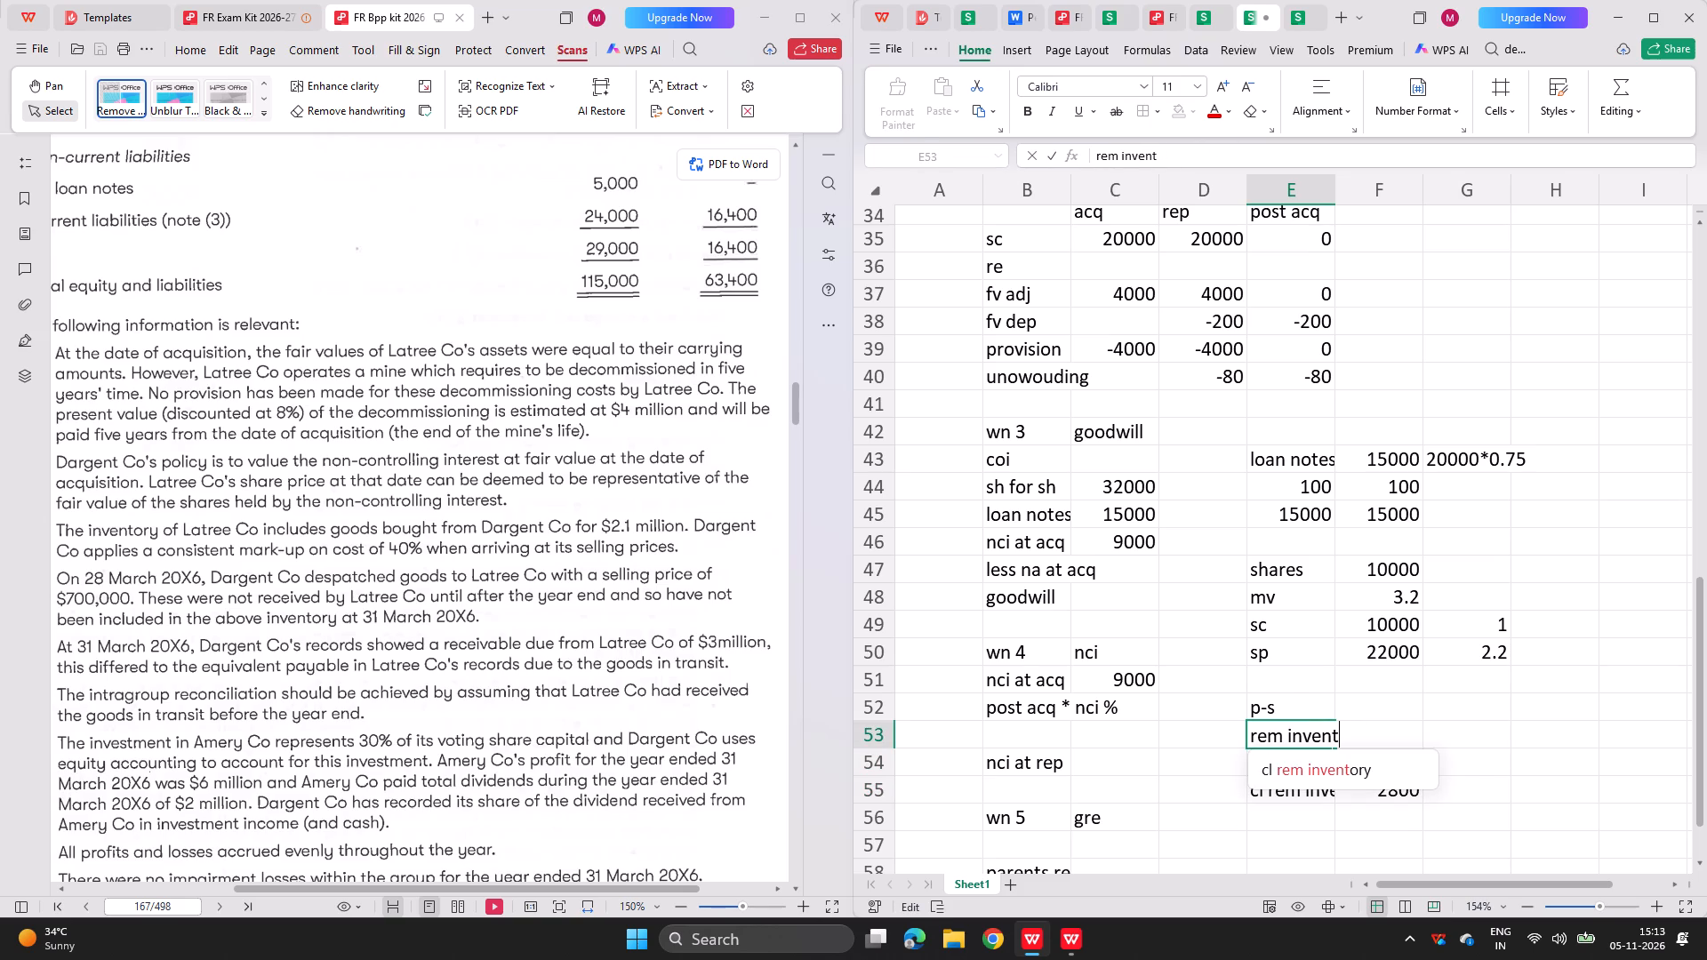
text(ory)
key(Return)
Label E56 purp and calculate the unrealised profit in F56 with =F55*40/140.
key(Return)
key(Return)
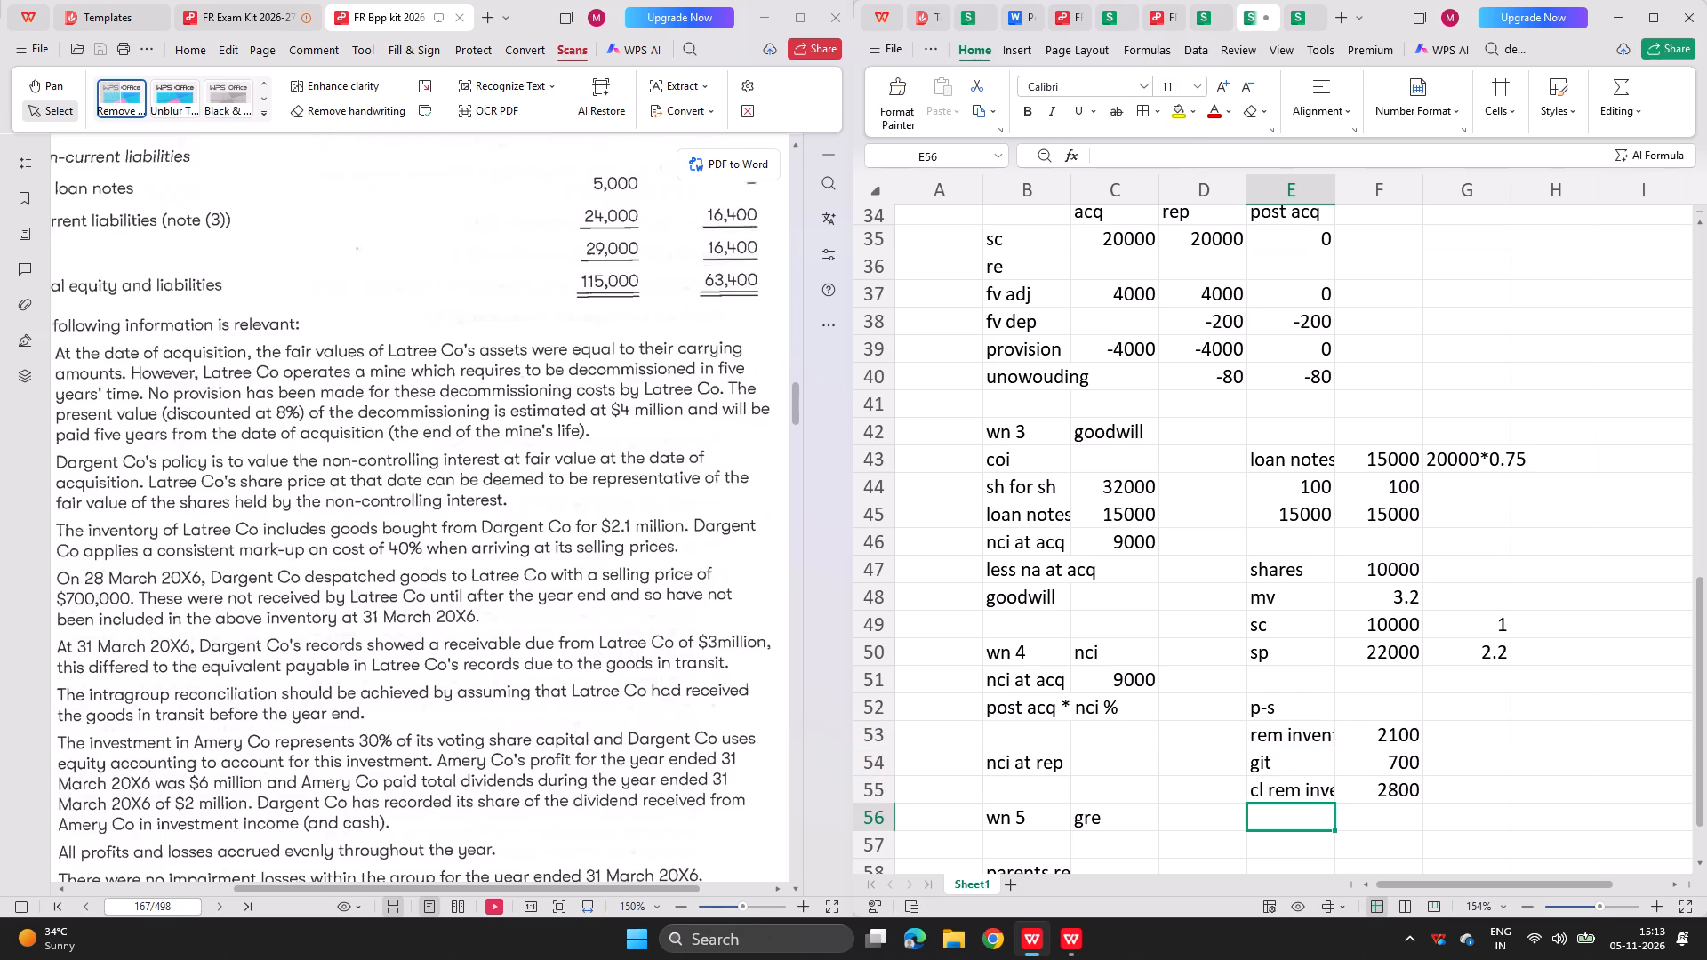
text(purp)
key(Right)
key(equal)
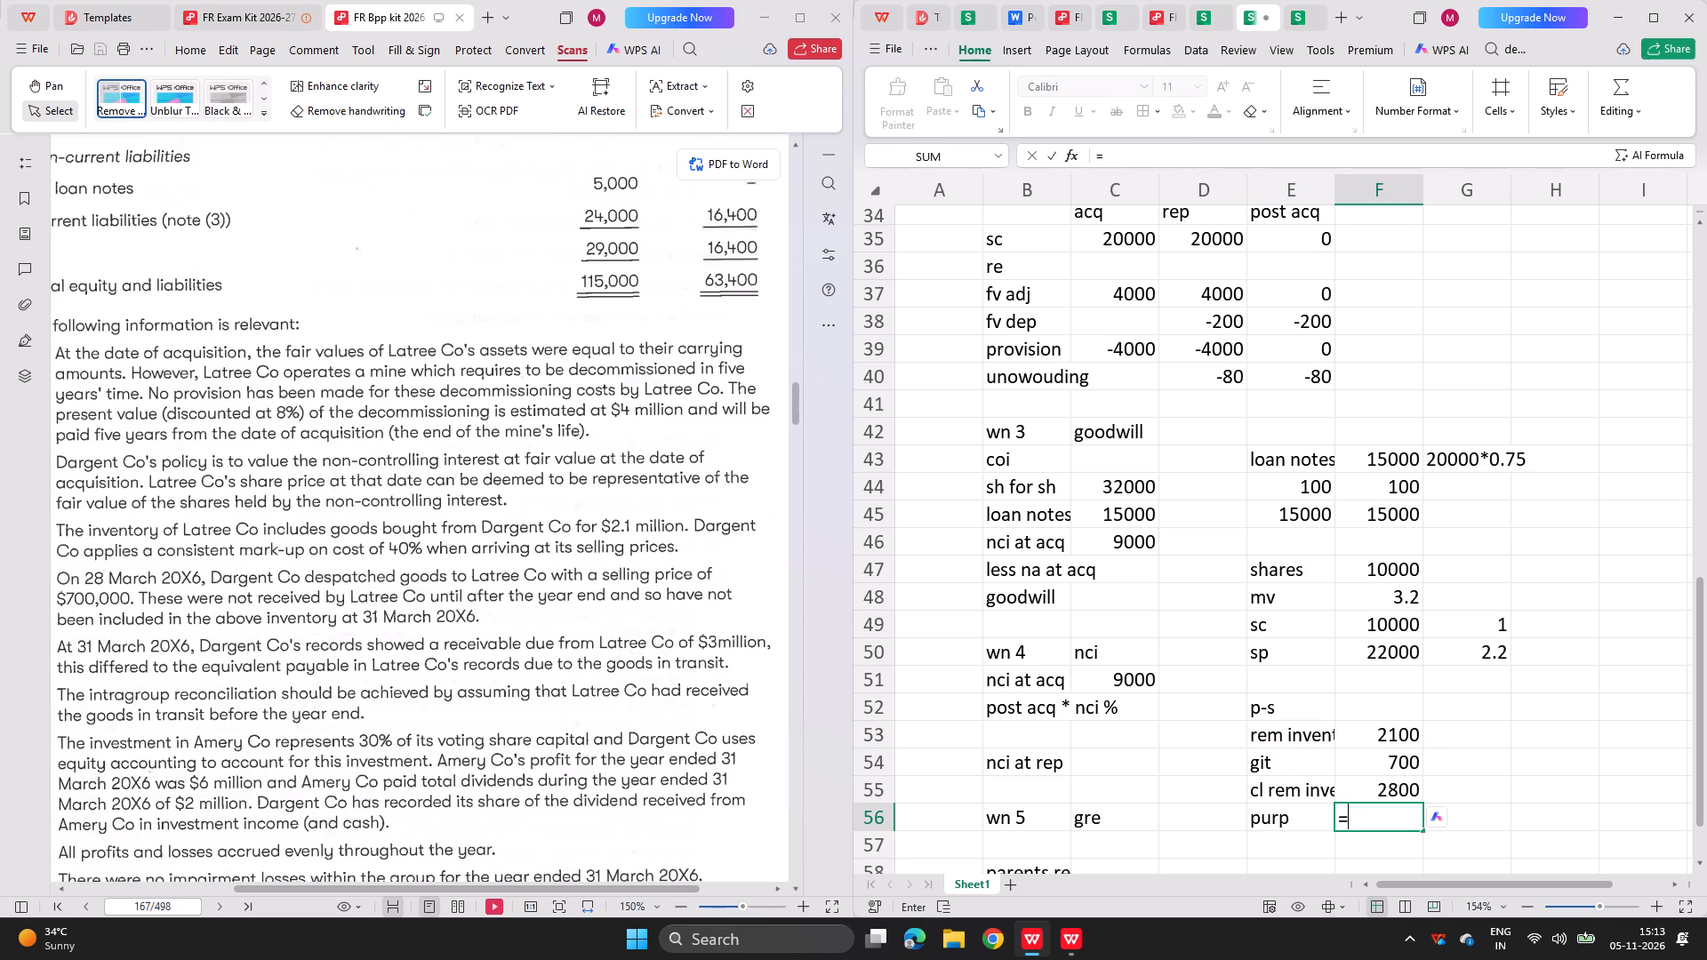
key(Up)
key(asterisk)
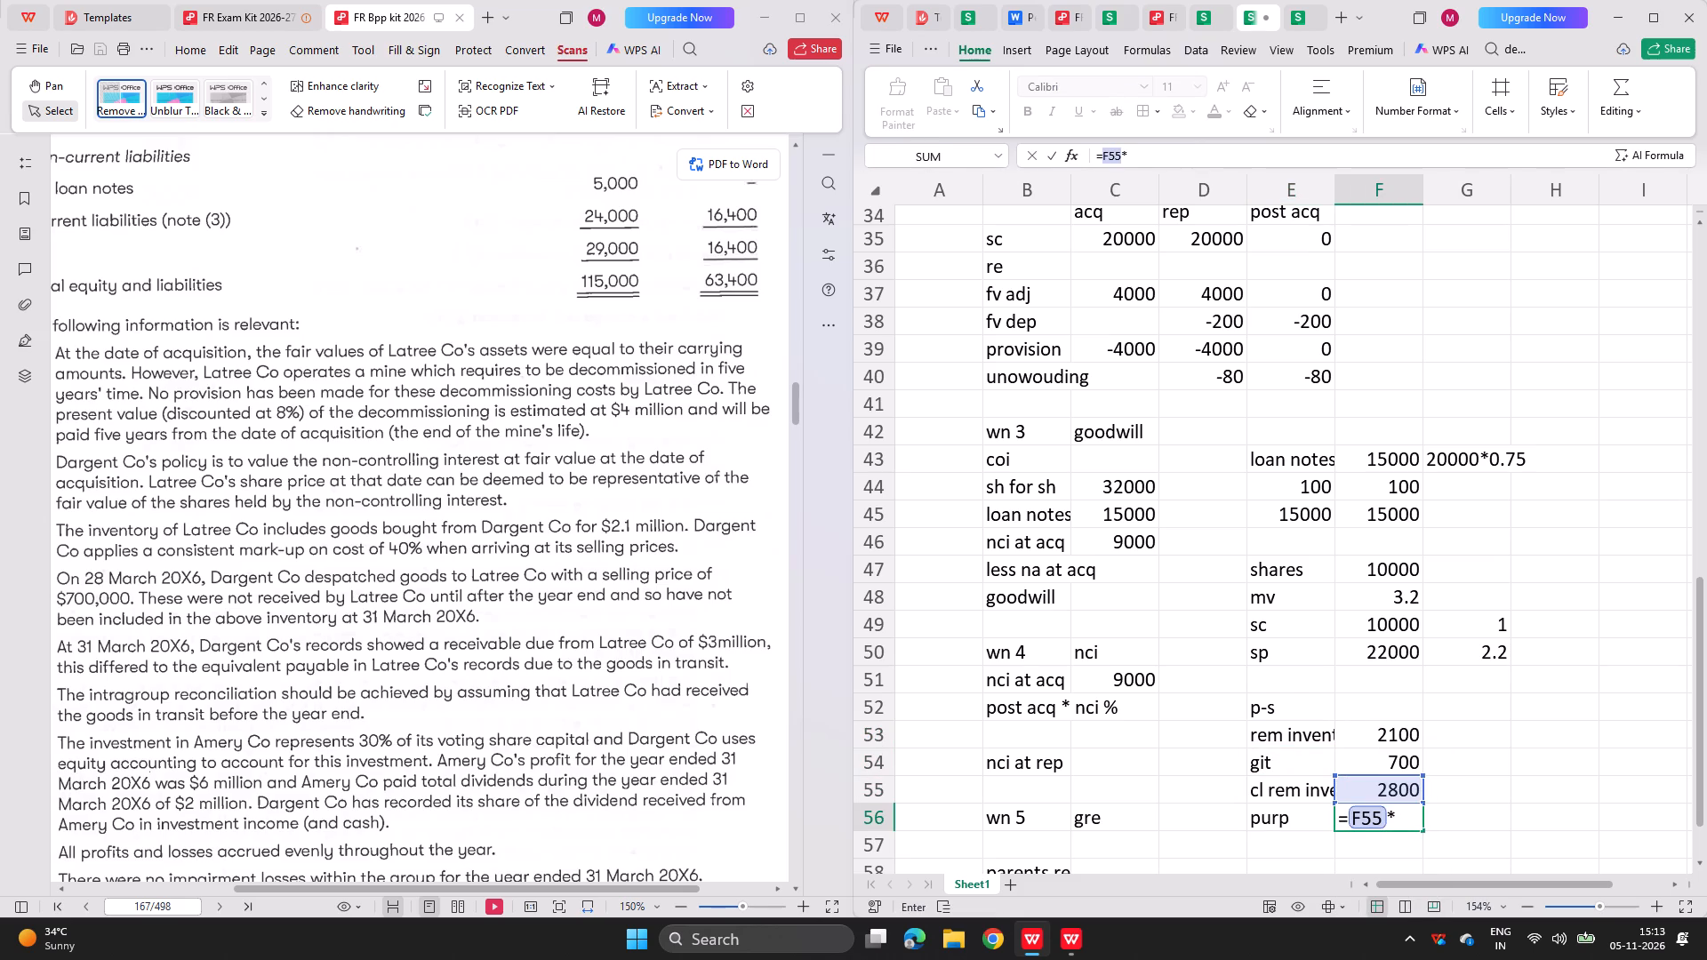
text(40/140)
key(Return)
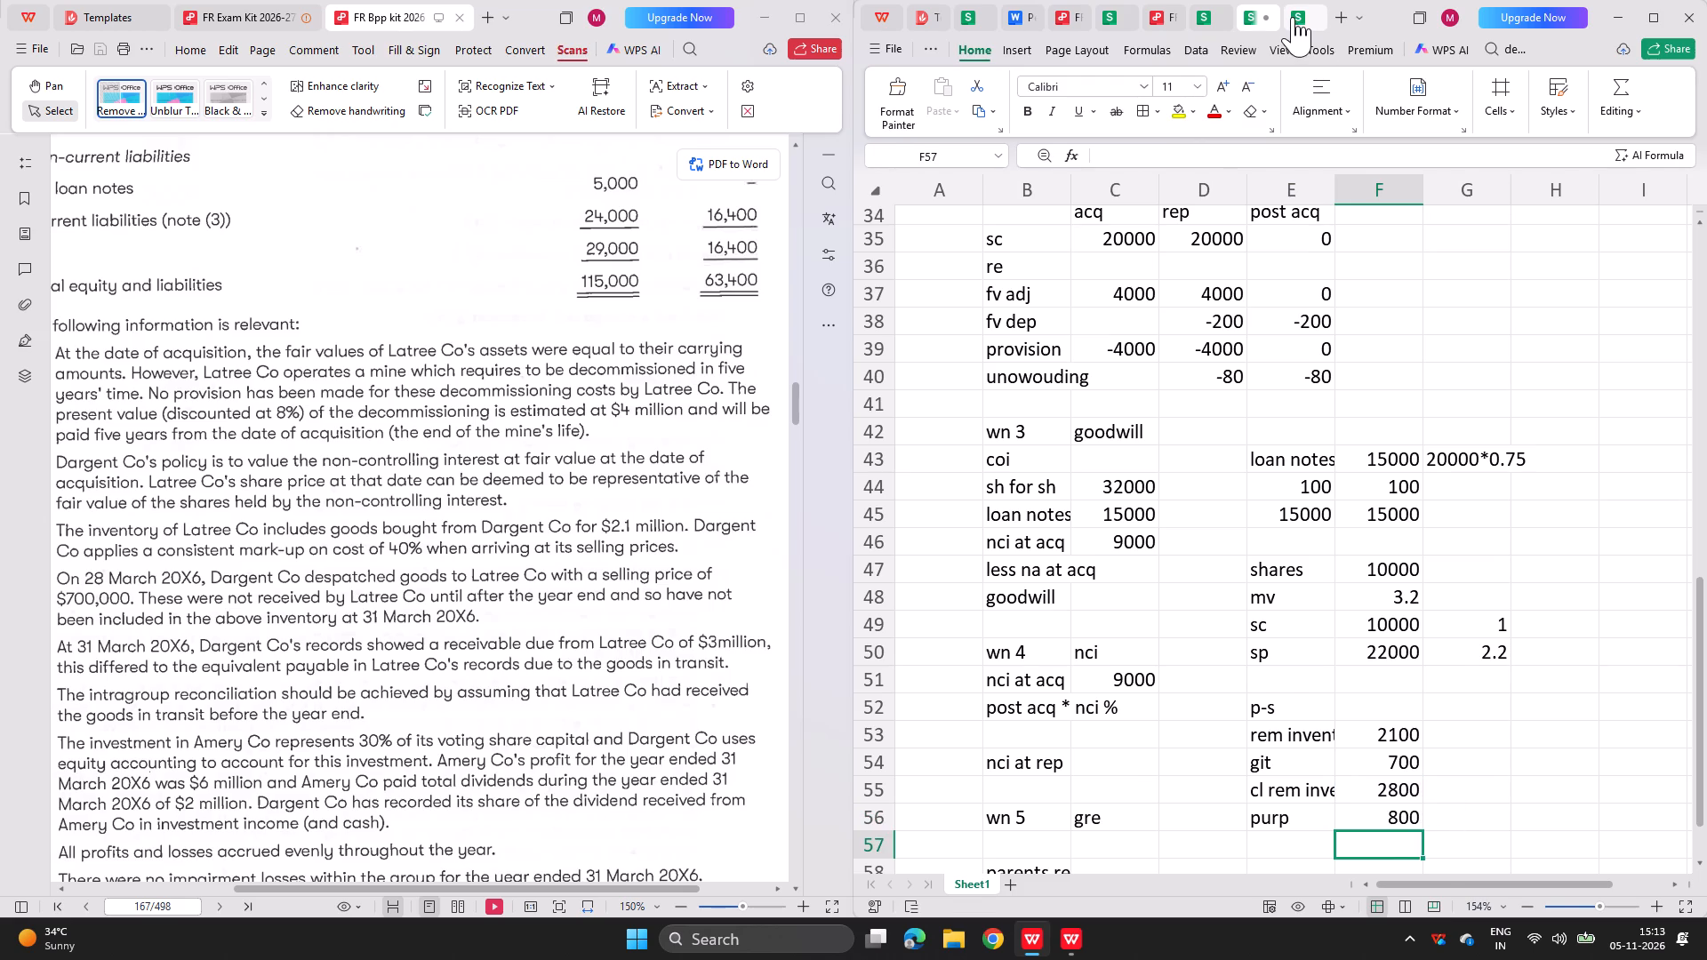
Check the purp row's note in the completed workbook and enter inv - wn 5- in G56.
click(1293, 17)
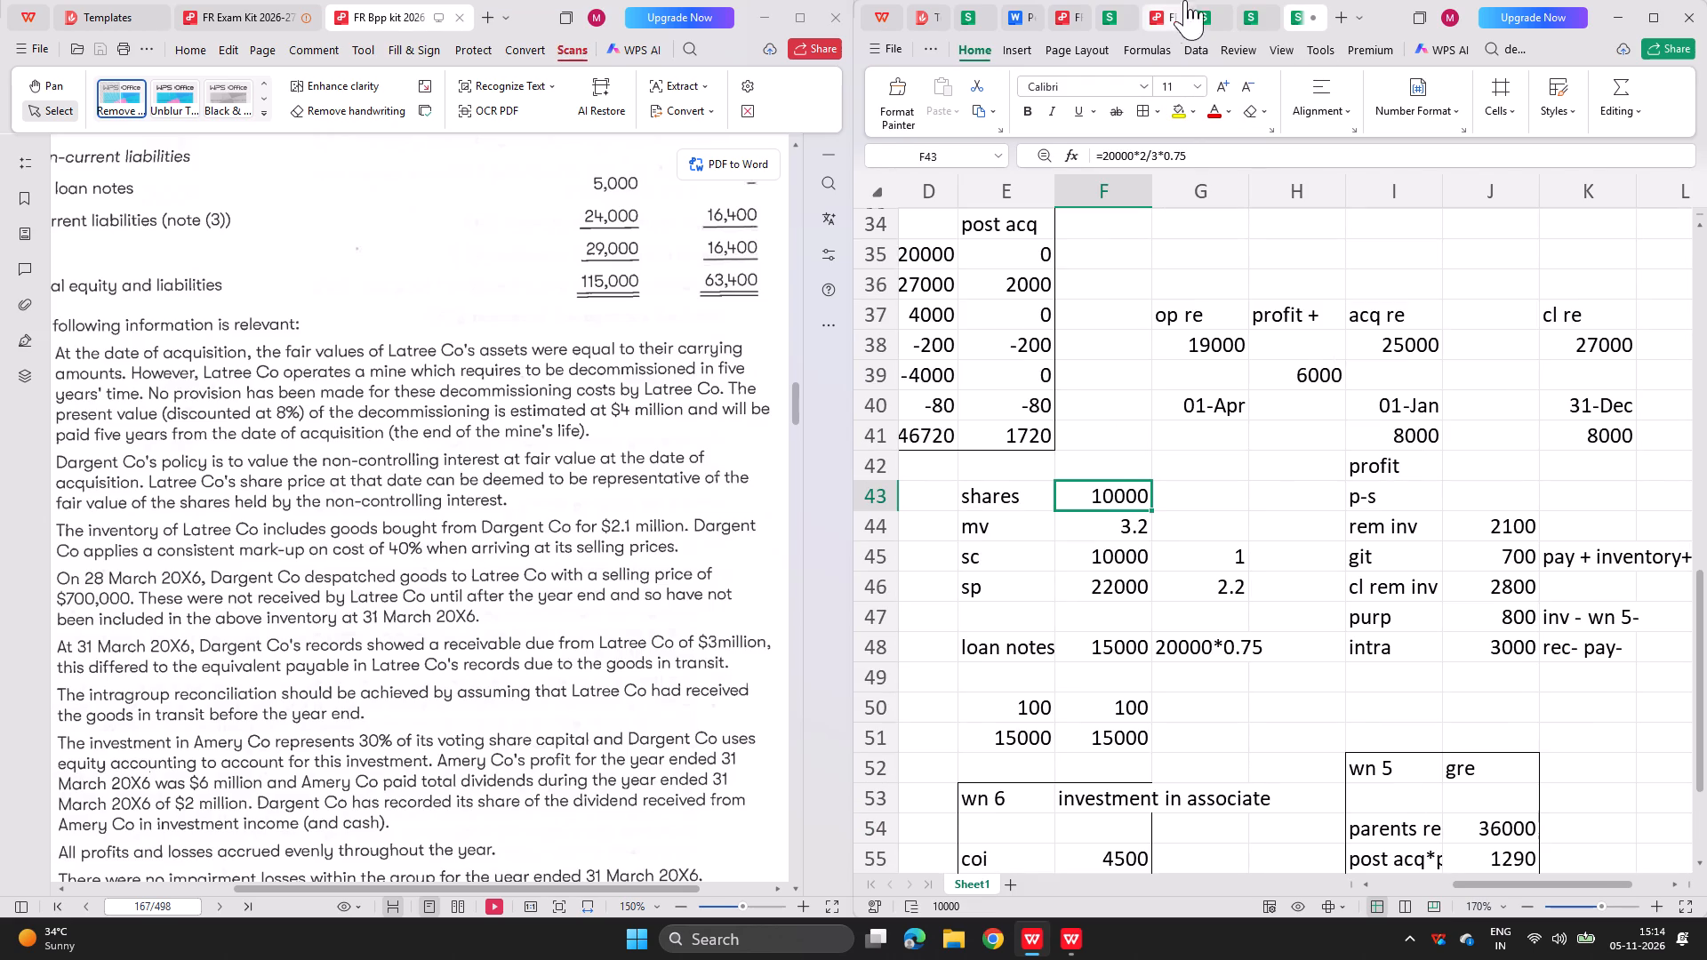
click(1238, 0)
key(Right)
key(Up)
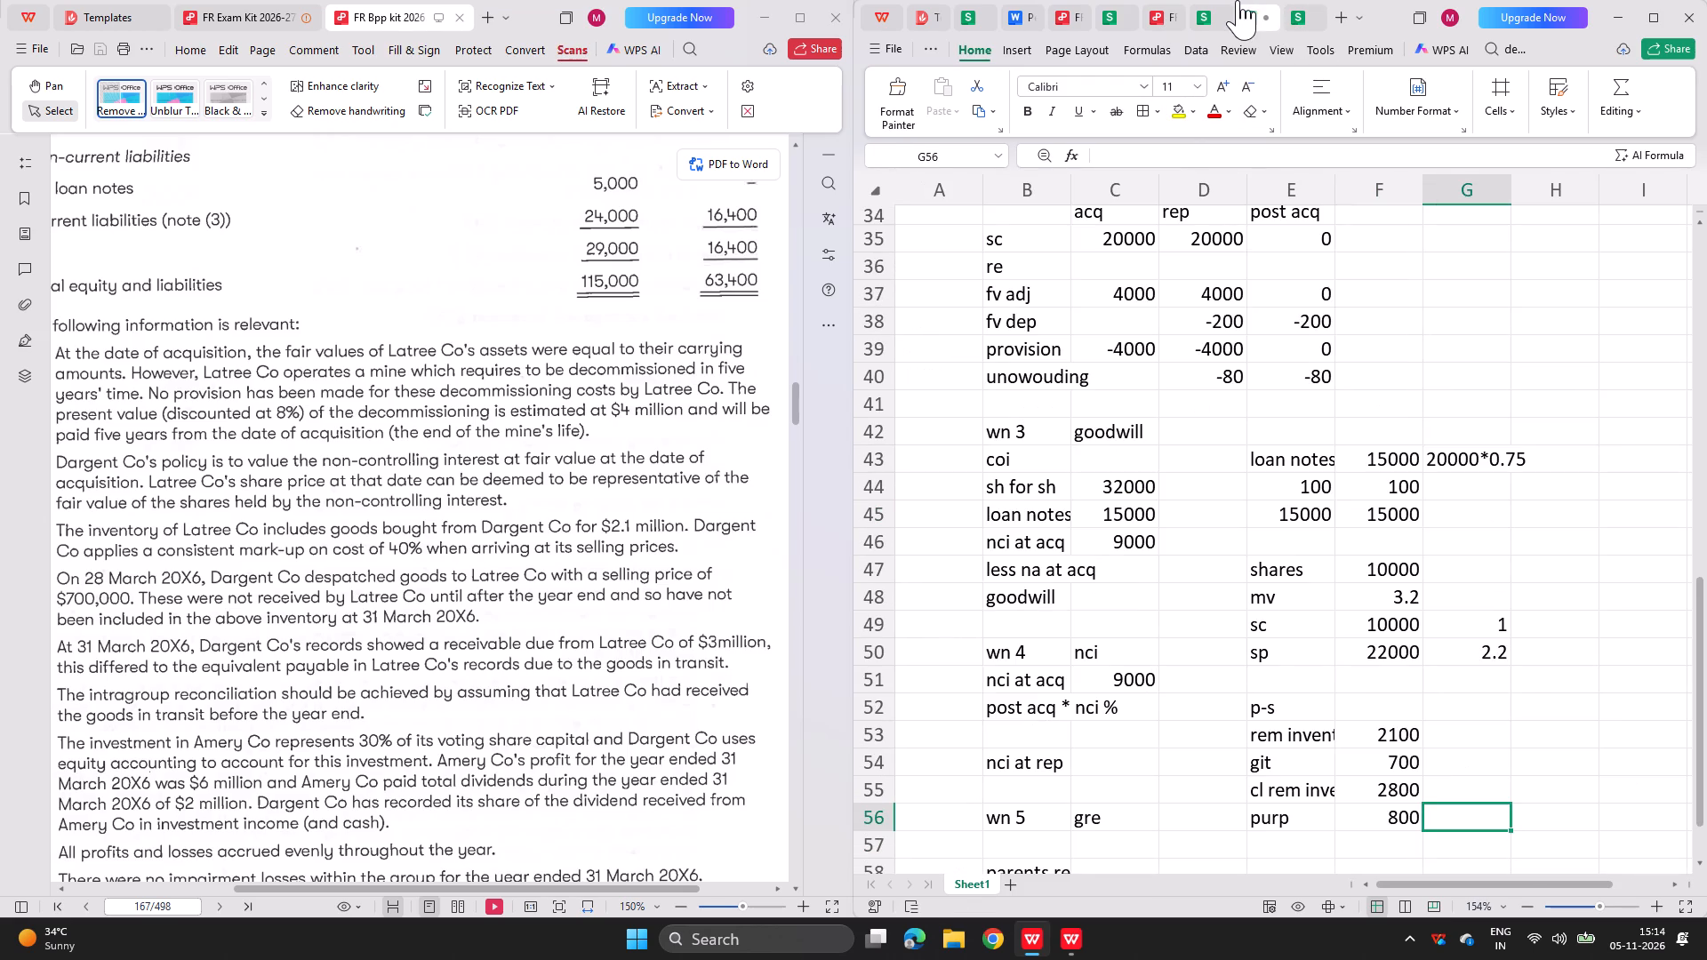
key(o)
key(BackSpace)
text(inv - wn 5-)
key(Return)
Check the goods-in-transit note in the completed workbook and enter pay + inv + in G54.
key(Left)
key(Left)
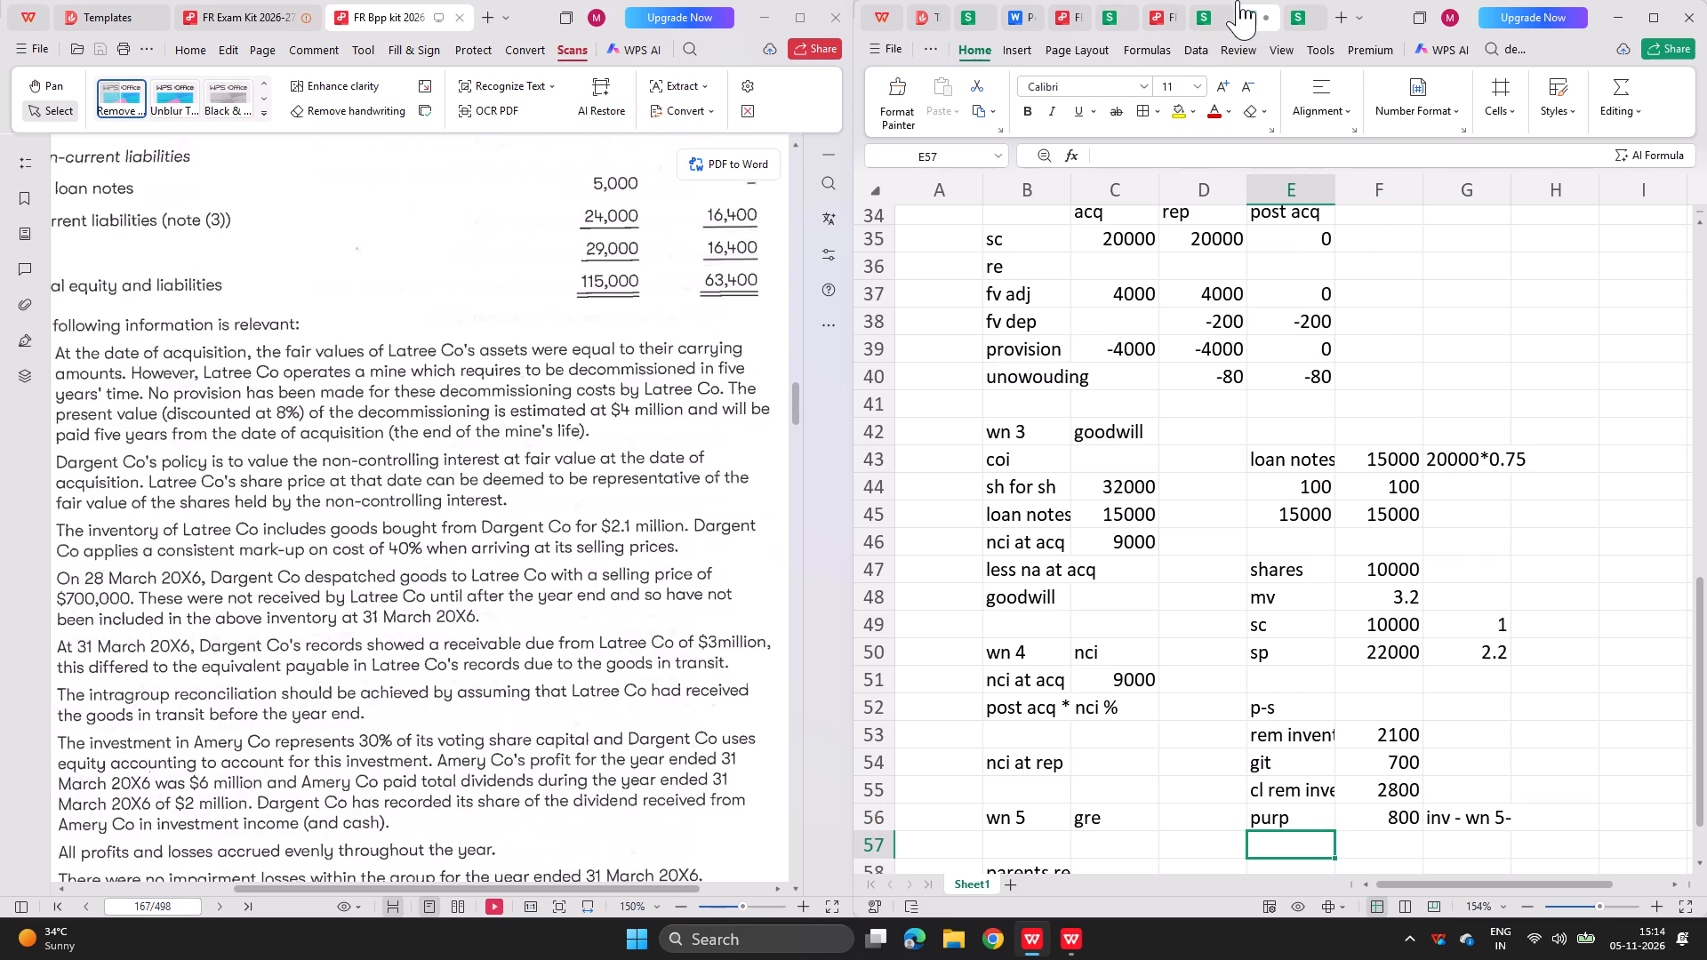
click(1308, 23)
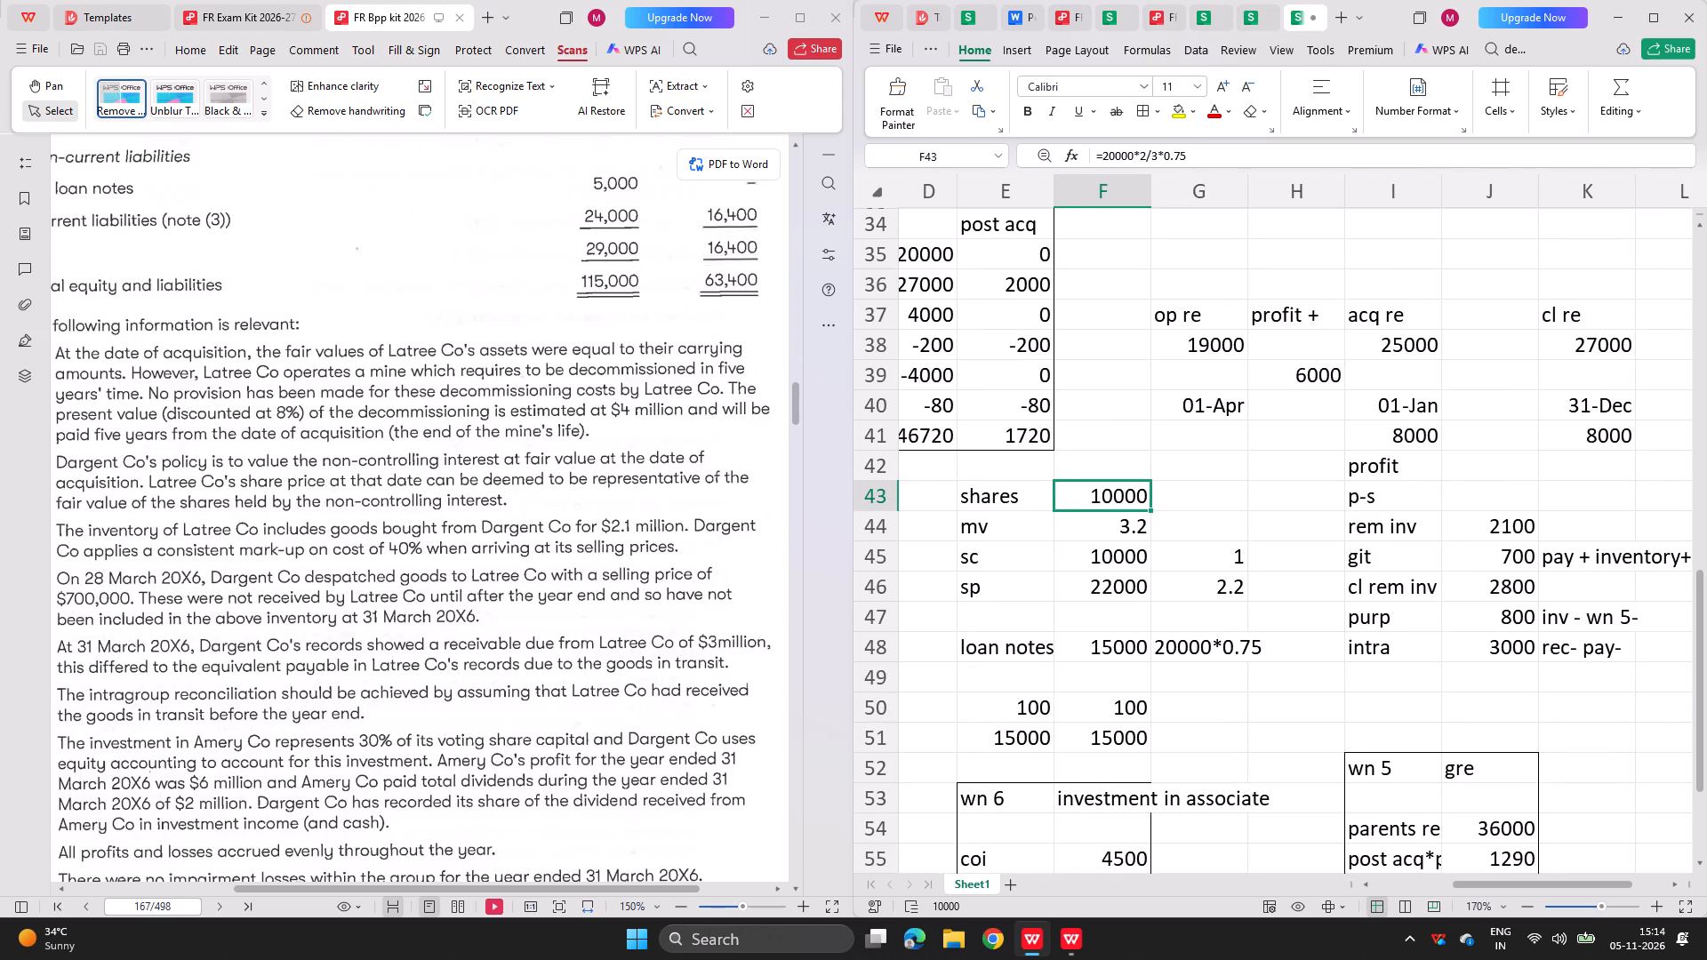
click(1245, 16)
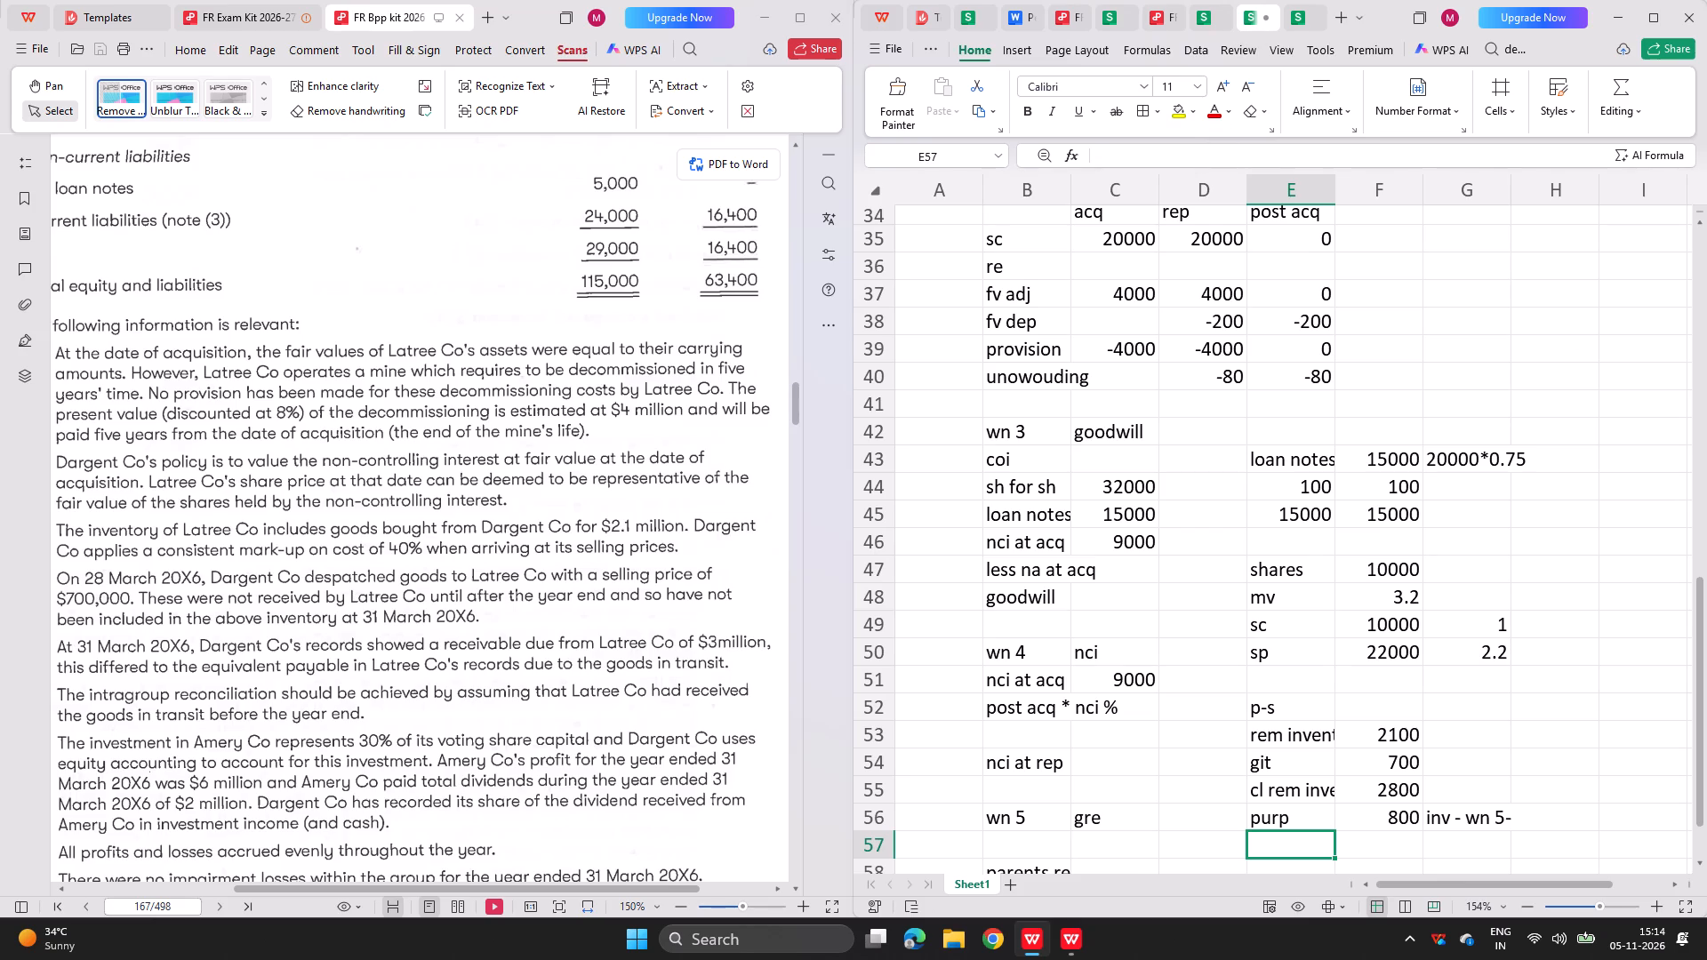
click(1467, 757)
text(pay + inv +)
key(Return)
Add the intragroup balance row with intra in E57, 3000 in F57 and the note rec- pay- in G57.
key(Return)
key(Left)
key(Left)
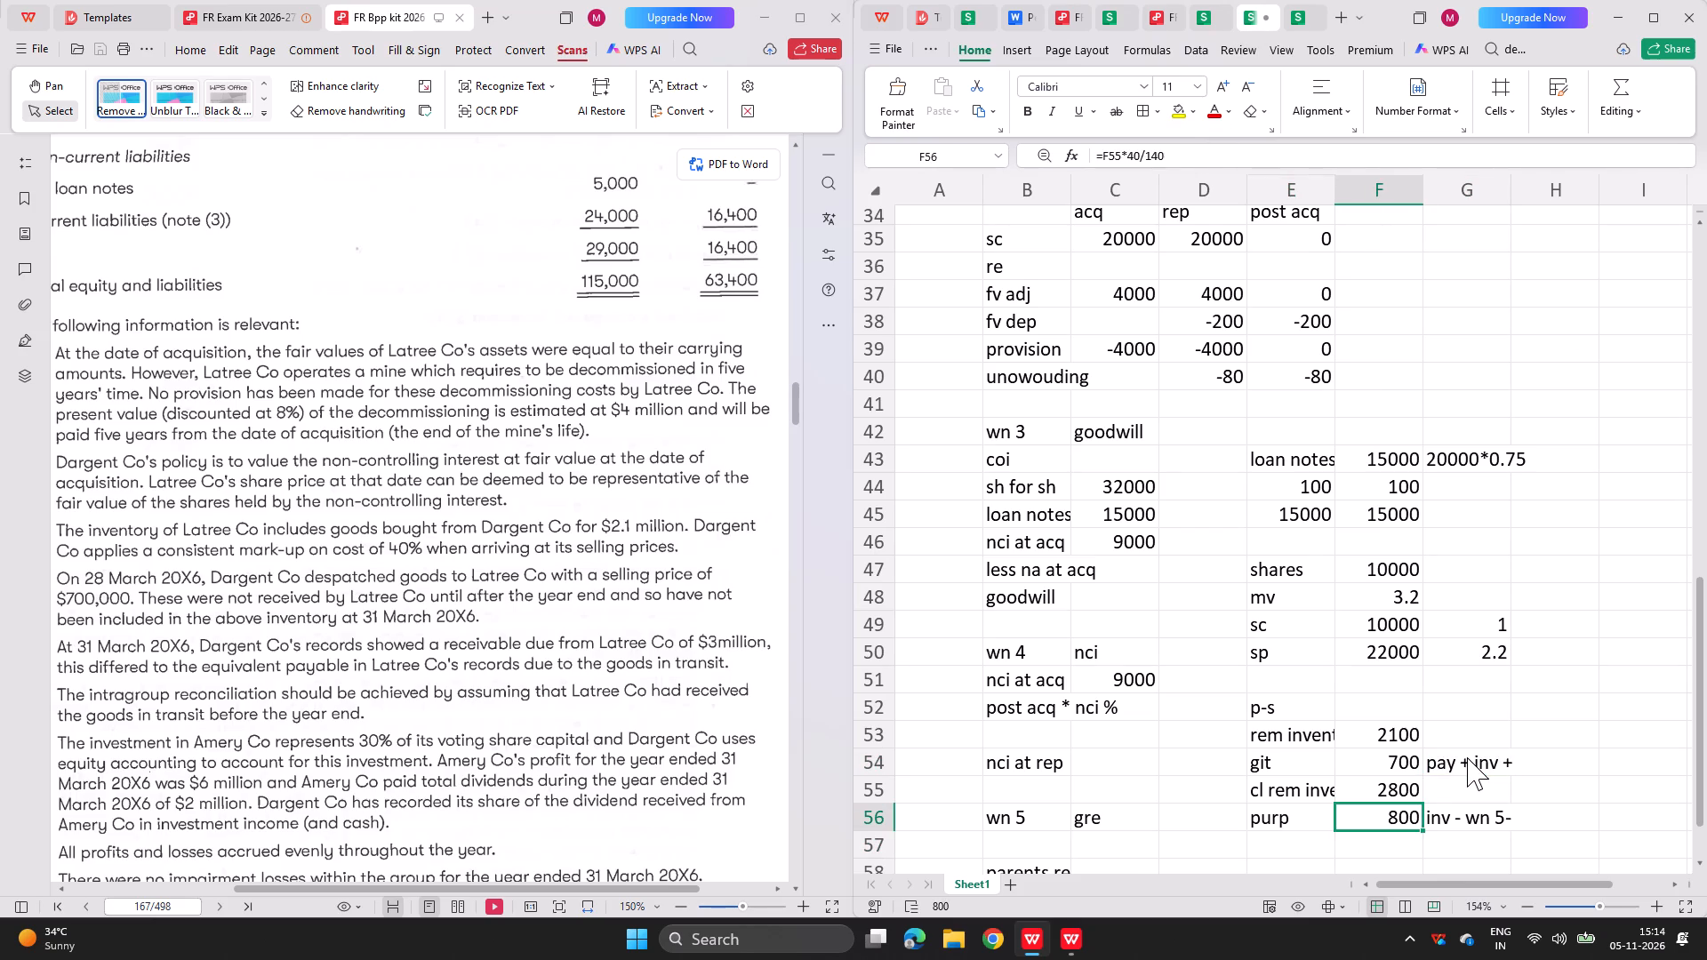
key(Down)
text(intra)
key(Return)
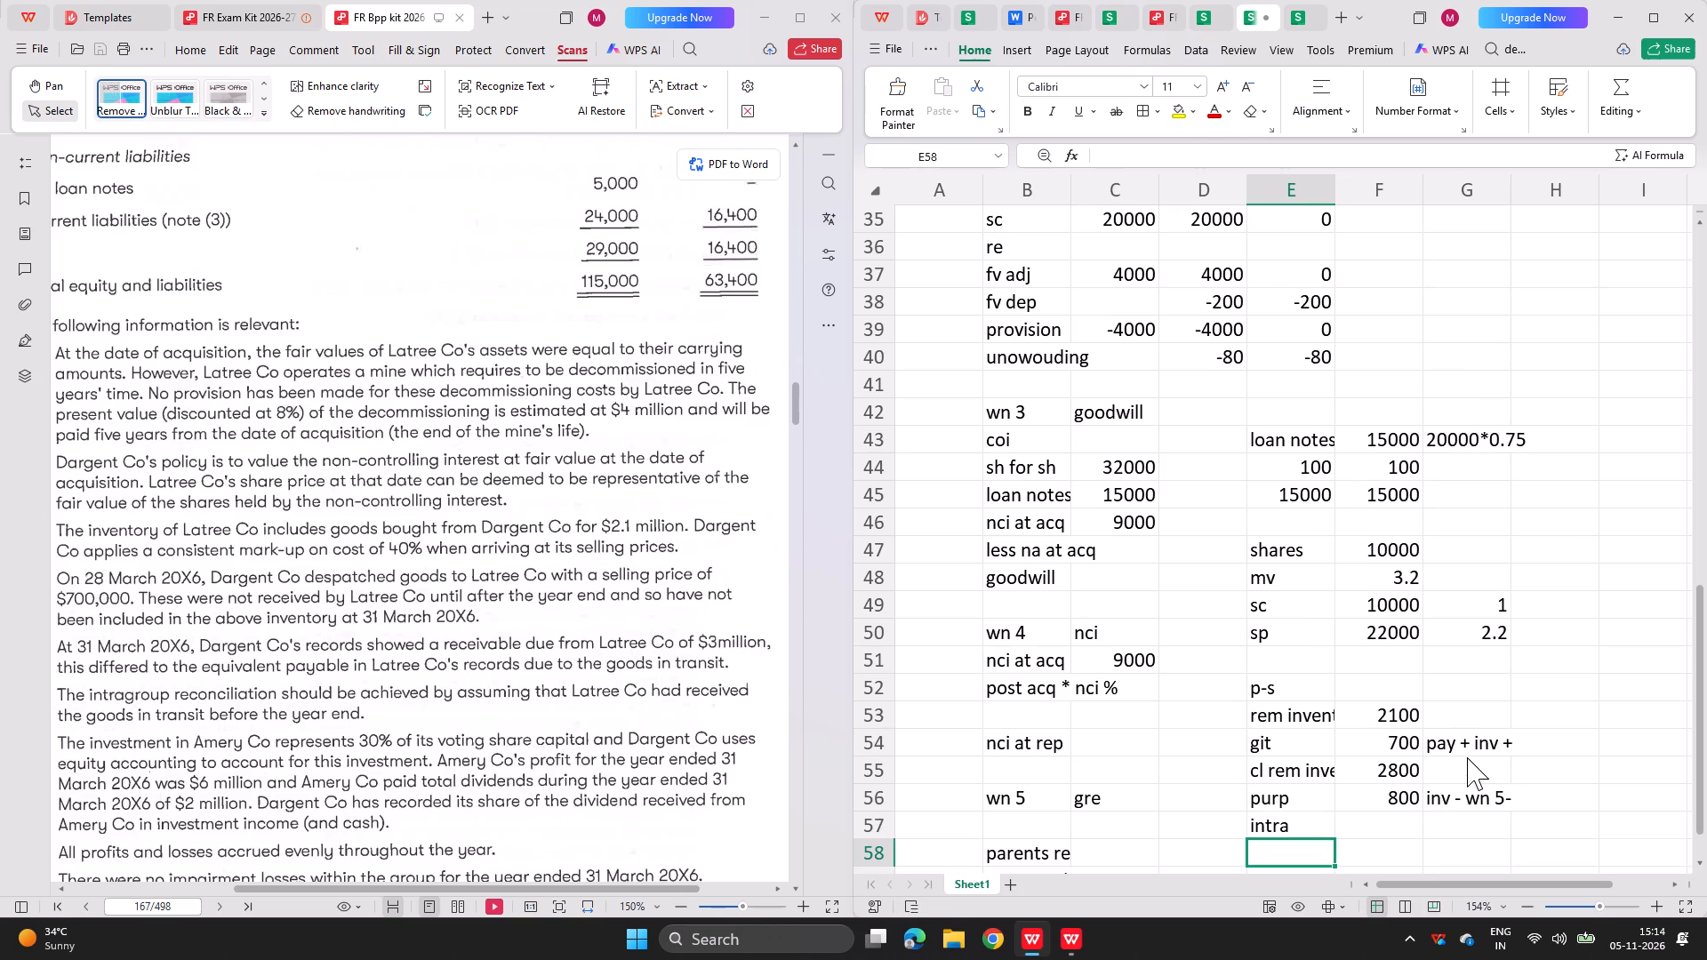
key(Right)
key(Up)
text(300)
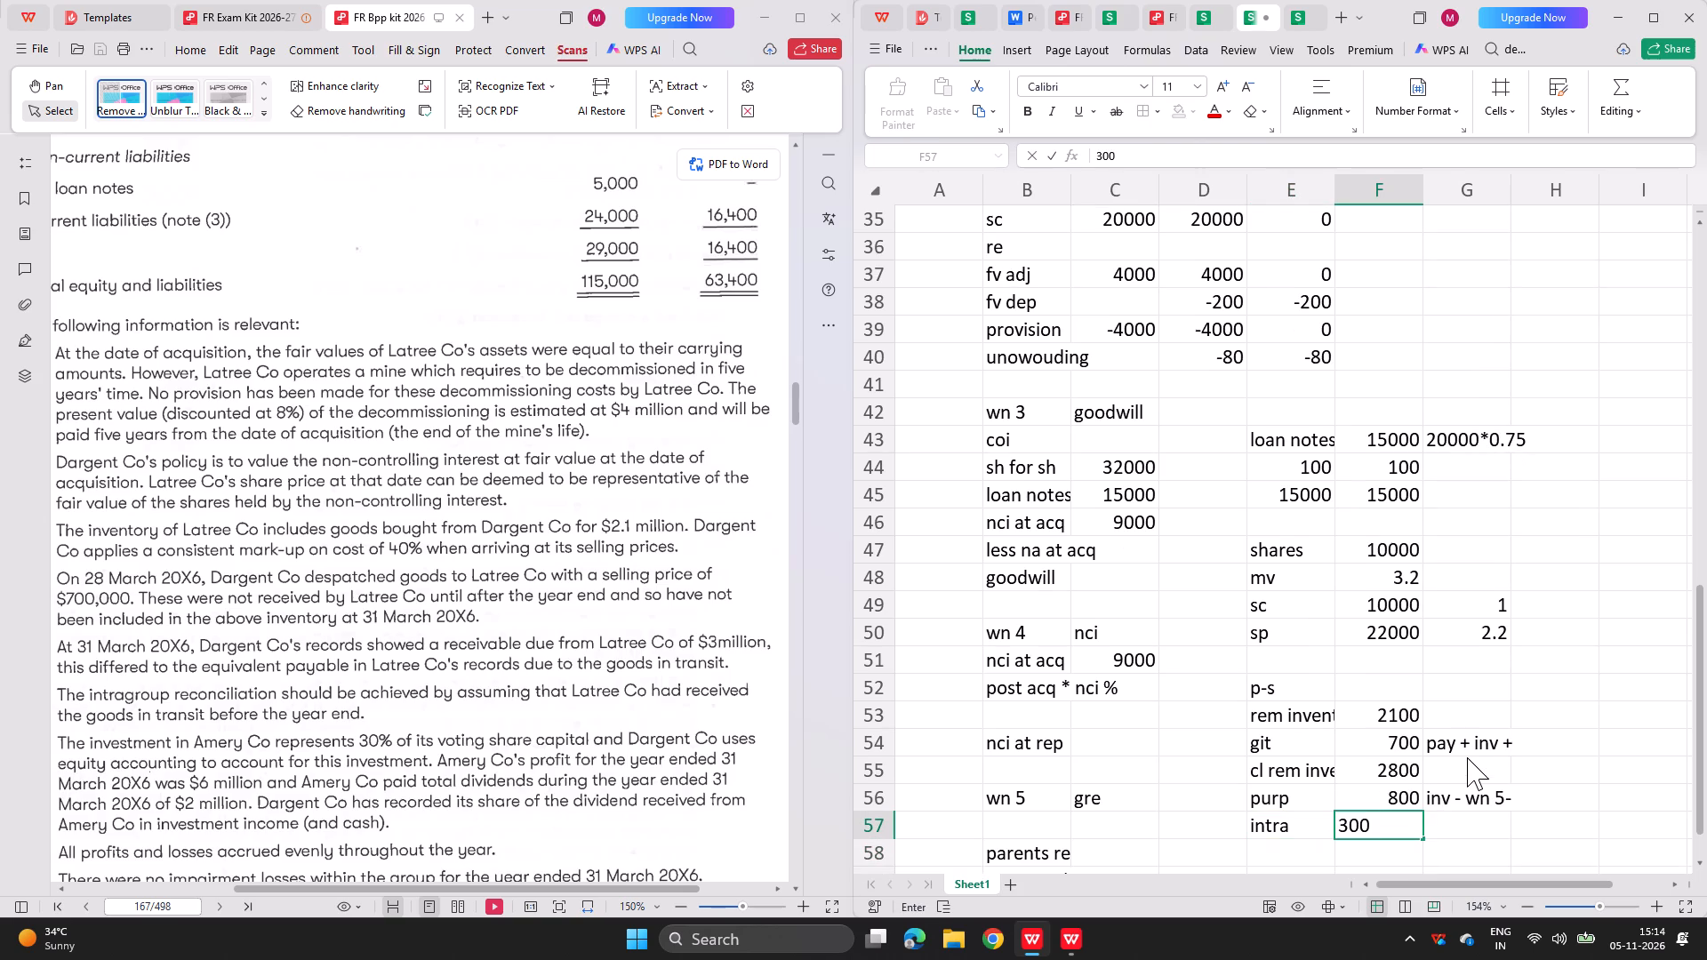
key(0)
key(Right)
text(rec- pay-)
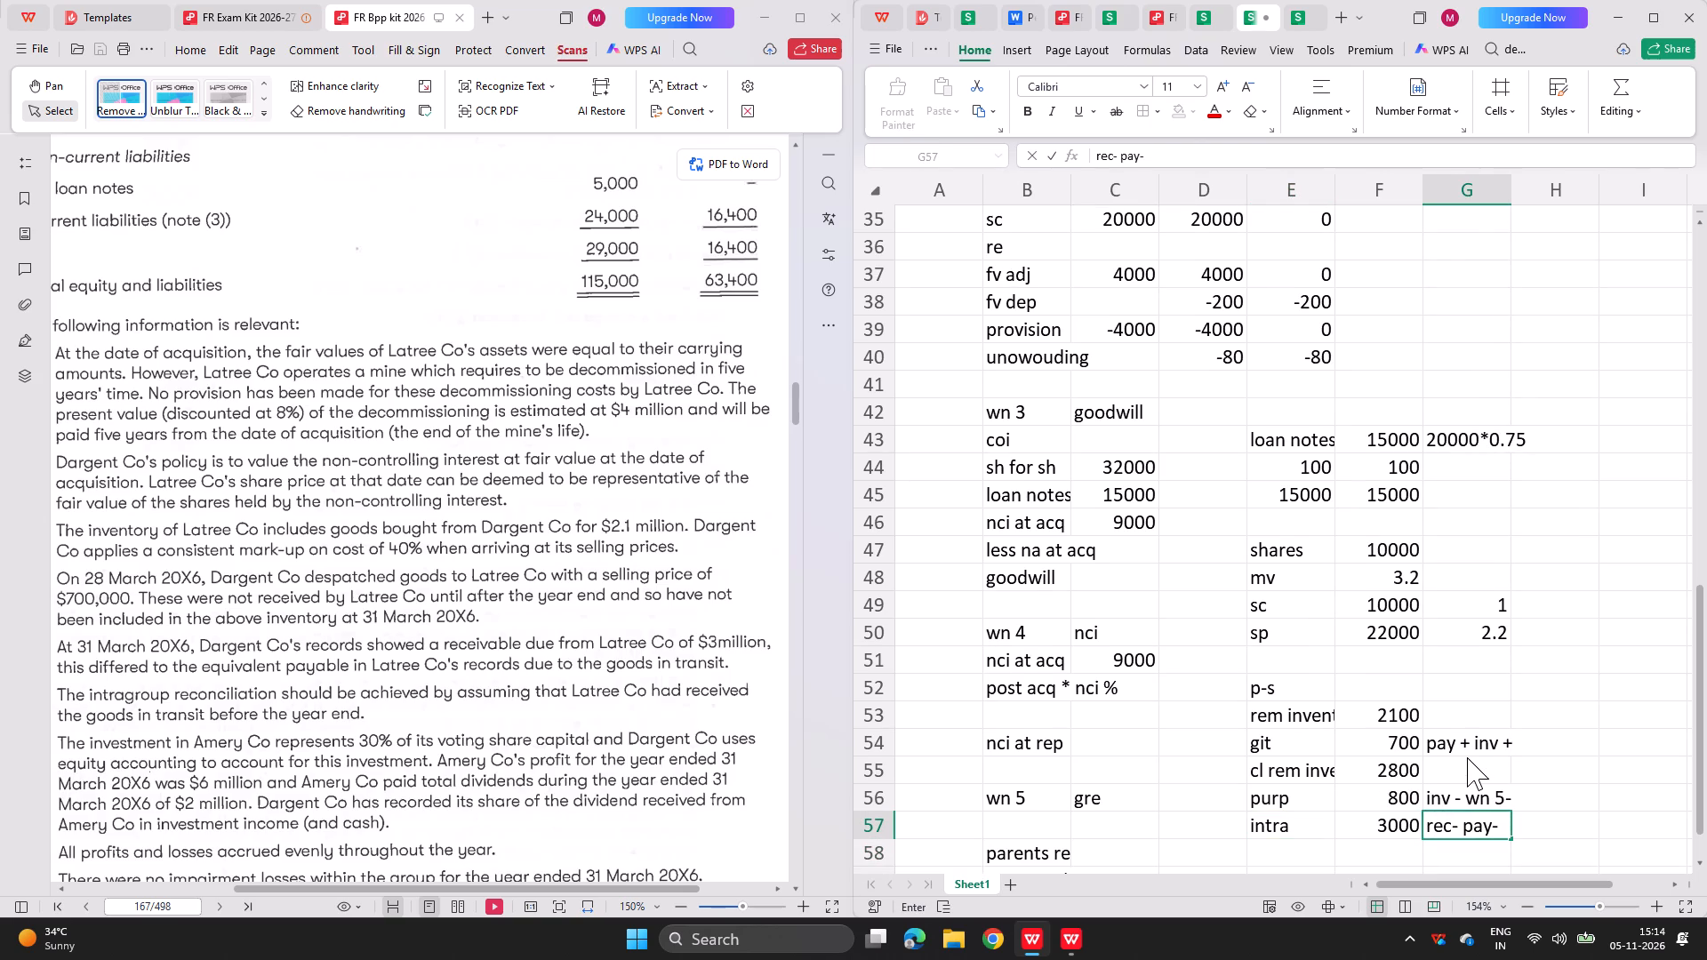
key(Return)
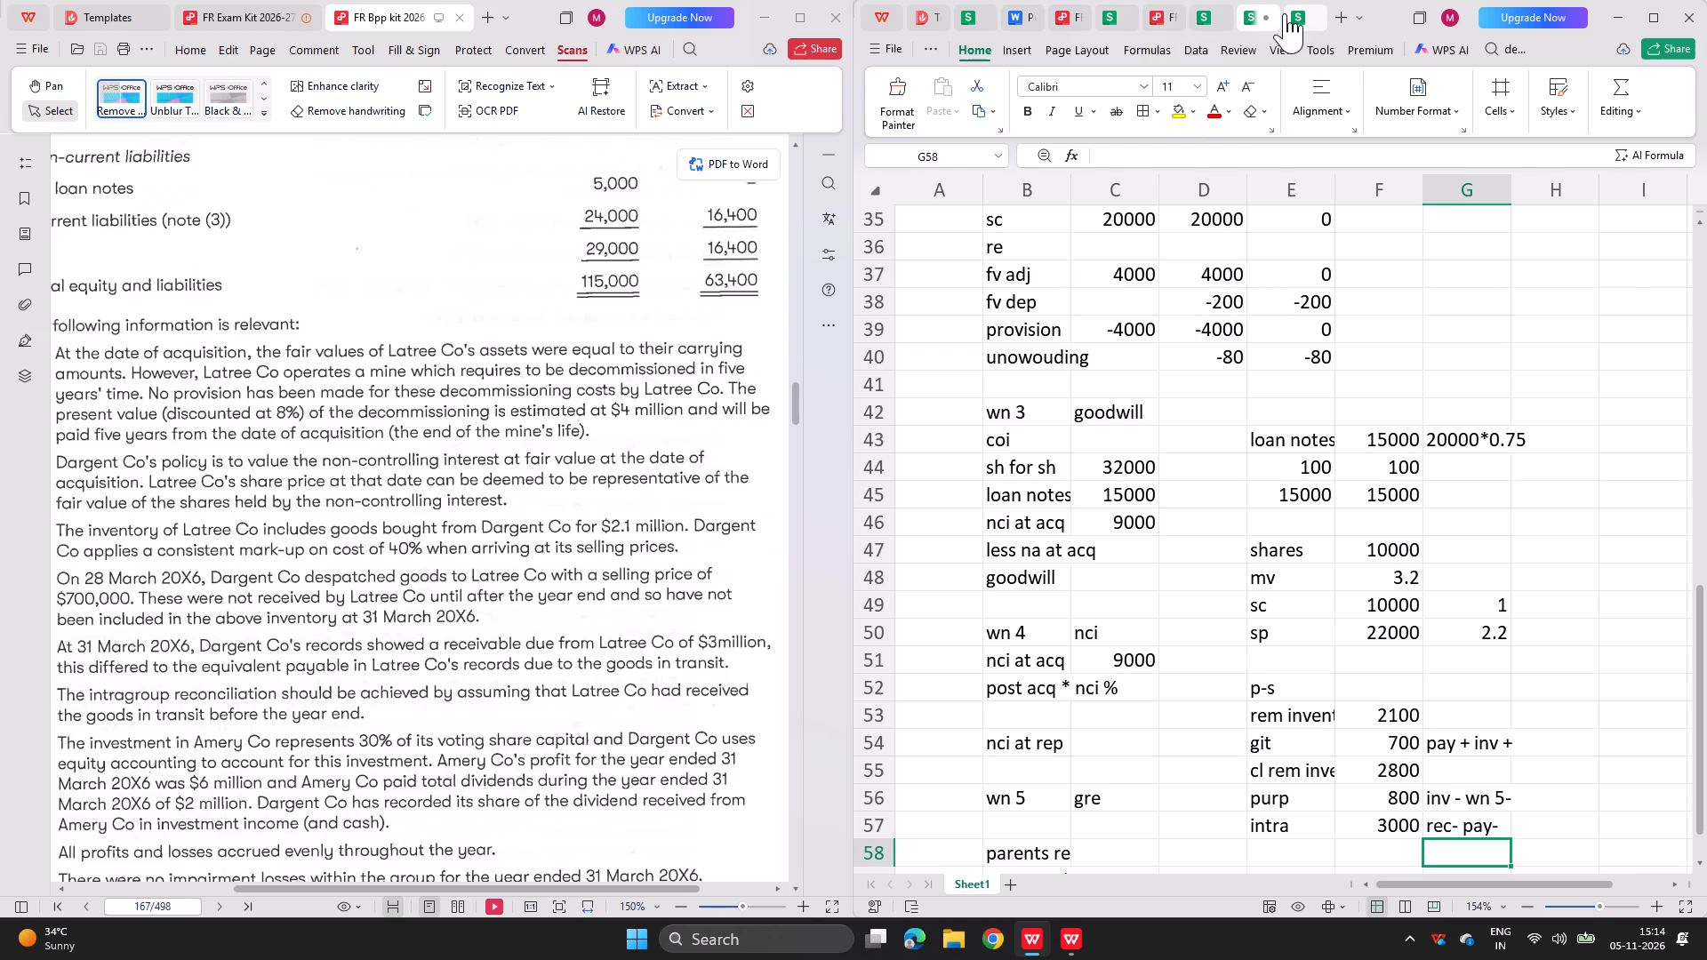
Compare the workings with the completed workbook and read the question's remaining notes and requirement for Dargent Co.
click(1285, 13)
scroll(1206, 404, down, 1)
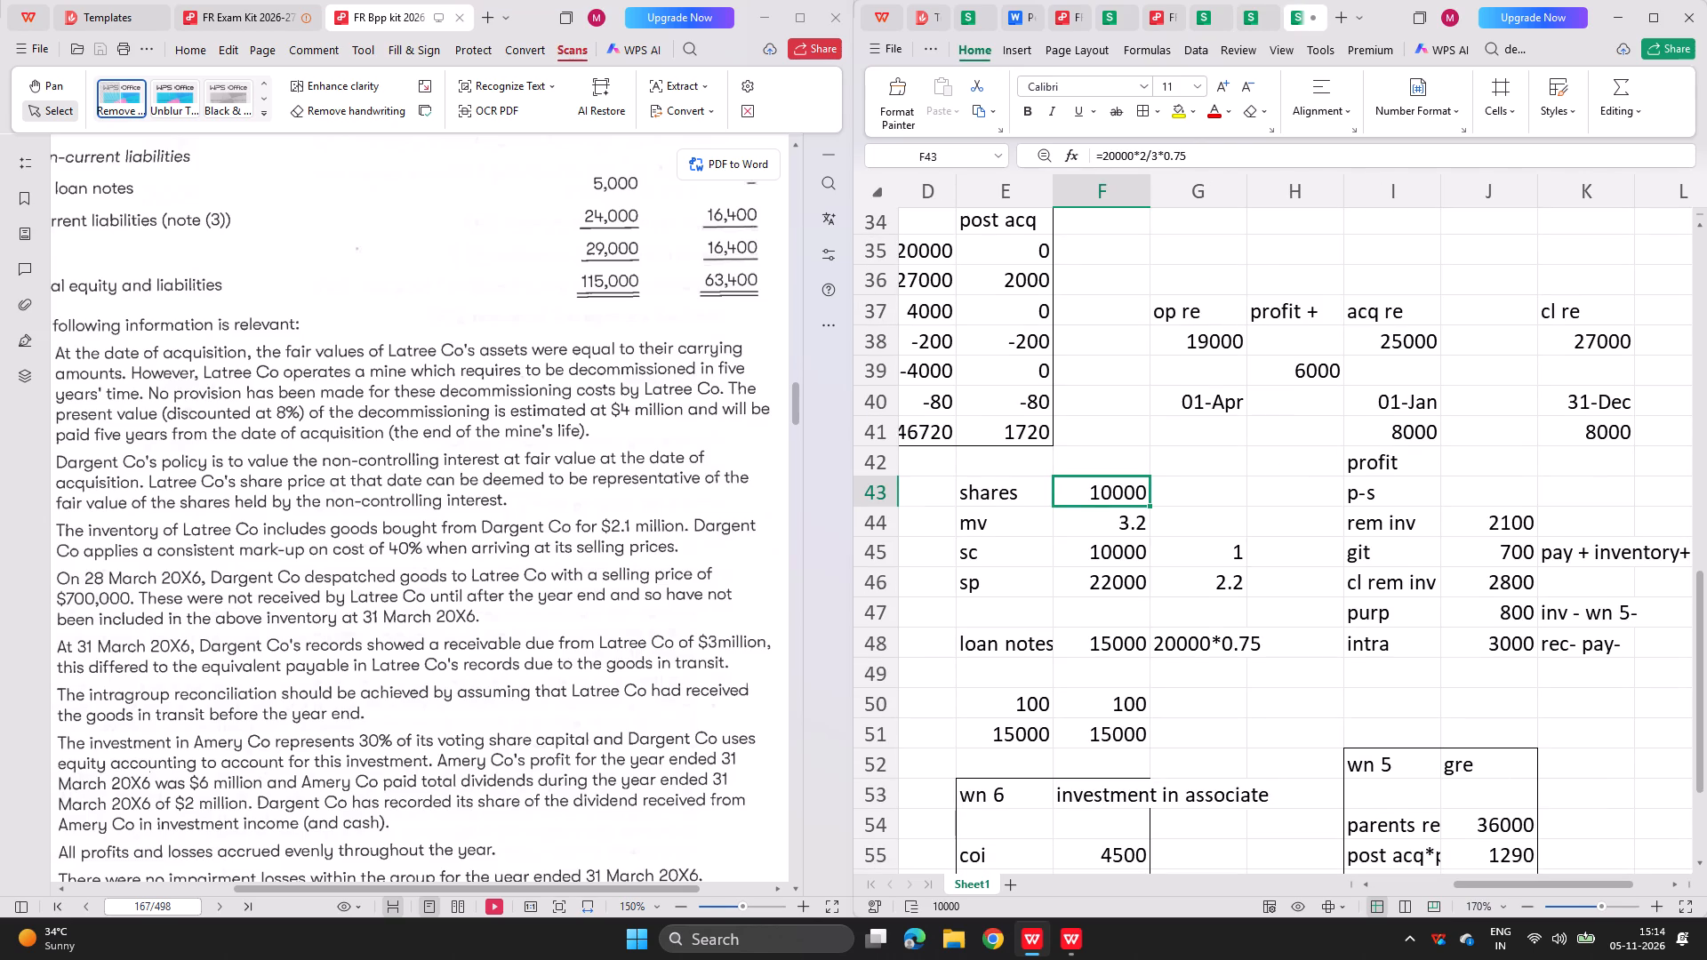
click(1241, 13)
scroll(996, 569, down, 1)
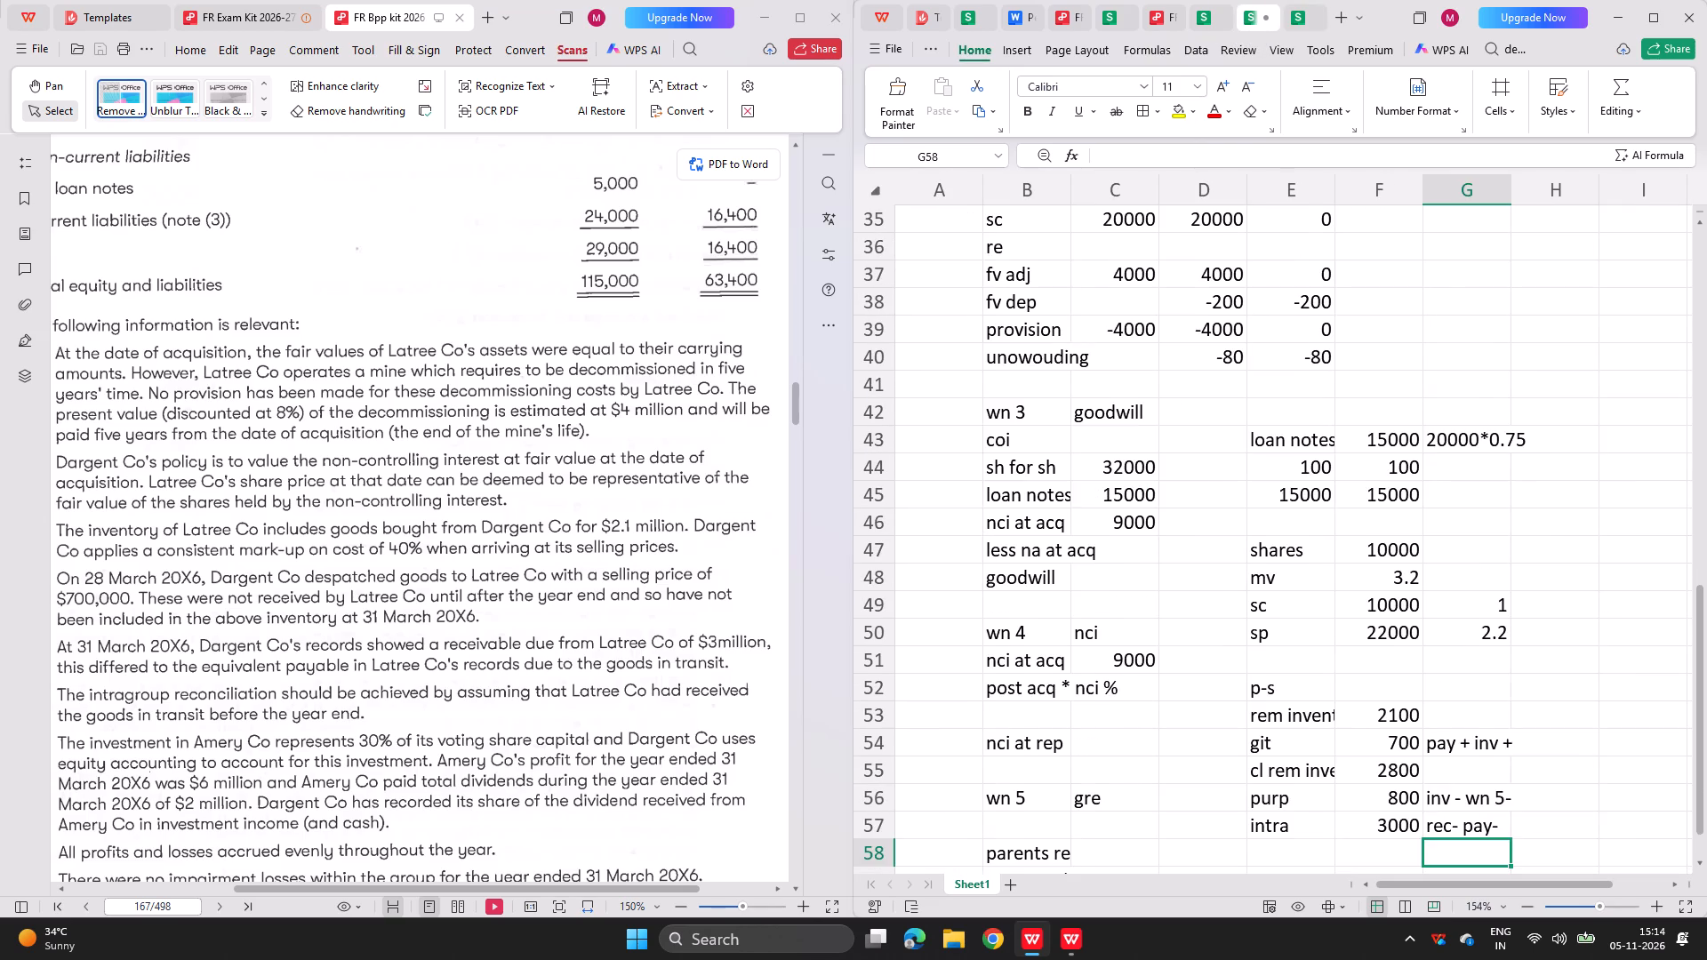
scroll(996, 569, down, 1)
scroll(461, 652, right, 1)
scroll(461, 652, left, 1)
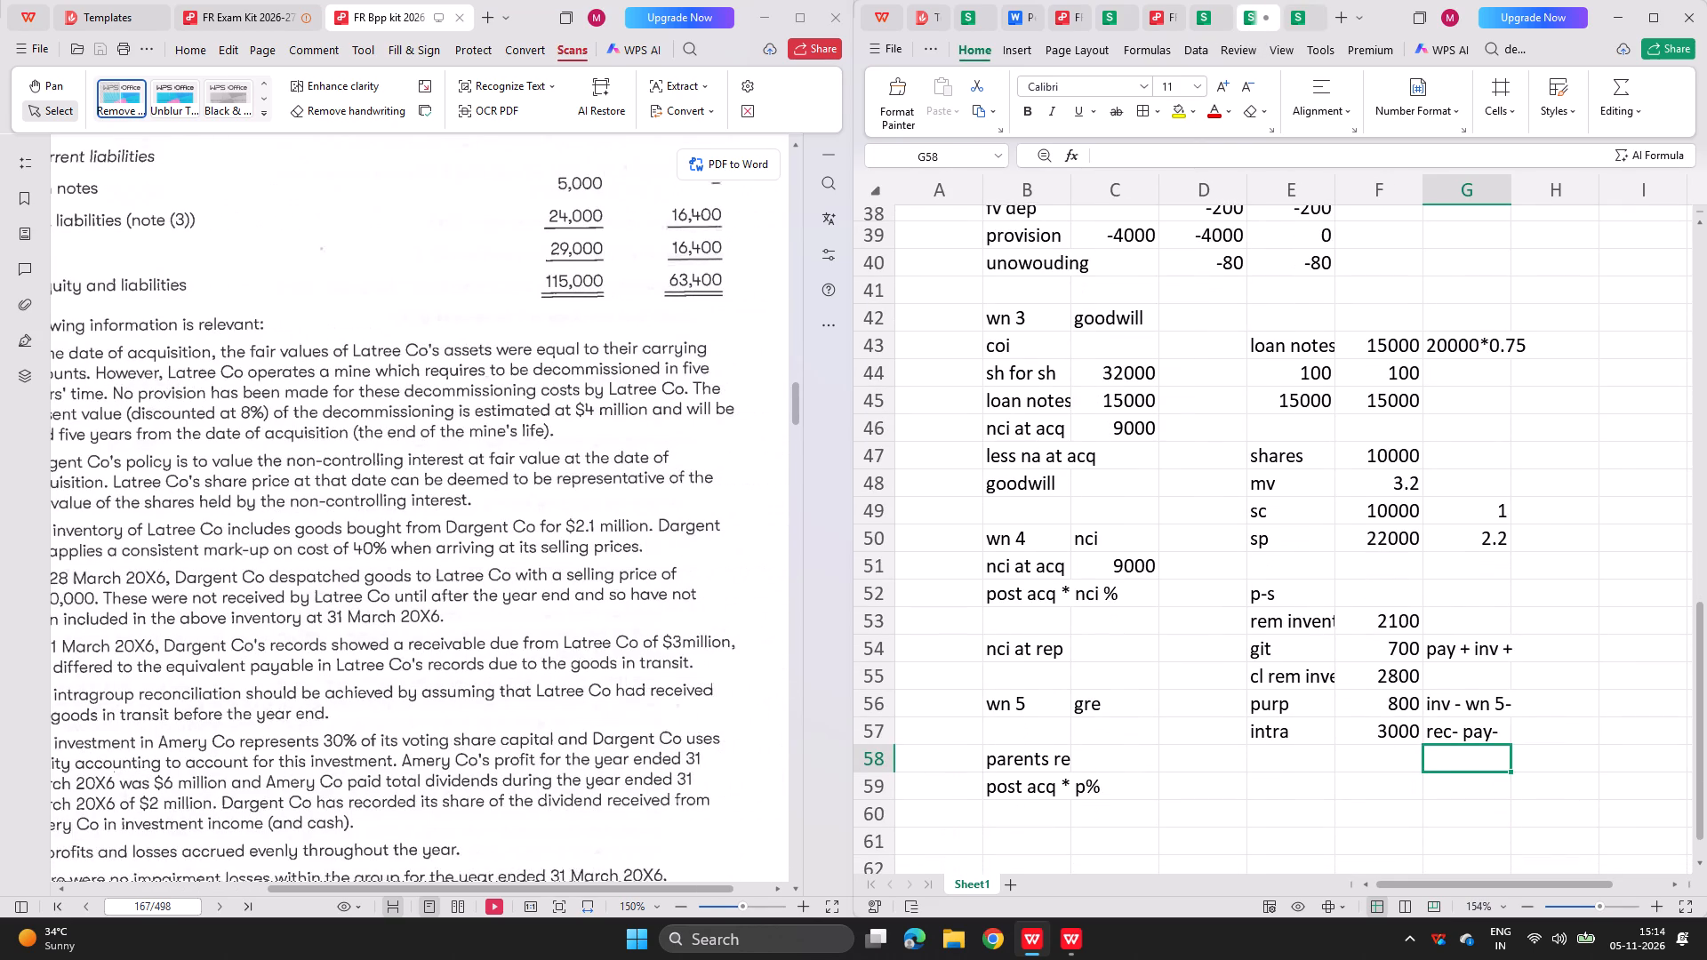
scroll(461, 652, left, 1)
scroll(461, 652, down, 1)
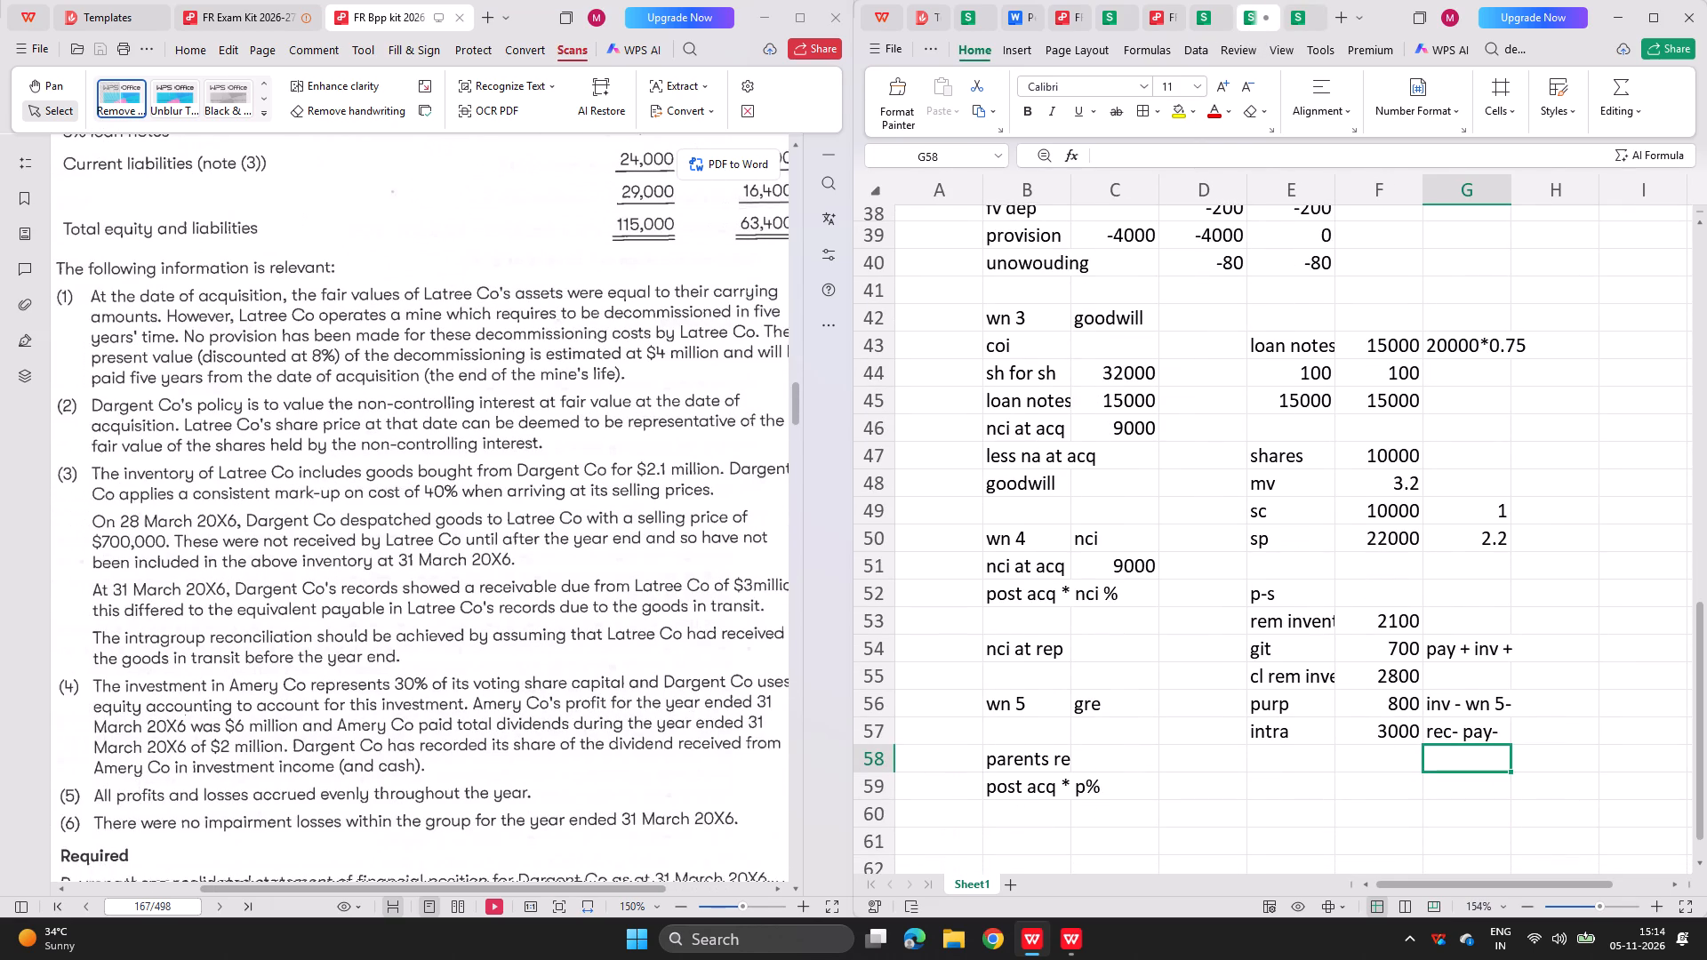
scroll(315, 581, down, 2)
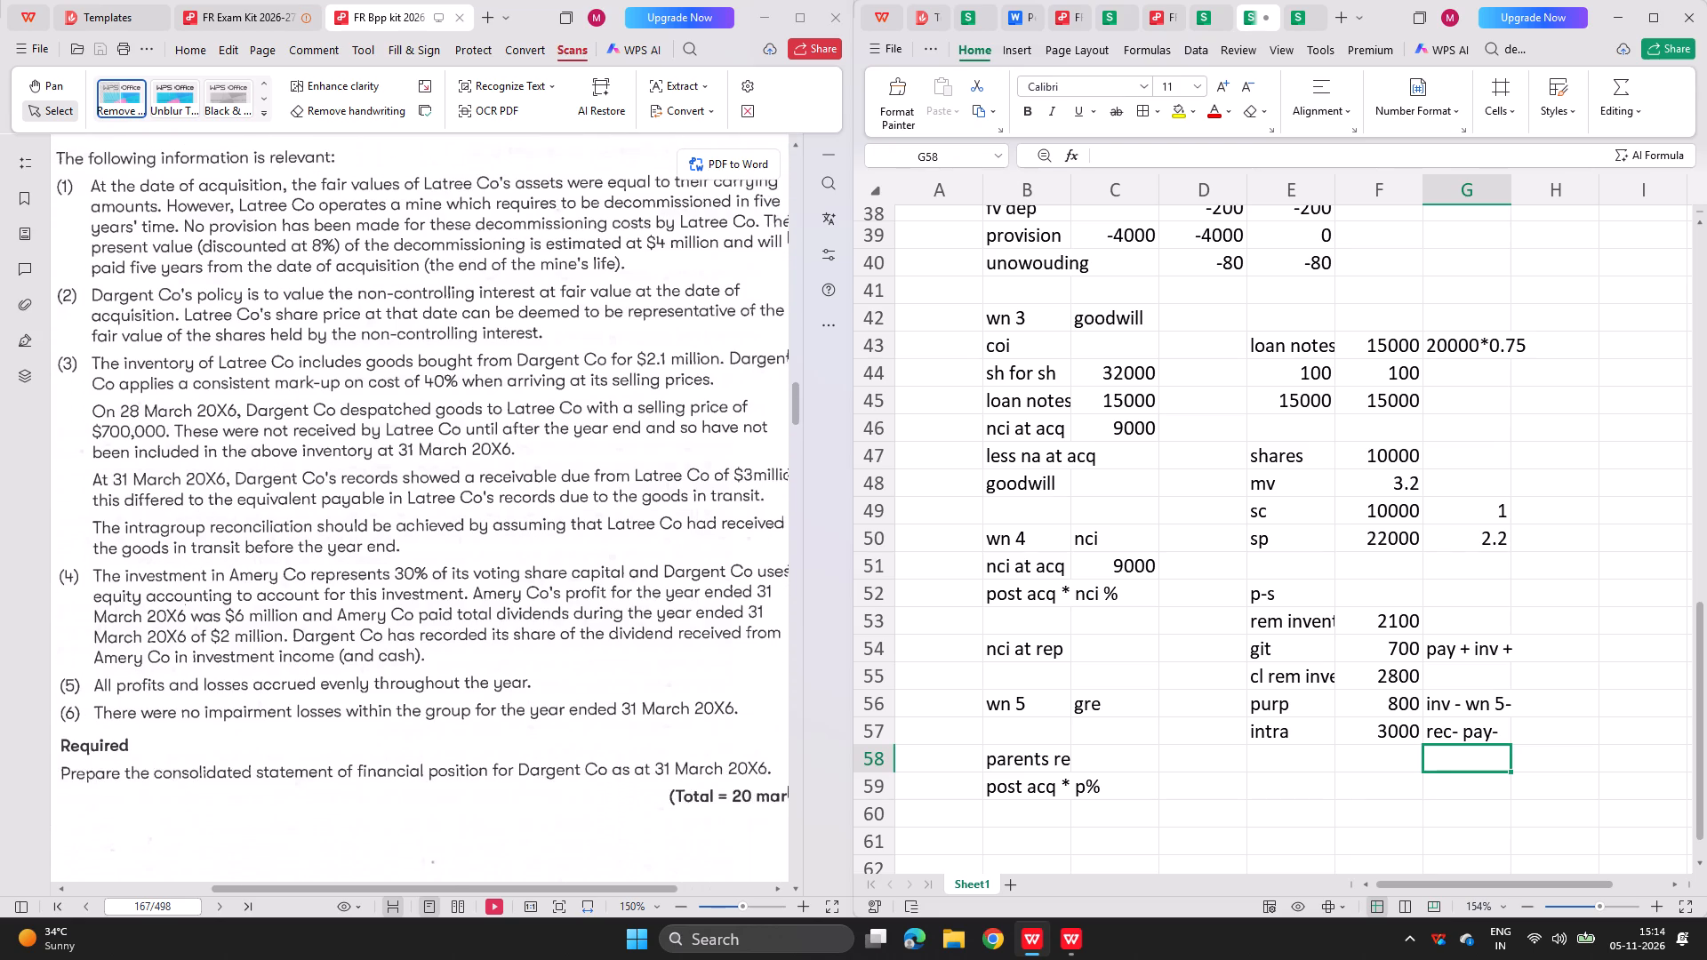
scroll(315, 581, down, 3)
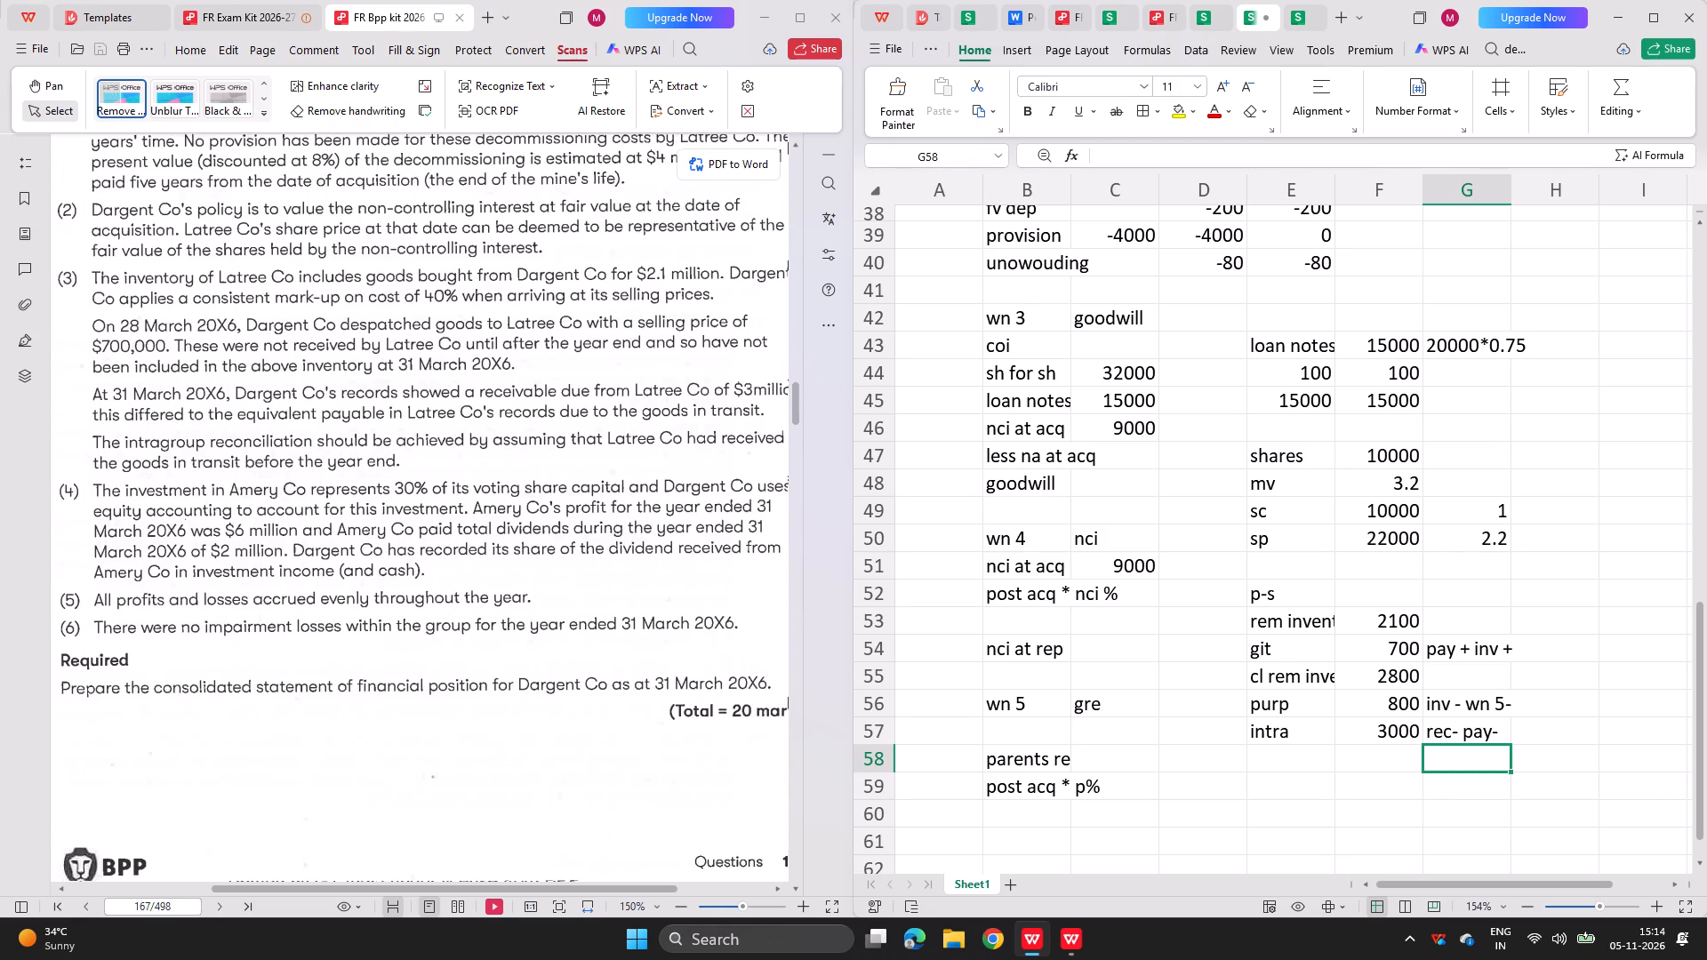
scroll(315, 581, down, 1)
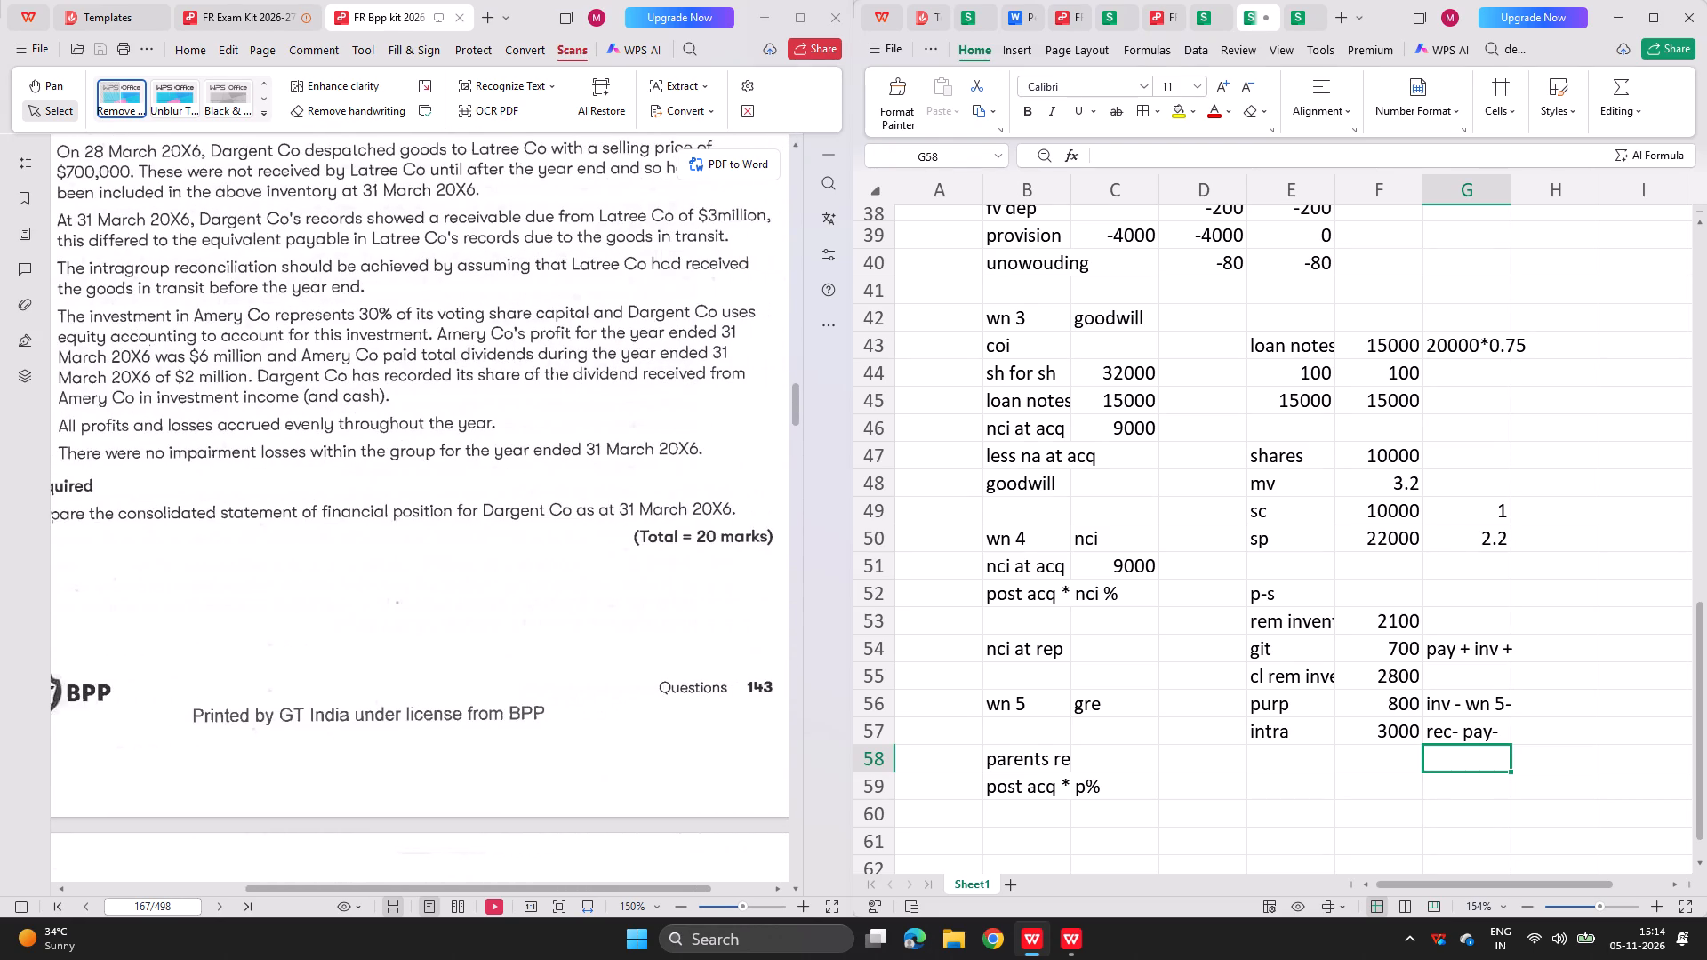
Start a retained earnings timeline beside the net assets working by entering the heading op re in G36.
scroll(1120, 540, up, 2)
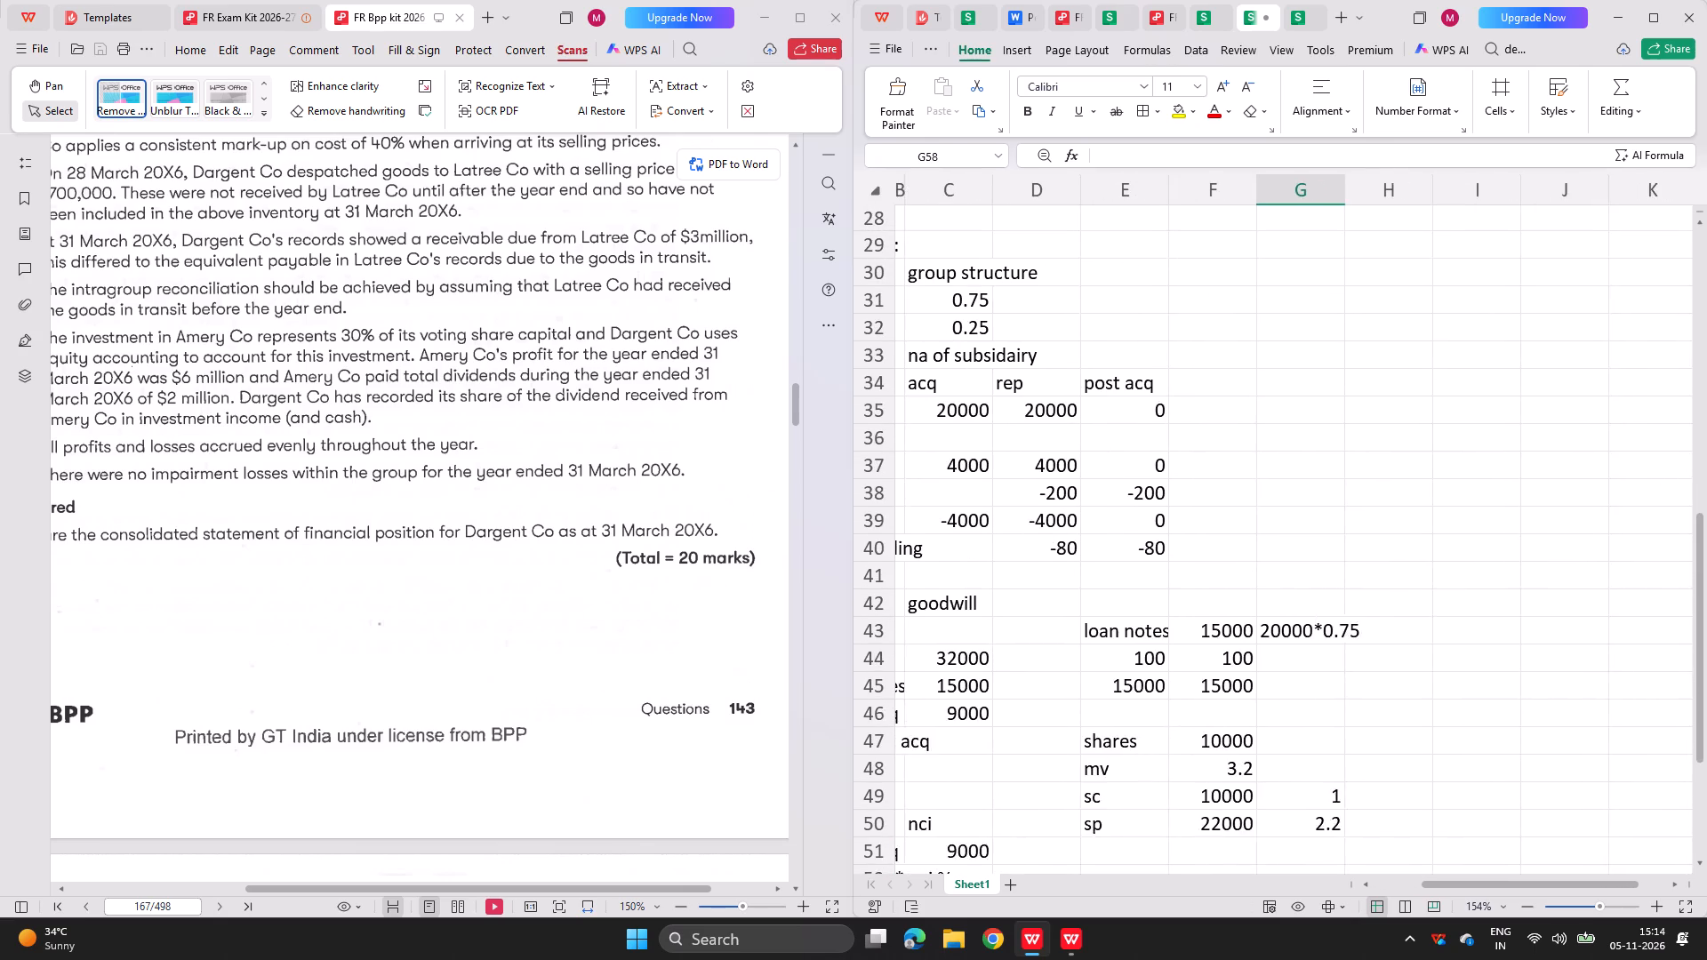
scroll(1120, 540, up, 3)
scroll(1120, 540, down, 2)
scroll(1206, 493, down, 2)
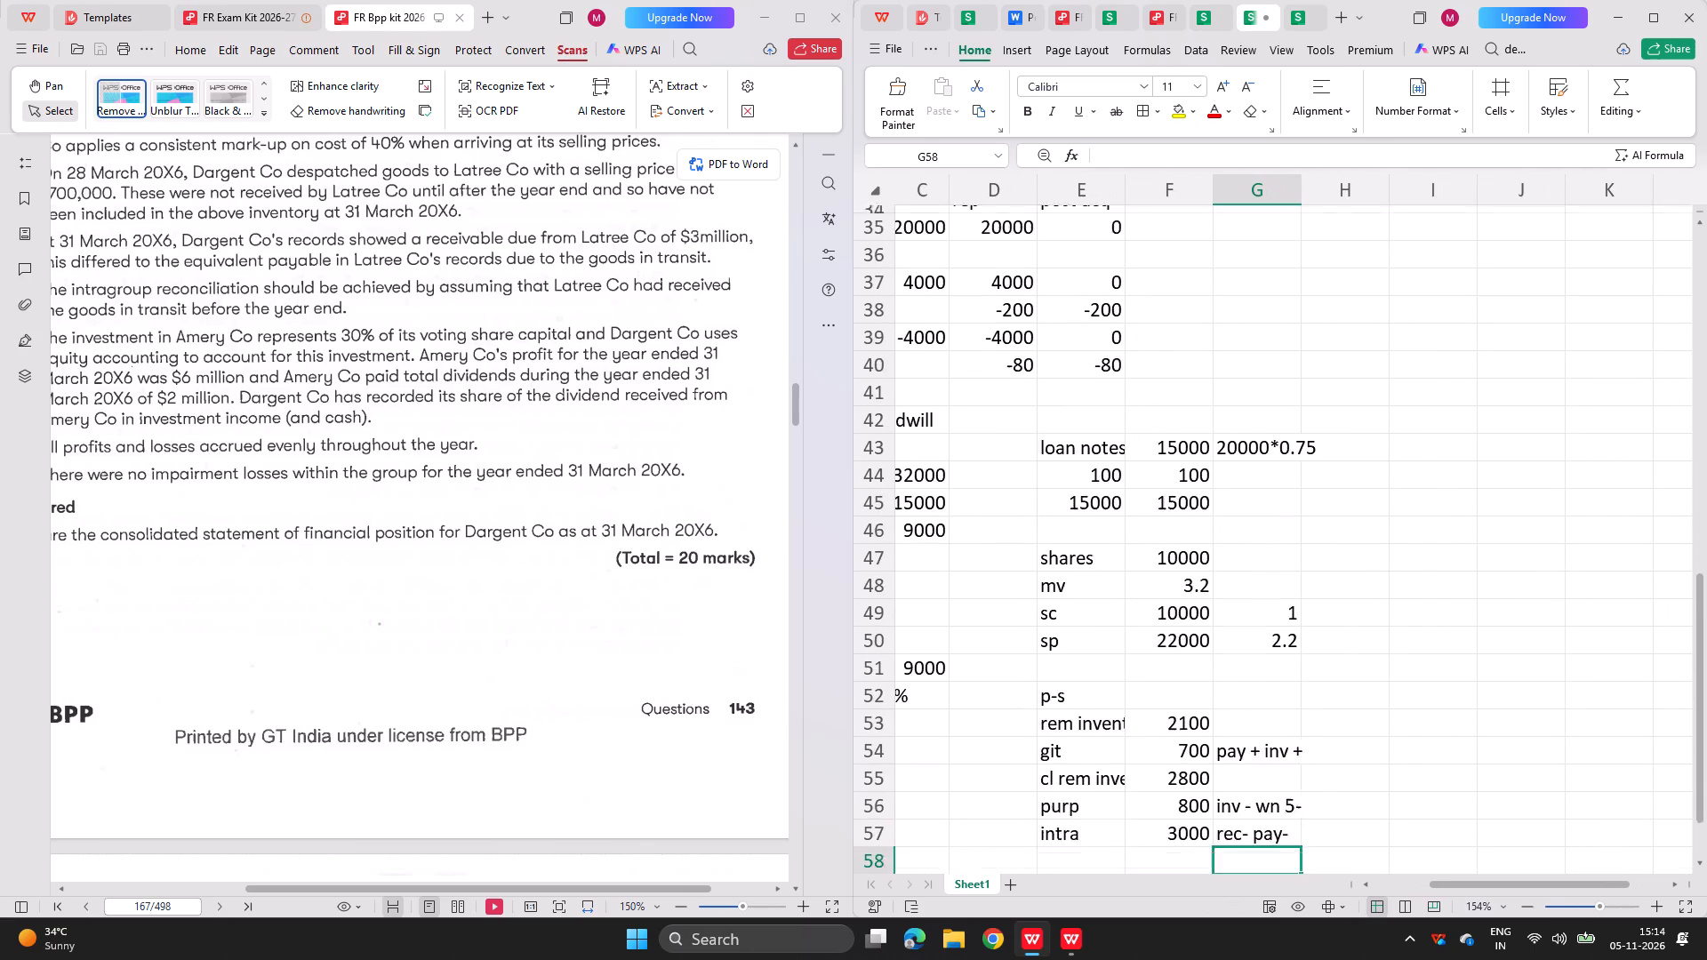
scroll(1206, 493, up, 3)
click(1162, 366)
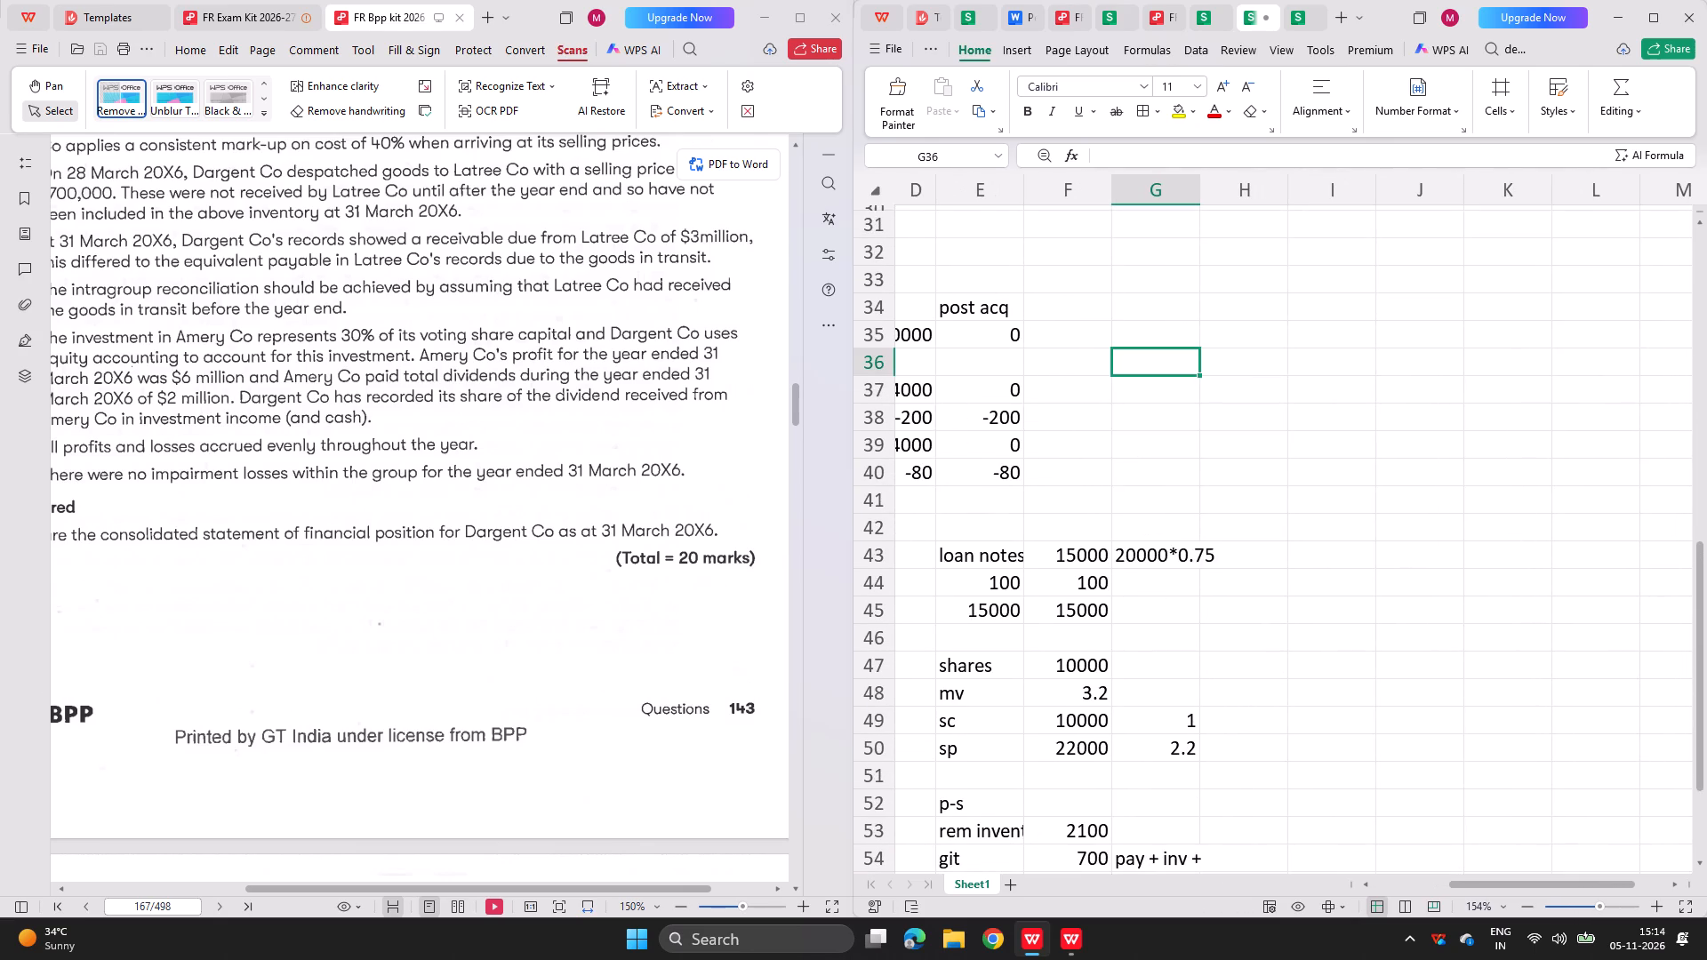
text(op re)
key(0)
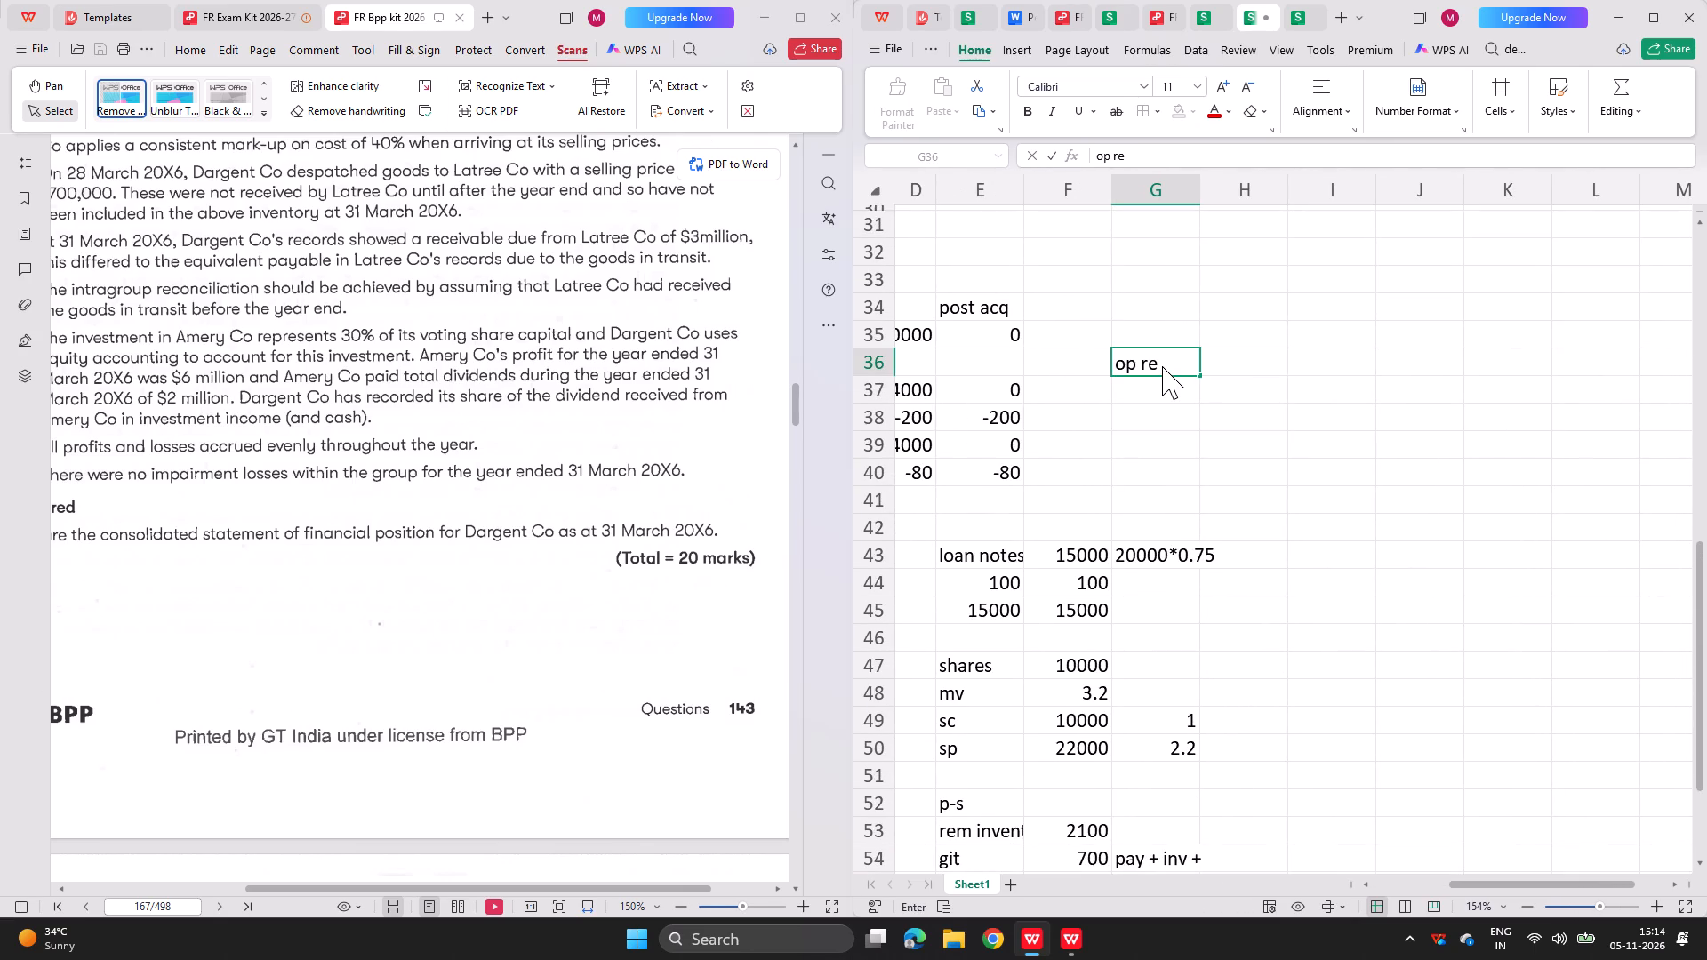
key(BackSpace)
key(Down)
key(Down)
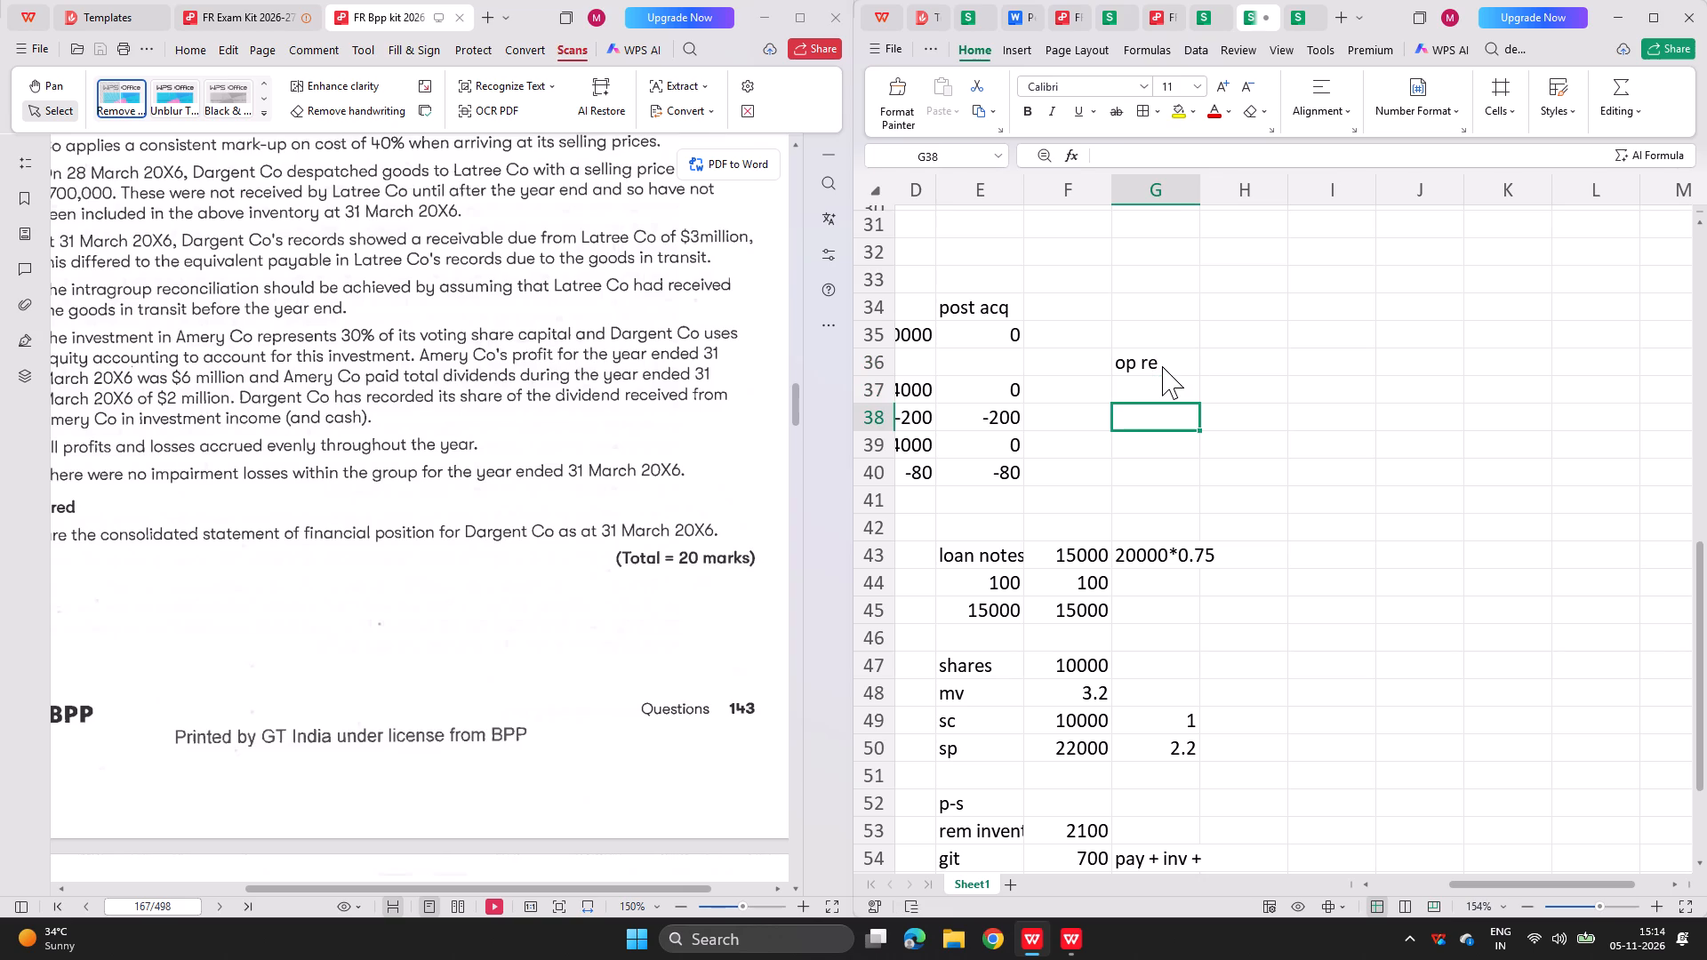
Check the timeline layout in the completed workbook and enter the headings acq re in I36 and cl re in K36.
key(Right)
click(1312, 6)
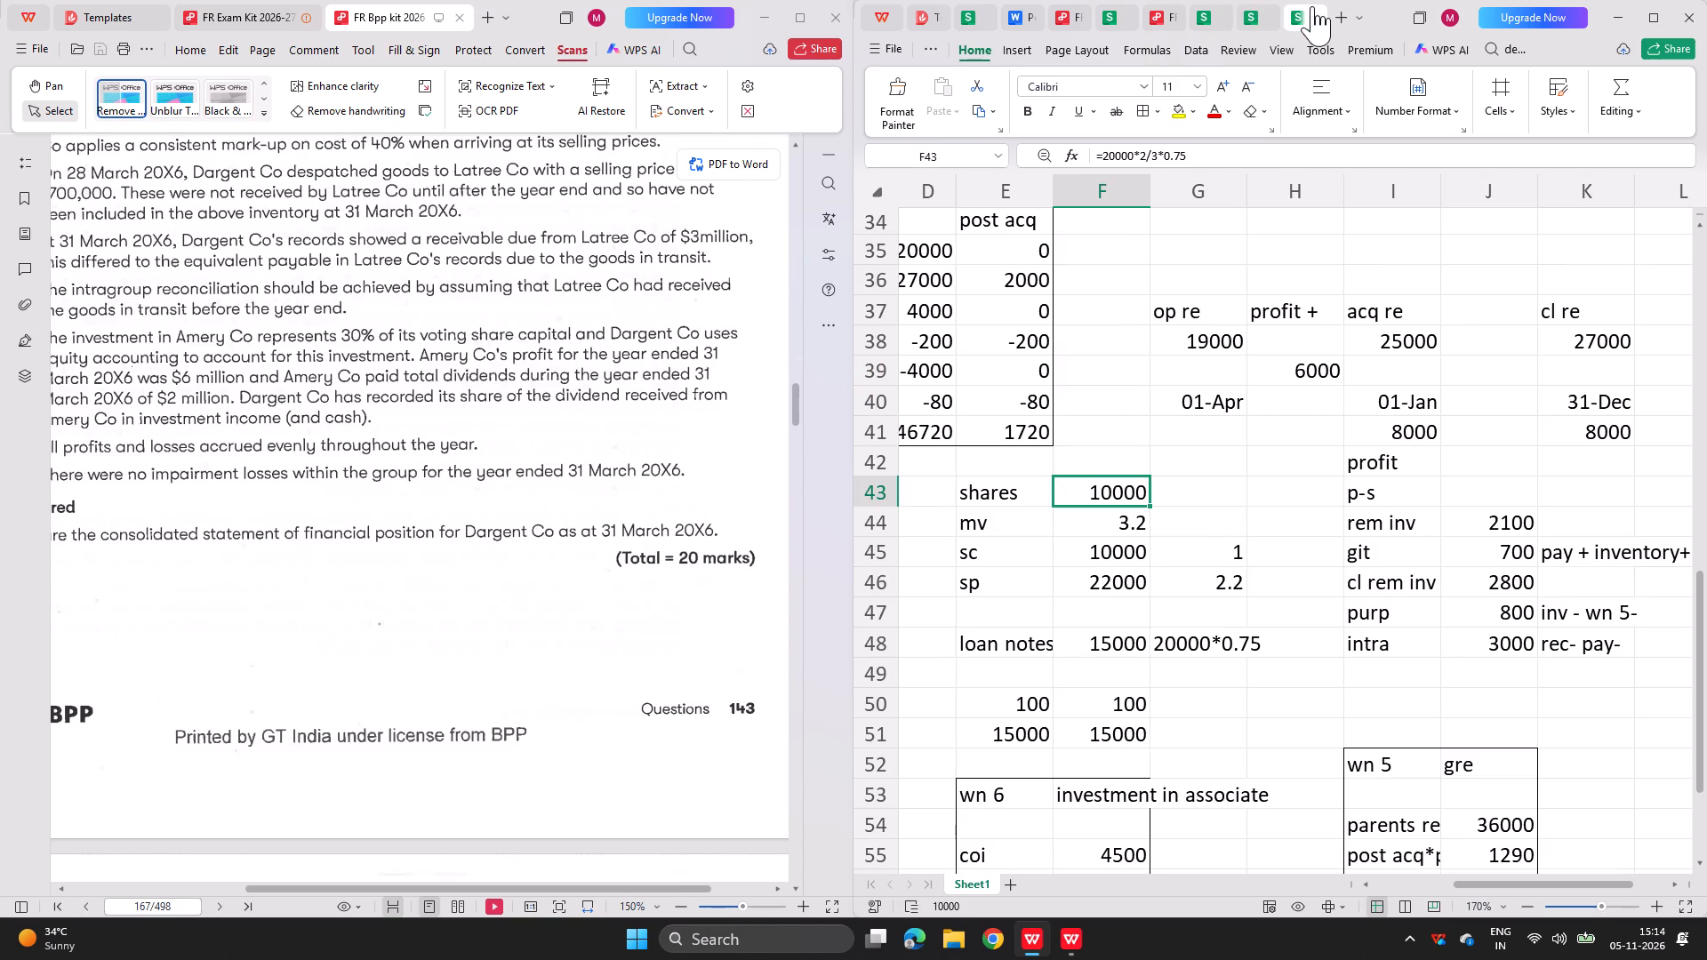
click(1257, 2)
key(Up)
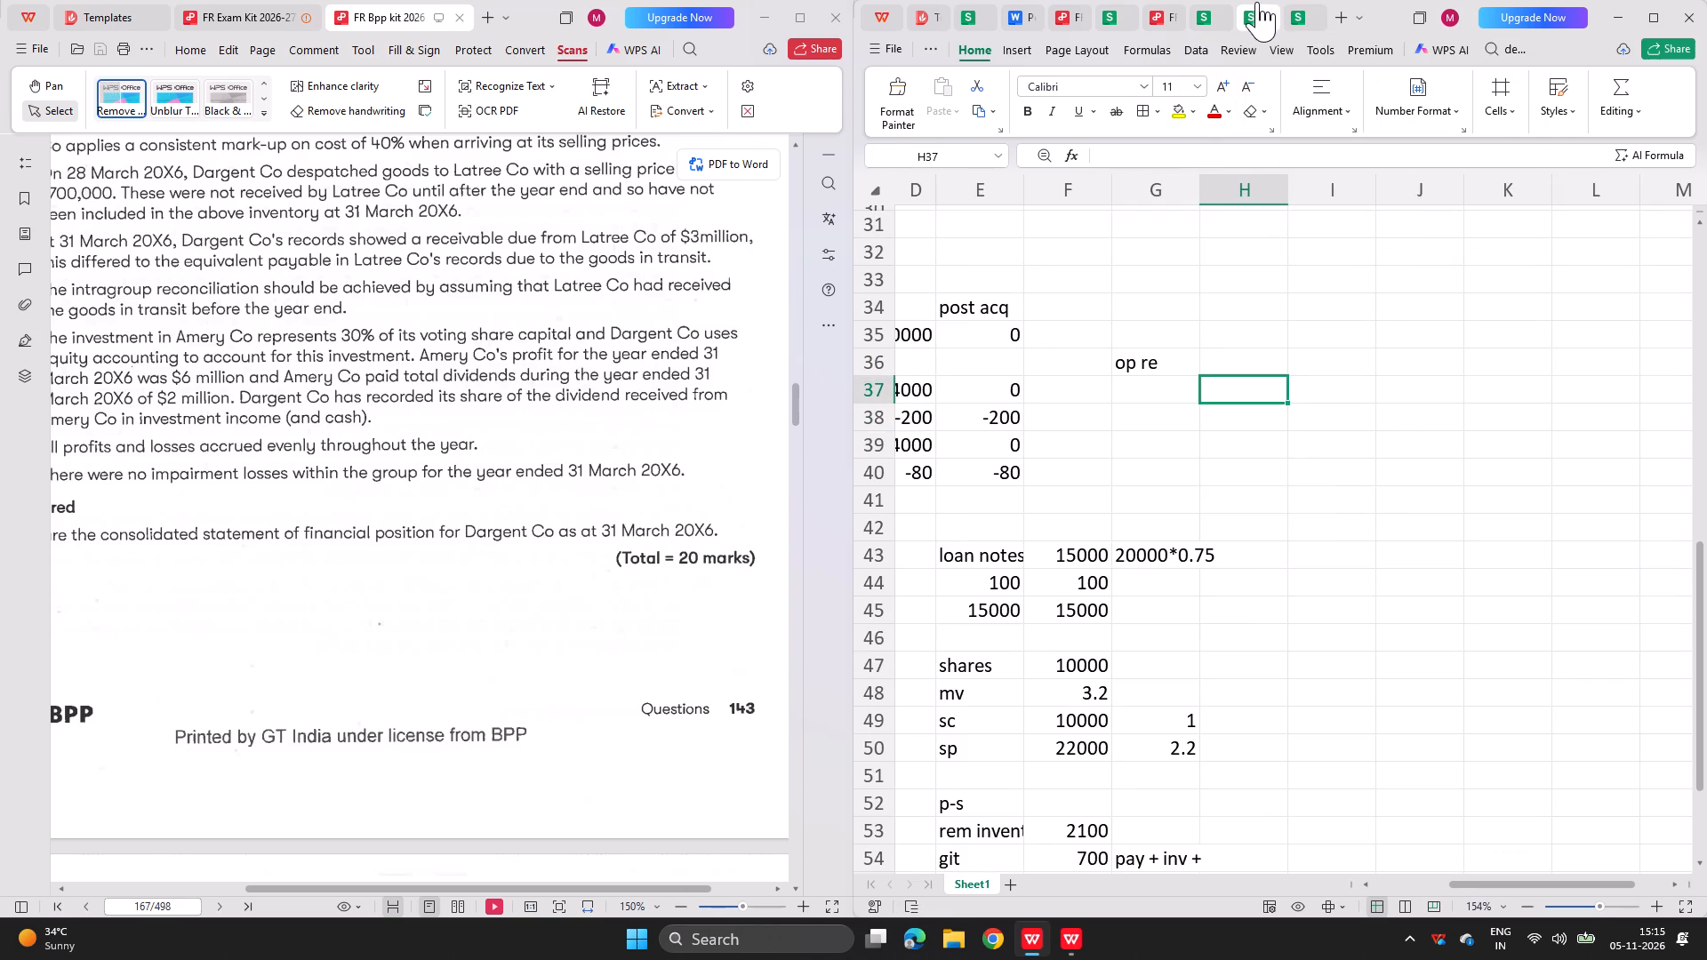
key(Right)
key(Up)
text(acq re)
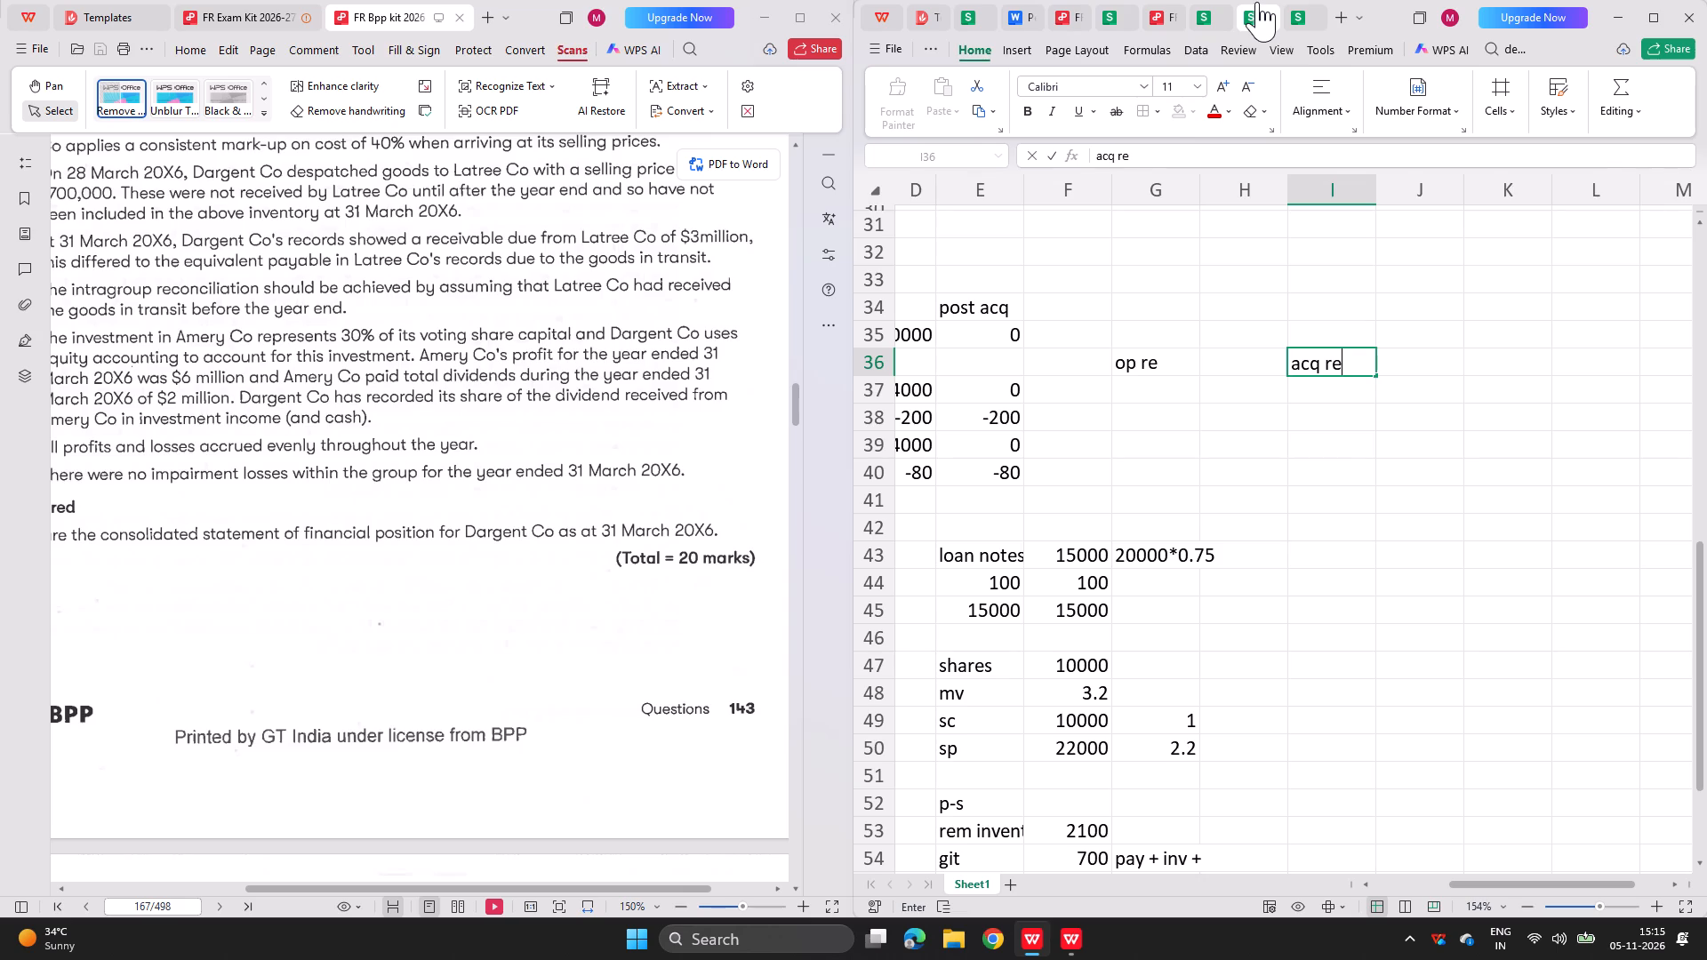
key(Right)
key(Right)
text(cl re)
key(Return)
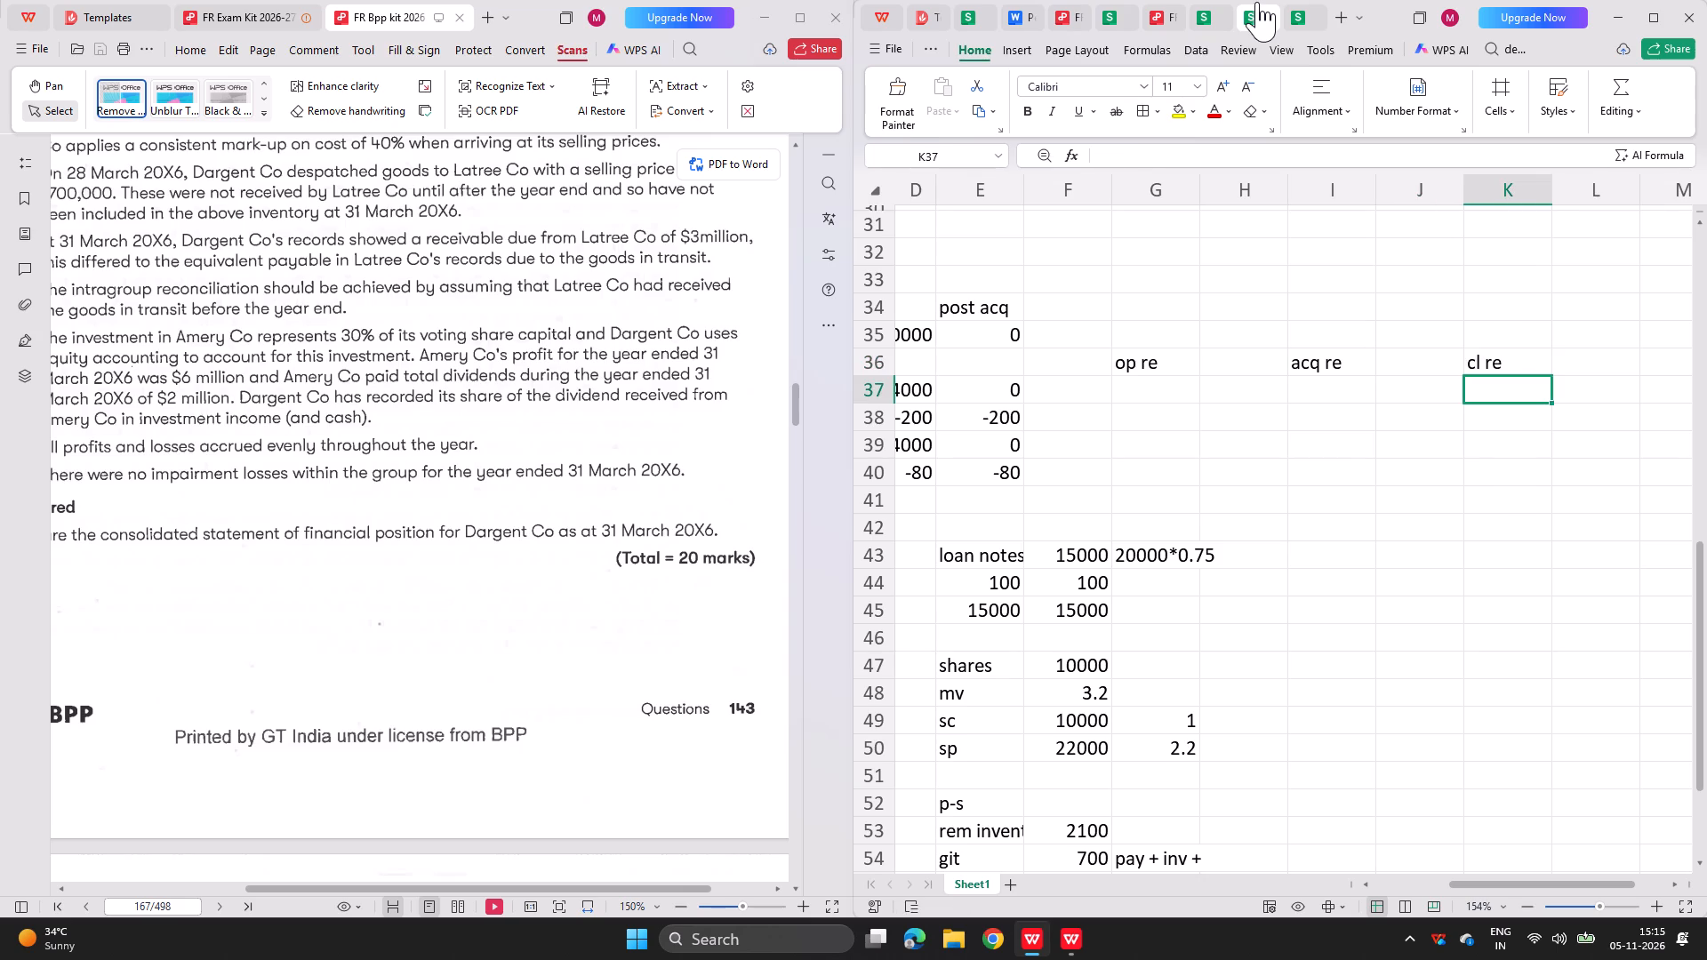
Find Latree Co's retained earnings at 1 April 20X5 in the question and enter 19000 under op re in G37.
key(Left)
key(Left)
key(Left)
key(Left)
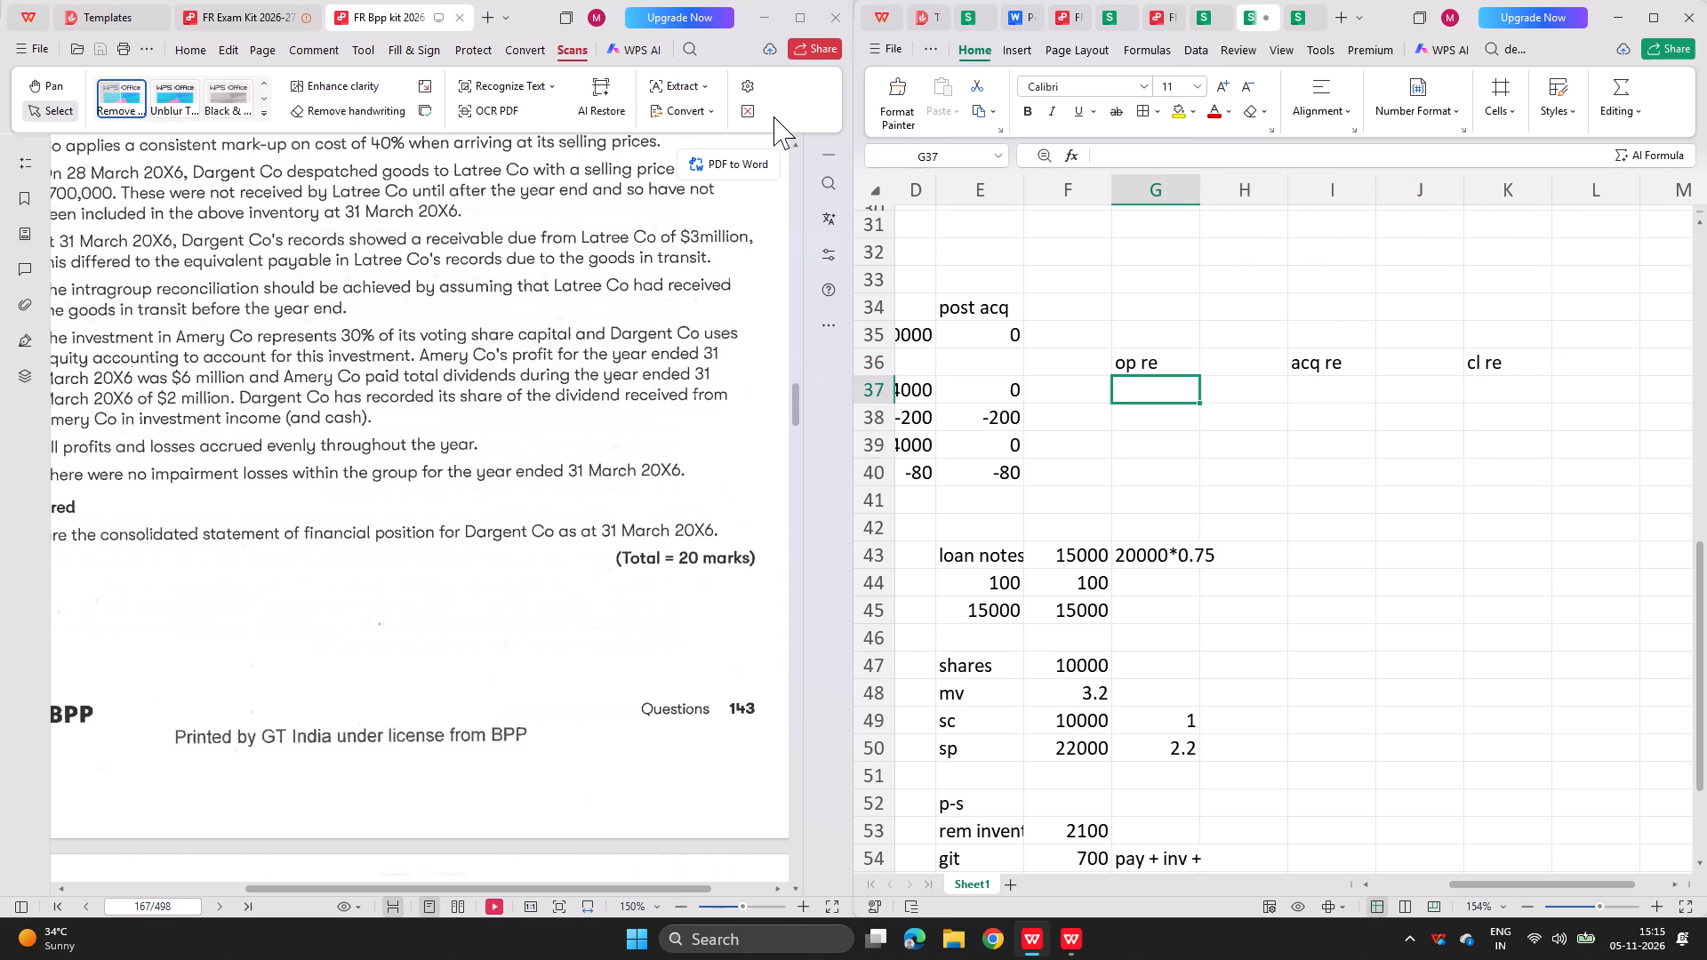
scroll(560, 407, up, 3)
scroll(560, 407, right, 1)
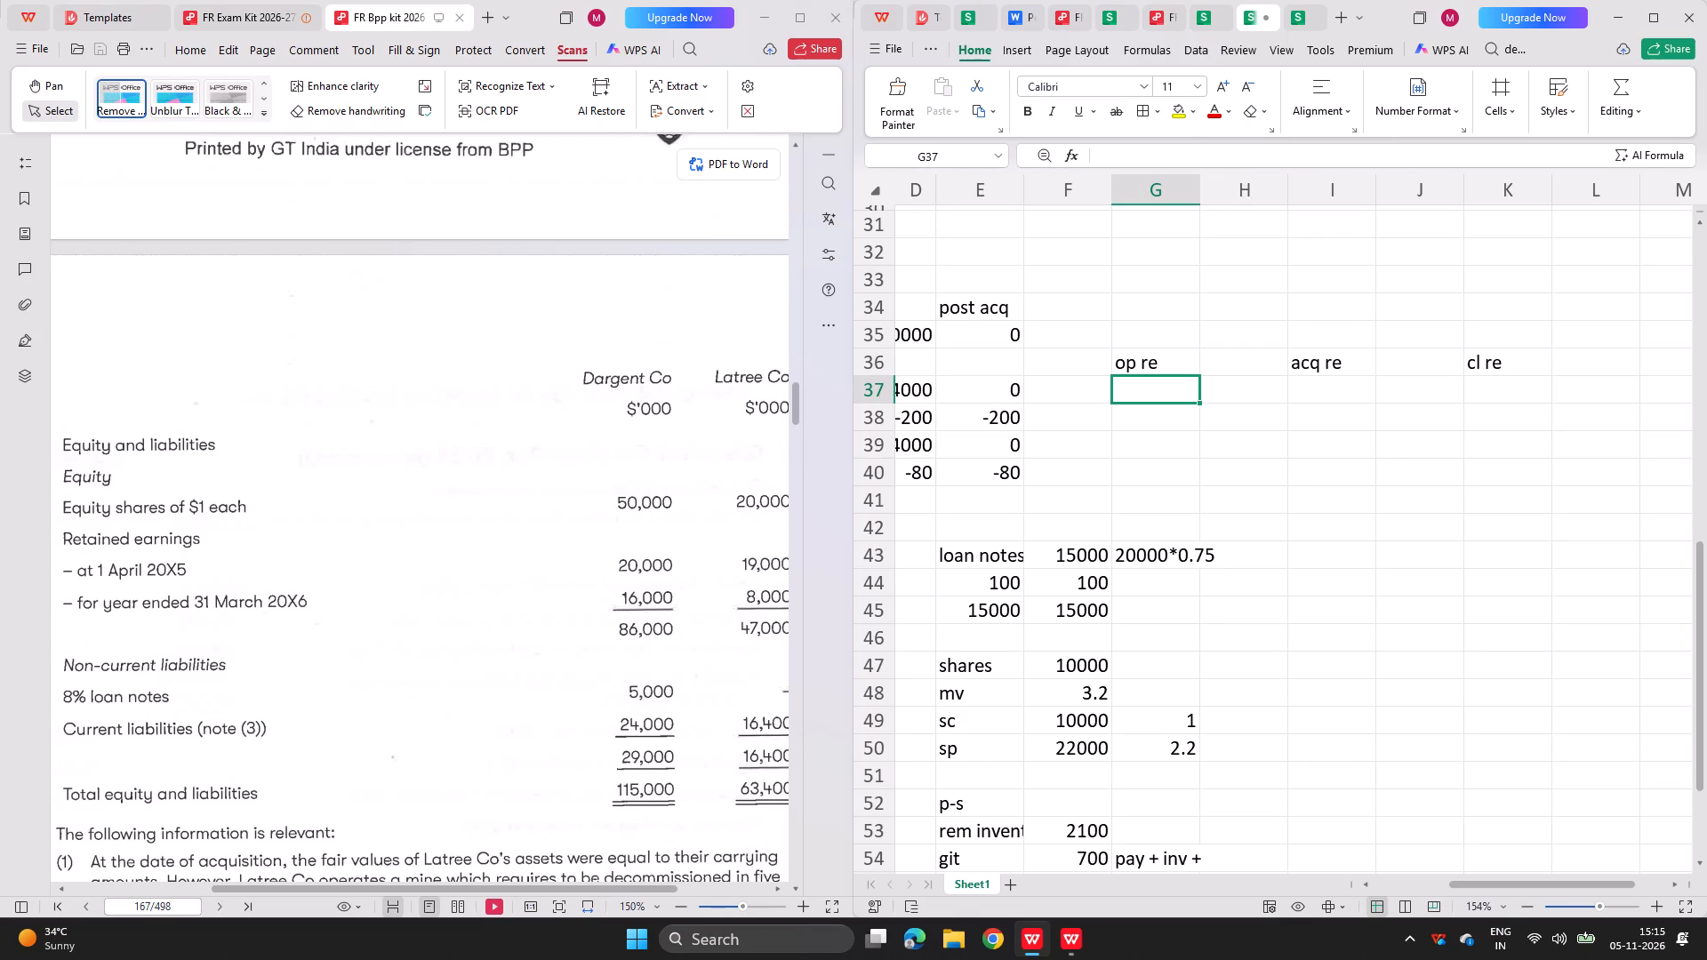
click(1291, 24)
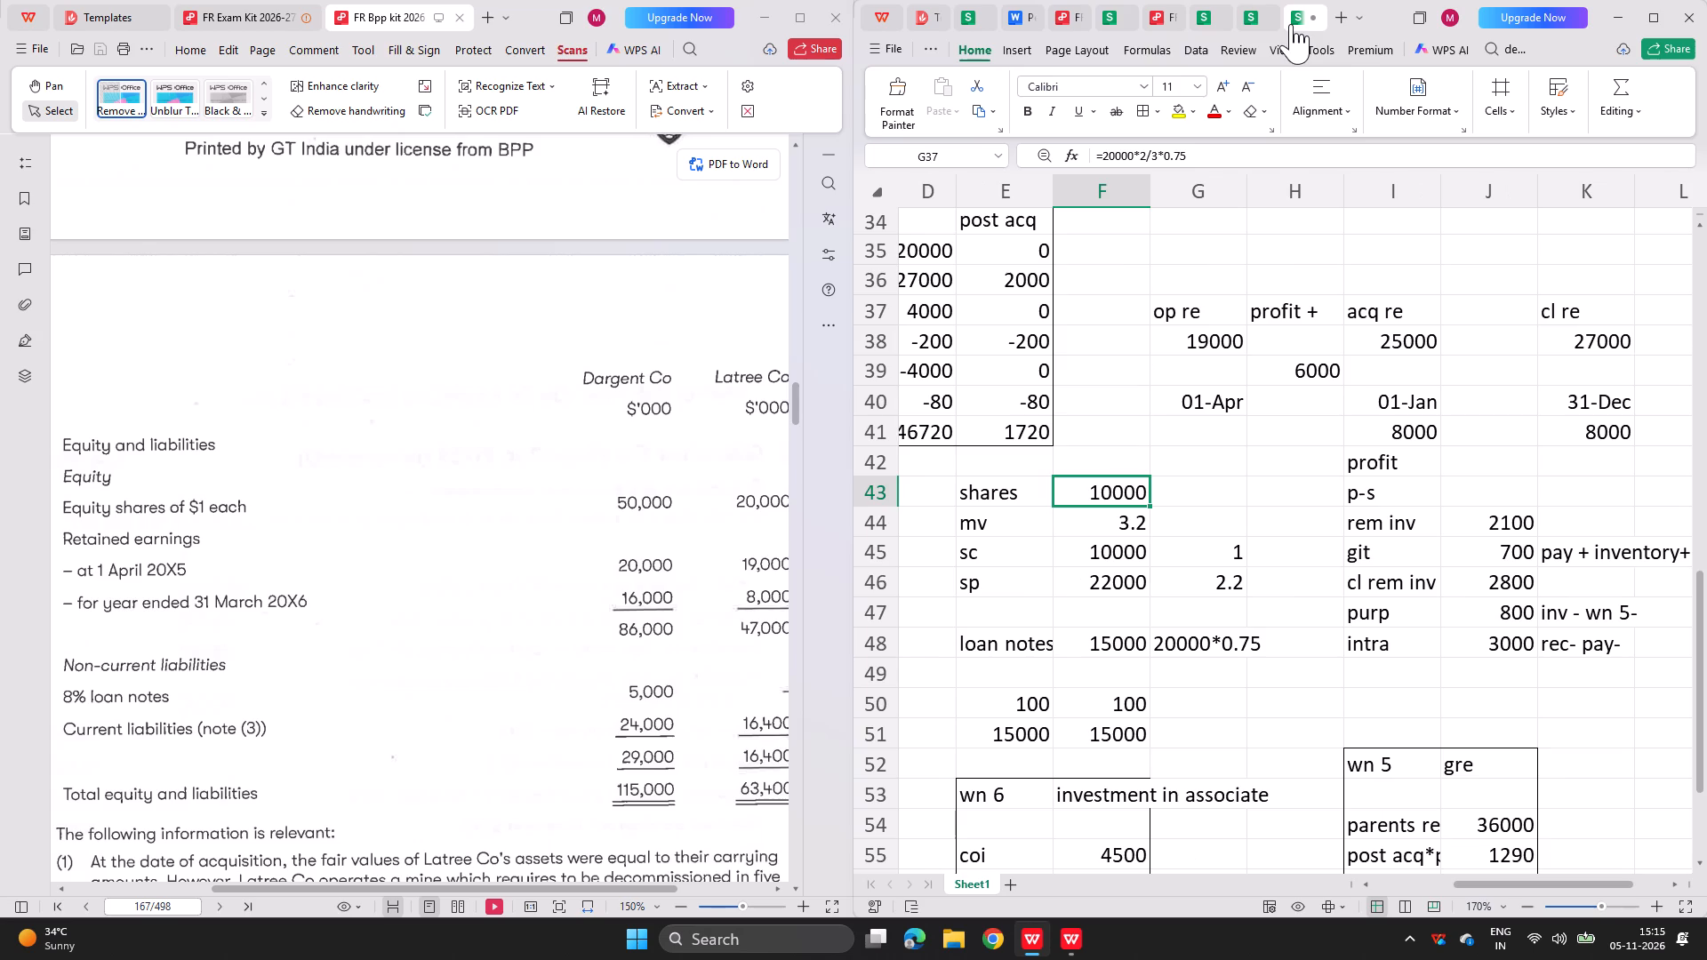
click(1243, 22)
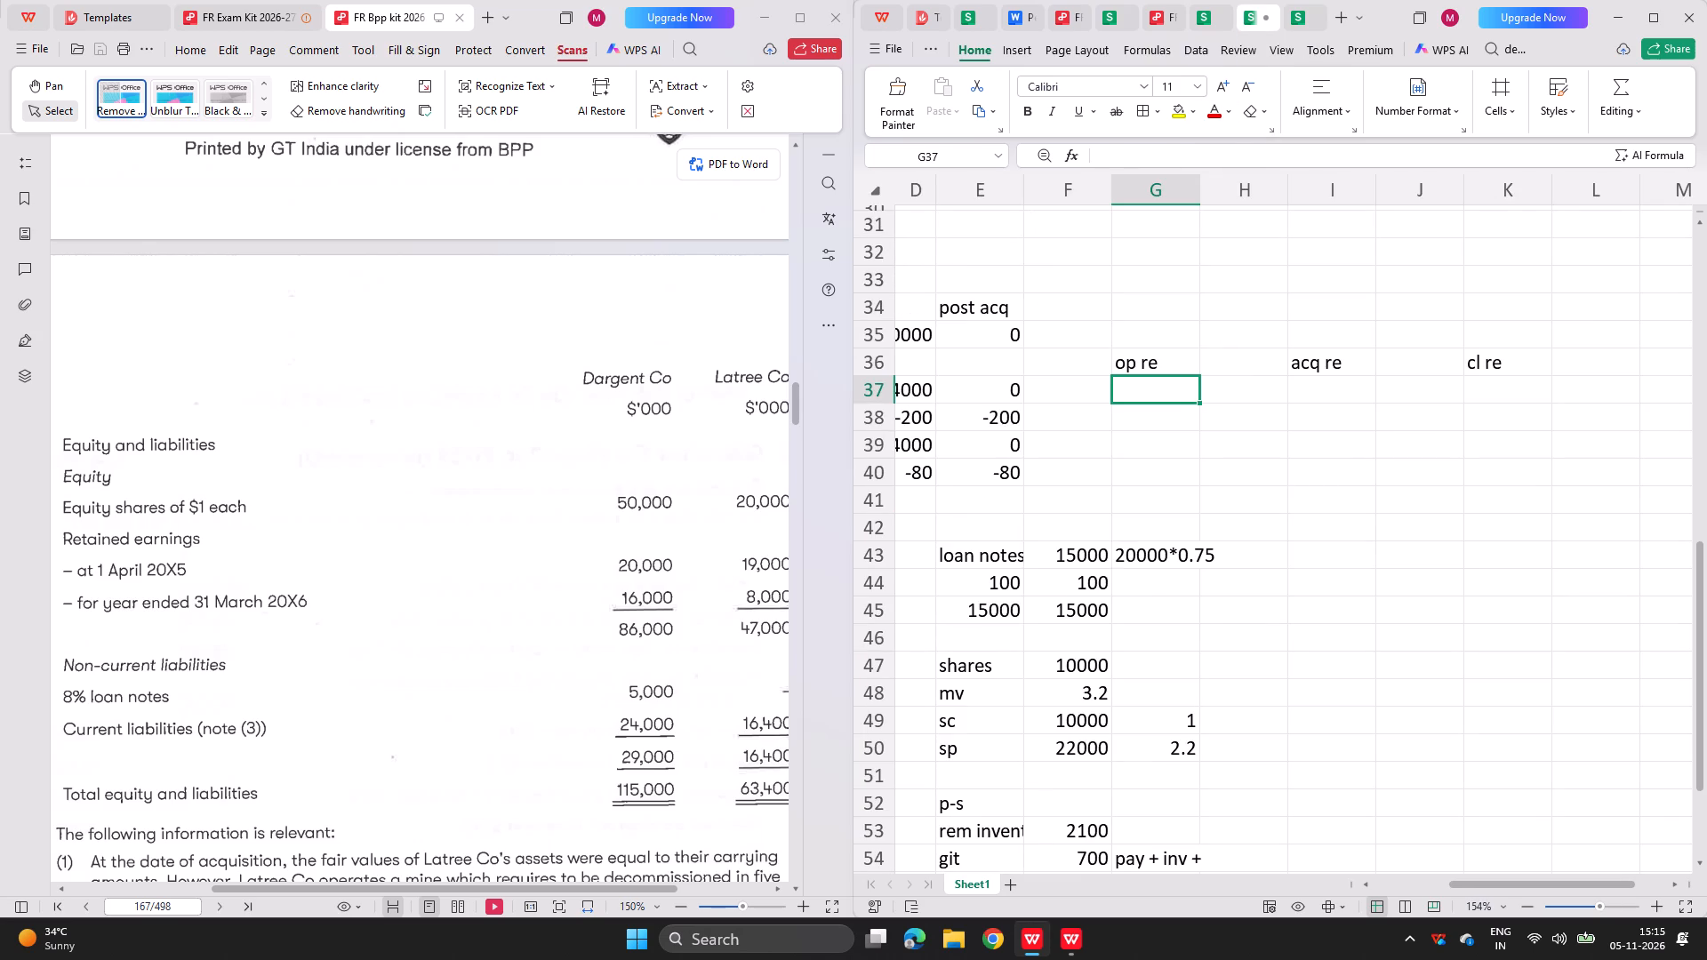
text(19000)
key(Right)
key(Right)
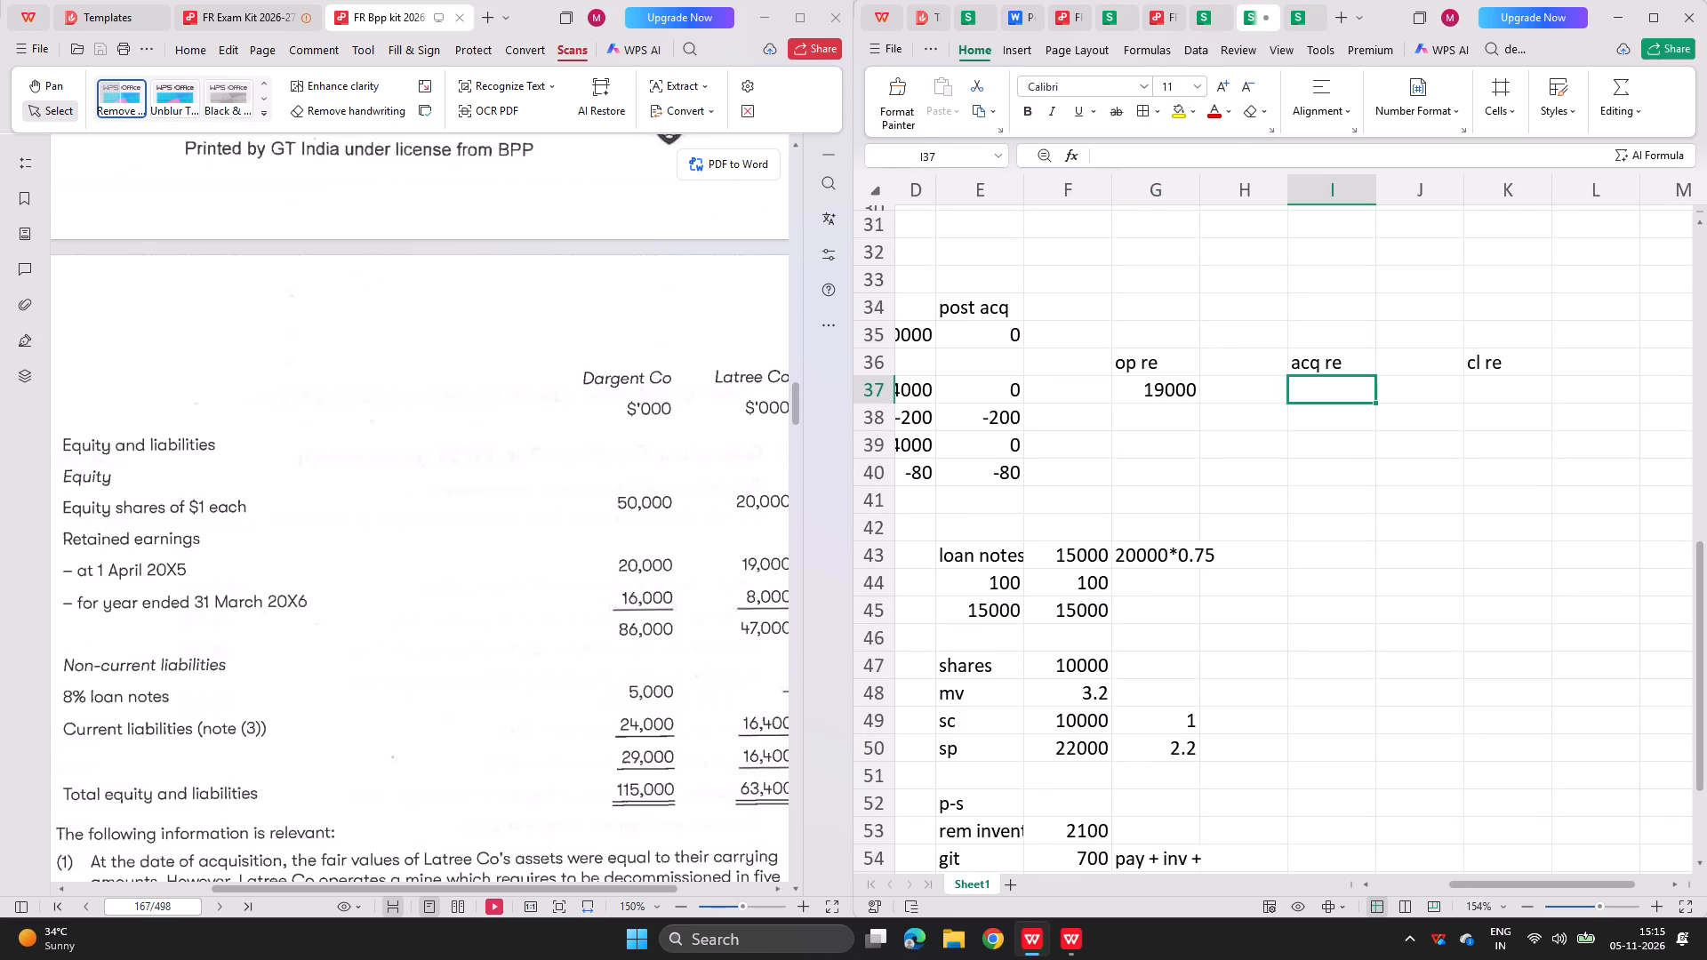
Examine how the completed workbook derives the acq re figure, including its profit addition and the yearly profit below the dates.
click(1288, 14)
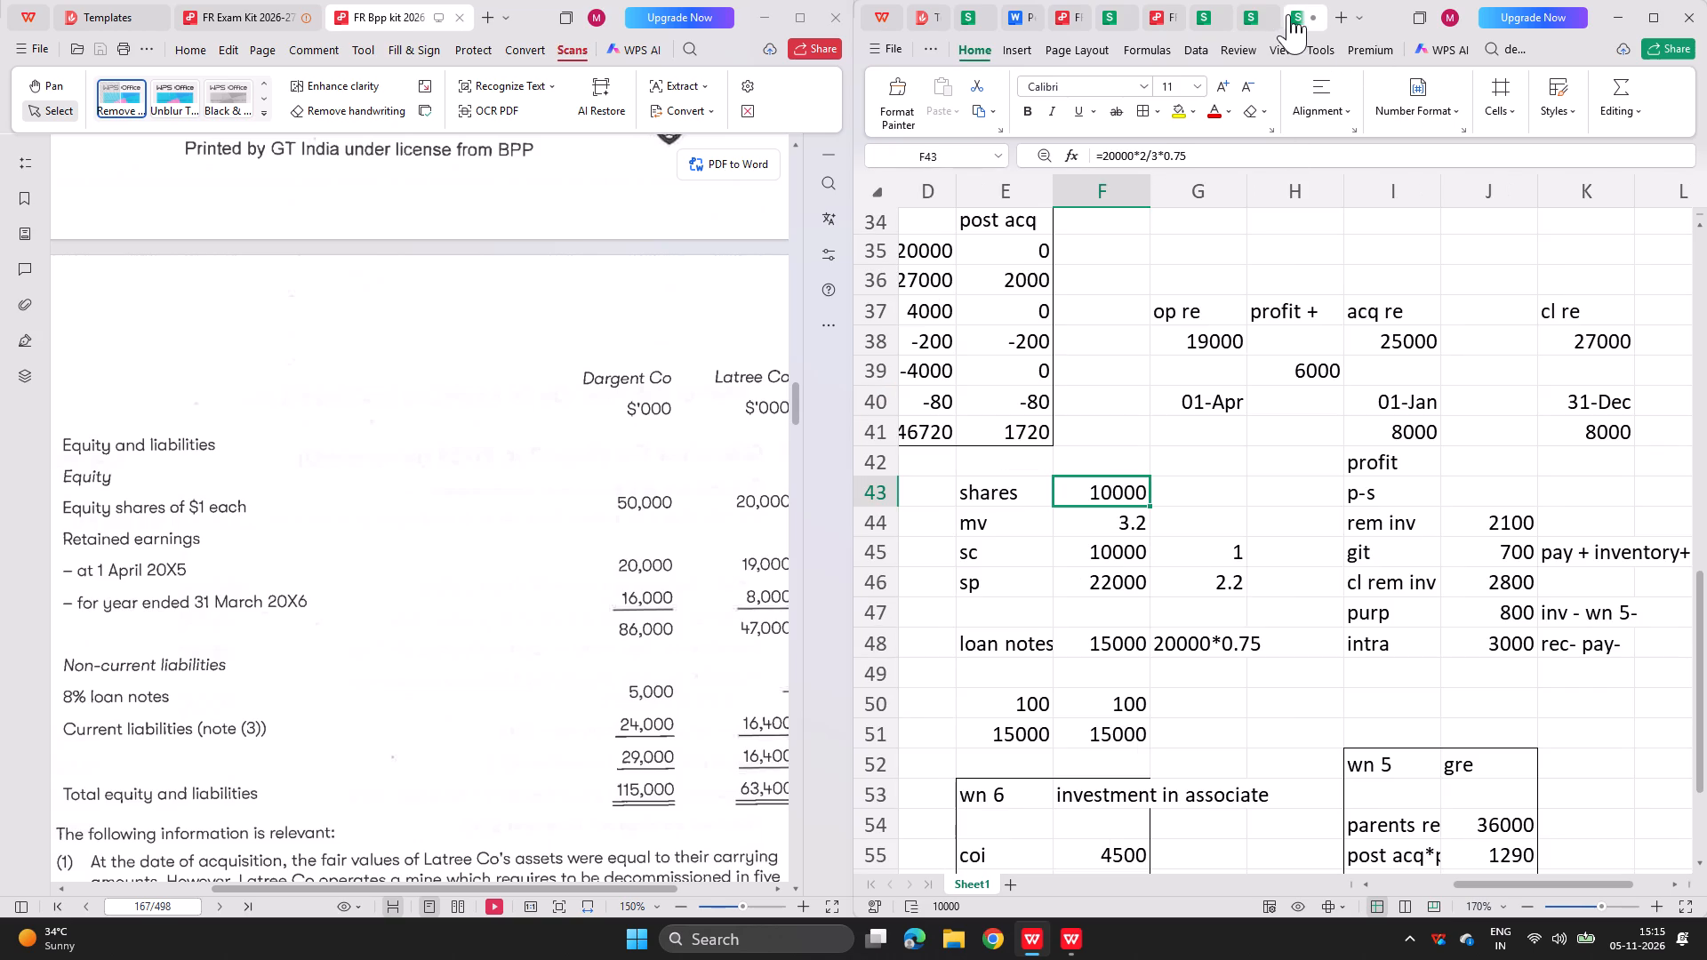
click(1404, 329)
double_click(1377, 356)
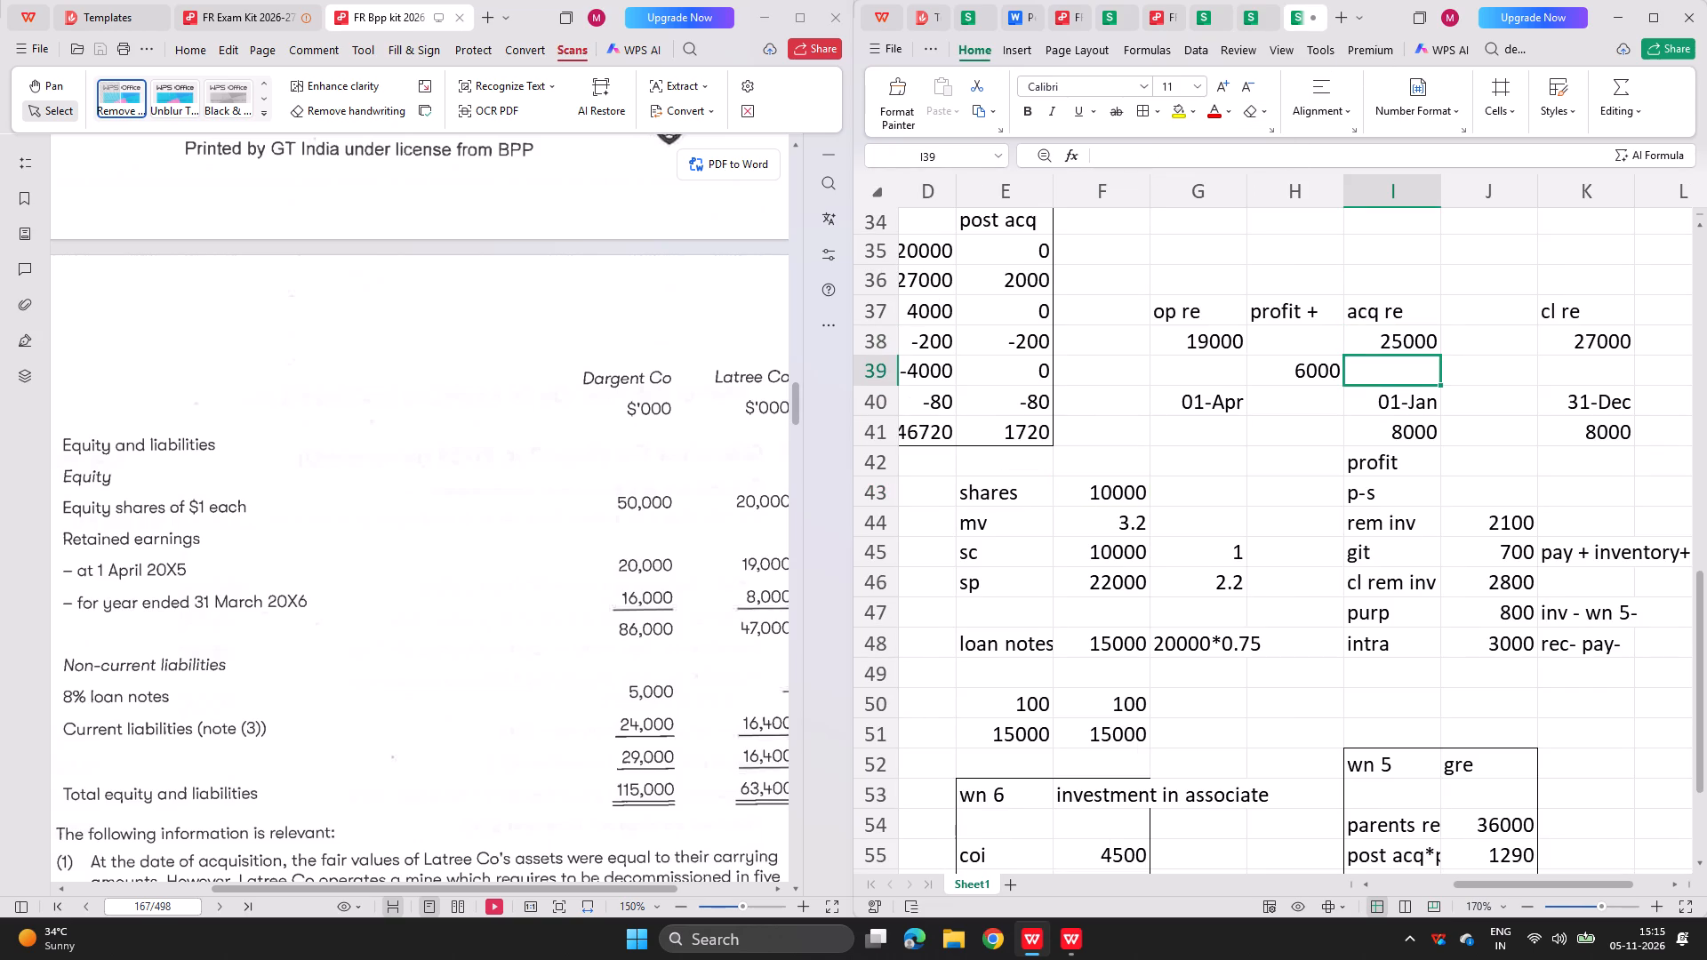
double_click(1367, 344)
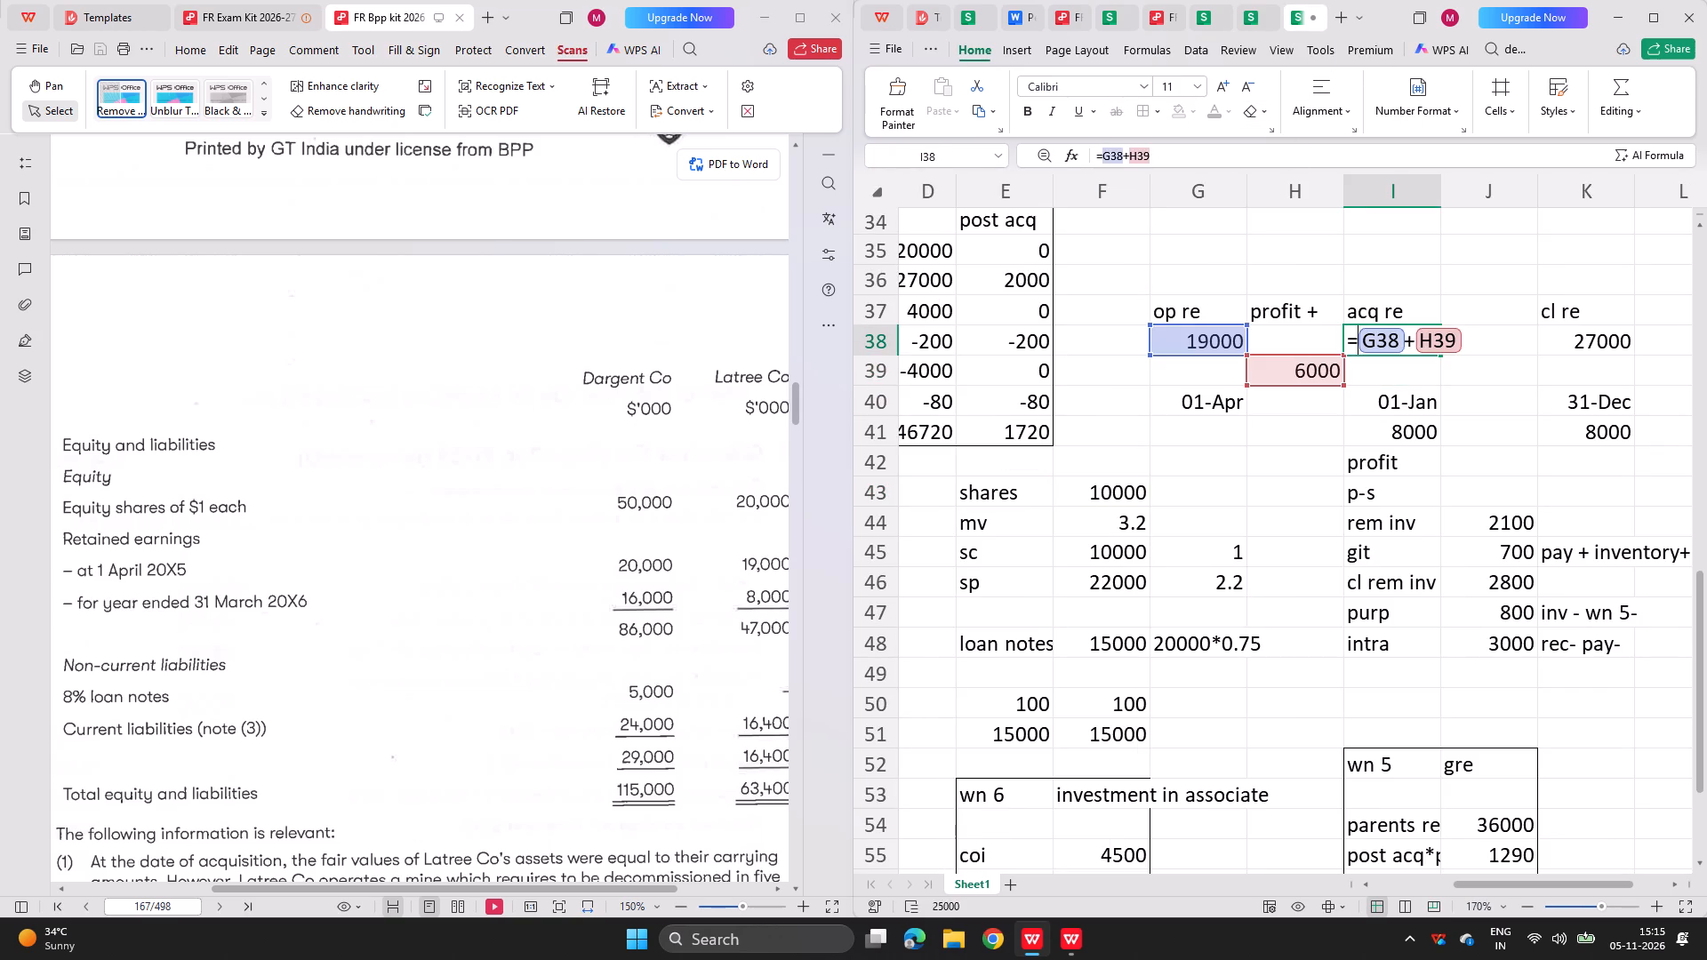
key(Return)
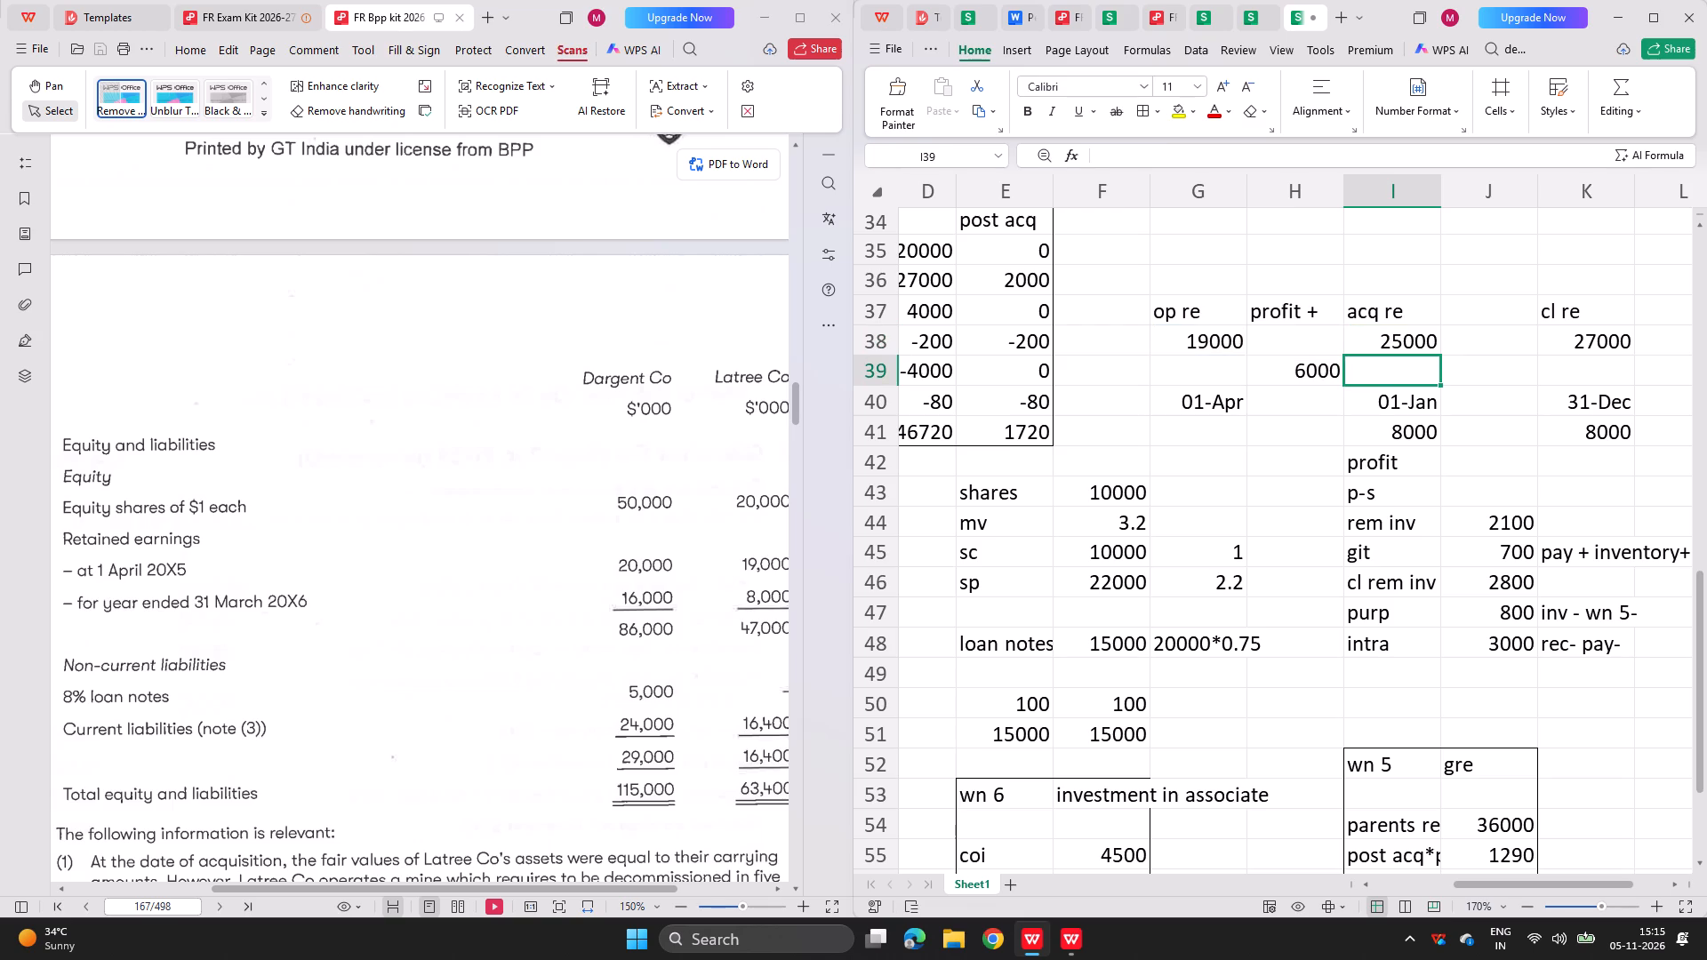
click(1278, 369)
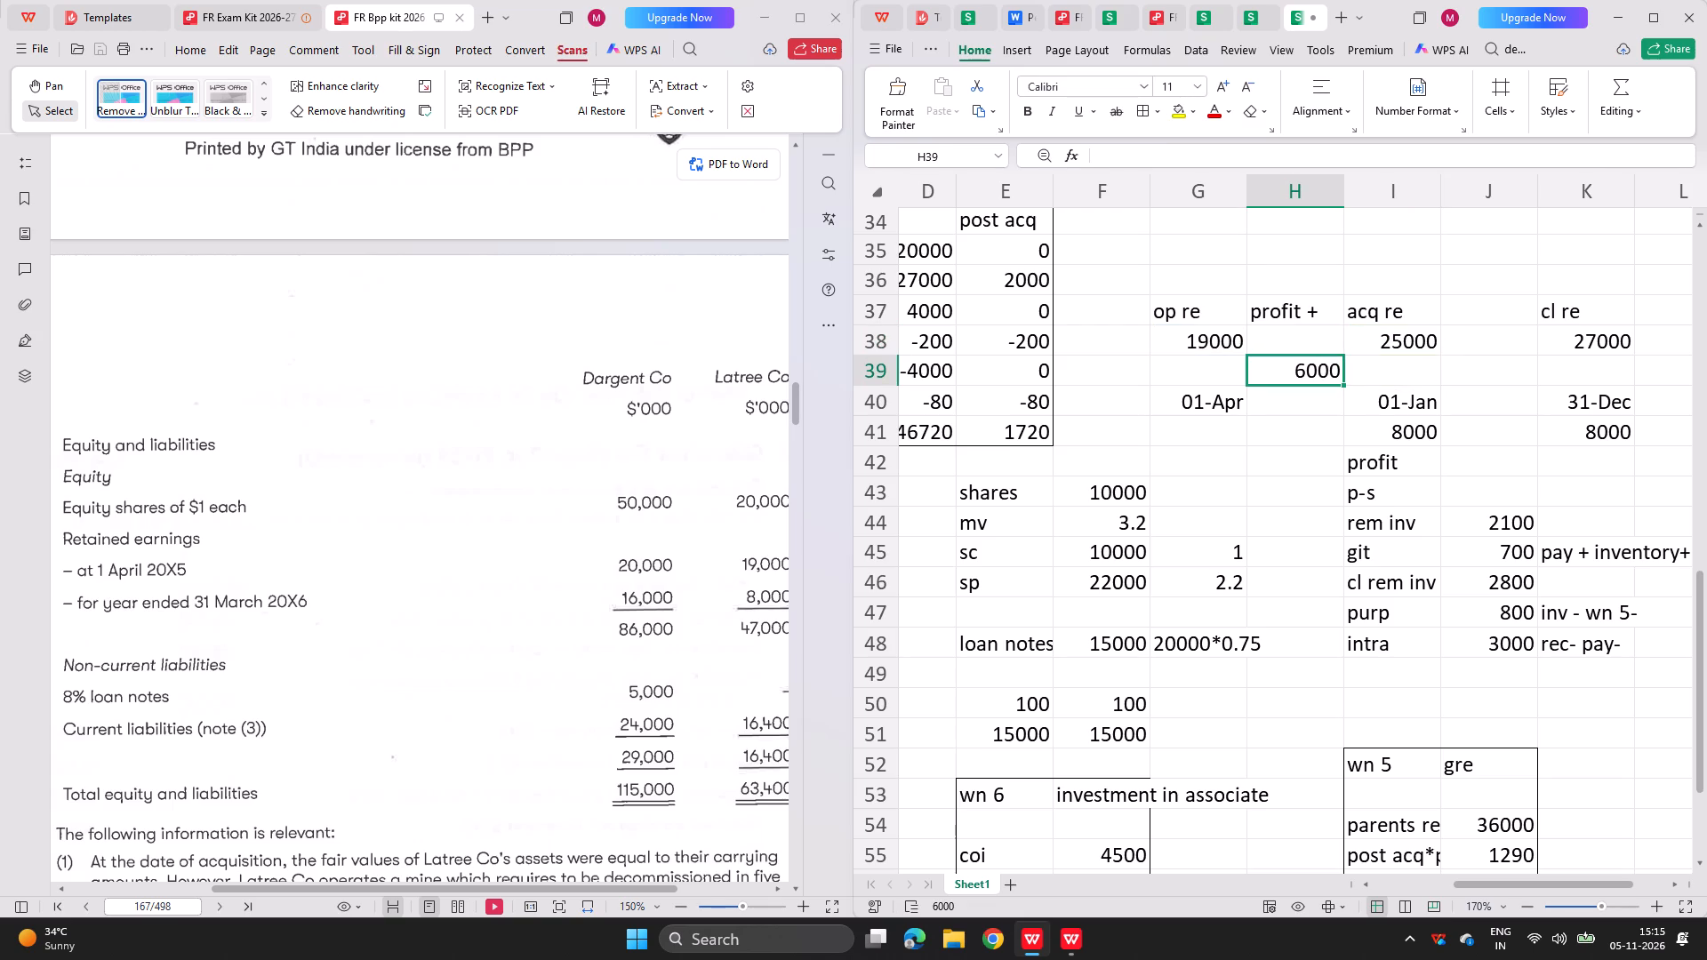
click(1411, 436)
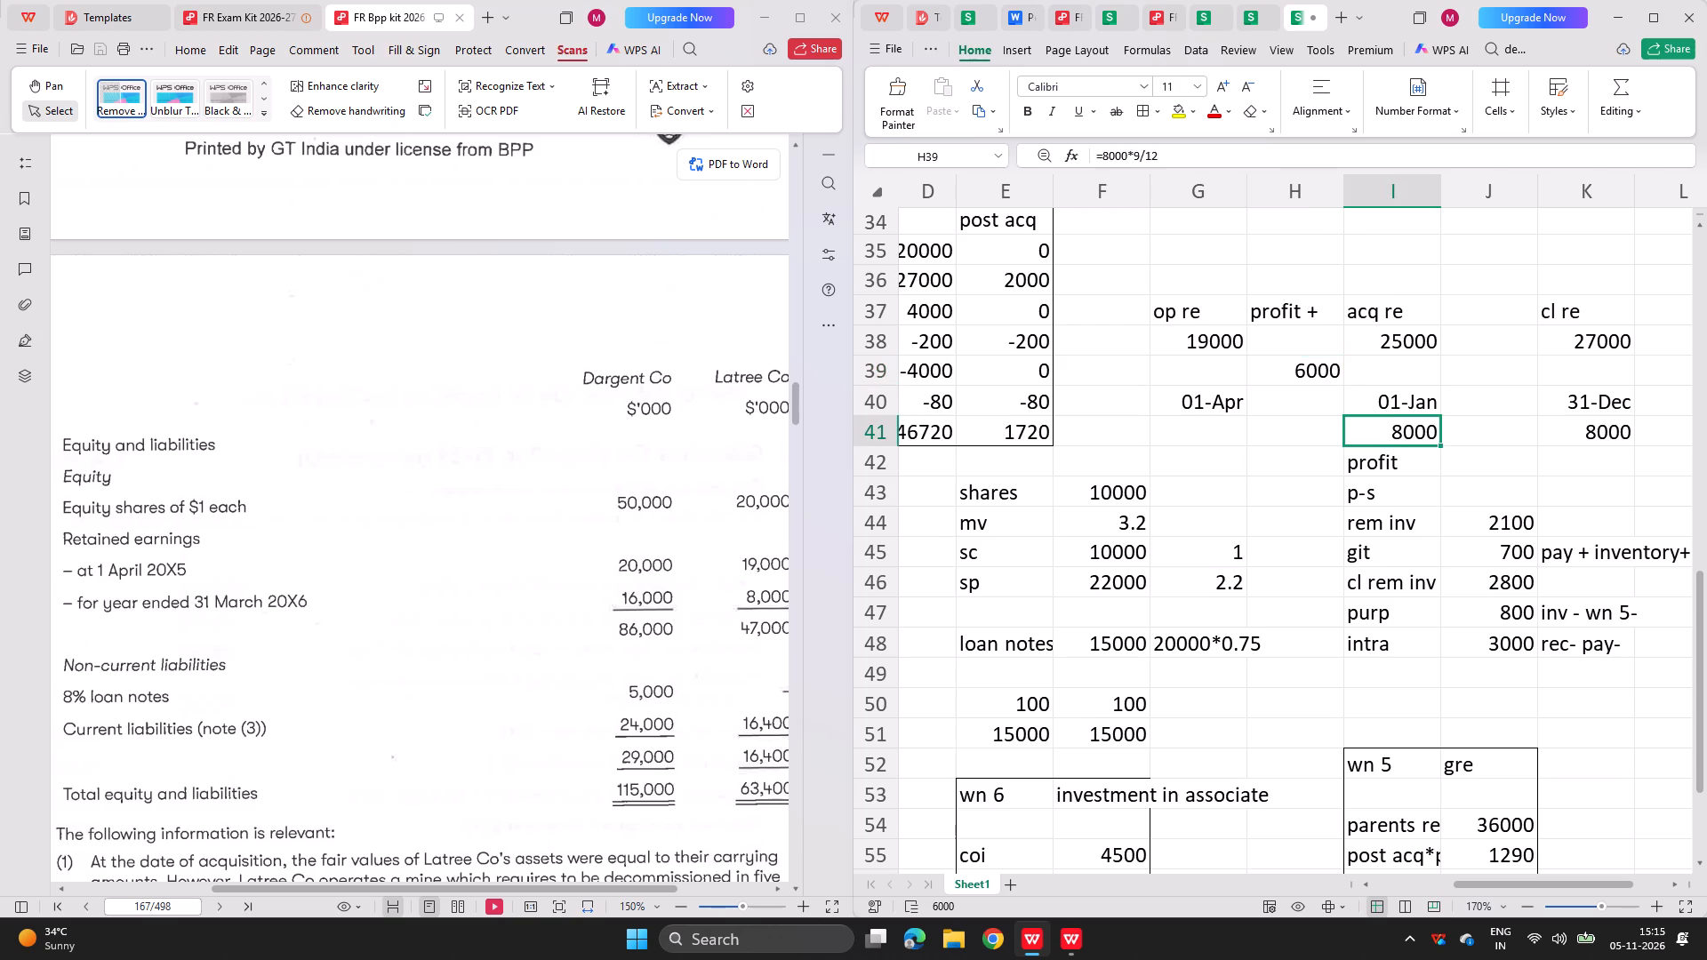
click(1247, 0)
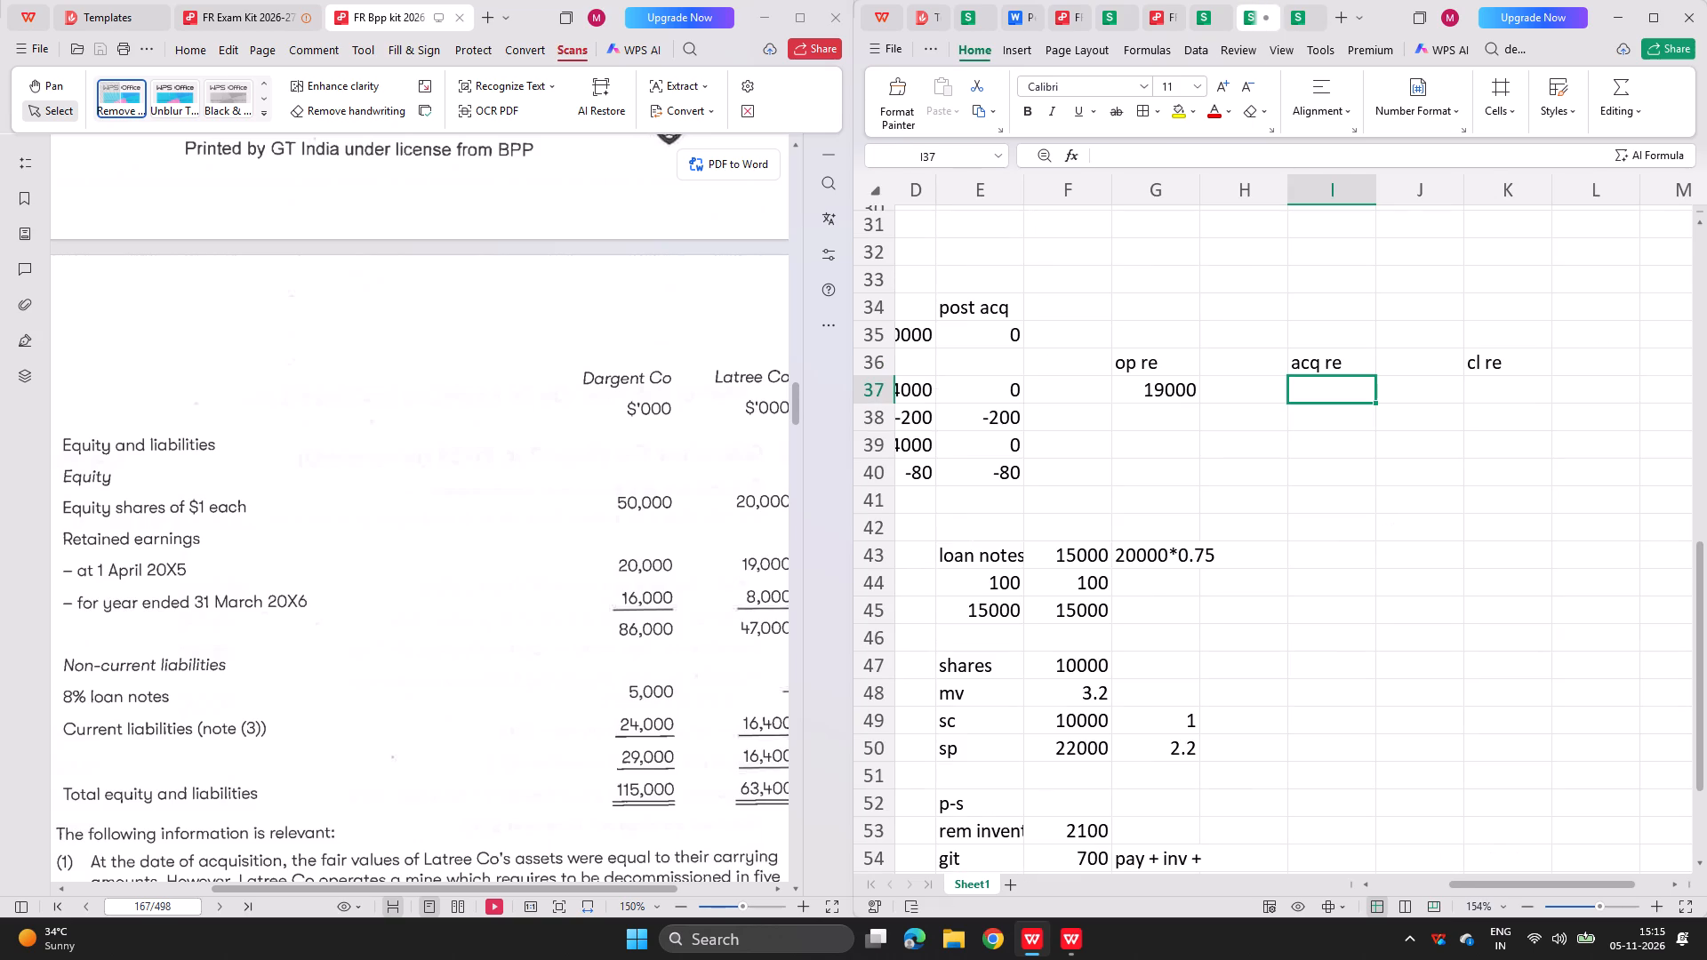
Enter the opening date 1 april in G39 below the op re figure.
click(1161, 431)
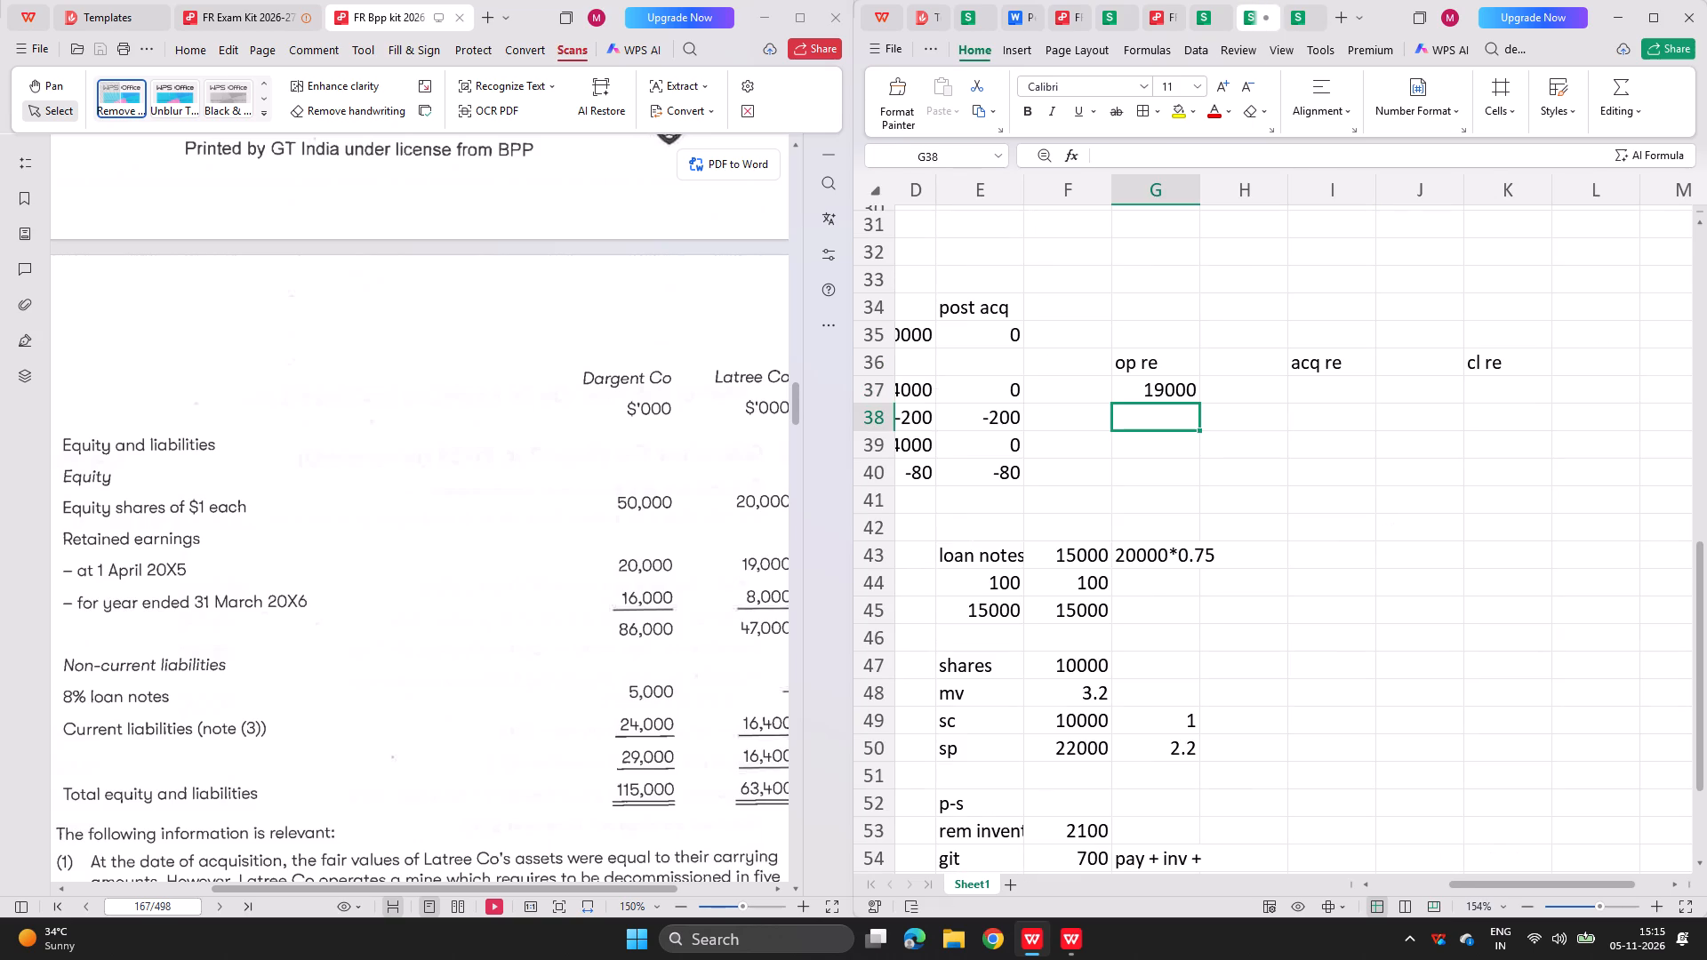
click(1164, 440)
text(1 apr)
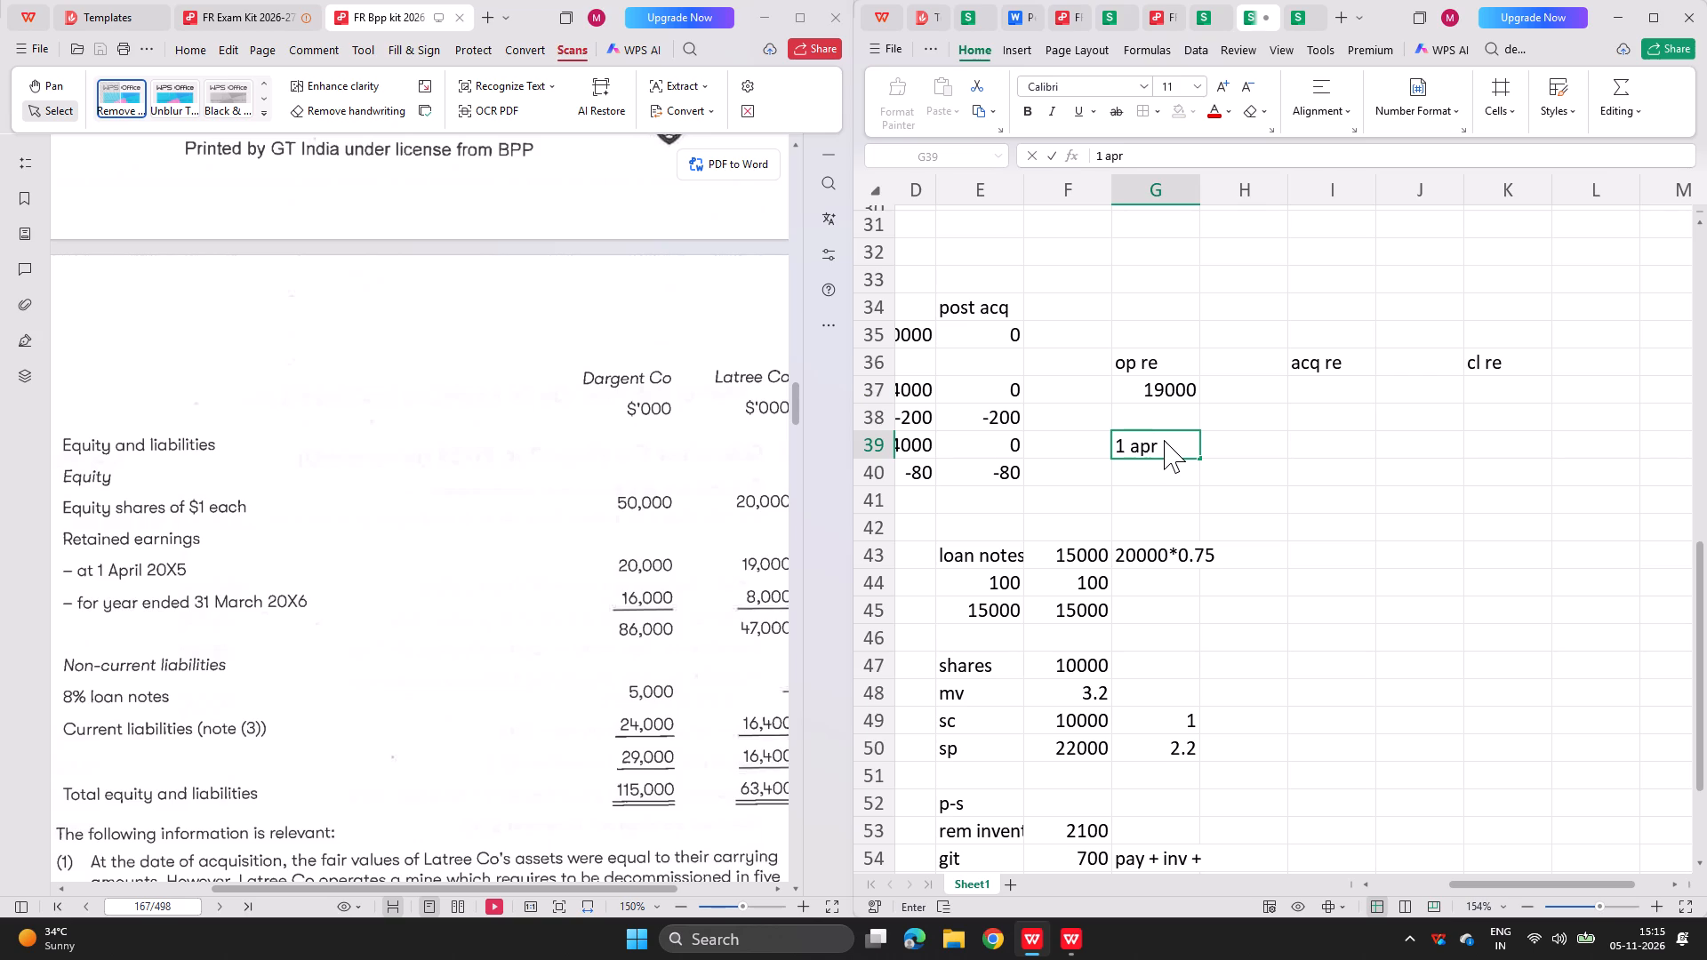
text(il0)
key(BackSpace)
key(BackSpace)
key(BackSpace)
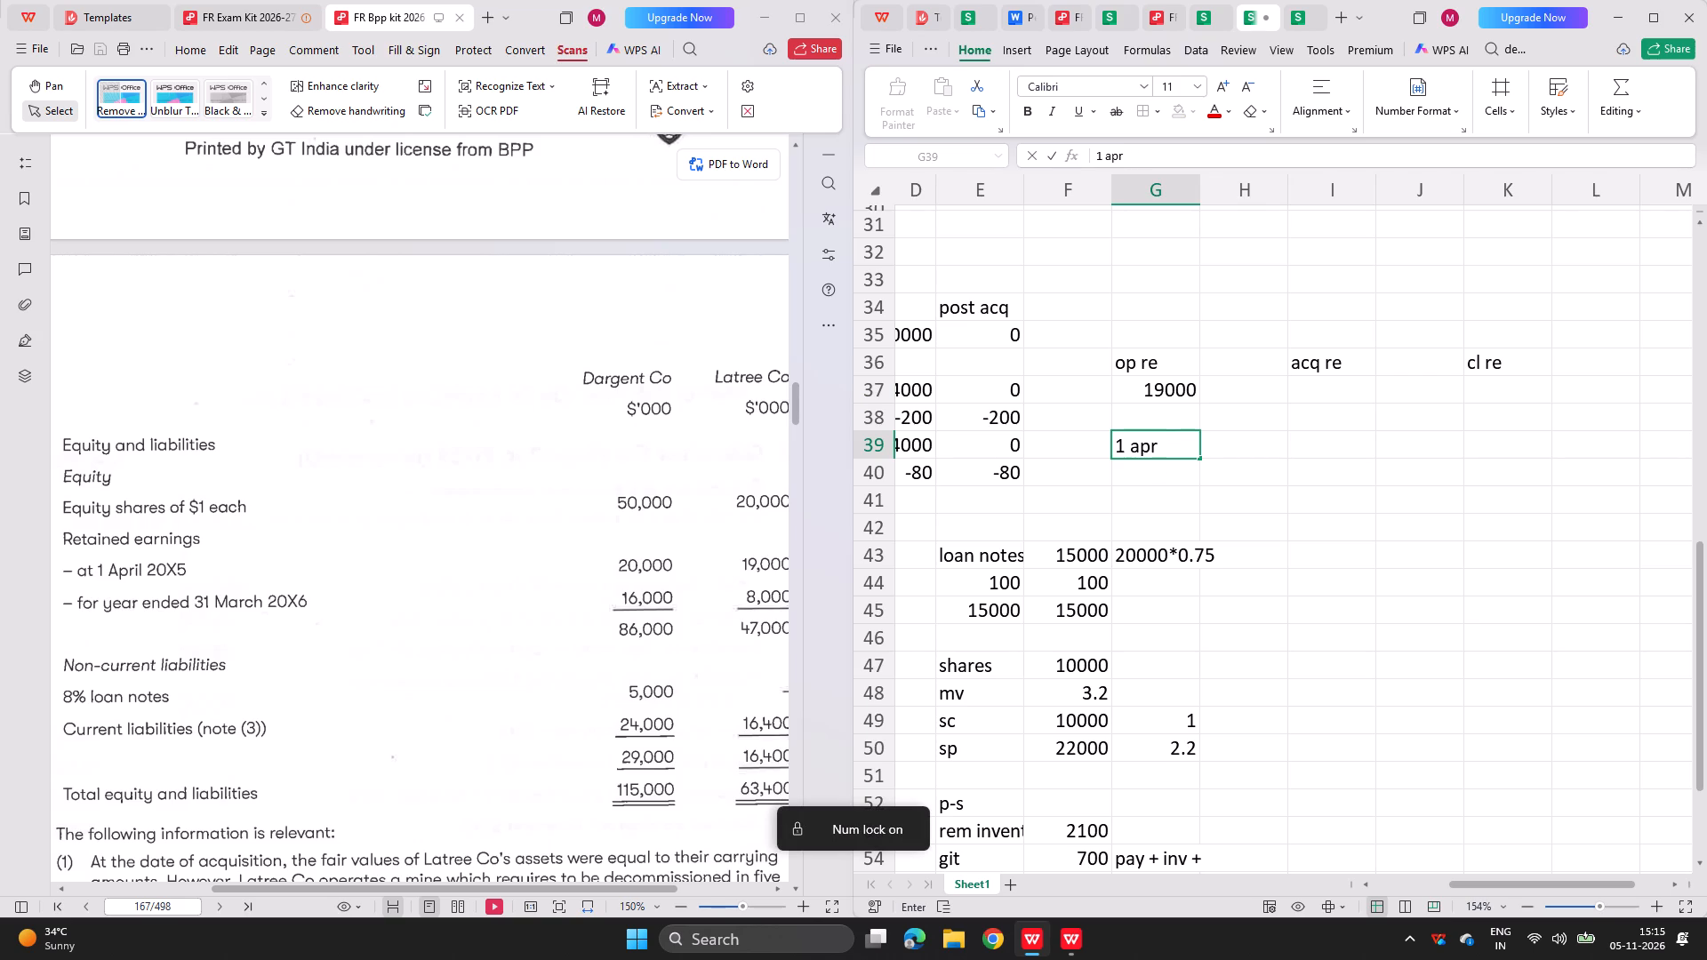
key(8)
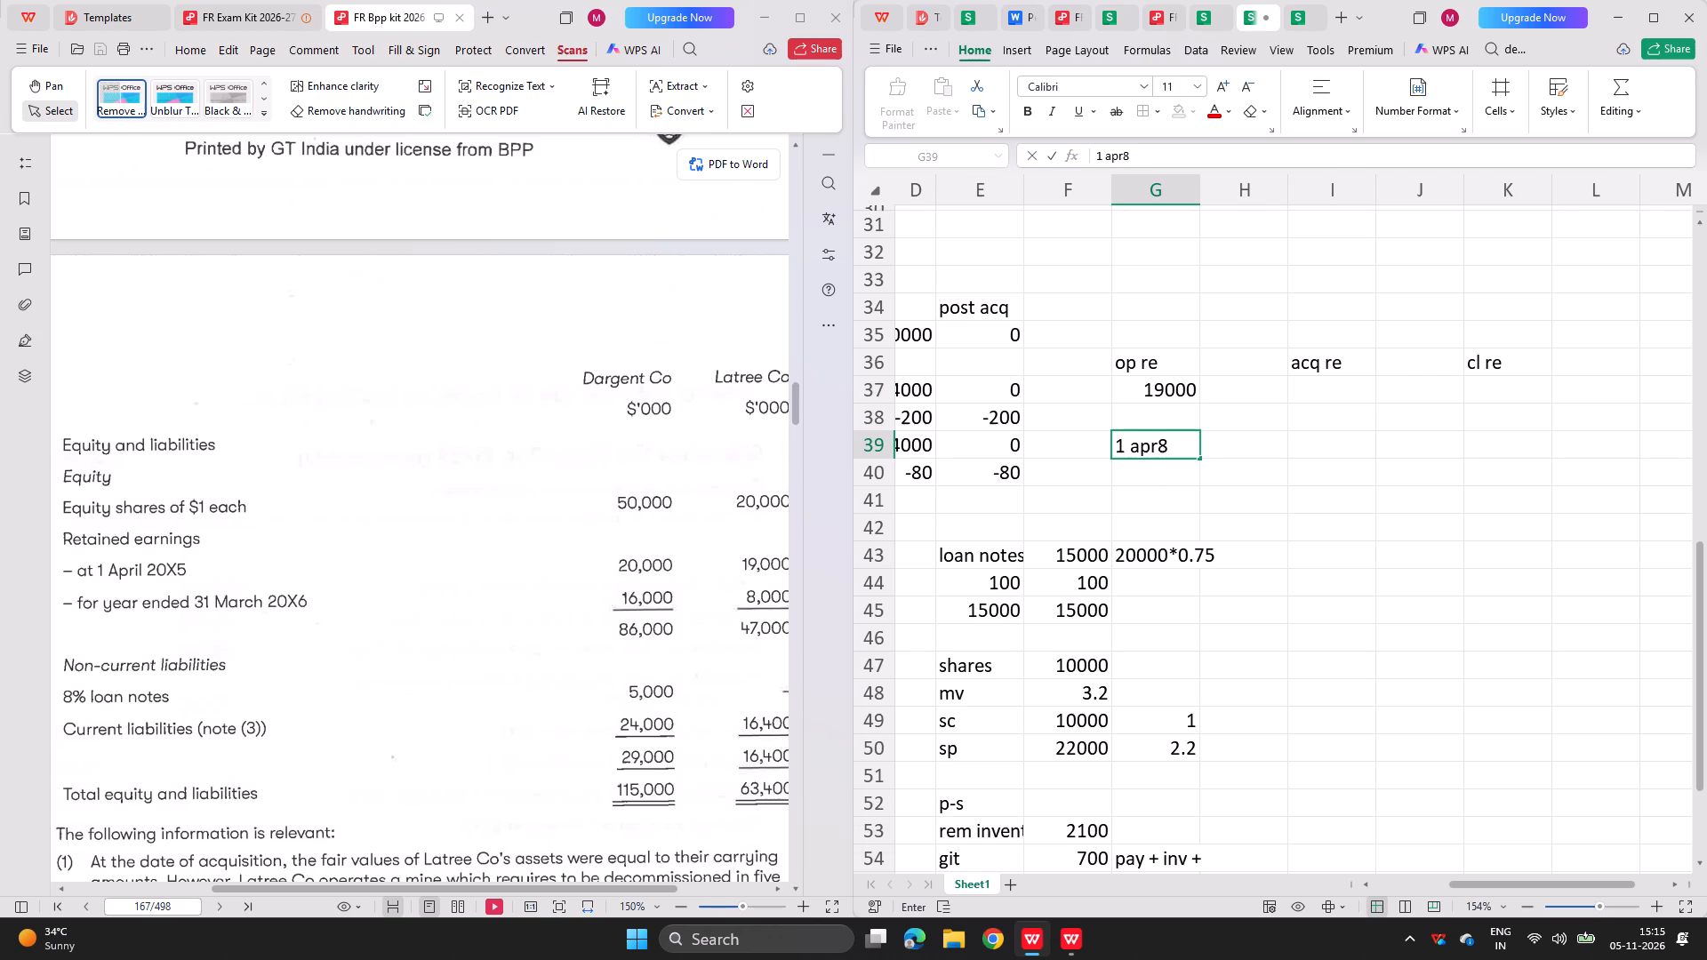
key(BackSpace)
text(il)
key(Right)
key(Right)
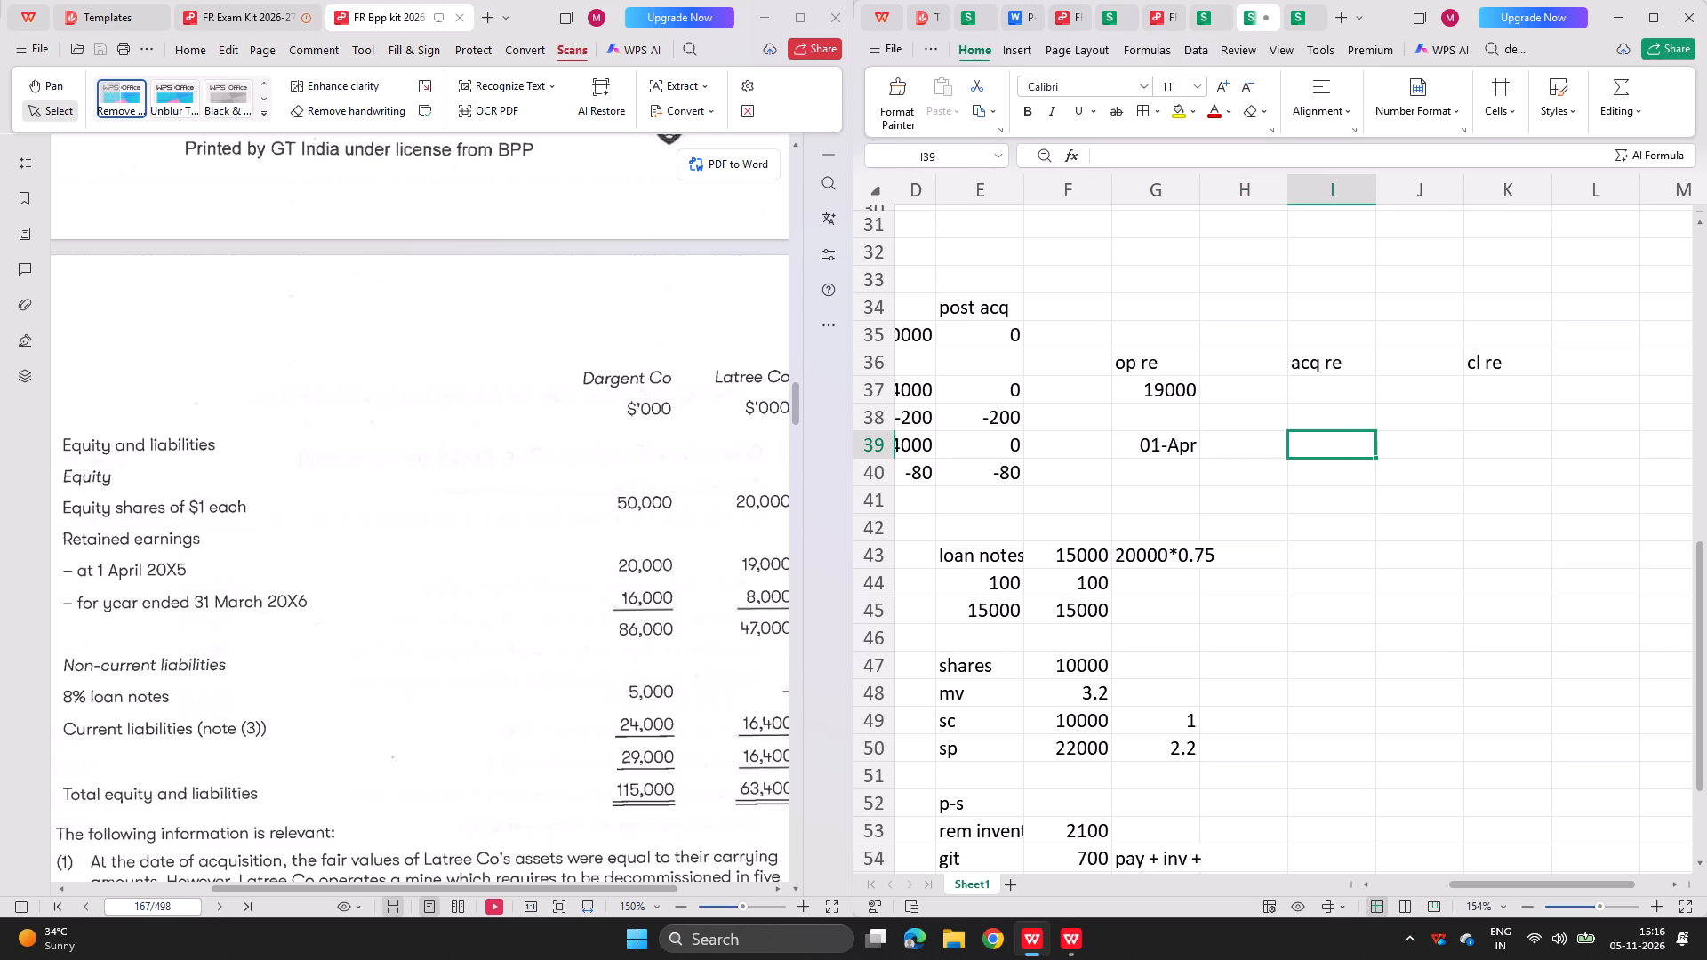
Enter the acquisition date 1 jan in I39 and the yearly profit 8000 in I40, following the completed workbook.
click(1292, 10)
click(1250, 8)
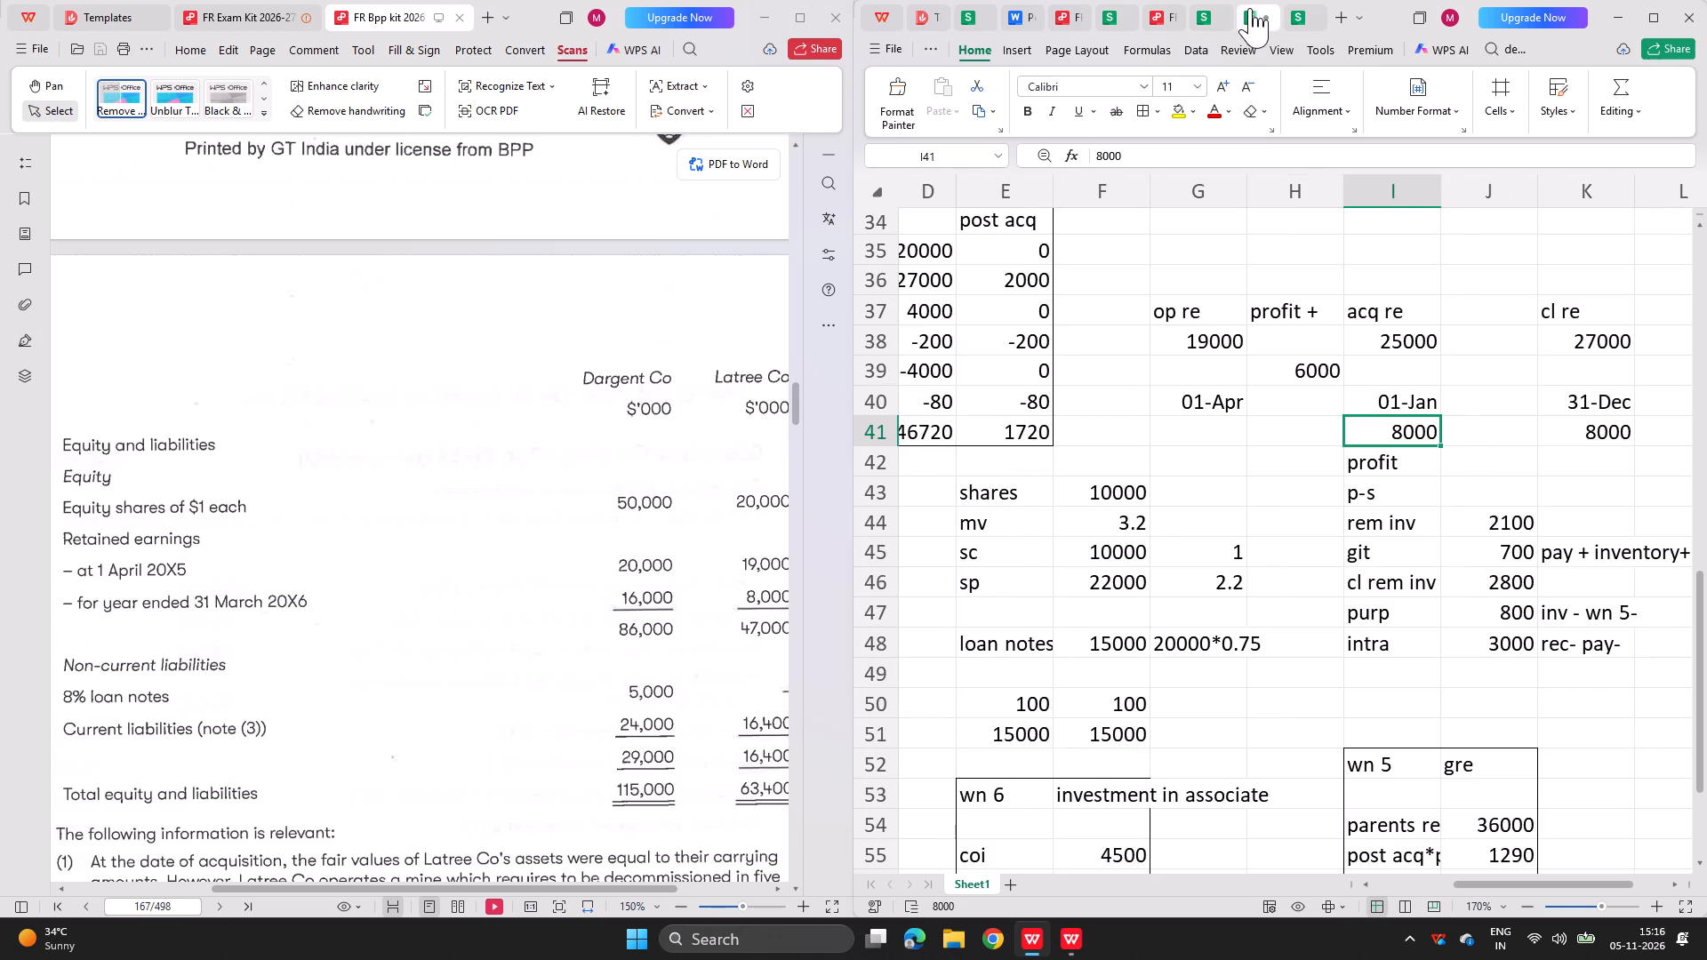
text(1 jan)
key(space)
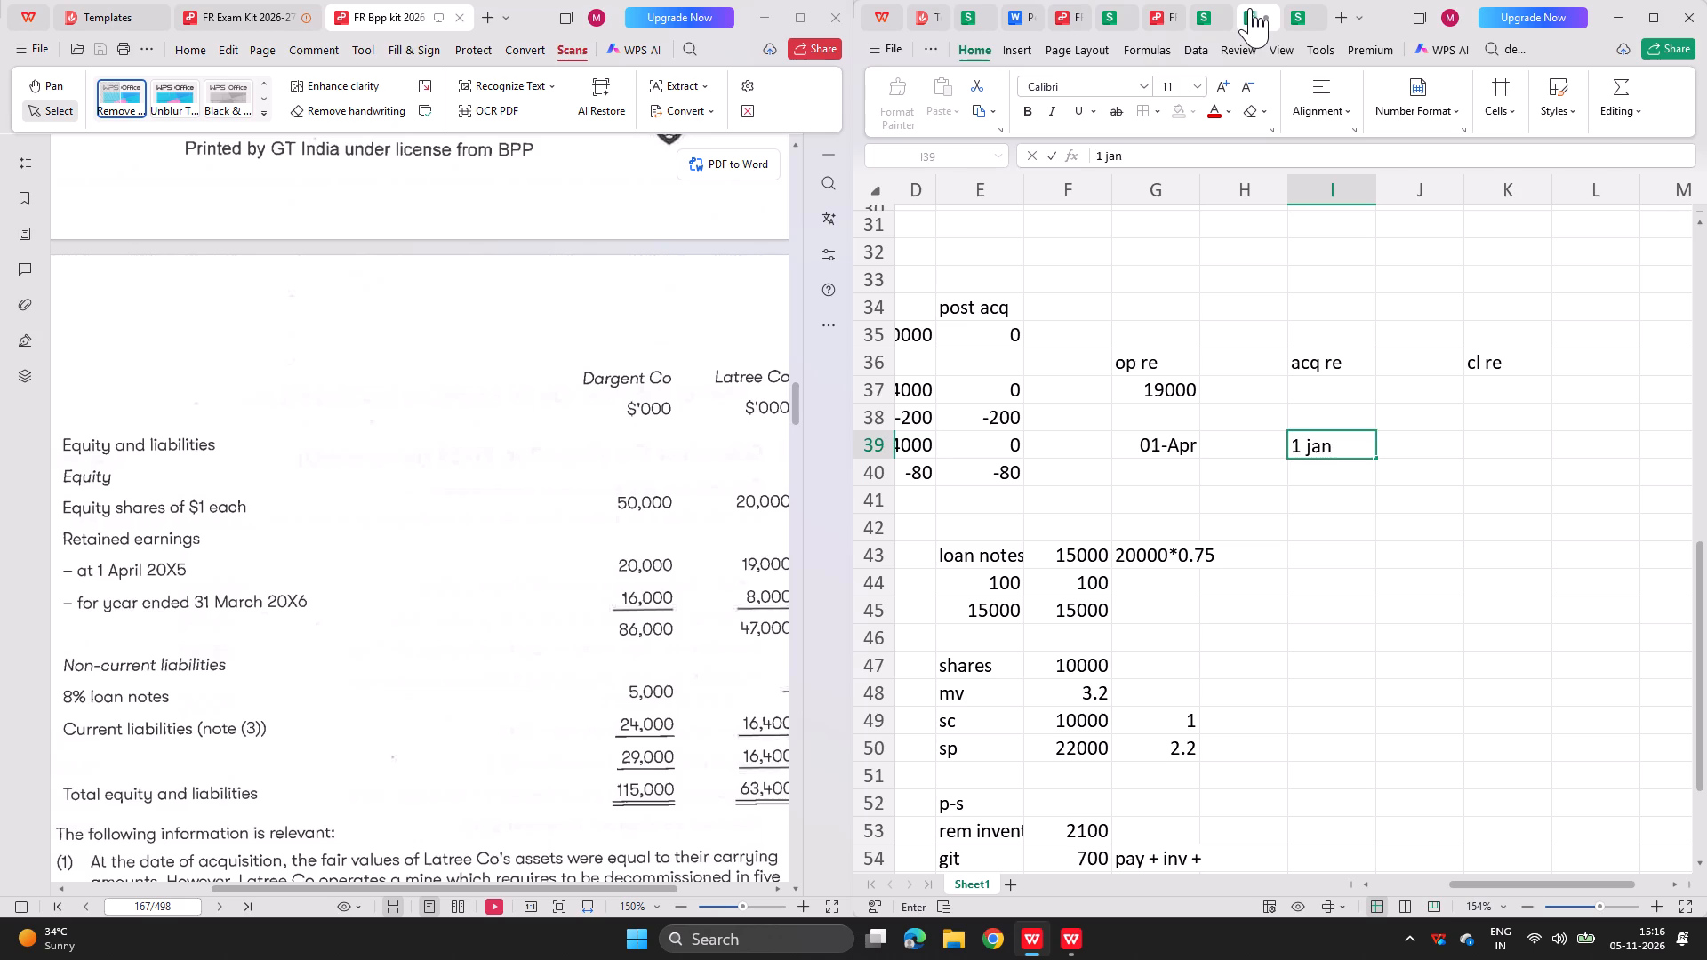
key(Down)
text(pr)
key(BackSpace)
key(BackSpace)
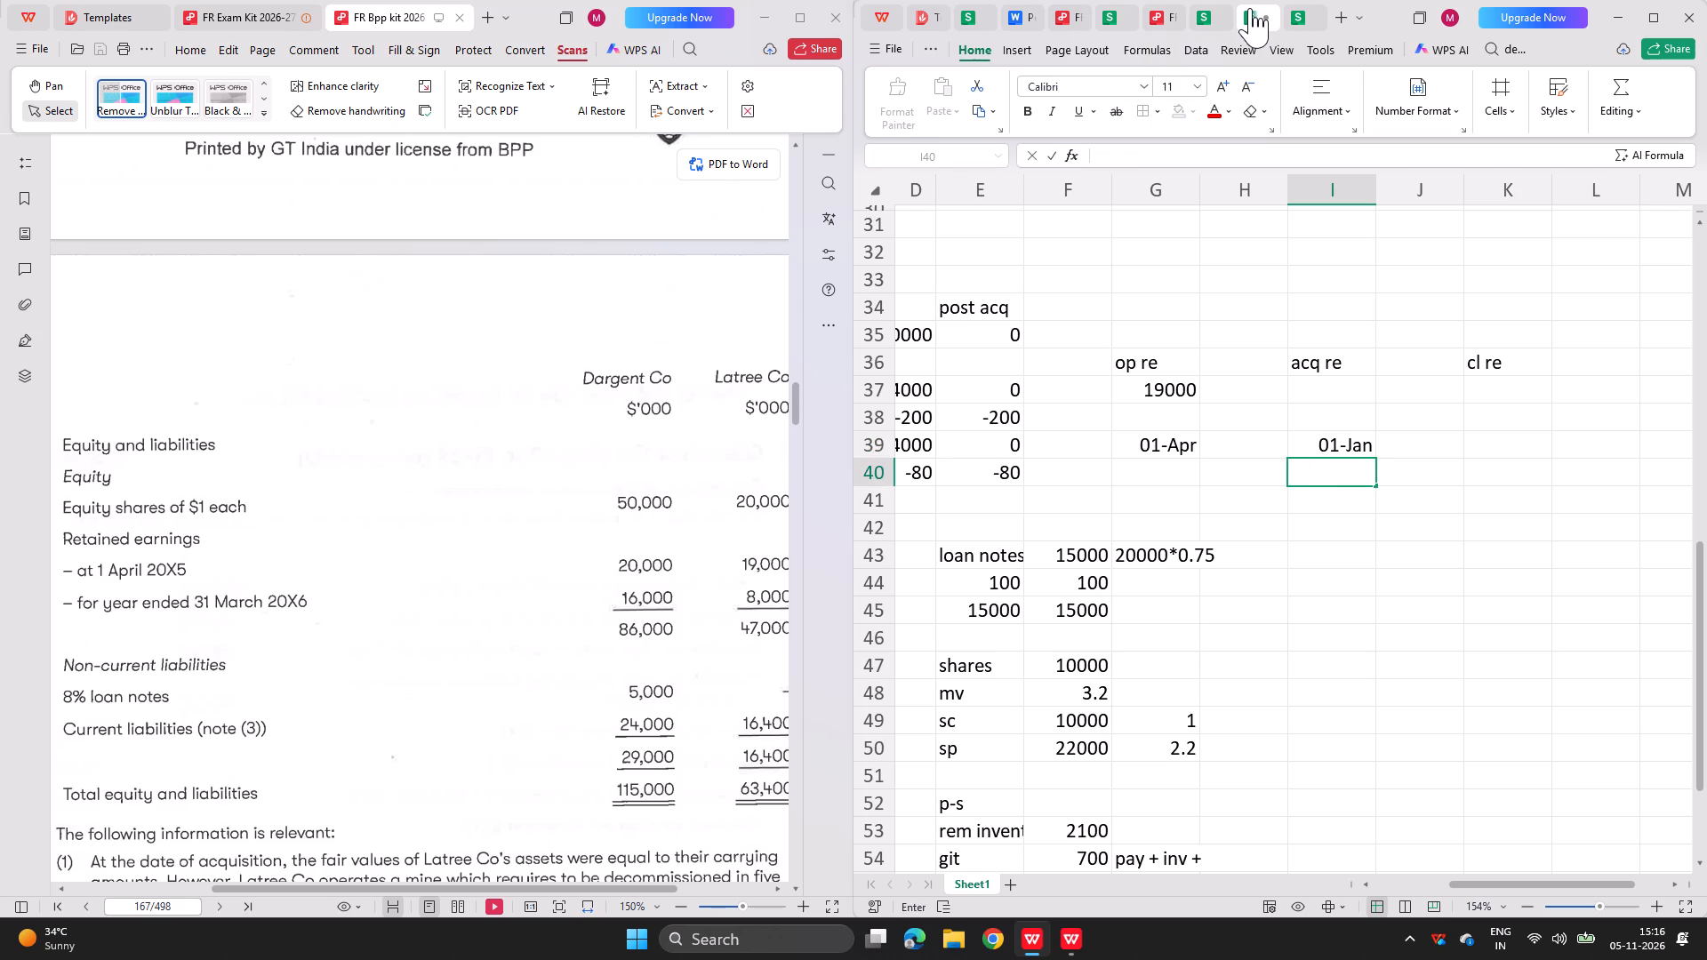
text(8000)
key(Return)
Label the yearly figure under the acquisition date as profit in I41.
text(prfit)
key(BackSpace)
key(BackSpace)
key(BackSpace)
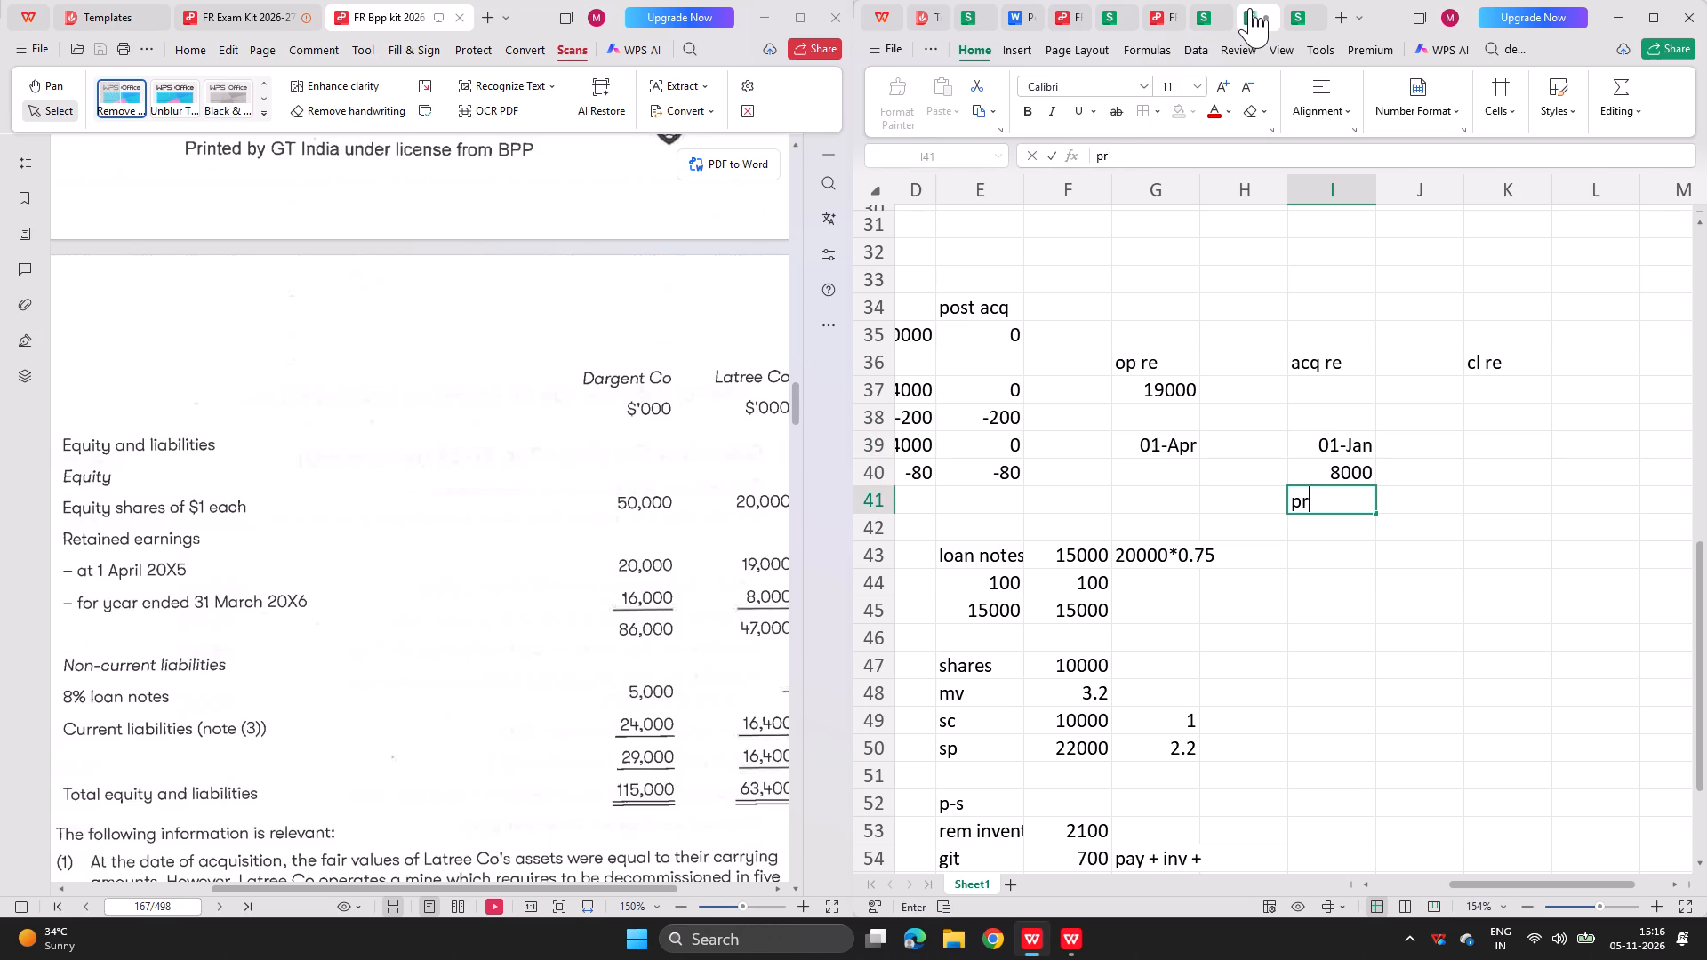
key(BackSpace)
text(oi)
key(BackSpace)
key(f)
key(BackSpace)
key(BackSpace)
key(e)
key(BackSpace)
text(rfoit)
key(BackSpace)
key(BackSpace)
key(BackSpace)
key(BackSpace)
text(ofit)
key(Right)
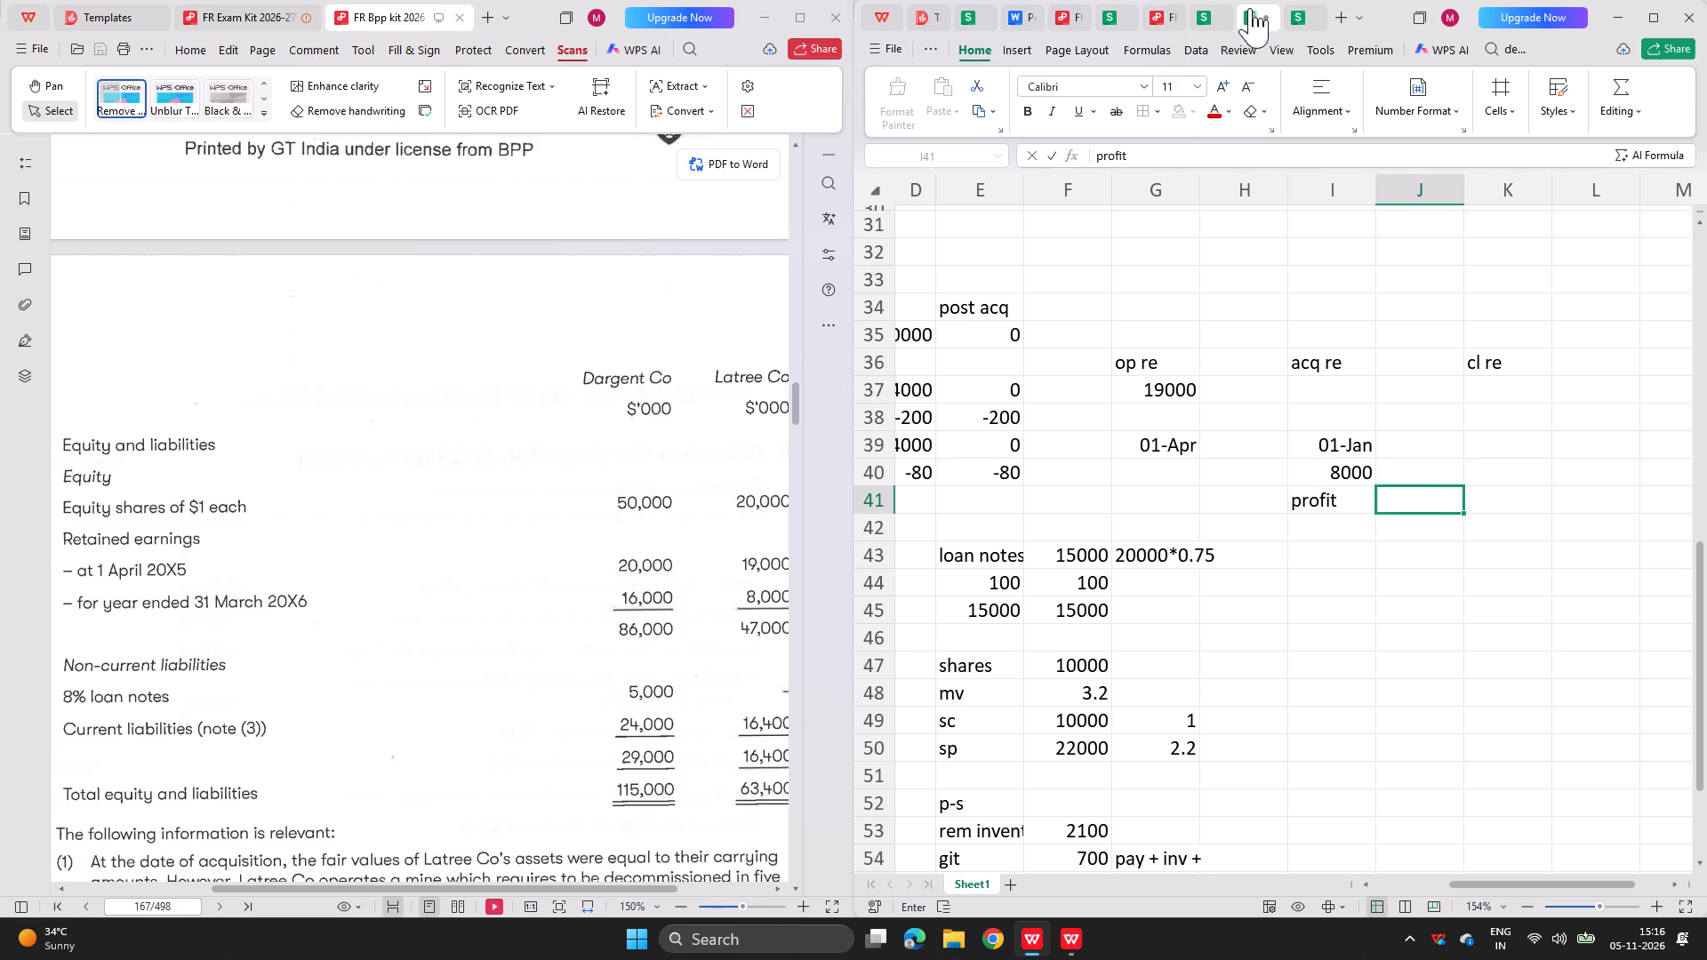
Enter the closing date 31 dec in K39 and, following the completed workbook, the yearly profit 8000 in K40.
key(Right)
key(Up)
key(Up)
text(31 dexc)
key(BackSpace)
key(BackSpace)
key(c)
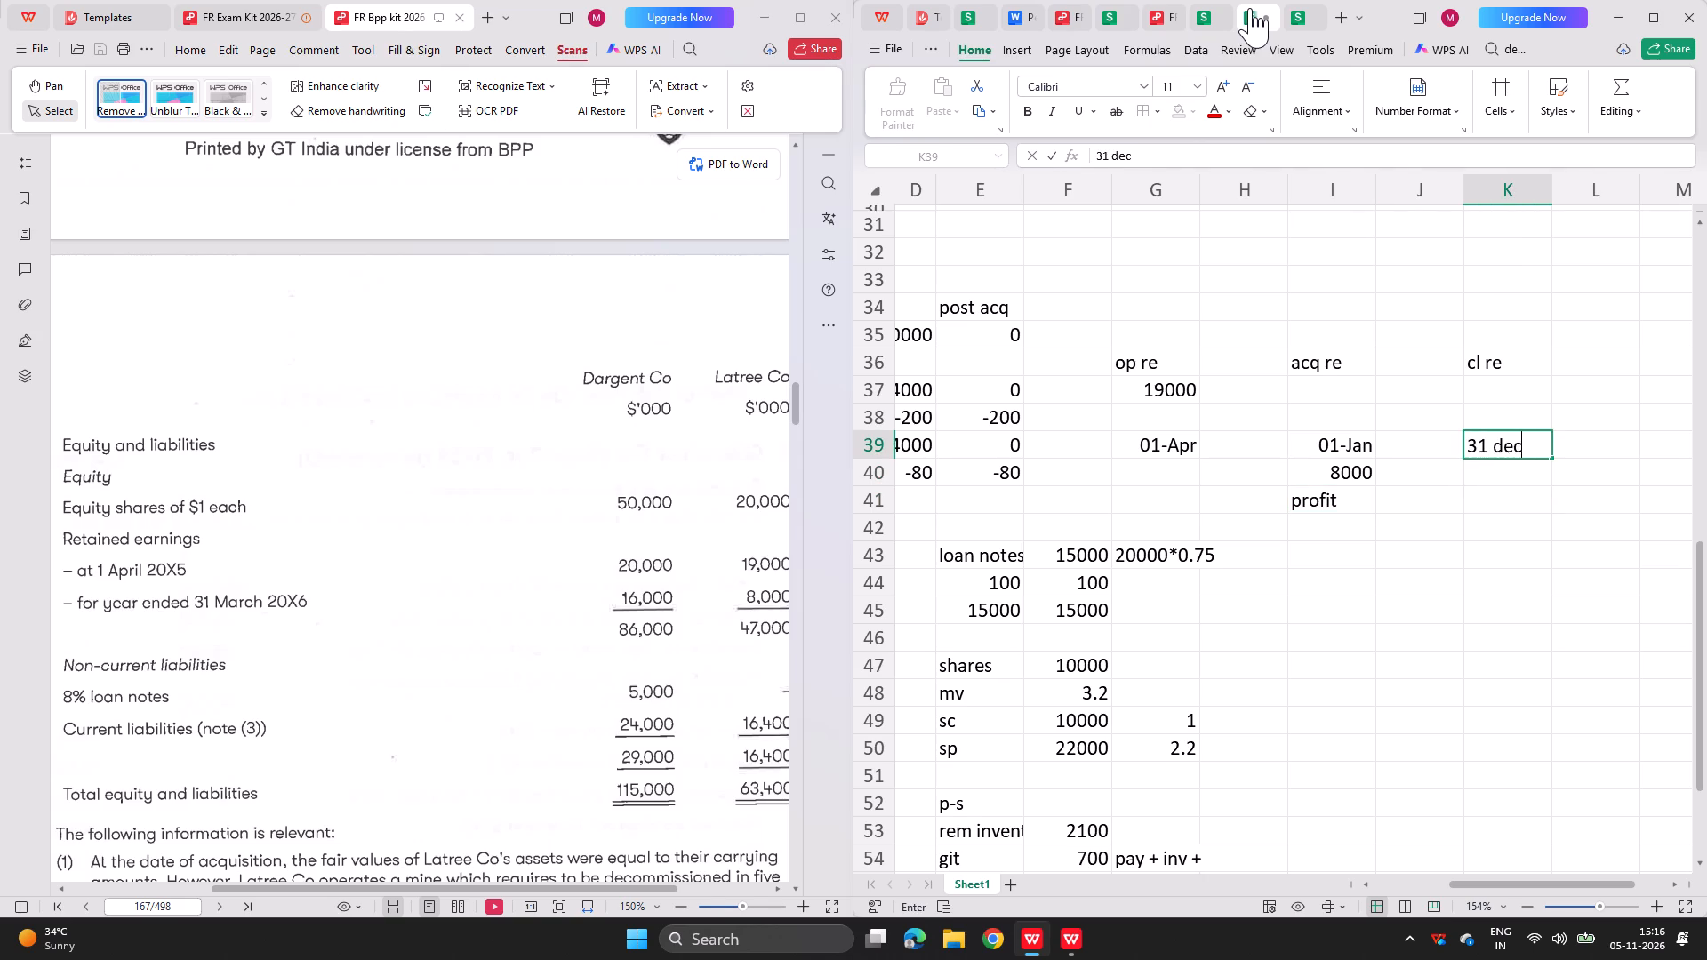
key(Down)
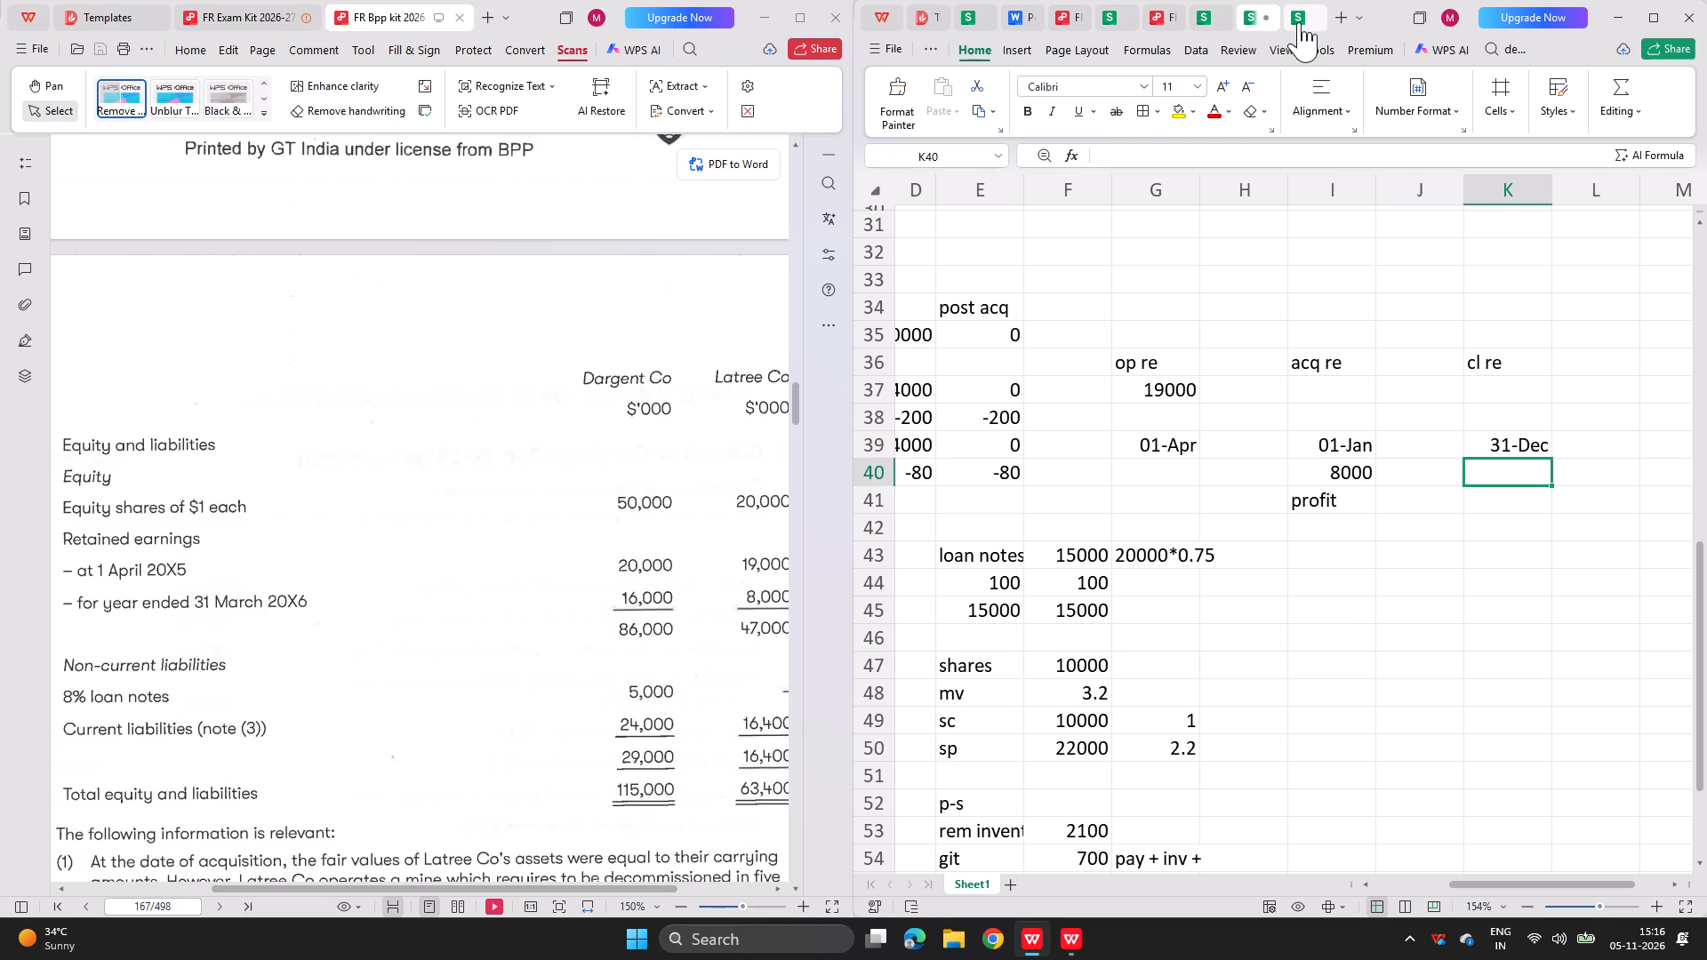
click(1299, 22)
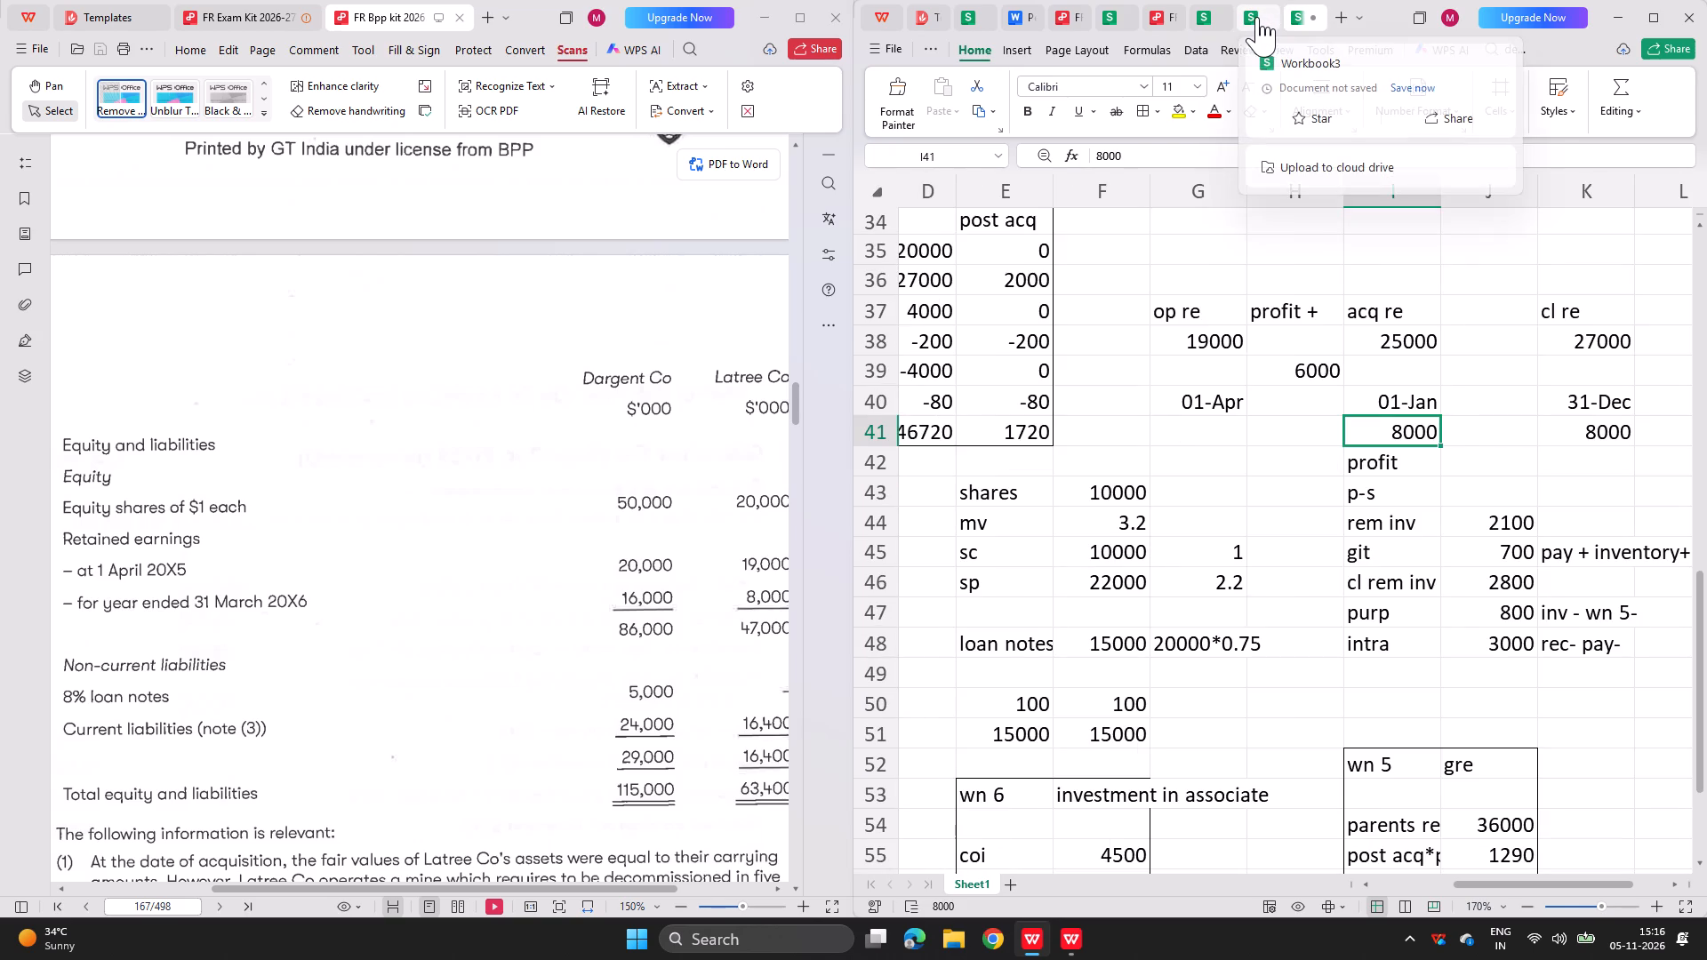
click(1256, 17)
text(8000)
key(Return)
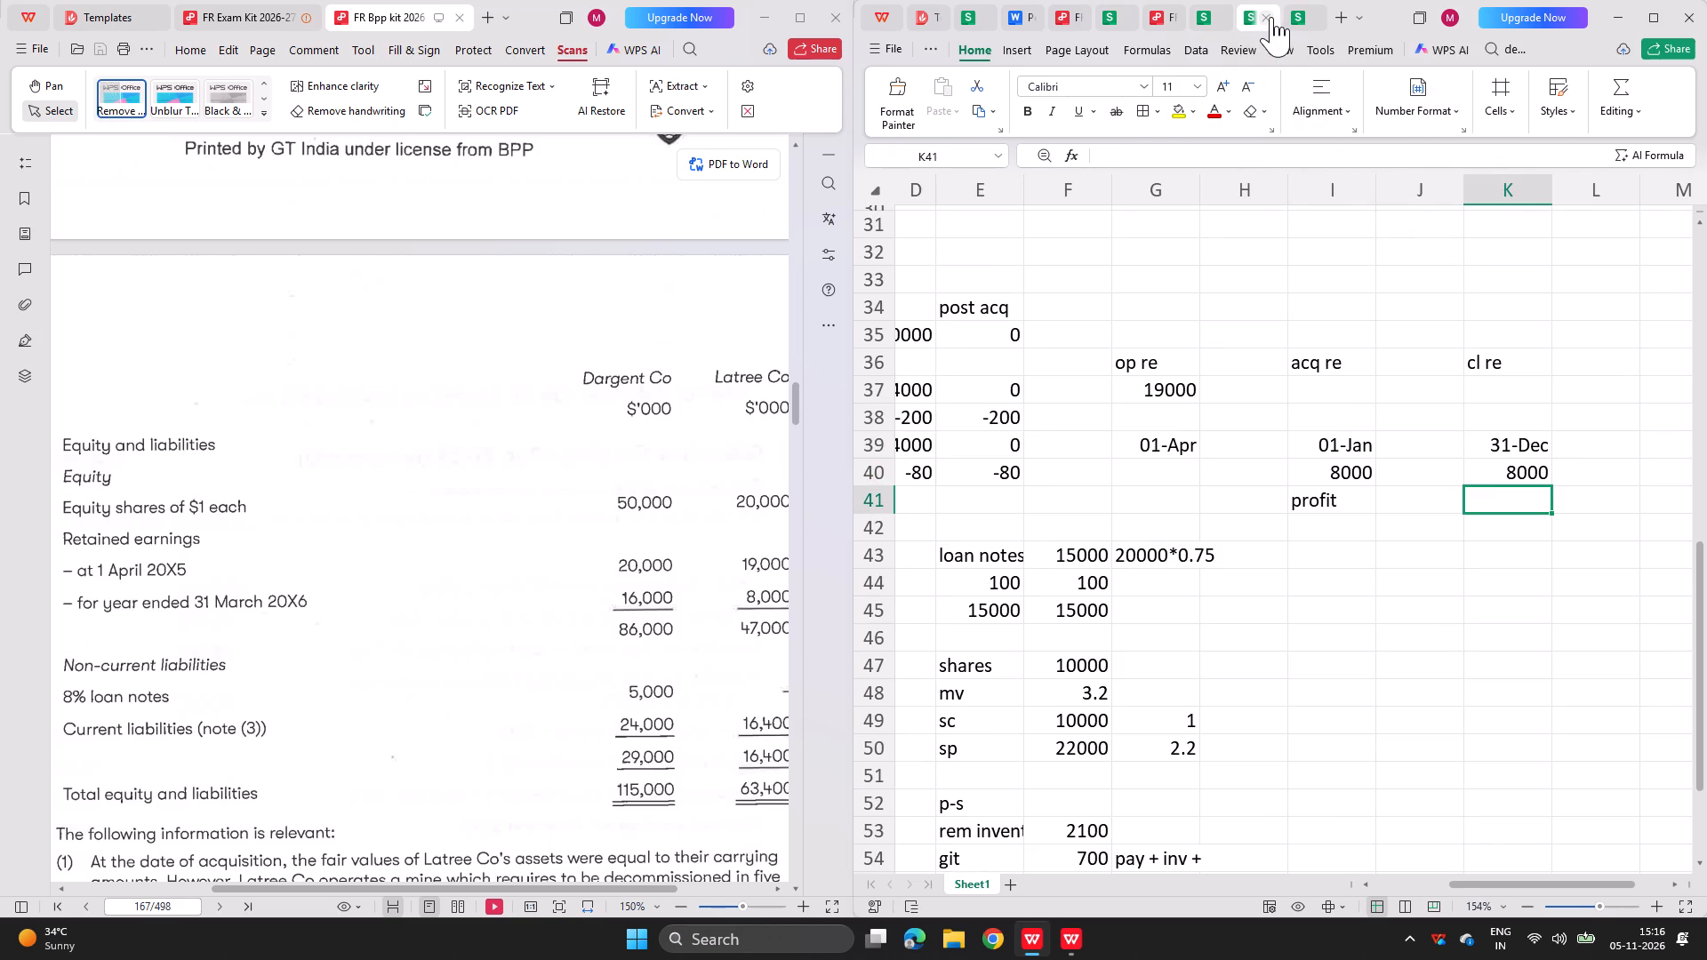
Check the profit figures in the completed workbook and calculate the pre-acquisition profit in H38 as =I40*9/12.
click(1286, 20)
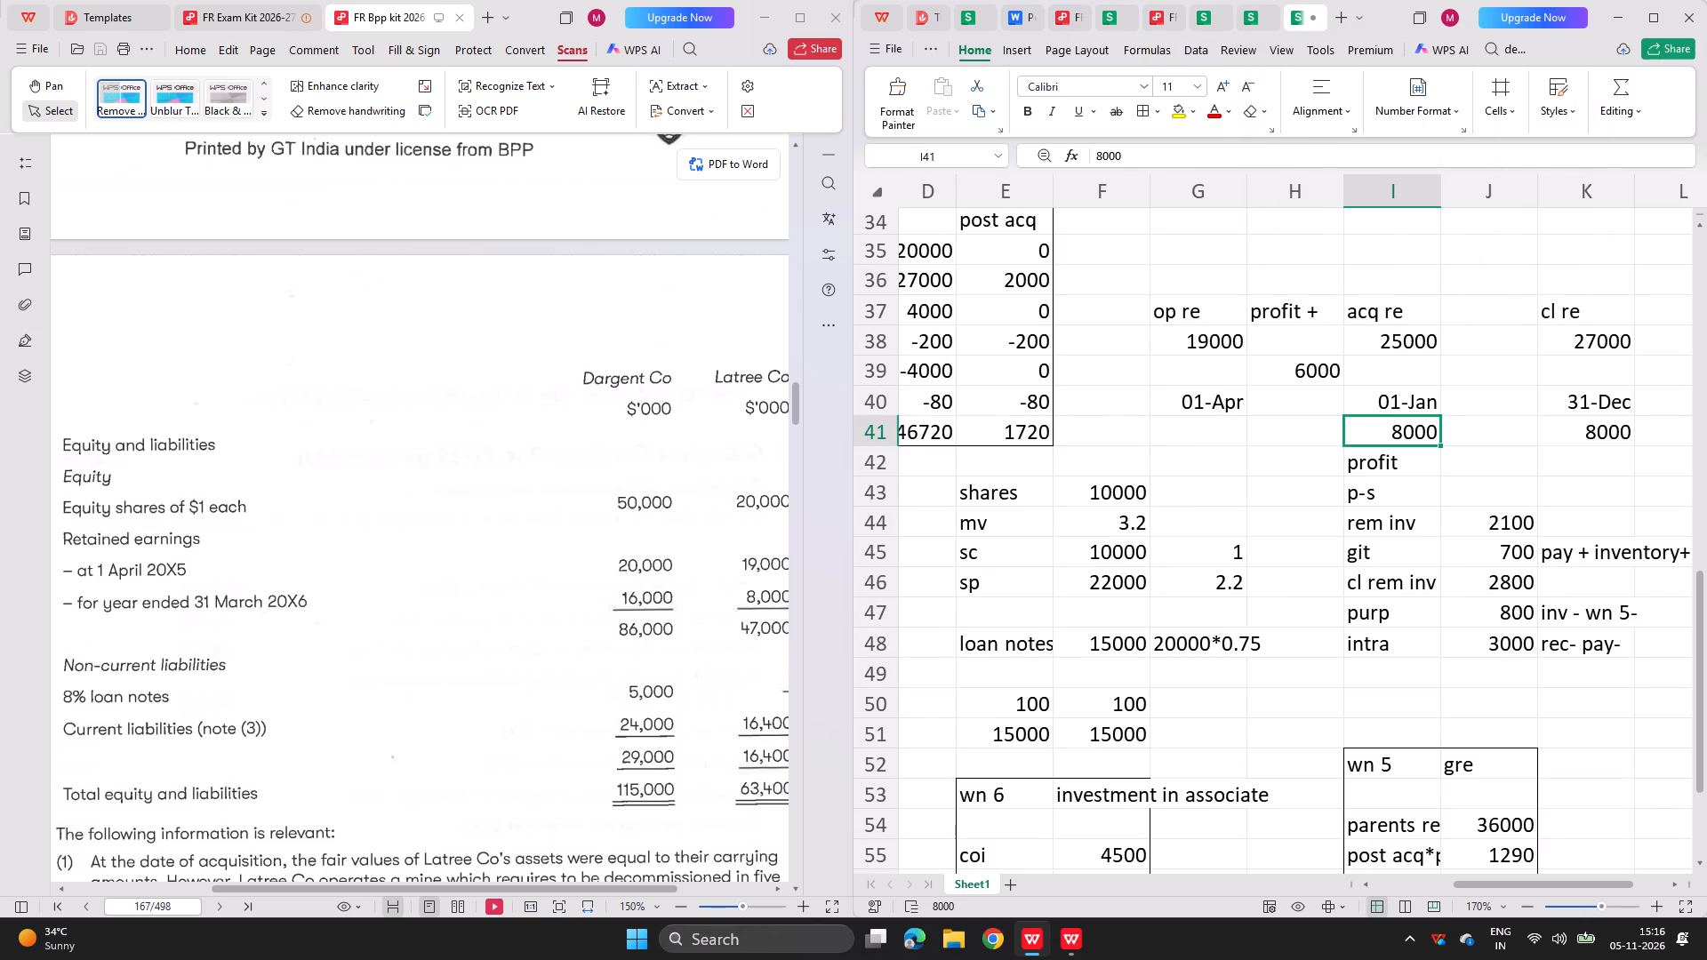
click(1584, 445)
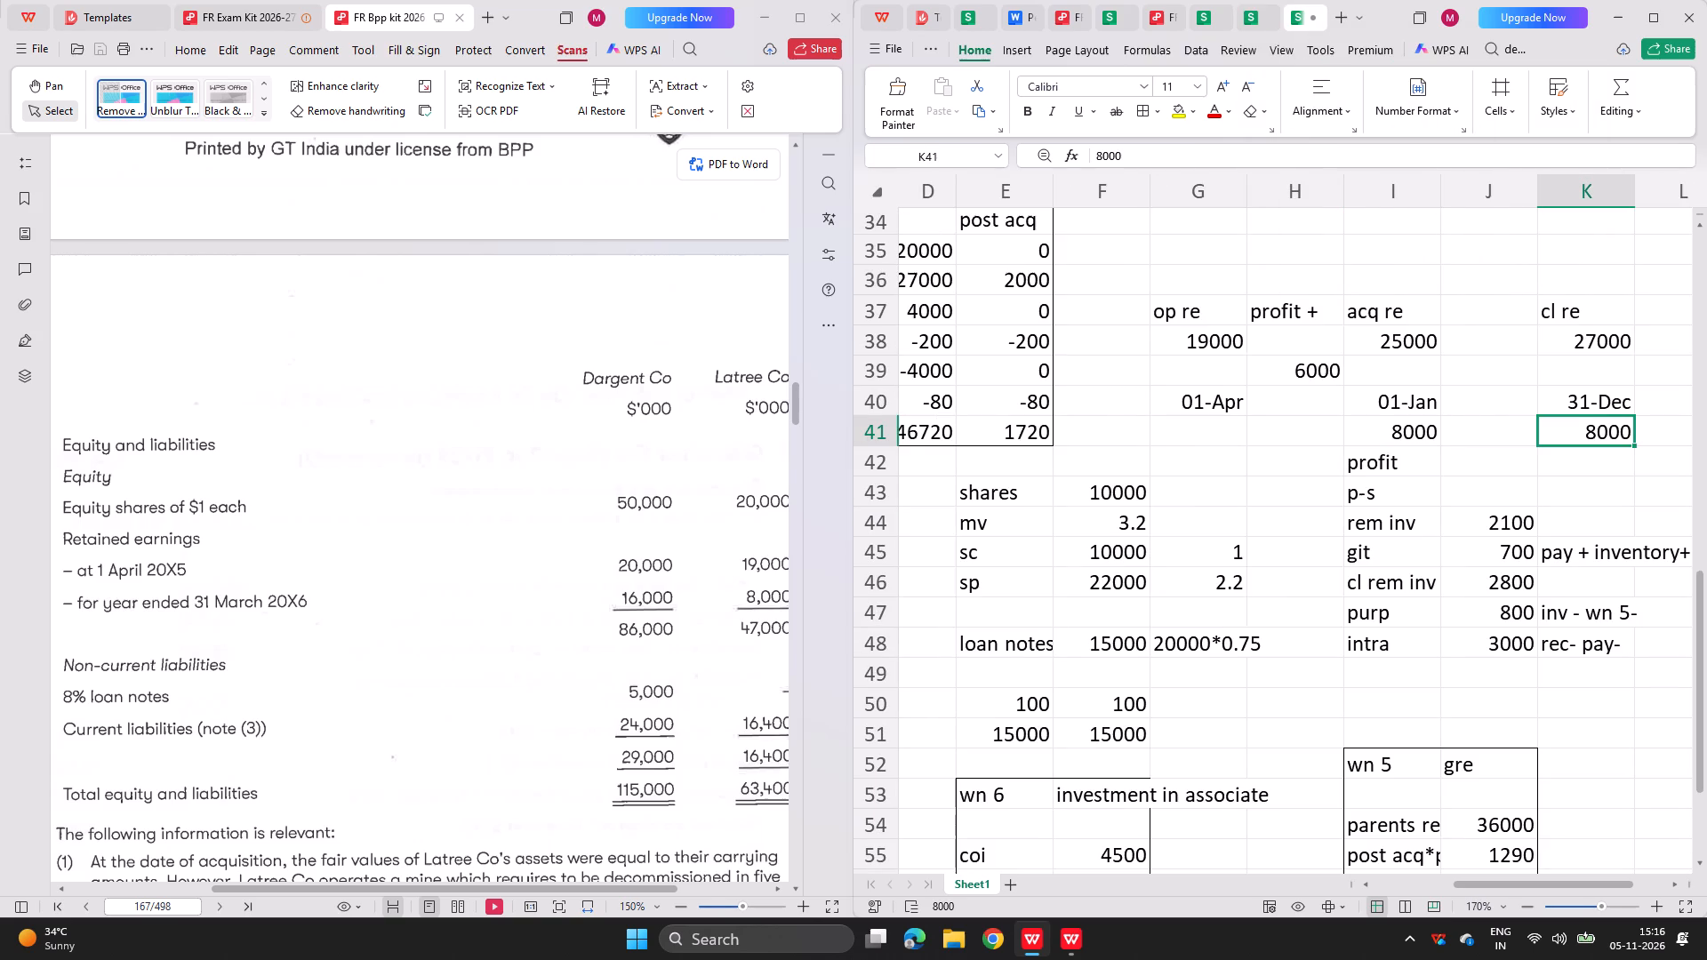
click(1446, 437)
click(1394, 430)
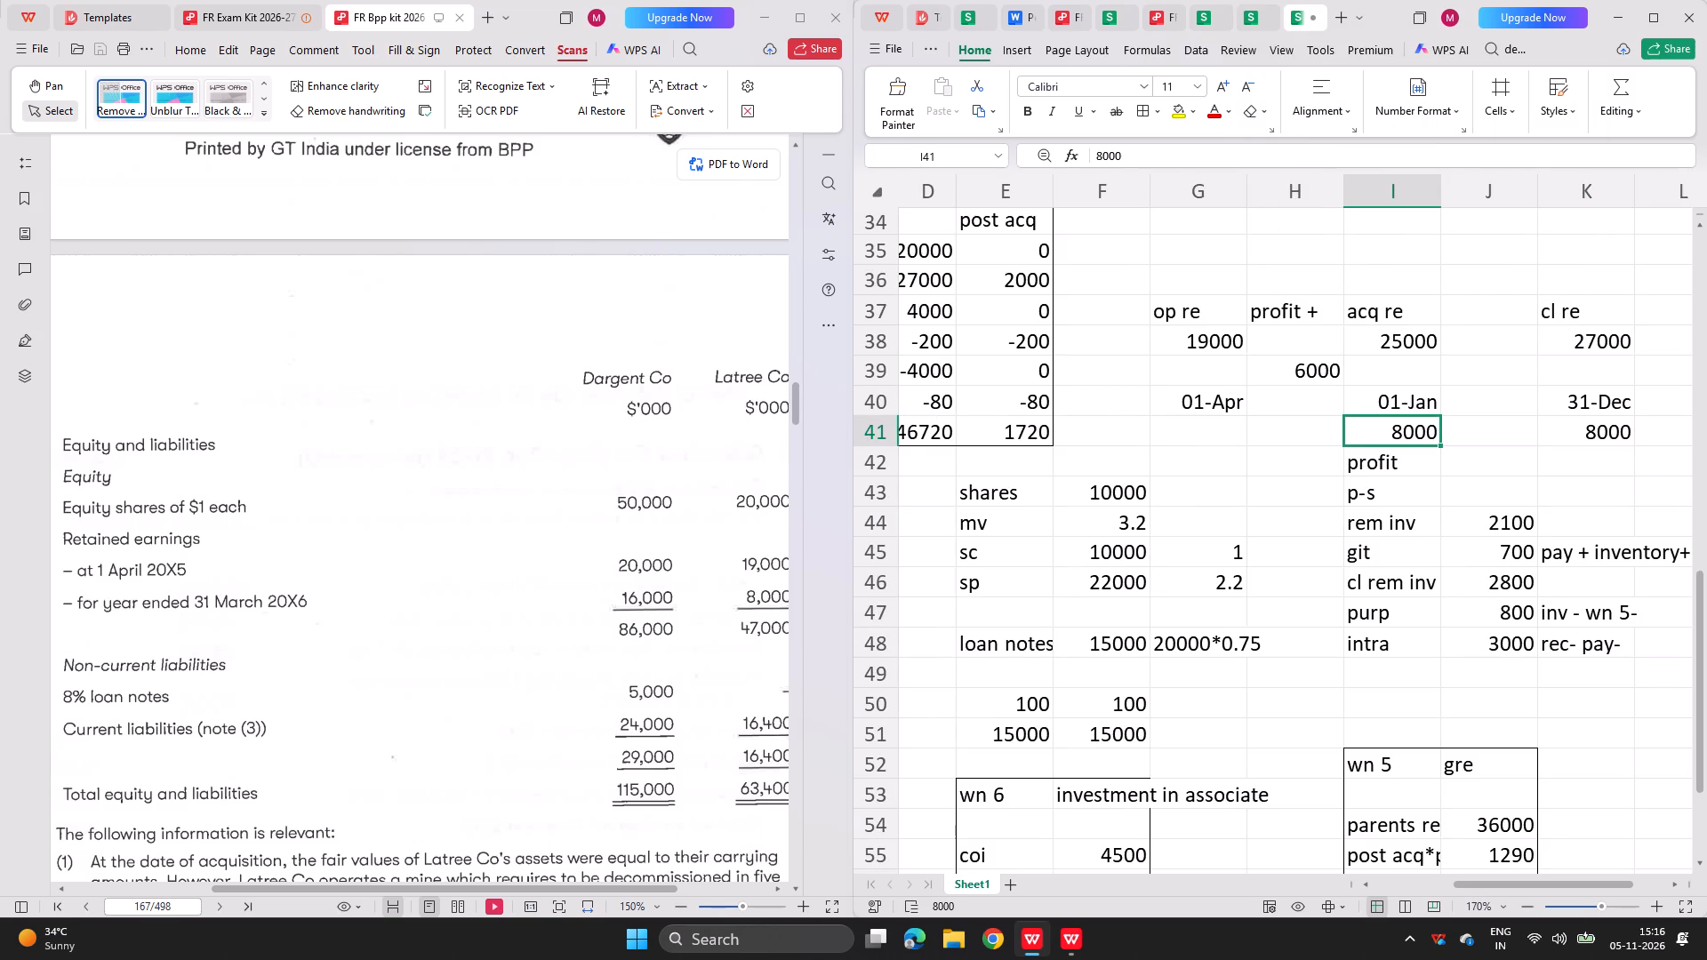
click(1238, 28)
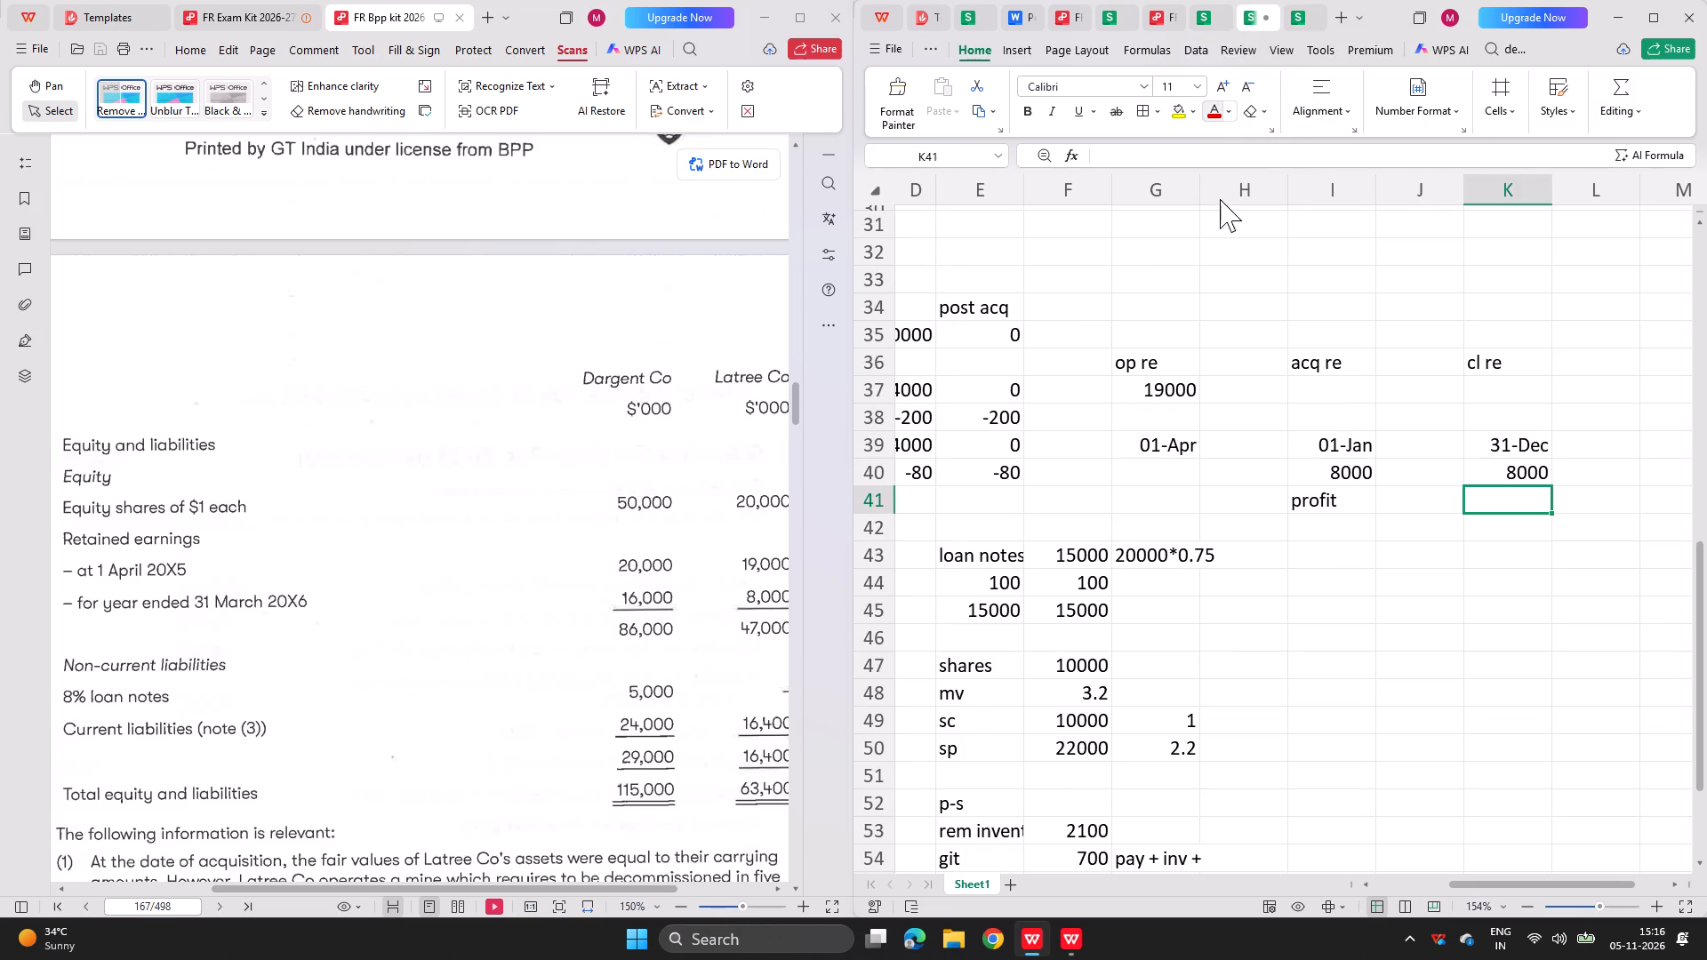
click(1256, 413)
key(equal)
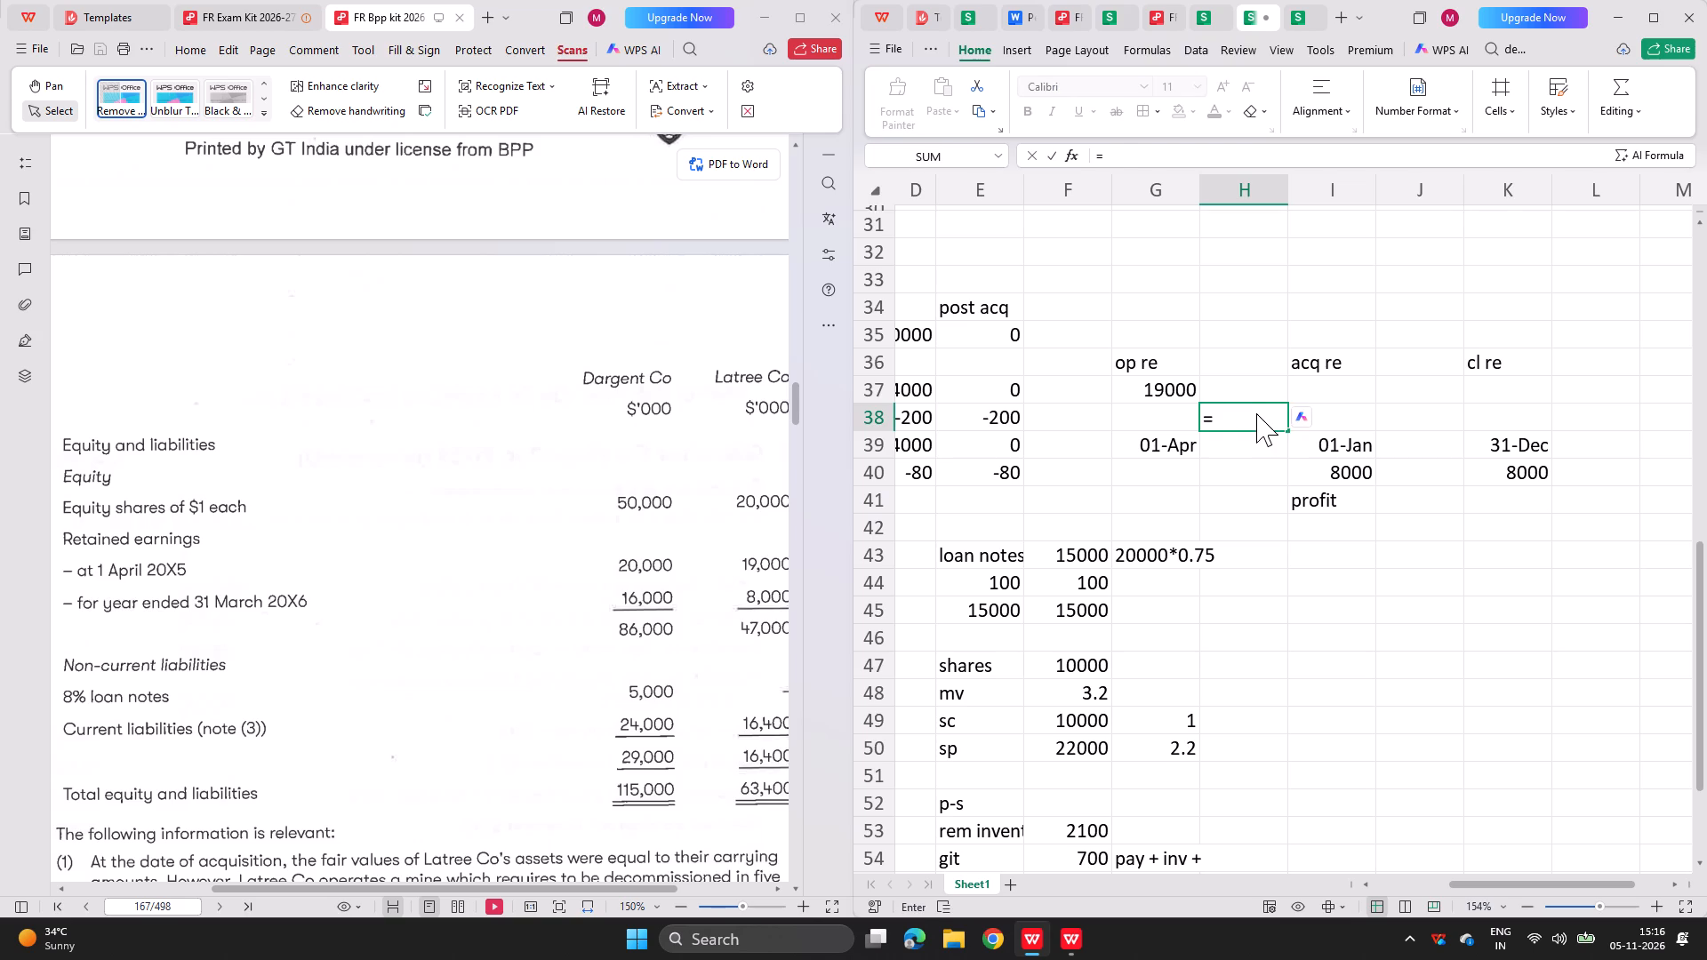
key(Down)
key(Down)
key(Right)
key(asterisk)
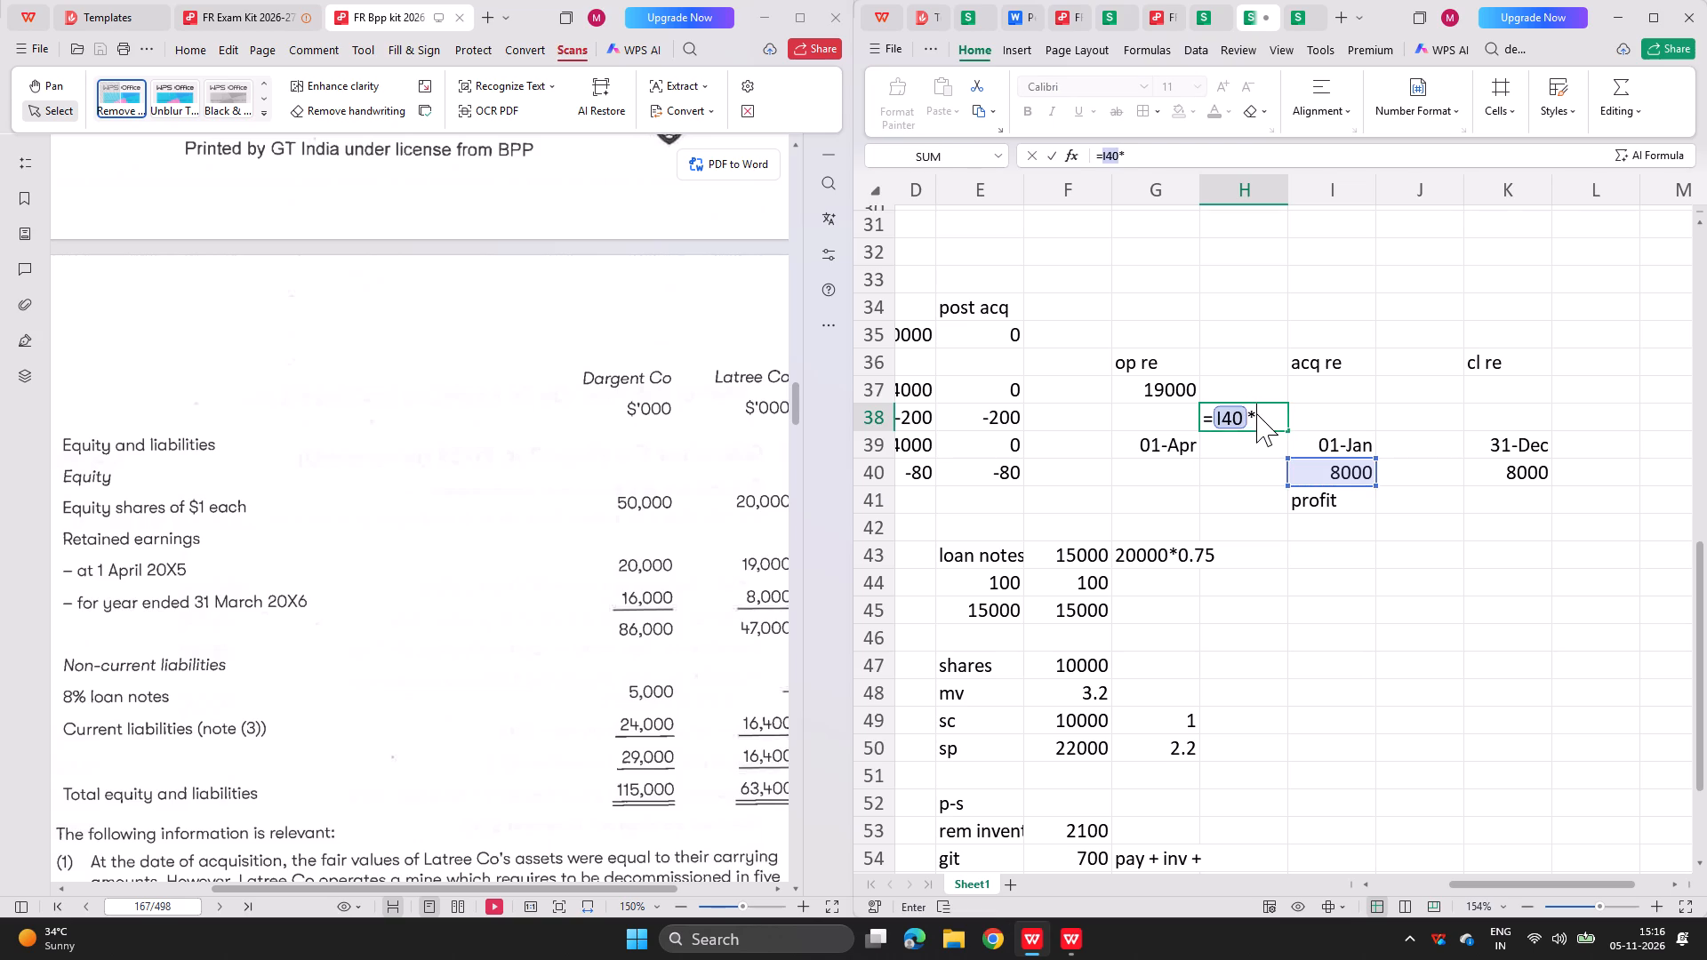
text(9/12)
key(Return)
Add the heading profit + in H36, between op re and acq re.
key(Up)
key(Up)
key(Up)
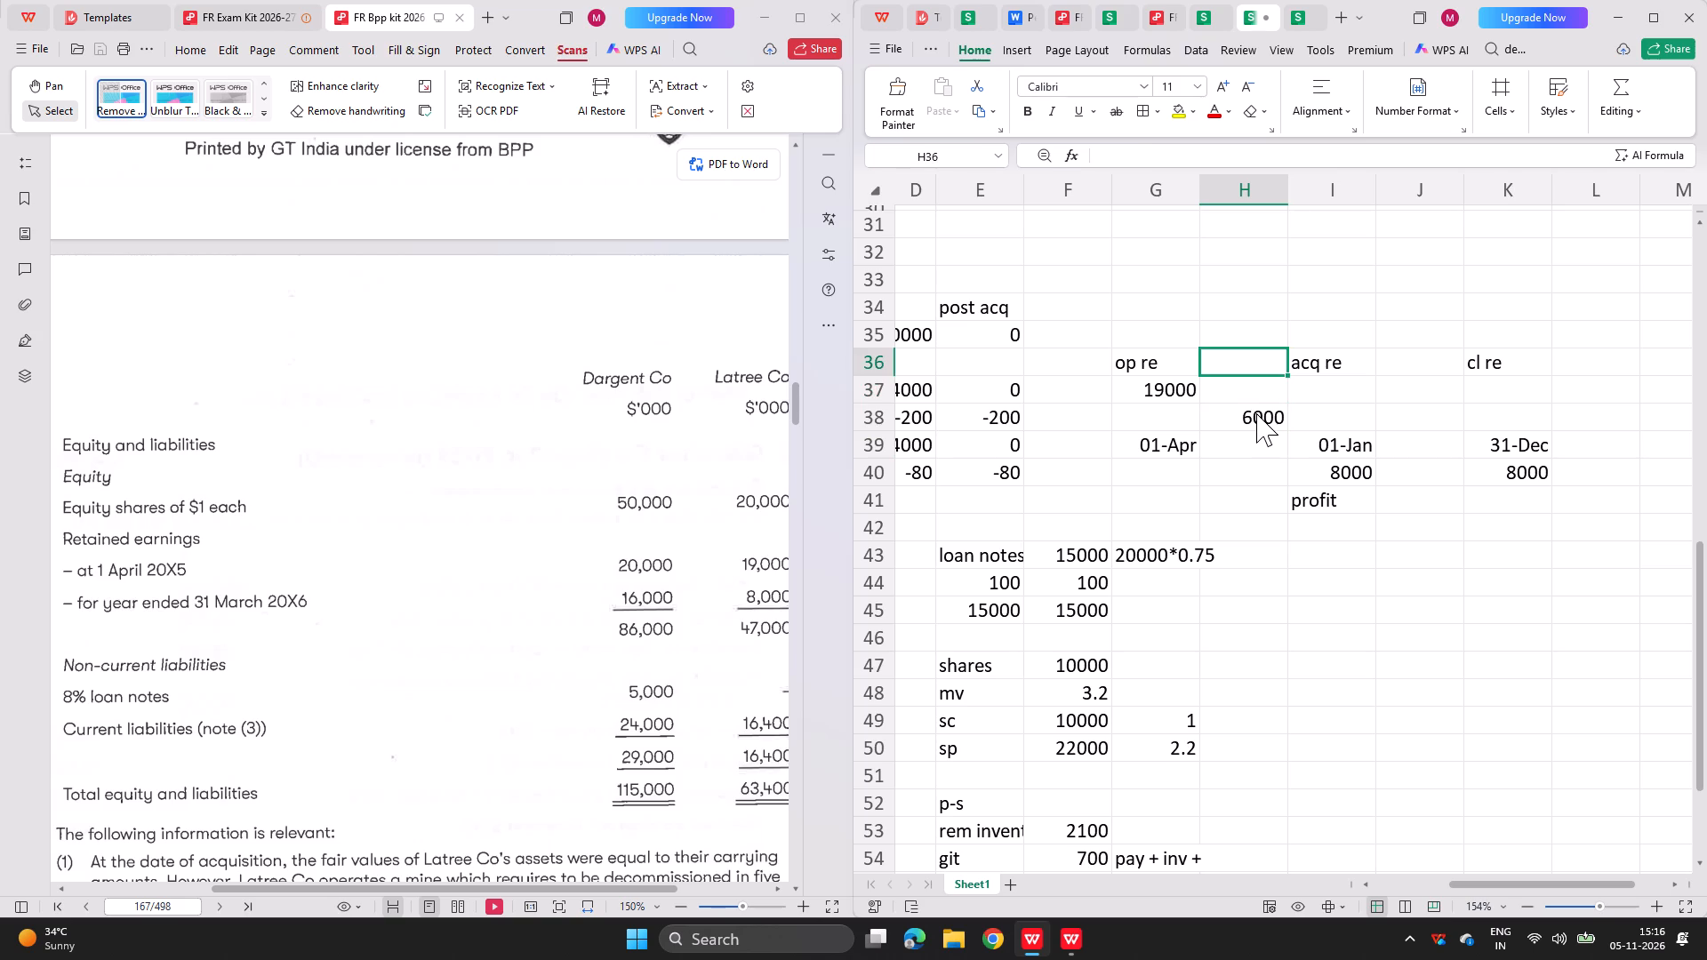
text(profit +)
key(Return)
key(0)
key(BackSpace)
Calculate the retained earnings at acquisition in I37 as =G37+H38.
key(Right)
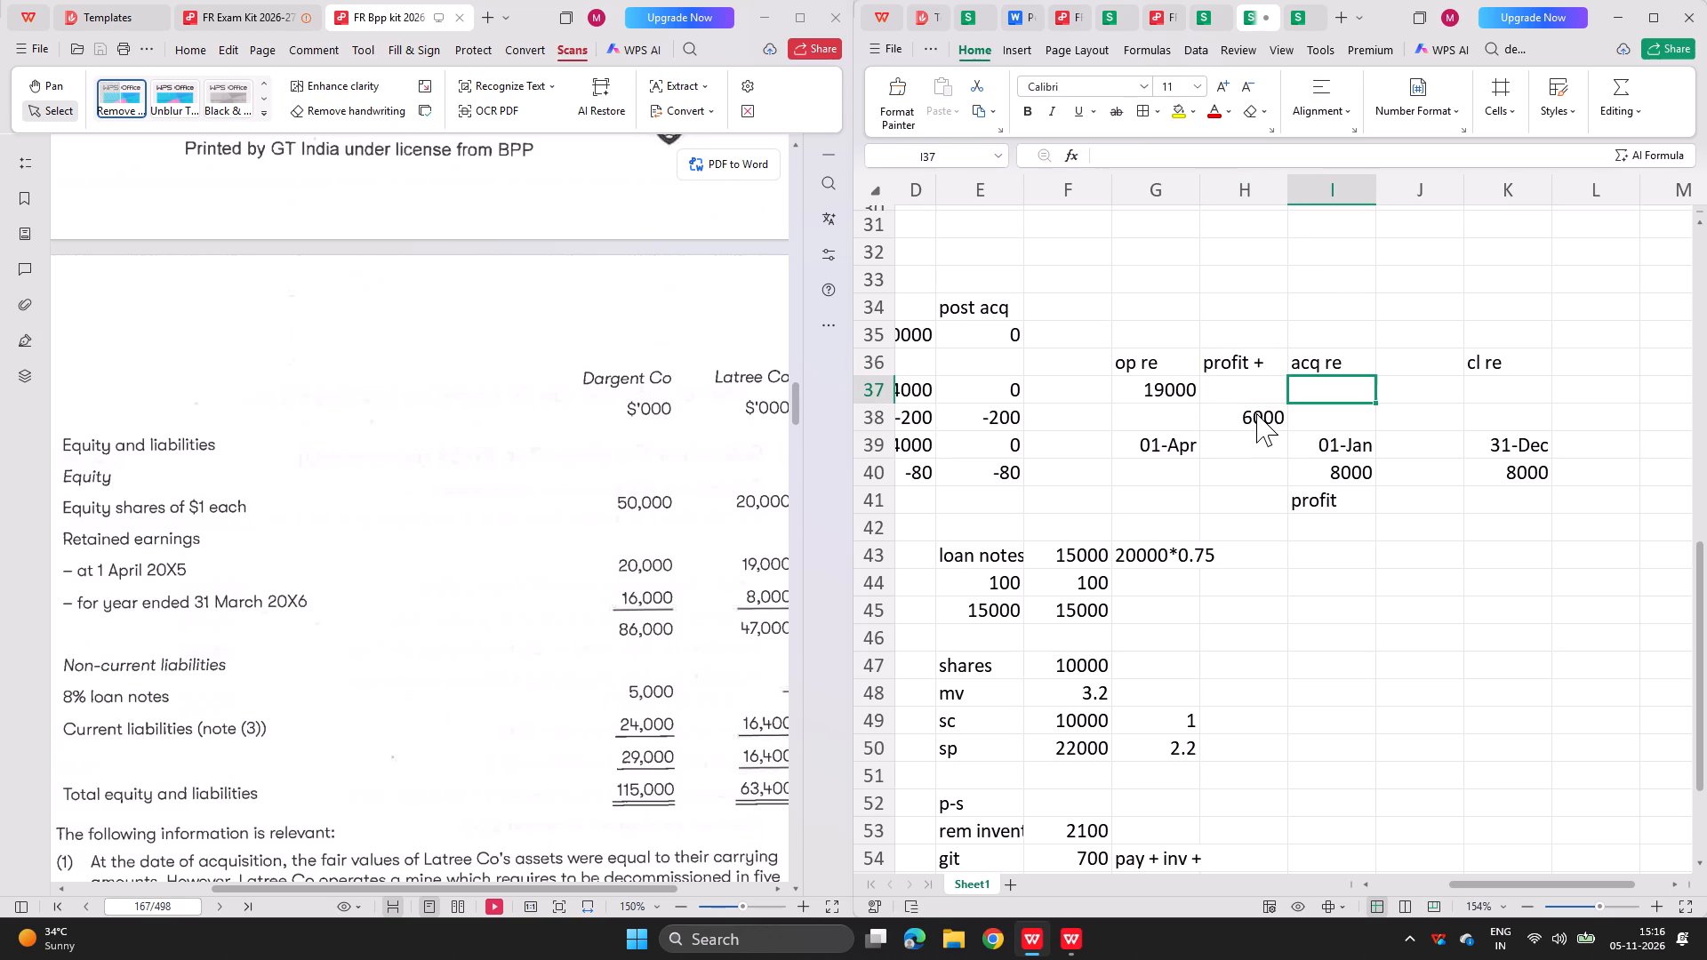
key(equal)
key(Left)
key(Left)
key(plus)
key(Down)
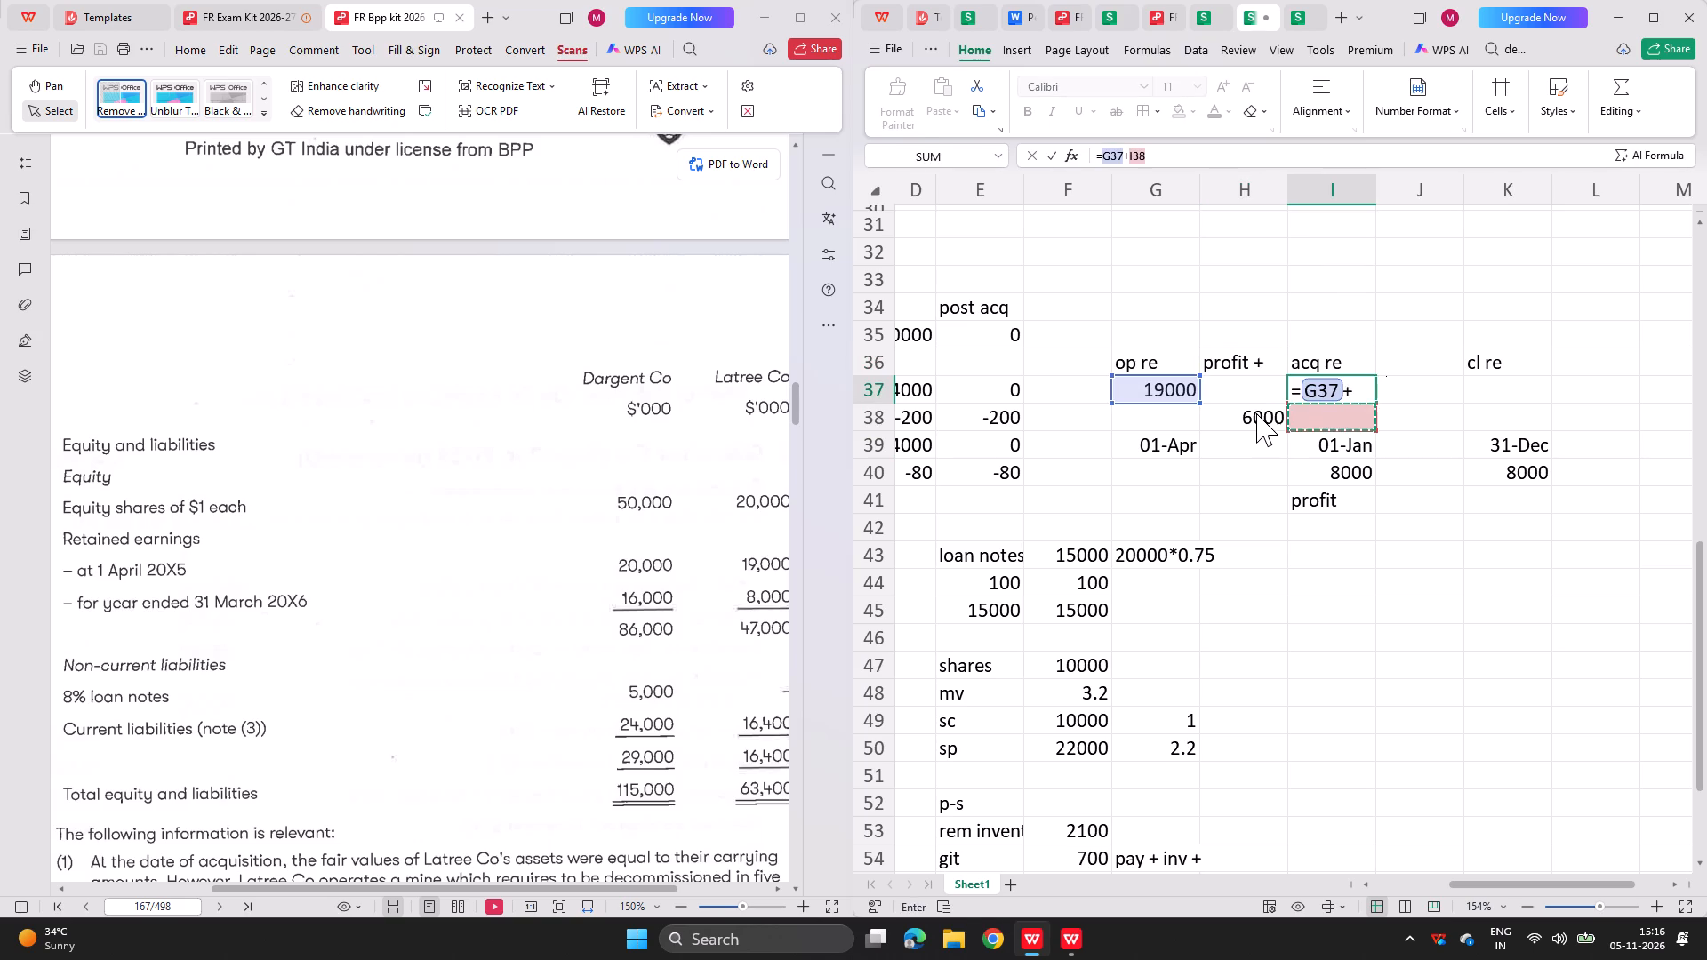
key(Left)
key(Return)
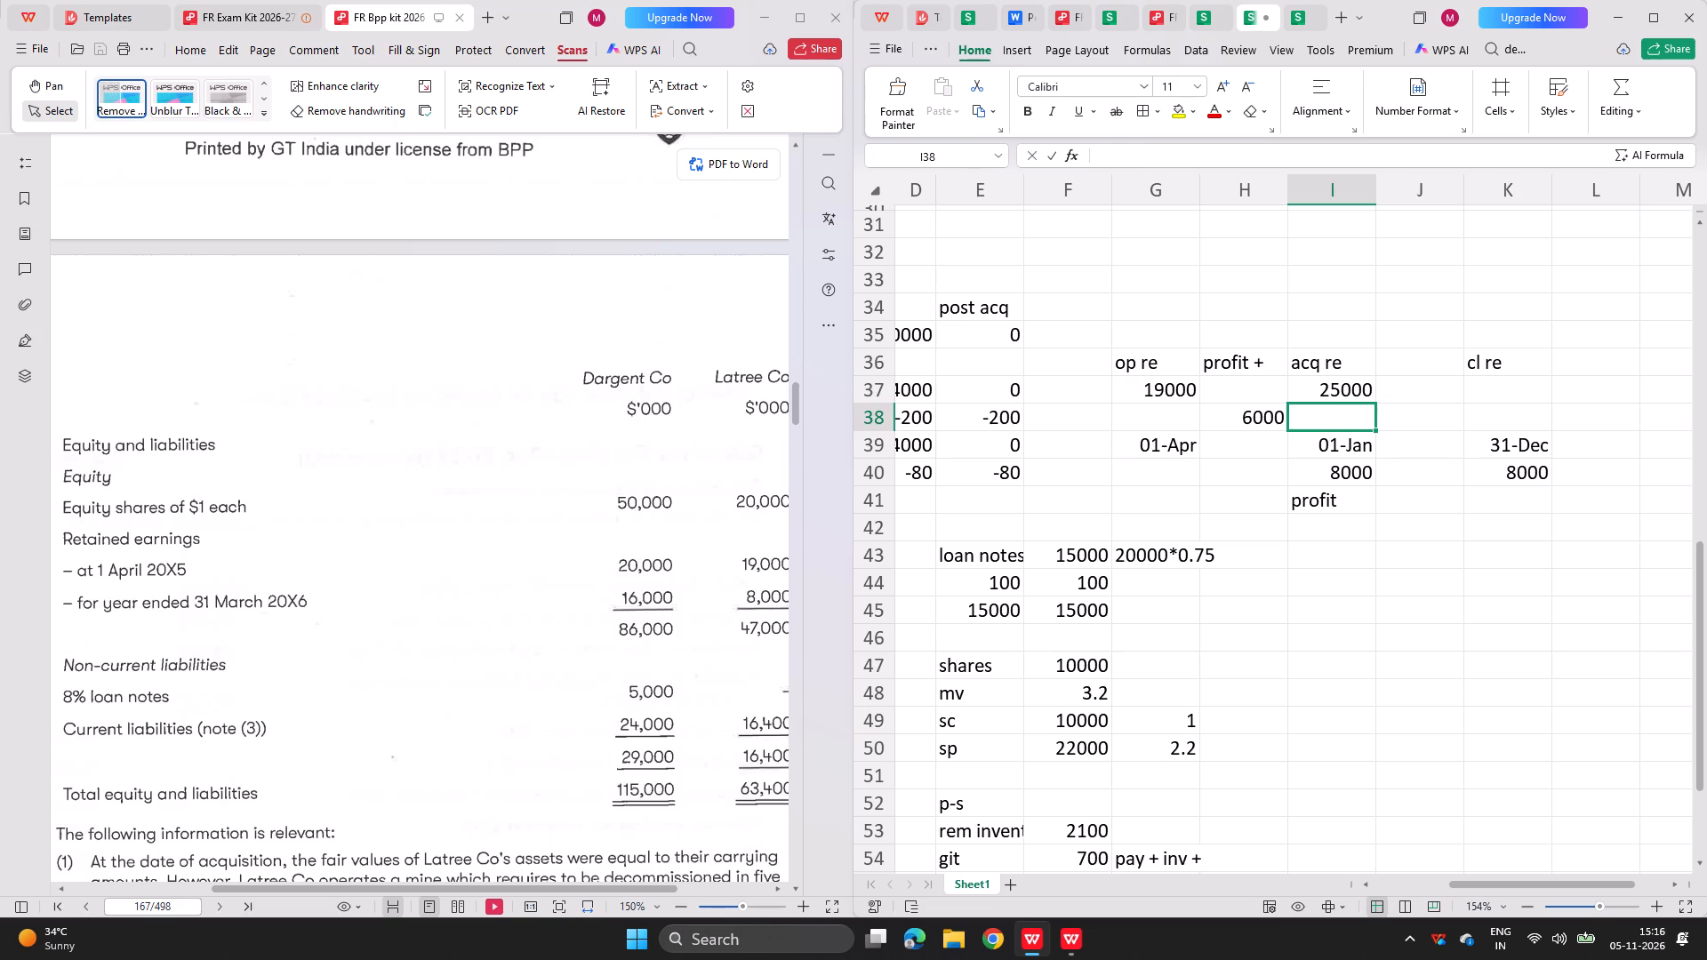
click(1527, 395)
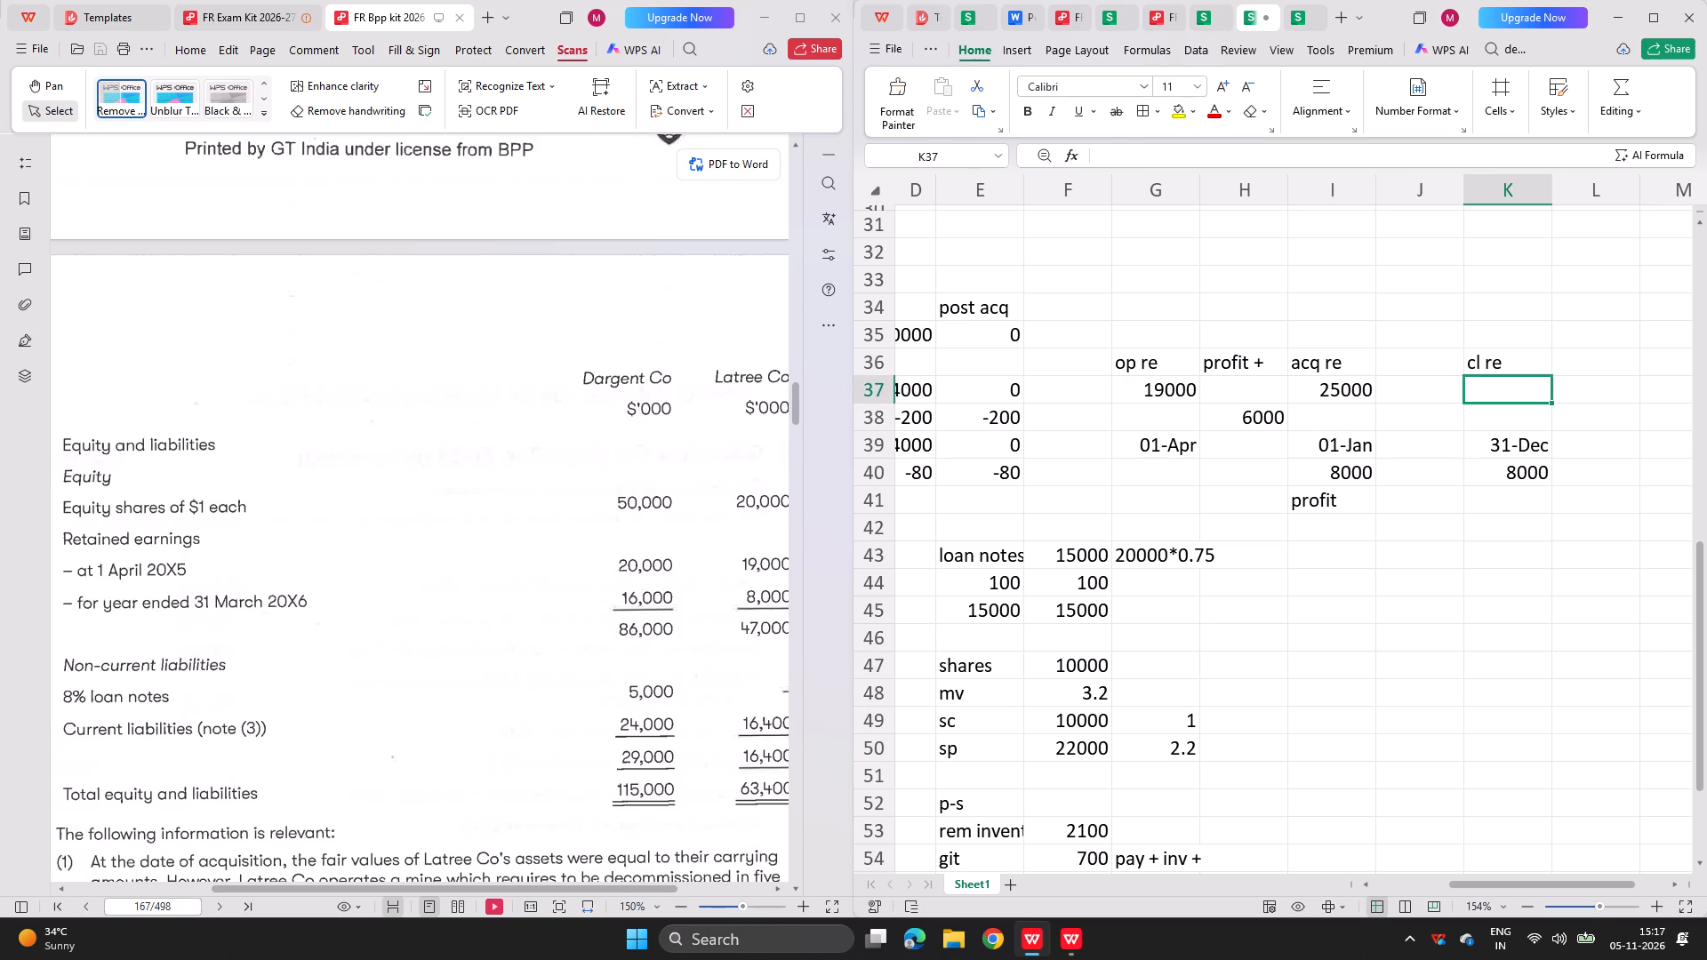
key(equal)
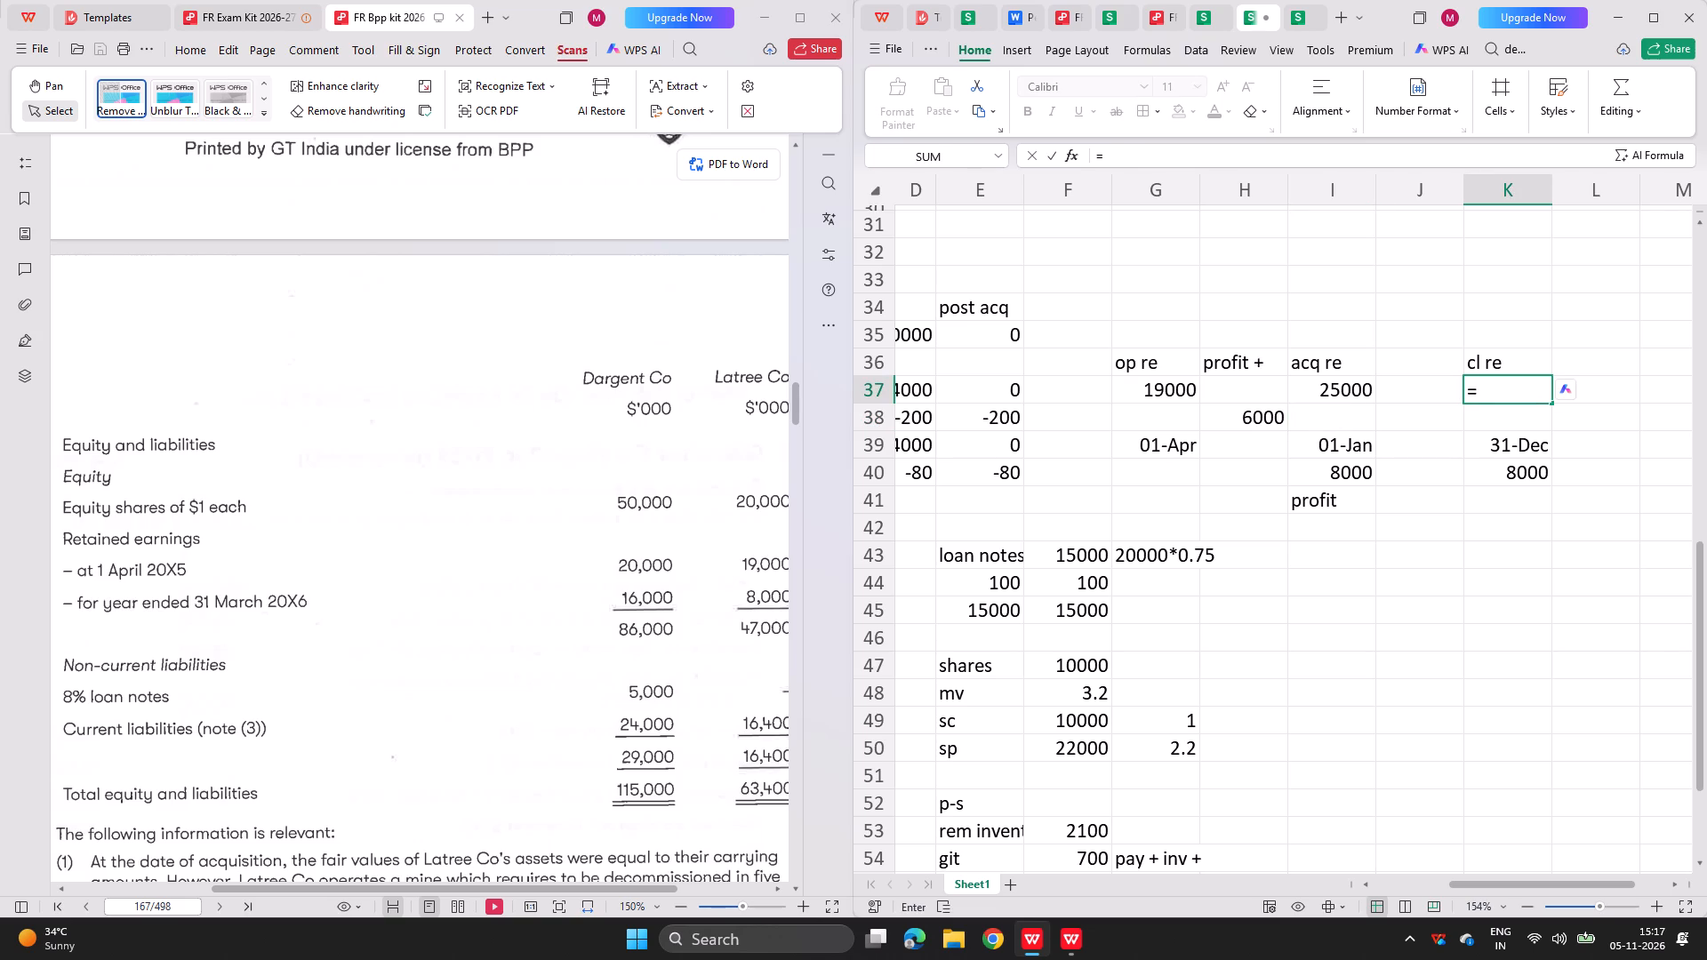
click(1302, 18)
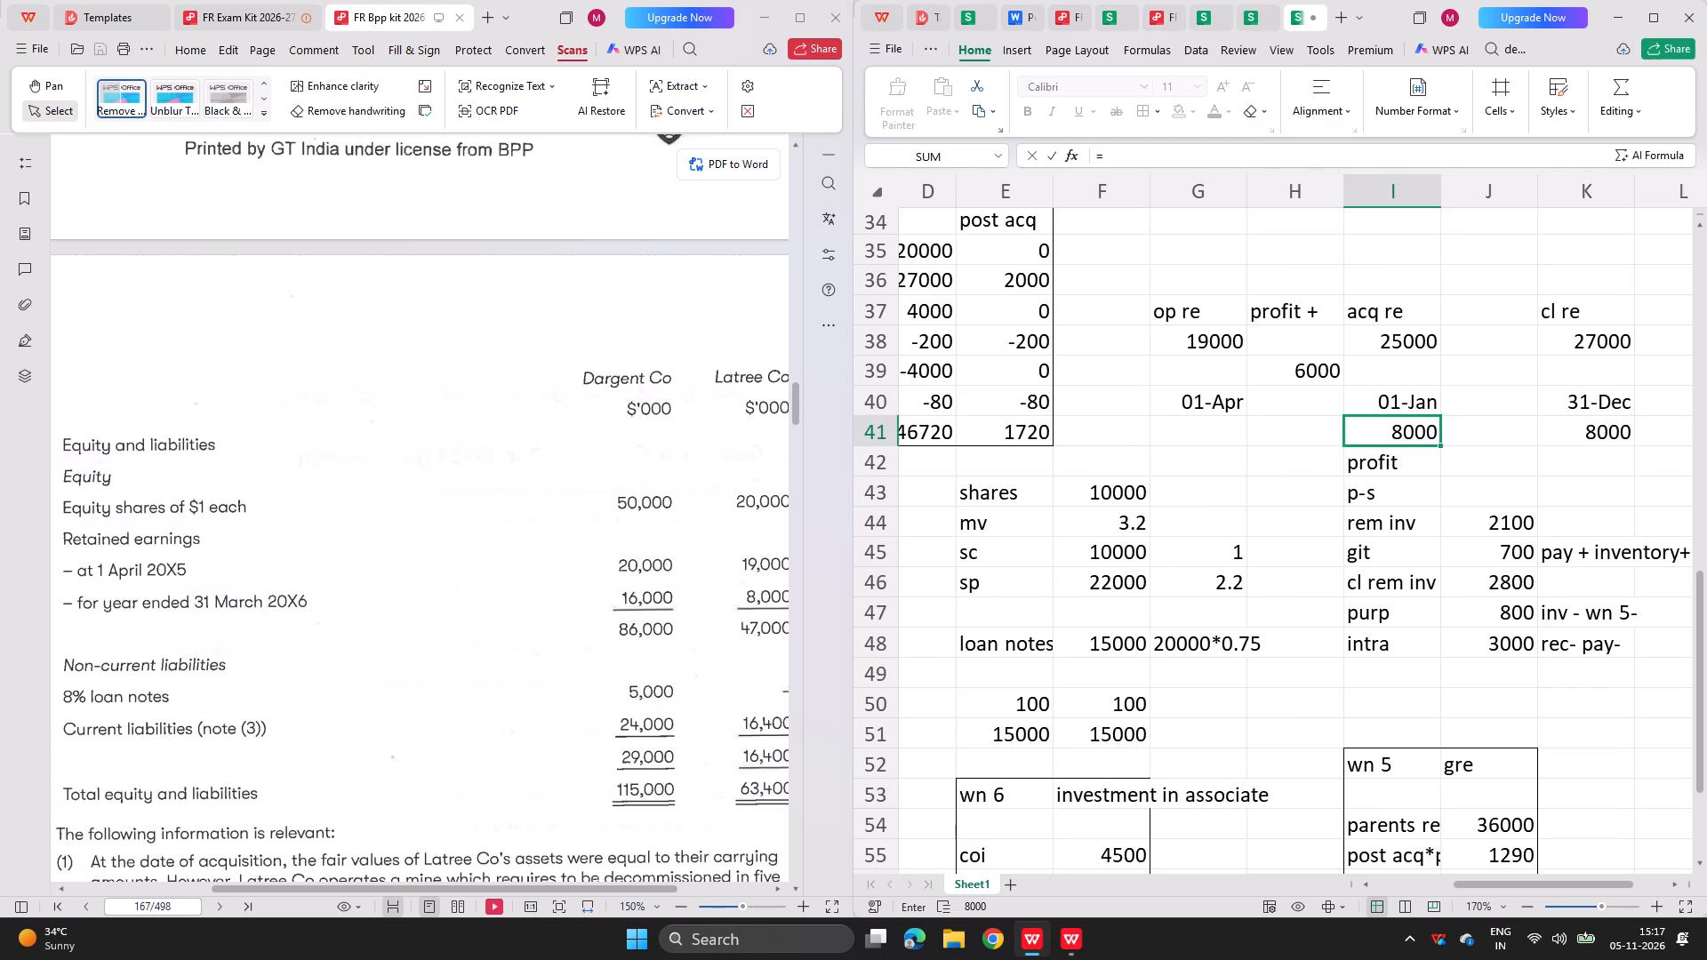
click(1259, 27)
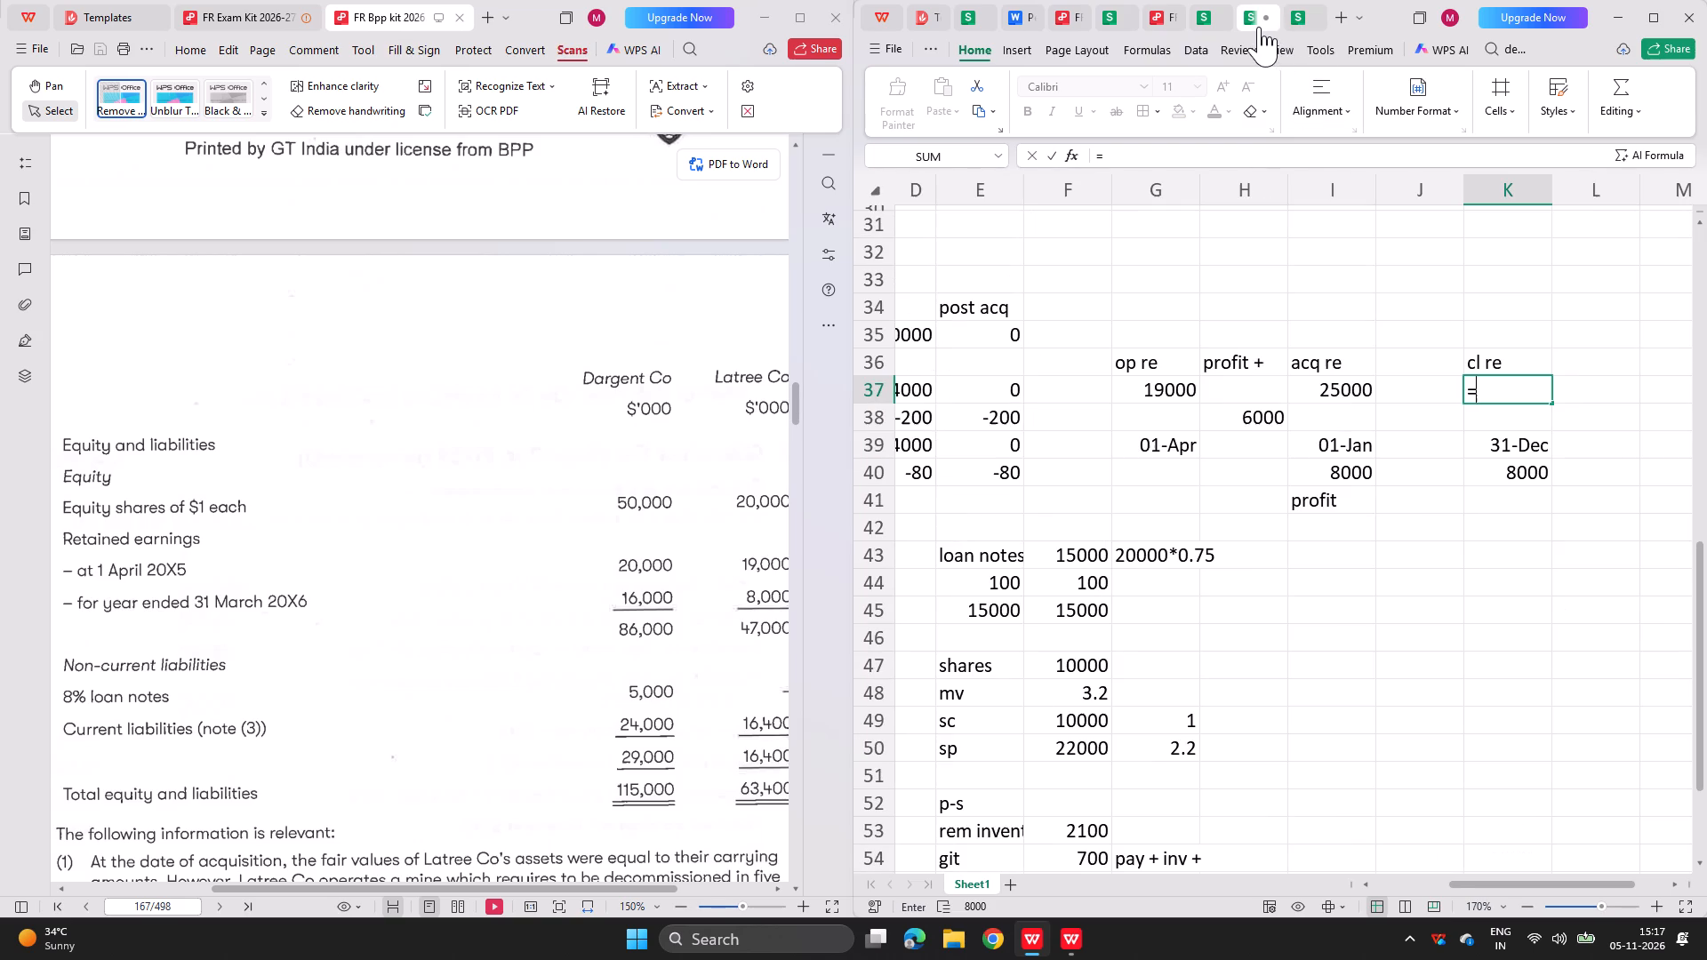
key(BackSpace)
Check the cl re formula in the completed workbook and calculate closing retained earnings in K37 as =G37+K40.
click(1292, 26)
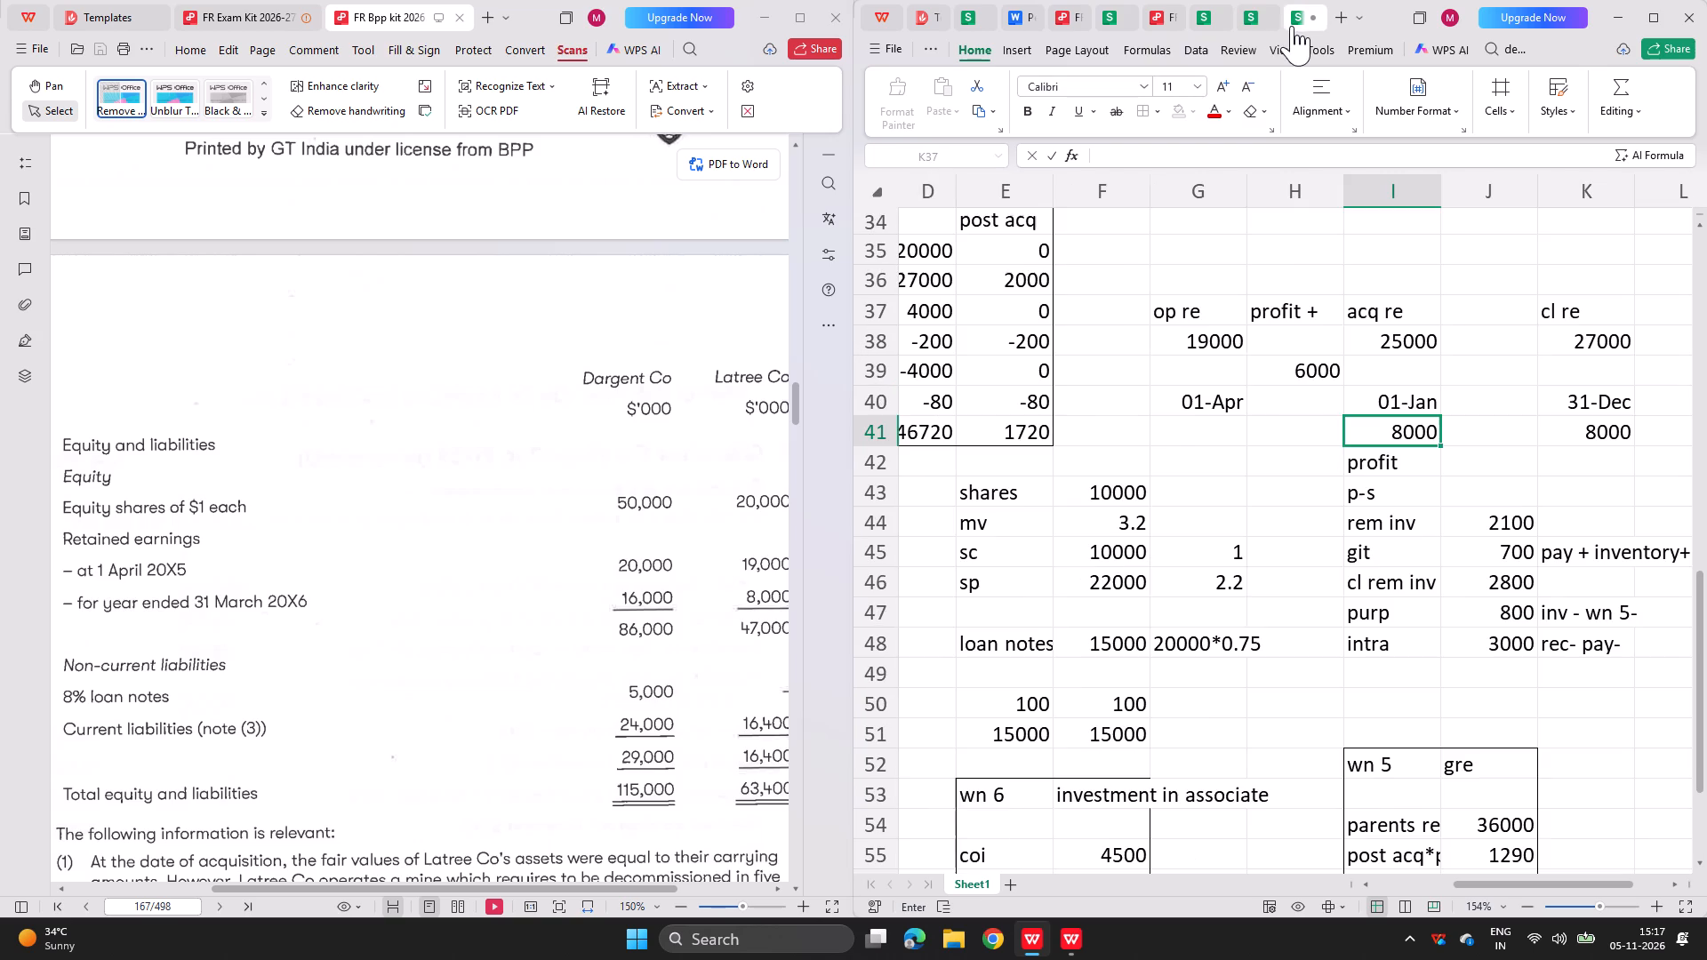
double_click(1594, 356)
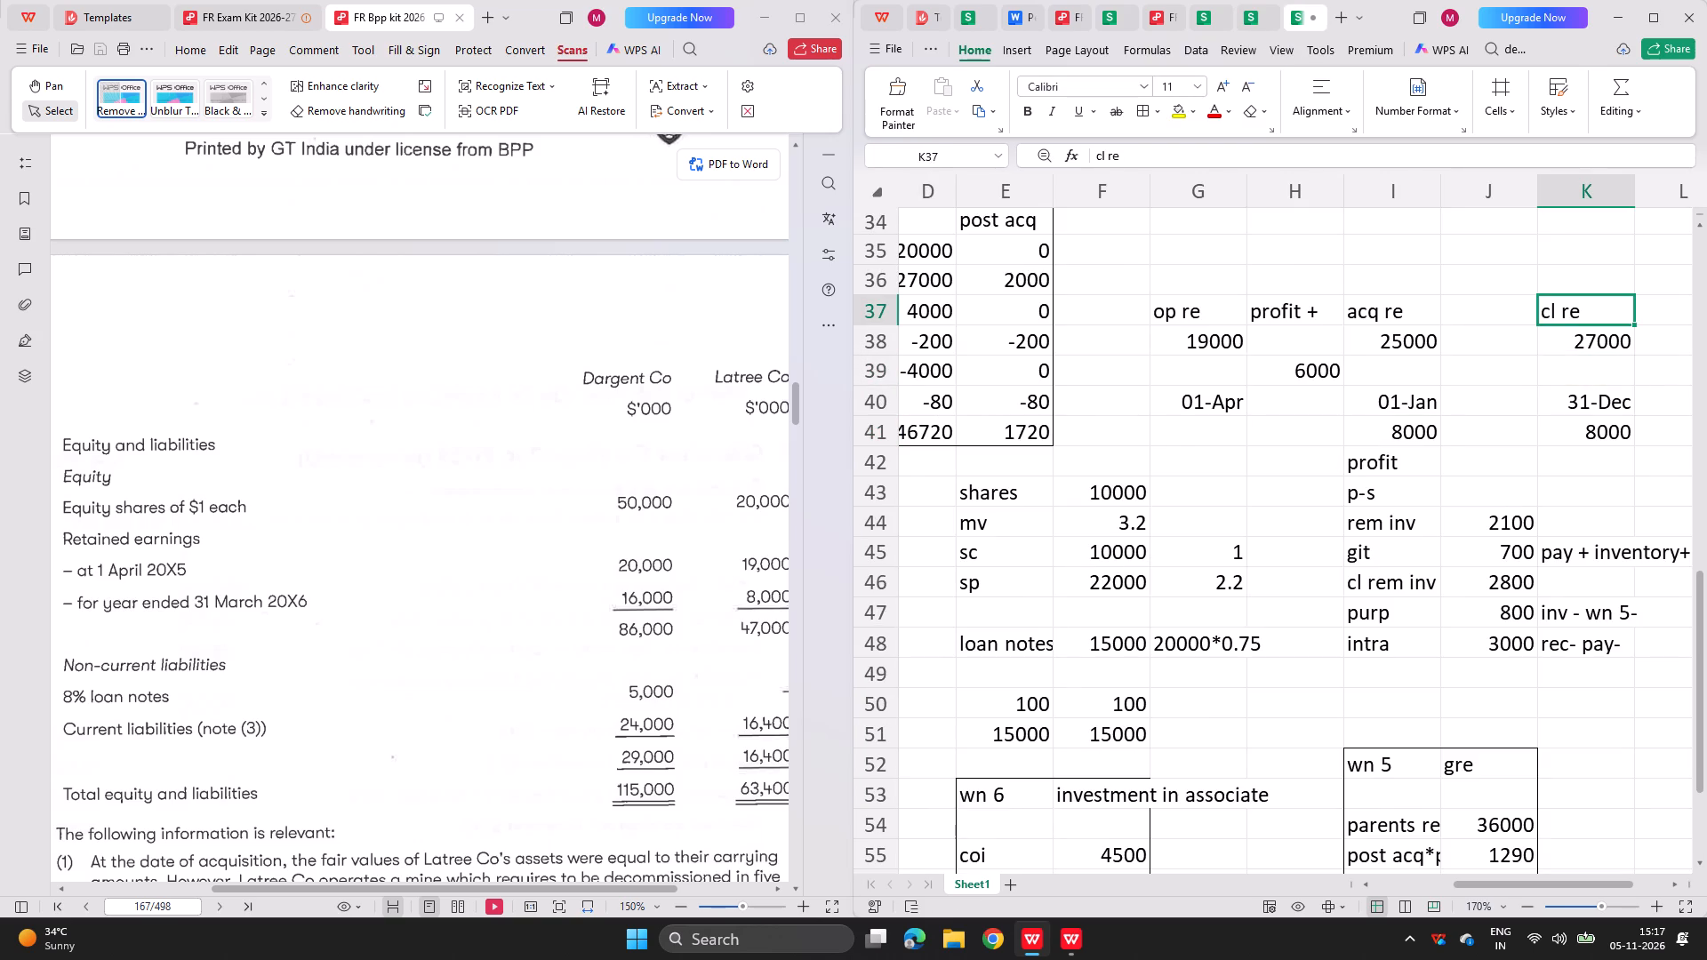
double_click(1587, 347)
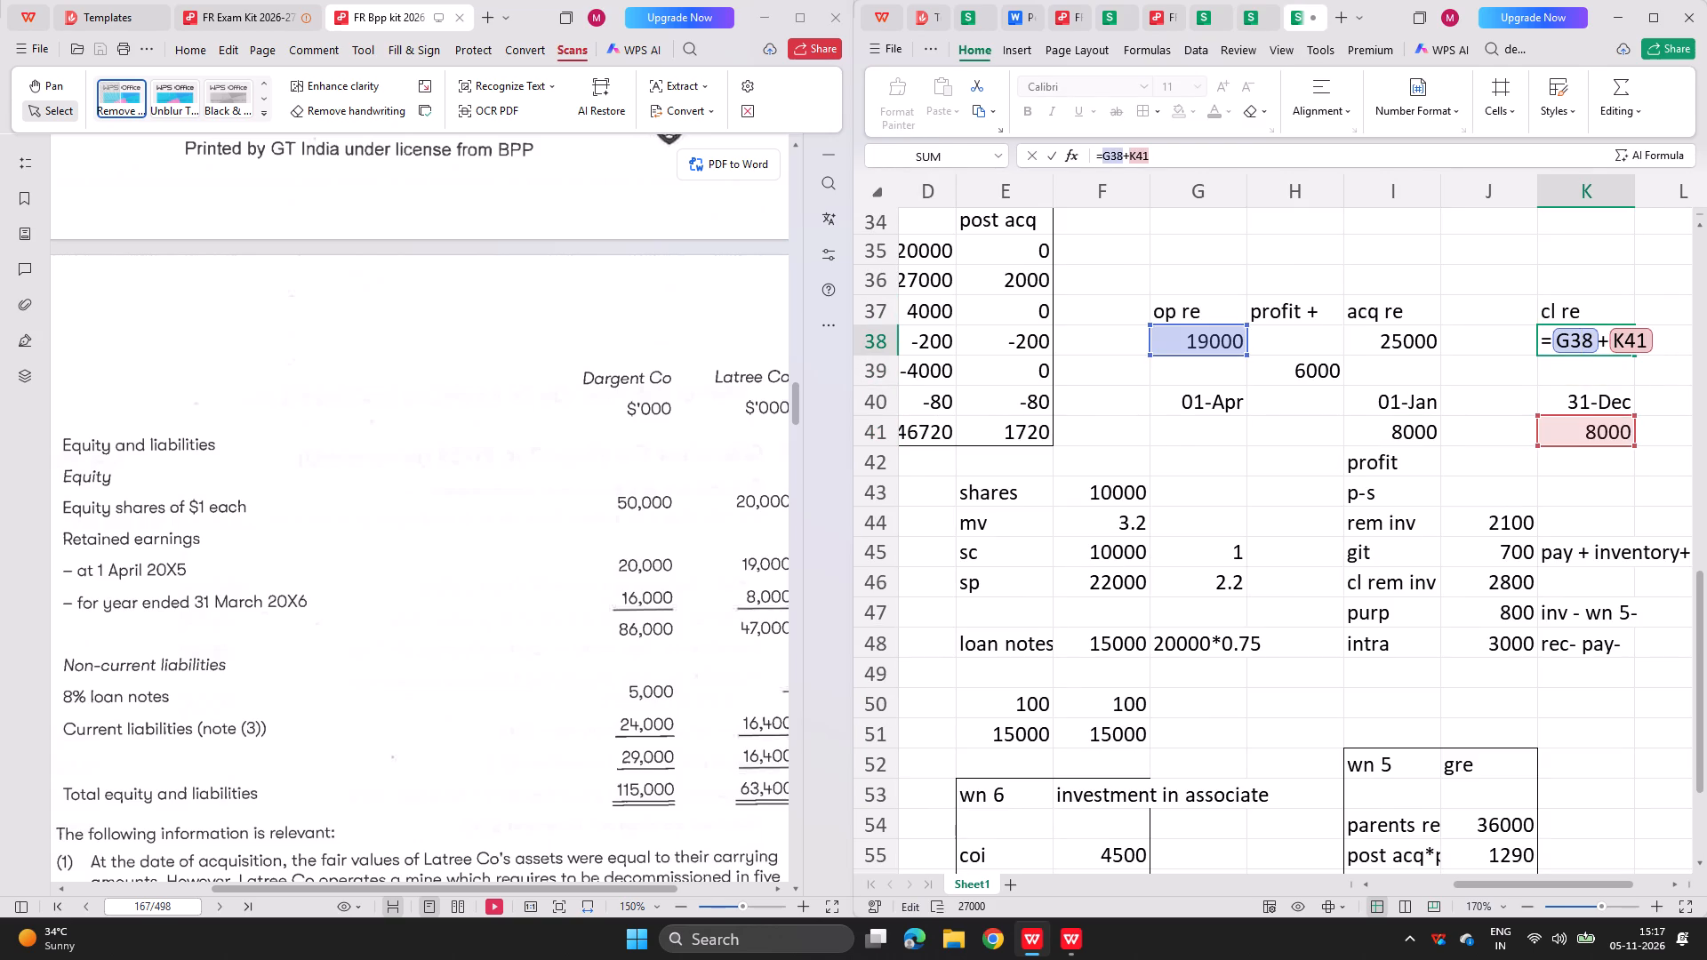
key(Return)
click(1245, 24)
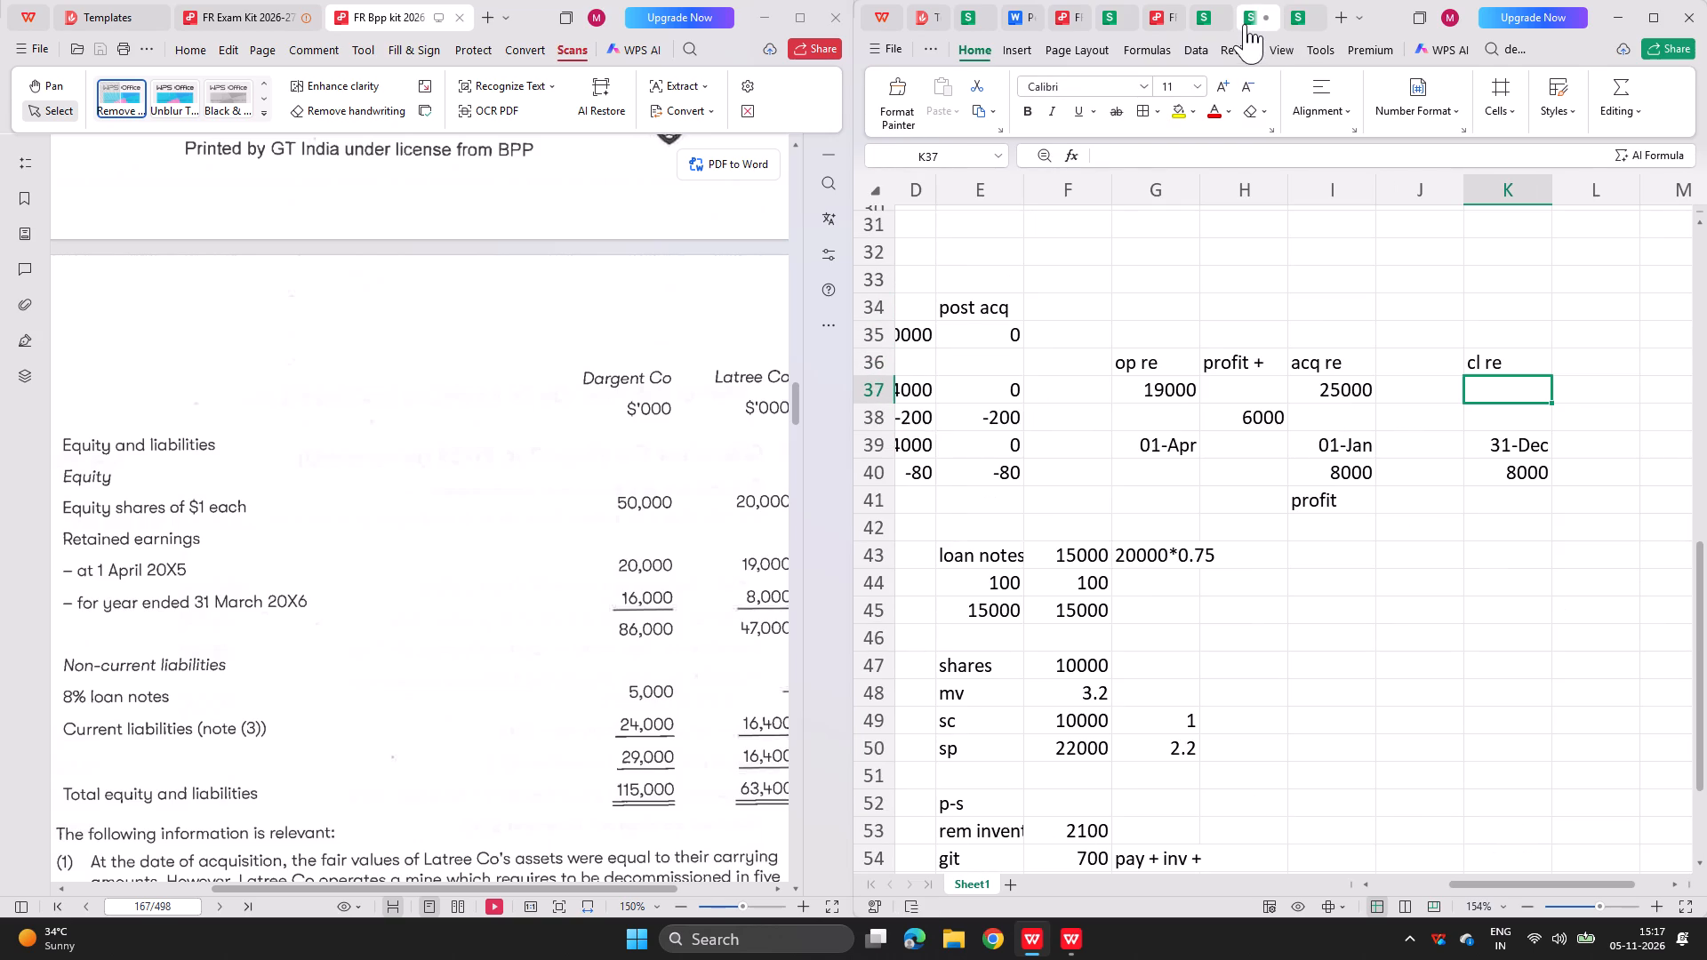
key(equal)
key(Left)
key(Left)
key(Left)
key(Left)
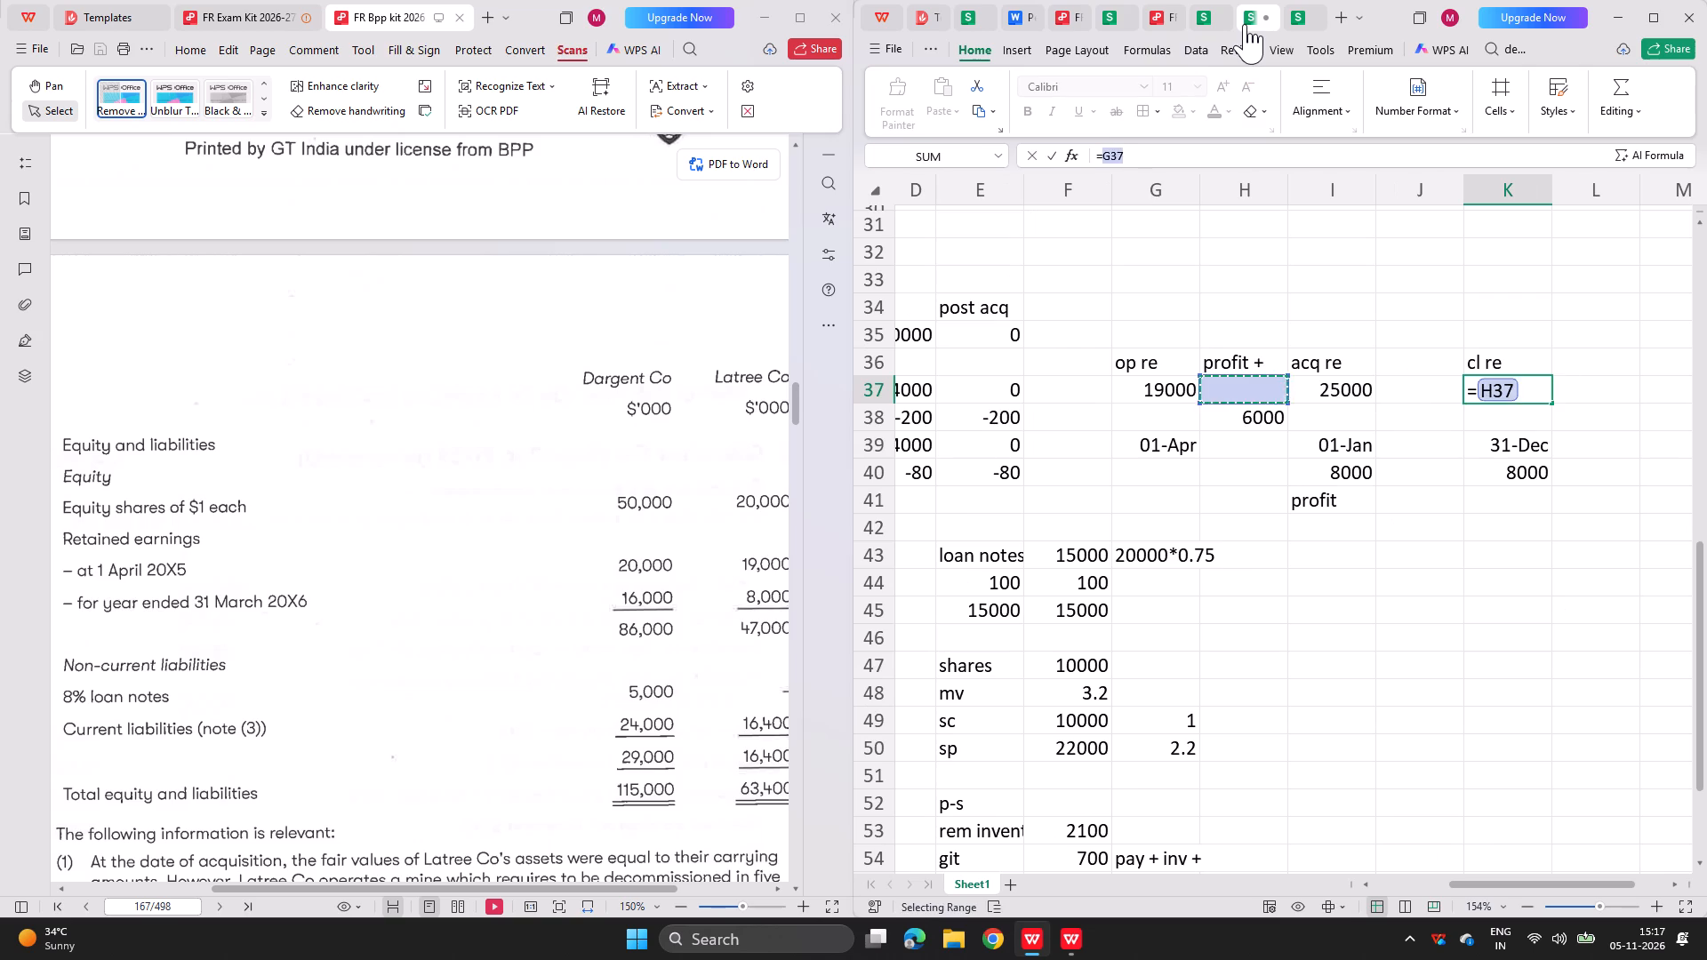
key(plus)
key(Right)
key(Down)
key(Down)
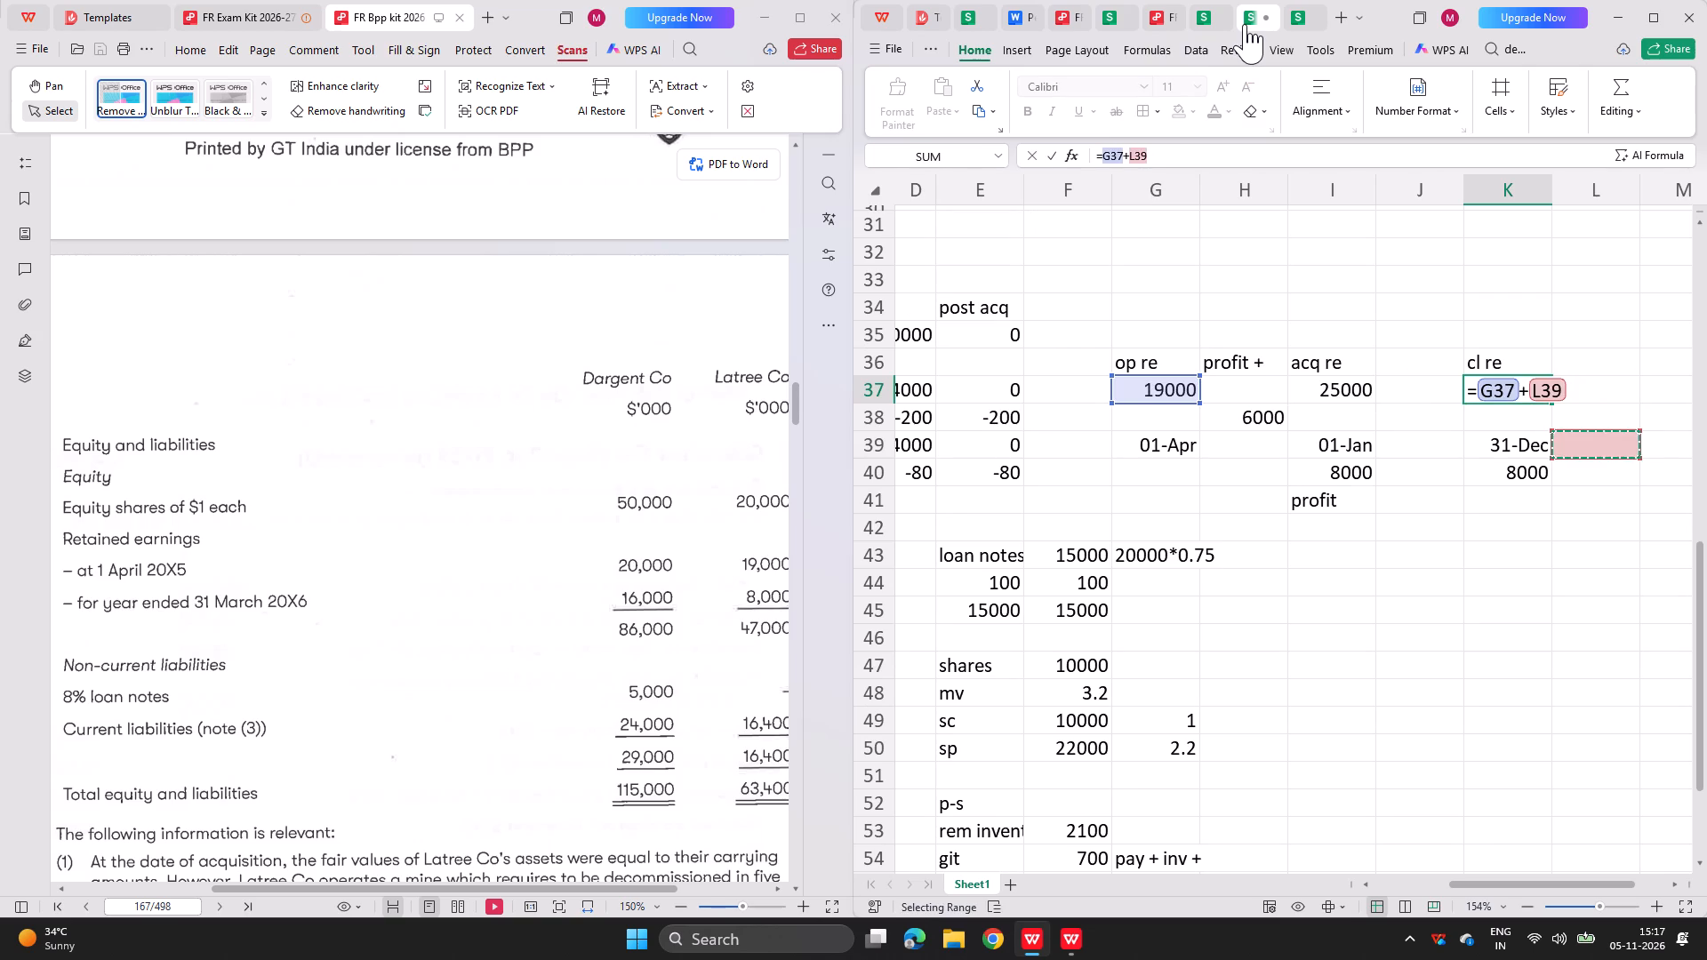
key(Left)
key(Down)
key(Return)
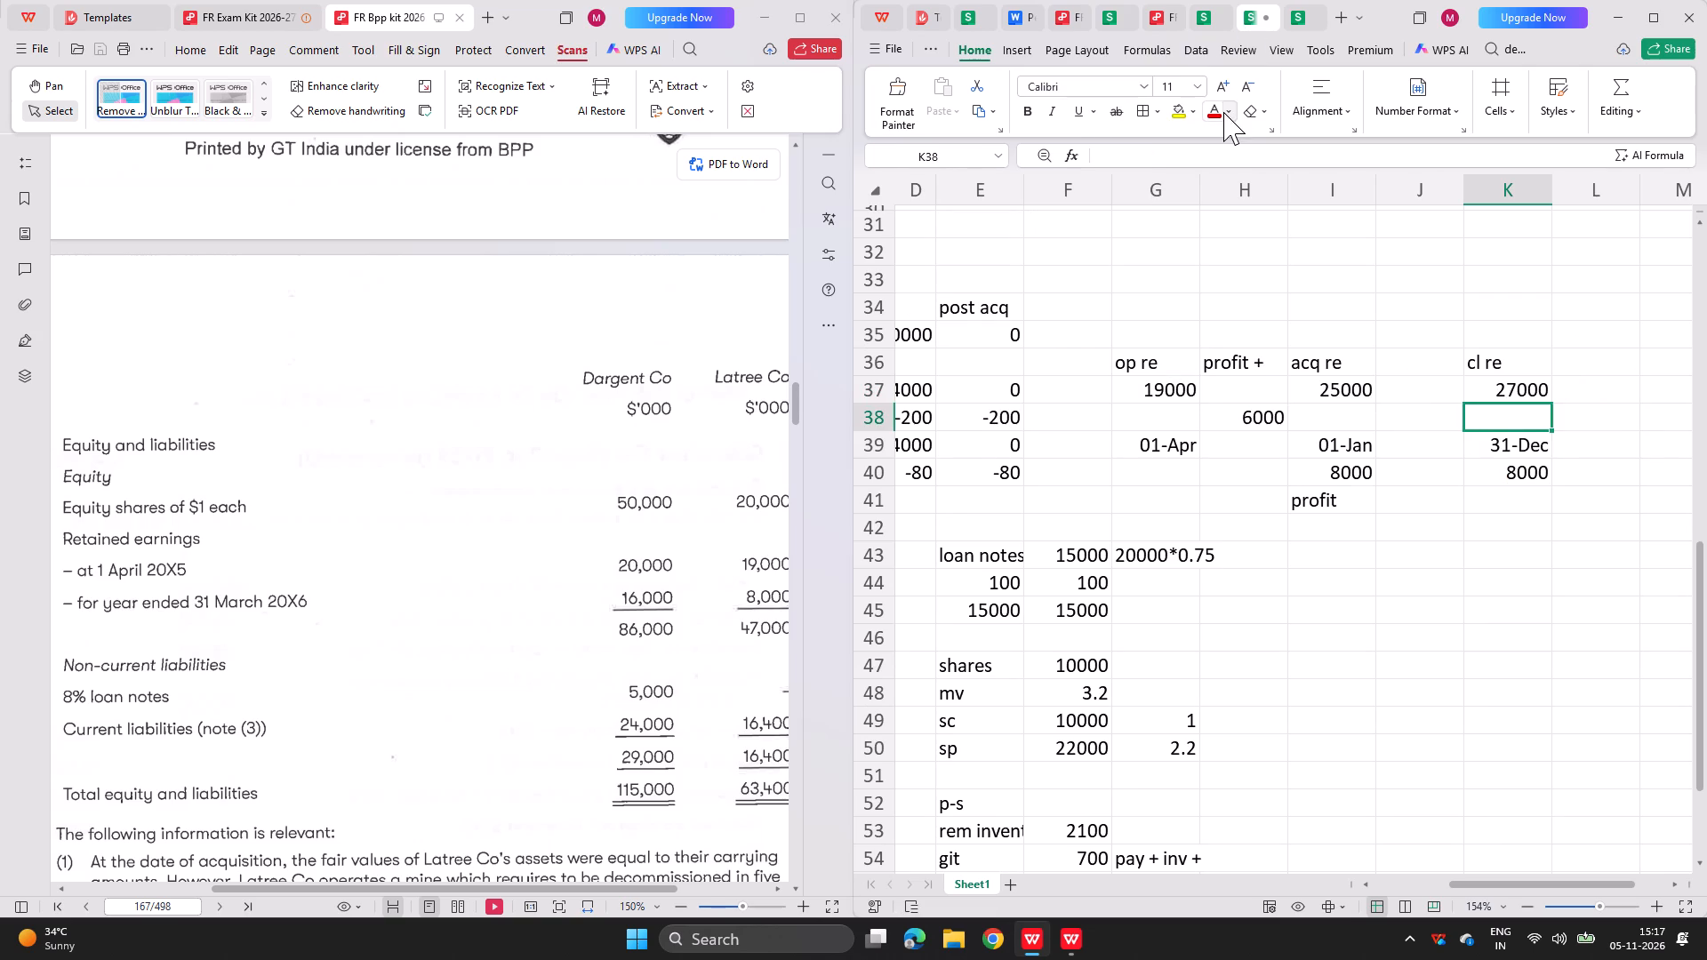
scroll(1226, 283, right, 3)
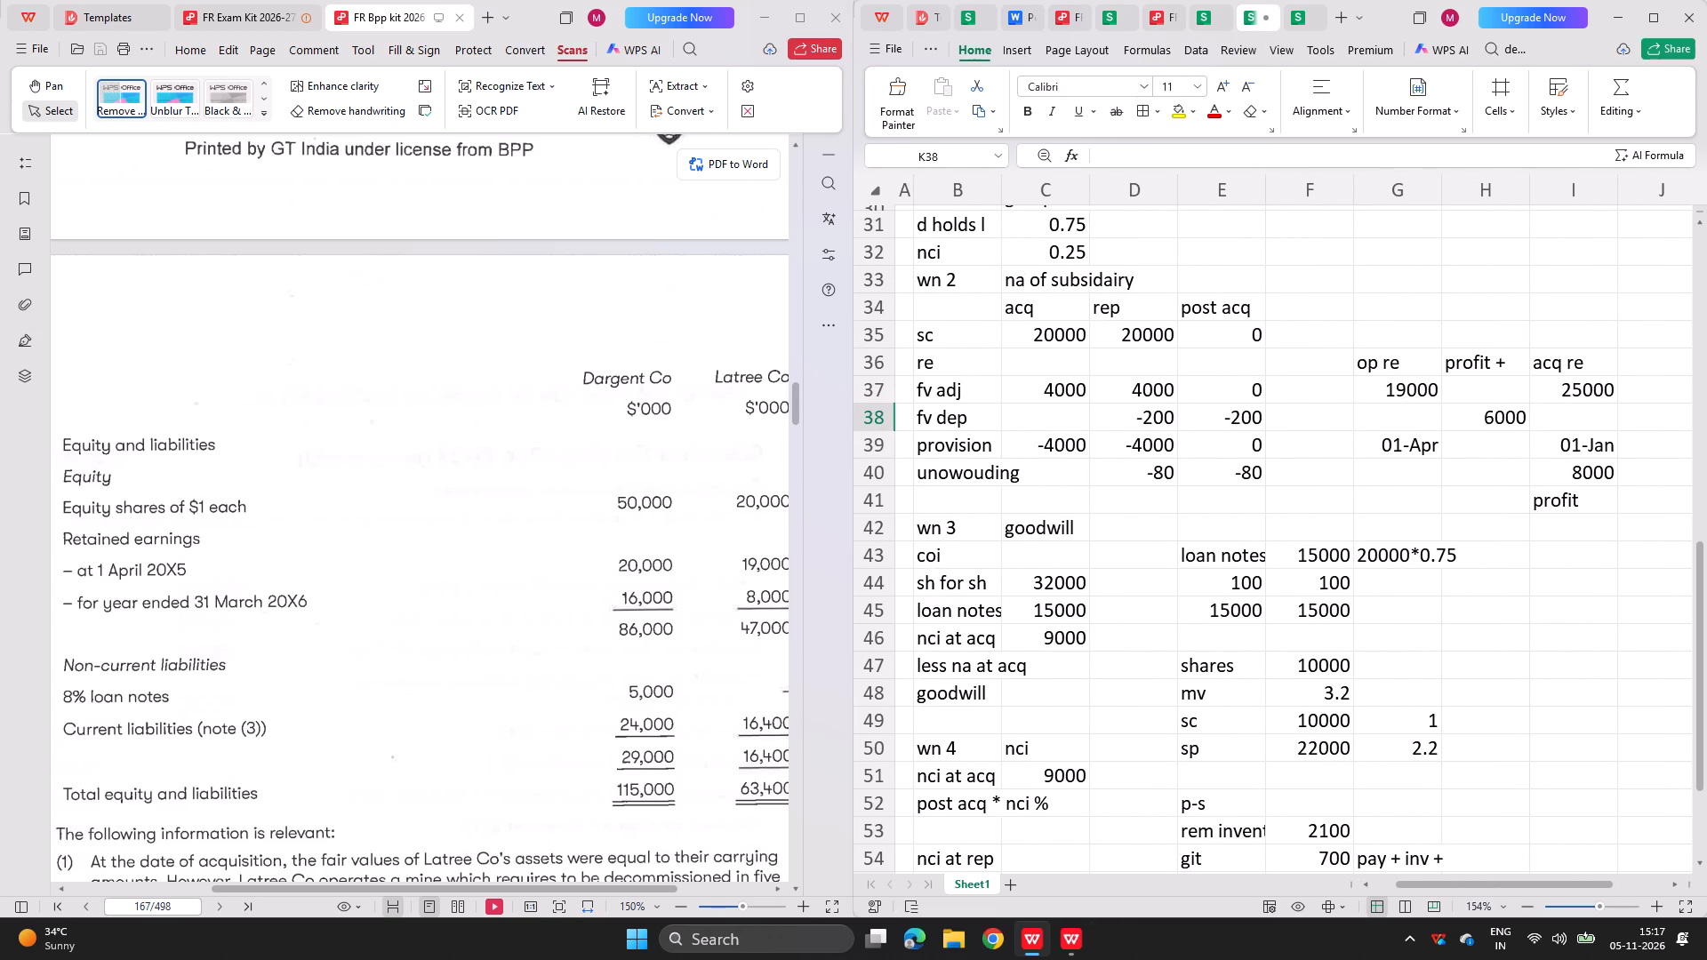
Link the acquisition-date retained earnings in C36 to the acq re figure with =I37.
click(1049, 377)
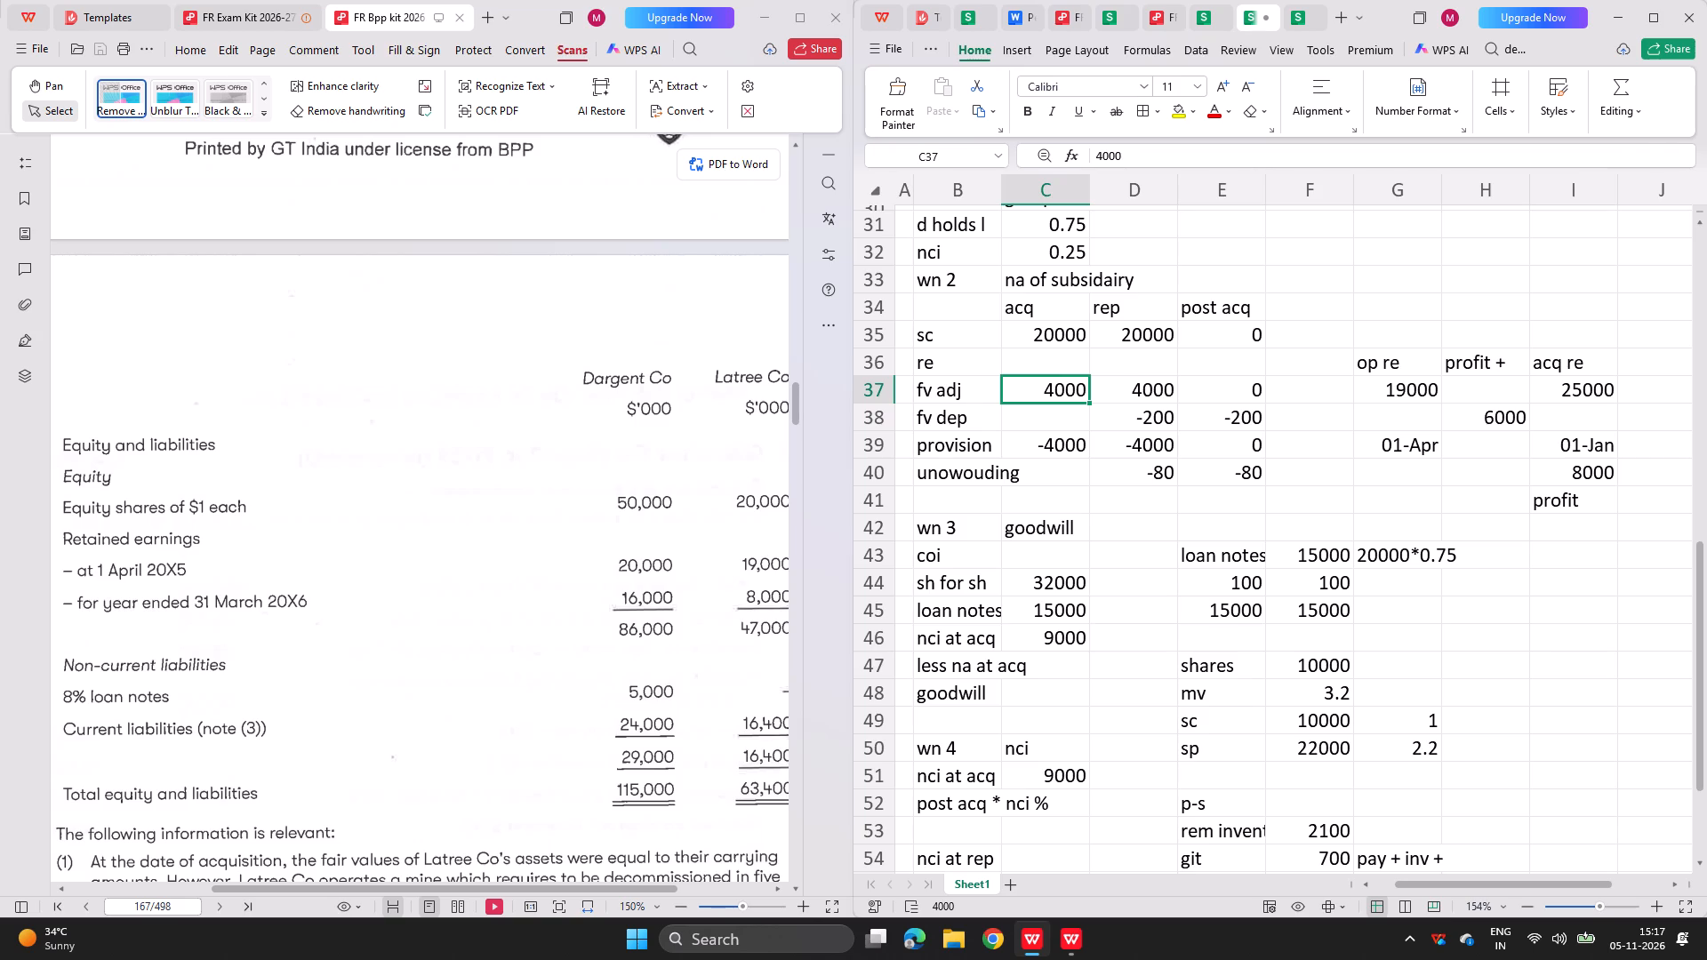
click(1044, 367)
key(equal)
key(Right)
key(Right)
key(Right)
key(Right)
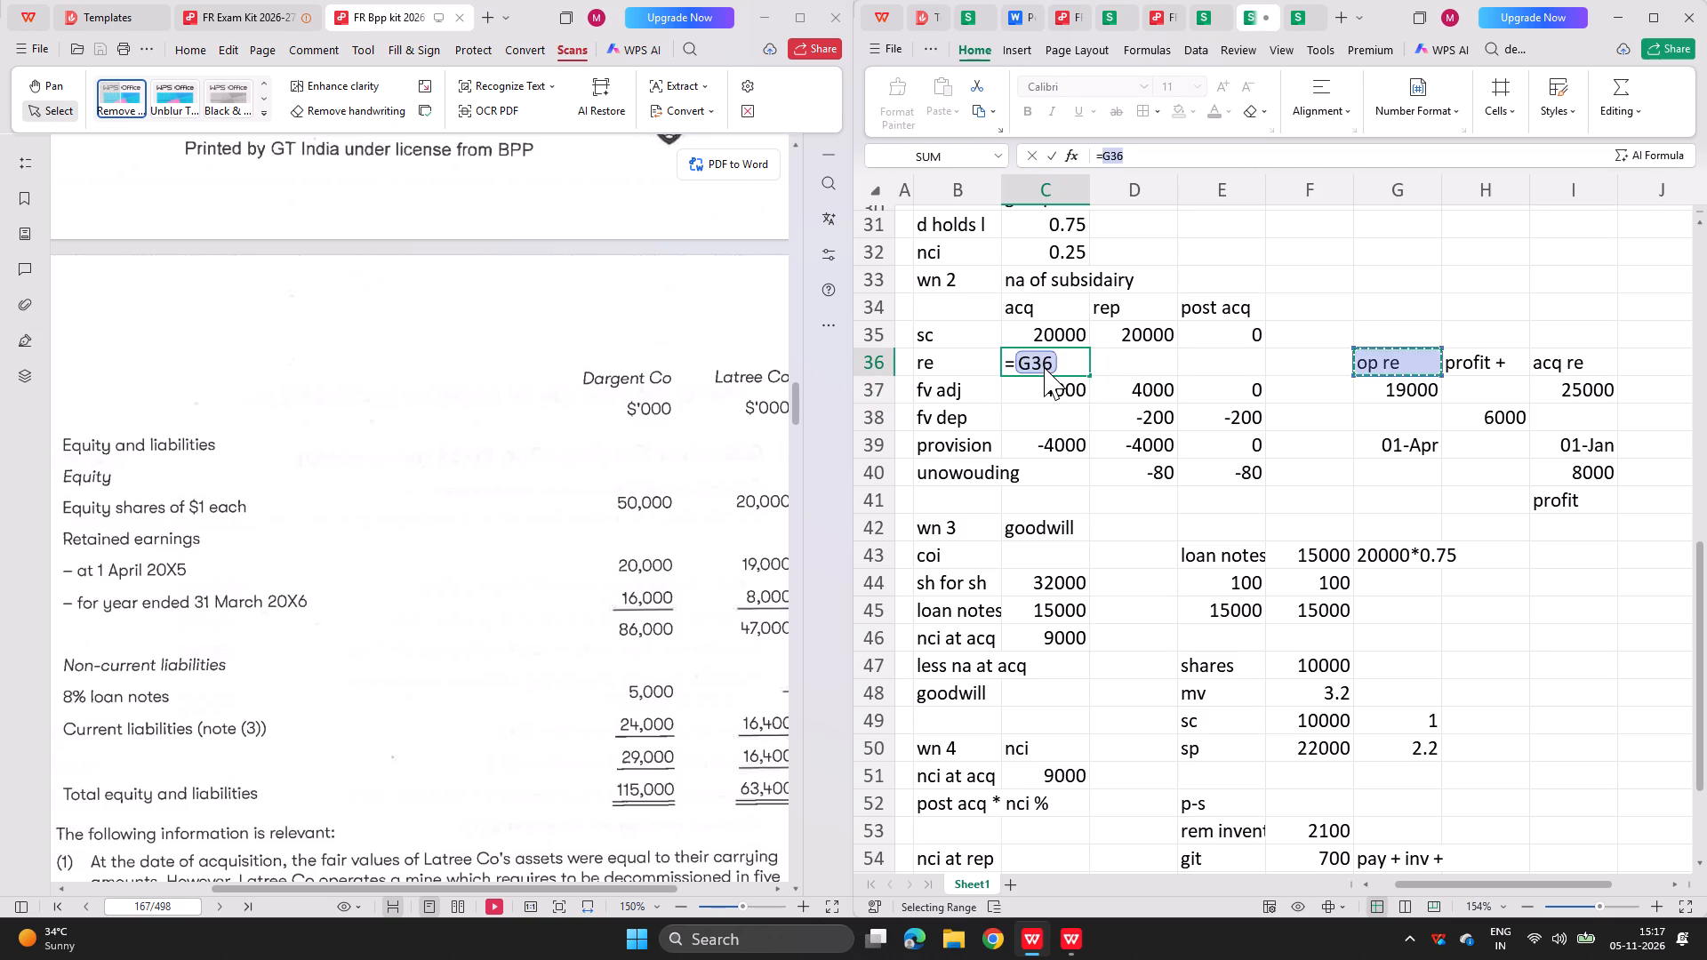
key(Right)
key(Down)
key(Right)
key(Return)
Link the reporting-date retained earnings in D36 to the cl re figure with =K37.
key(Right)
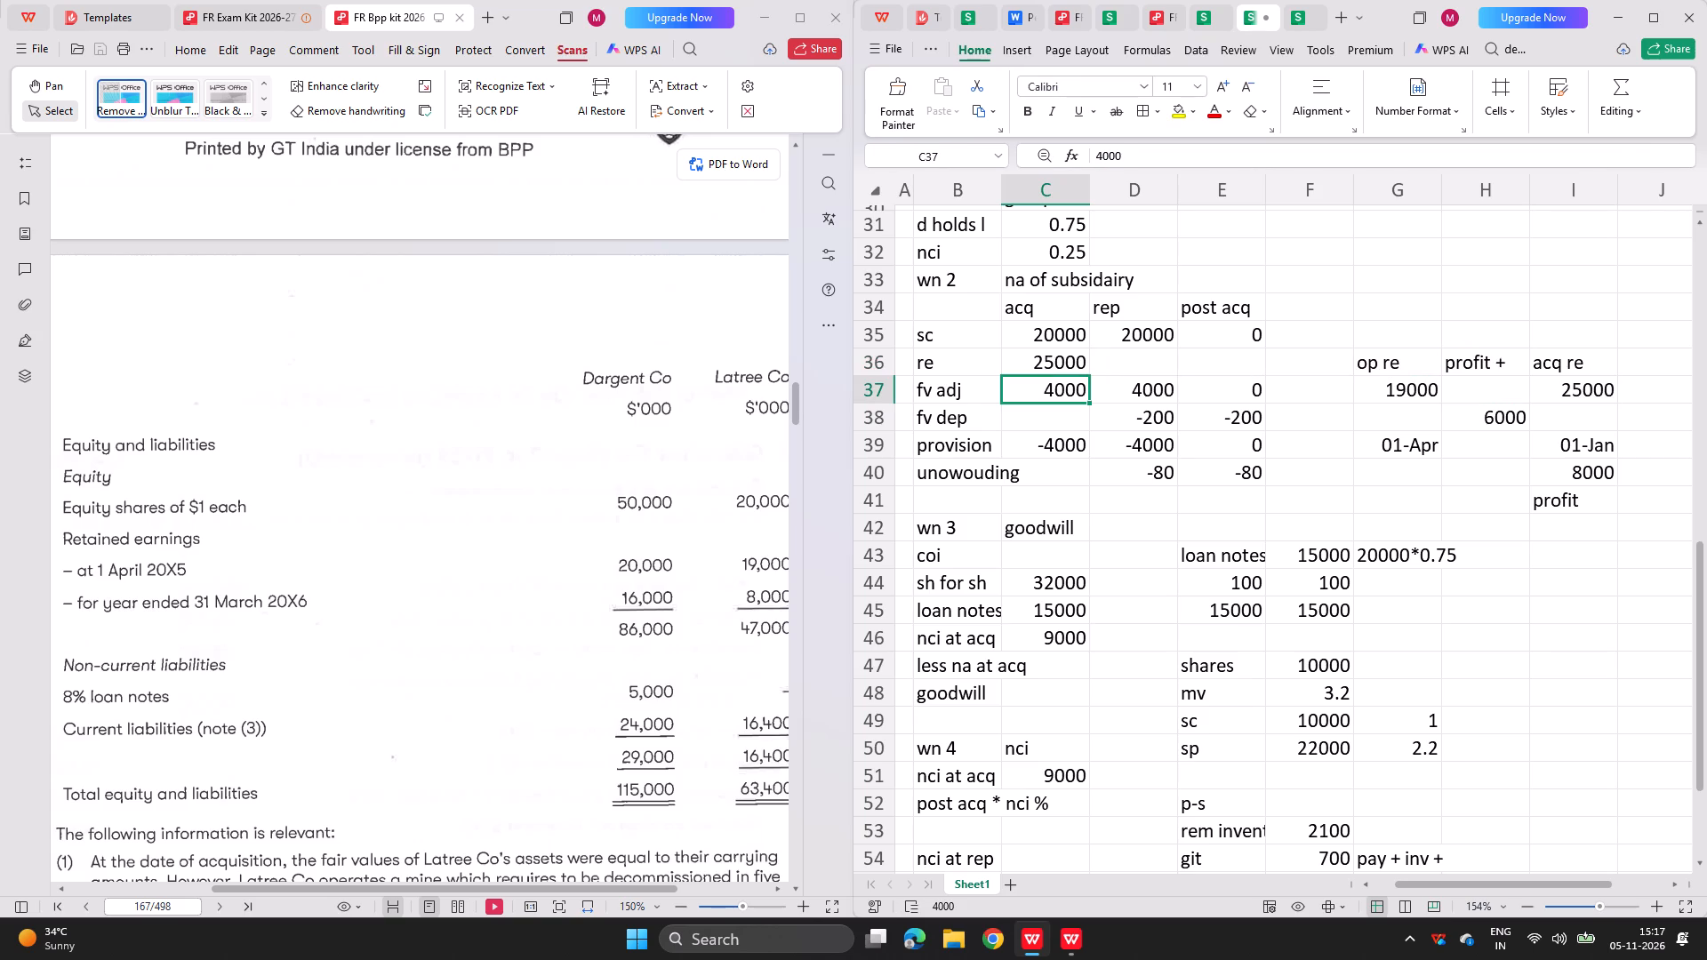
key(Up)
key(equal)
key(Right)
key(Right)
key(Right)
key(Right)
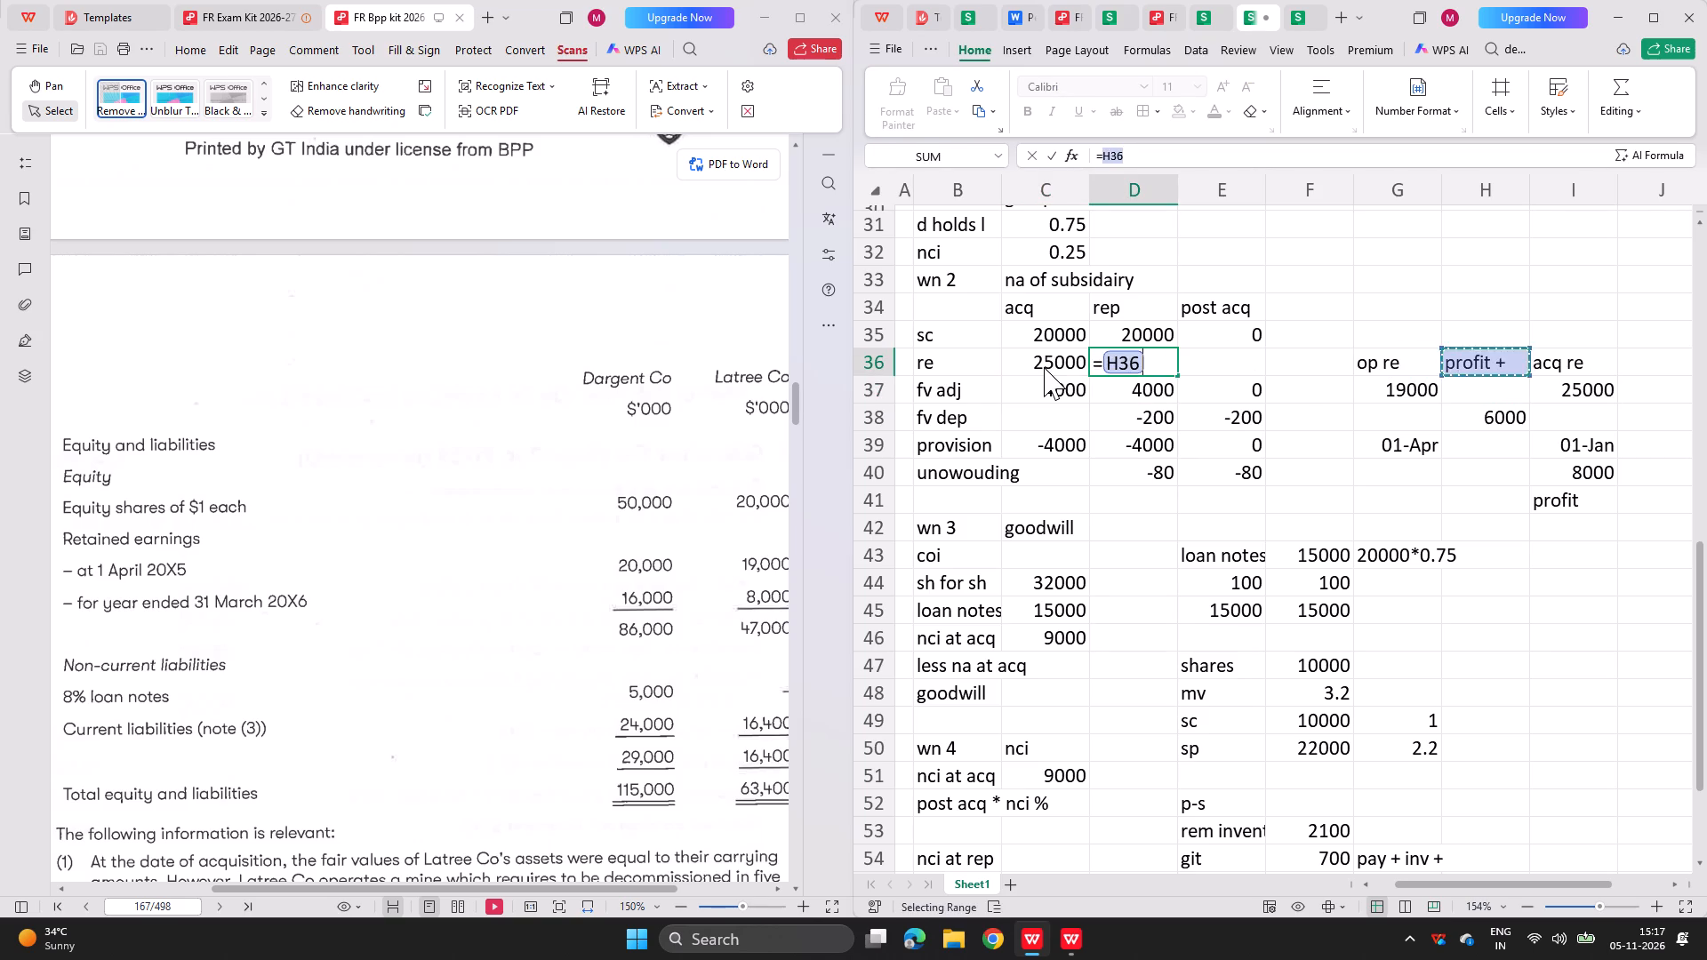
key(Right)
key(Right)
key(Right)
key(Down)
key(Return)
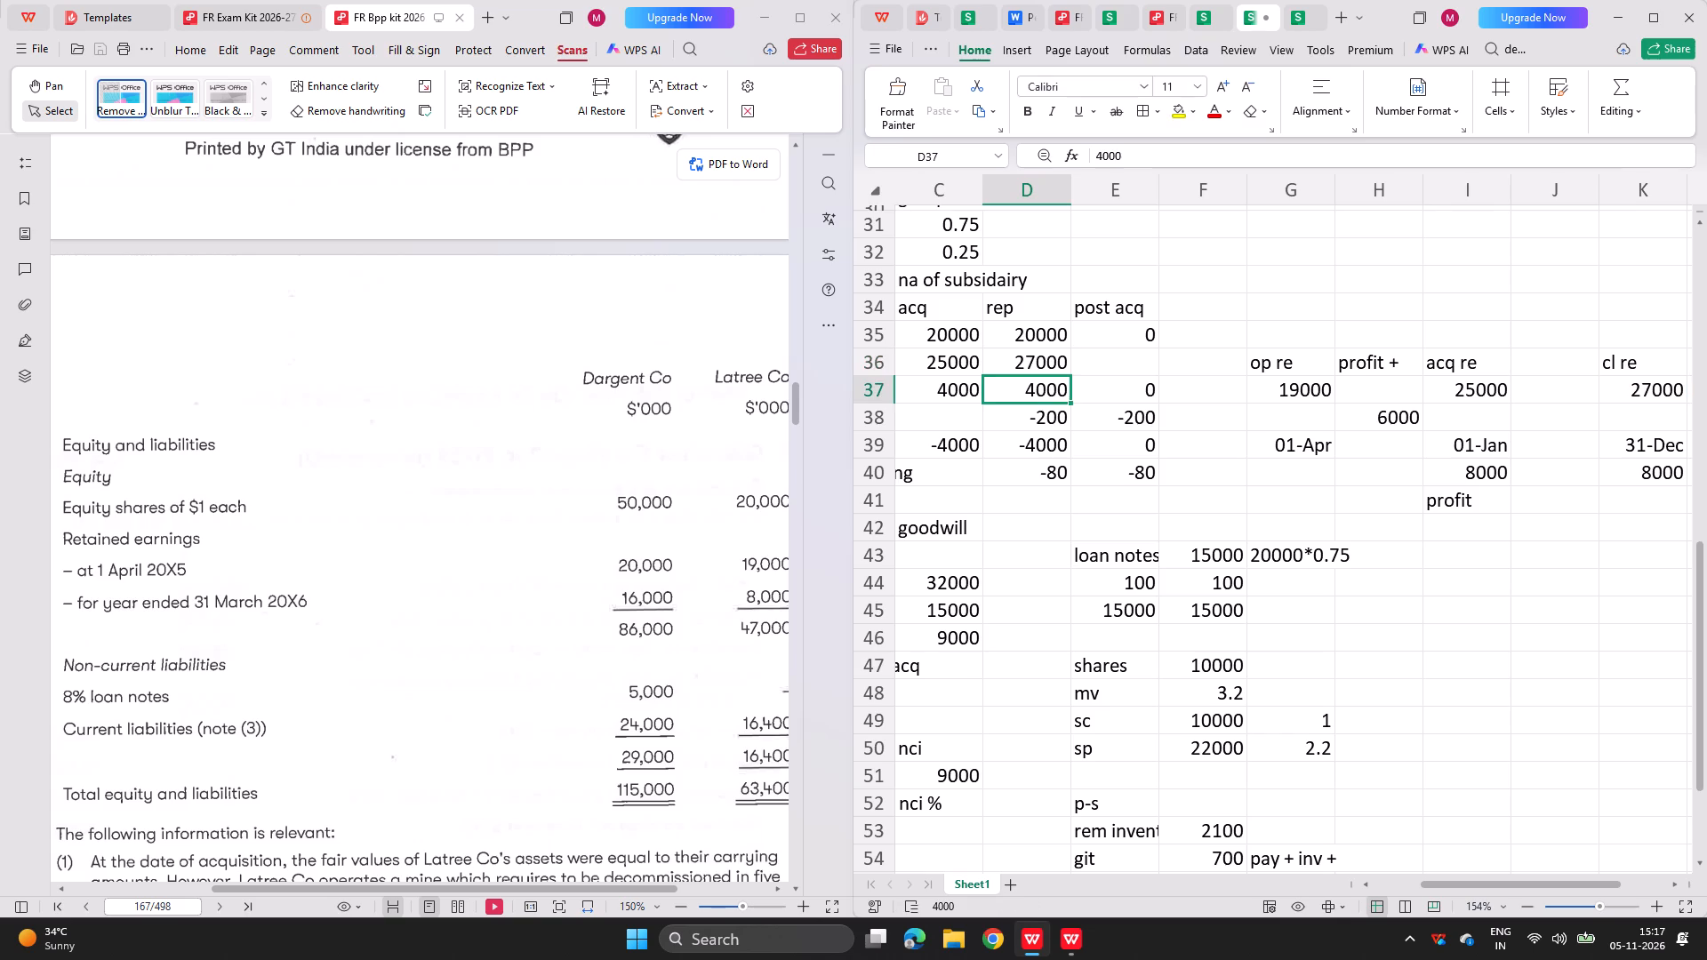
Calculate the post-acquisition retained earnings in E36 as =D36-C36.
key(Up)
key(Right)
key(equal)
key(Left)
key(Left)
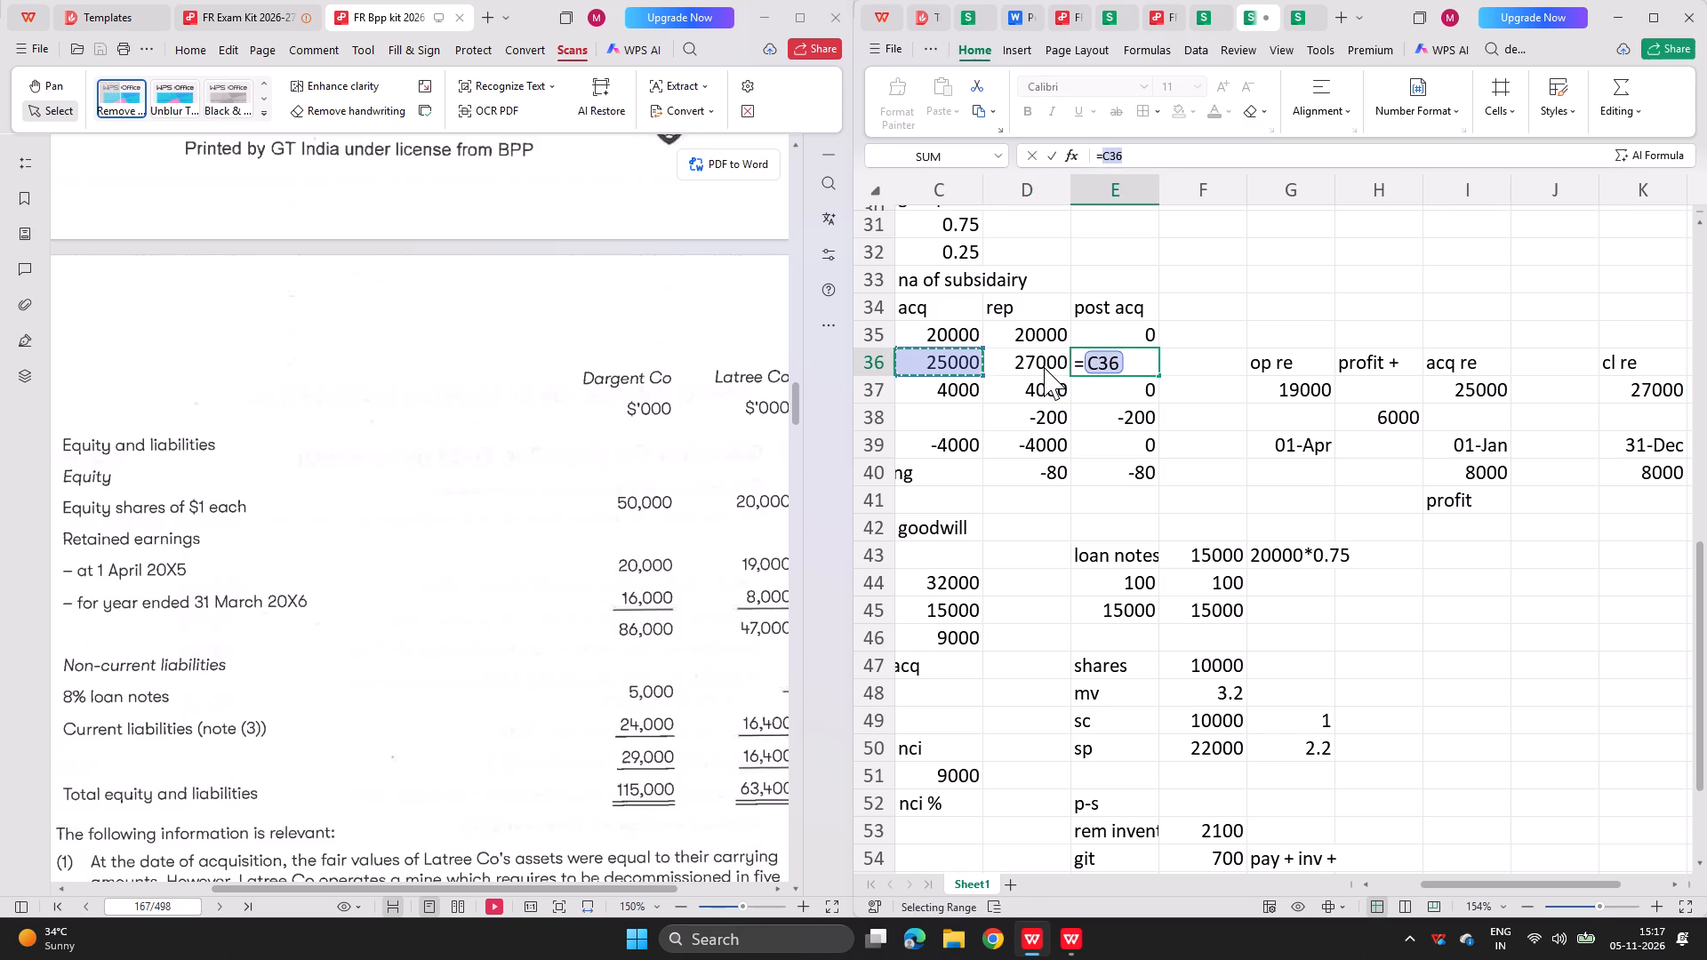
key(Right)
key(minus)
key(Left)
key(Left)
key(Return)
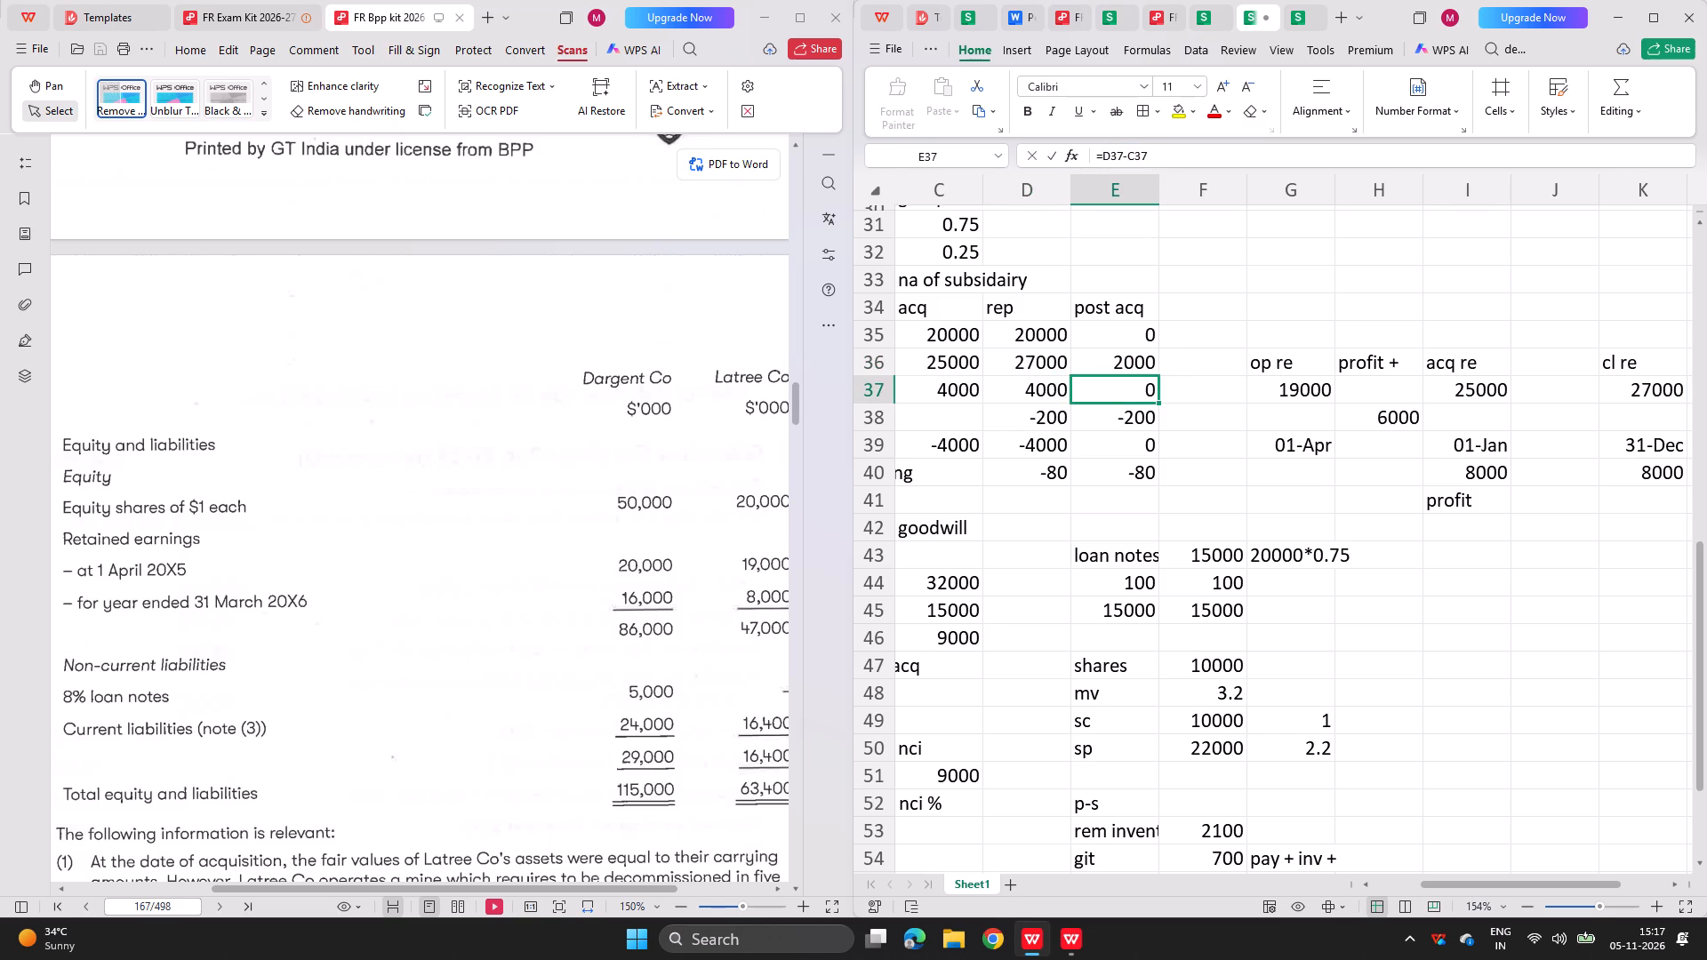
Label B41 as total and sum the acquisition-date net assets in C41 with =SUM(C35:C40).
scroll(1159, 402, right, 2)
click(916, 501)
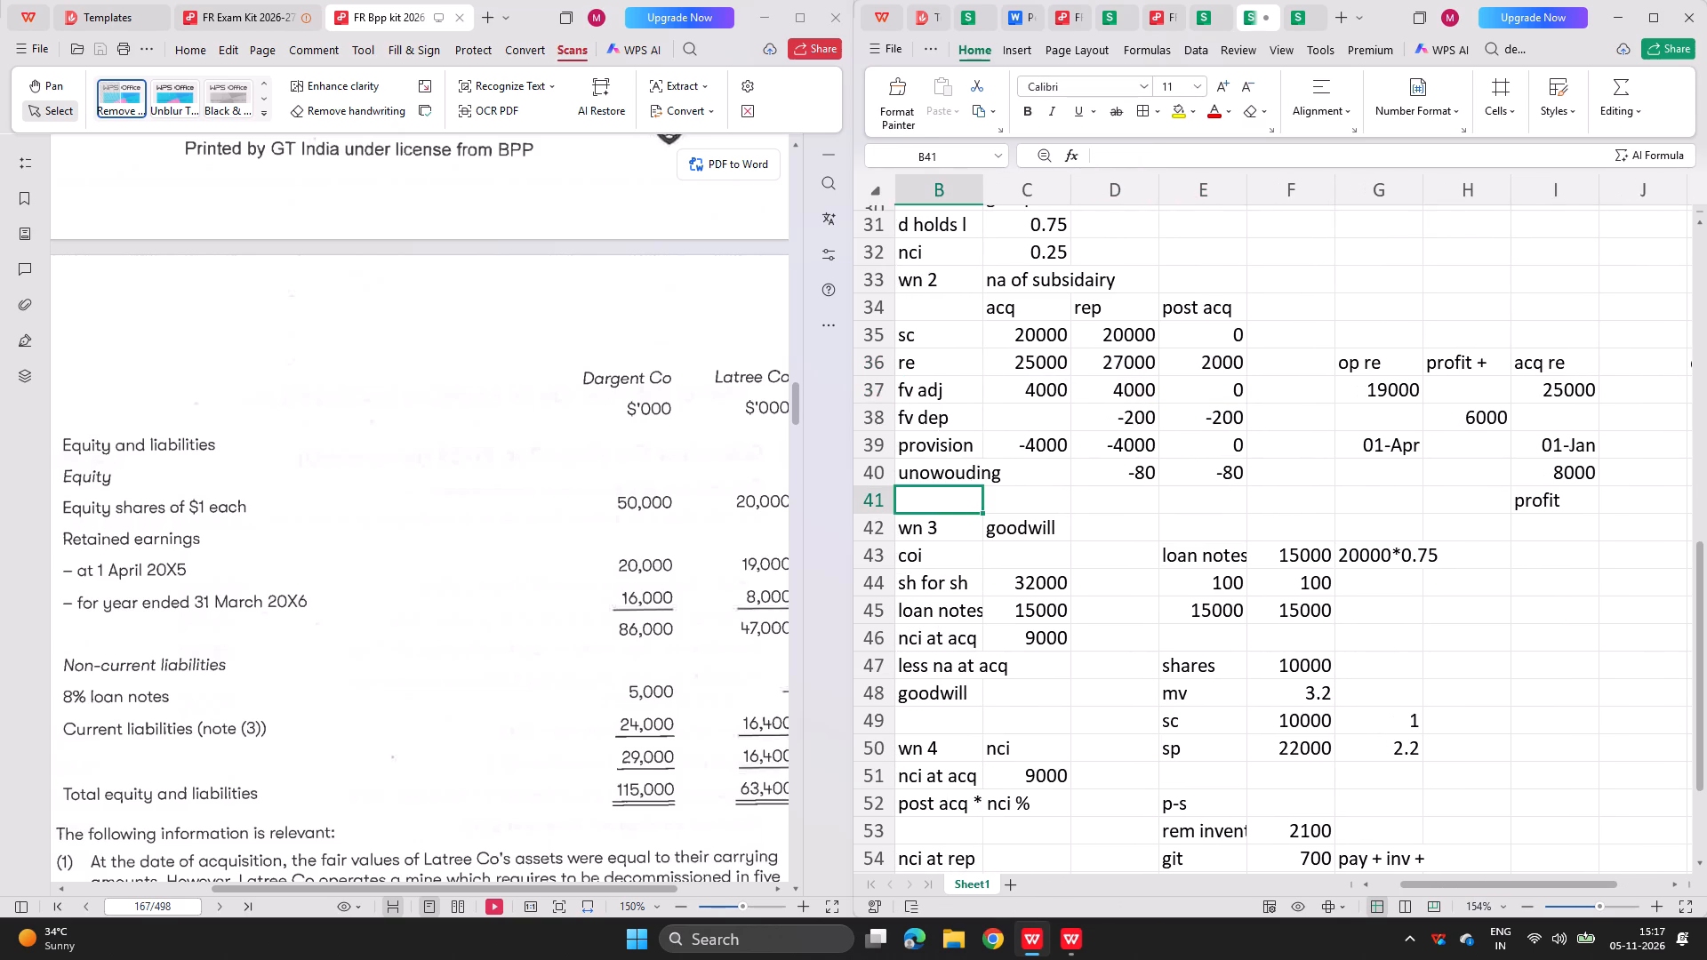
text(total)
key(Right)
text(=sum()
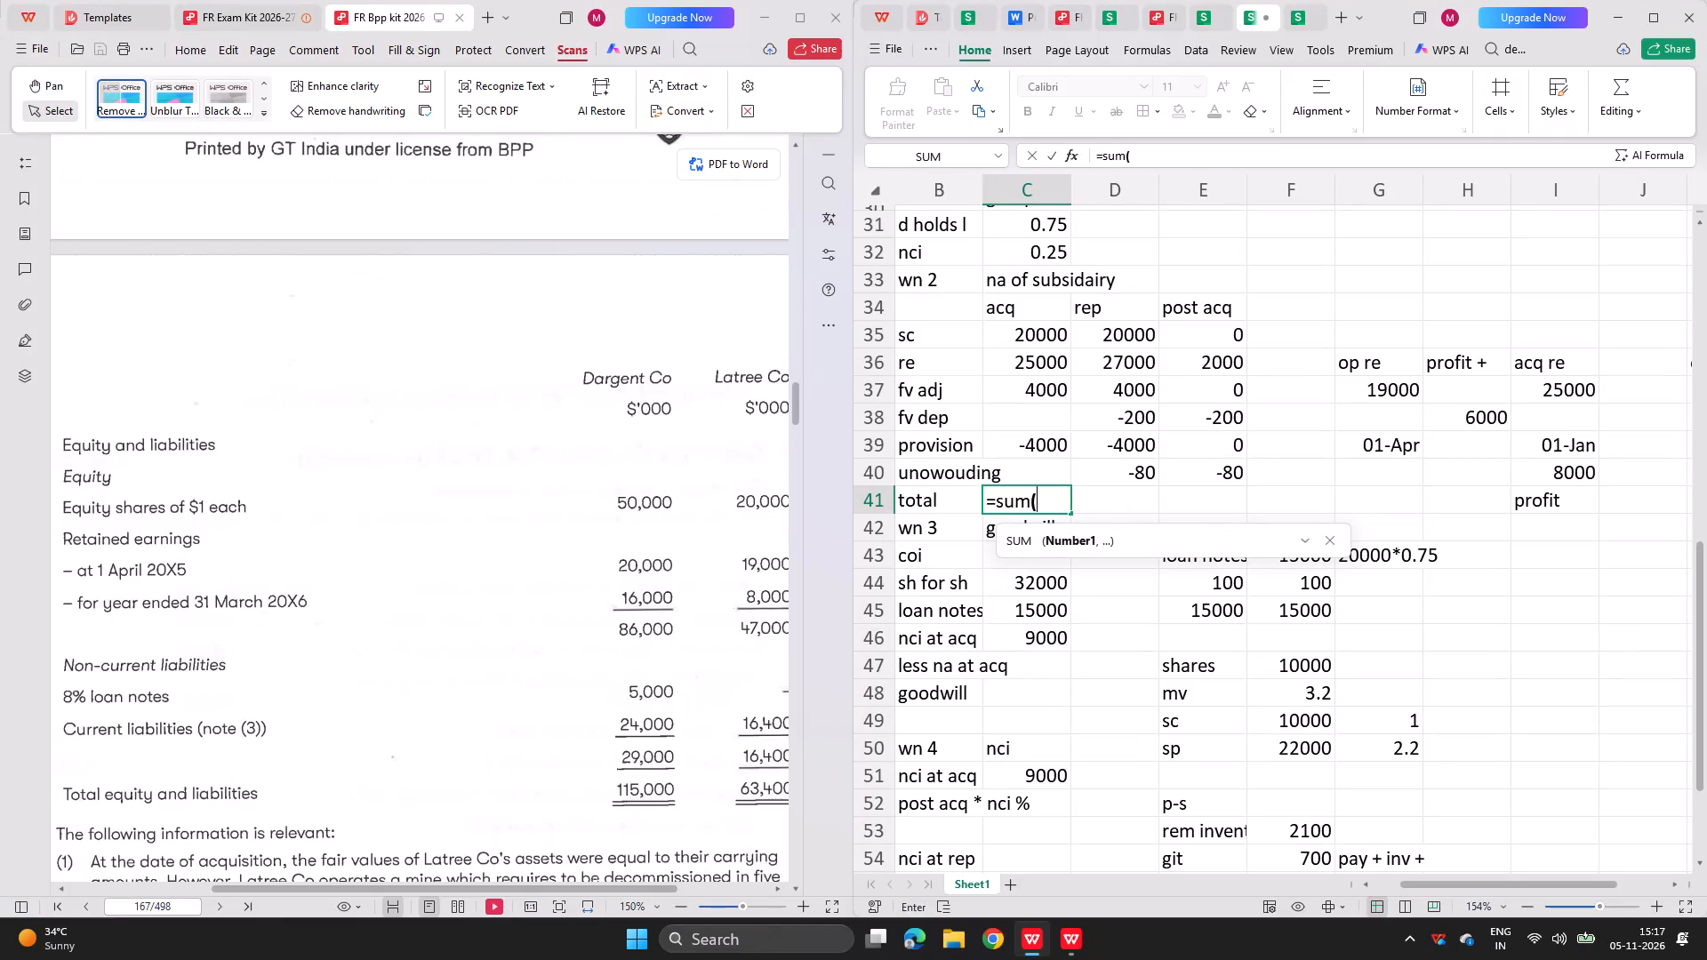
drag(1026, 471, 1038, 329)
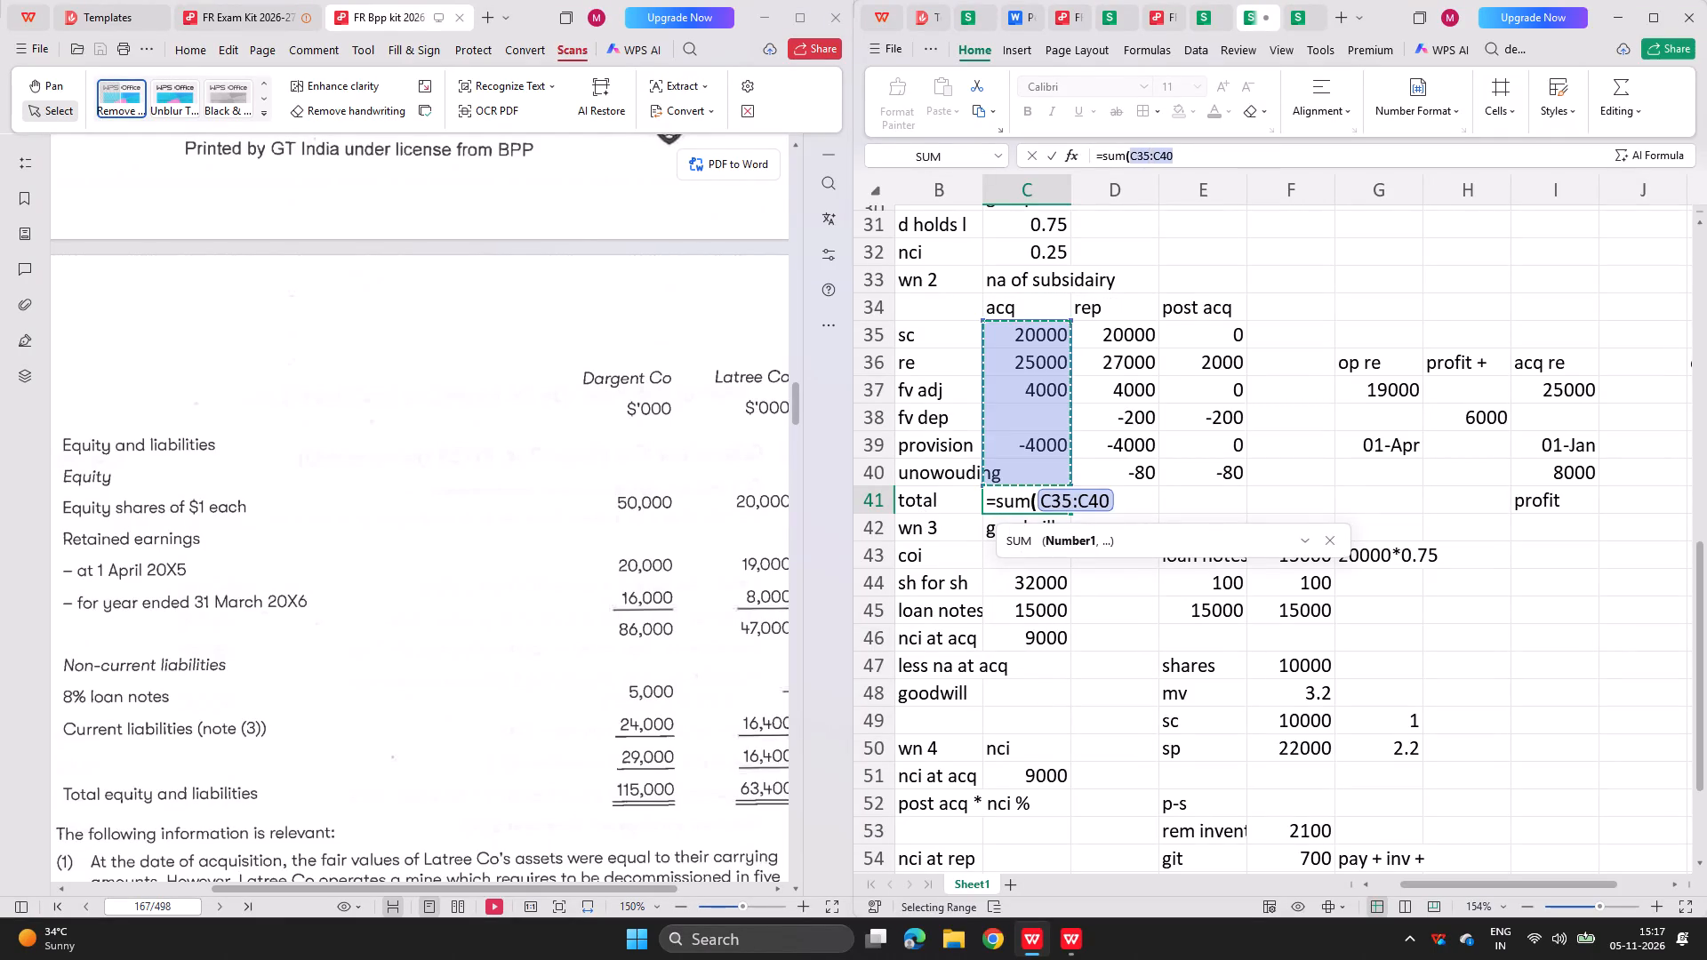
key(Return)
Copy the total formula from C41 across to the rep and post acq columns, D41:E41.
click(1053, 498)
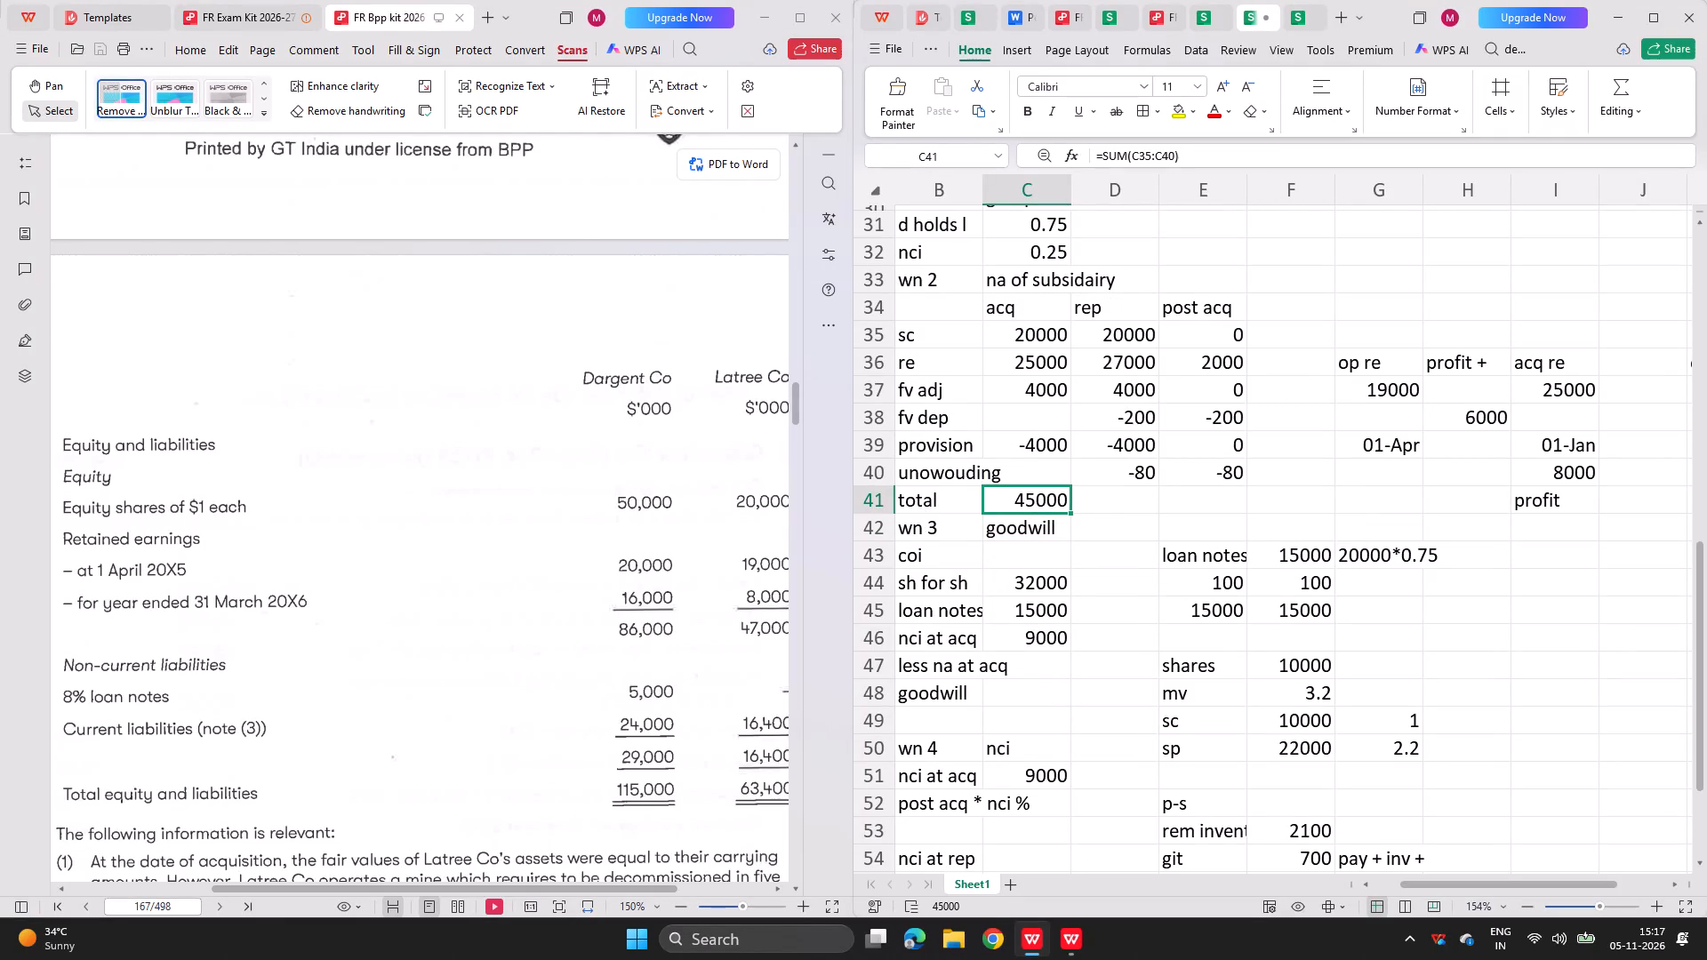
key(ctrl+c)
drag(1125, 500, 1200, 488)
key(ctrl+v)
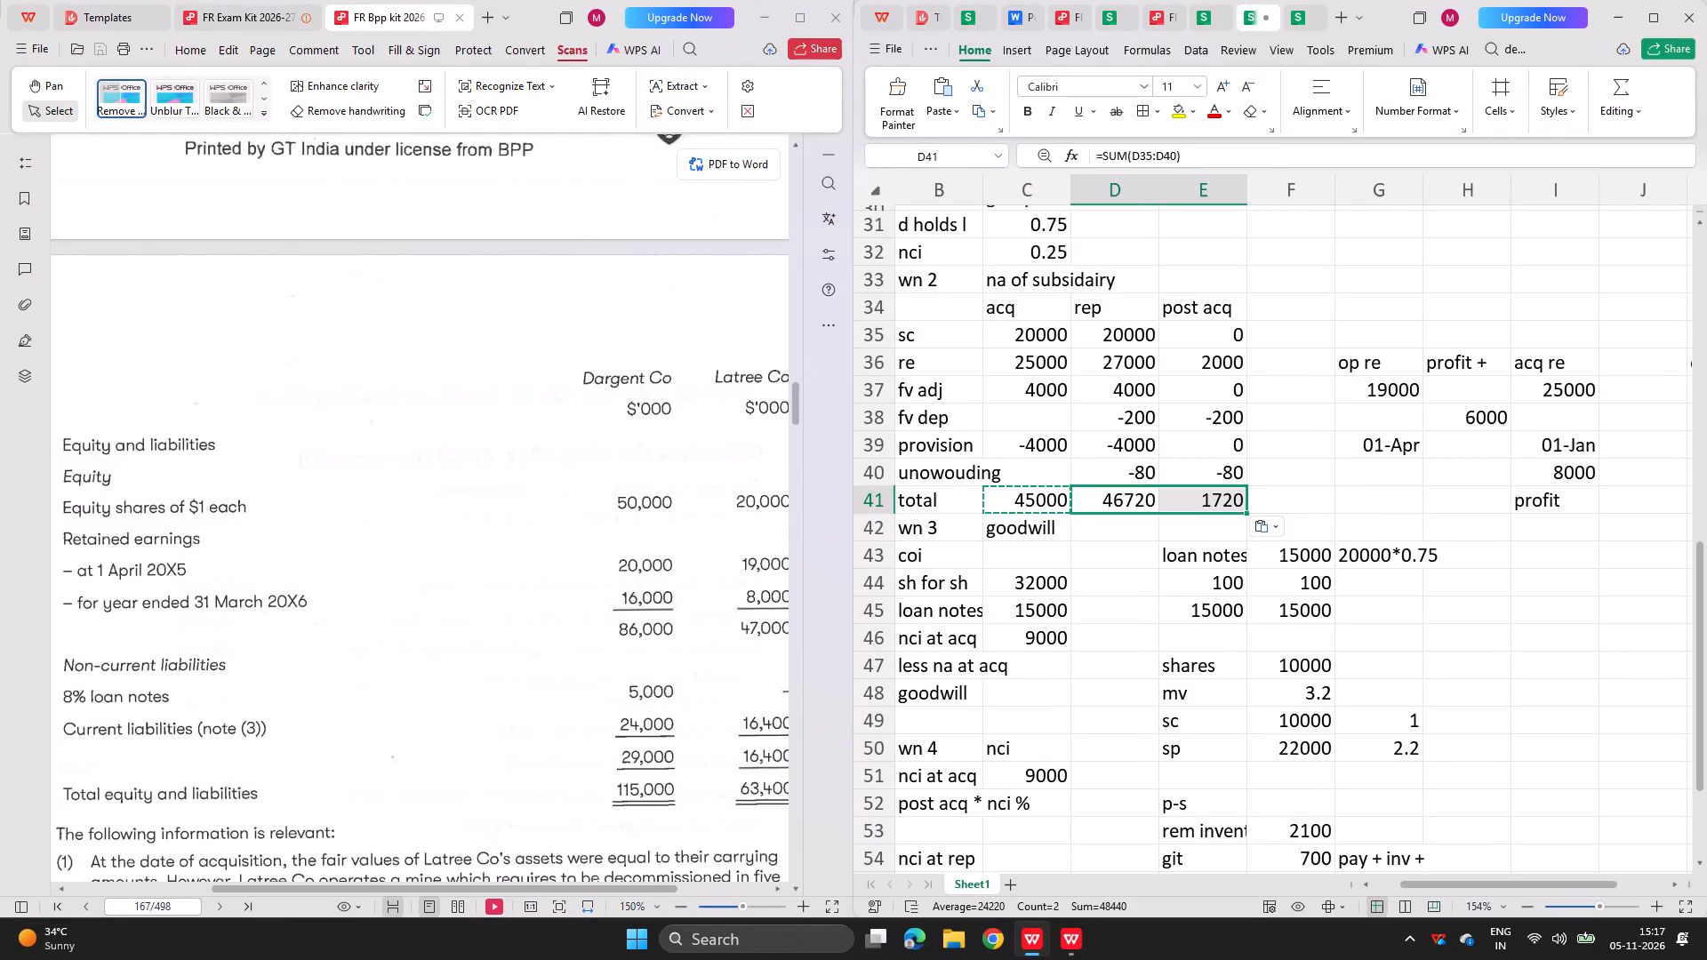
click(1090, 549)
key(Escape)
In the goodwill working, enter the less na at acq amount in C47 as =-C41.
scroll(1026, 585, down, 1)
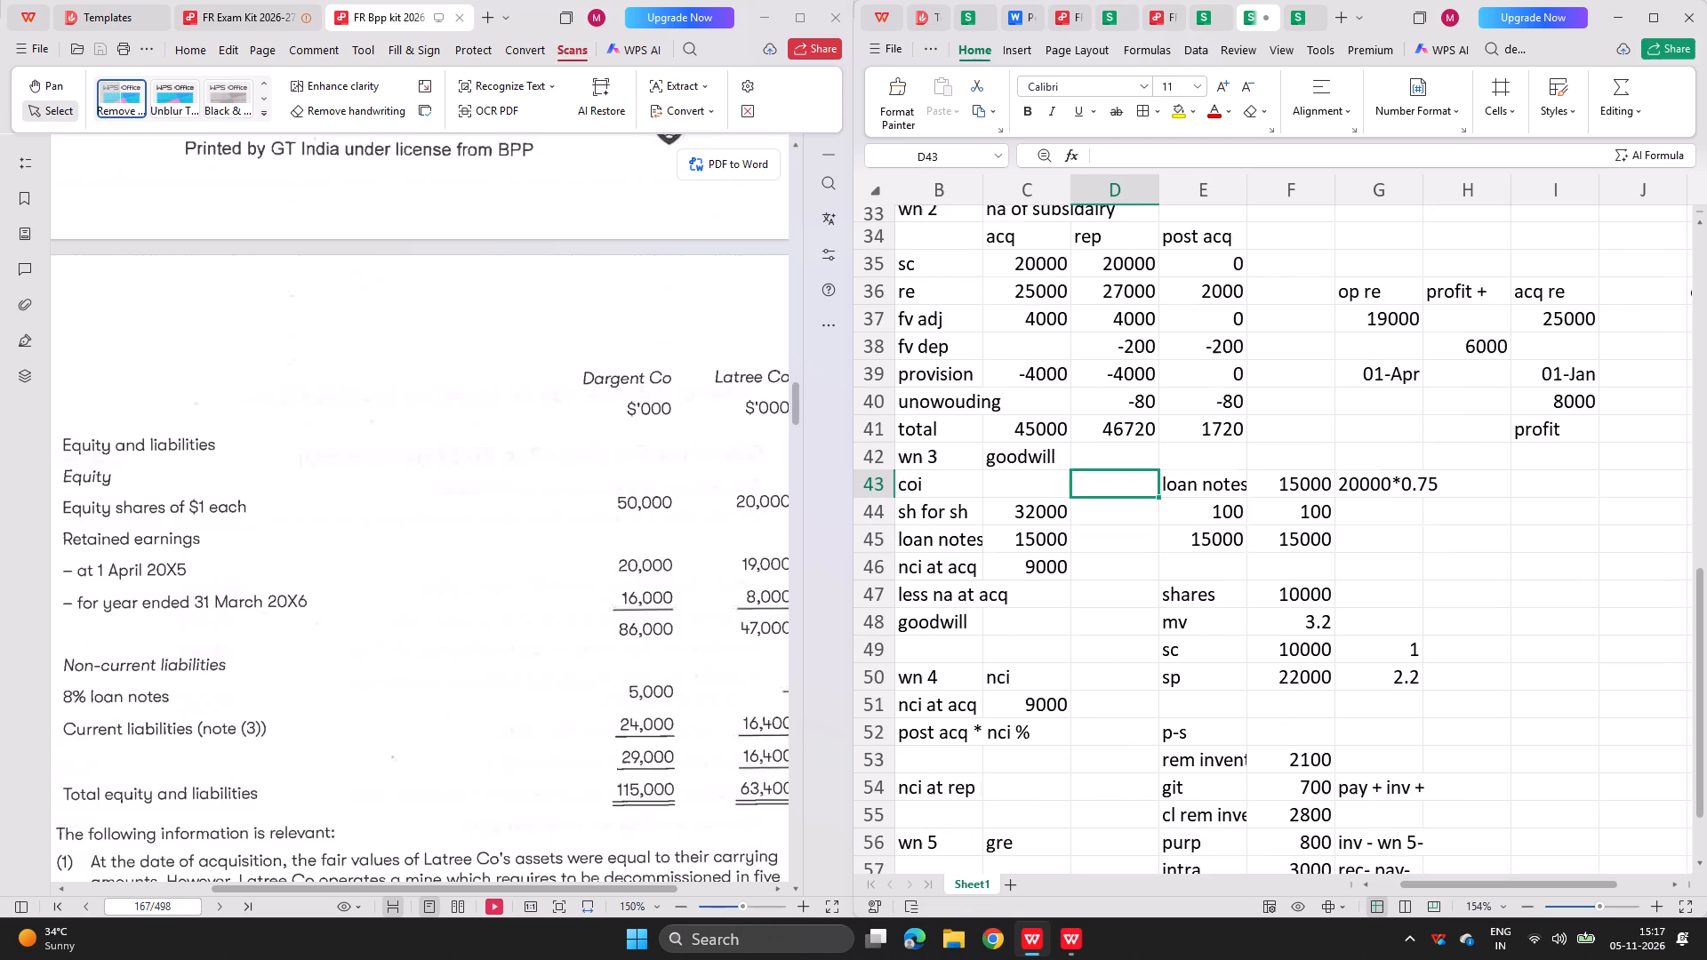
scroll(1026, 585, down, 1)
click(1122, 564)
text(=-)
key(Up)
key(Up)
key(Up)
key(Up)
key(Up)
key(Up)
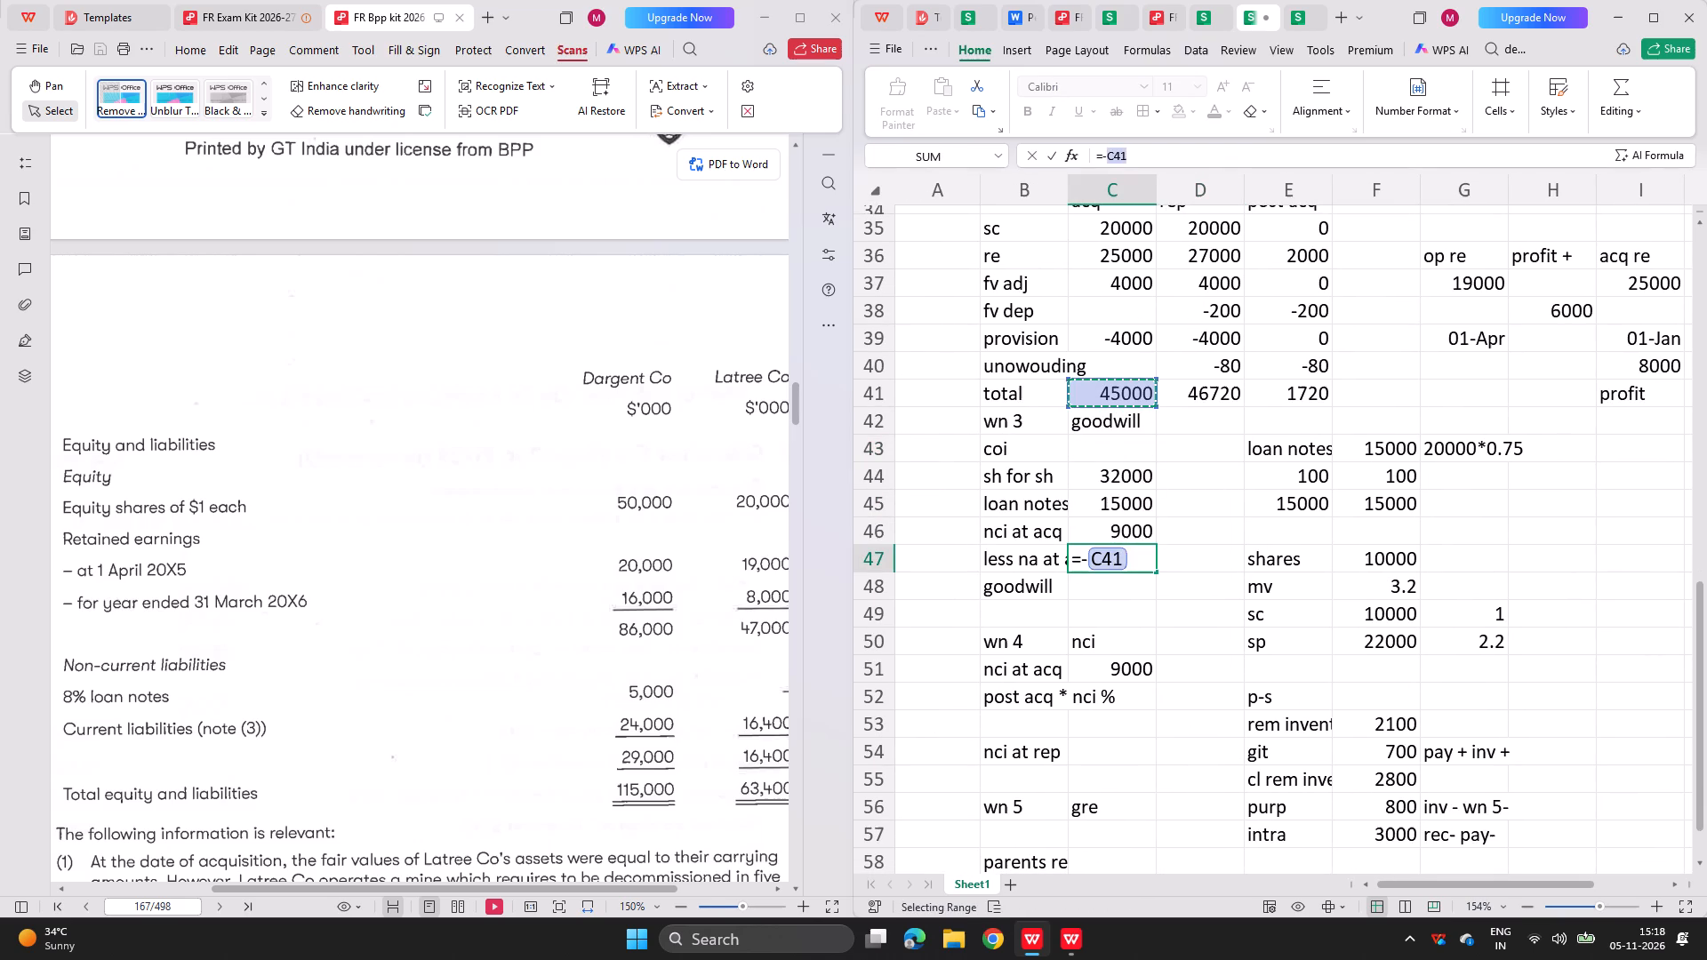
key(Return)
Calculate goodwill in C48 by summing C44:C47.
text(=sum)
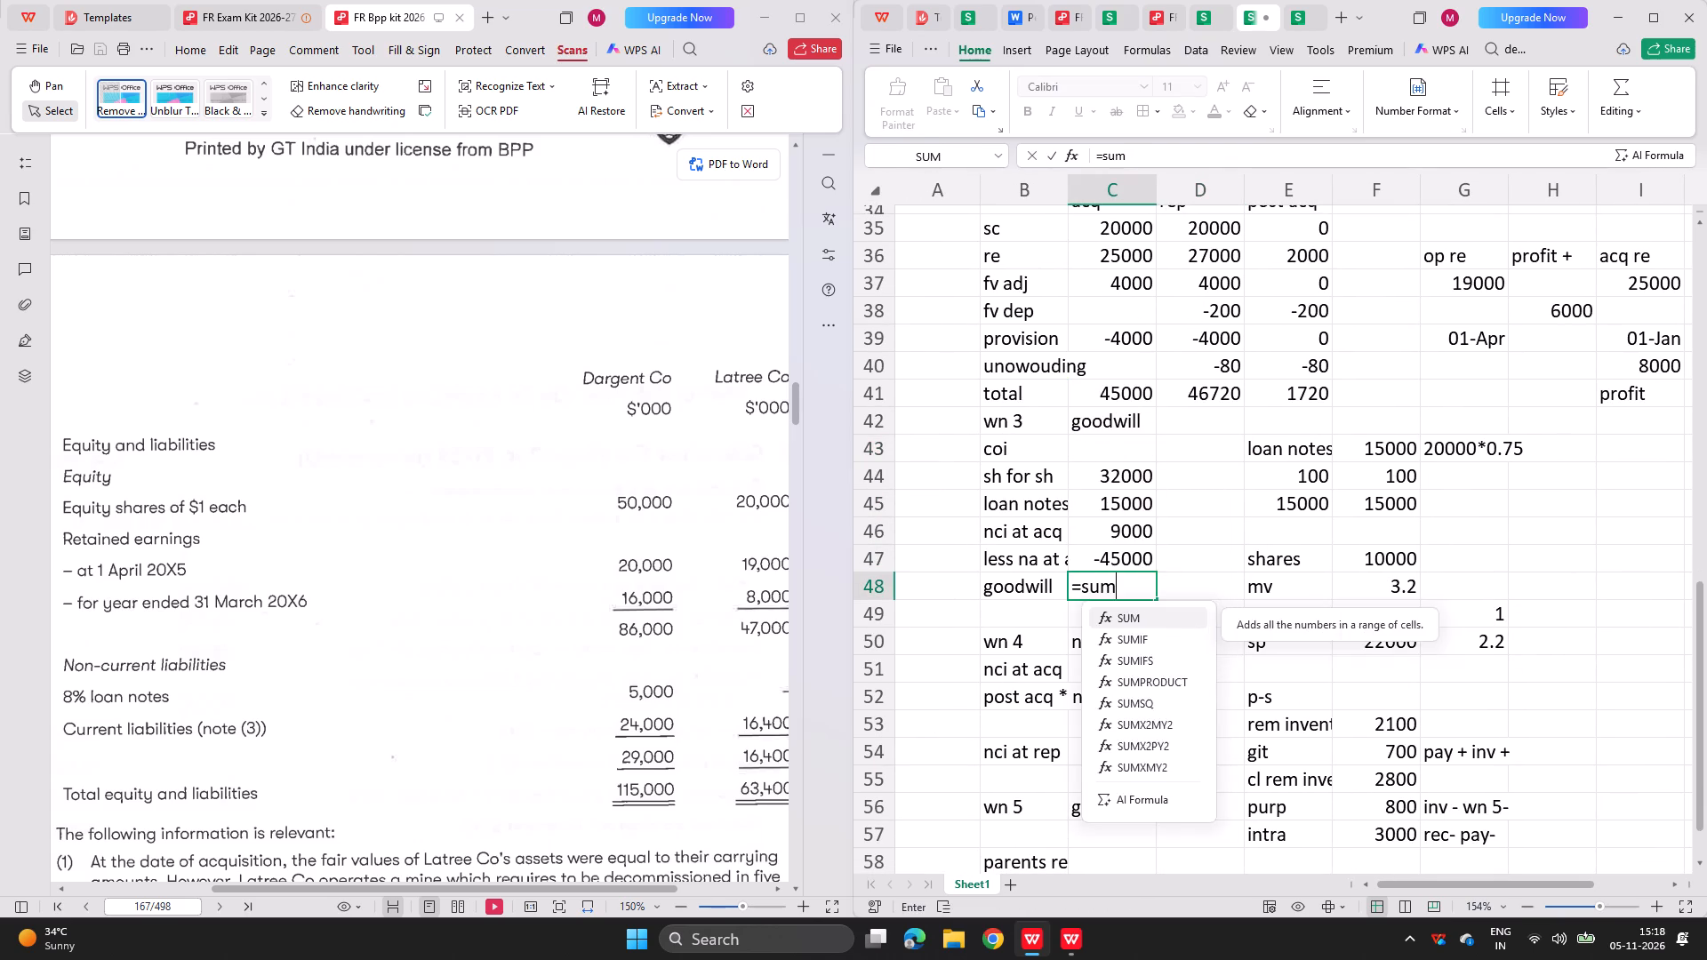
key(shift+Return)
key(Down)
key(F2)
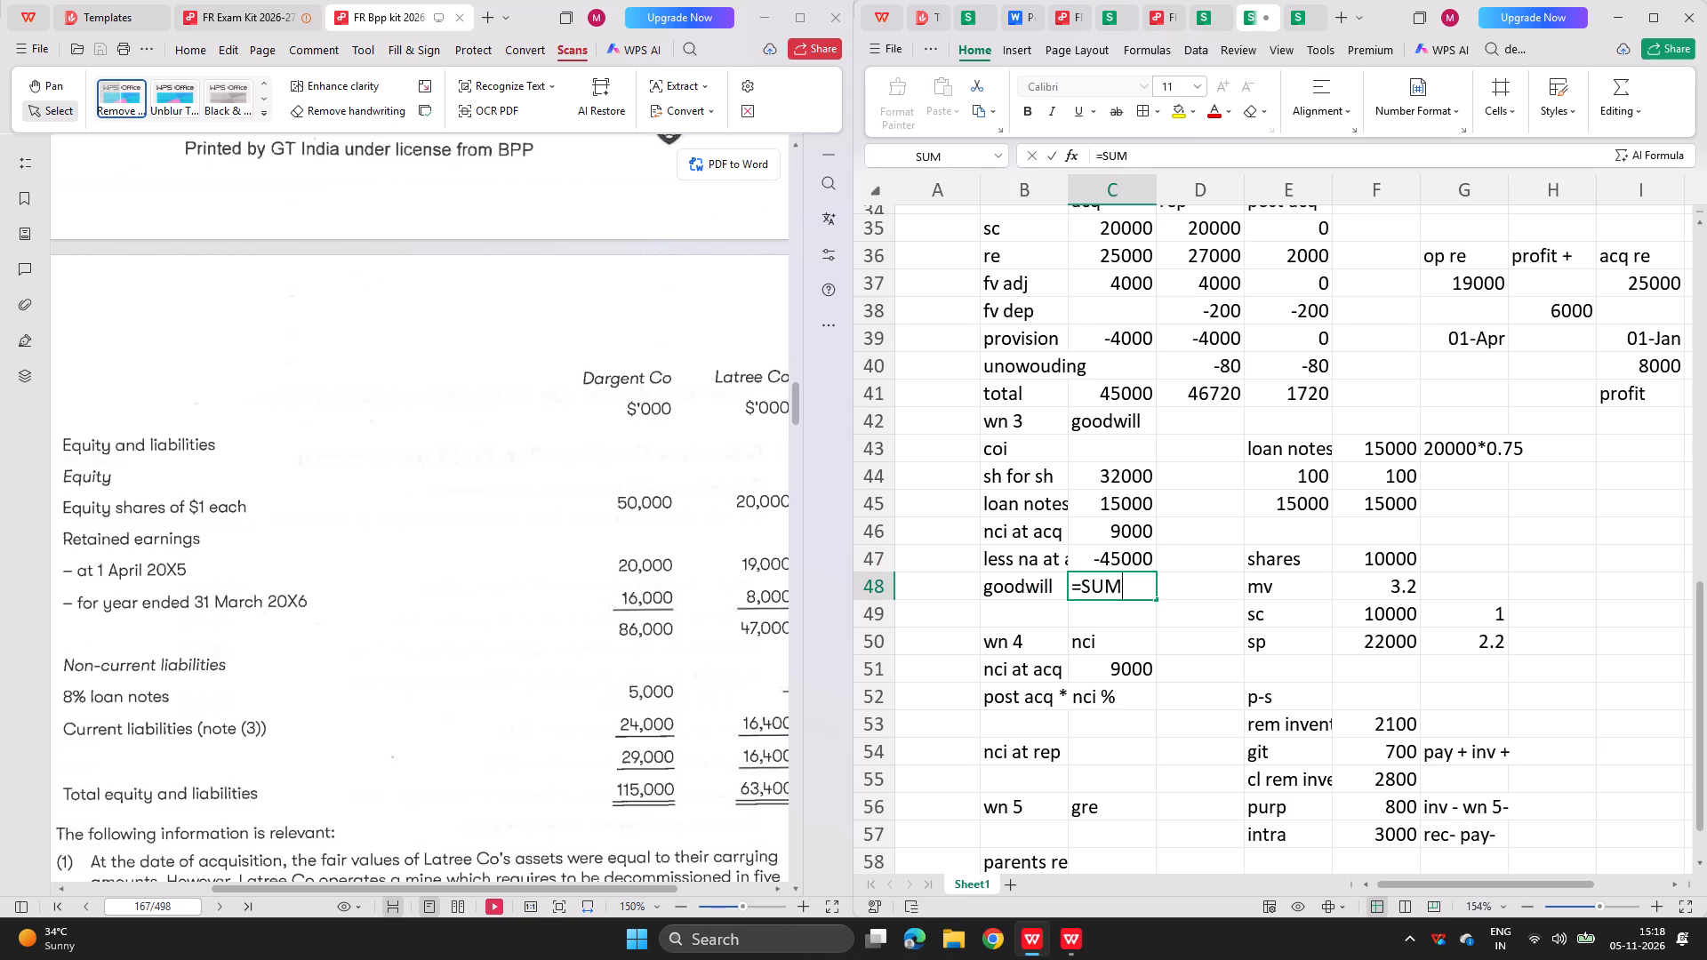
key(shift+parenleft)
drag(1104, 560, 1107, 488)
key(Return)
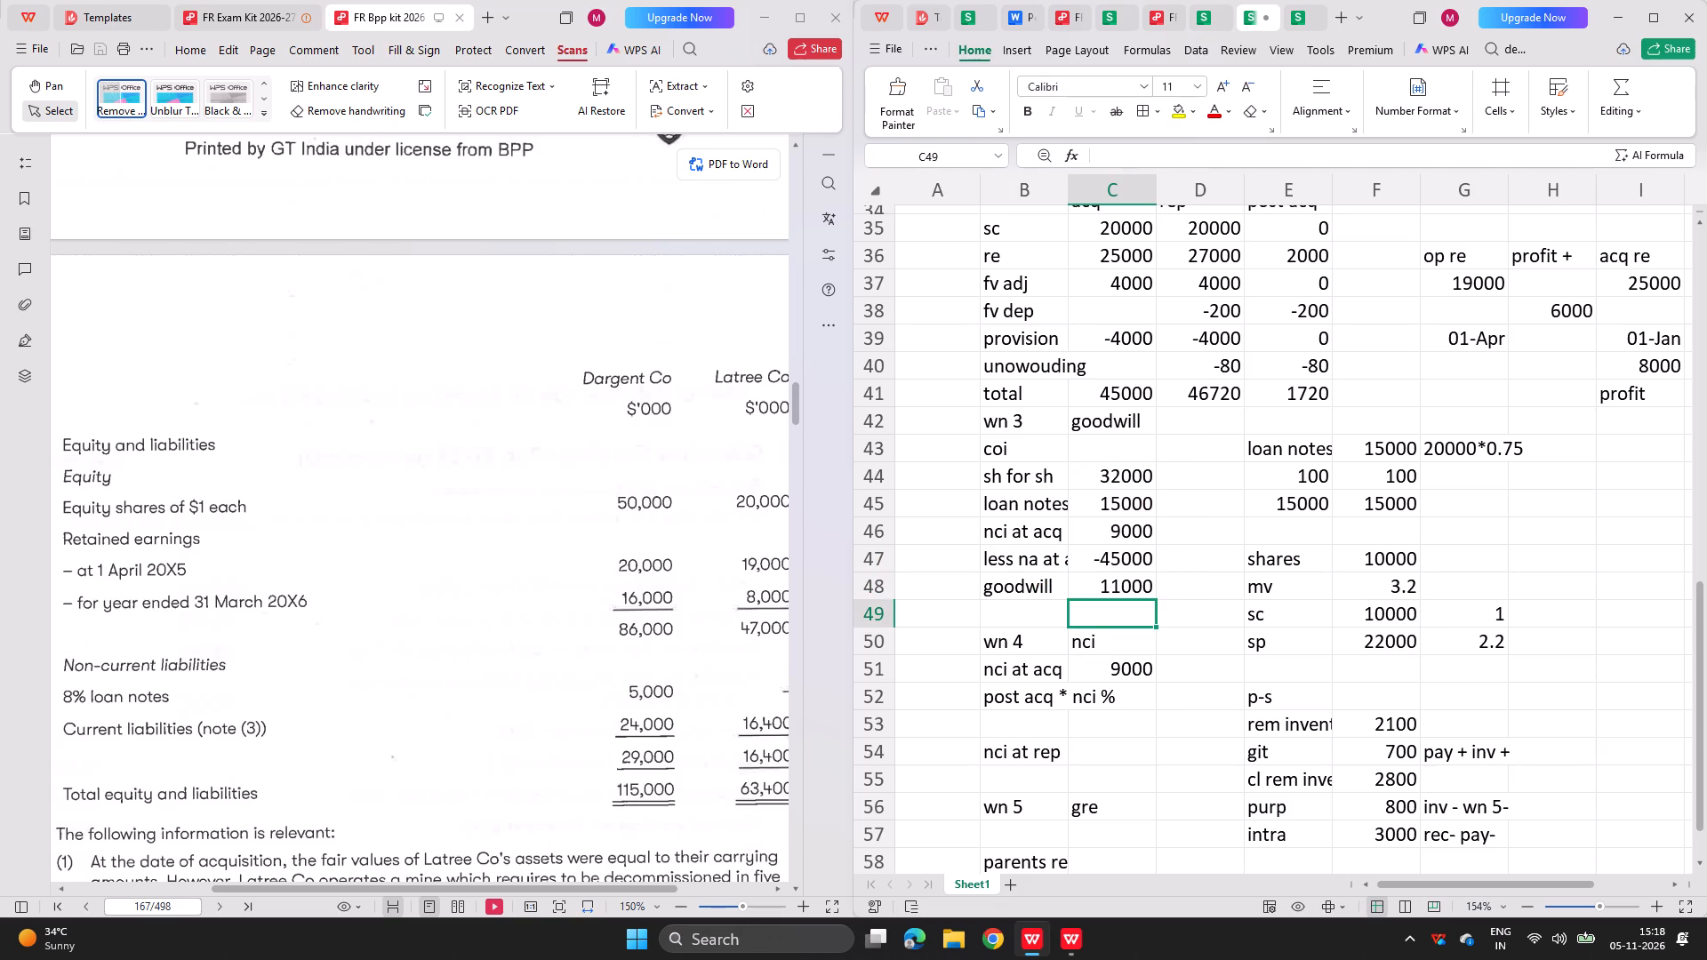
In the nci working, calculate the NCI share of post-acquisition profits in C52 as =E41*0.25.
click(1126, 696)
key(minus)
key(BackSpace)
key(equal)
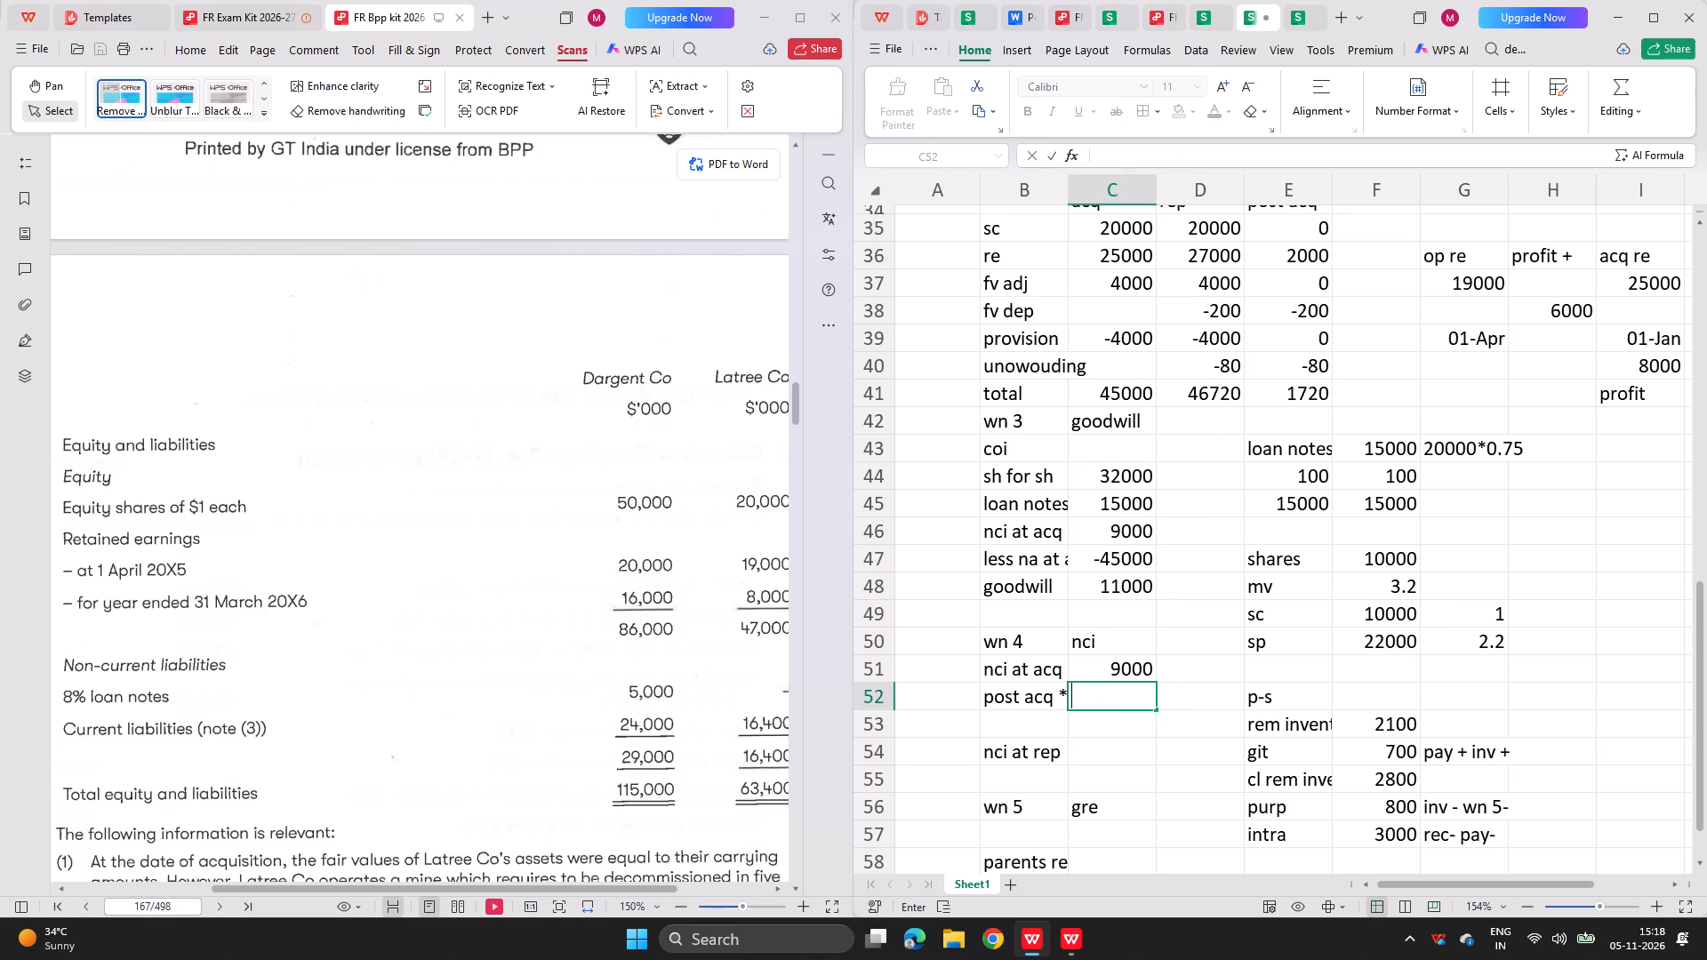
key(Right)
key(Up)
key(Right)
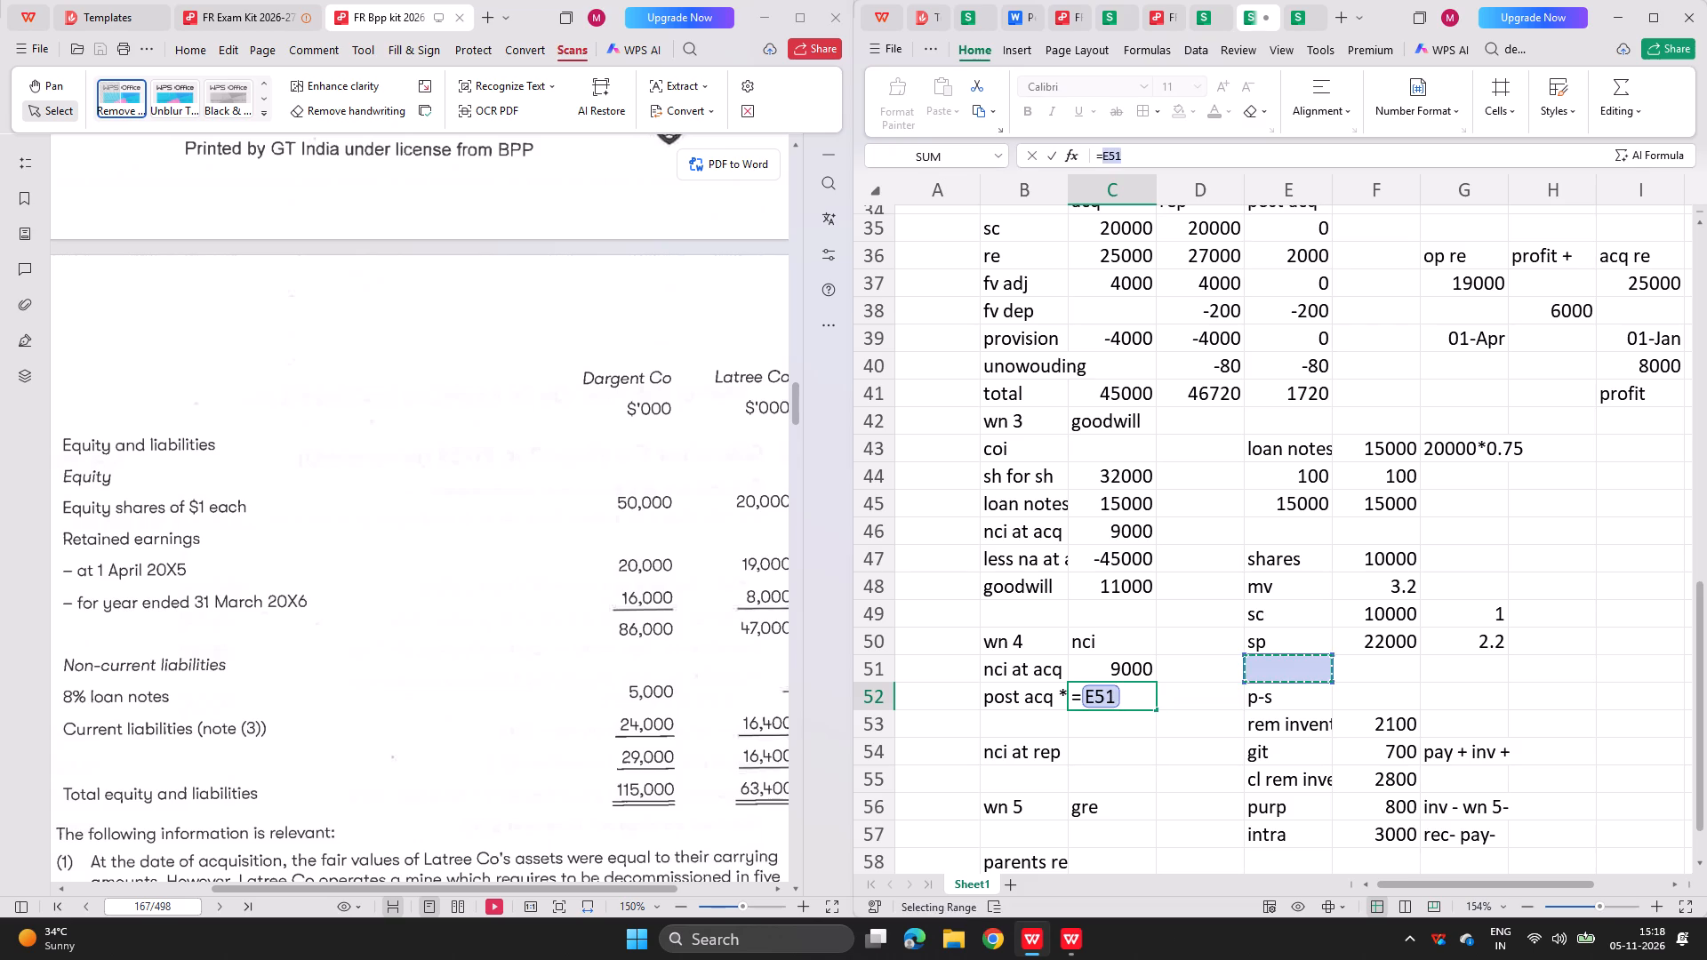
key(Down)
key(Up)
key(Up)
key(Up)
key(Up)
key(Up)
key(Up)
key(Up)
key(Up)
key(Up)
key(Up)
key(Up)
key(Up)
key(Up)
key(Down)
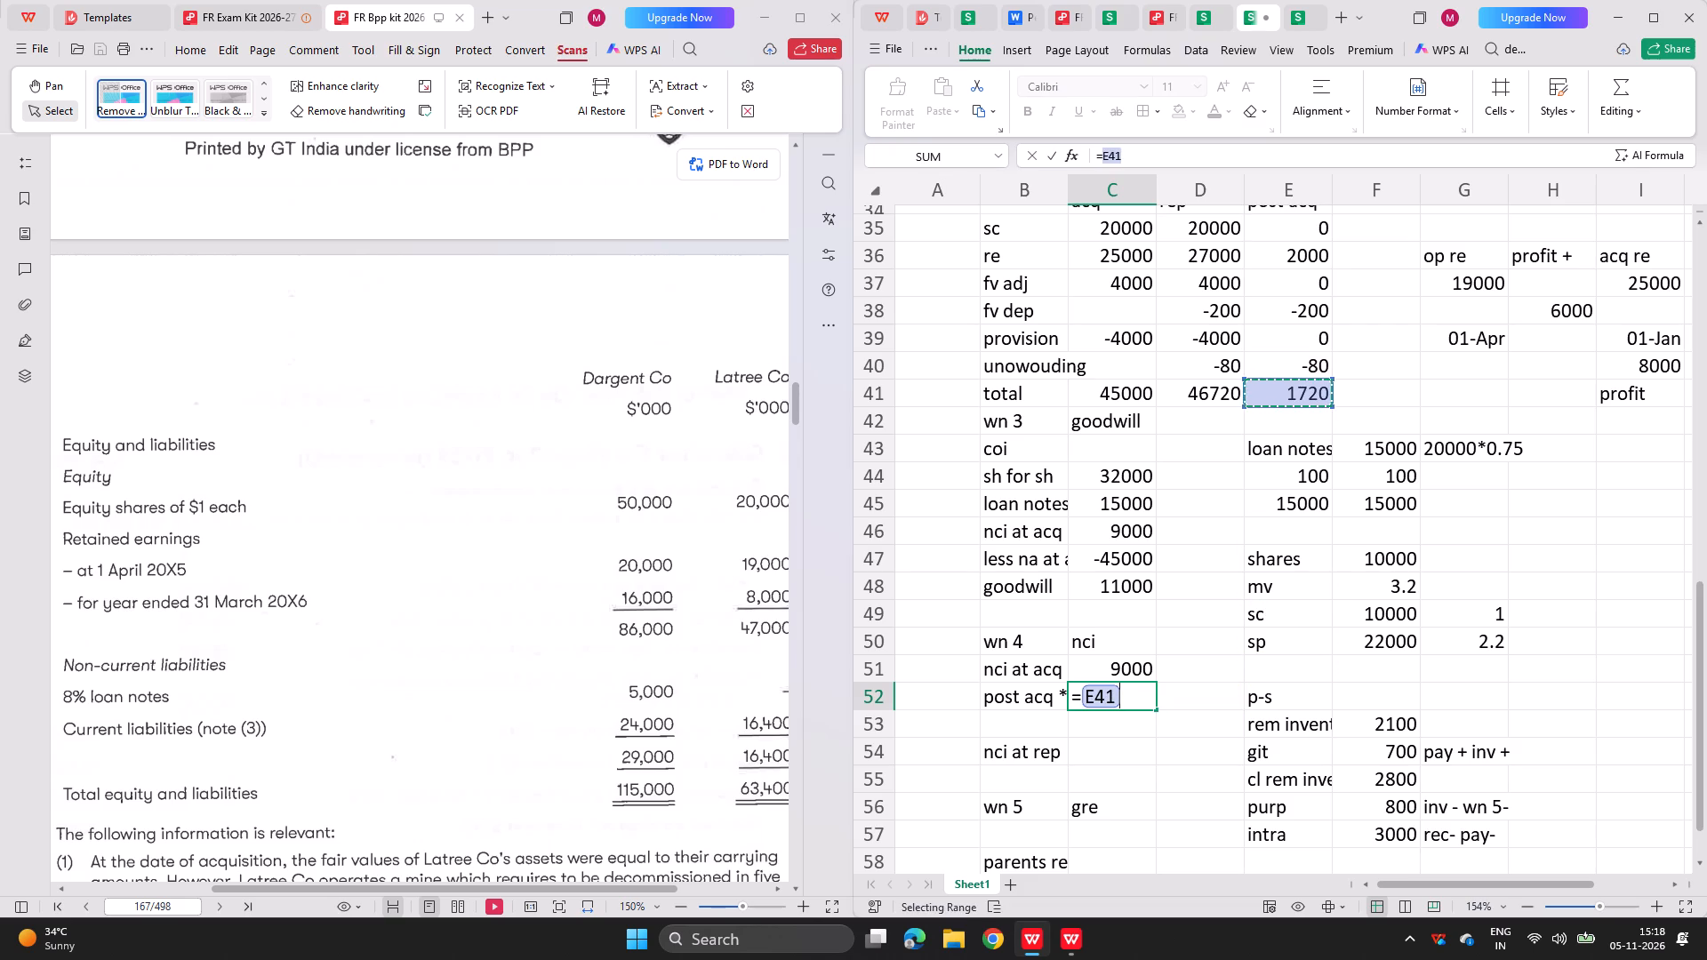
text(*0.25)
key(Return)
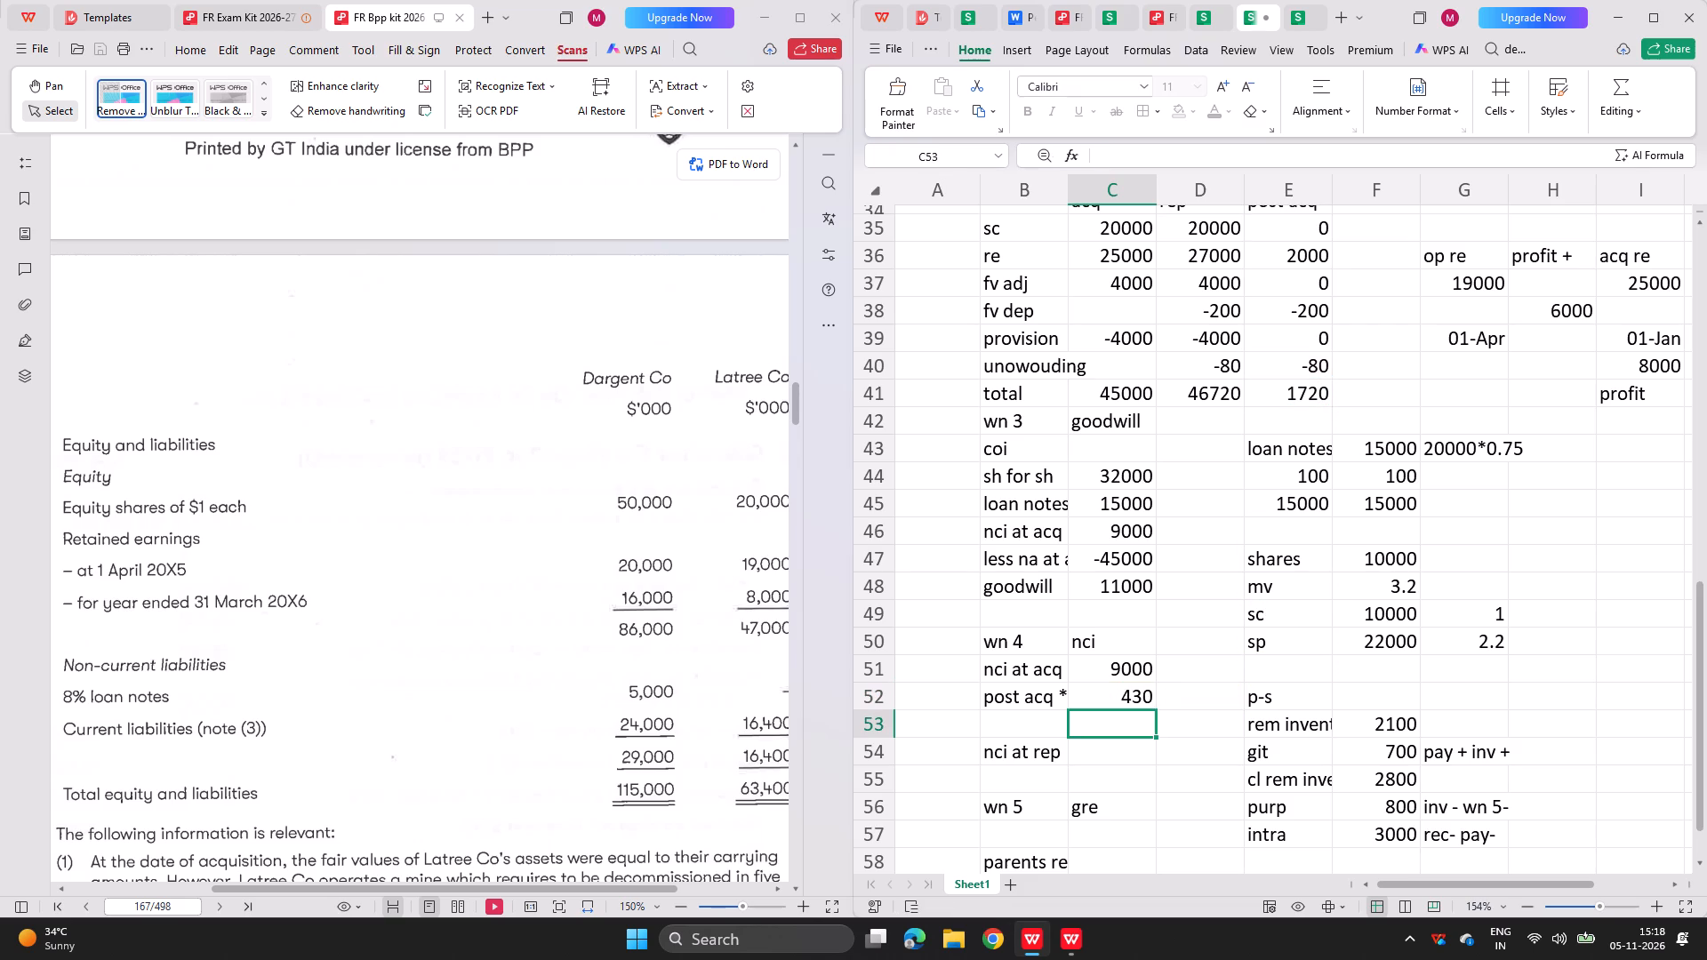
Calculate nci at rep in C54 by summing C51:C53.
key(Return)
text(=sum)
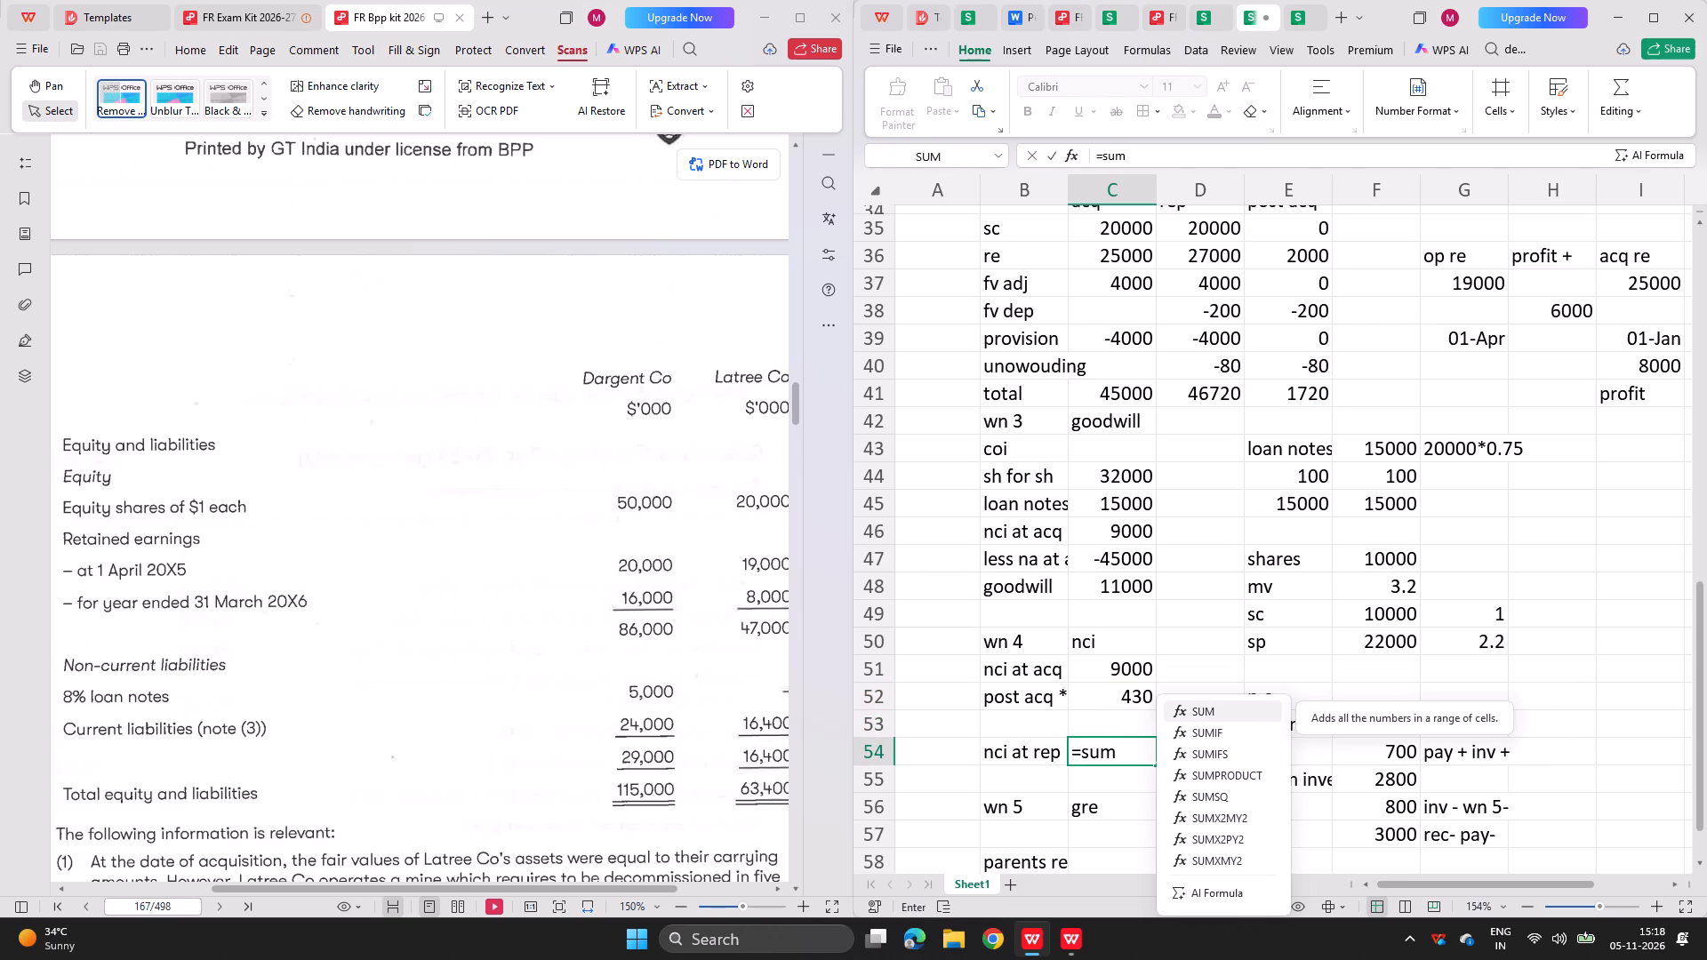
key(shift+parenleft)
key(Up)
key(Up)
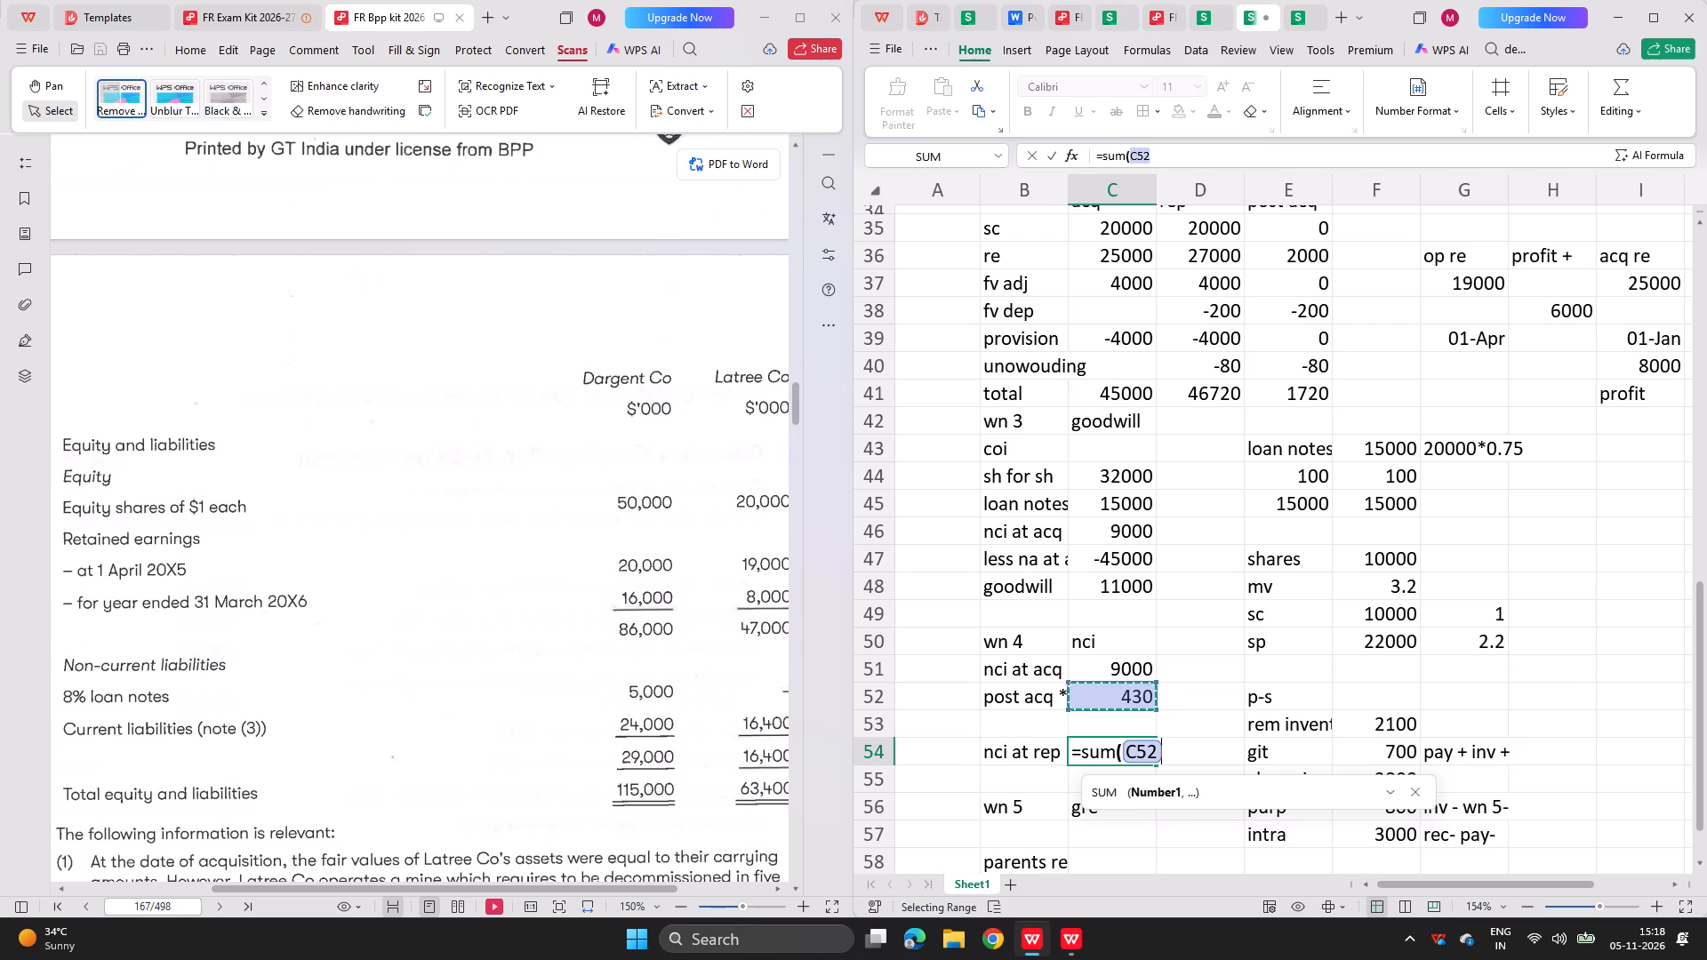
key(Down)
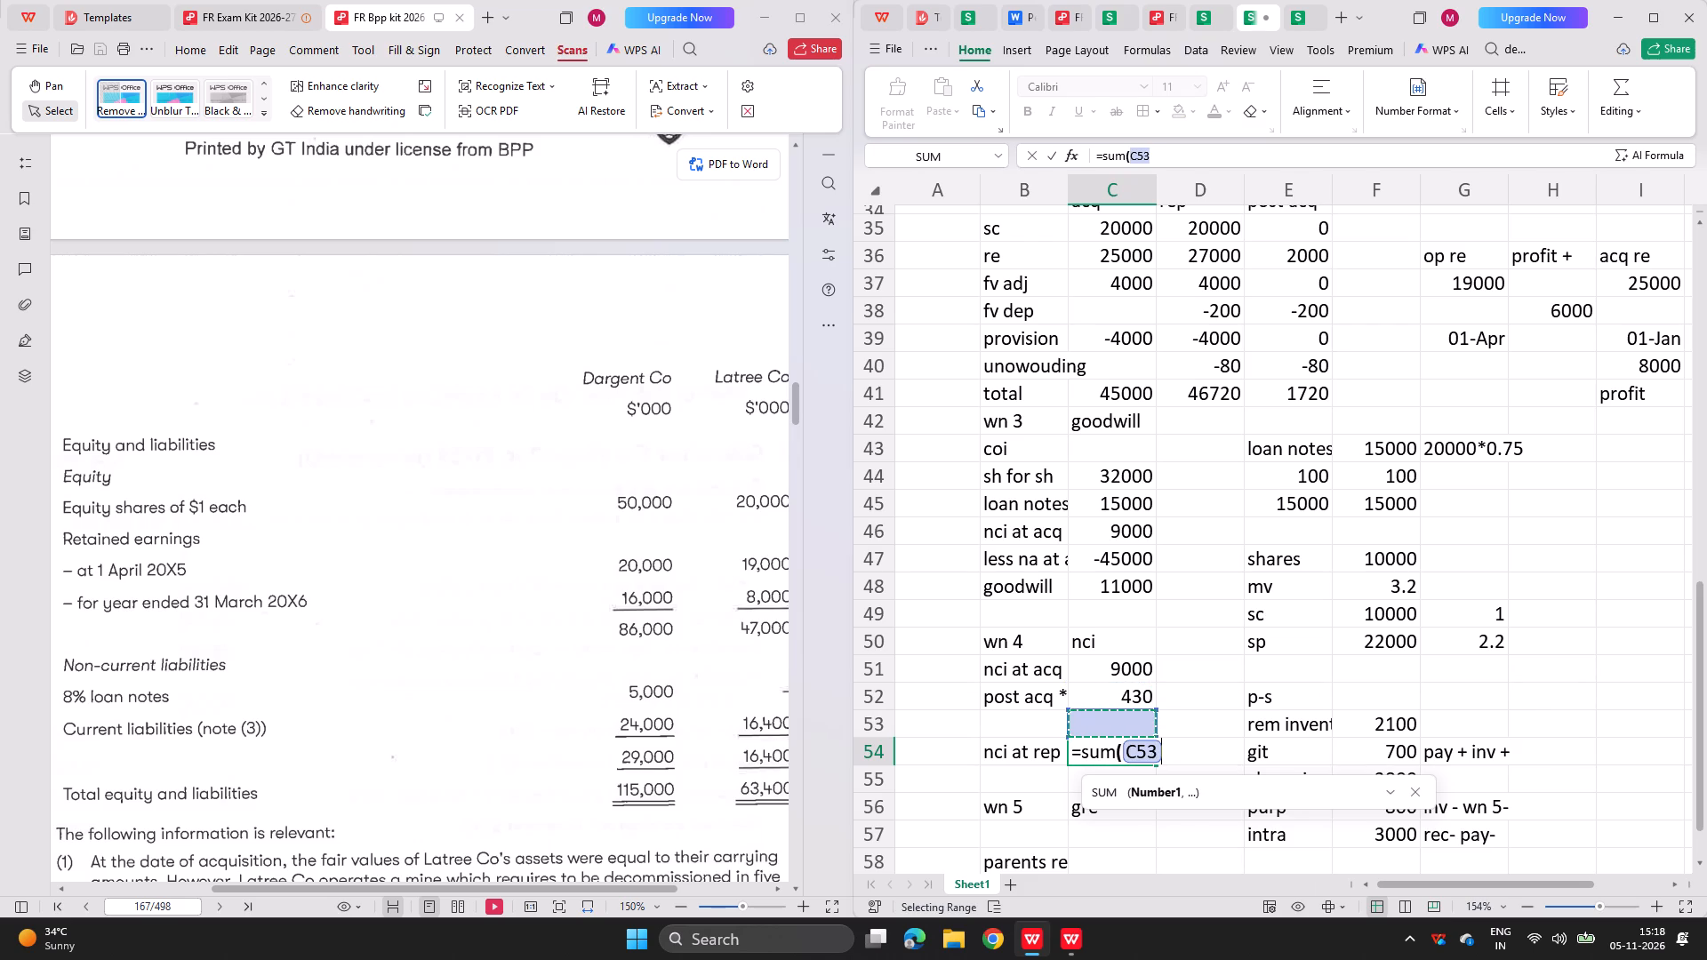
key(shift+Up)
key(shift+Up)
key(Return)
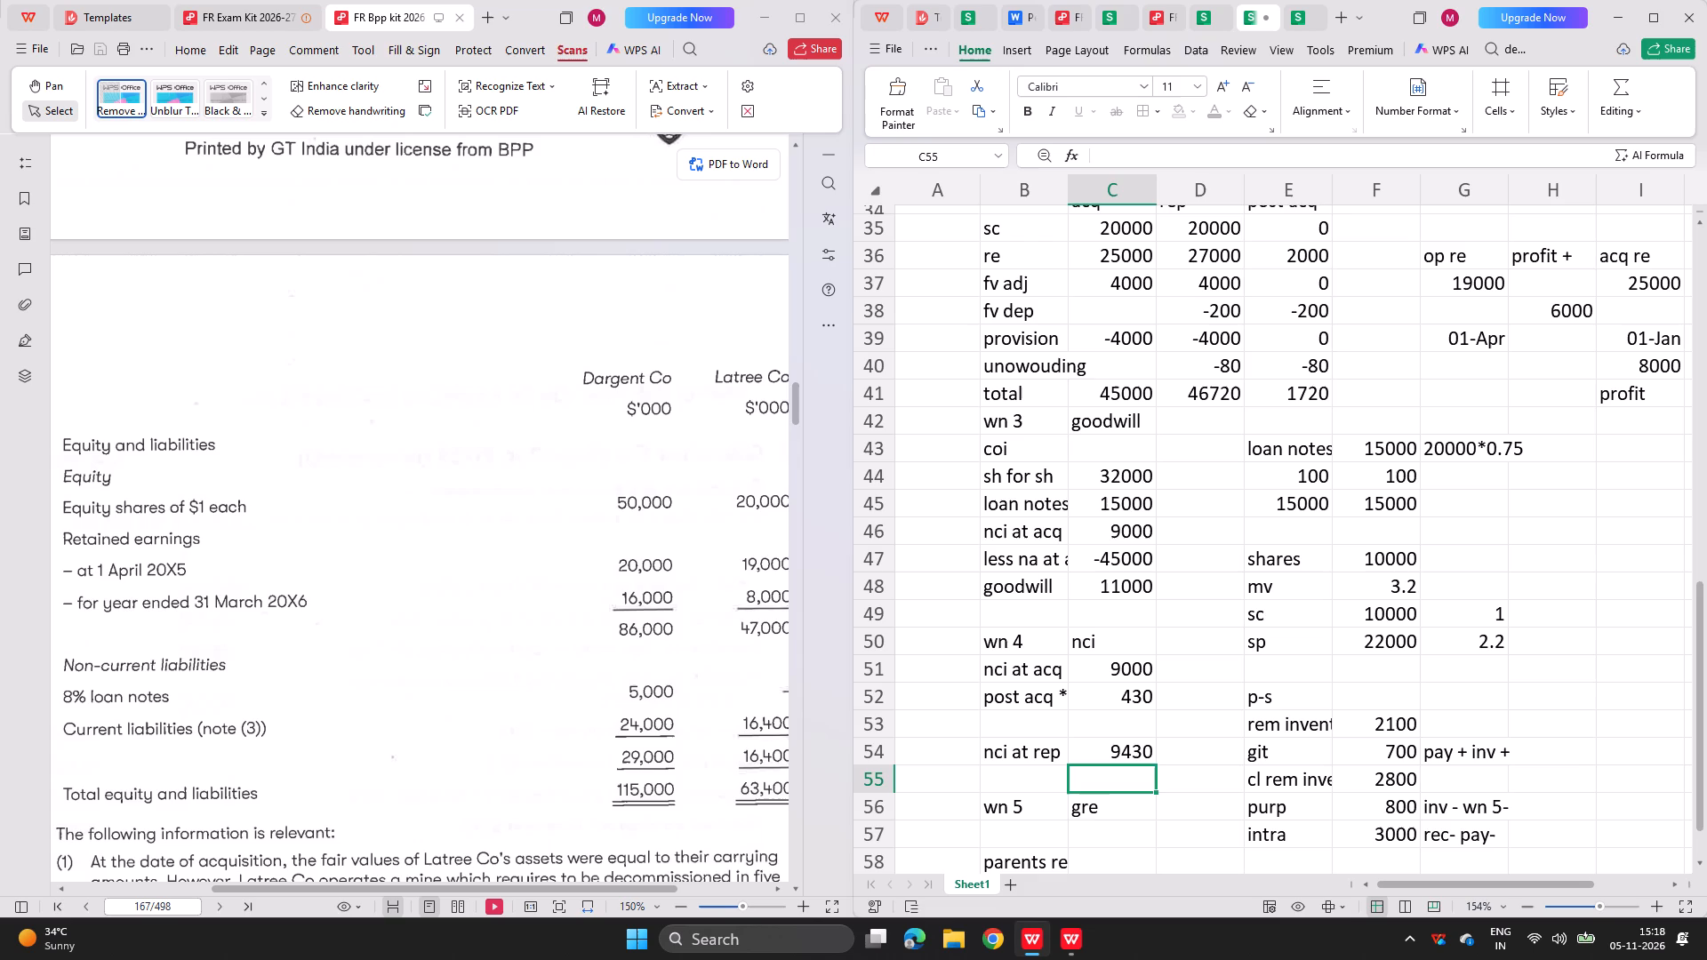
Check the parents re formula in the completed workbook and enter =20000+16000 in C58 of the gre working.
key(Down)
key(Down)
key(Down)
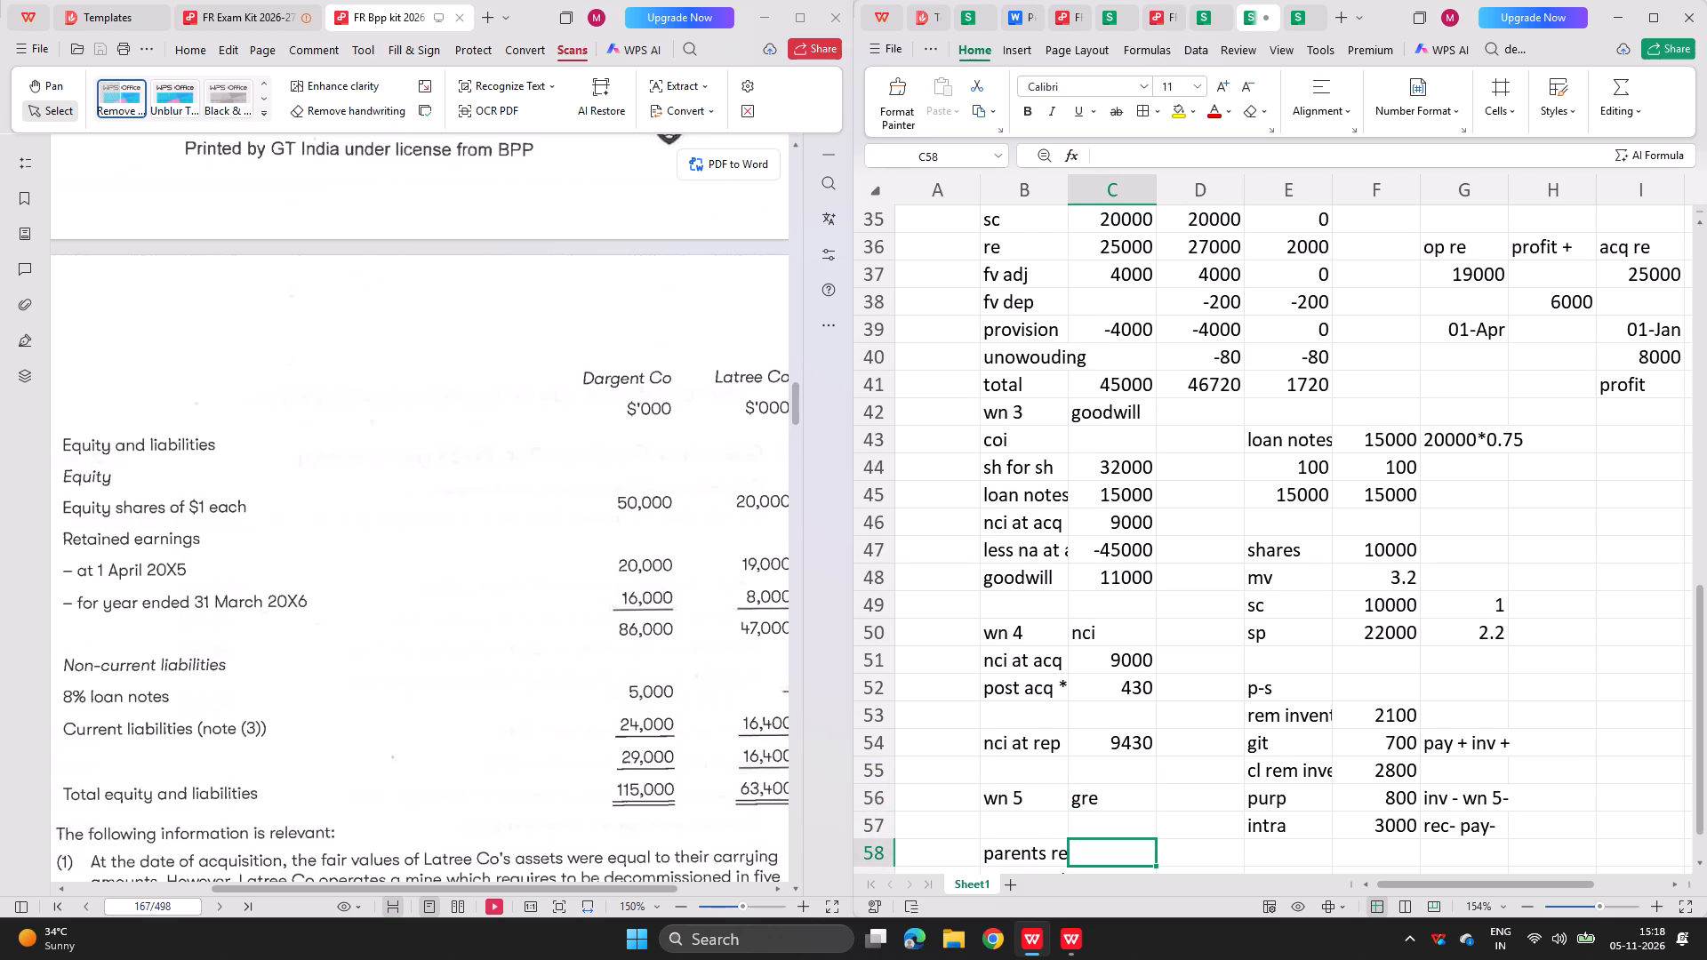
scroll(635, 422, left, 1)
click(1302, 8)
scroll(1262, 303, down, 1)
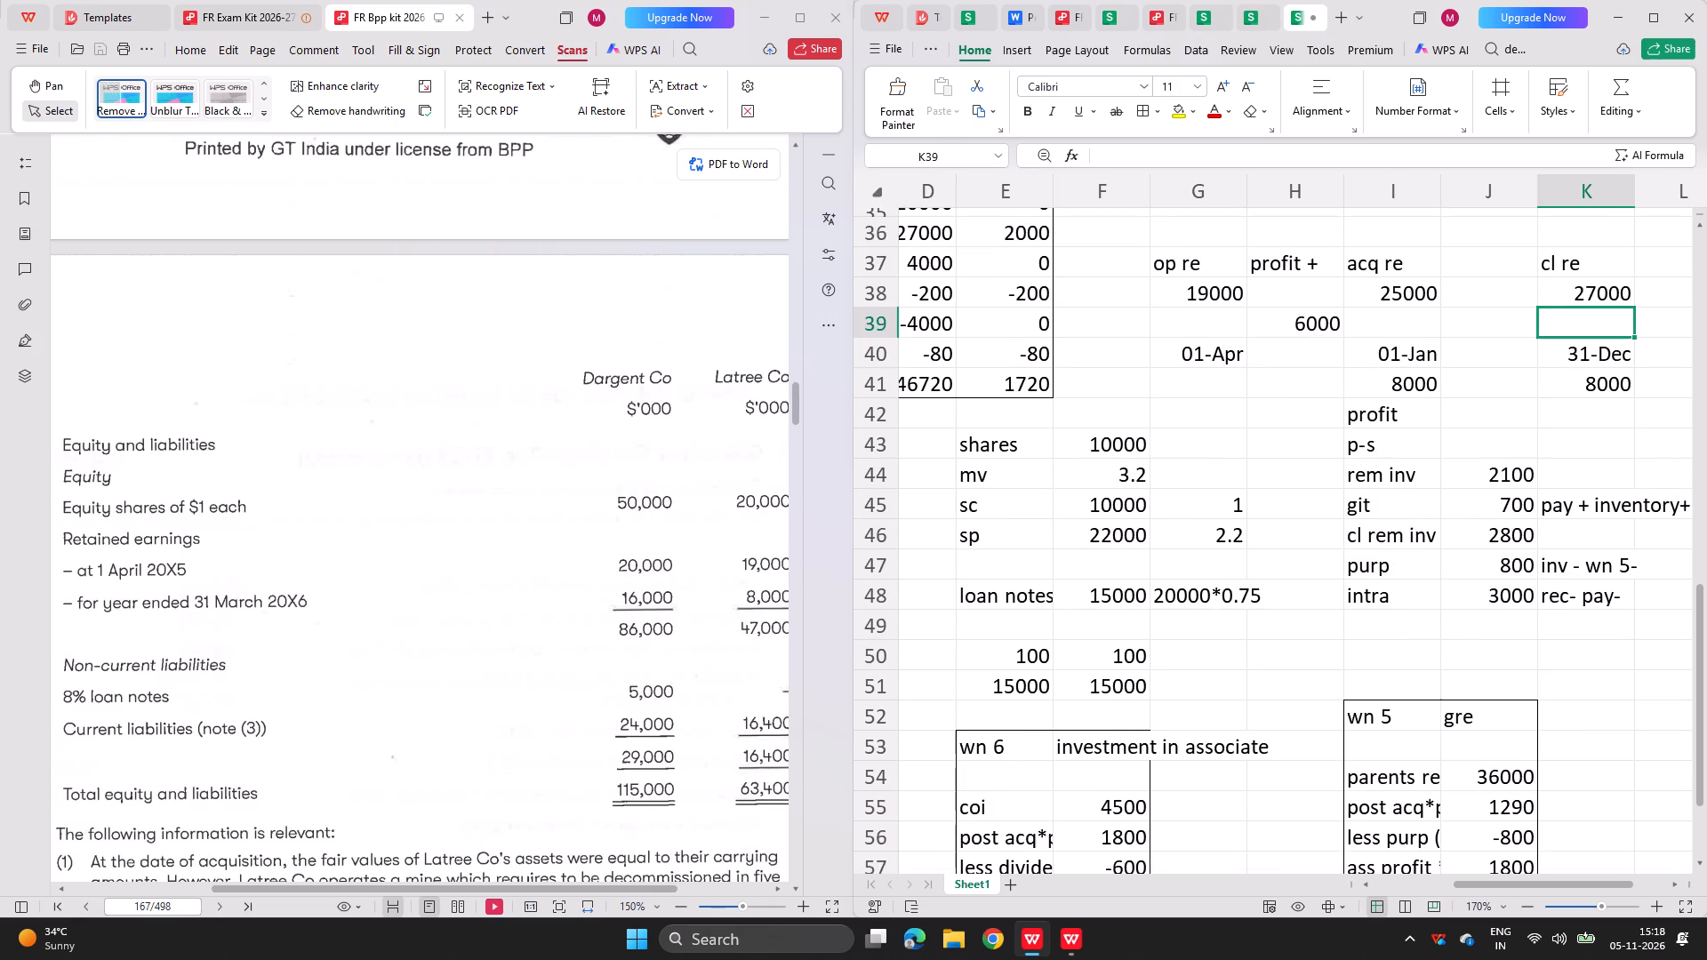
scroll(1262, 303, down, 1)
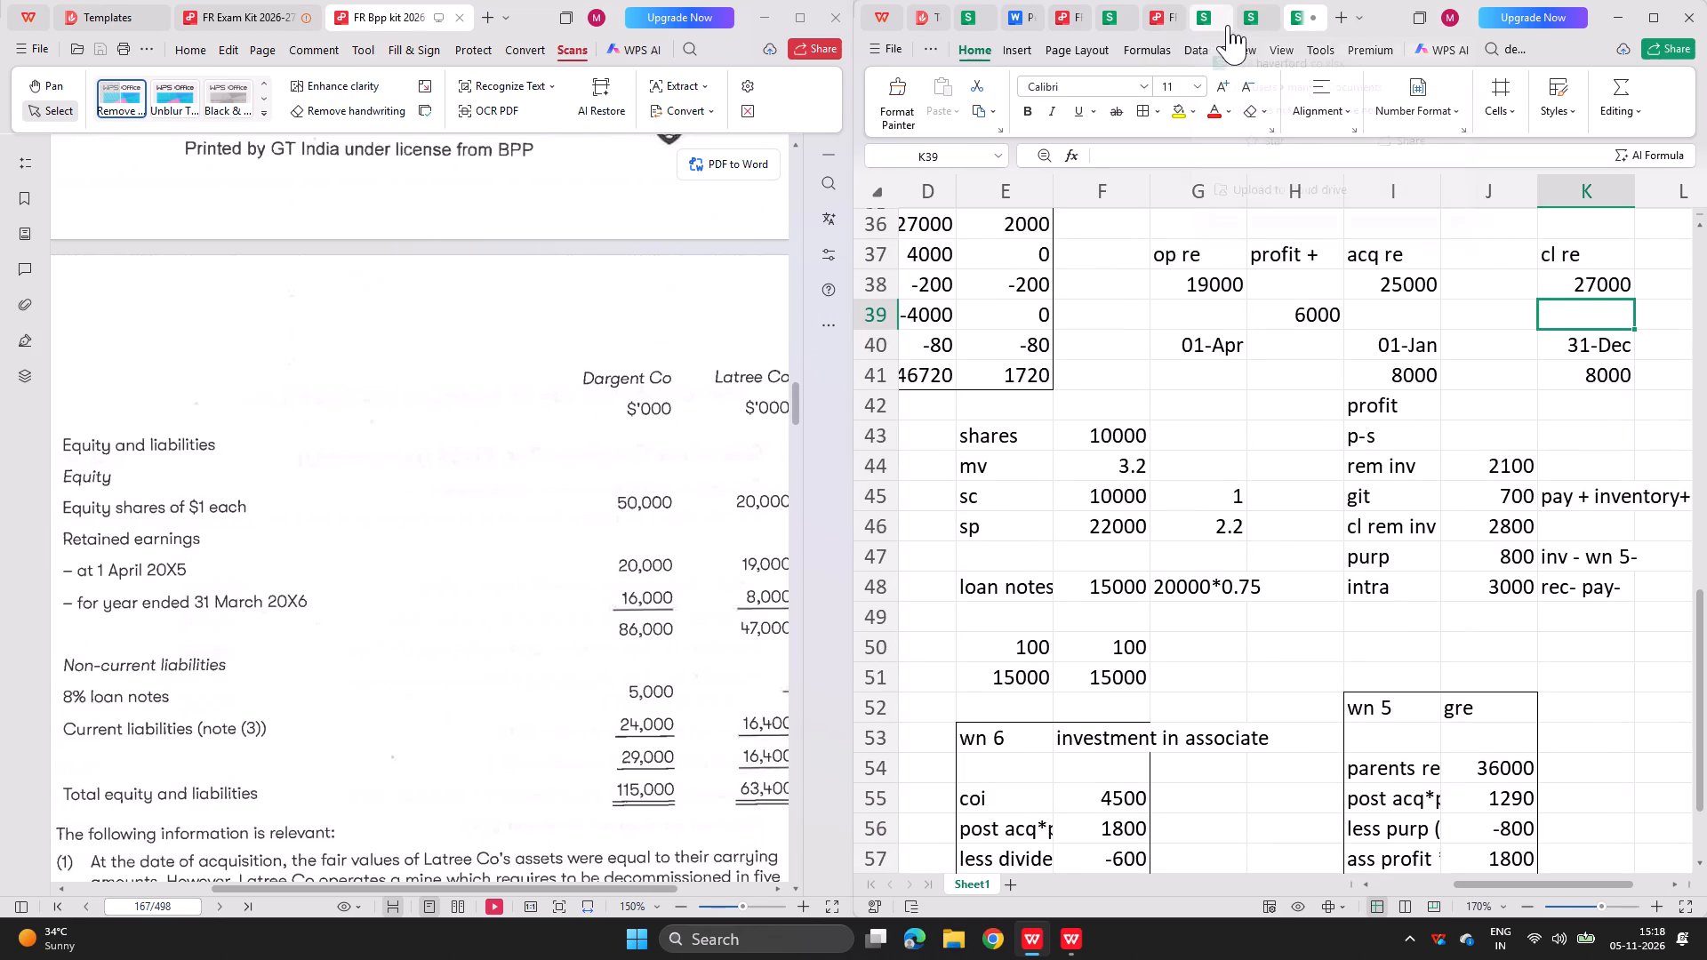
click(1498, 764)
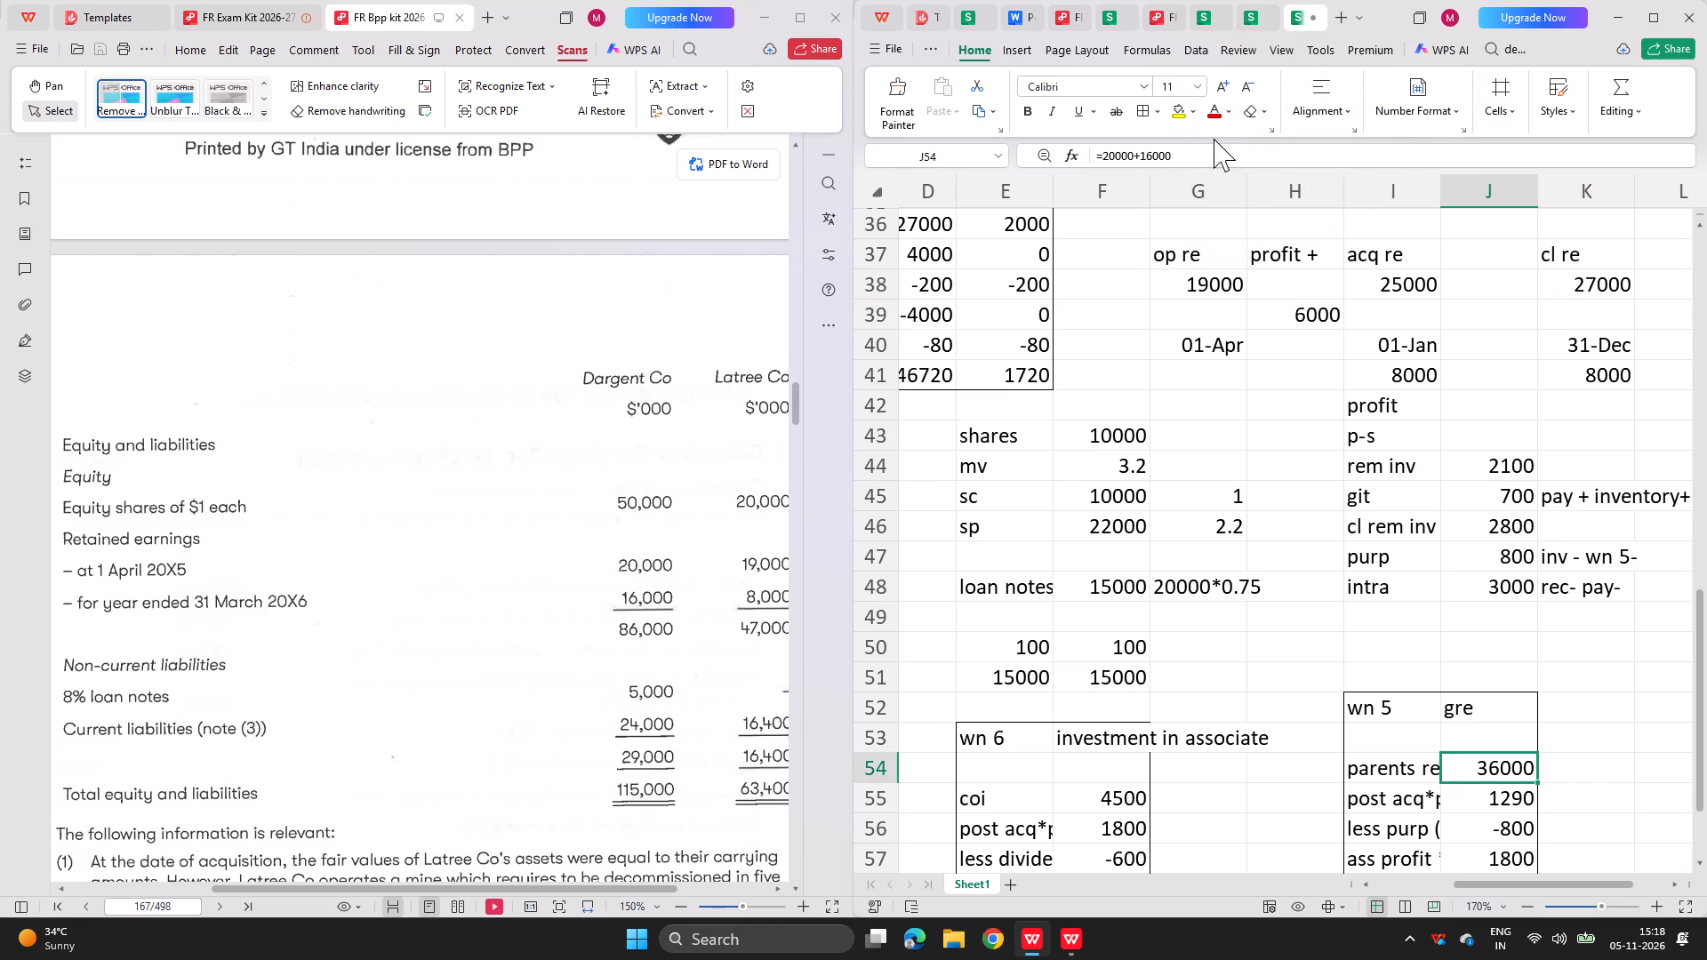
click(1249, 26)
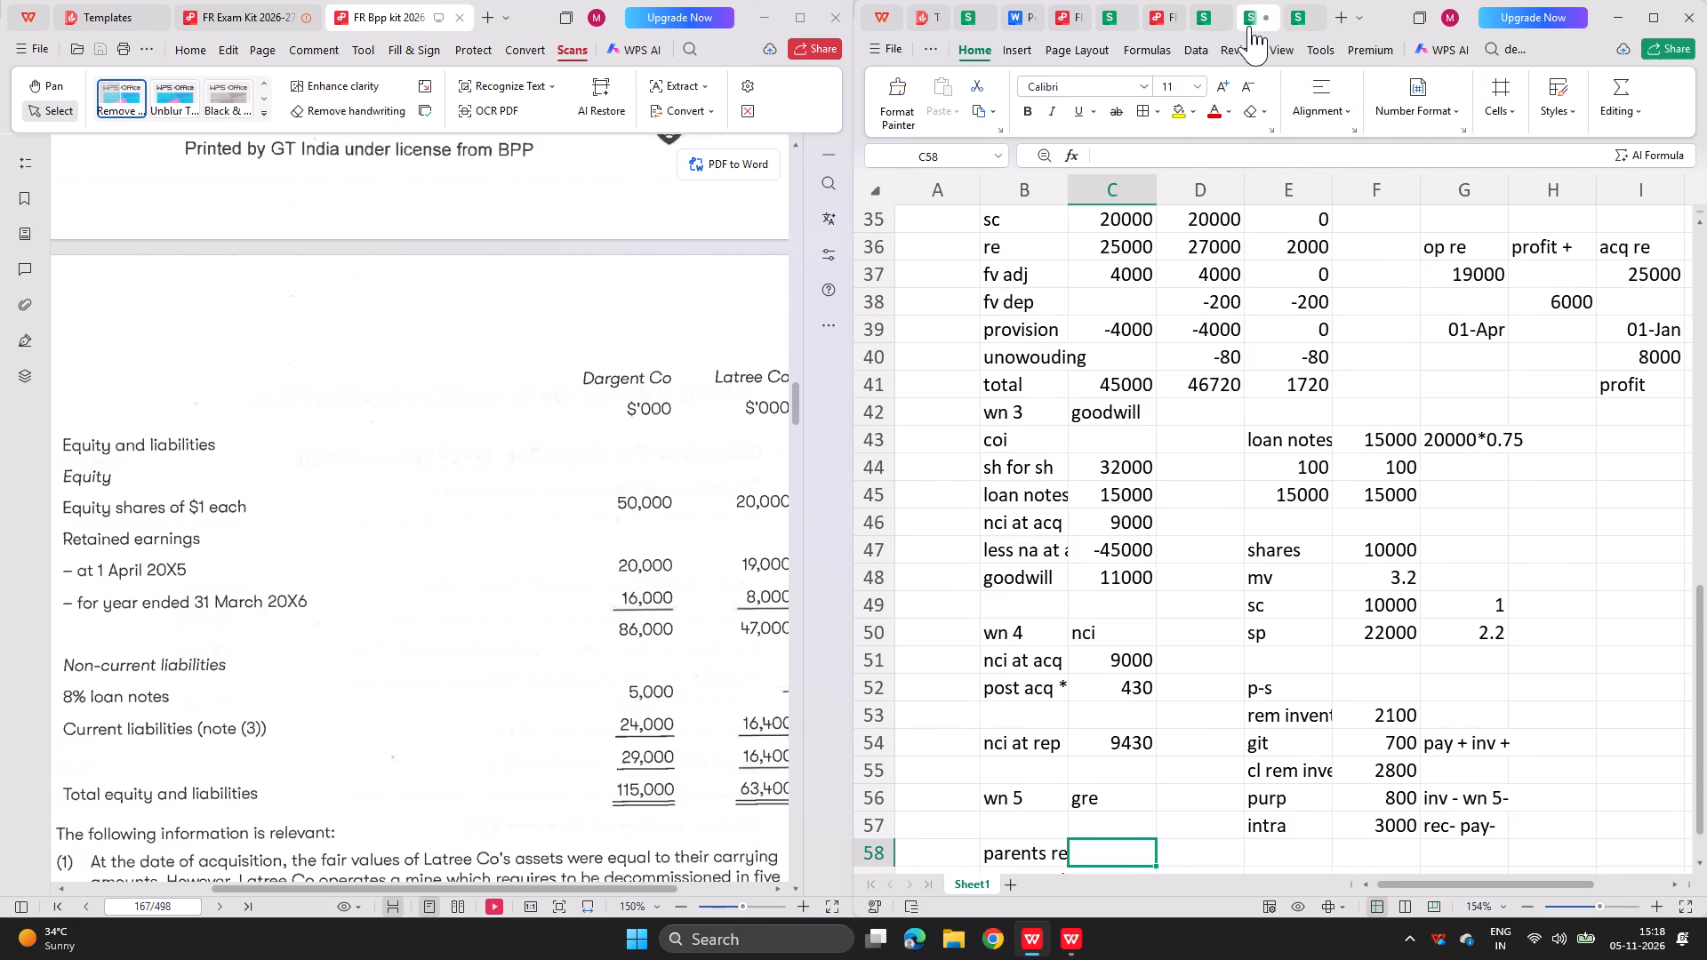
text(=20000+16000)
key(Return)
key(Return)
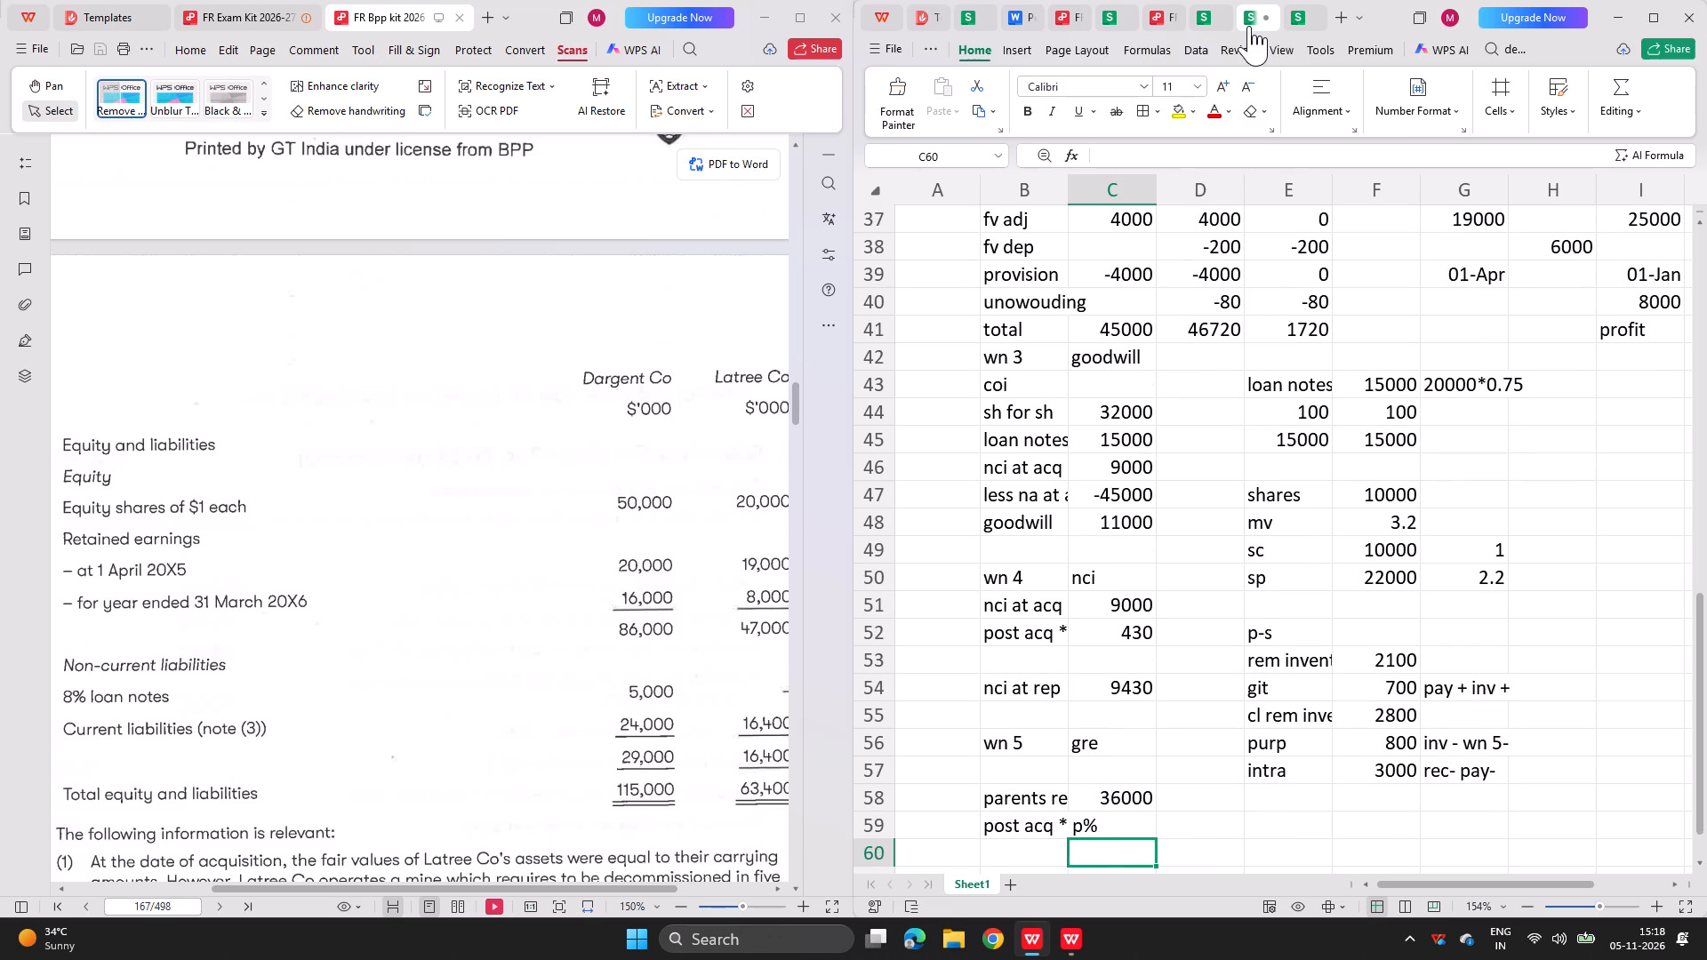
Calculate the parent's share of post-acquisition profits in C59 as =E41*0.75.
key(Up)
key(equal)
key(Right)
key(Up)
key(Up)
key(Up)
key(Up)
key(Right)
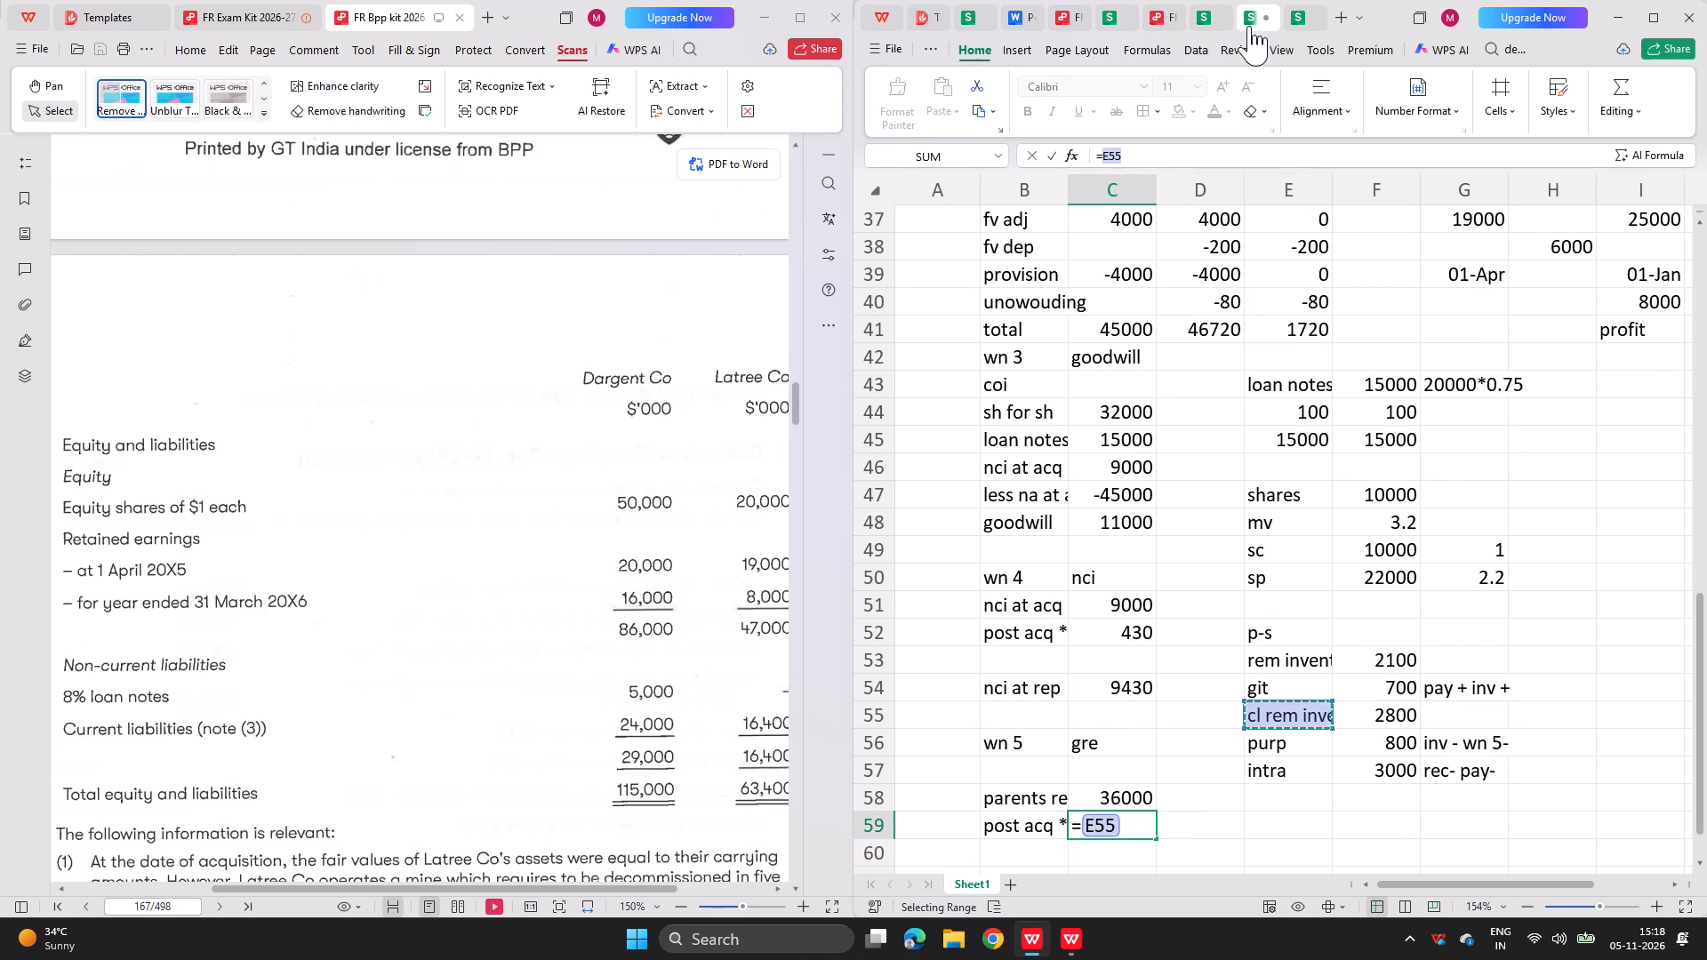
key(Up)
key(Up)
key(Up)
key(Up)
key(Up)
key(Up)
key(Up)
key(Up)
key(Up)
key(Up)
key(Up)
key(Up)
key(Up)
key(Up)
key(Up)
key(Up)
key(Down)
key(Down)
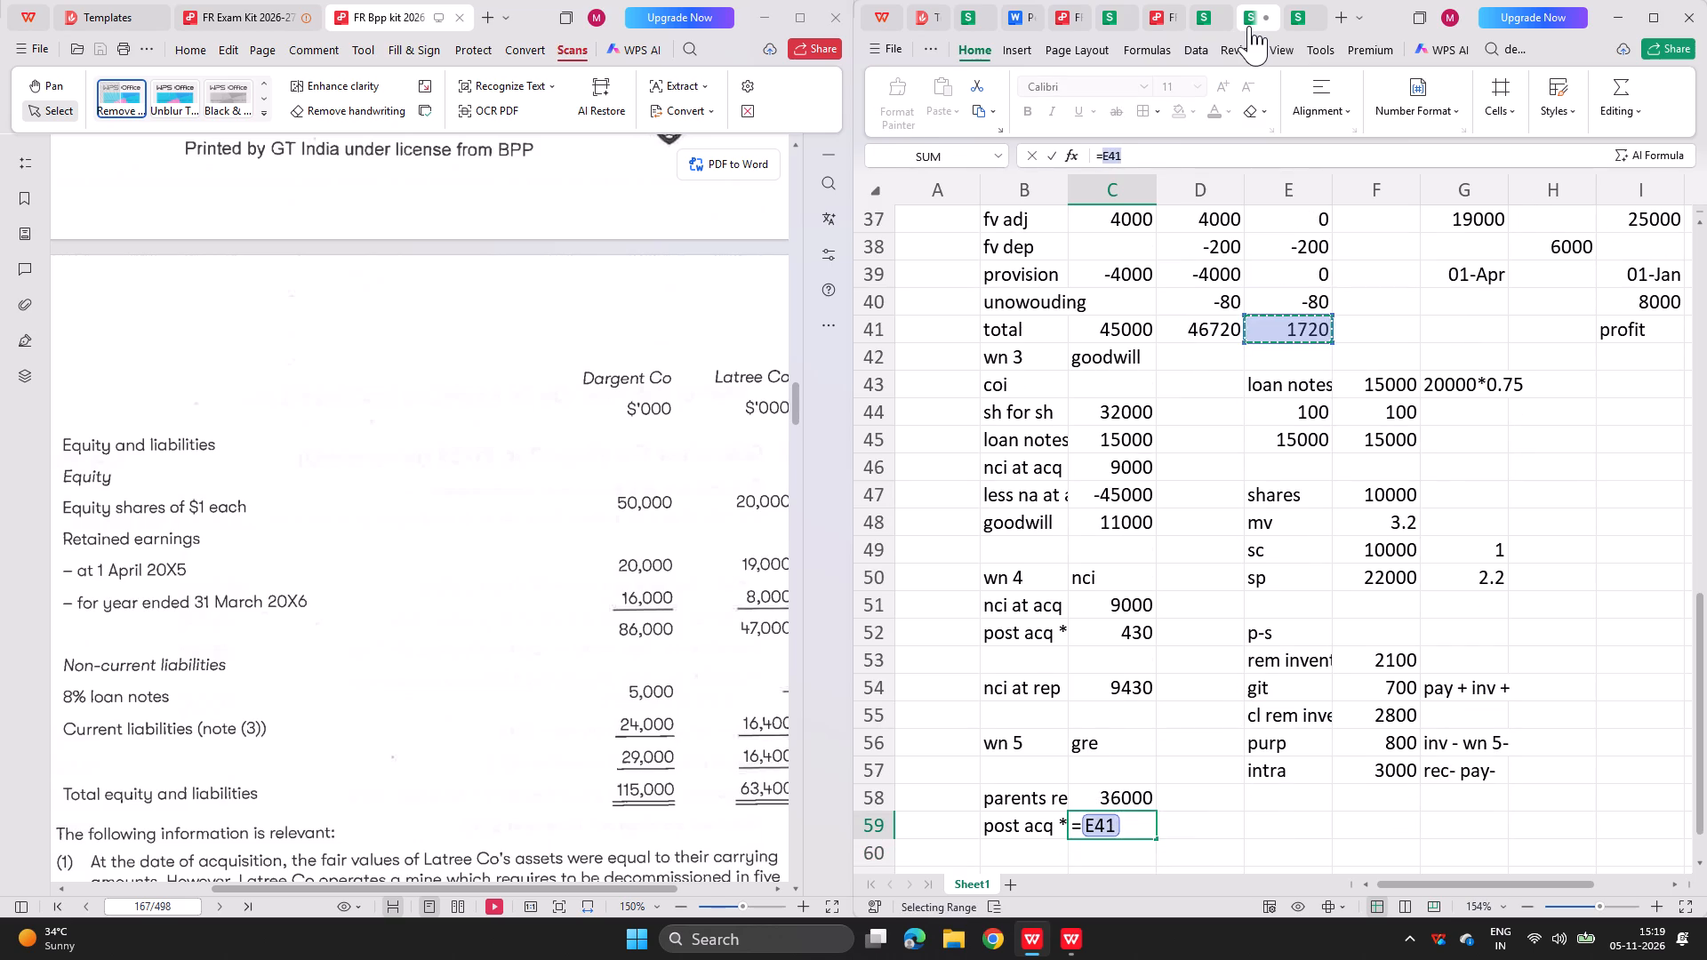
text(*0.75)
key(Return)
key(Return)
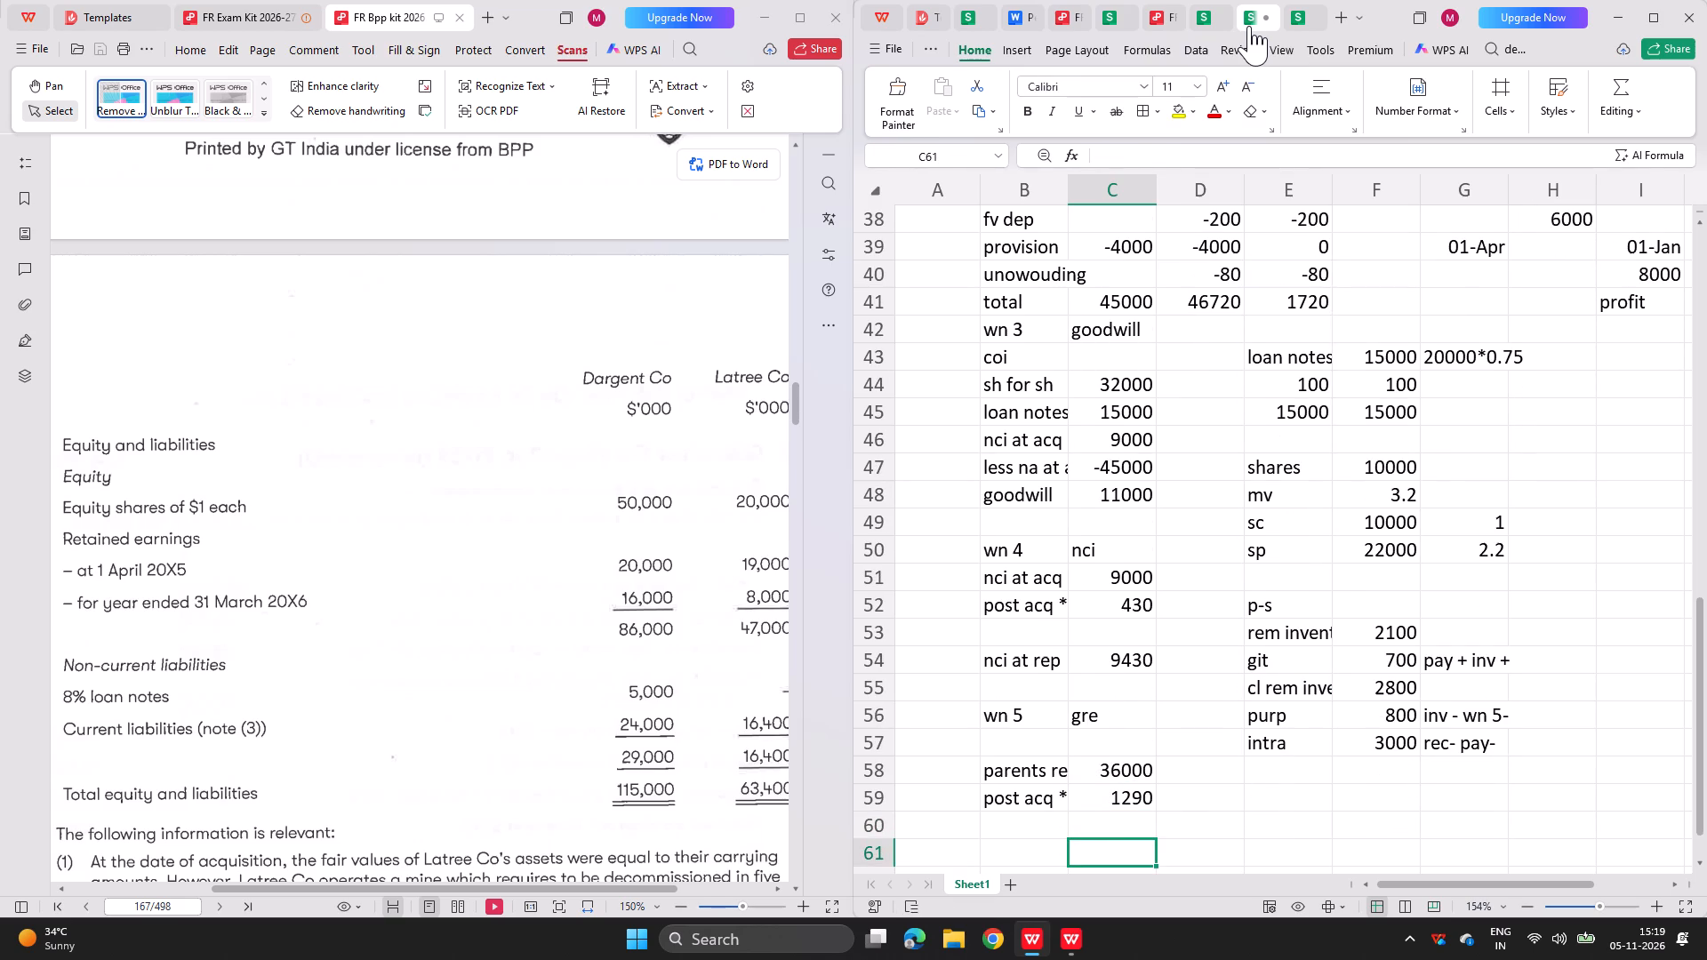
Head a new working beside the gre working with wn 6 in E59 and investment in associate in F59.
key(Left)
key(Up)
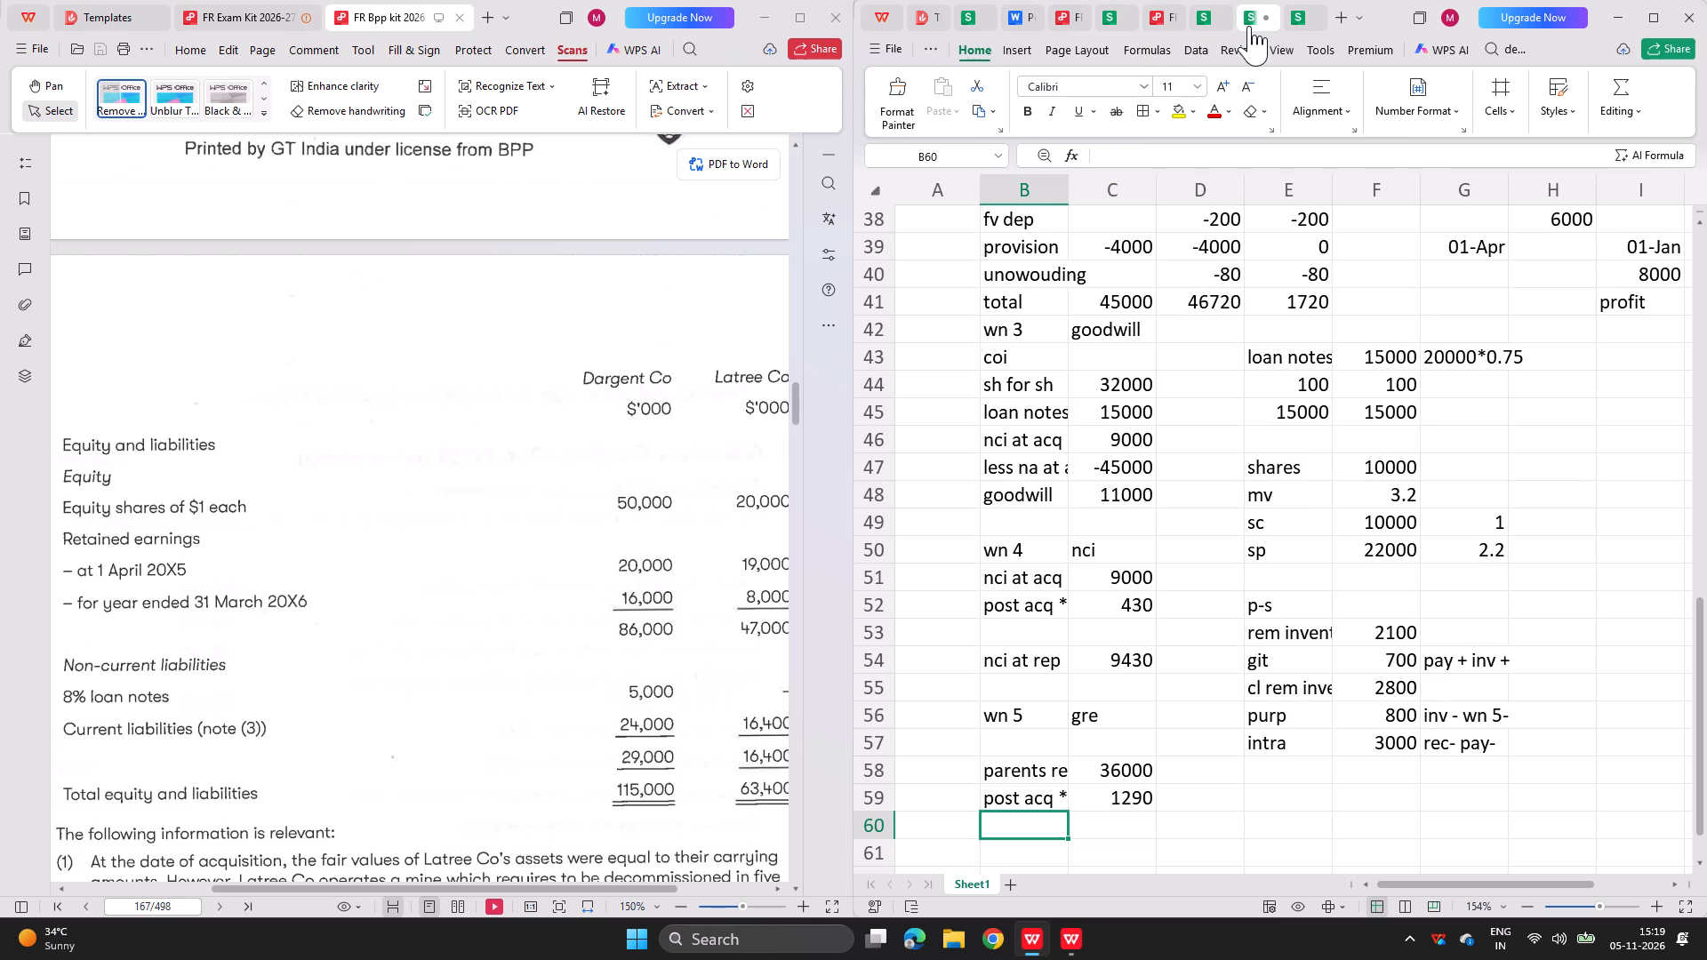
scroll(583, 388, down, 1)
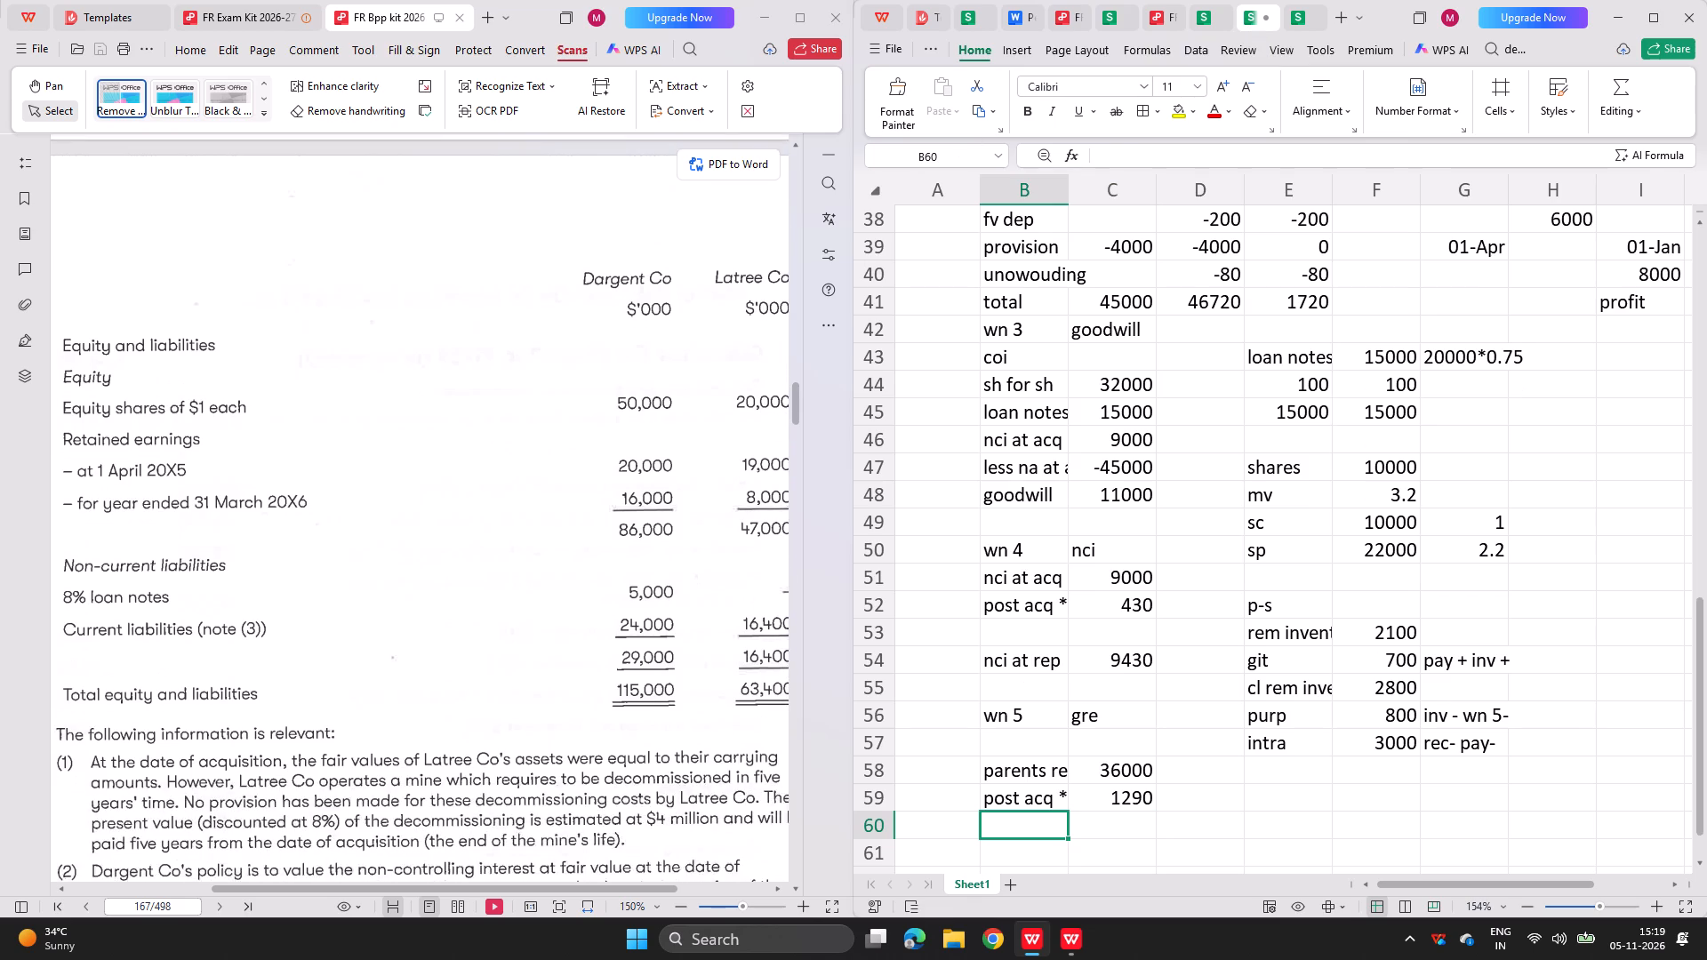
scroll(1145, 616, down, 3)
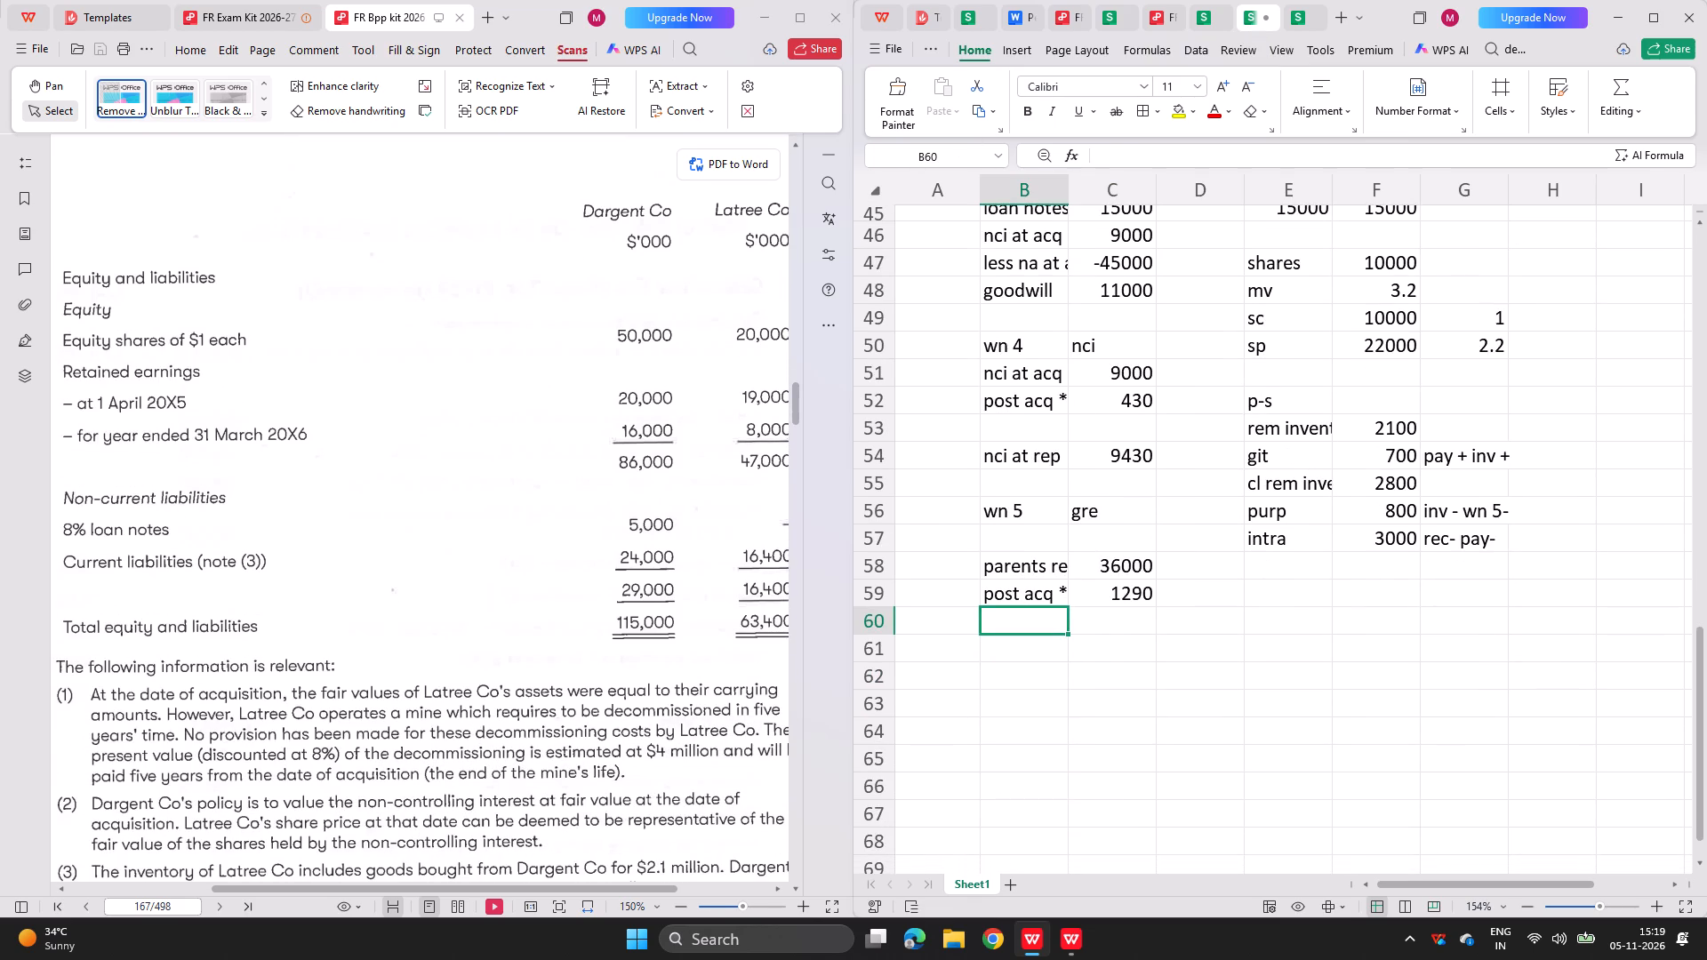
click(1283, 606)
text(wm 5)
key(BackSpace)
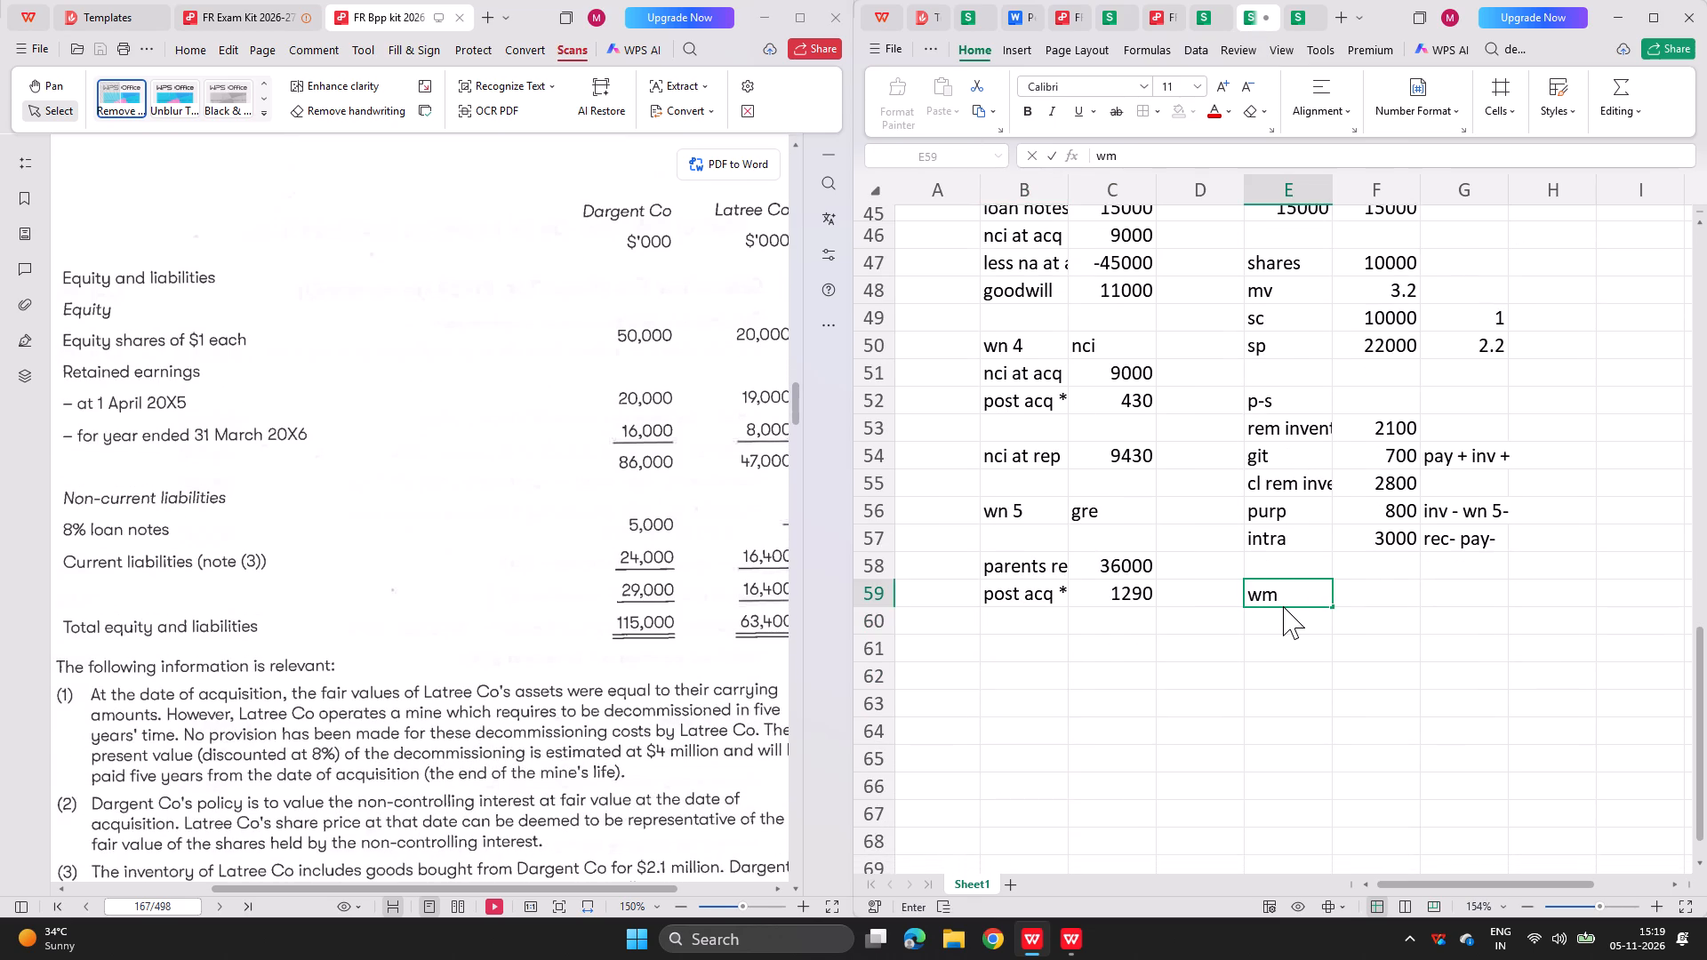
key(BackSpace)
key(BackSpace)
text(n 6)
key(Right)
text(ine)
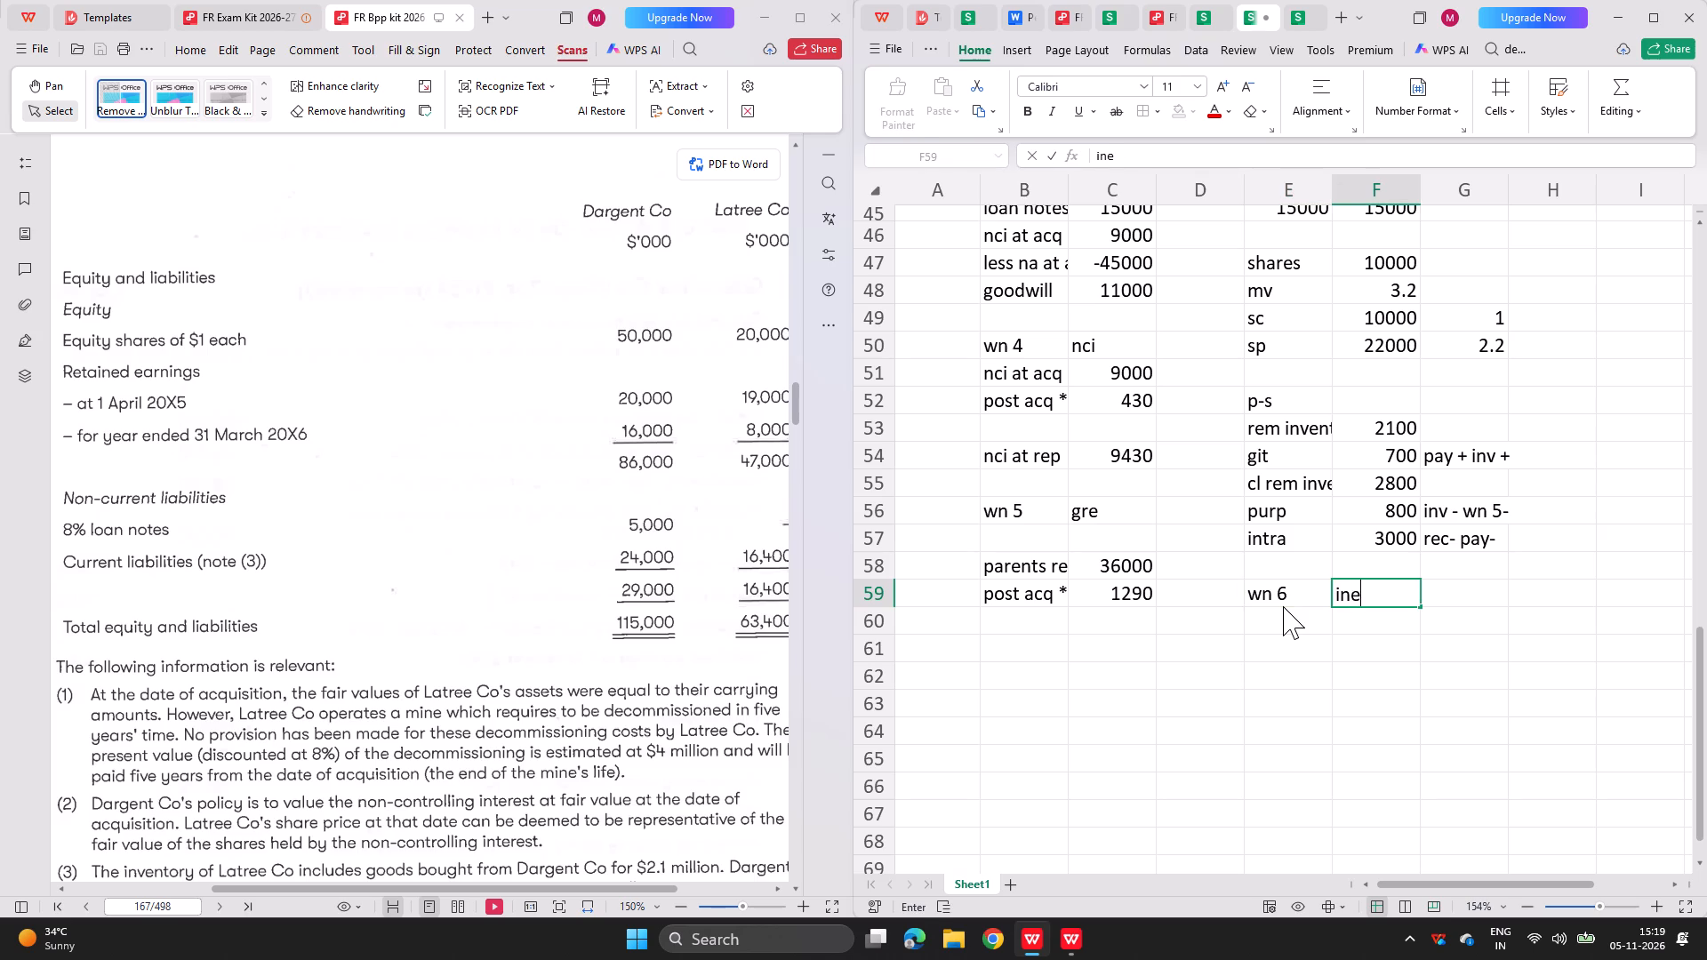
key(BackSpace)
text(vestment in associate)
key(Return)
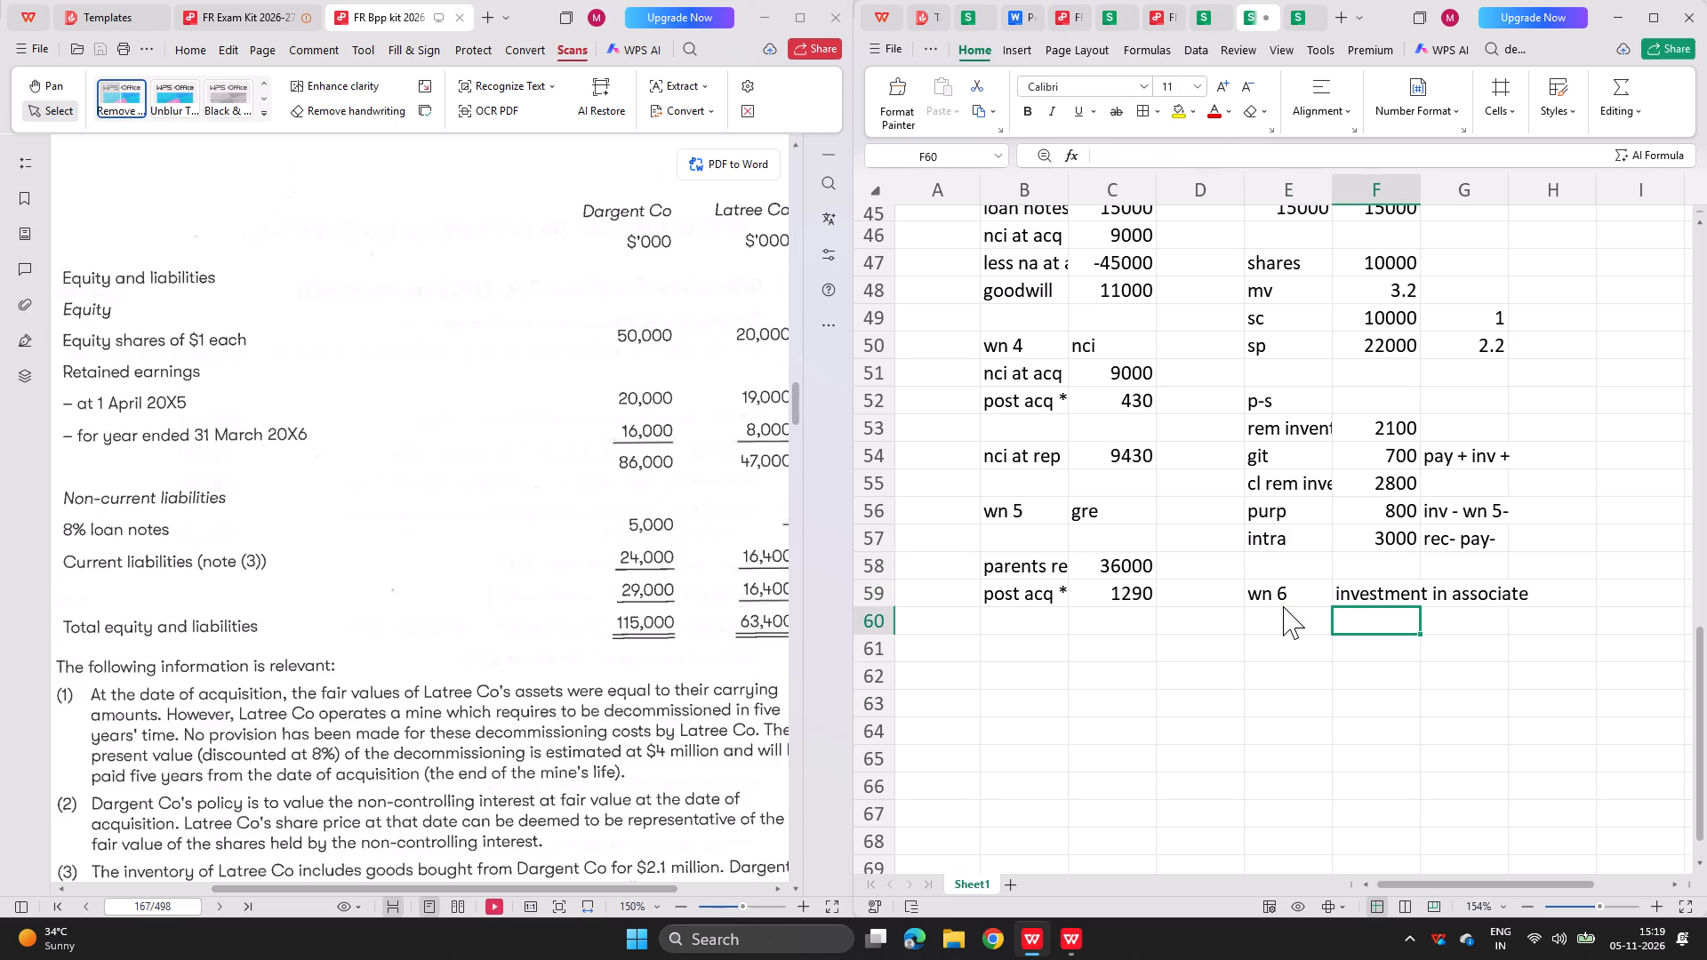
Check note (4) and the completed workbook's associate working, and label E60 coi and E61 profit *p%.
scroll(682, 575, down, 1)
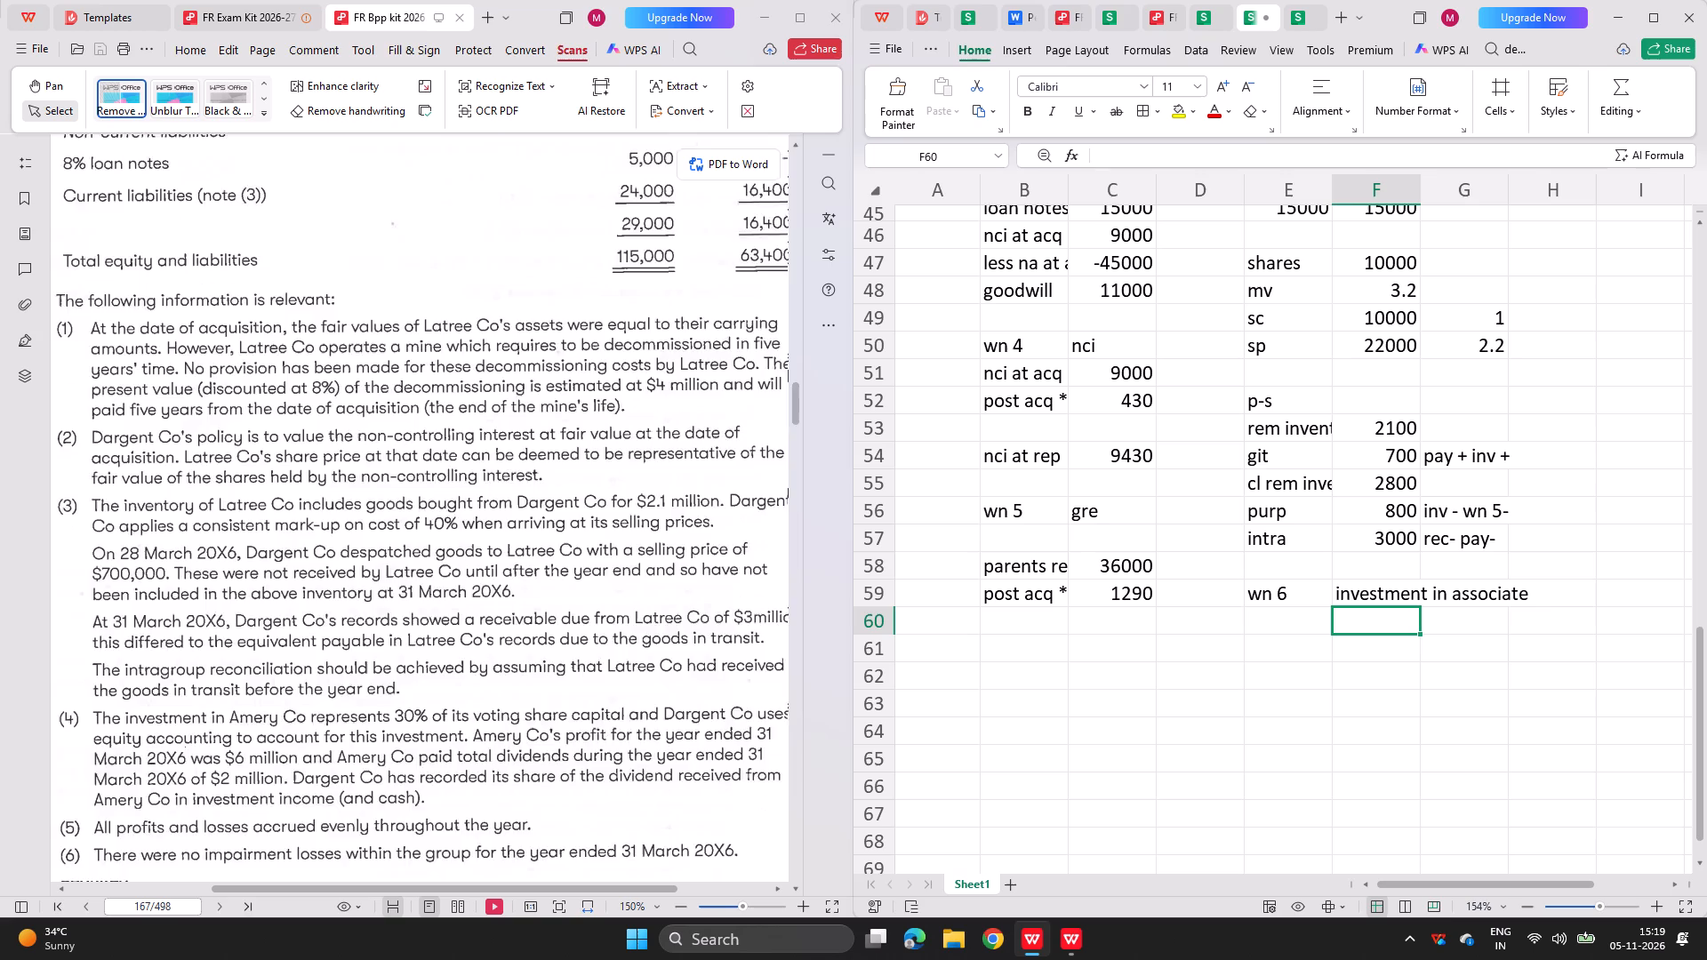
scroll(682, 575, down, 1)
click(1290, 631)
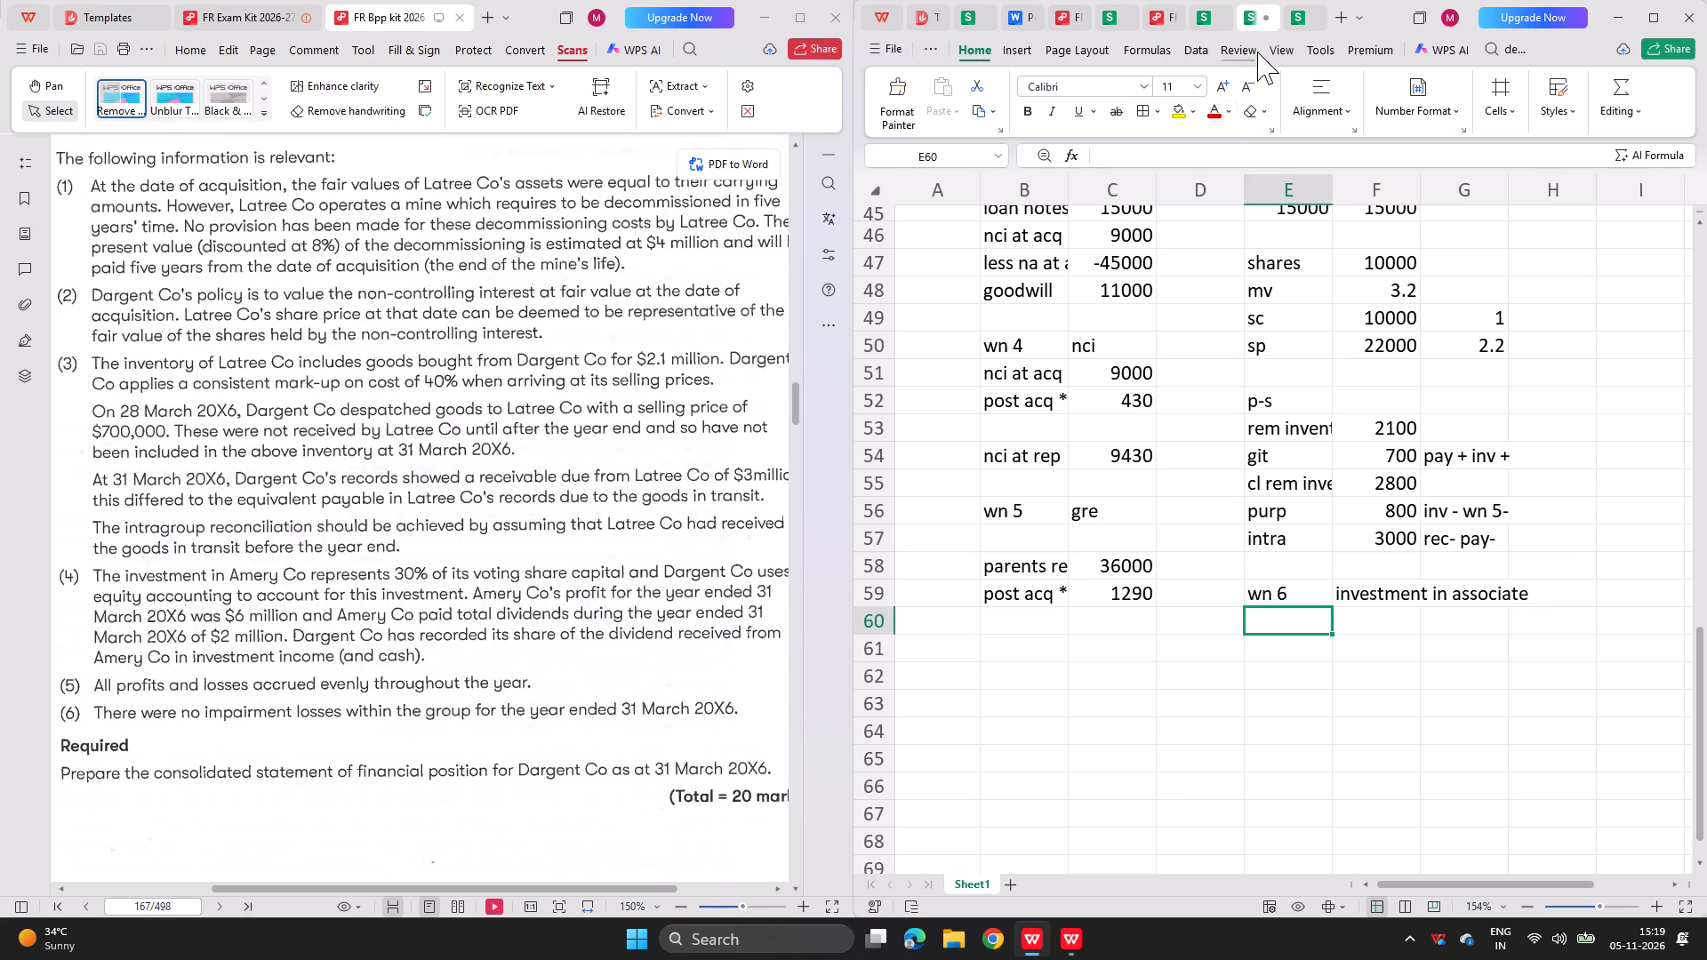
click(1296, 15)
scroll(1247, 399, down, 2)
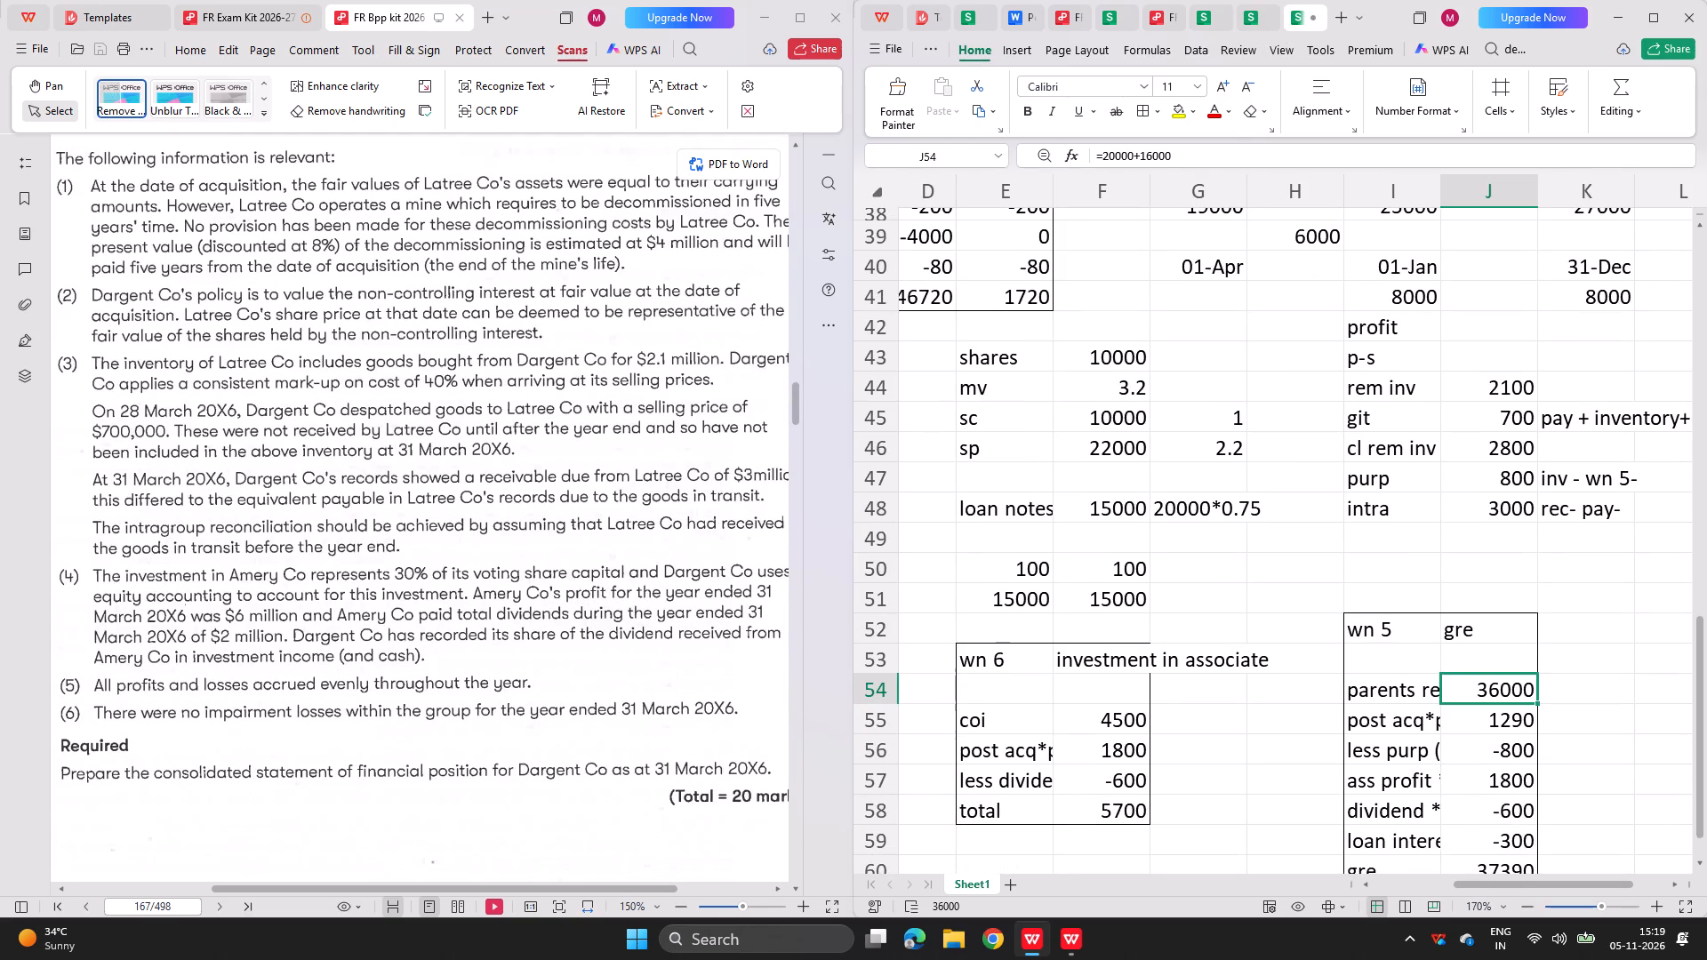
click(1262, 12)
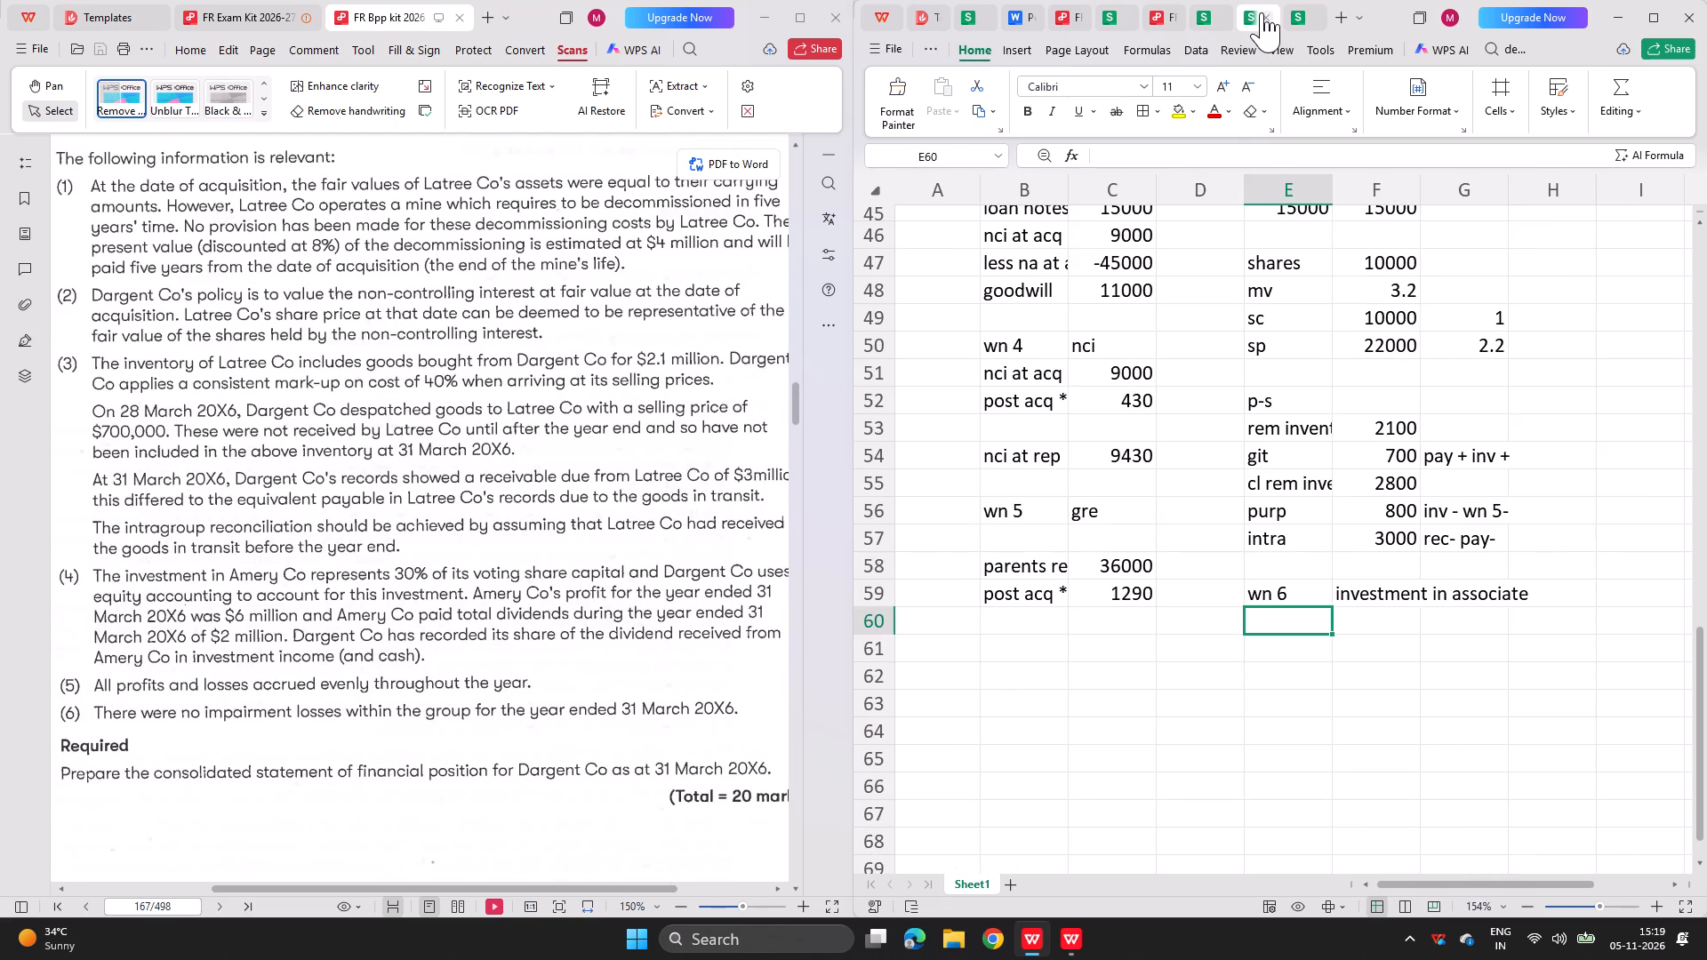
text(coi)
key(Return)
text(prodit)
key(BackSpace)
key(BackSpace)
key(BackSpace)
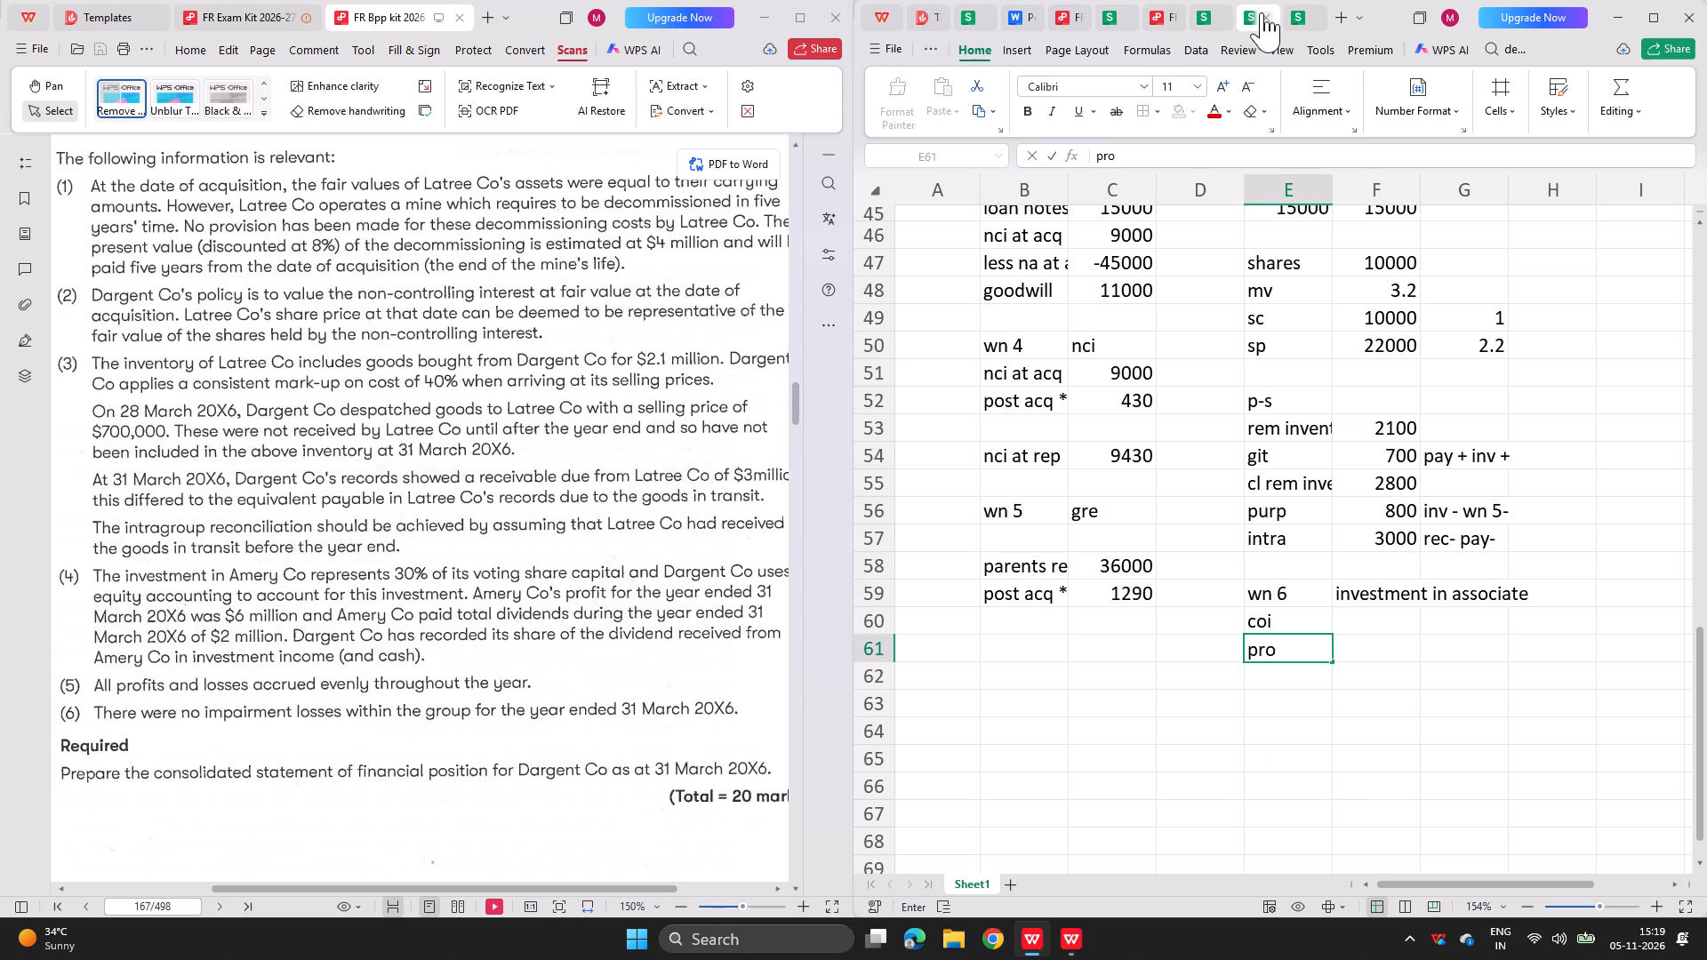
key(d)
key(BackSpace)
text(fit)
key(space)
text(*po)
key(BackSpace)
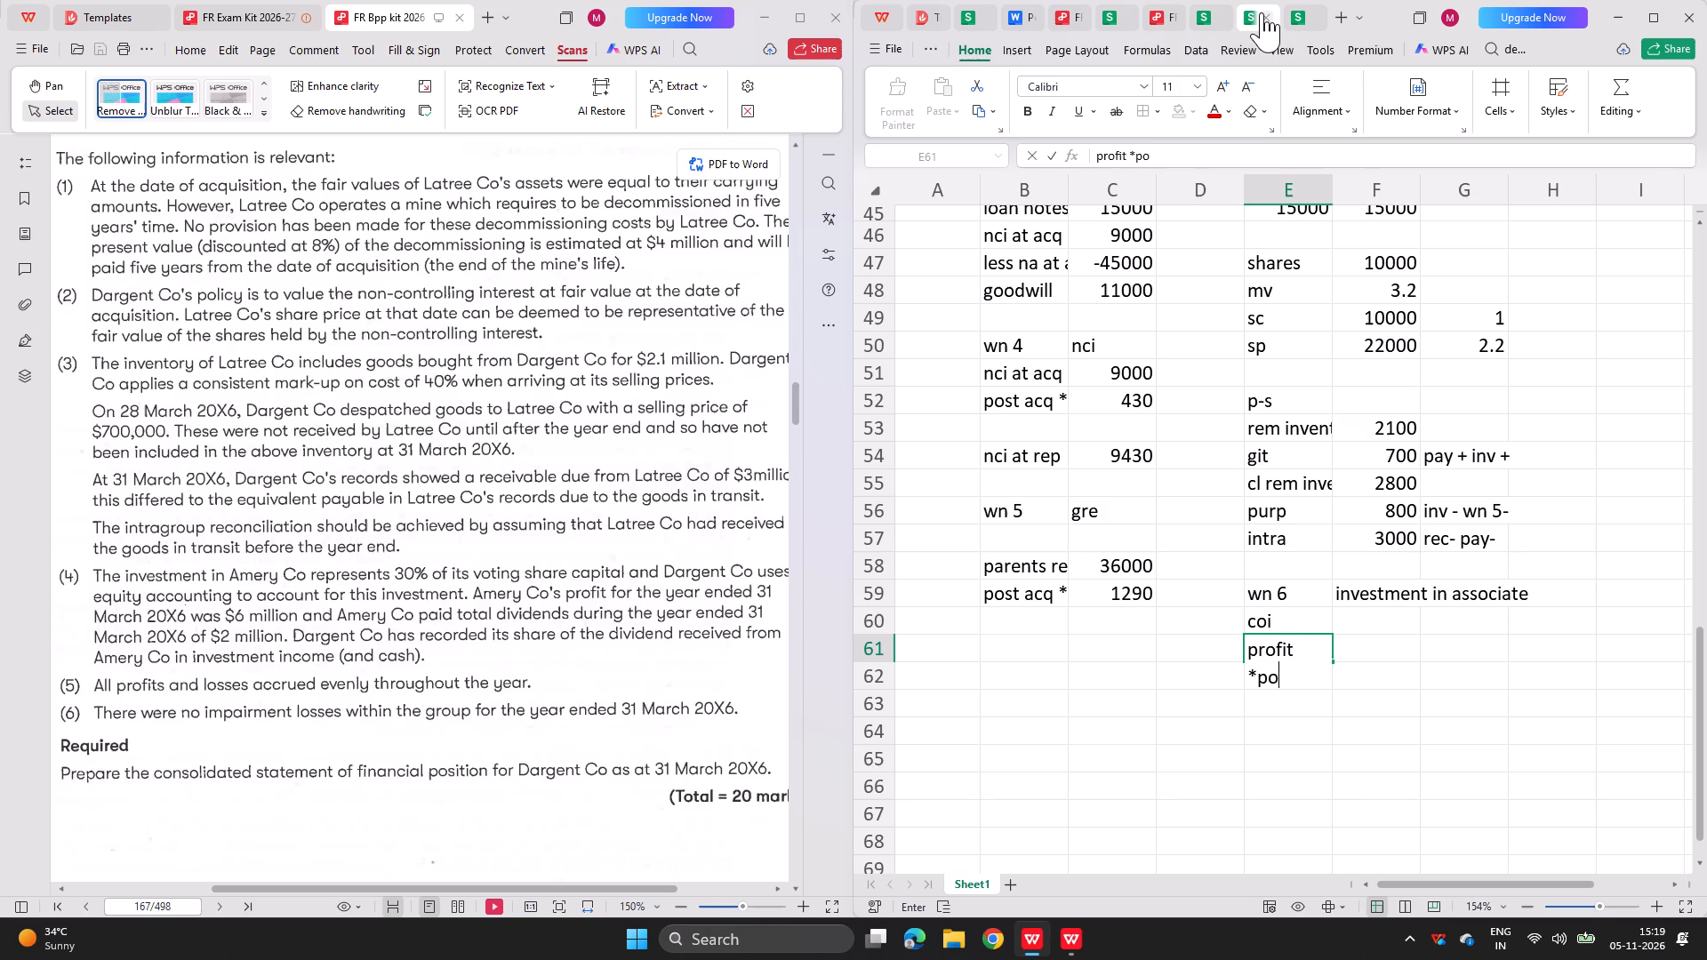
key(shift+percent)
key(Return)
Add the row labels less dividend in E62 and total in E63 of the associate working.
text(less dic)
key(BackSpace)
text(vidend)
key(Return)
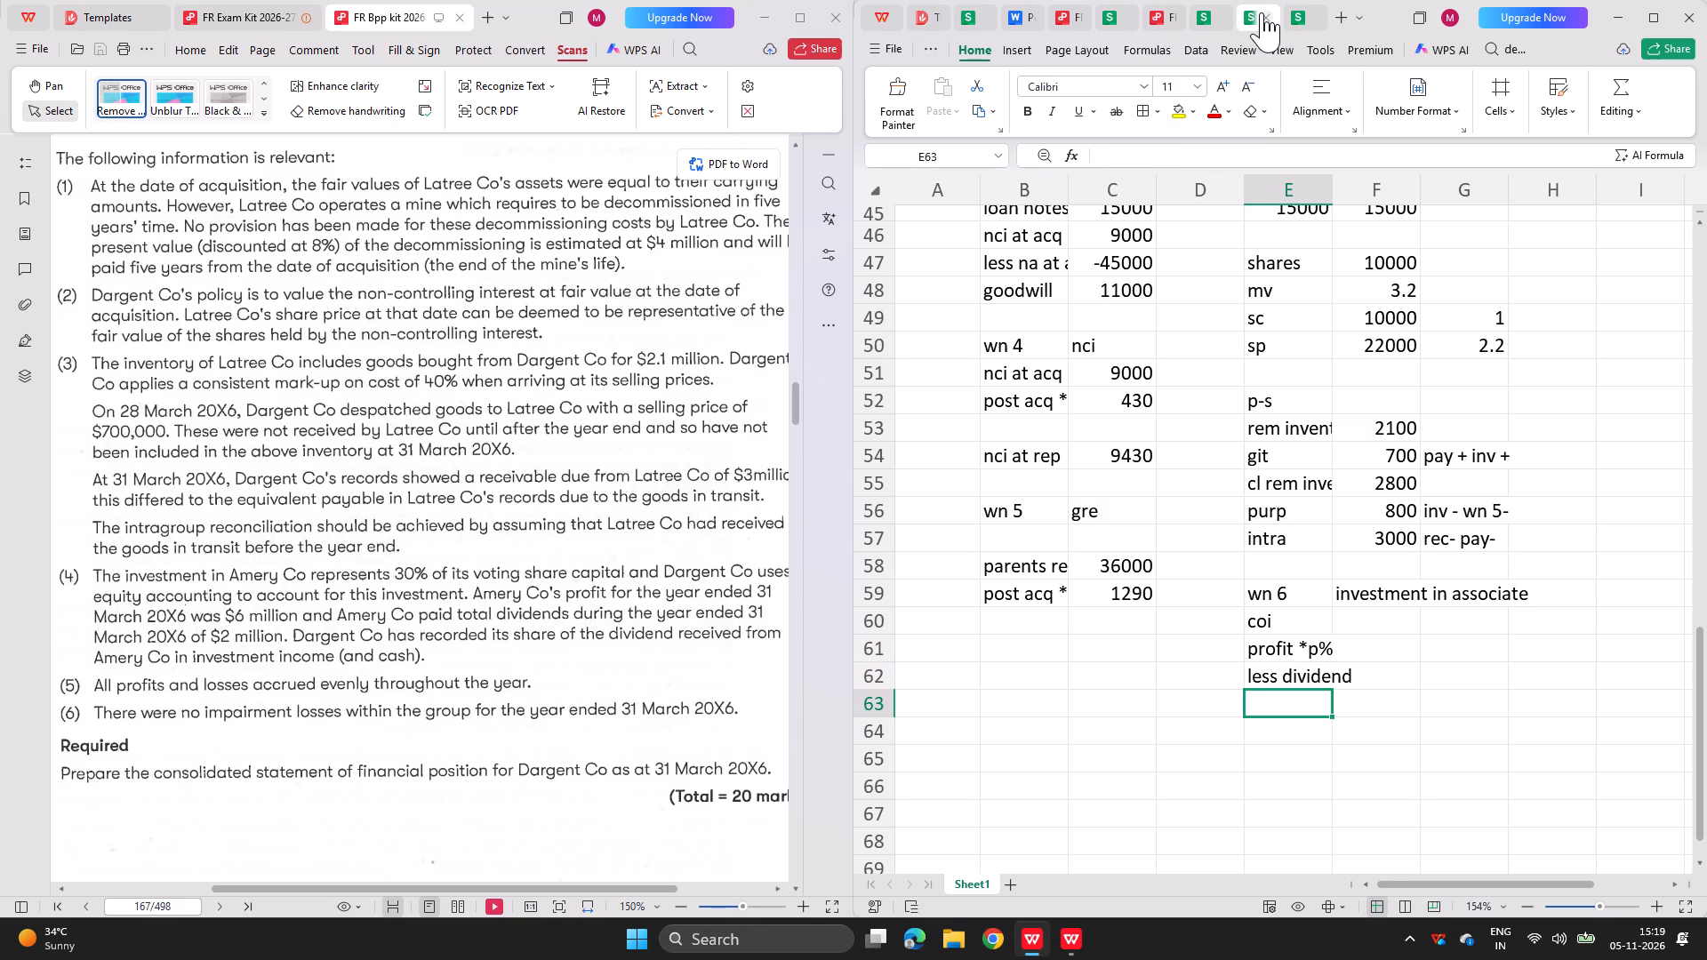
text(totak)
key(BackSpace)
key(l)
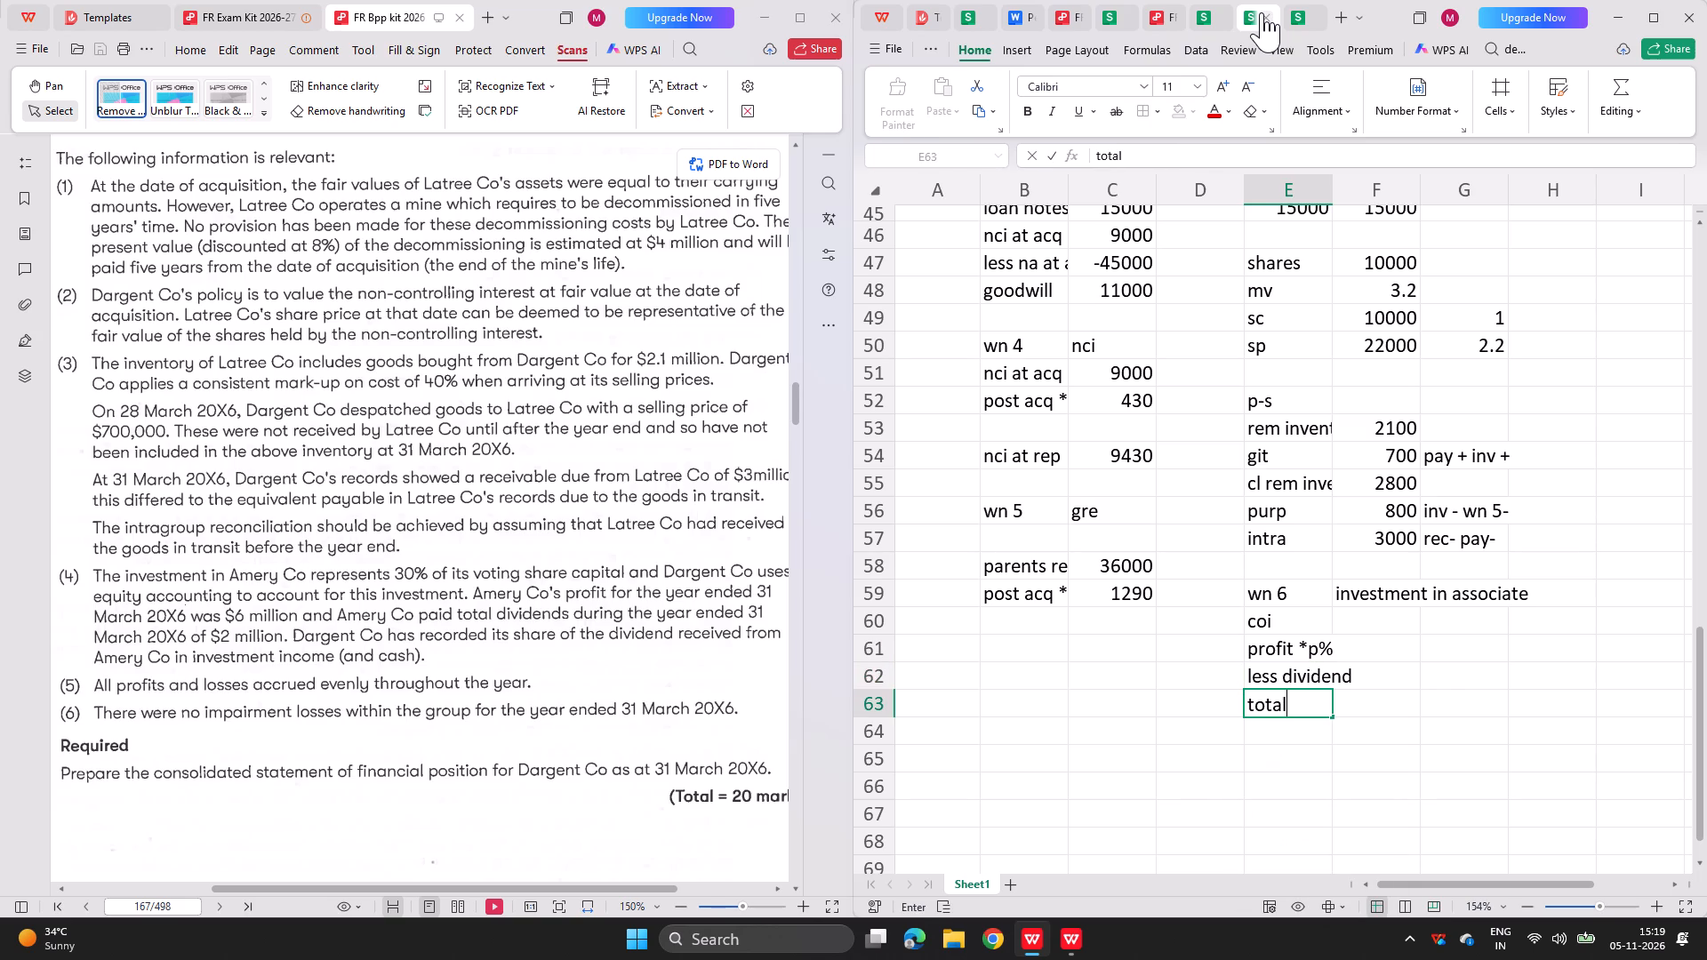
key(Right)
Look up the investment in Amery Co in Dargent Co's statement of financial position and enter 4500 as coi in F60.
key(Up)
key(Up)
key(Up)
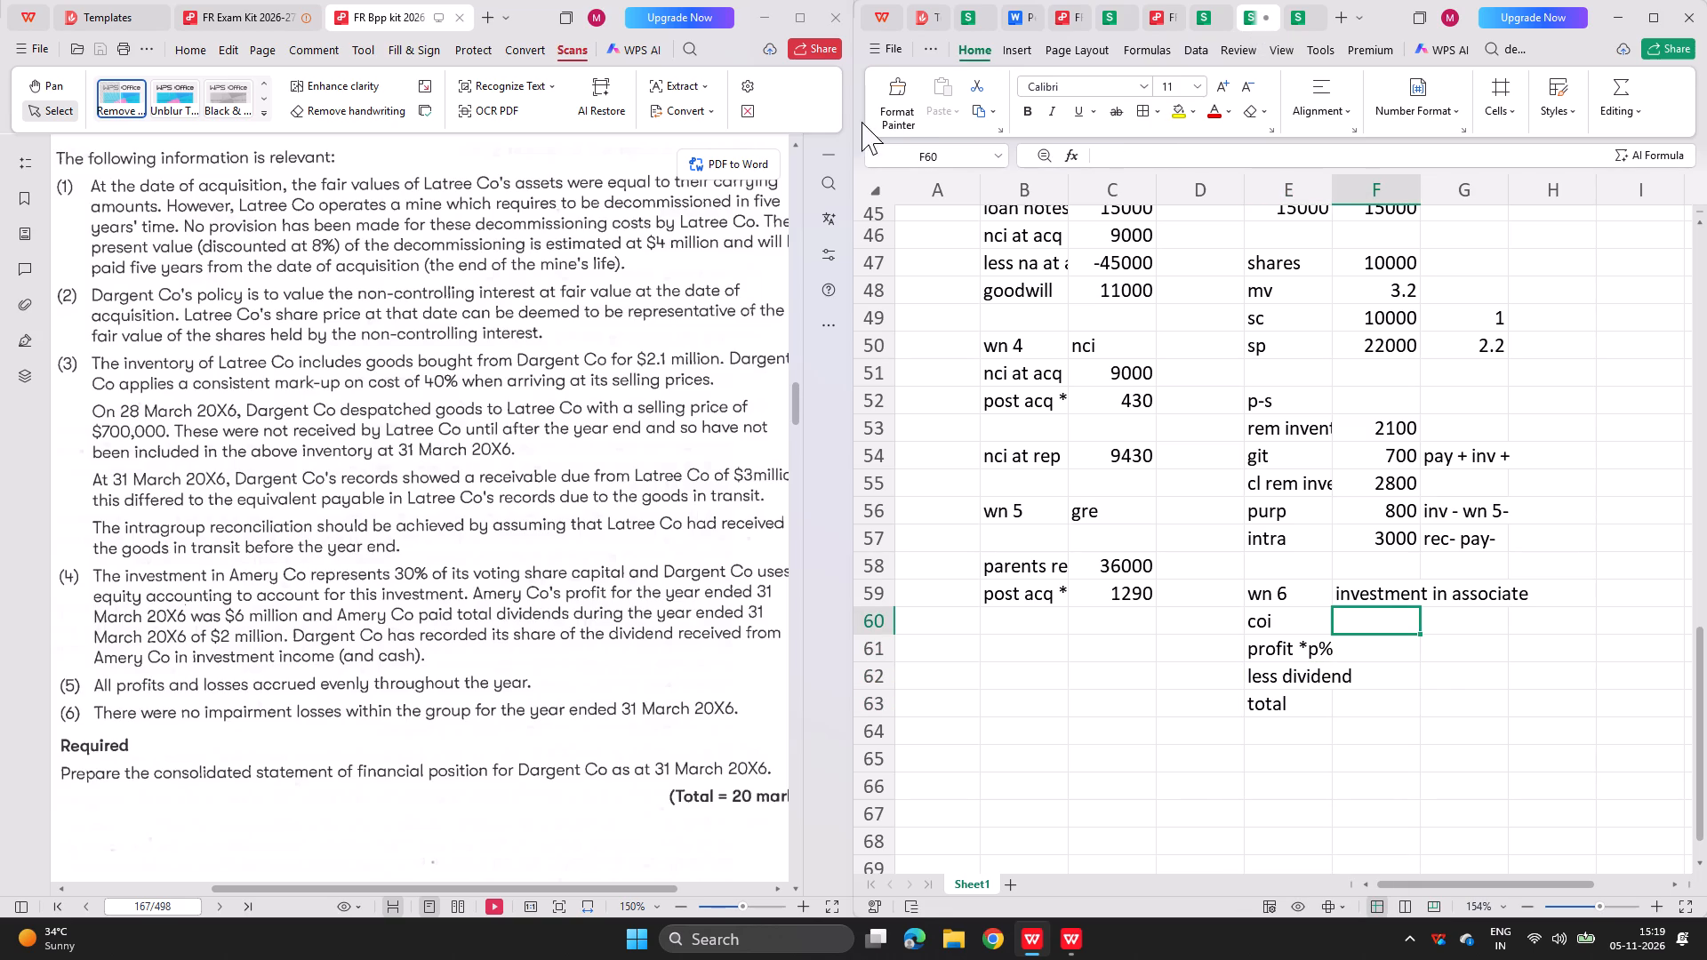
scroll(594, 387, up, 4)
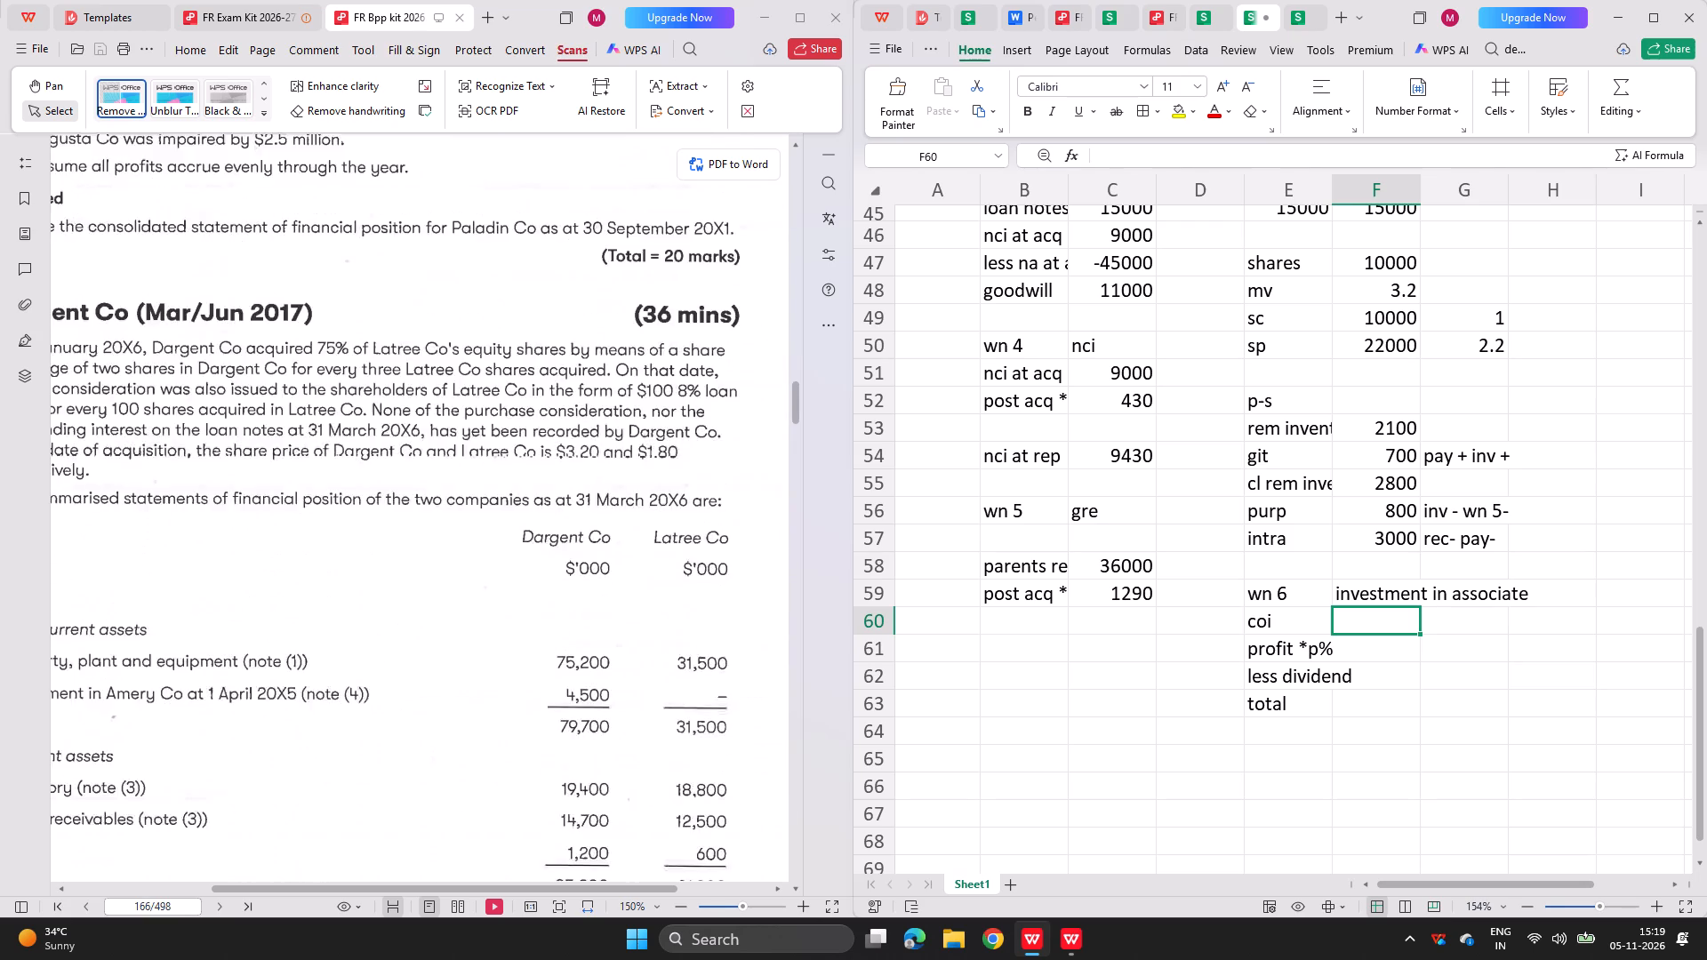
scroll(594, 387, up, 1)
text(4500)
key(Return)
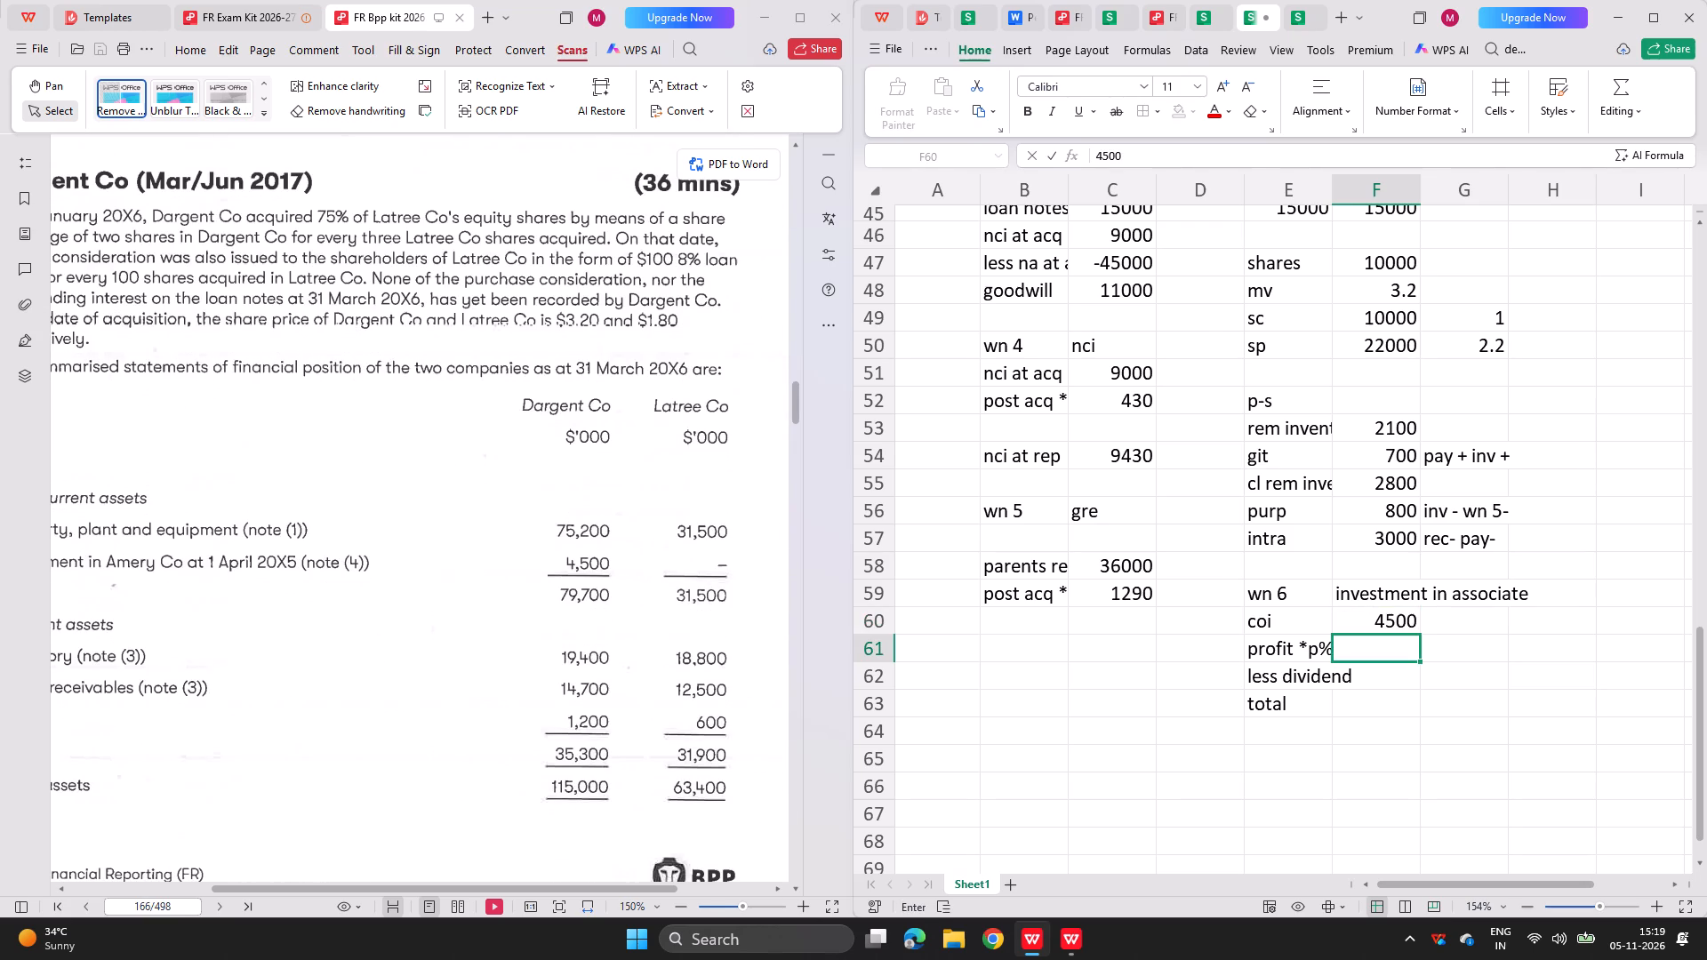
Calculate the share of Amery Co's profit in F61 as =6000*0.30, using note (4).
scroll(509, 424, down, 2)
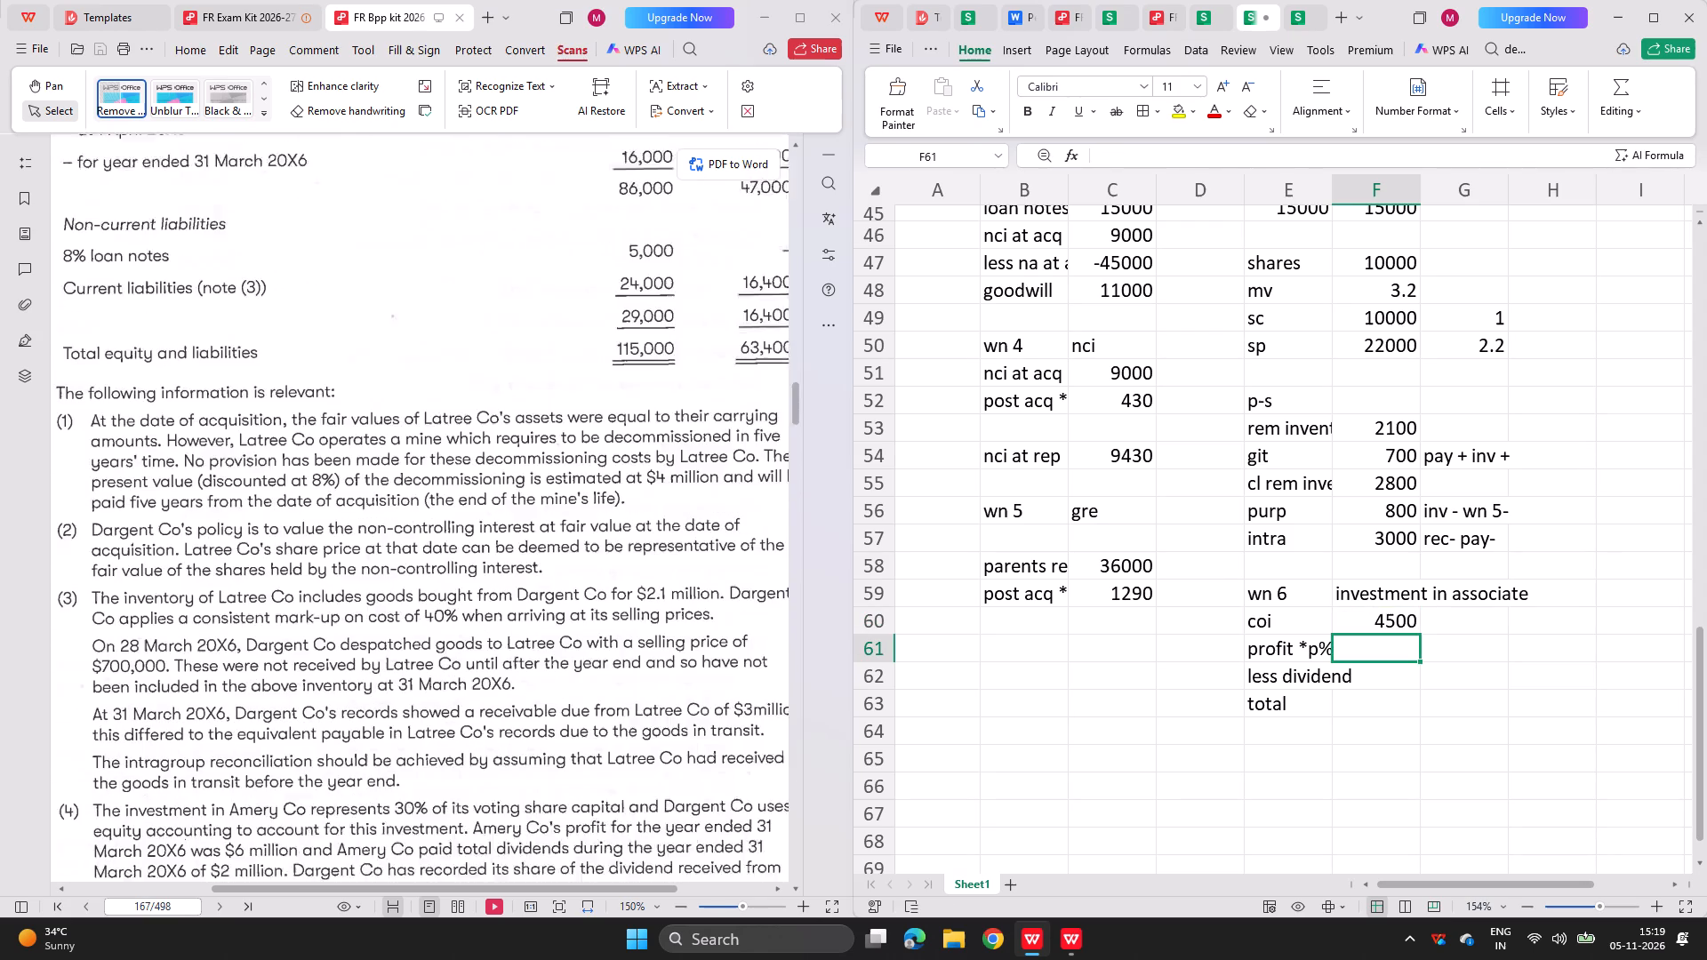
scroll(509, 424, down, 2)
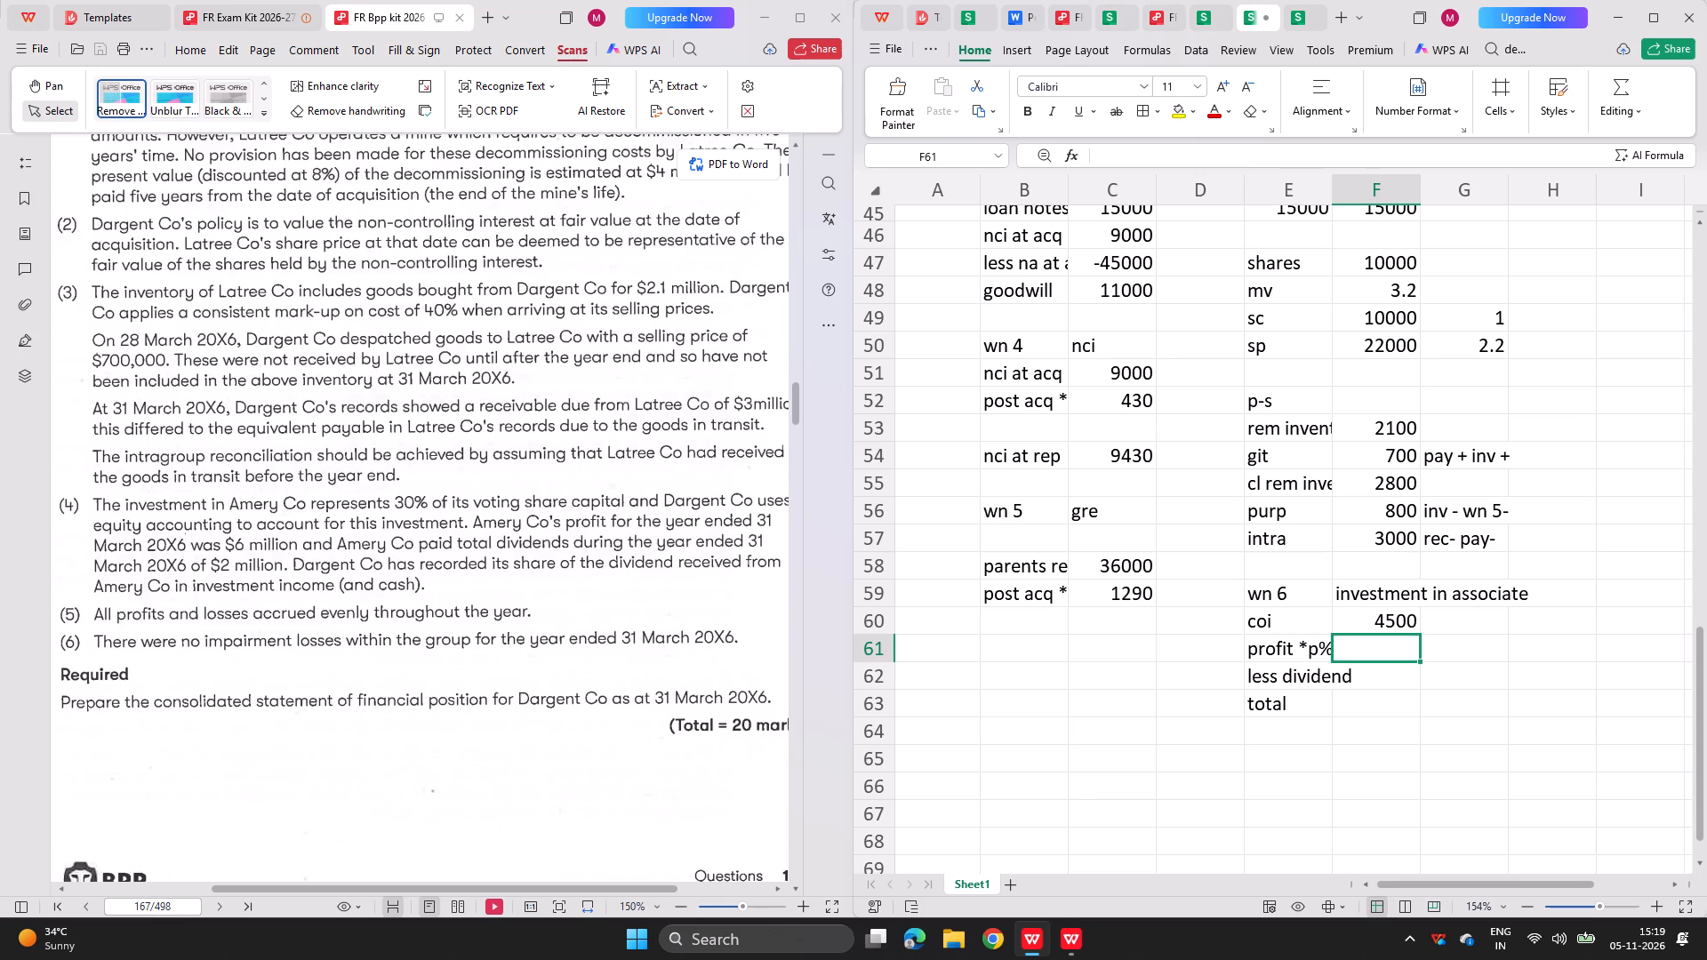
key(equal)
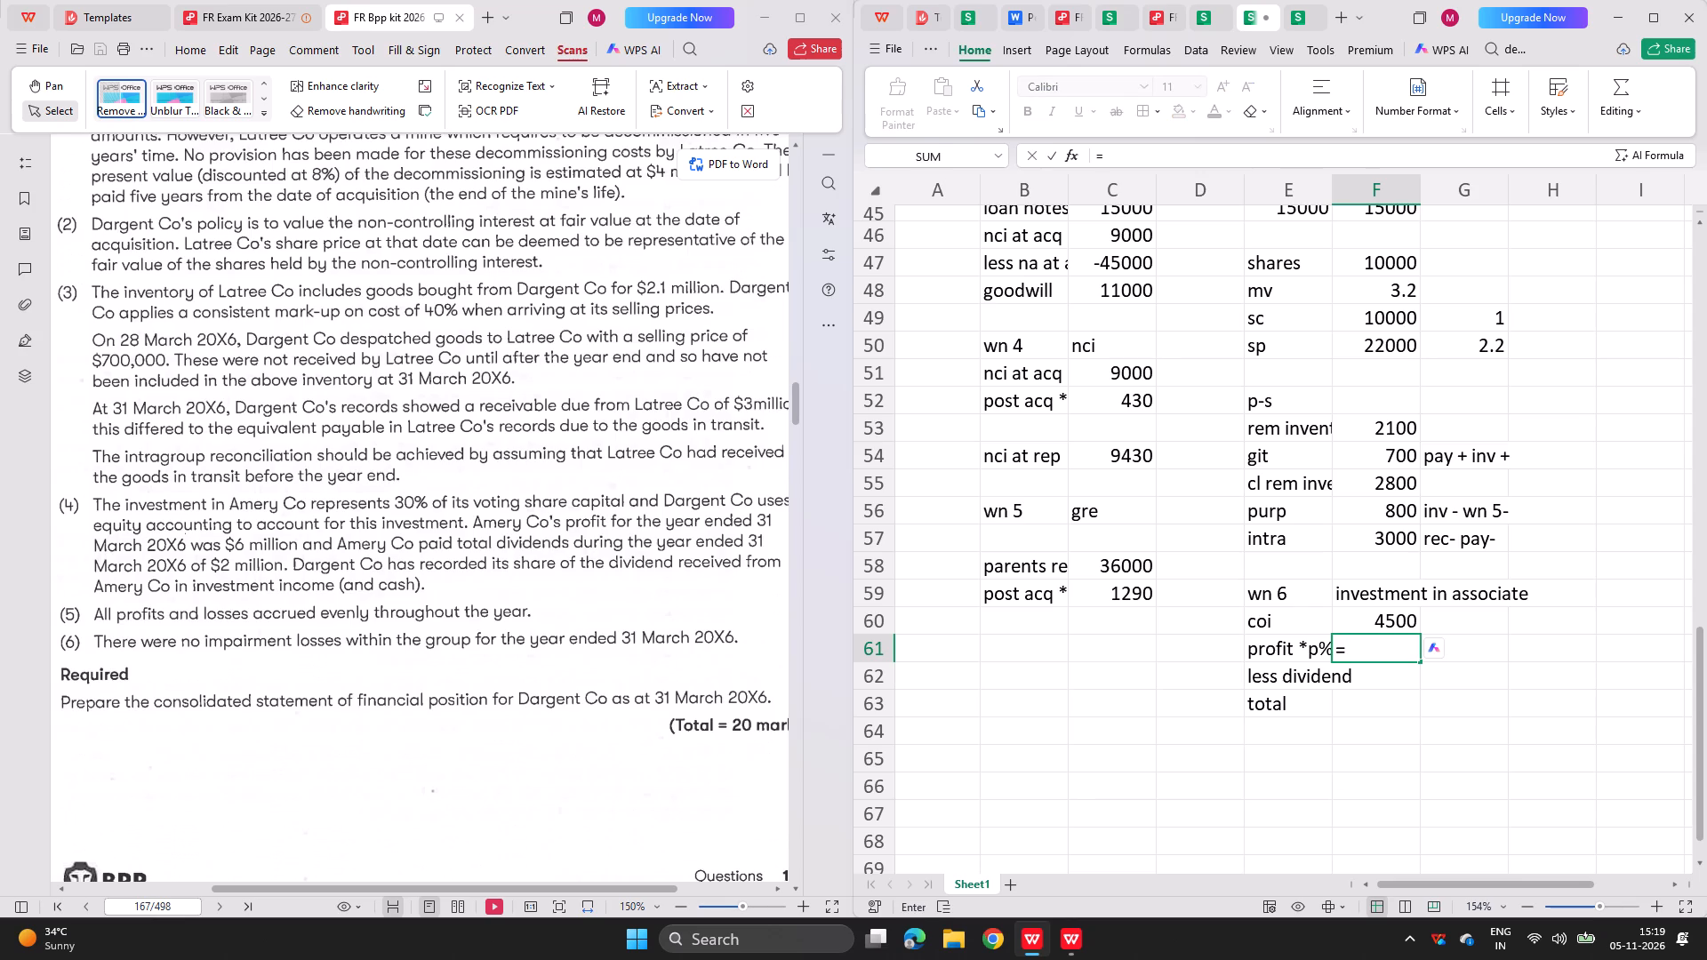
text(6000*0.30)
key(Return)
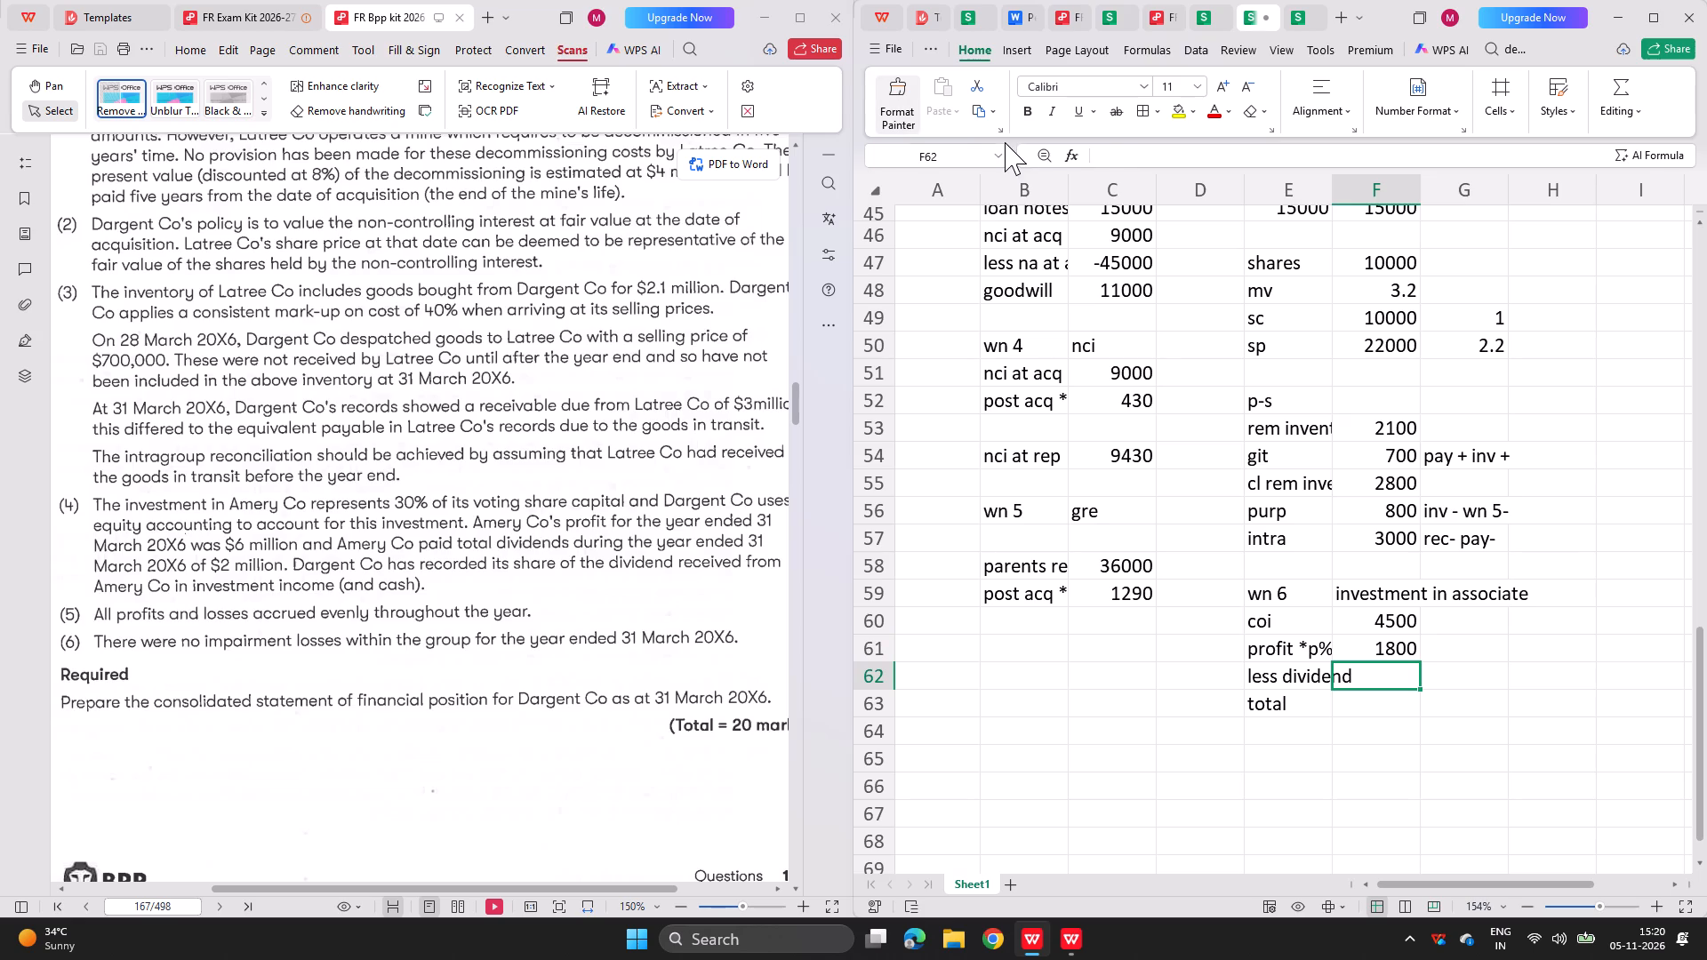
Check the associate working in the completed workbook and extend the E62 label to less dividend *p%.
click(1306, 7)
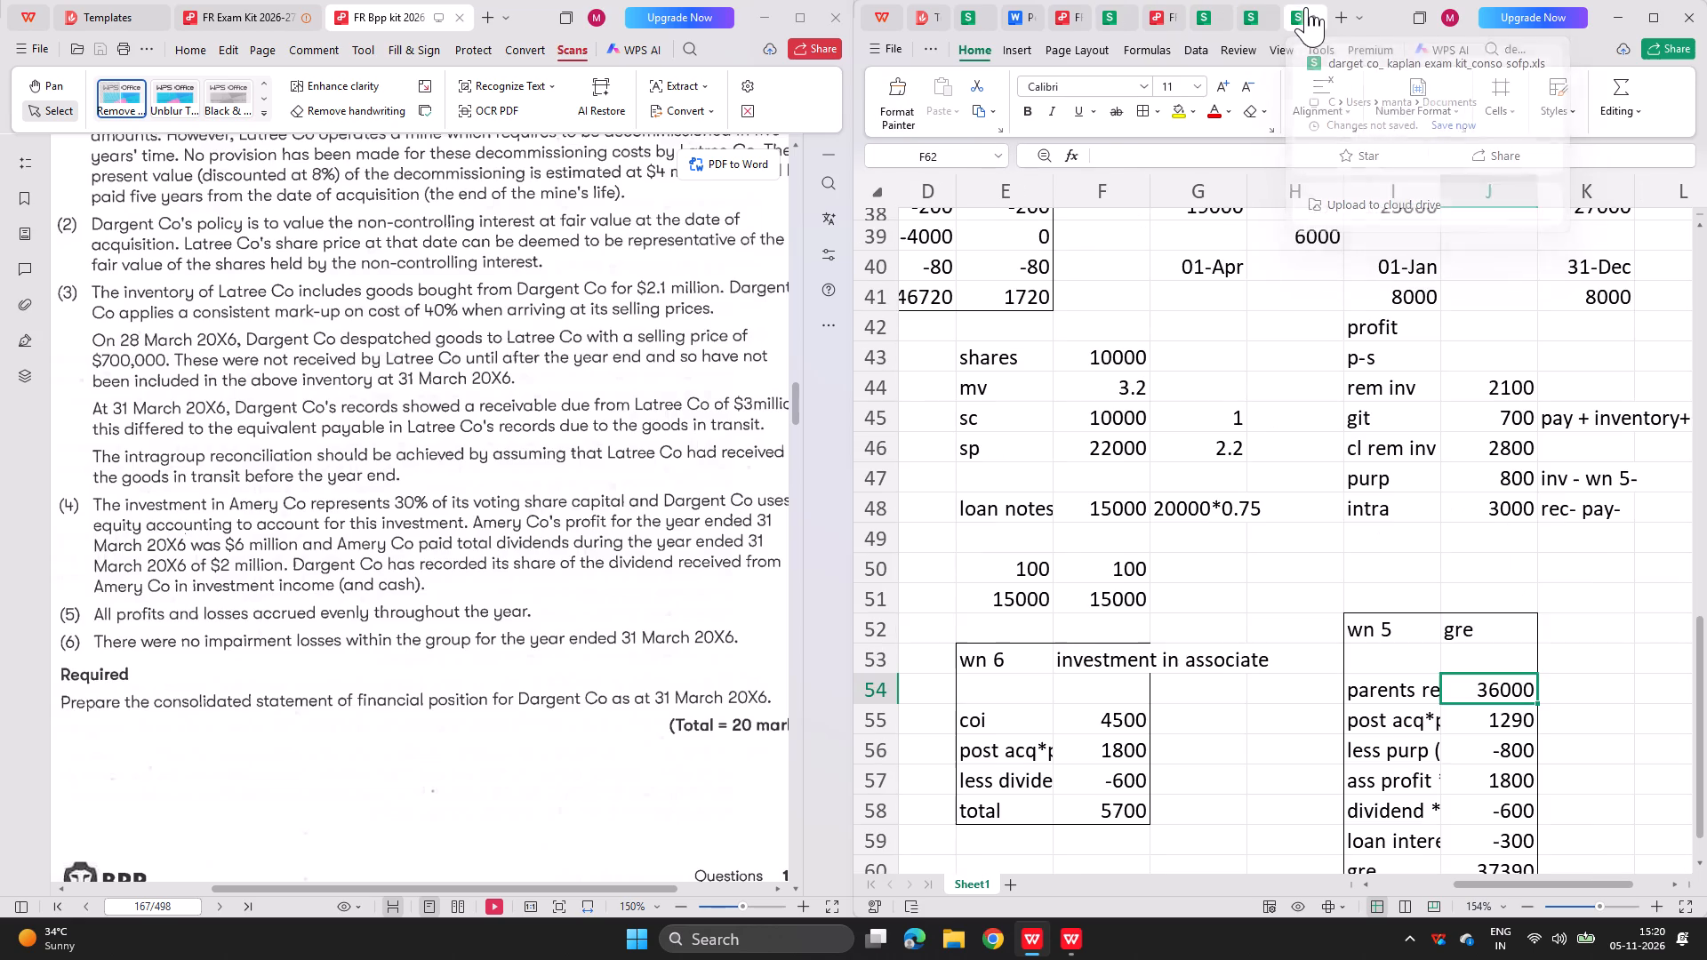
scroll(1168, 380, down, 1)
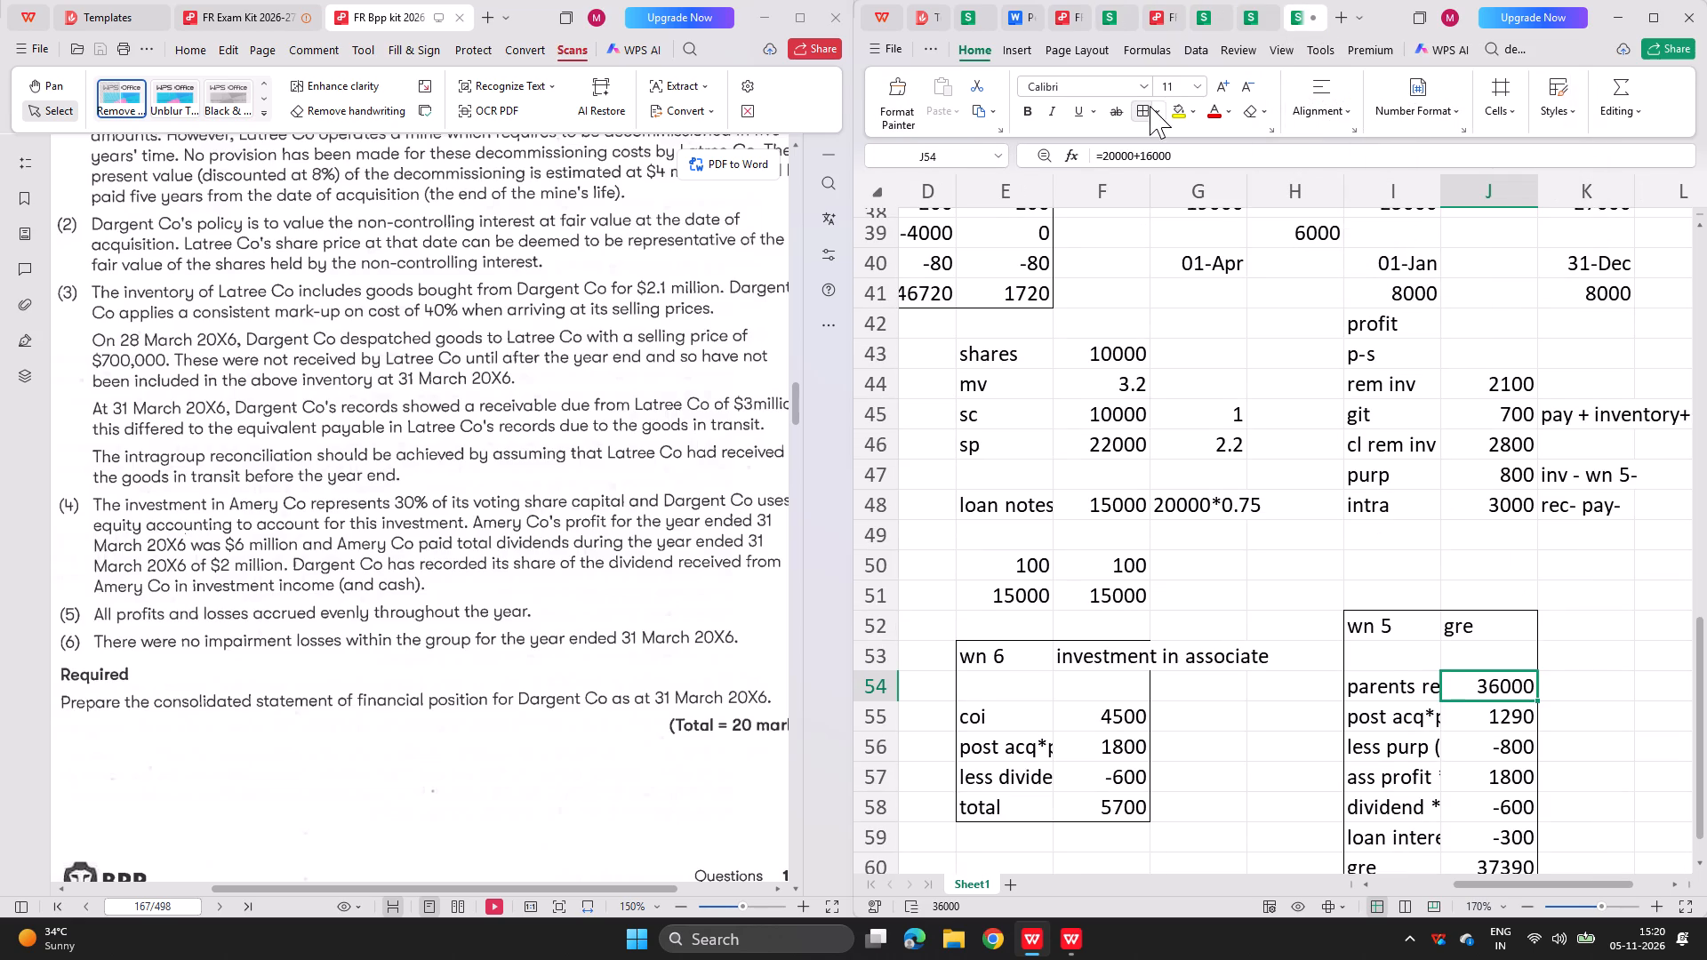
click(1246, 8)
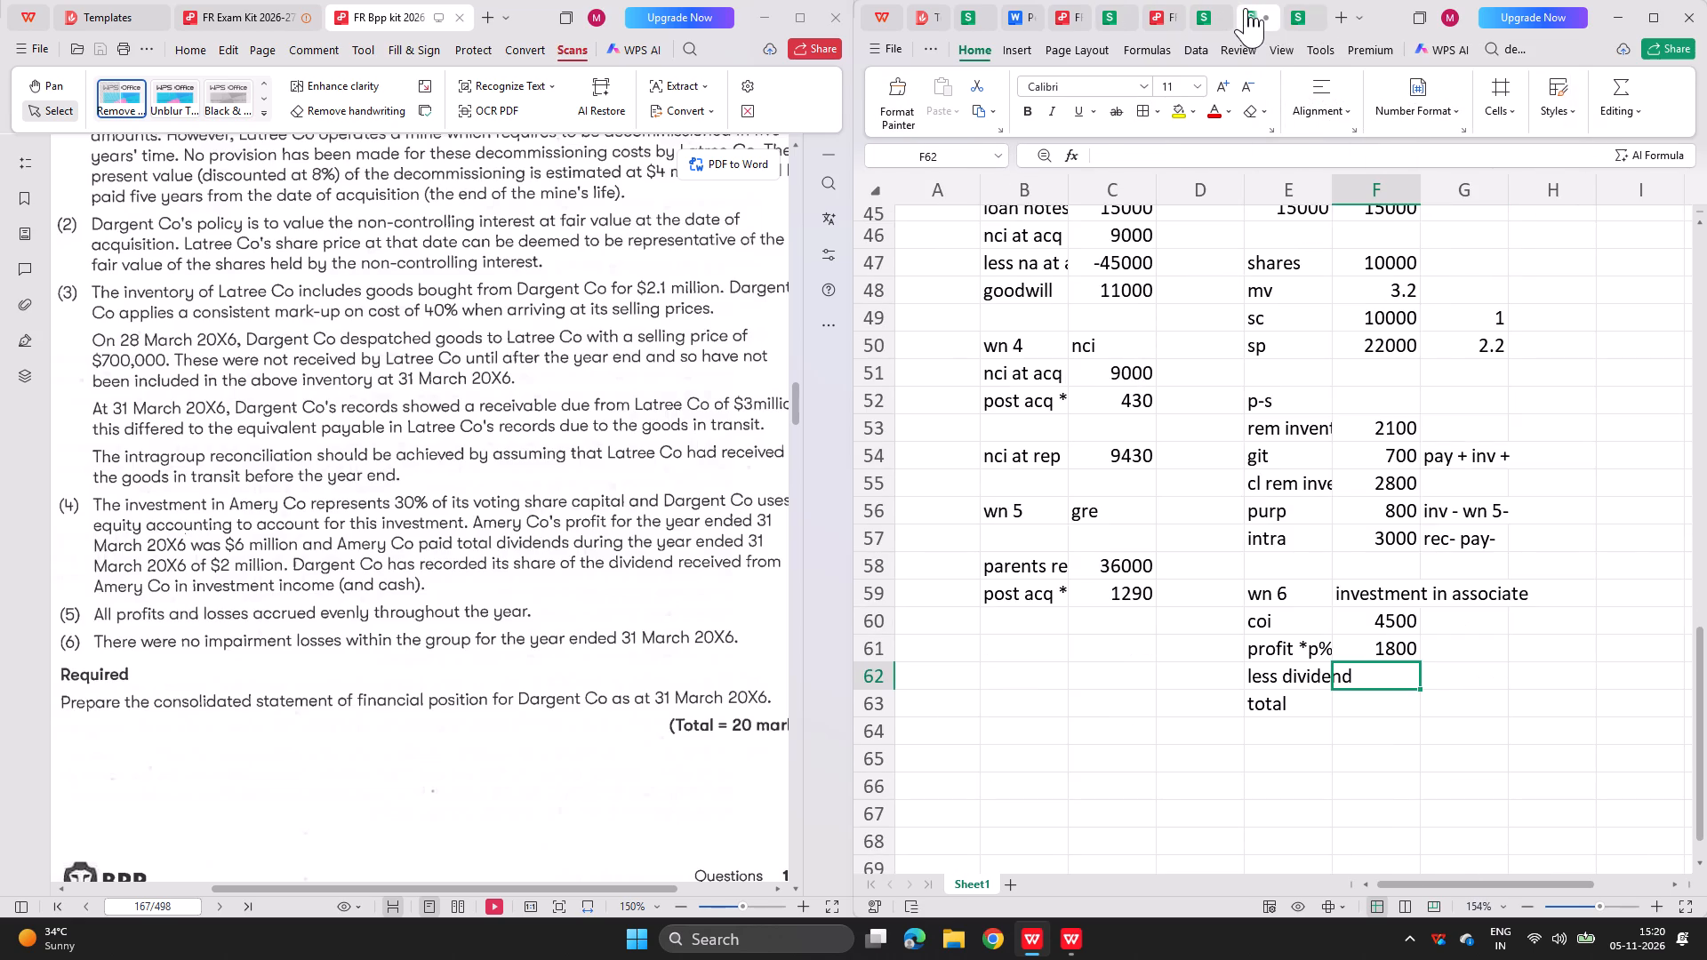
key(Left)
key(F2)
key(space)
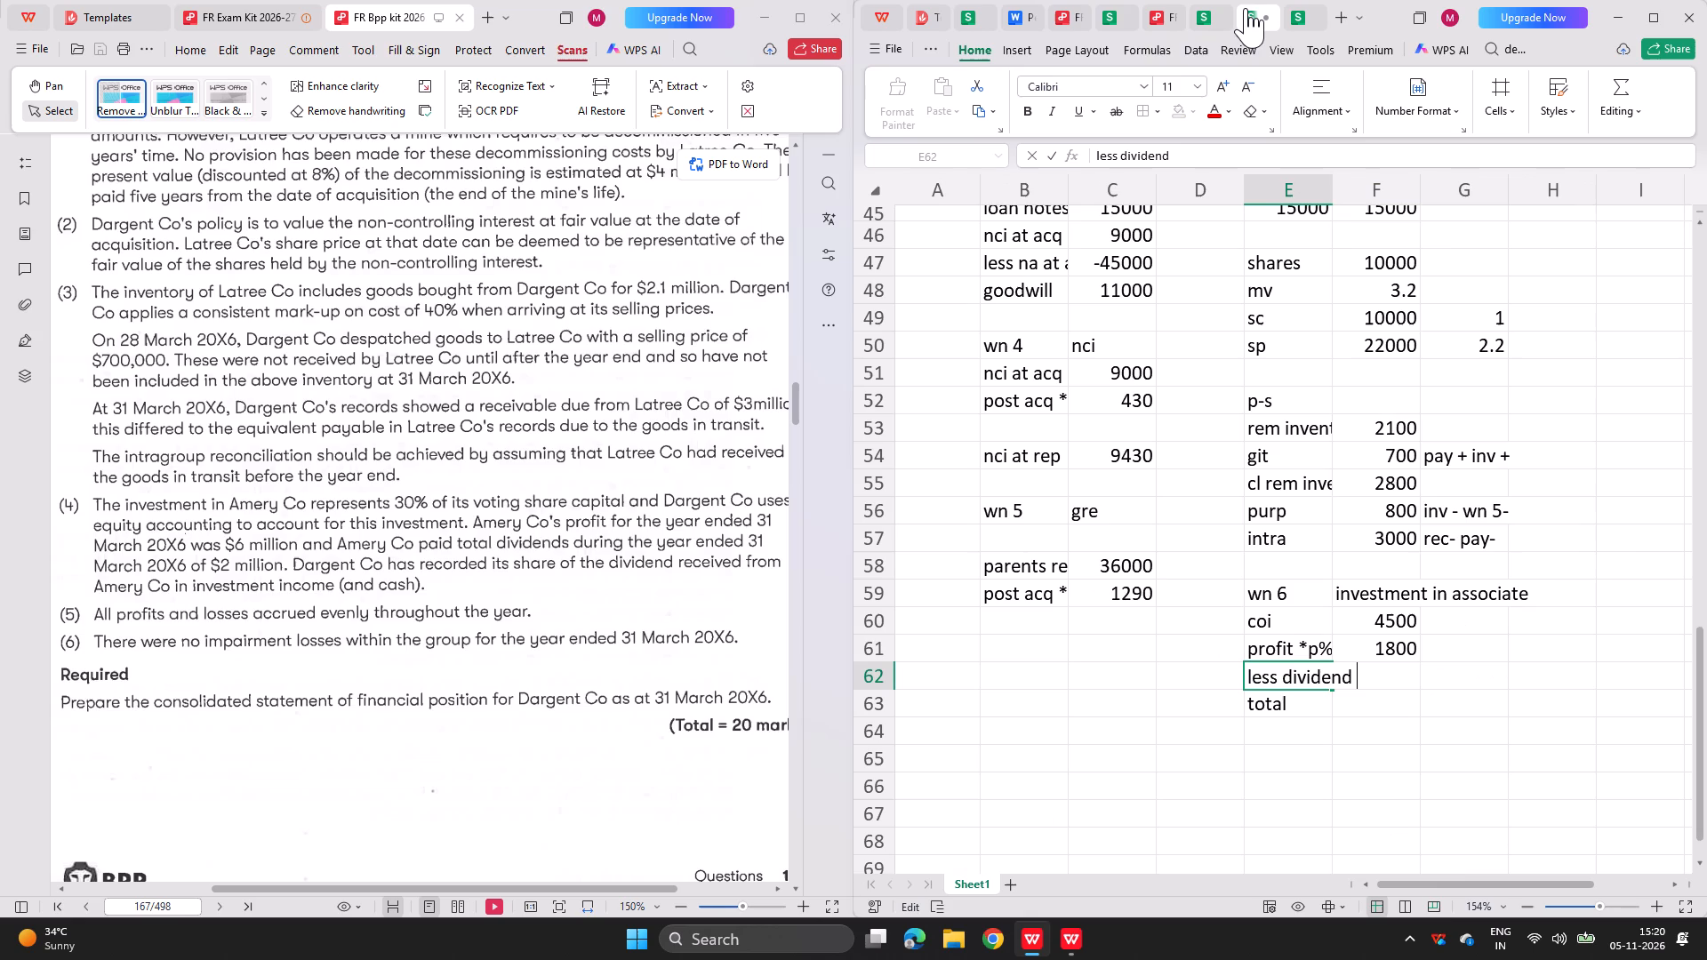
text(*p)
key(shift+percent)
key(Return)
Calculate the share of Amery Co's dividend in F62 as =2000*0.30.
key(Right)
key(Up)
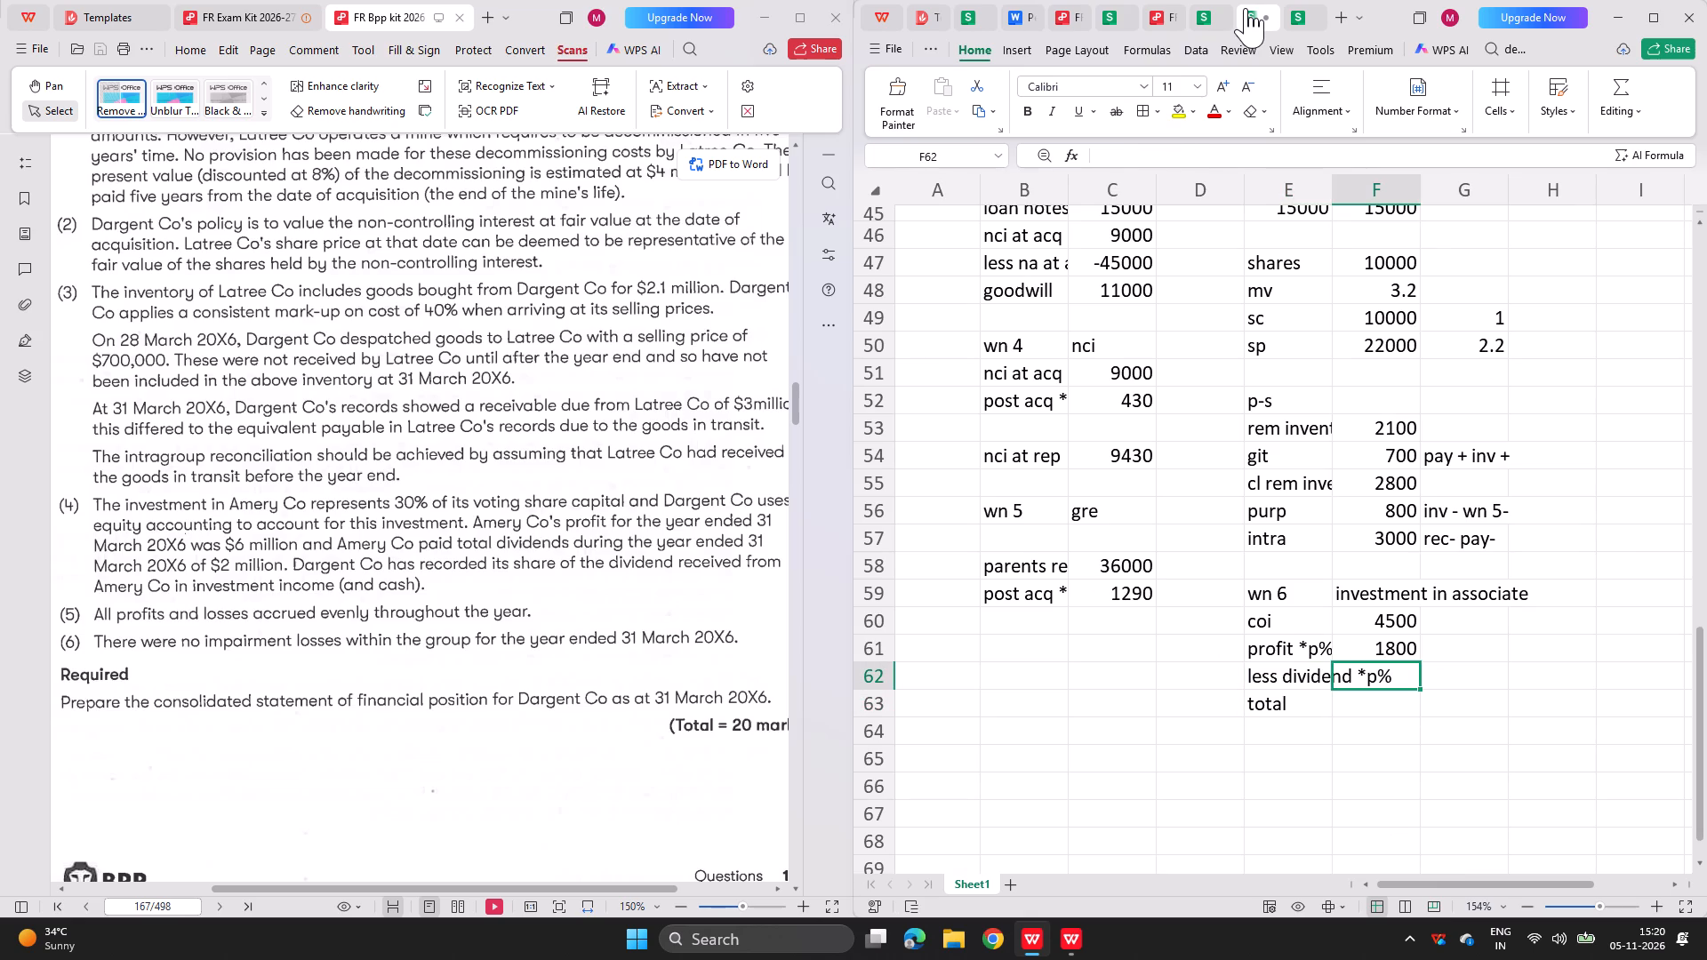
key(equal)
text(2000*0.30)
key(Return)
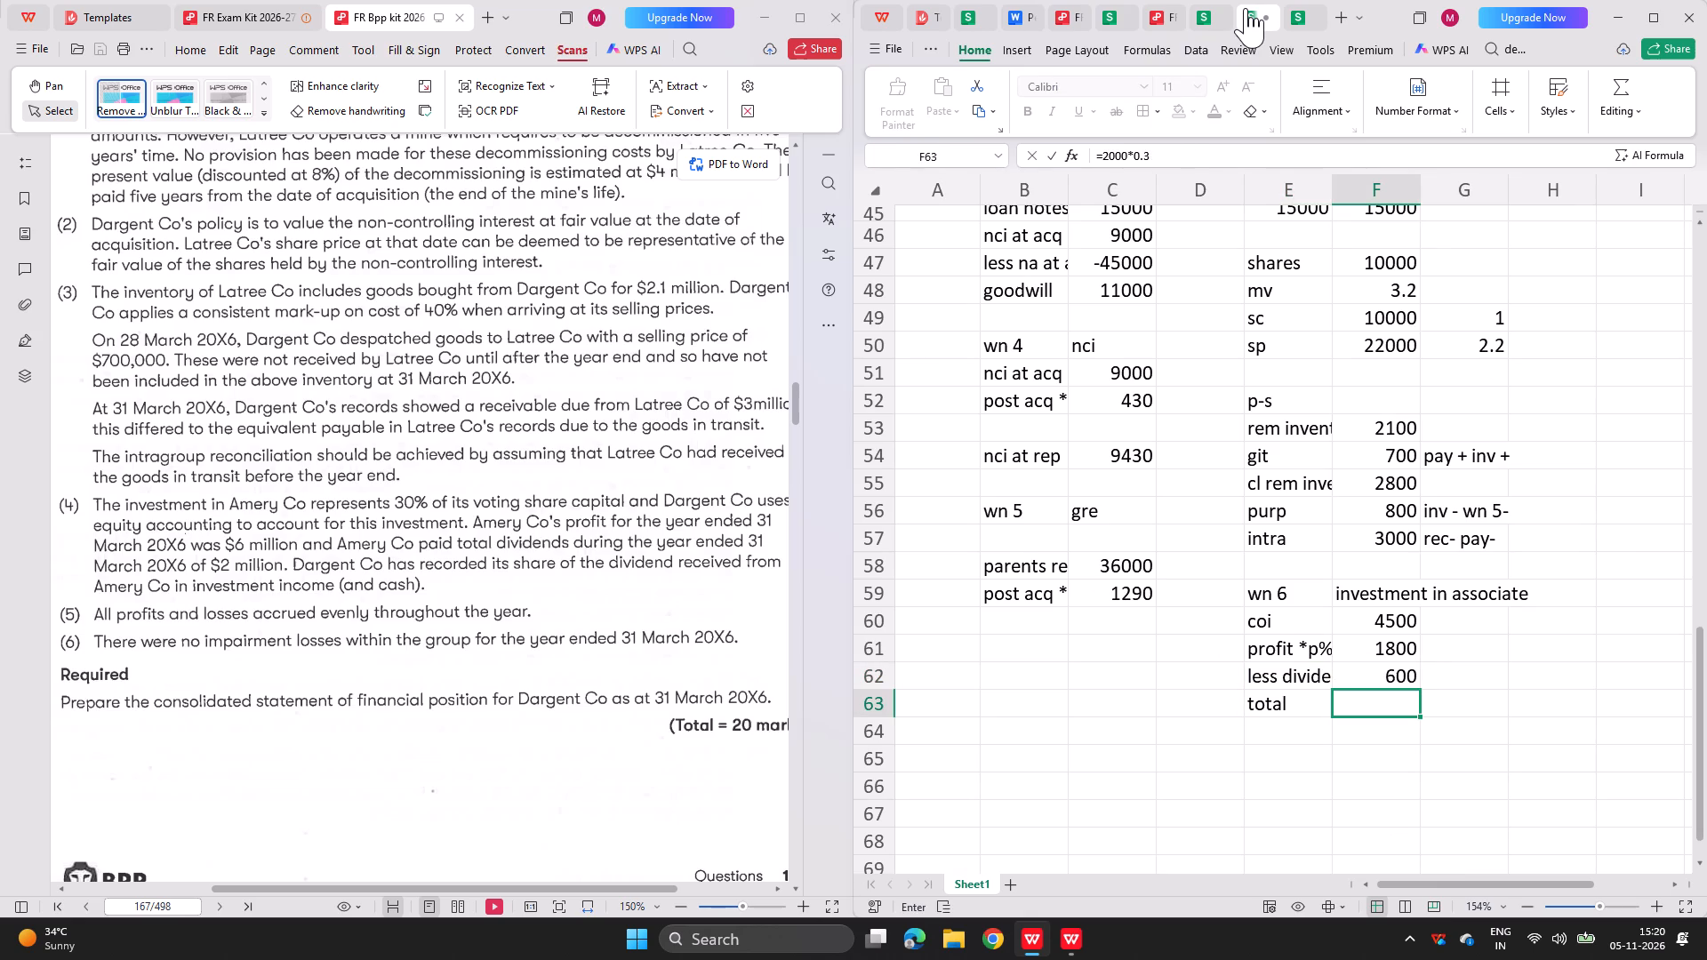
Calculate the investment in associate total in F63 as =F60+F61-F62.
text(=s)
key(BackSpace)
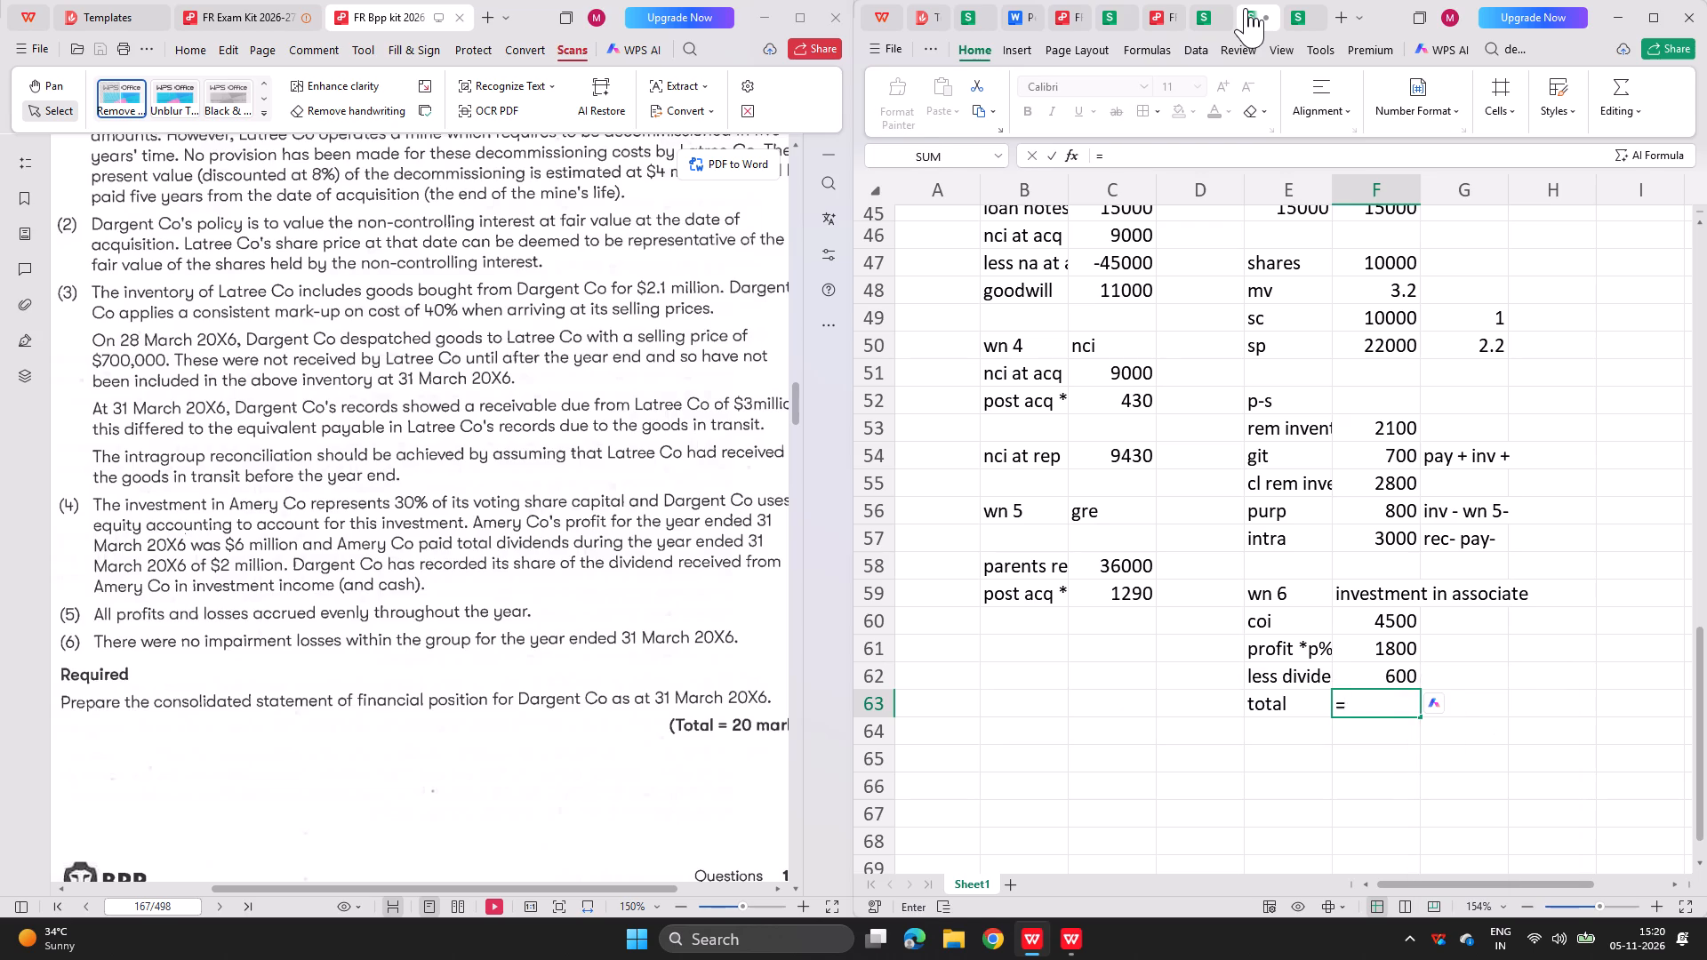
key(Up)
key(Up)
key(Up)
key(plus)
key(Up)
key(Up)
key(minus)
key(Up)
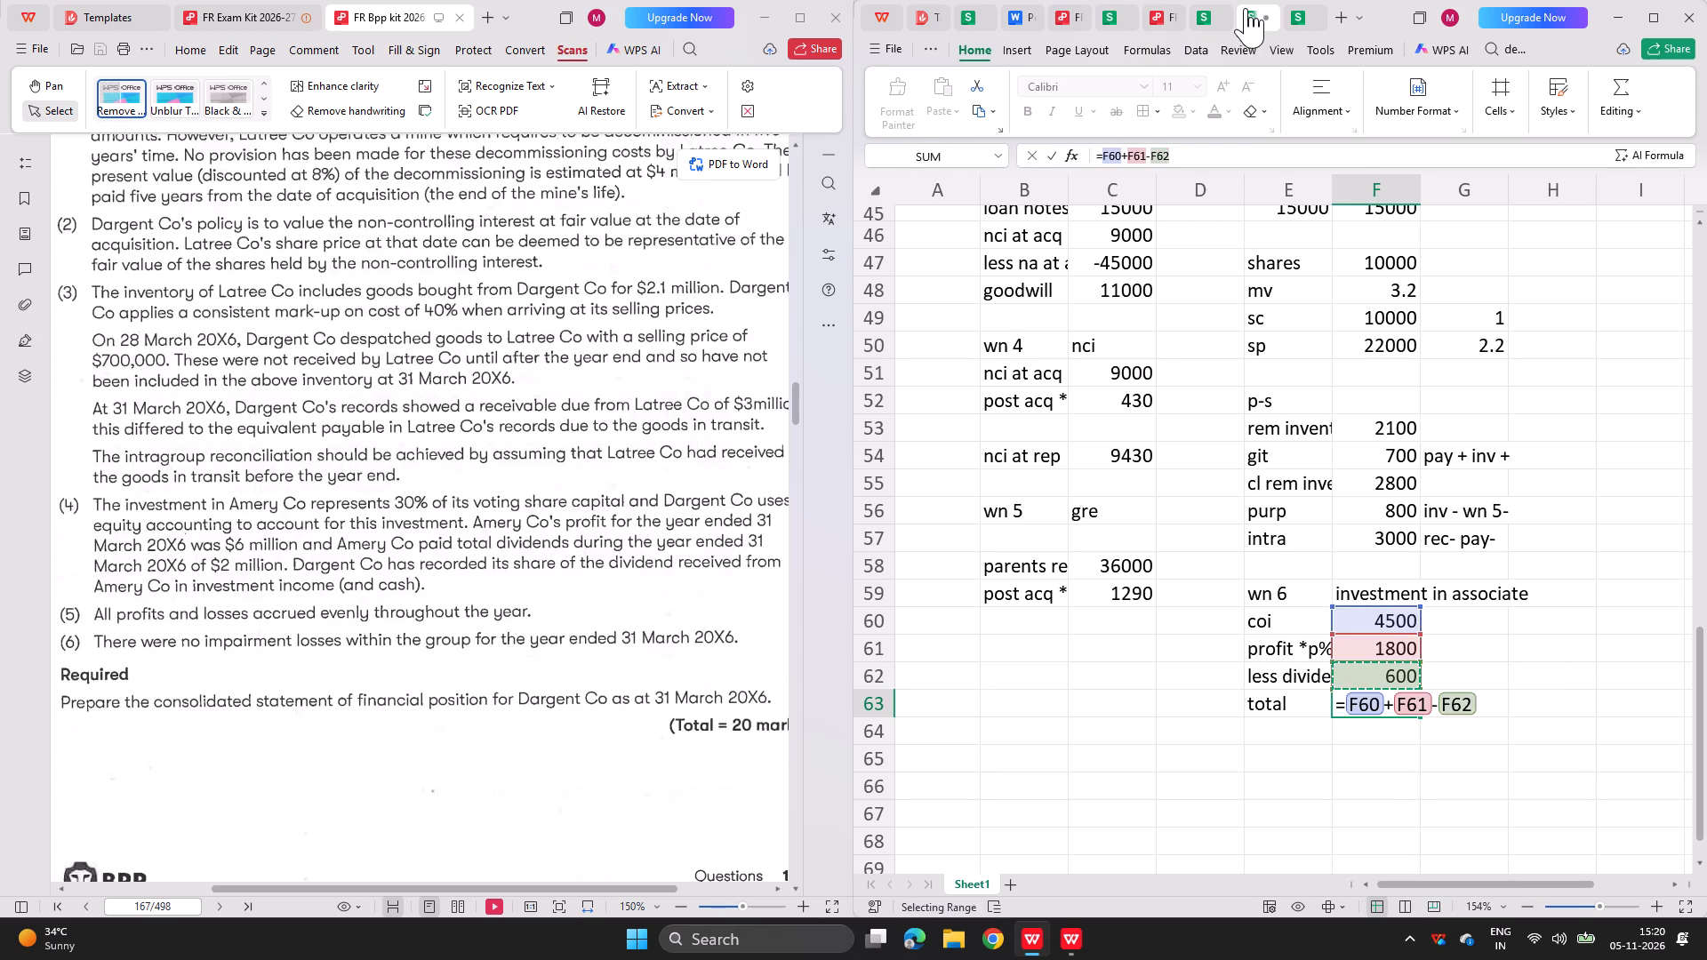
key(Return)
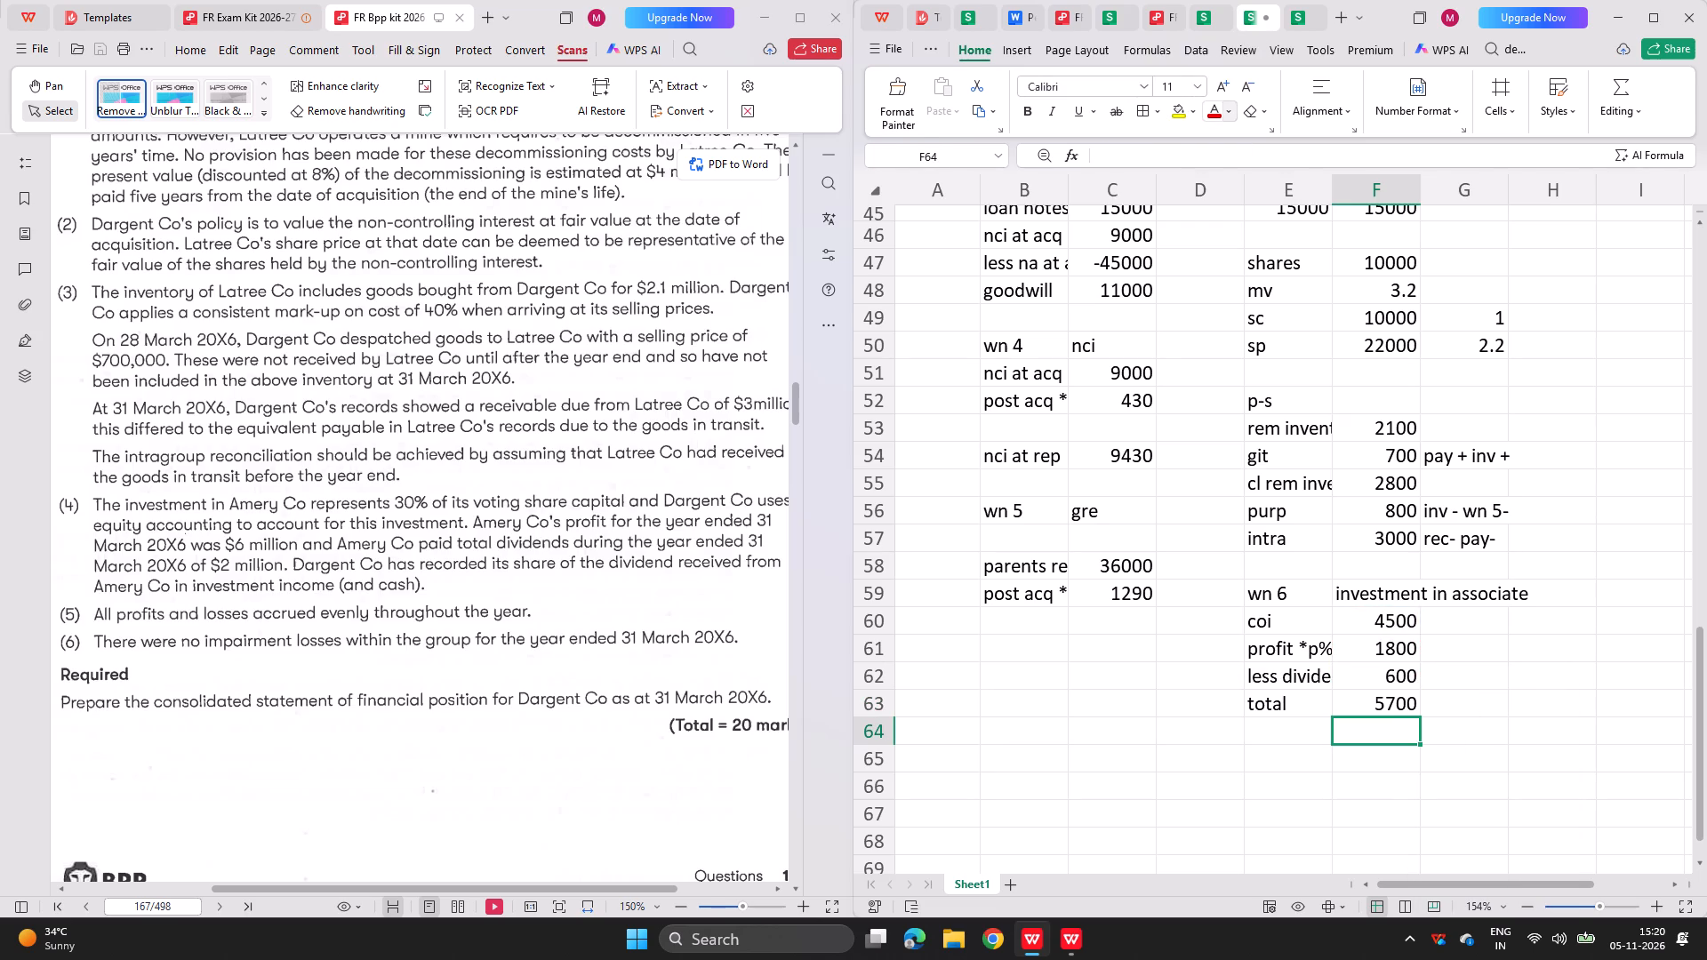
Make the share of Amery Co's dividend in F62 negative, as =-2000*0.3.
click(1387, 679)
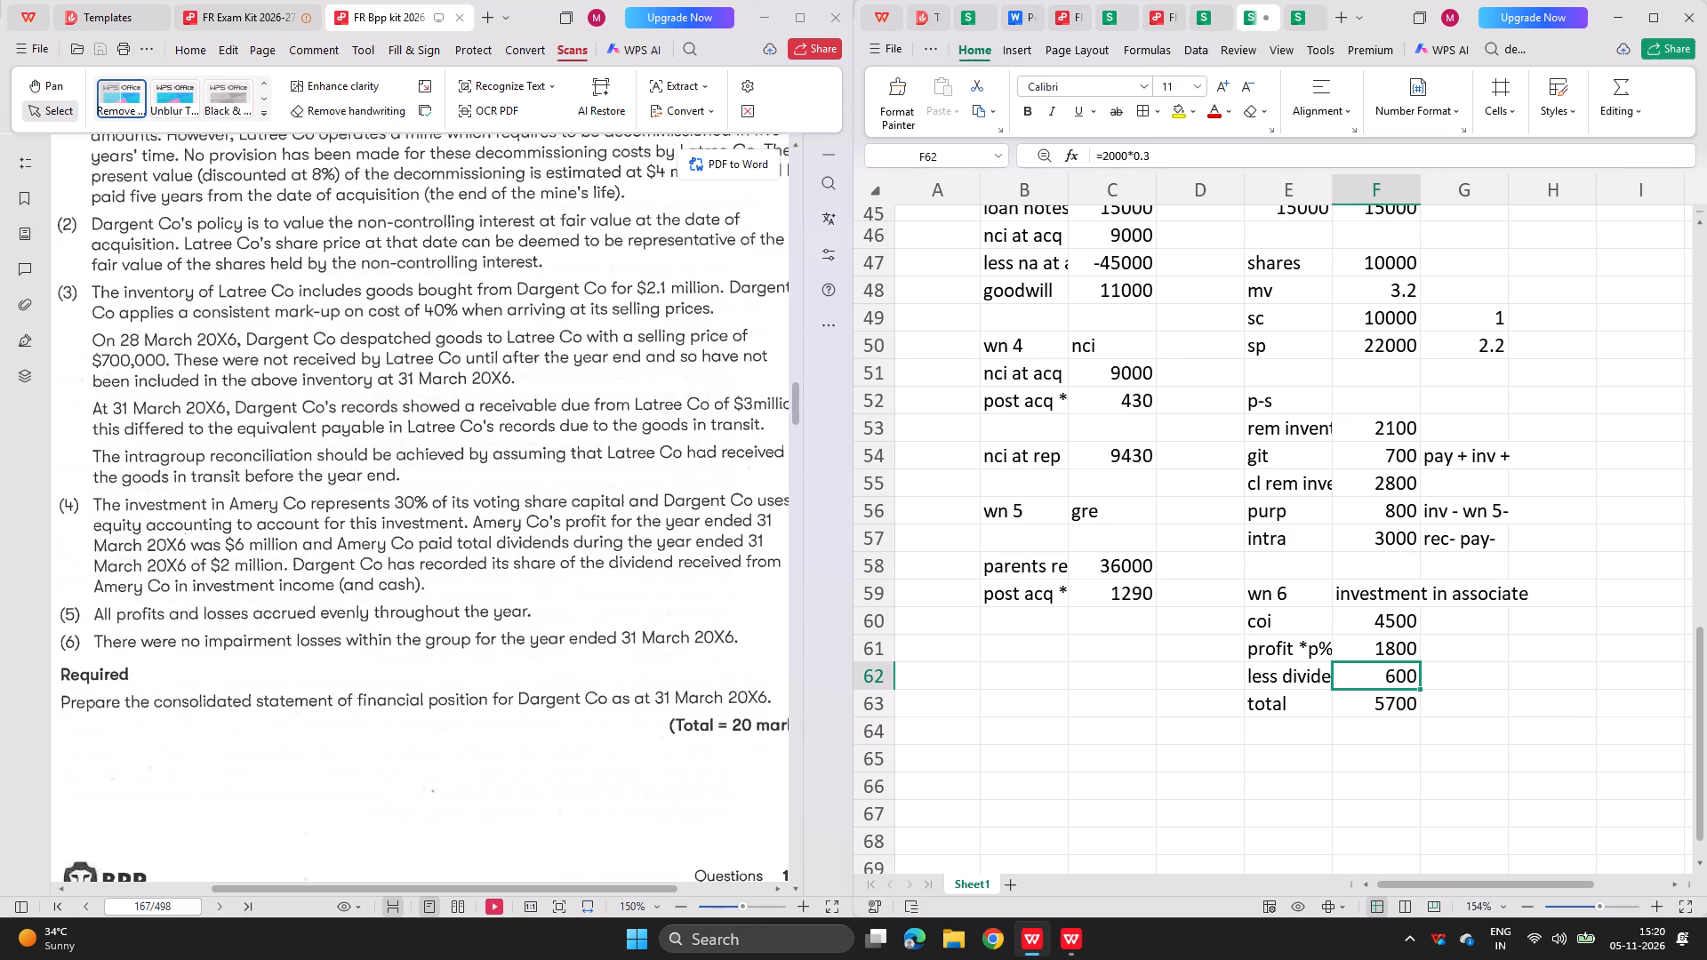
double_click(1368, 682)
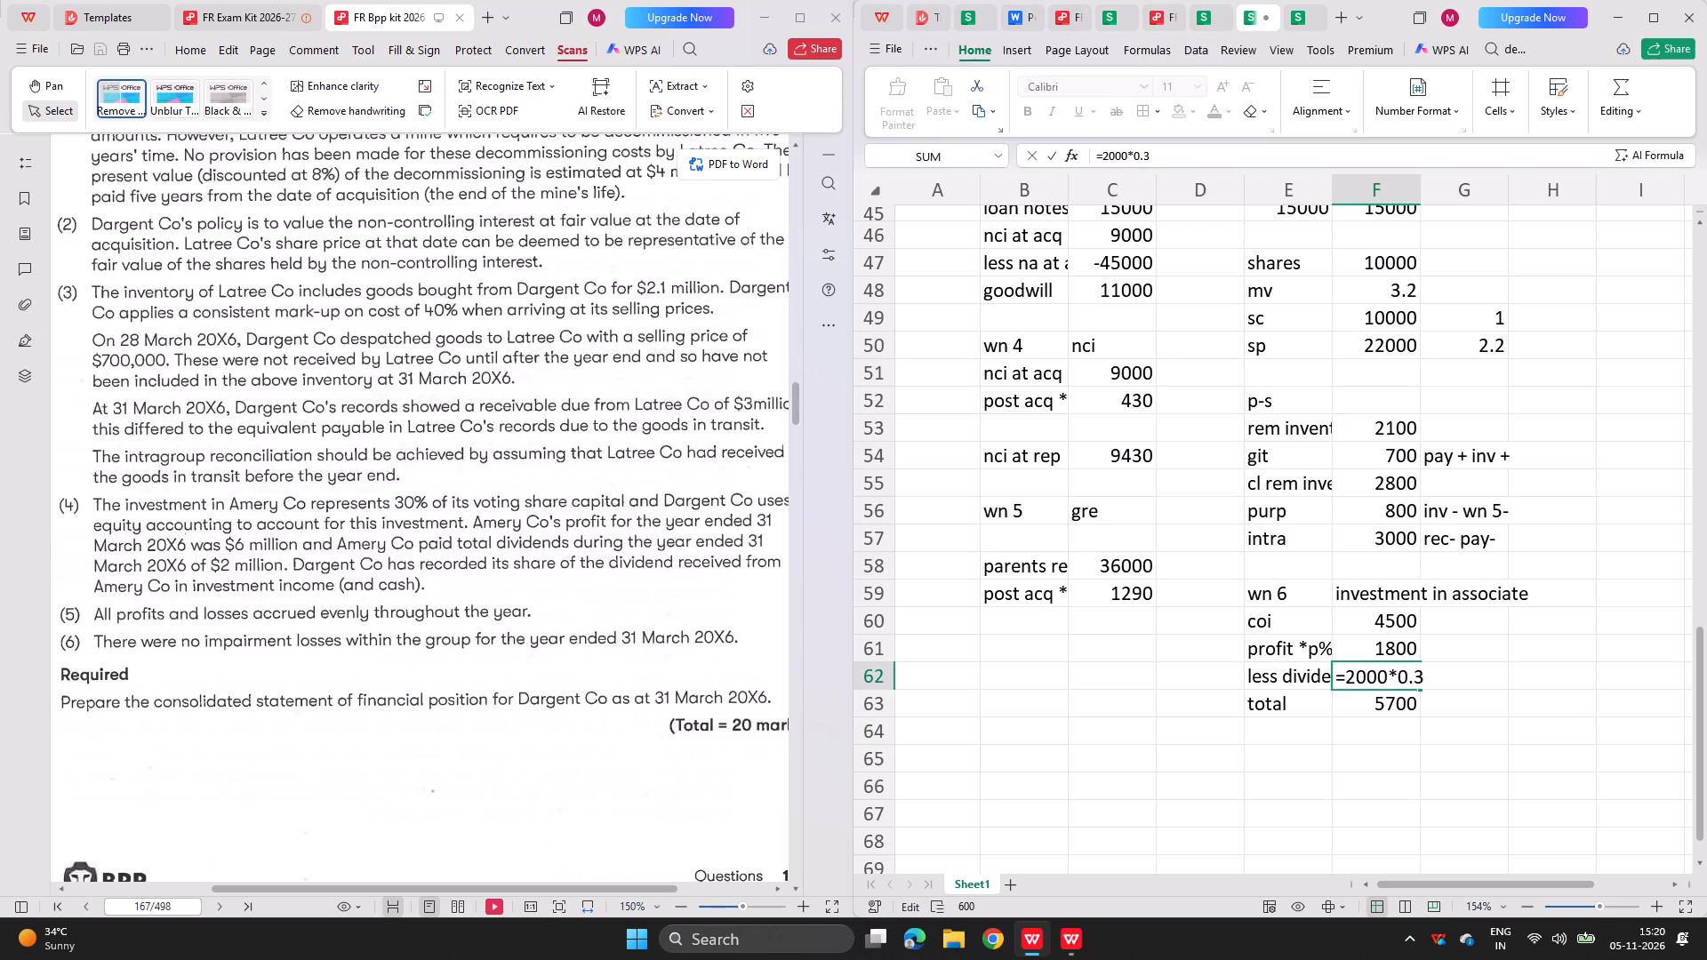
click(1350, 676)
key(minus)
key(Return)
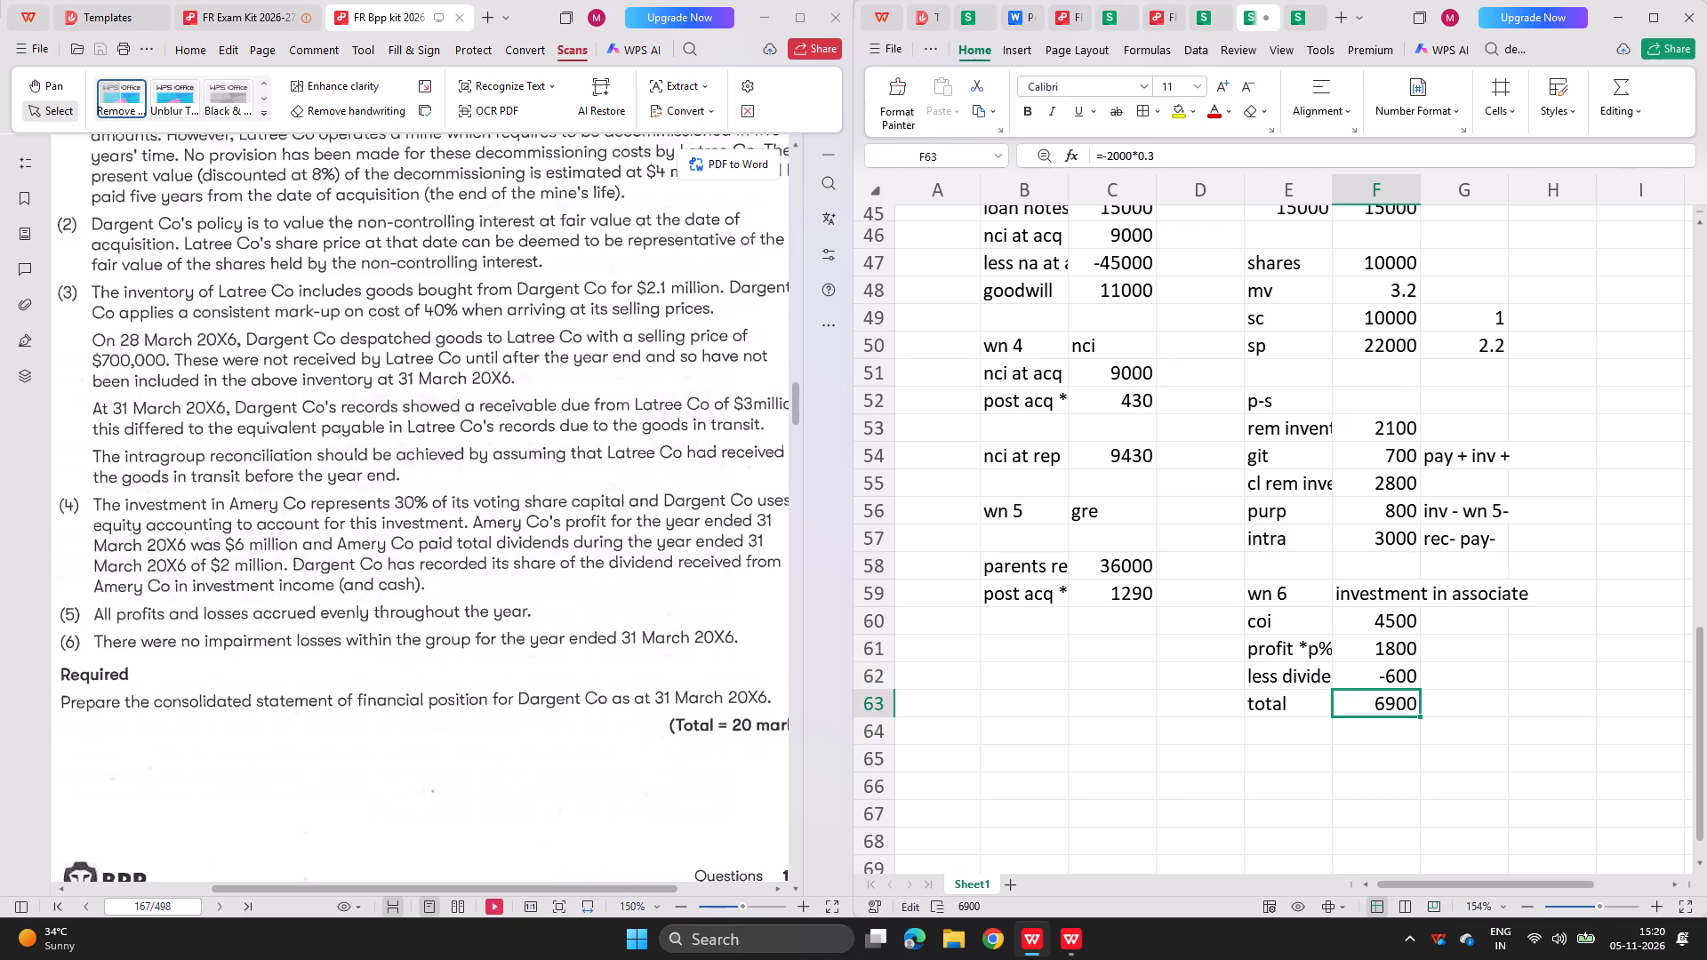
Replace the investment in associate total in F63 with a SUM of F60:F62.
key(BackSpace)
text(=aum)
key(BackSpace)
key(BackSpace)
key(BackSpace)
text(sum()
key(Up)
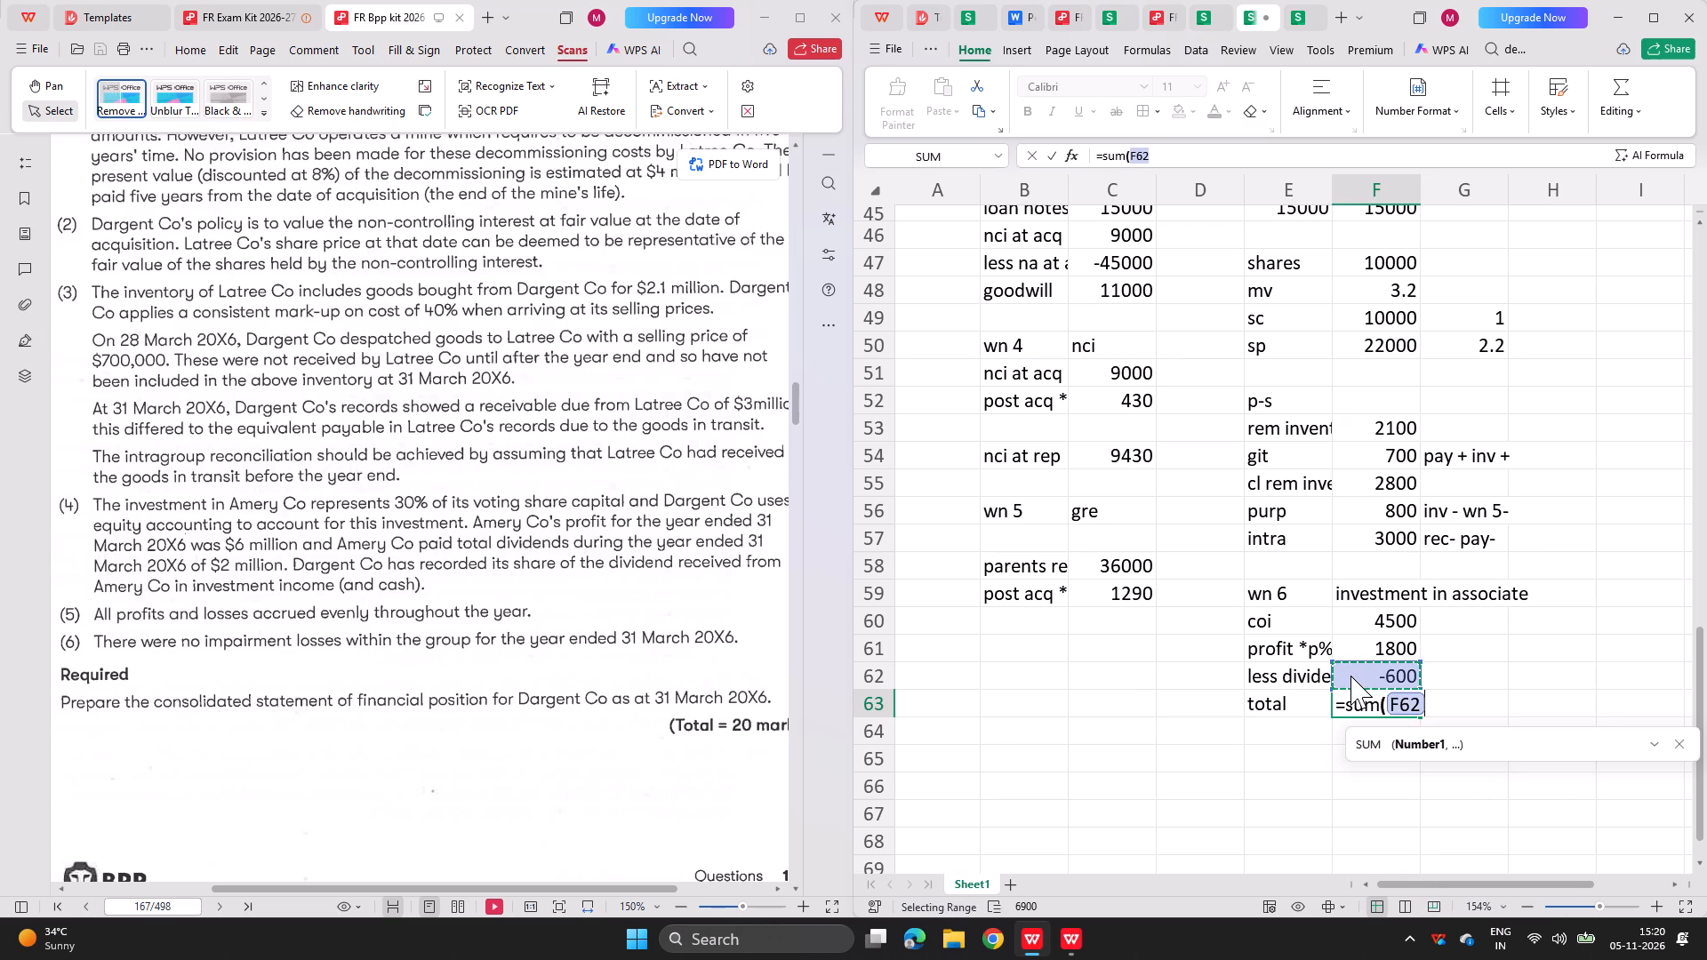
key(Up)
key(shift+Up)
key(Down)
key(shift+Up)
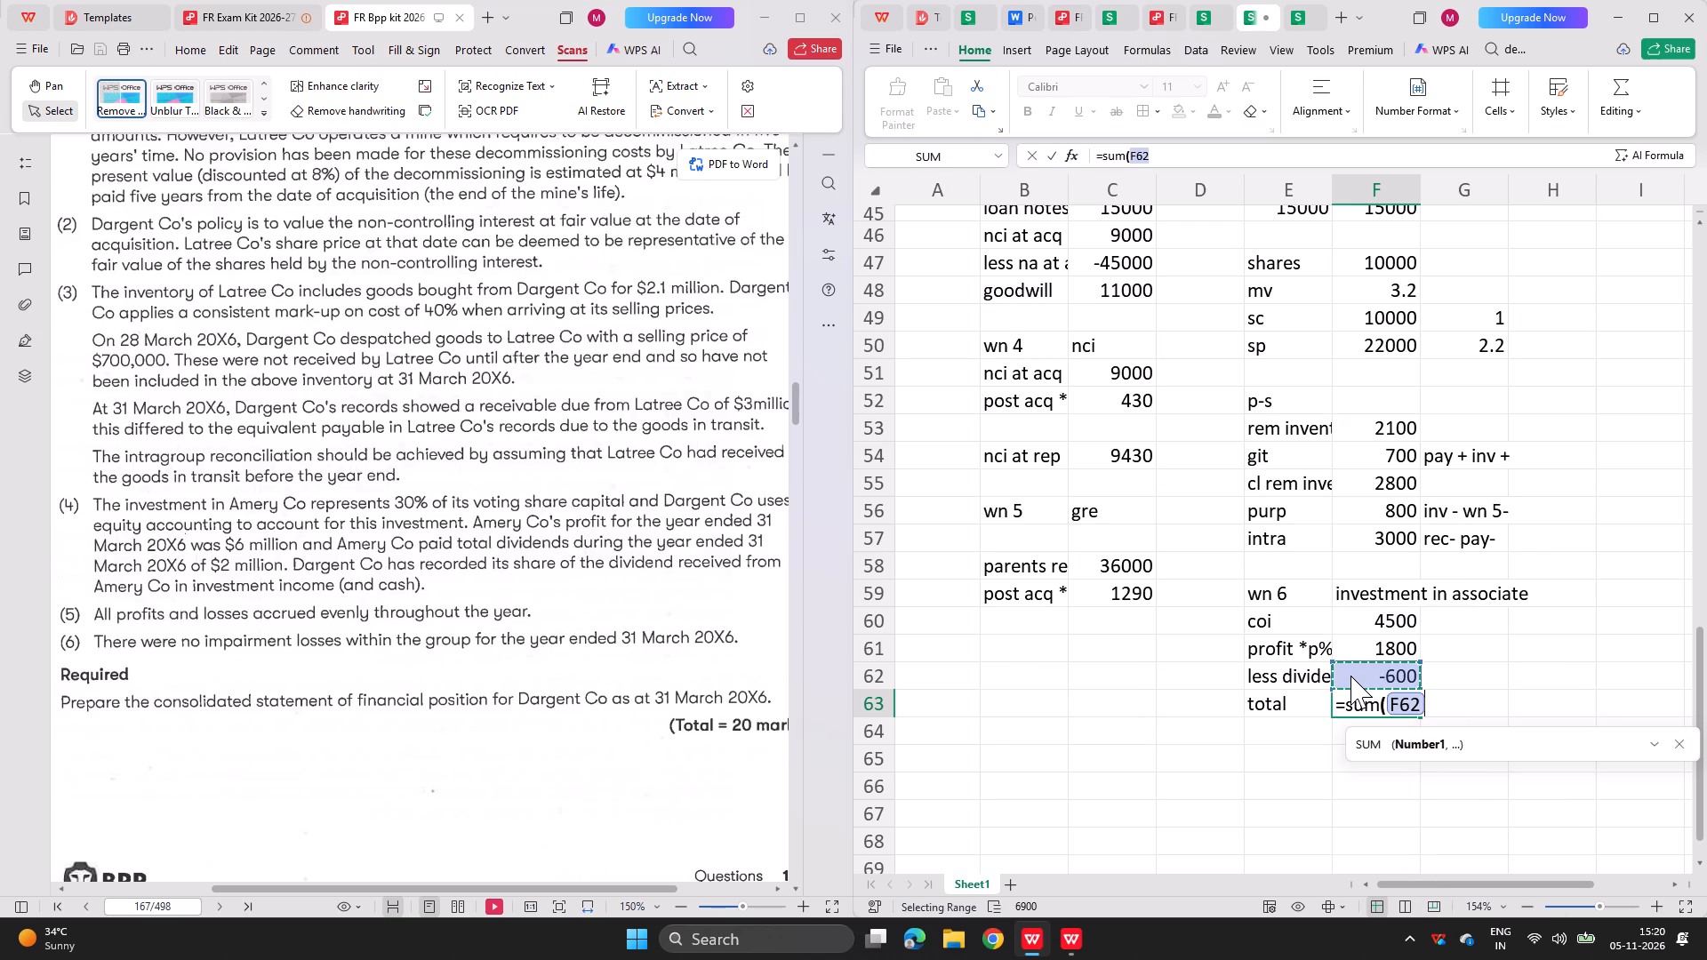
shift+click(1350, 676)
key(shift+Up)
key(shift+Up)
key(shift+Up)
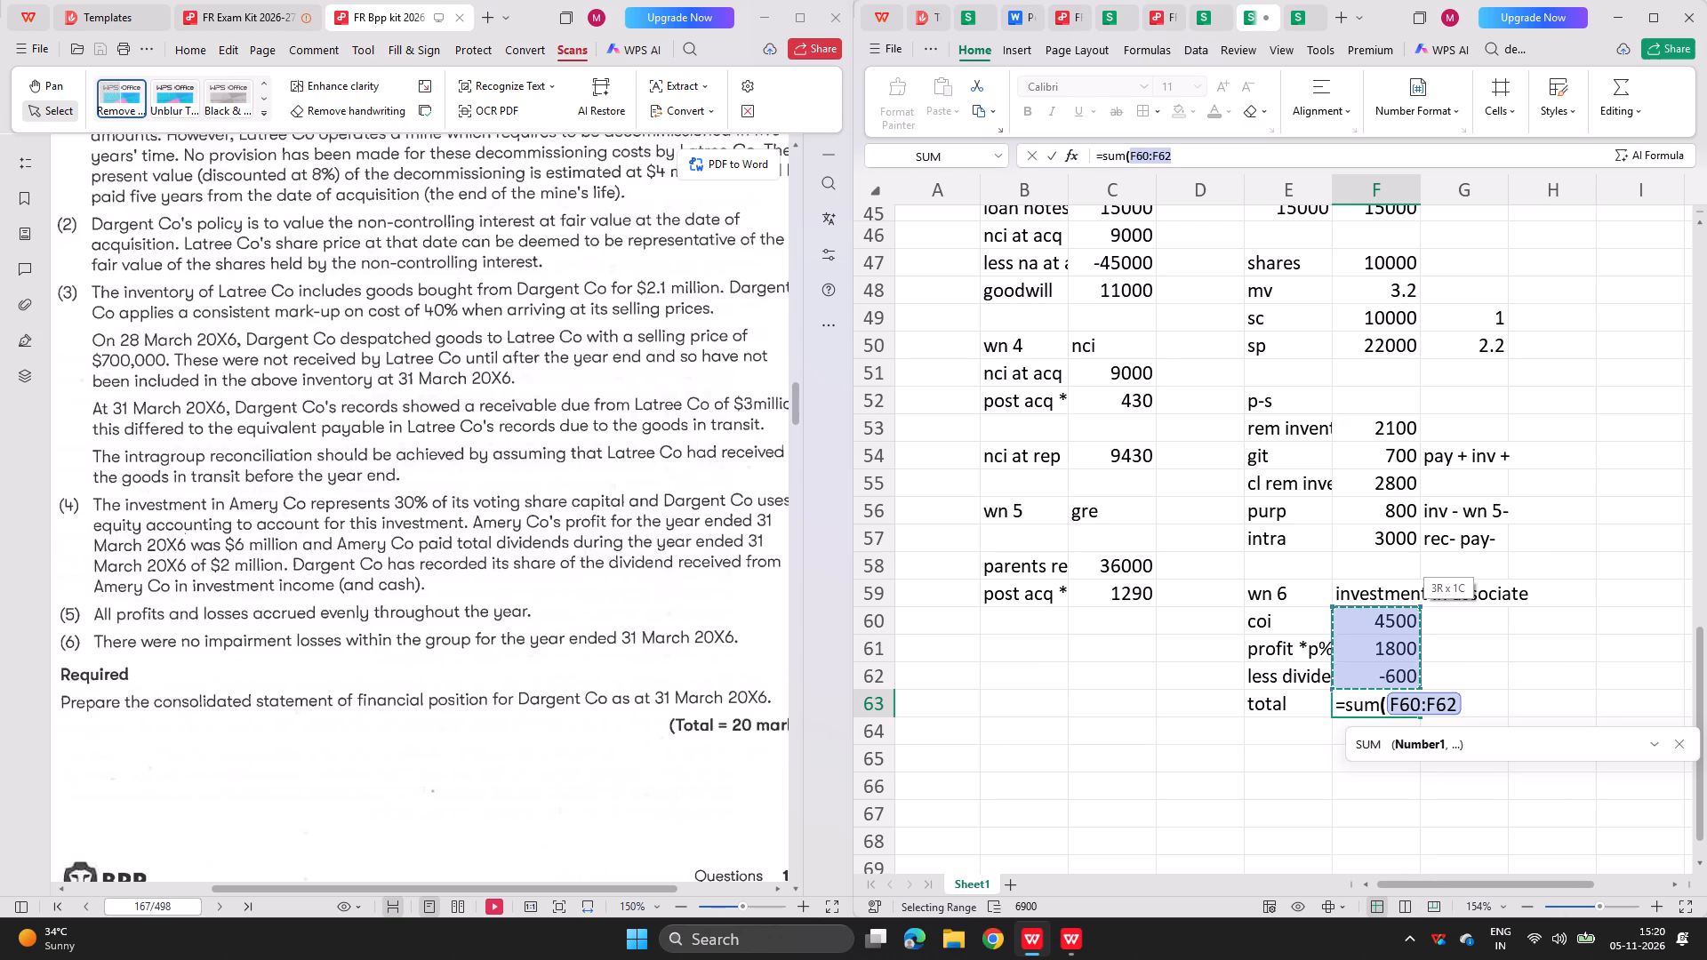
key(Return)
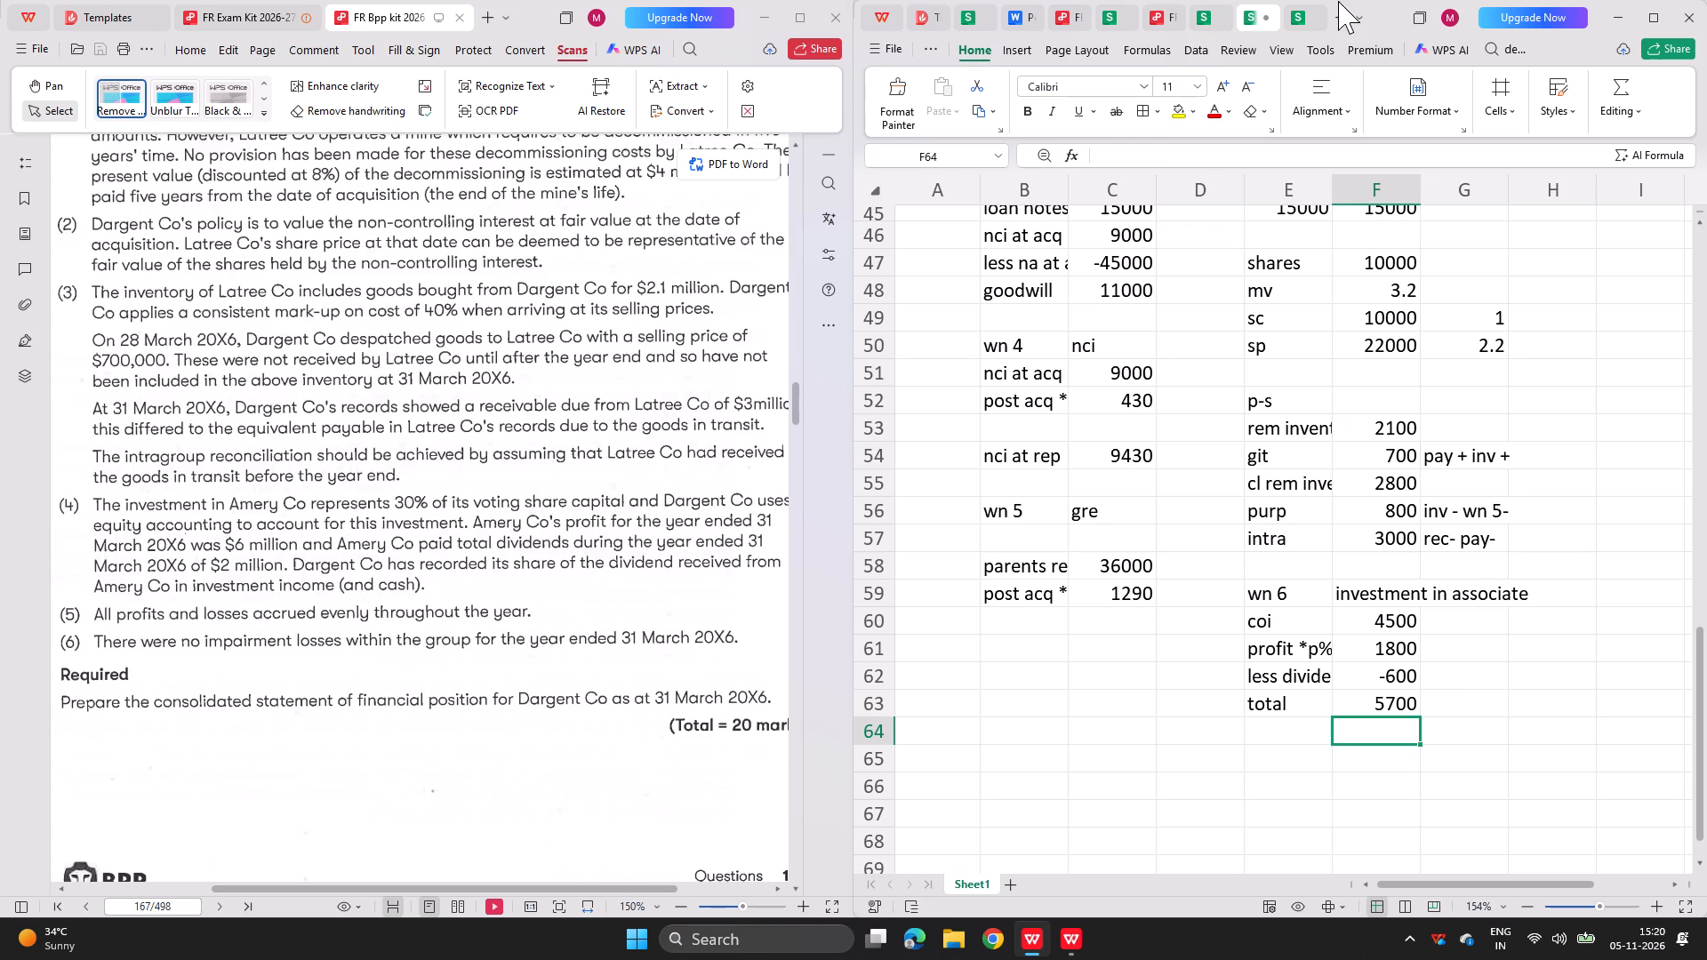
Reorder the open workbooks so that Workbook3 comes last, after the completed workbook.
click(1301, 12)
scroll(1236, 286, down, 1)
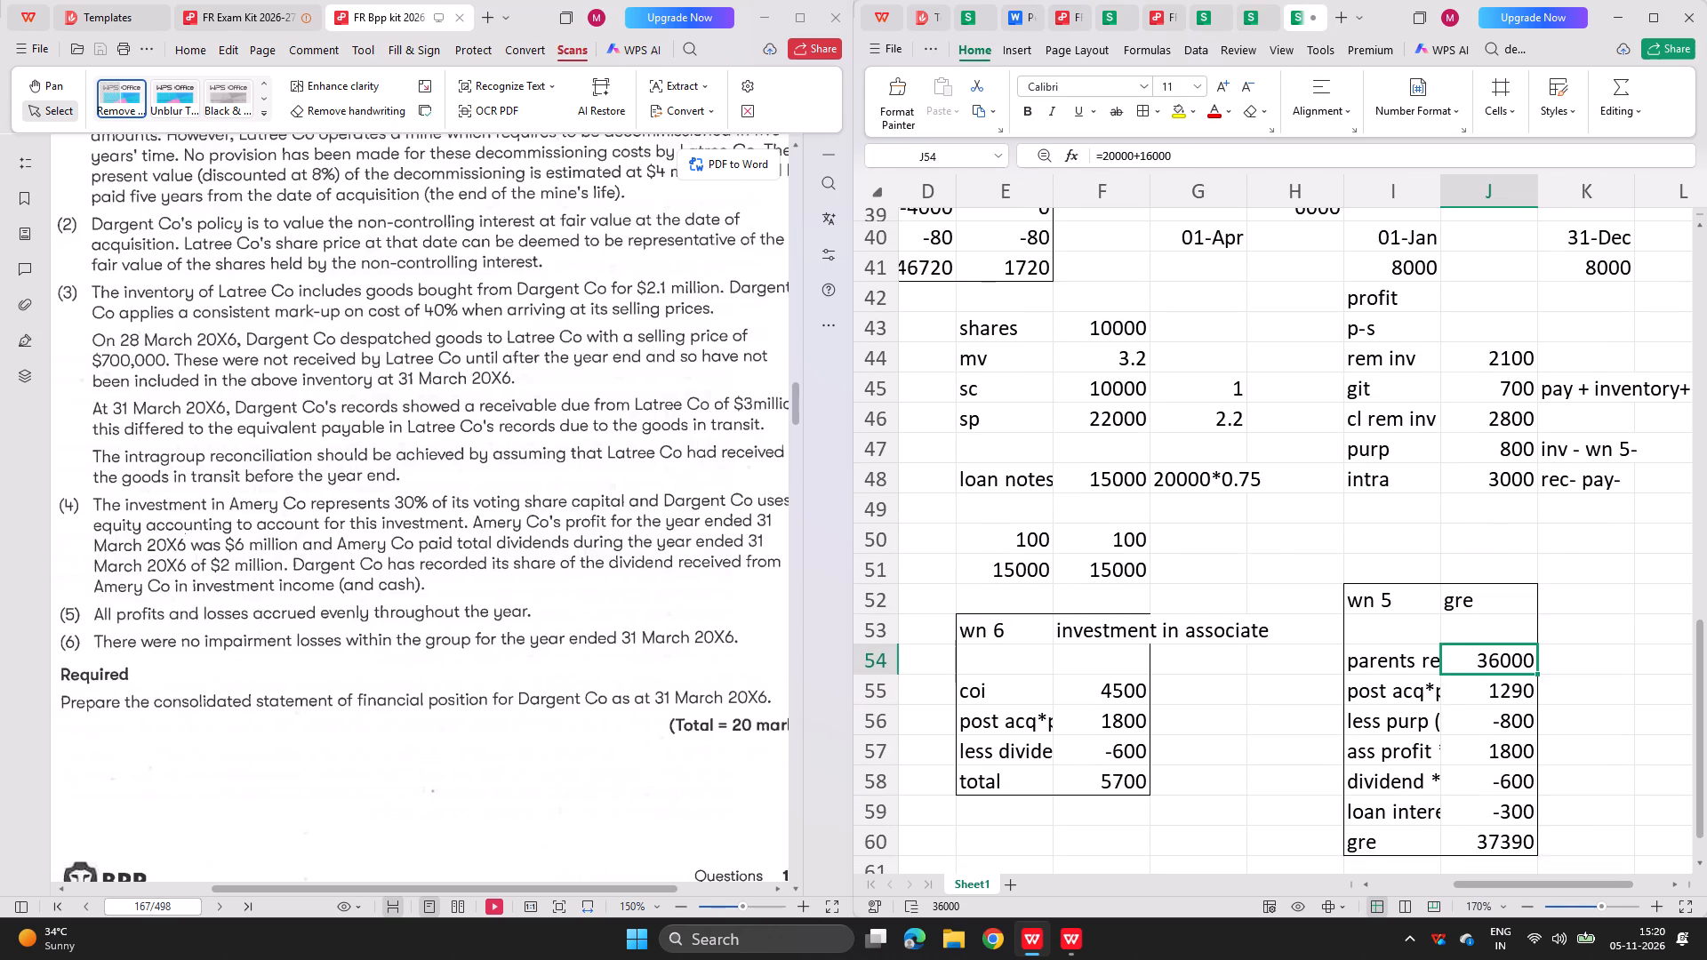
drag(1251, 1, 1238, 403)
drag(1263, 415, 1214, 319)
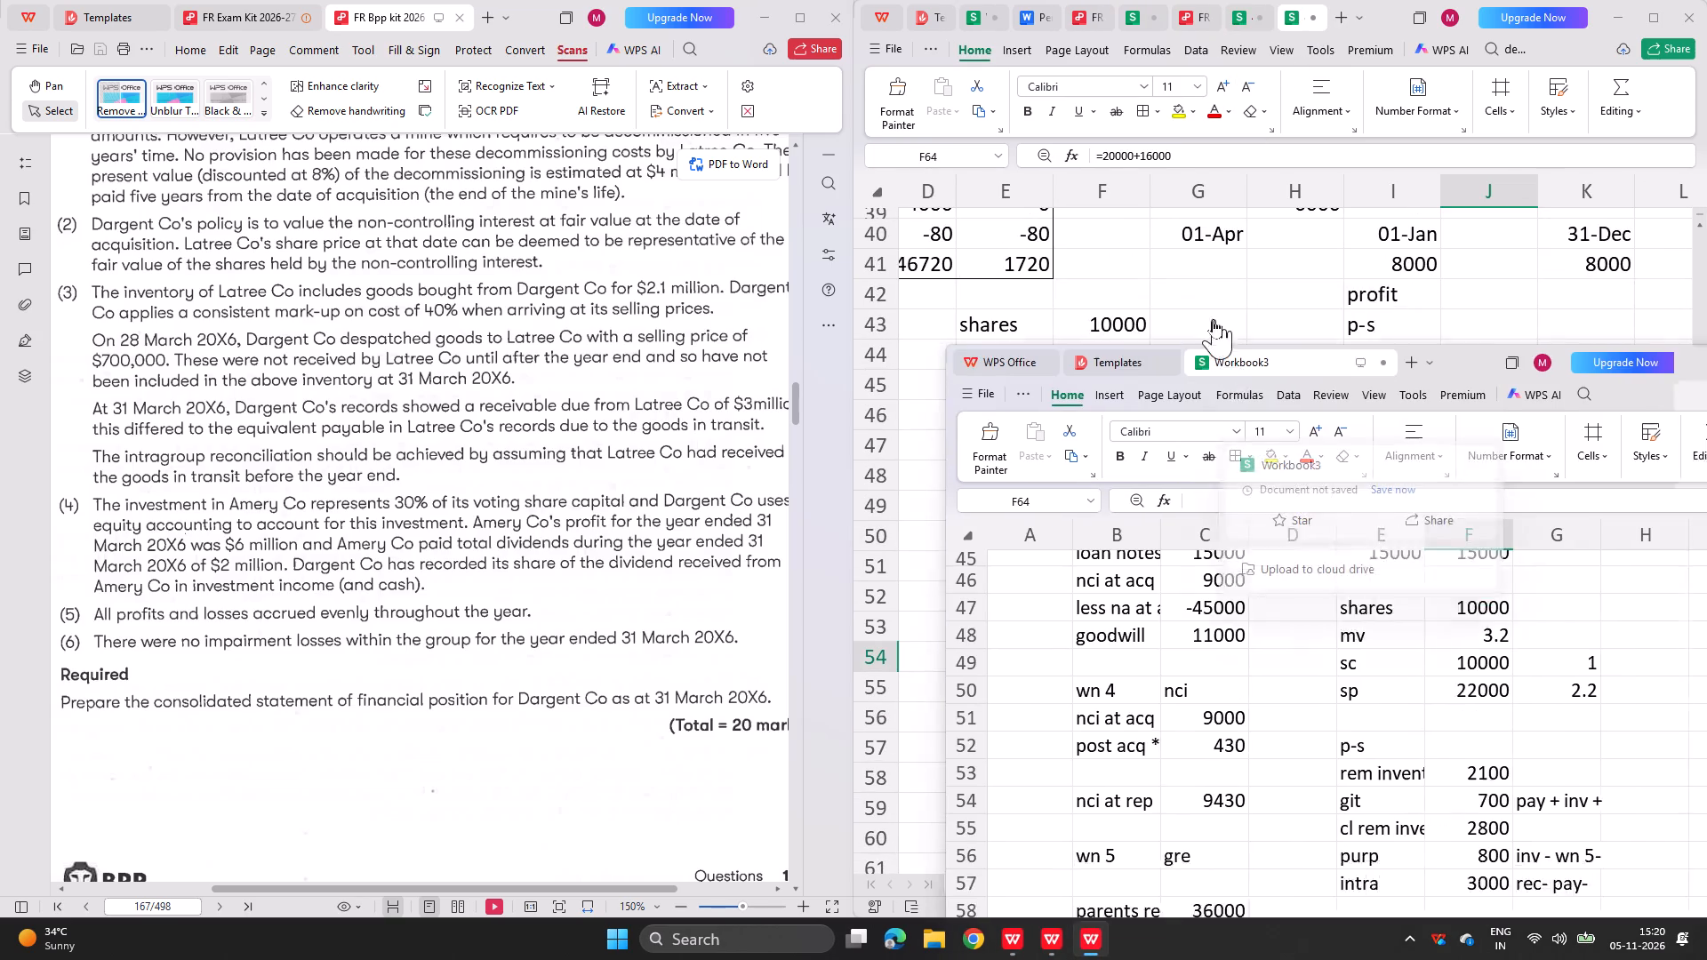
drag(1214, 319, 1184, 4)
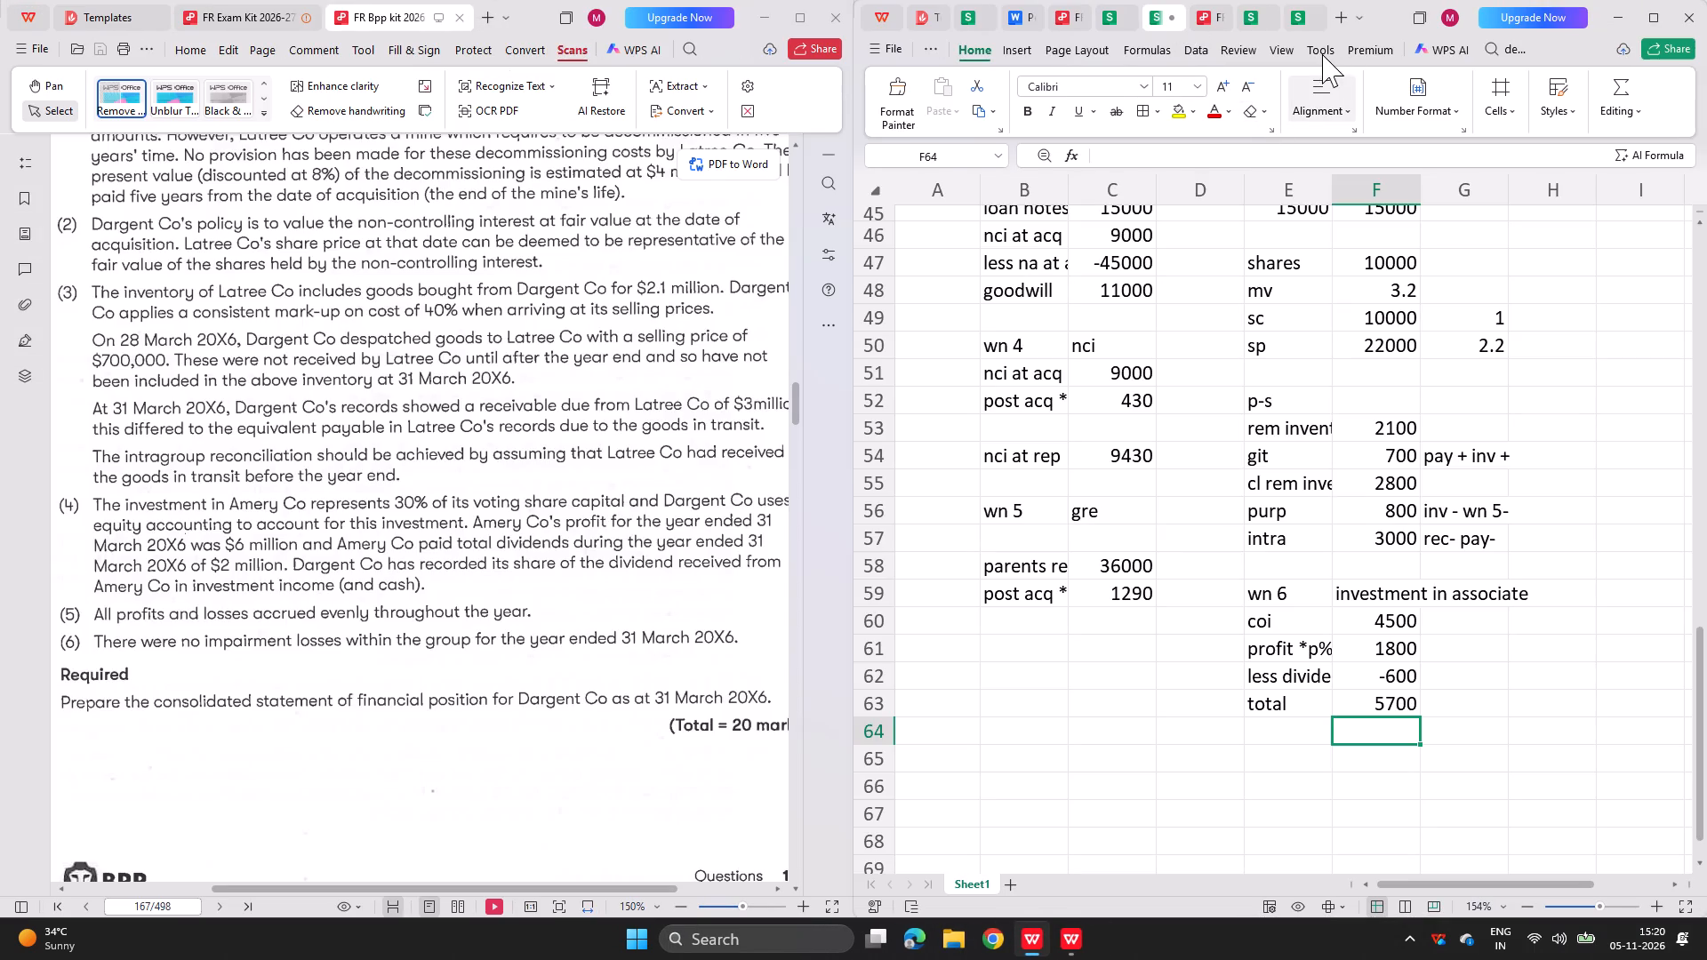
drag(1158, 8, 1373, 7)
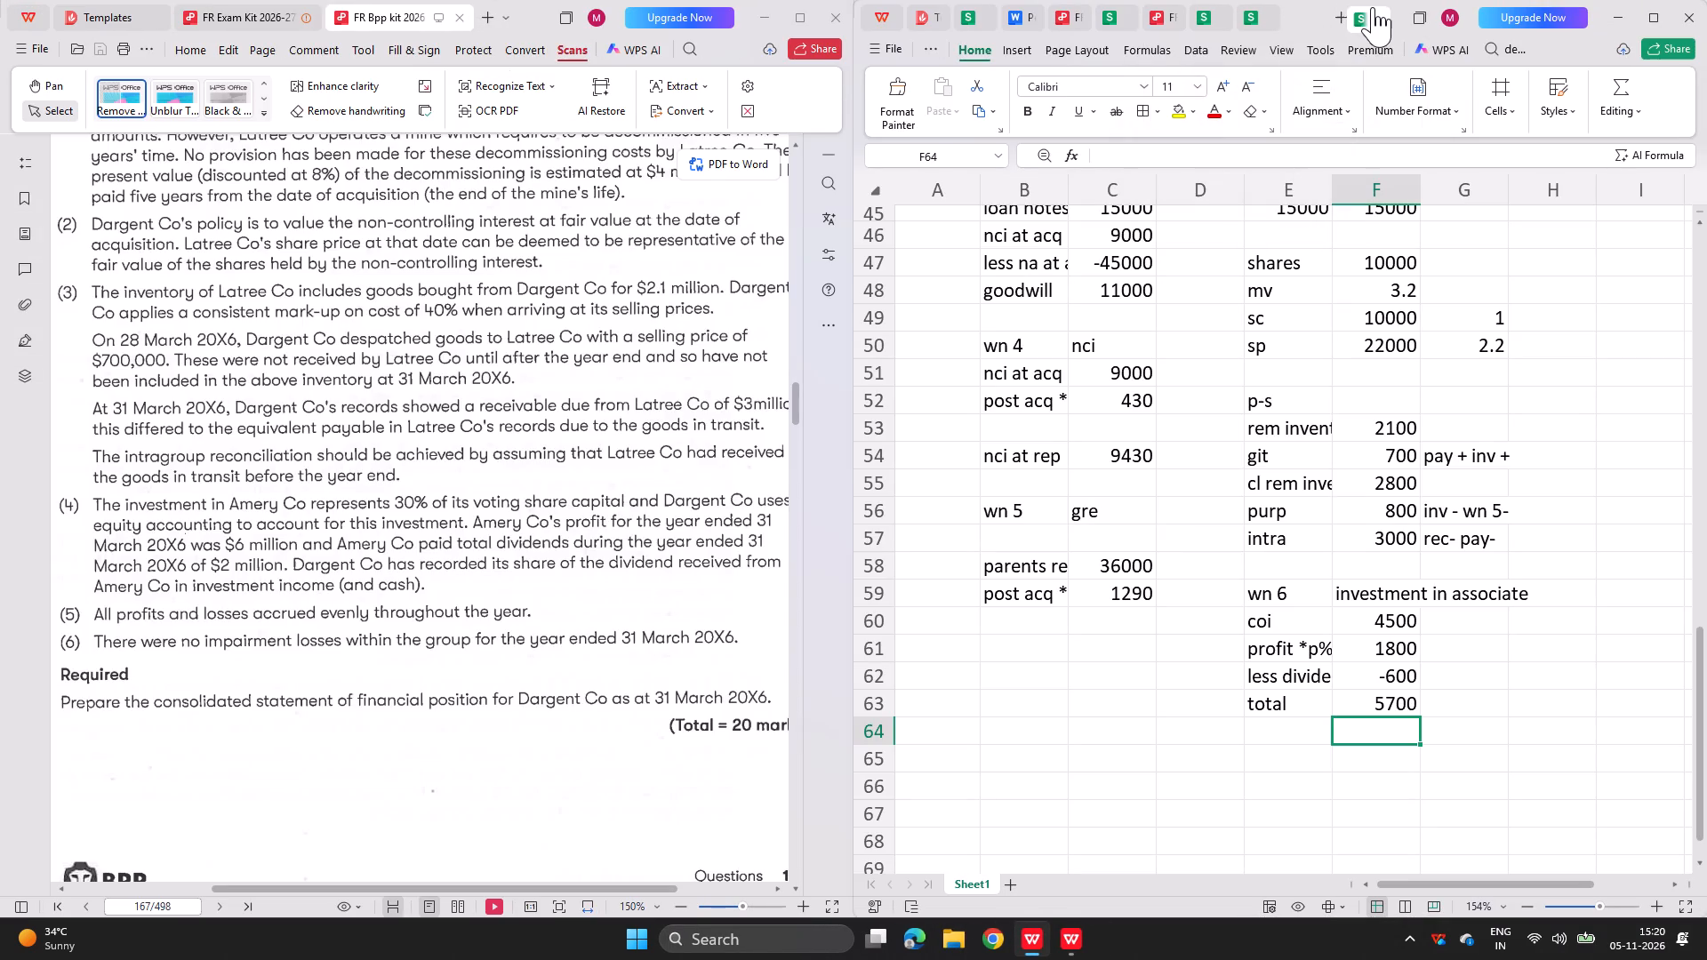
drag(1373, 7, 1329, 0)
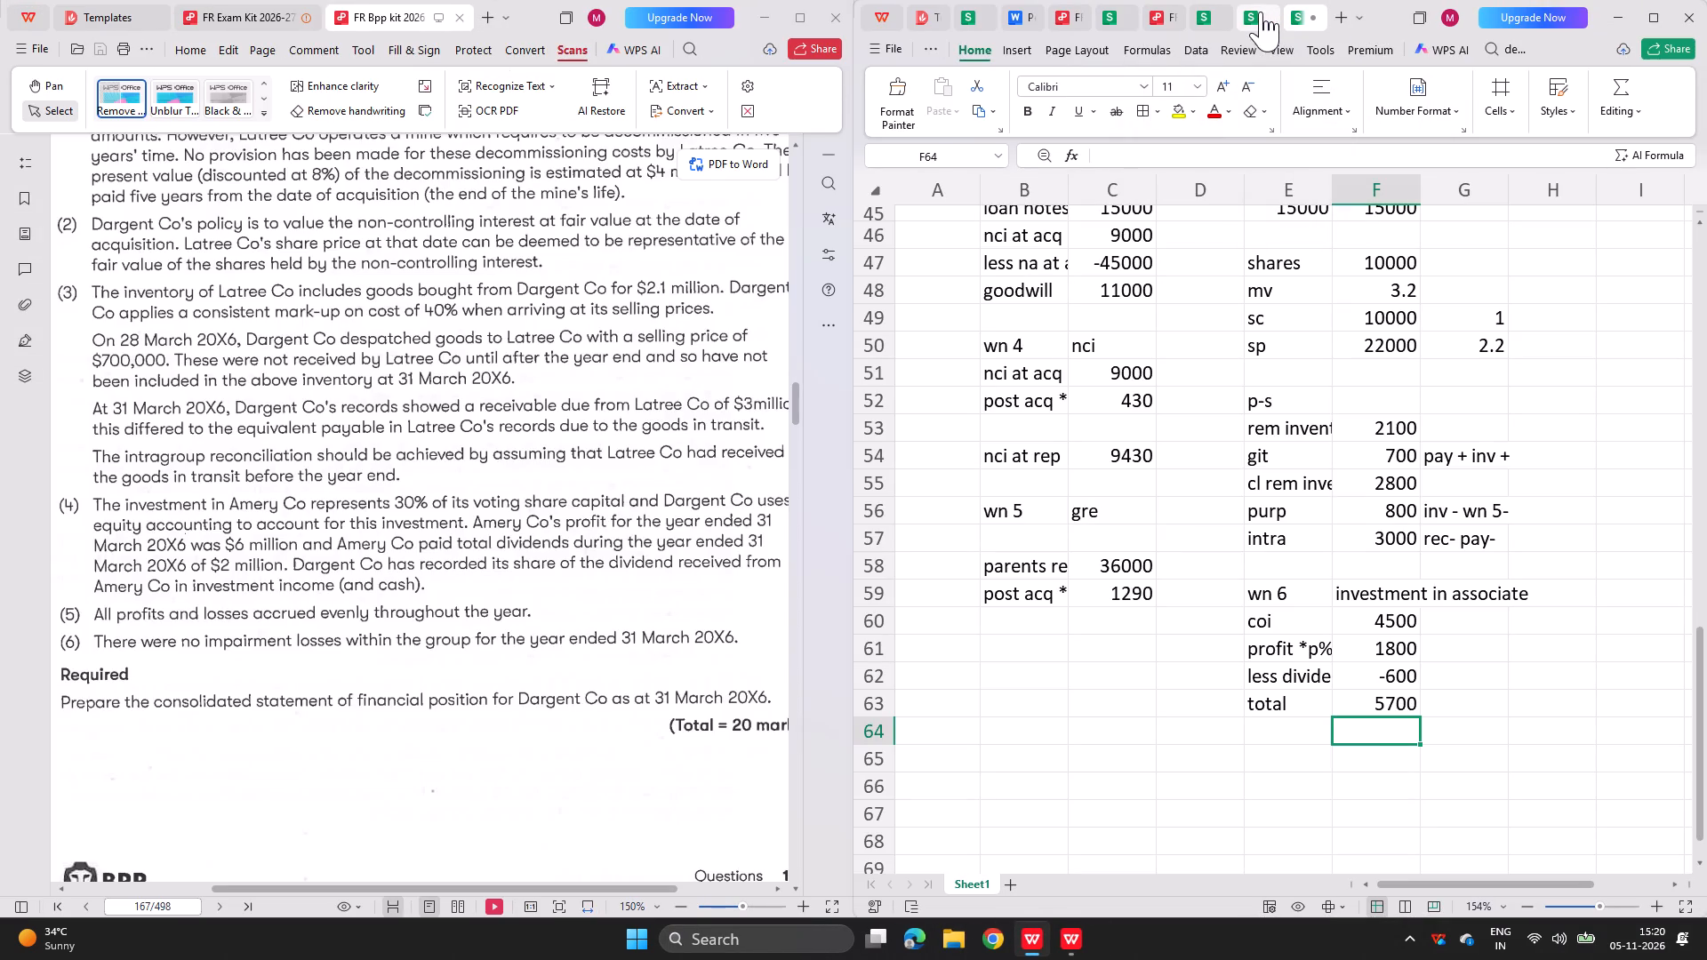
Check wn 5 in the completed workbook and enter the label less purp (p-s) in B60 of Workbook3.
click(1255, 12)
scroll(1290, 305, down, 1)
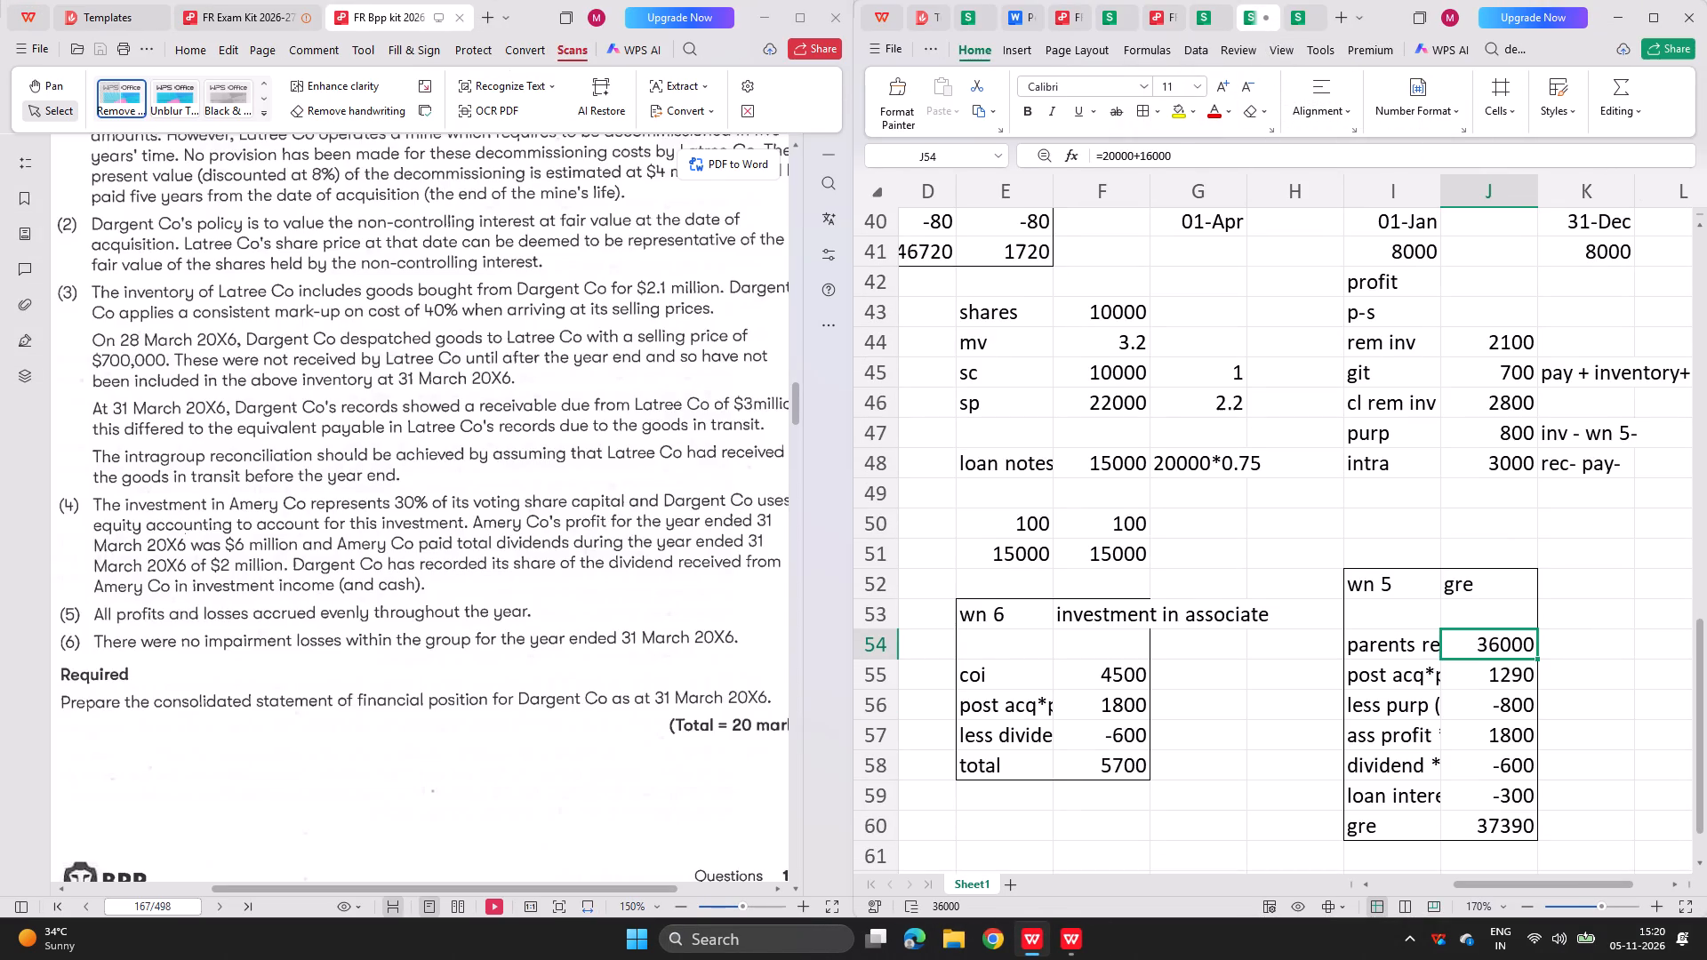
scroll(1290, 305, down, 2)
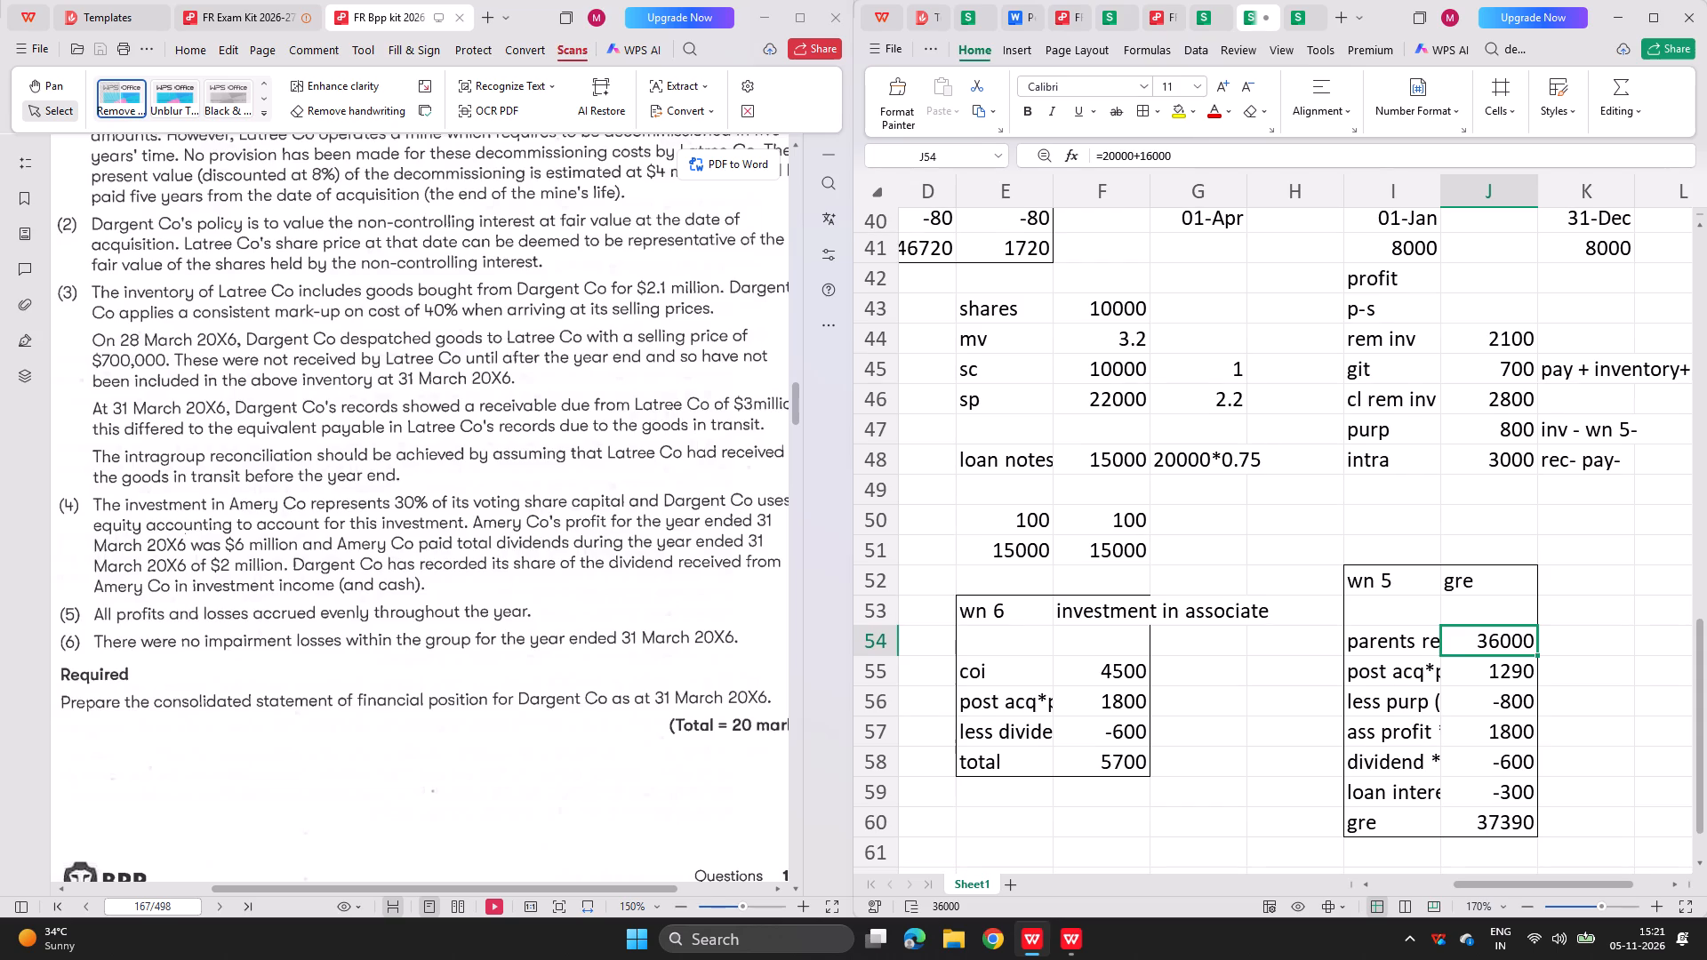
click(1295, 8)
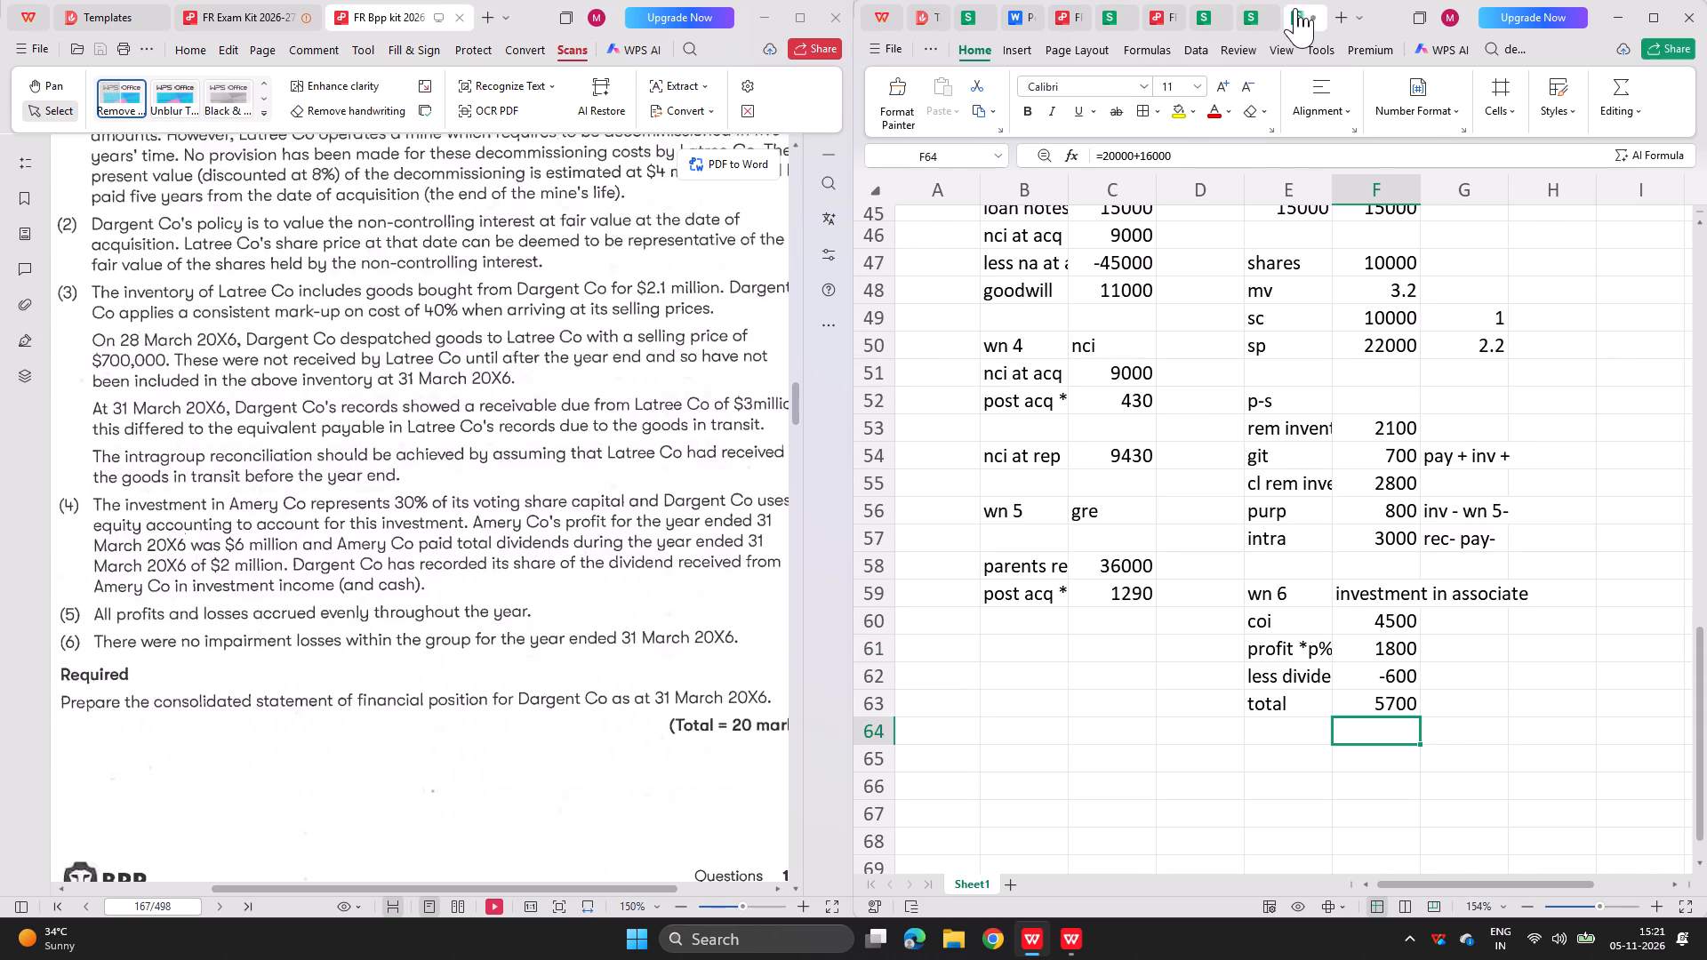
click(1036, 612)
text(lress)
key(BackSpace)
key(BackSpace)
key(BackSpace)
key(BackSpace)
text(ess purp (p-a)
key(BackSpace)
key(s)
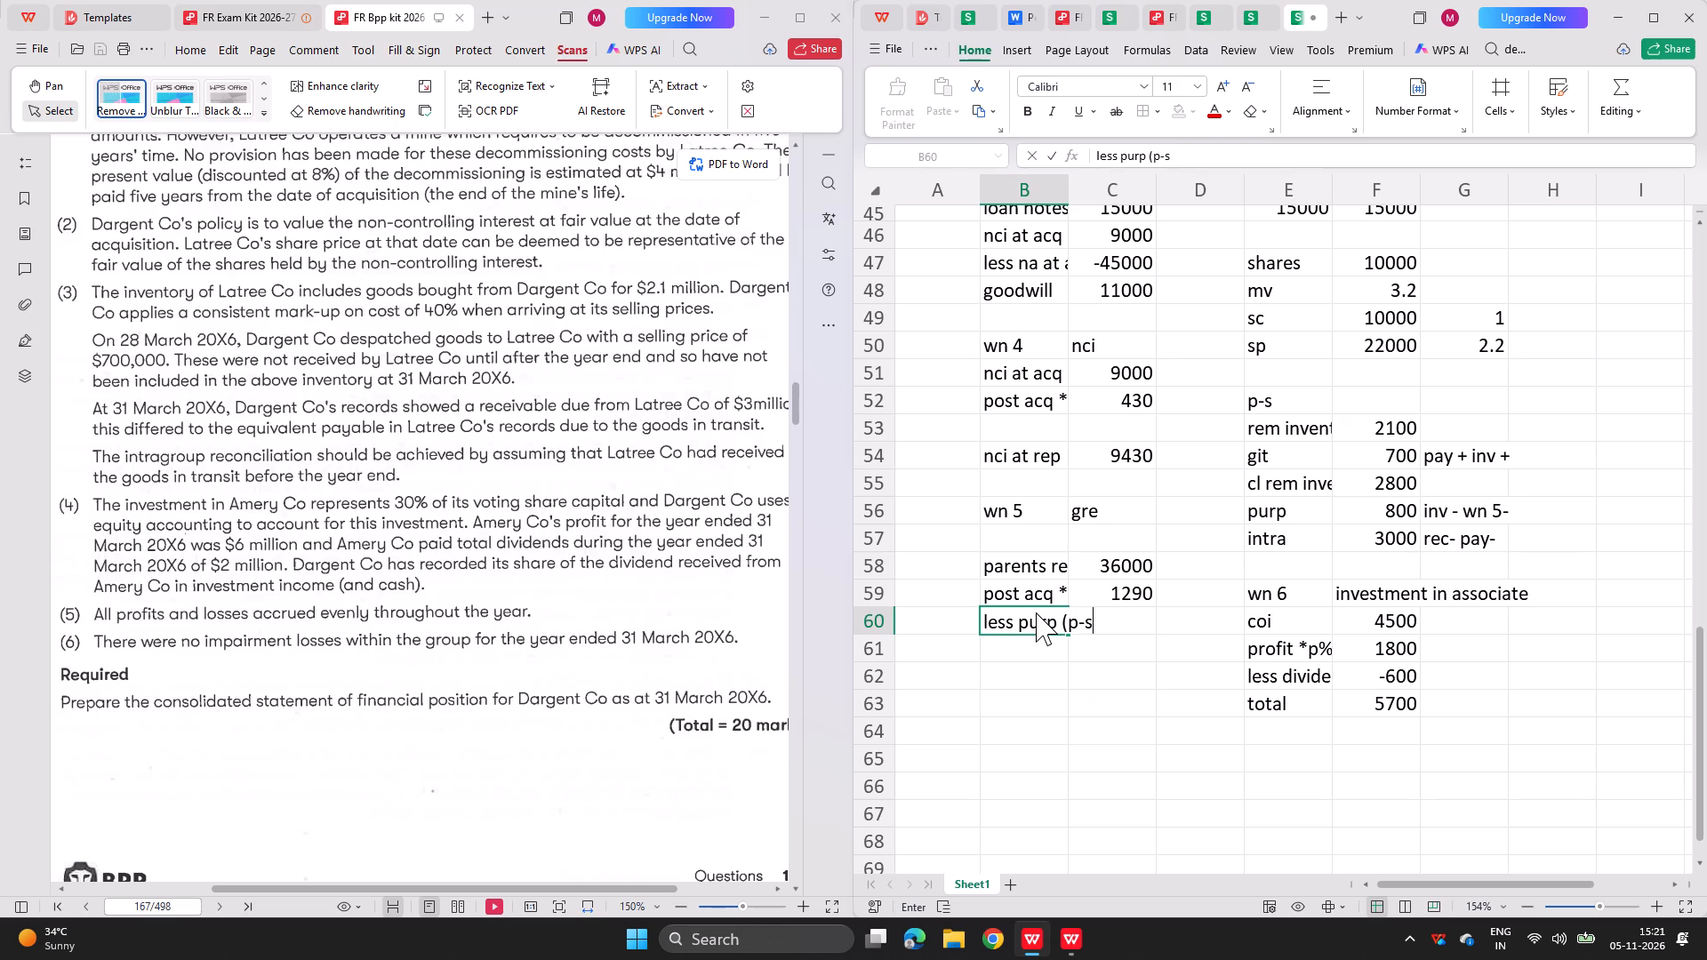
key(BackSpace)
text(s))
key(Right)
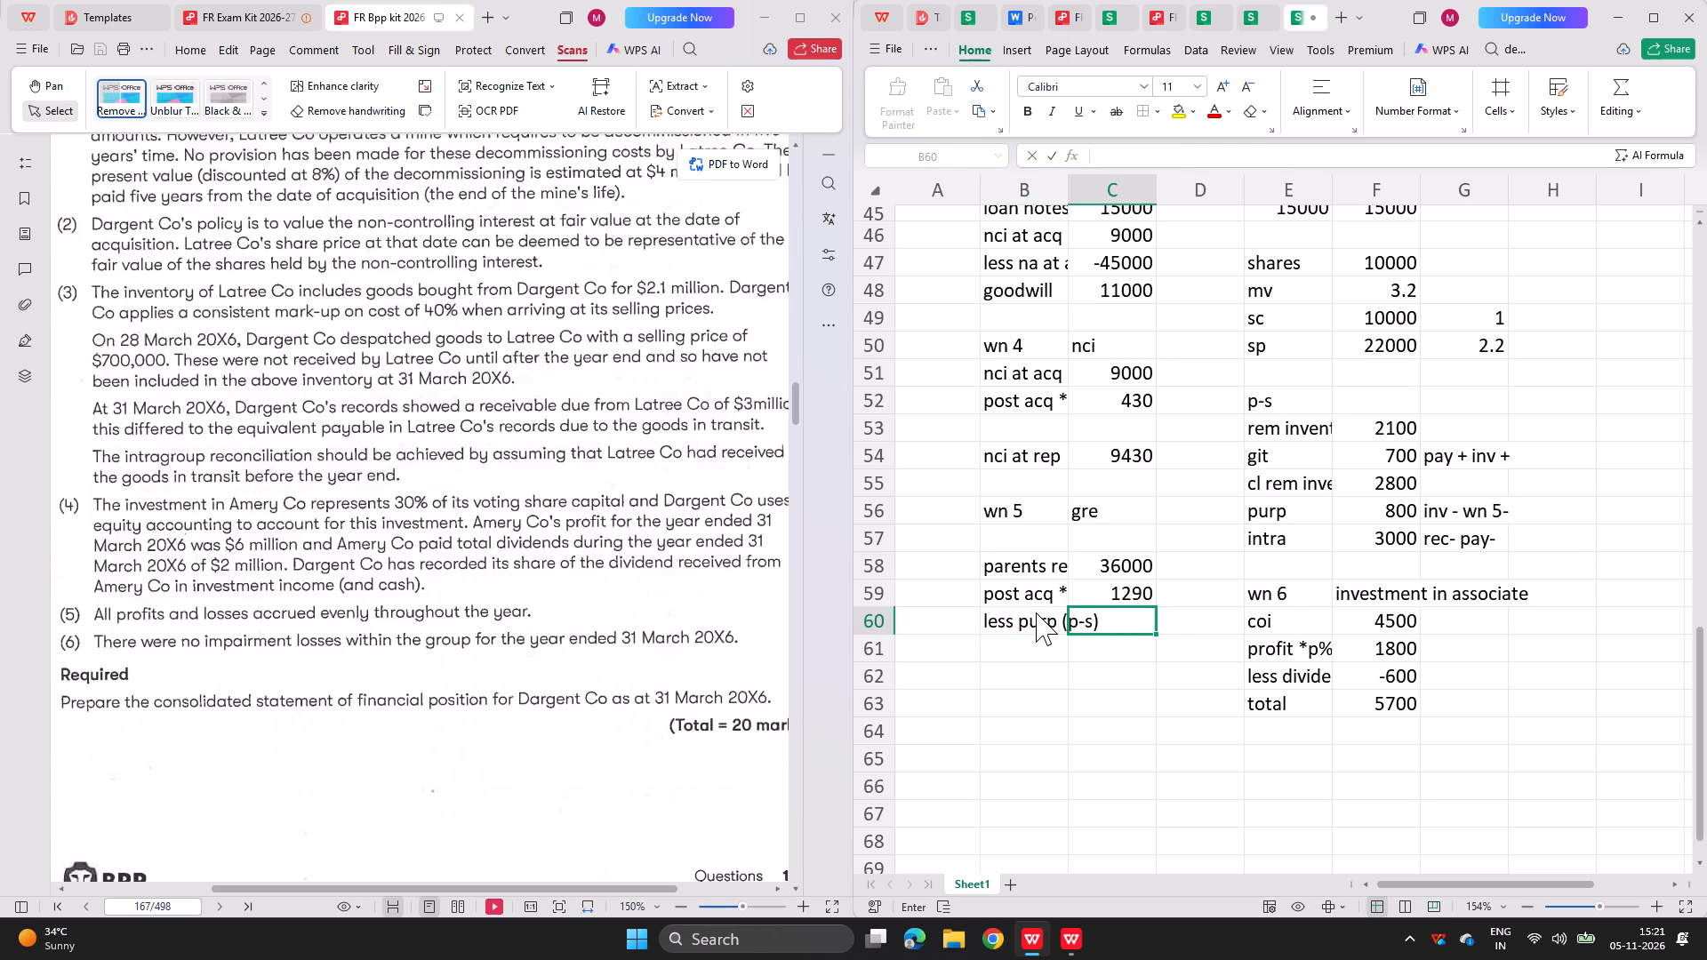
Deduct the unrealised profit in C60 of the group retained earnings working as =-F56.
key(equal)
key(minus)
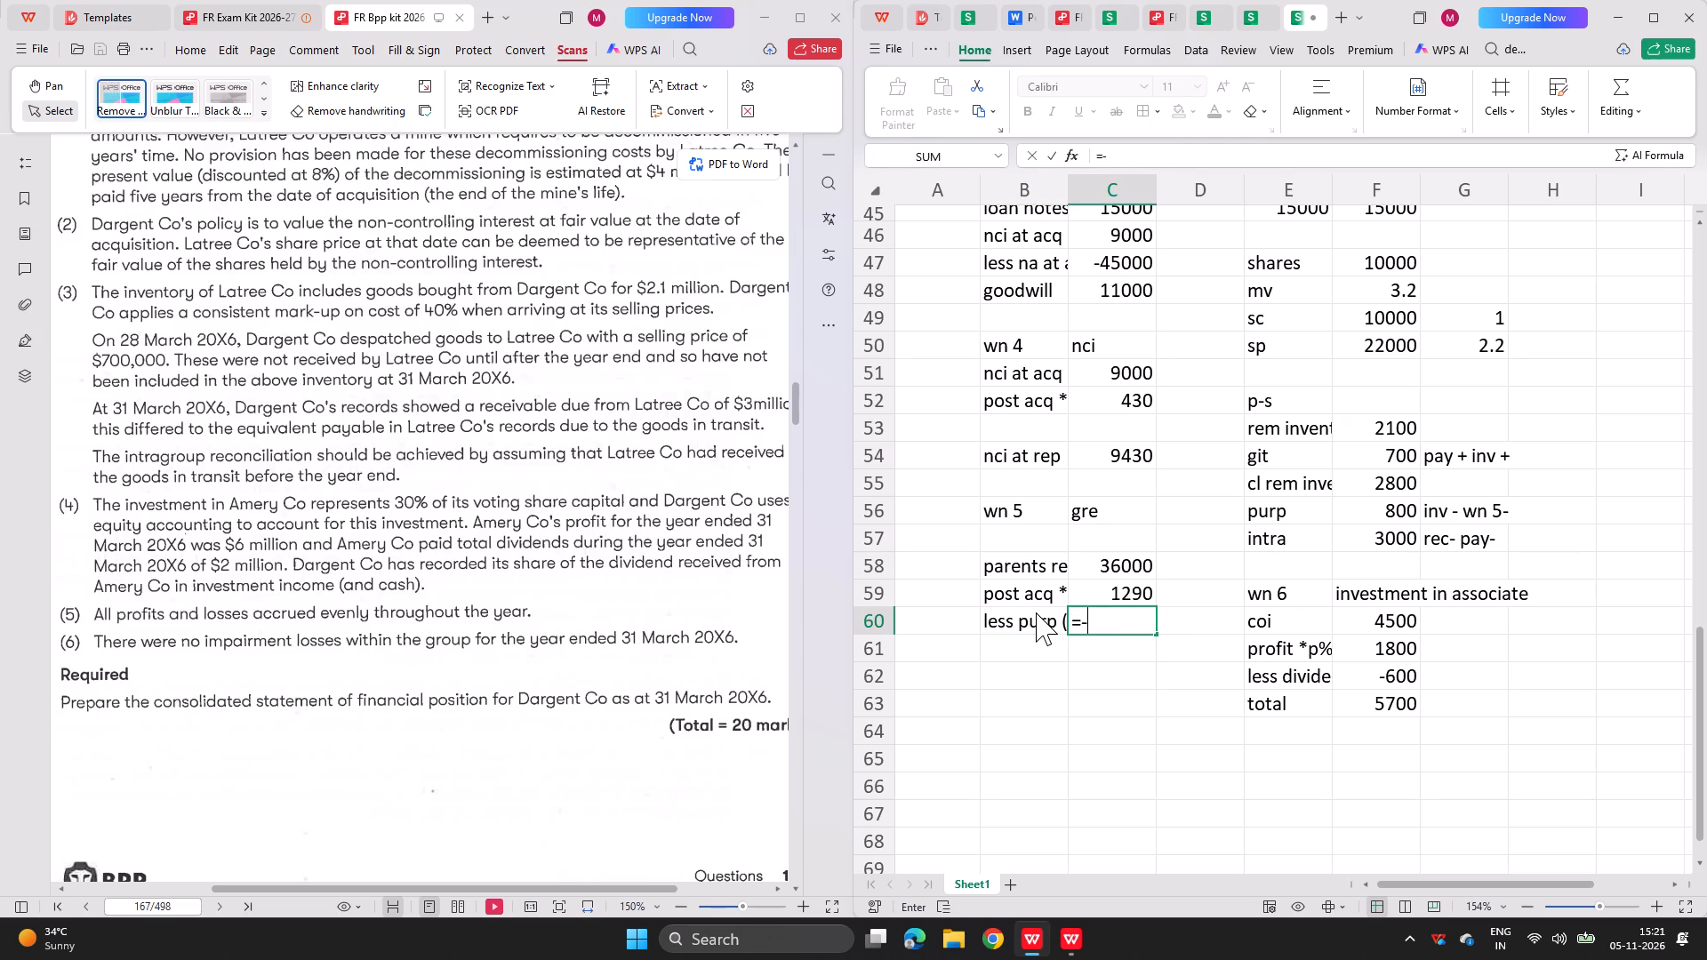
key(Right)
key(Right)
key(Up)
key(Up)
key(Up)
key(Right)
key(Up)
key(Return)
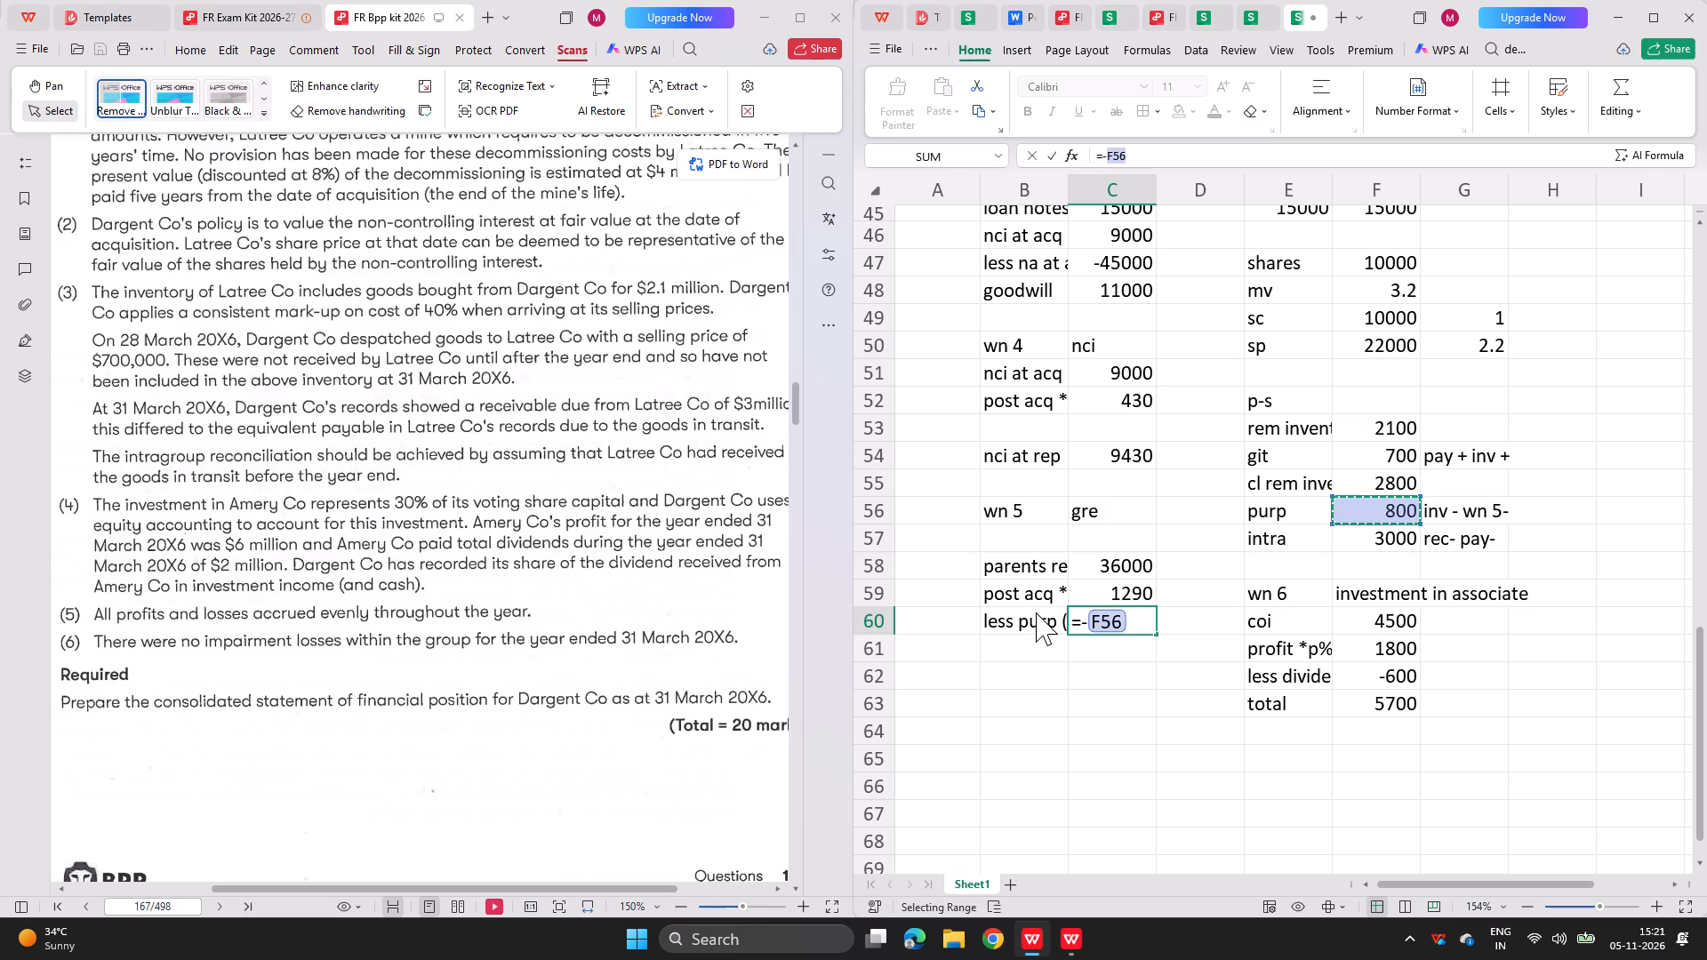
Enter the label less profit * p% in B61 for the associate's profit share.
key(Left)
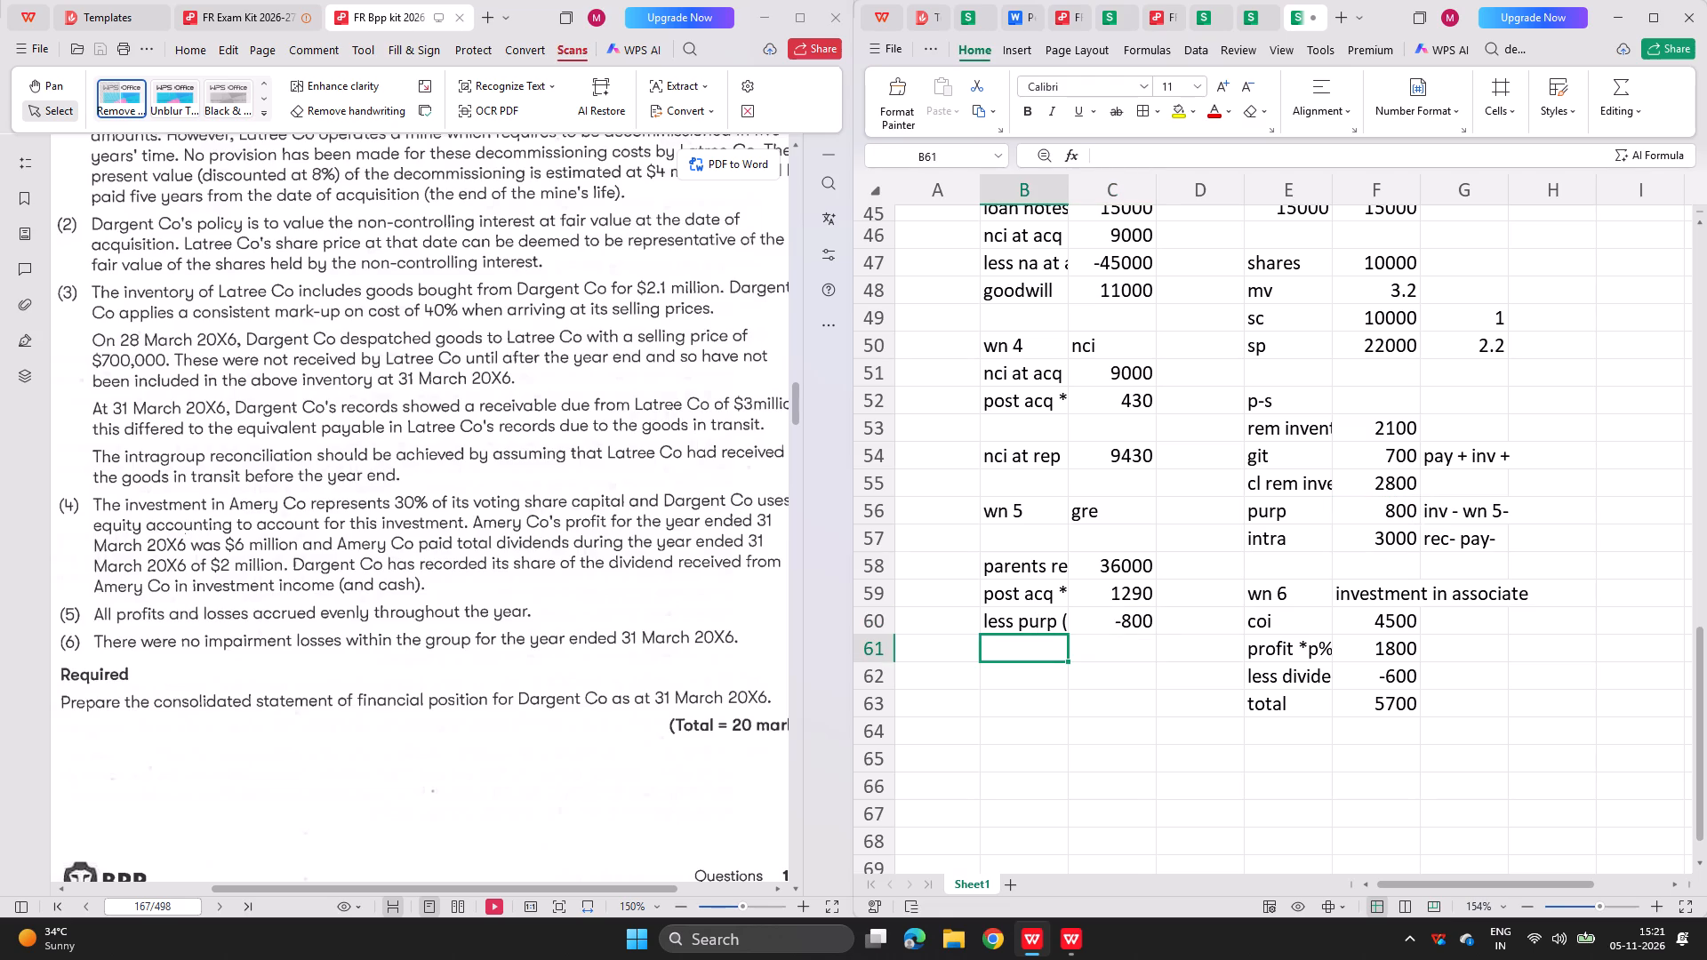
text(less profit)
key(space)
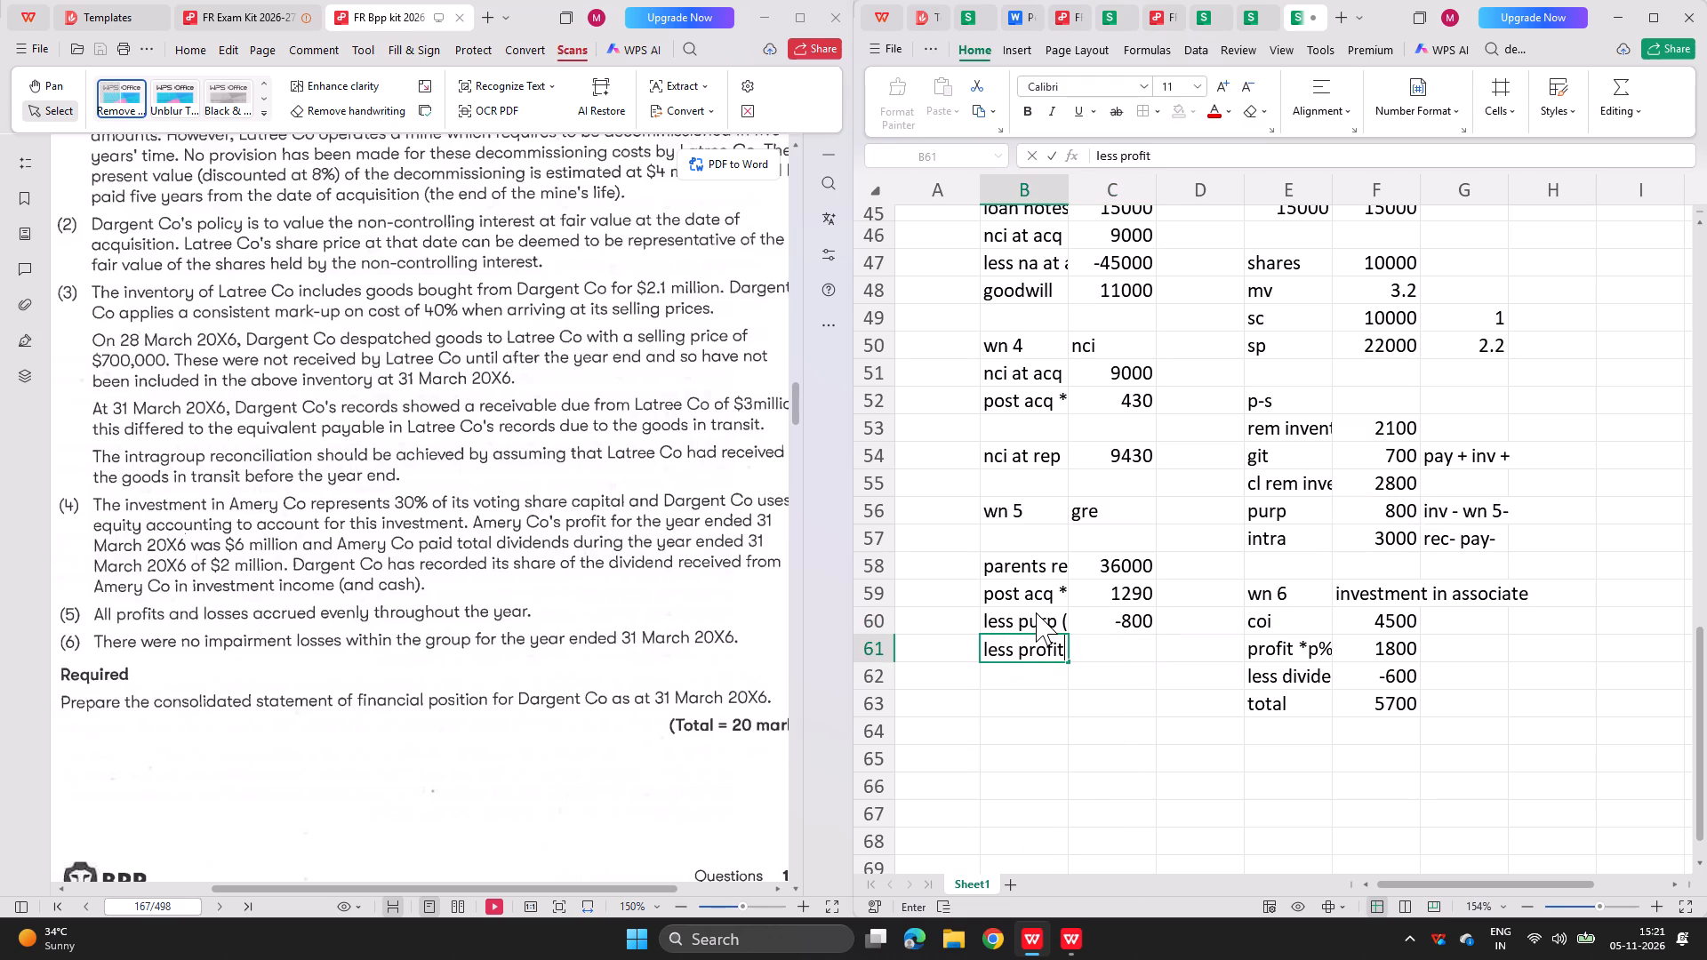
text(* p5)
key(BackSpace)
key(shift+percent)
key(Return)
Enter the label less dividend * p% in B62 of the group retained earnings working.
text(less divdind)
key(space)
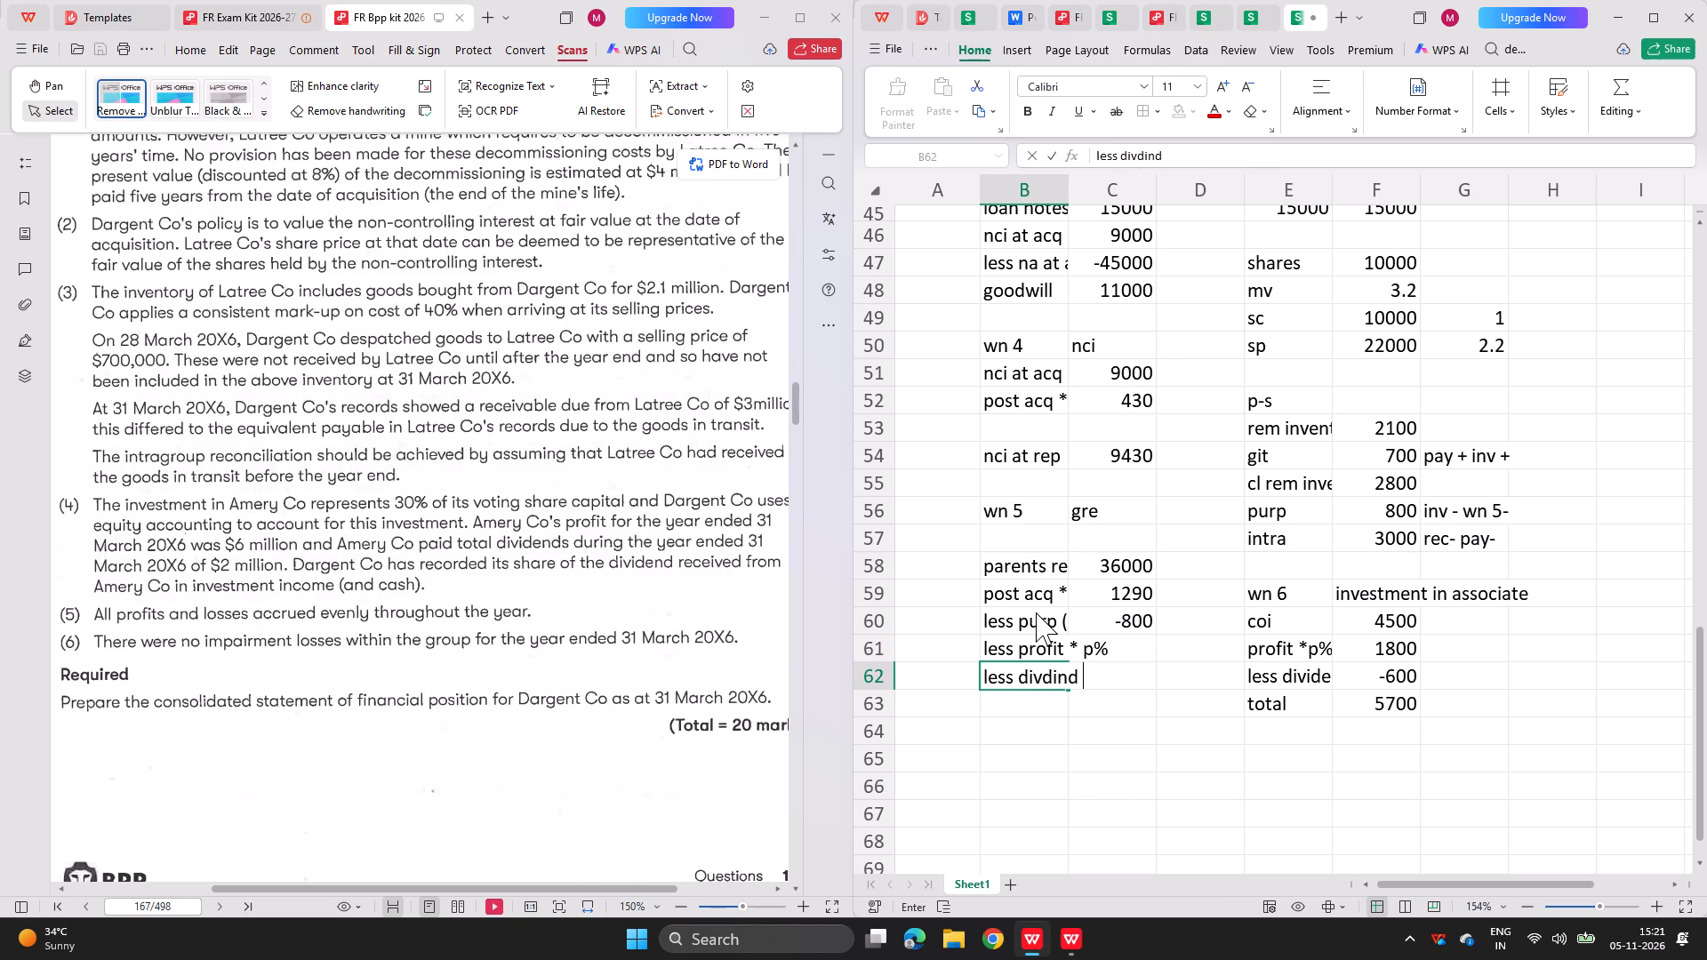
key(BackSpace)
key(BackSpace)
key(BackSpace)
key(BackSpace)
key(BackSpace)
text(iden)
key(space)
key(BackSpace)
key(space)
key(BackSpace)
text(d)
key(space)
text(* p%)
key(Right)
Link C61 to the associate's profit share with =F61.
key(Up)
key(equal)
key(Right)
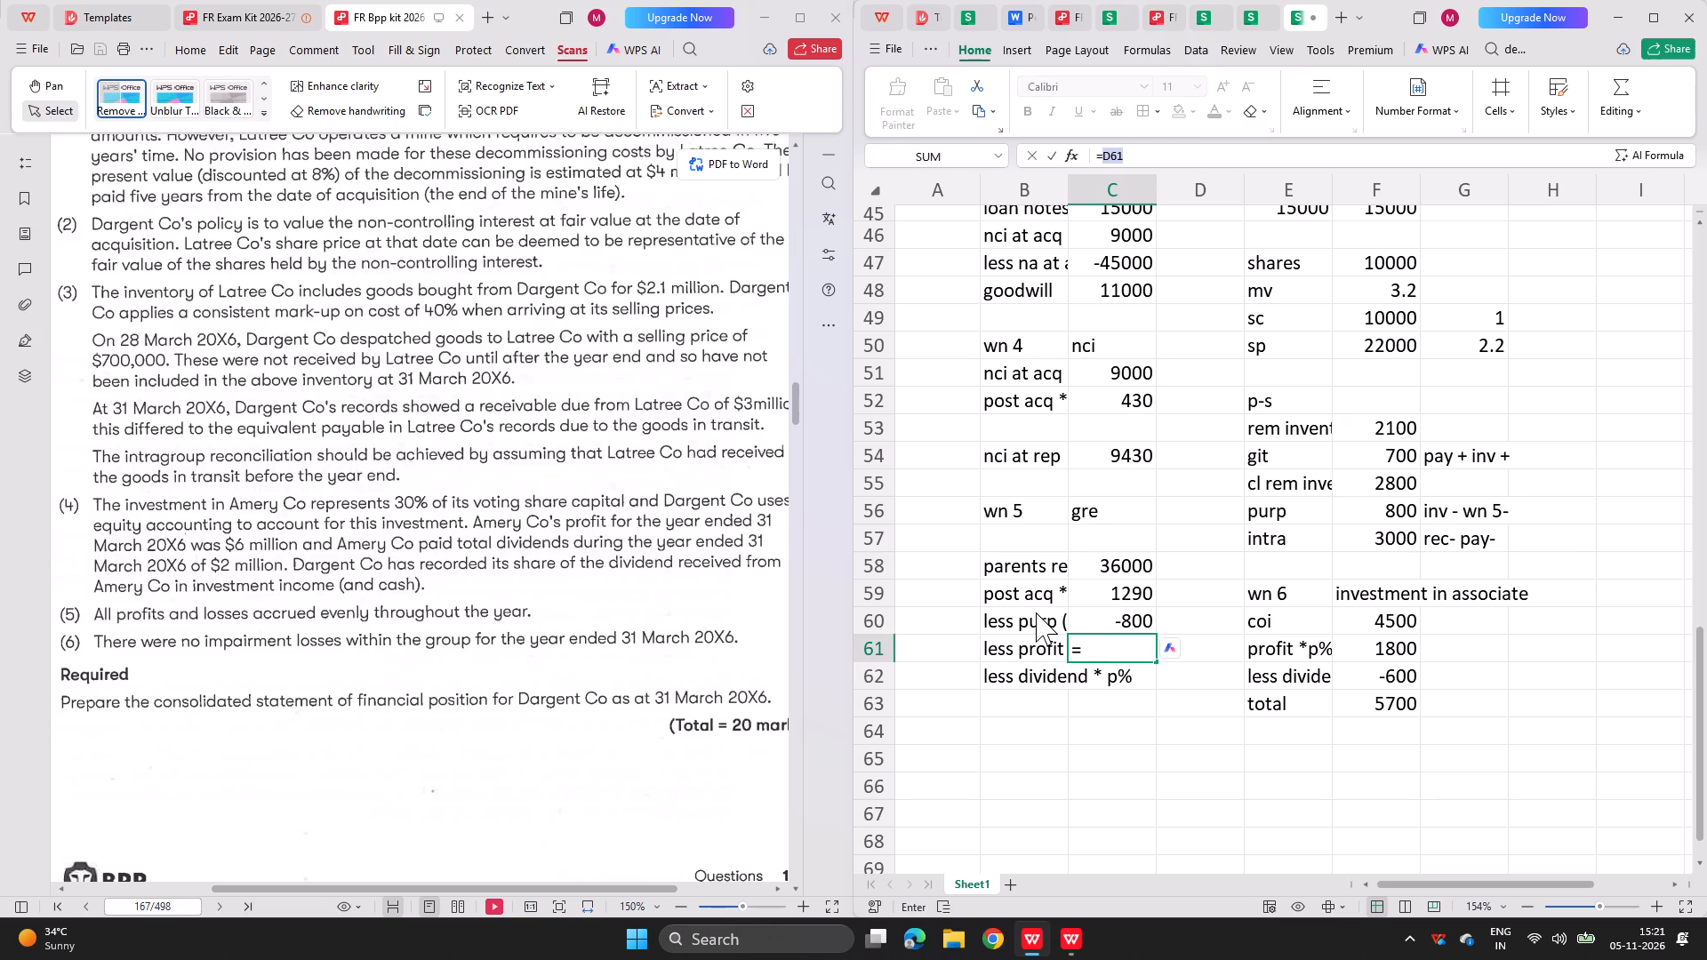
key(Right)
key(Right)
key(Right)
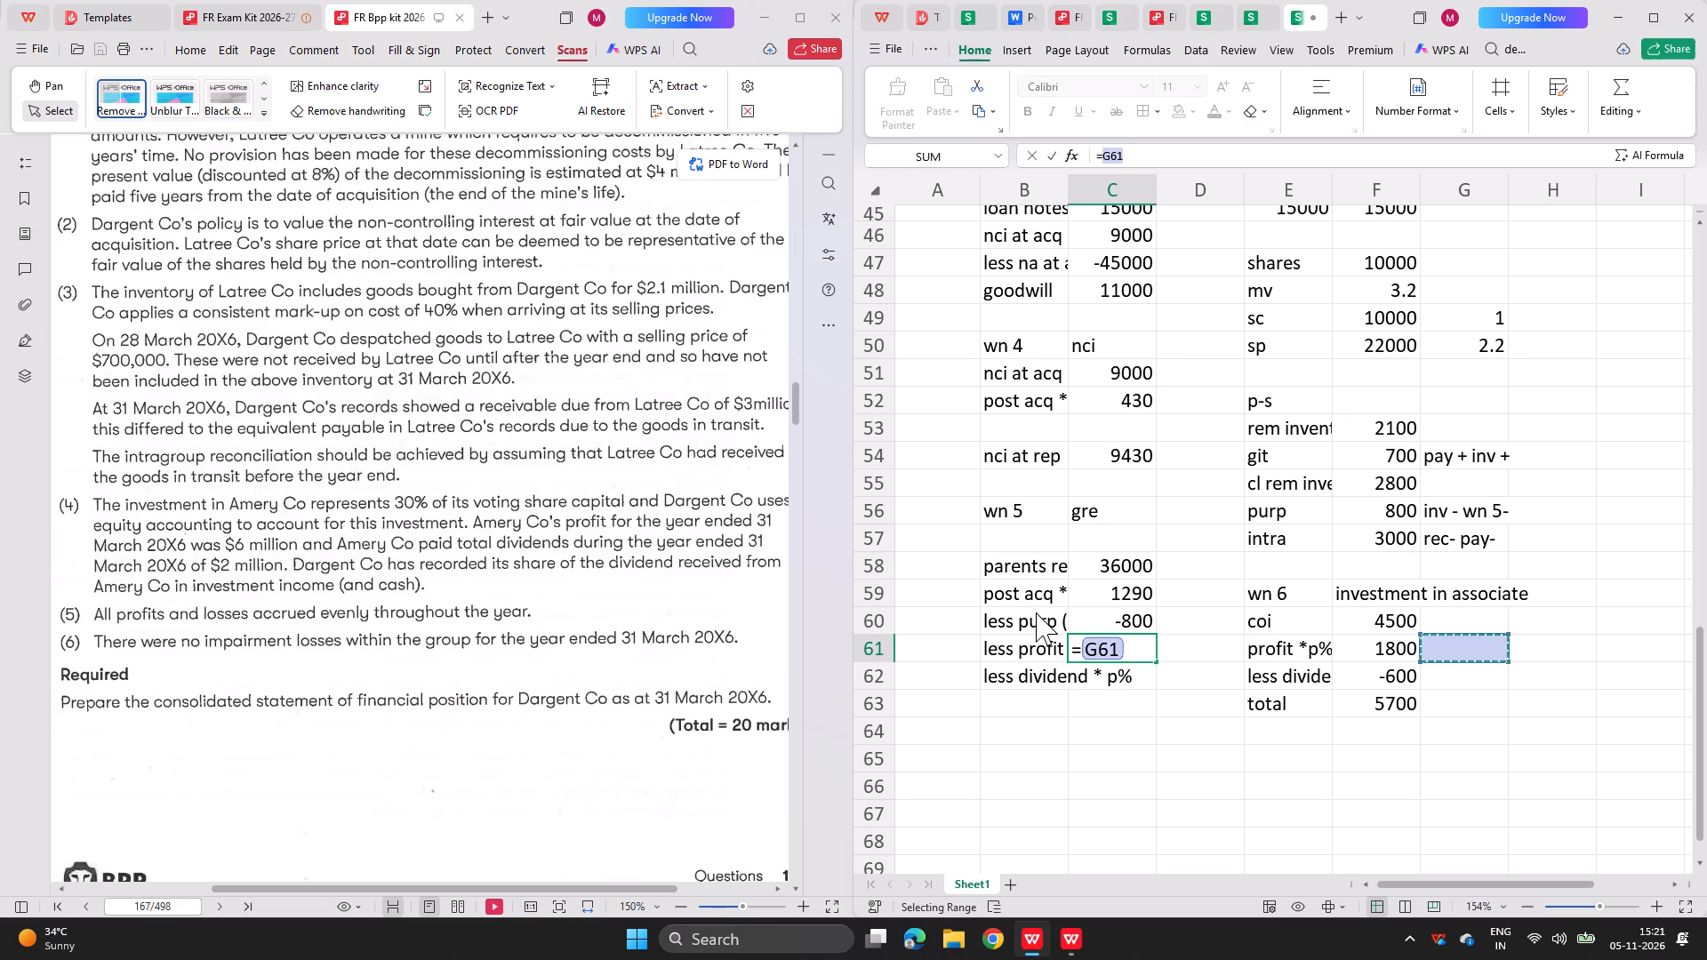
key(Left)
key(Return)
Link C62 to the associate's dividend share with =F62.
text(=00)
key(BackSpace)
key(BackSpace)
key(BackSpace)
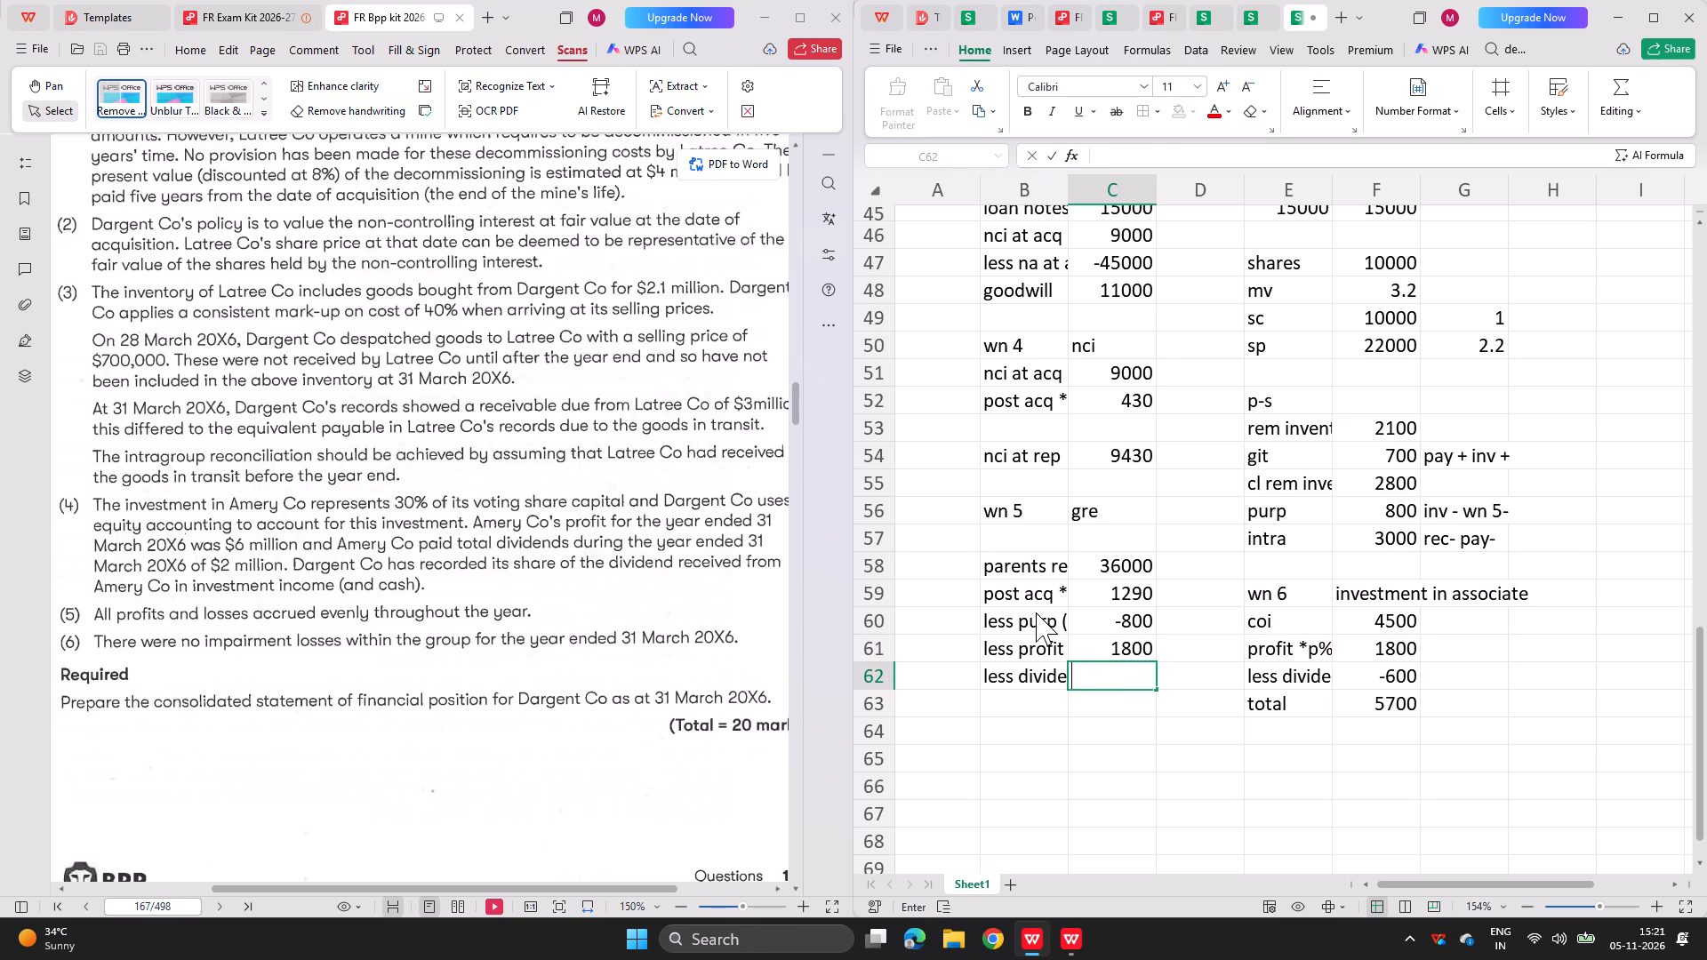
key(equal)
key(Right)
key(Right)
key(Right)
key(Return)
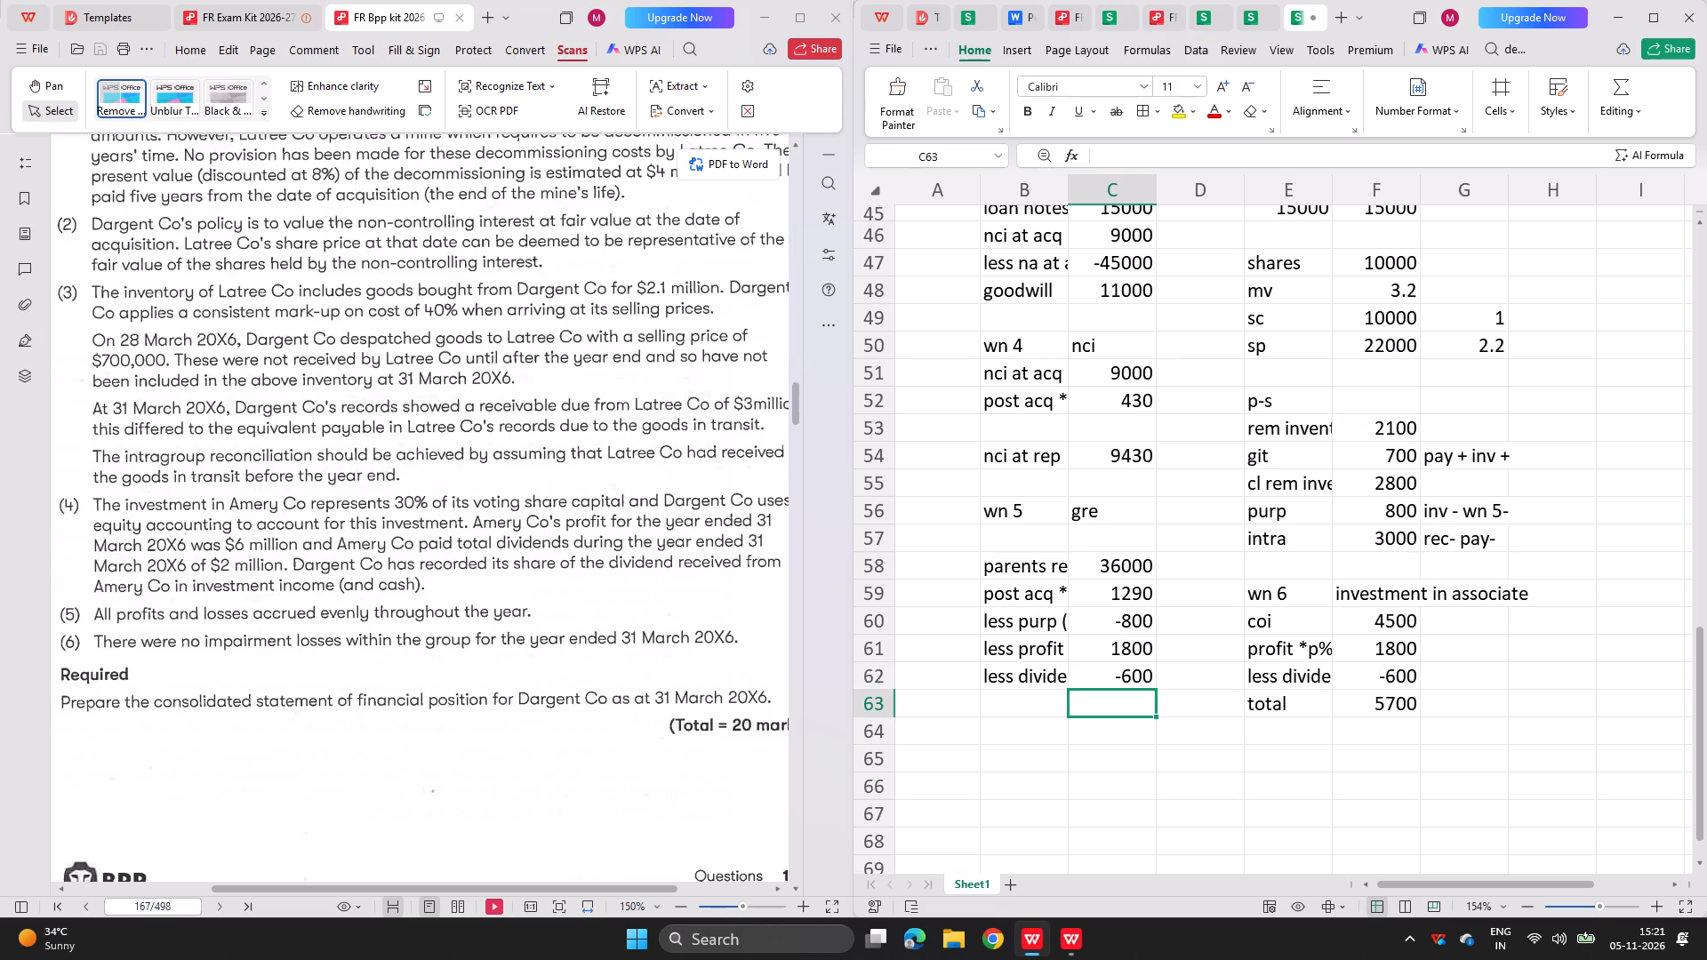
Change the B61 label to profit * p%, removing the word less and the leading space.
double_click(1009, 647)
click(1013, 647)
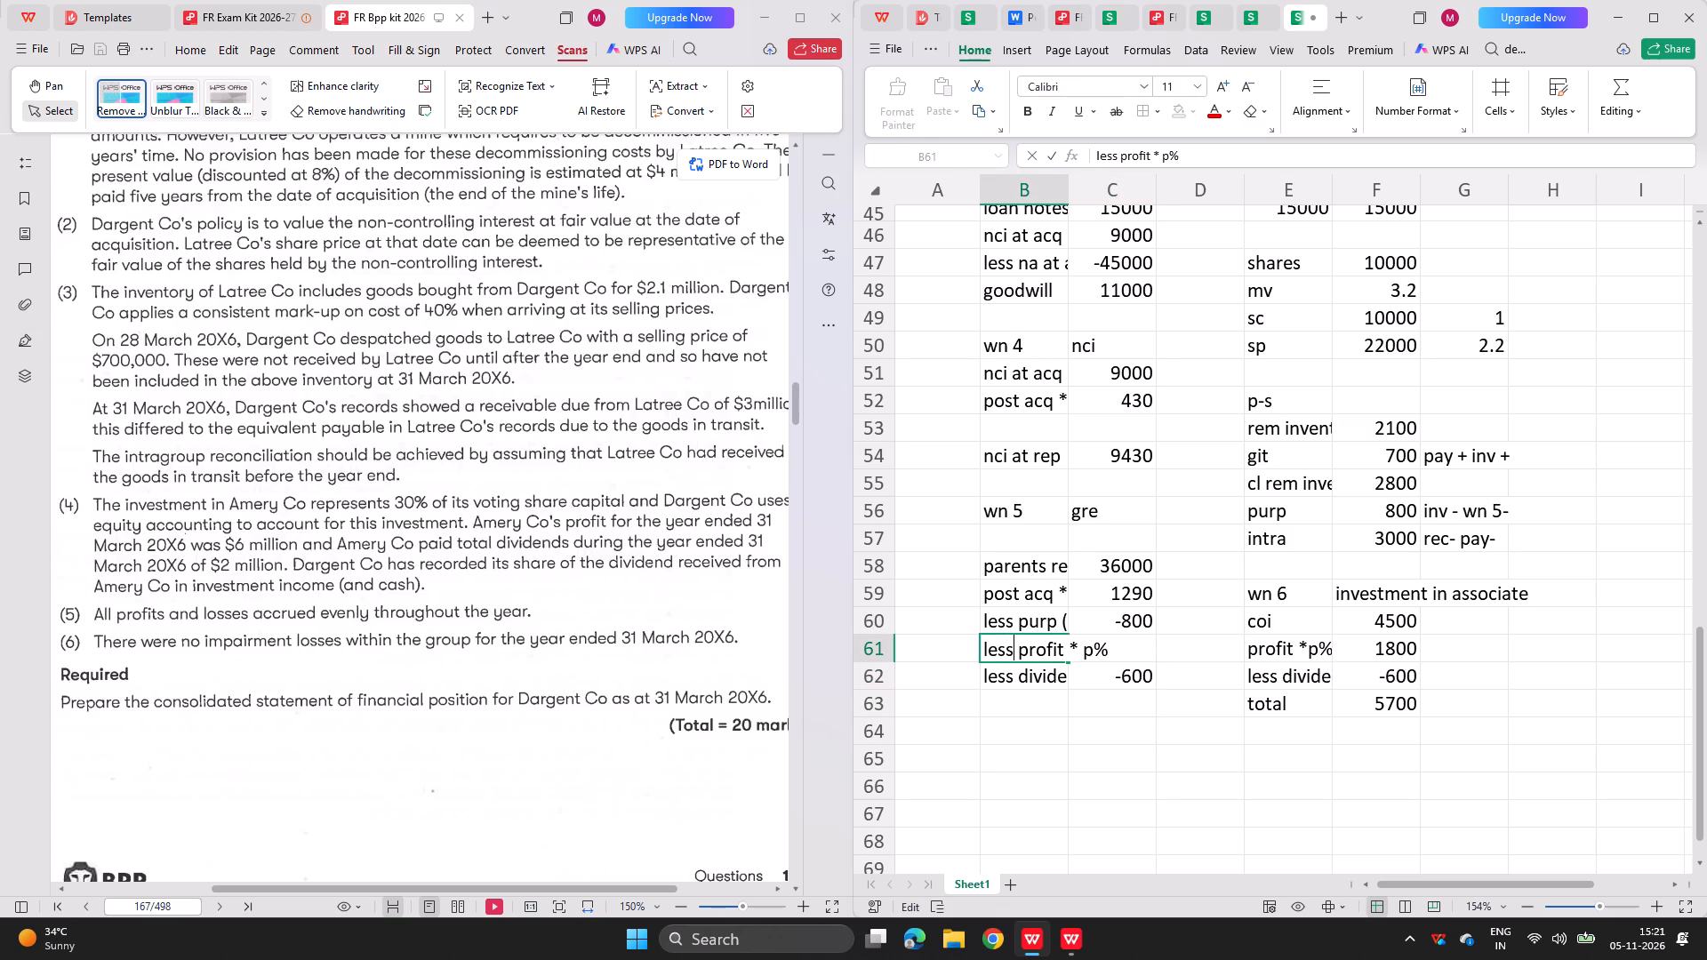
click(1014, 649)
key(BackSpace)
key(BackSpace)
key(BackSpace)
key(BackSpace)
key(BackSpace)
key(BackSpace)
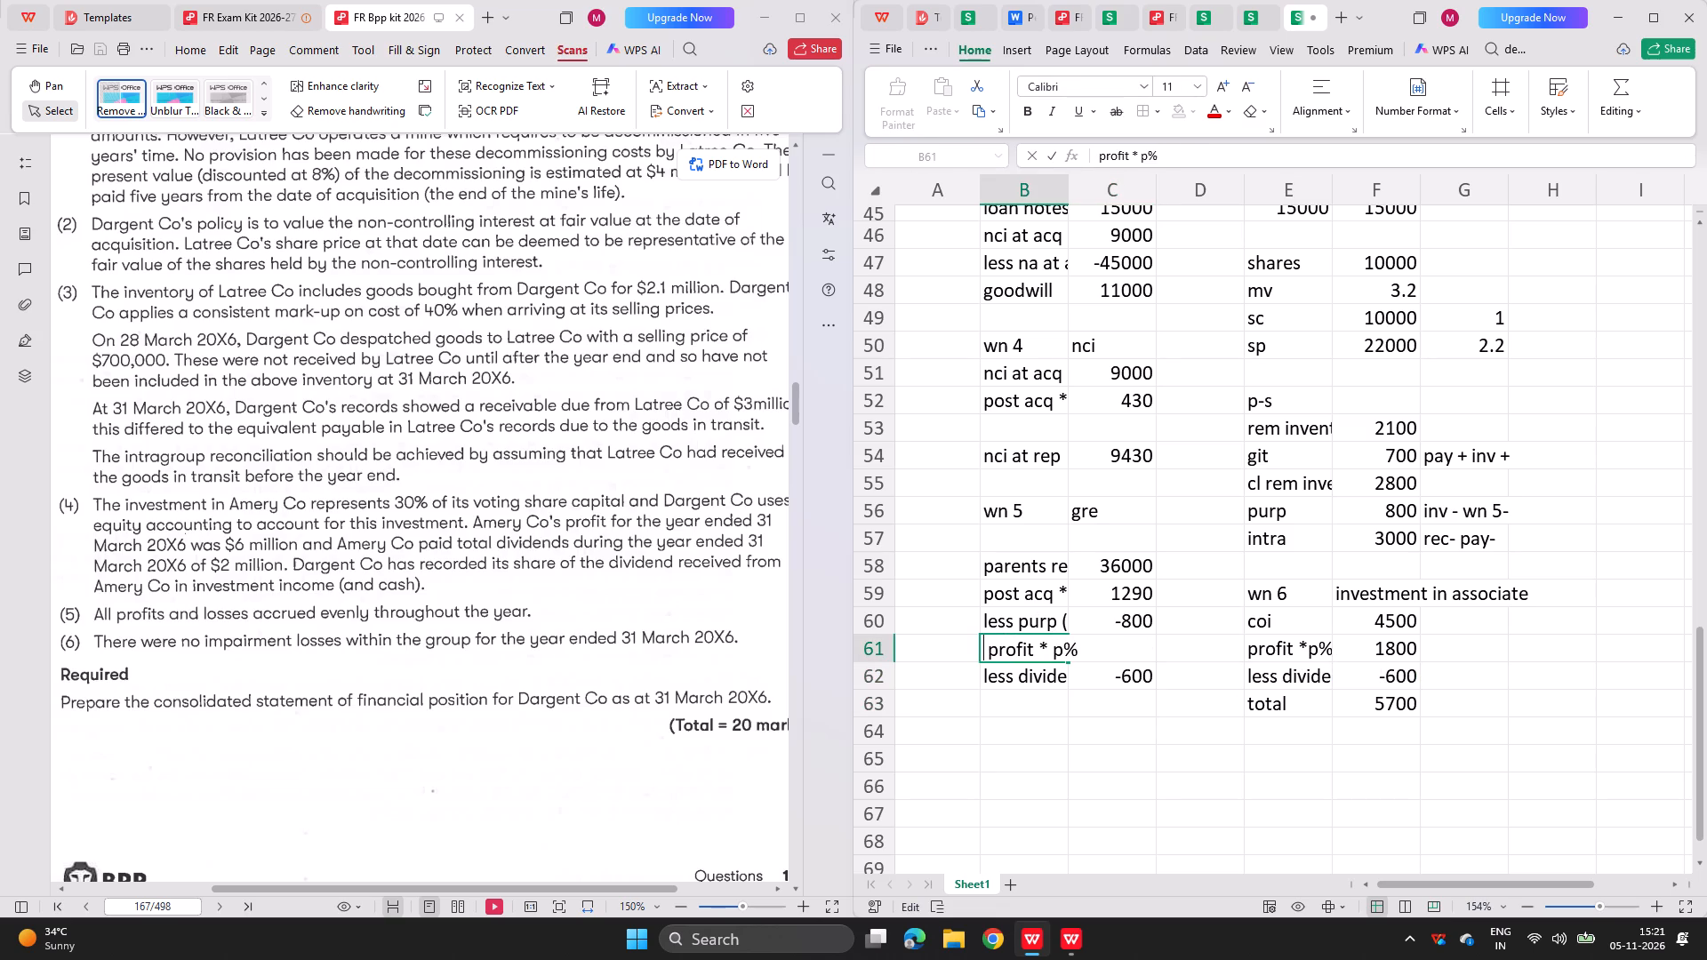
key(Return)
triple_click(1014, 649)
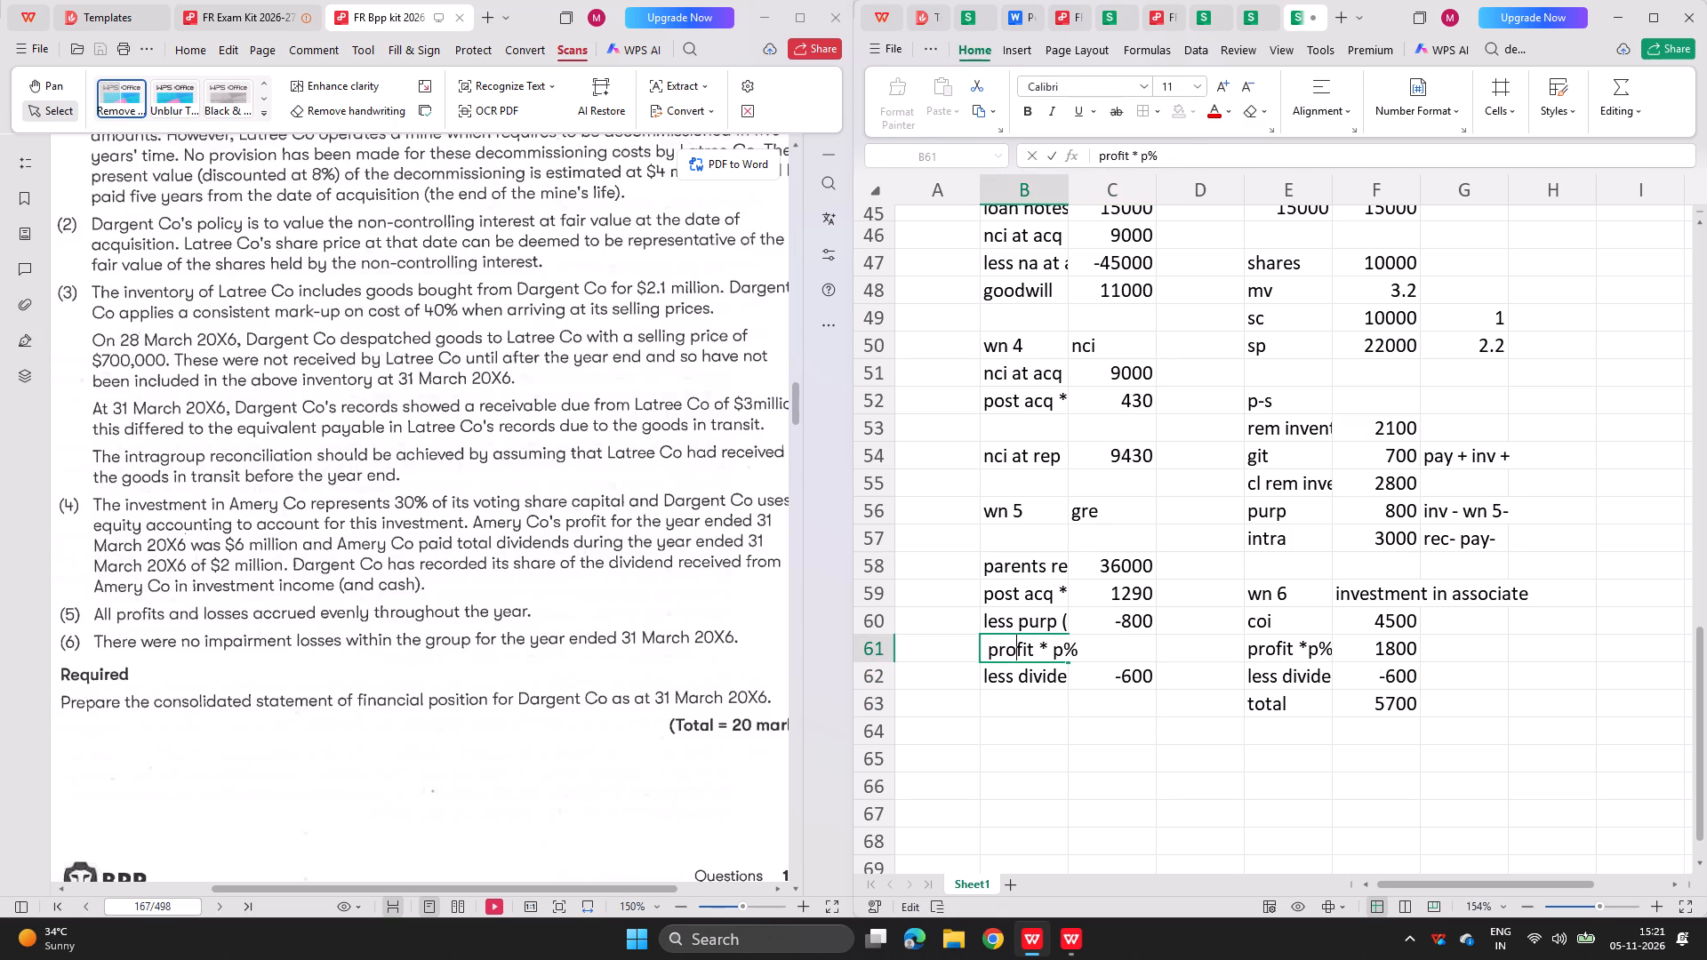
click(992, 652)
key(BackSpace)
key(Return)
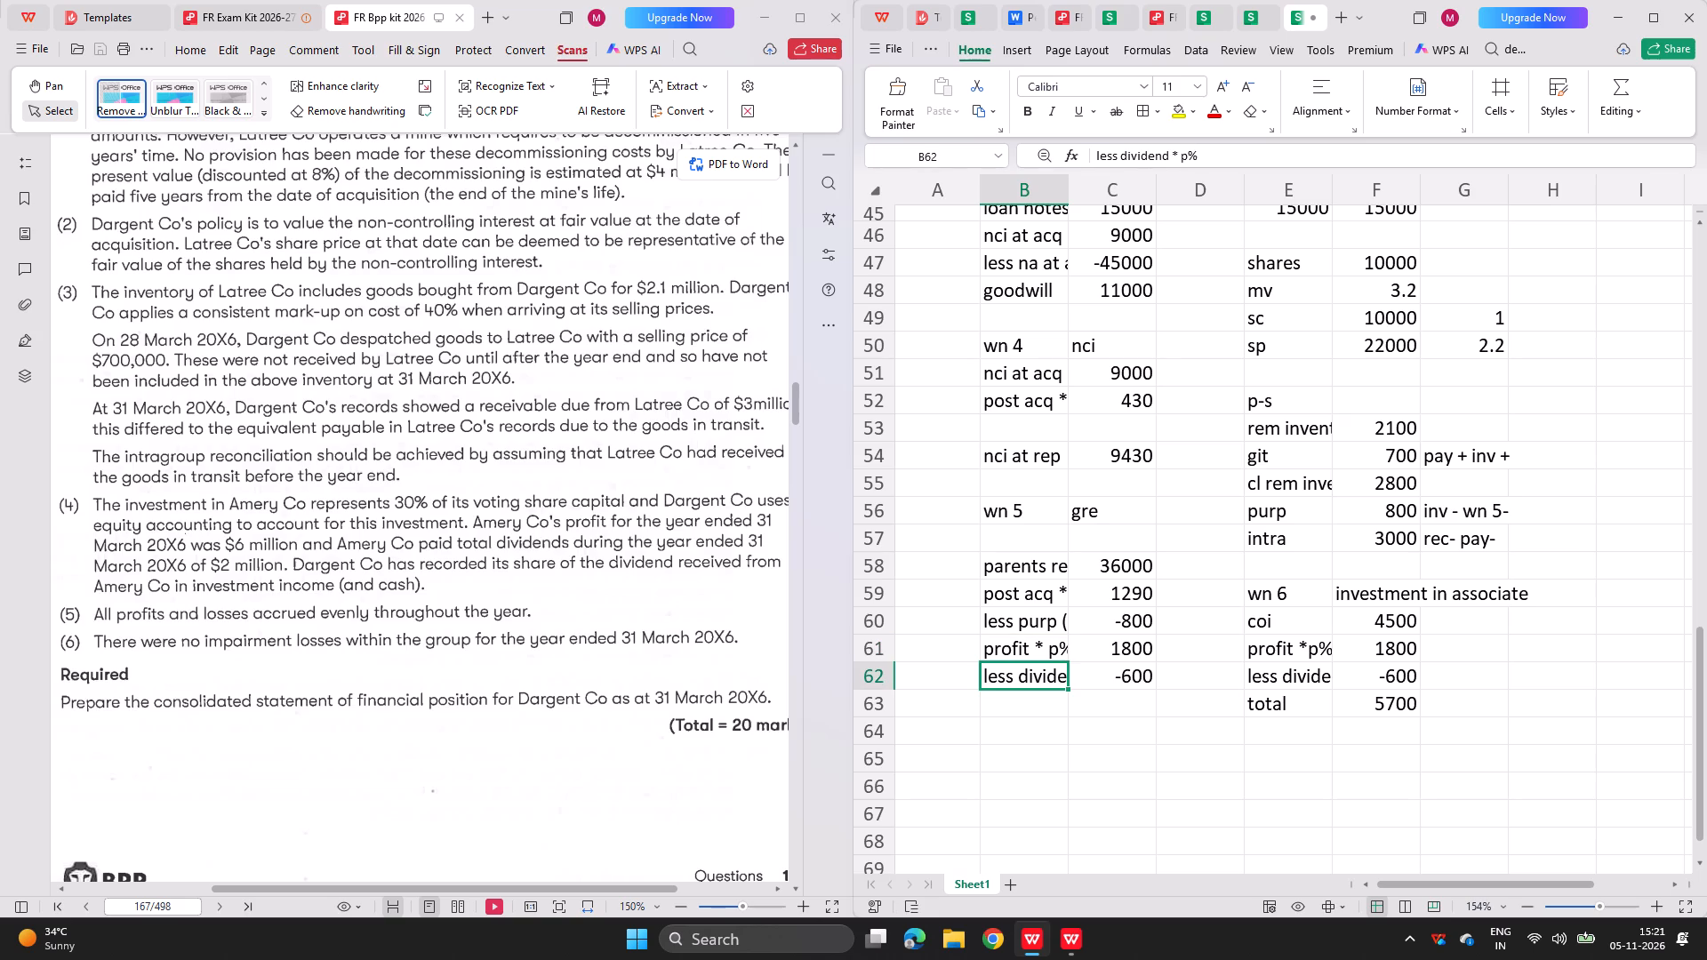
Check the loan interest line in the completed workbook's wn 5, and enter the label laon interest in B63 of the new workings.
click(1128, 703)
click(1240, 16)
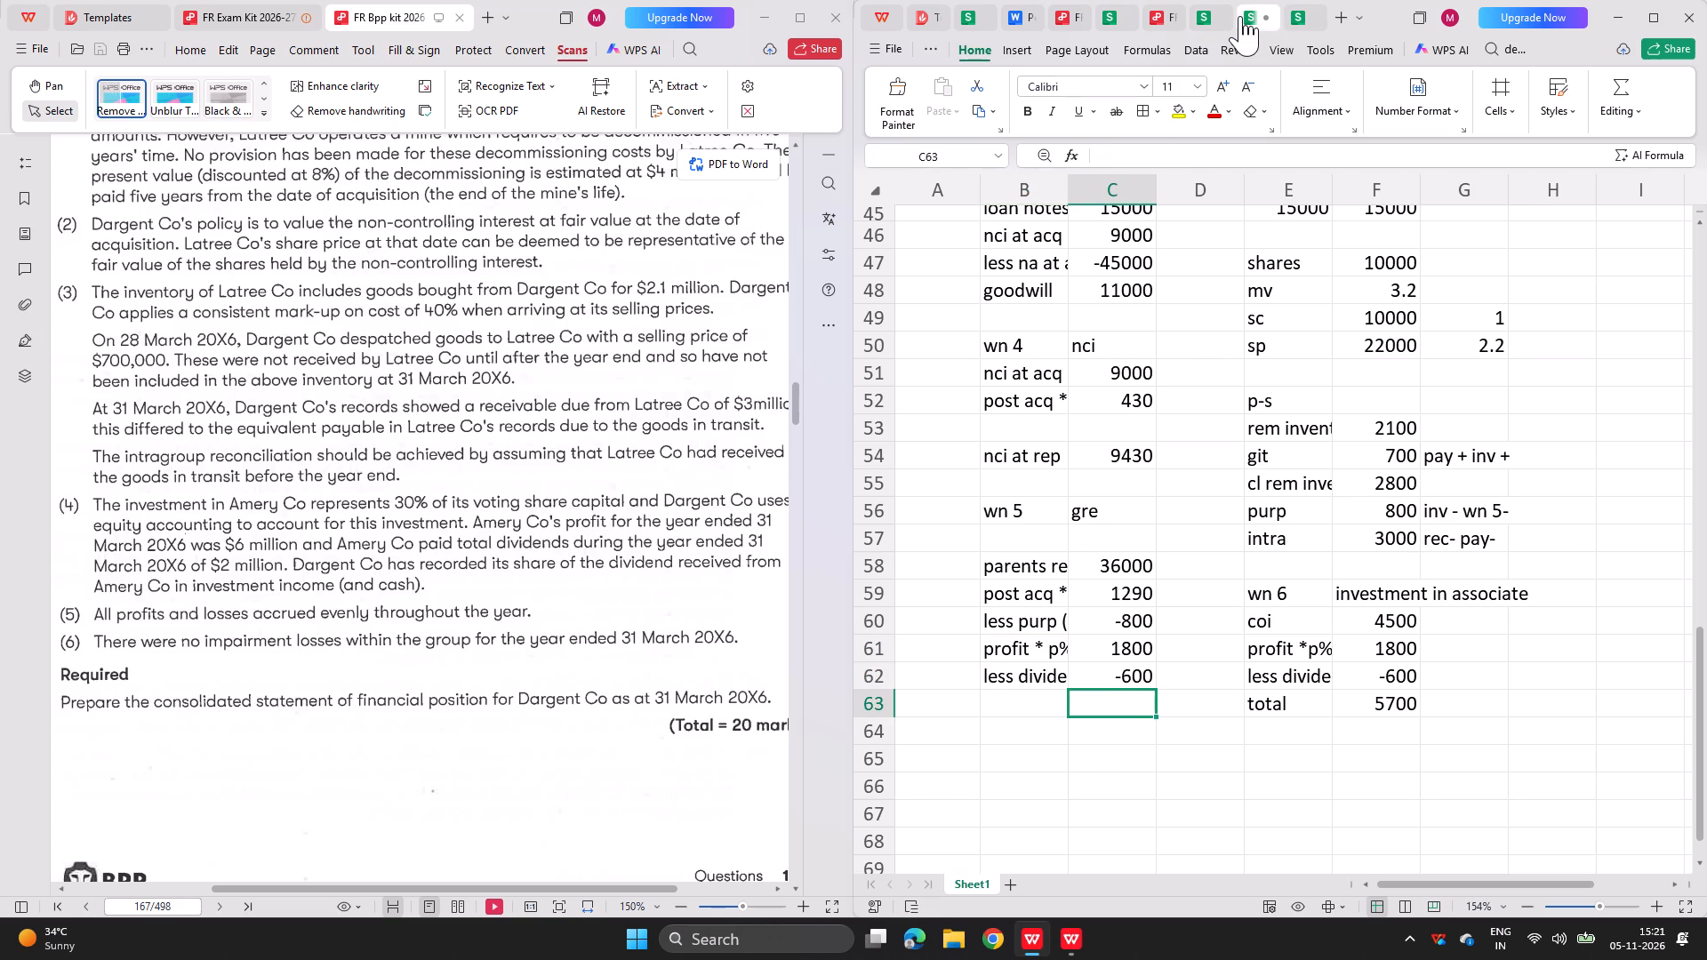
scroll(1187, 307, down, 1)
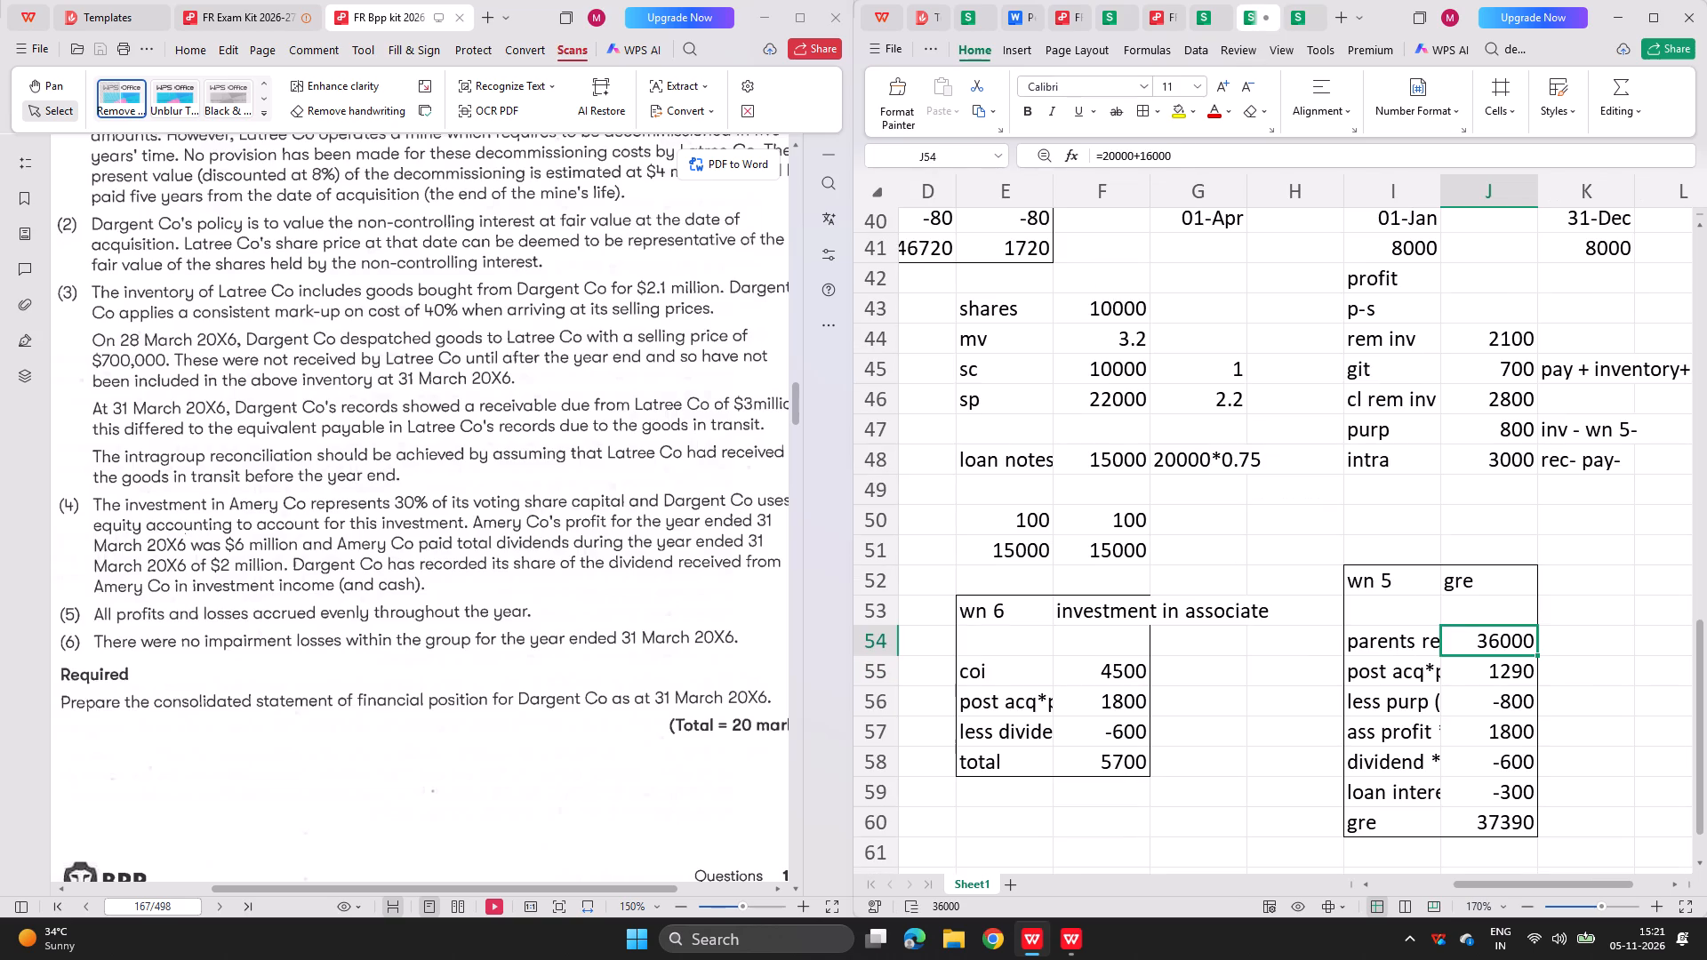
scroll(1187, 307, down, 1)
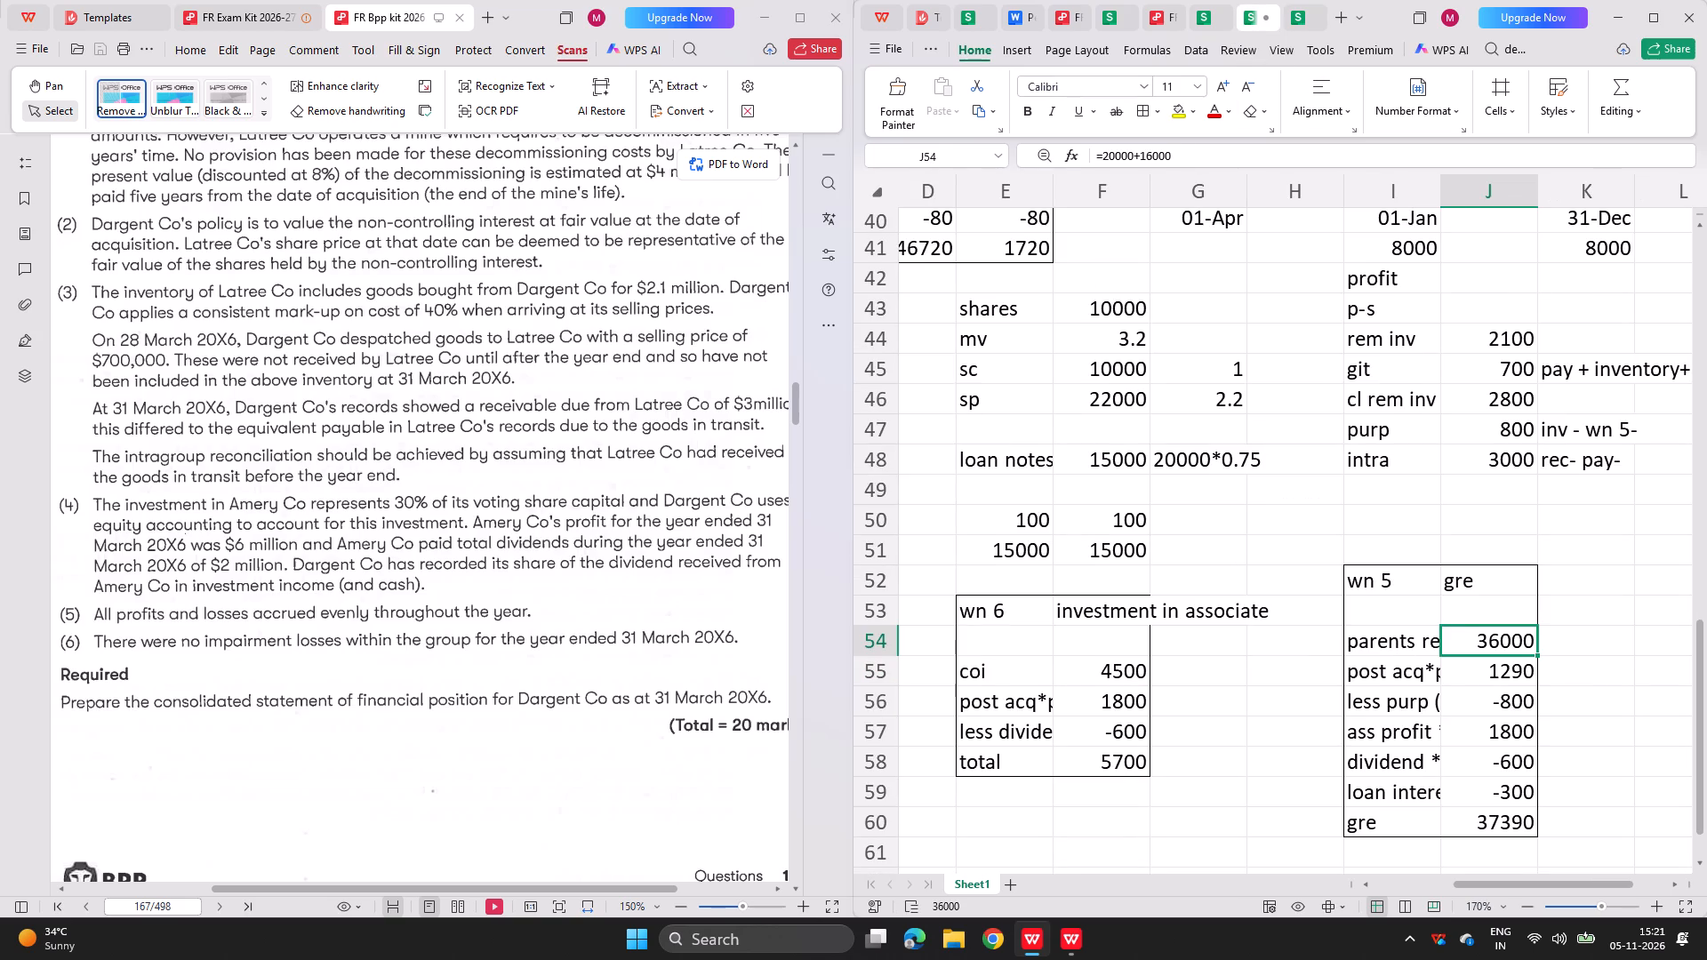
double_click(1498, 793)
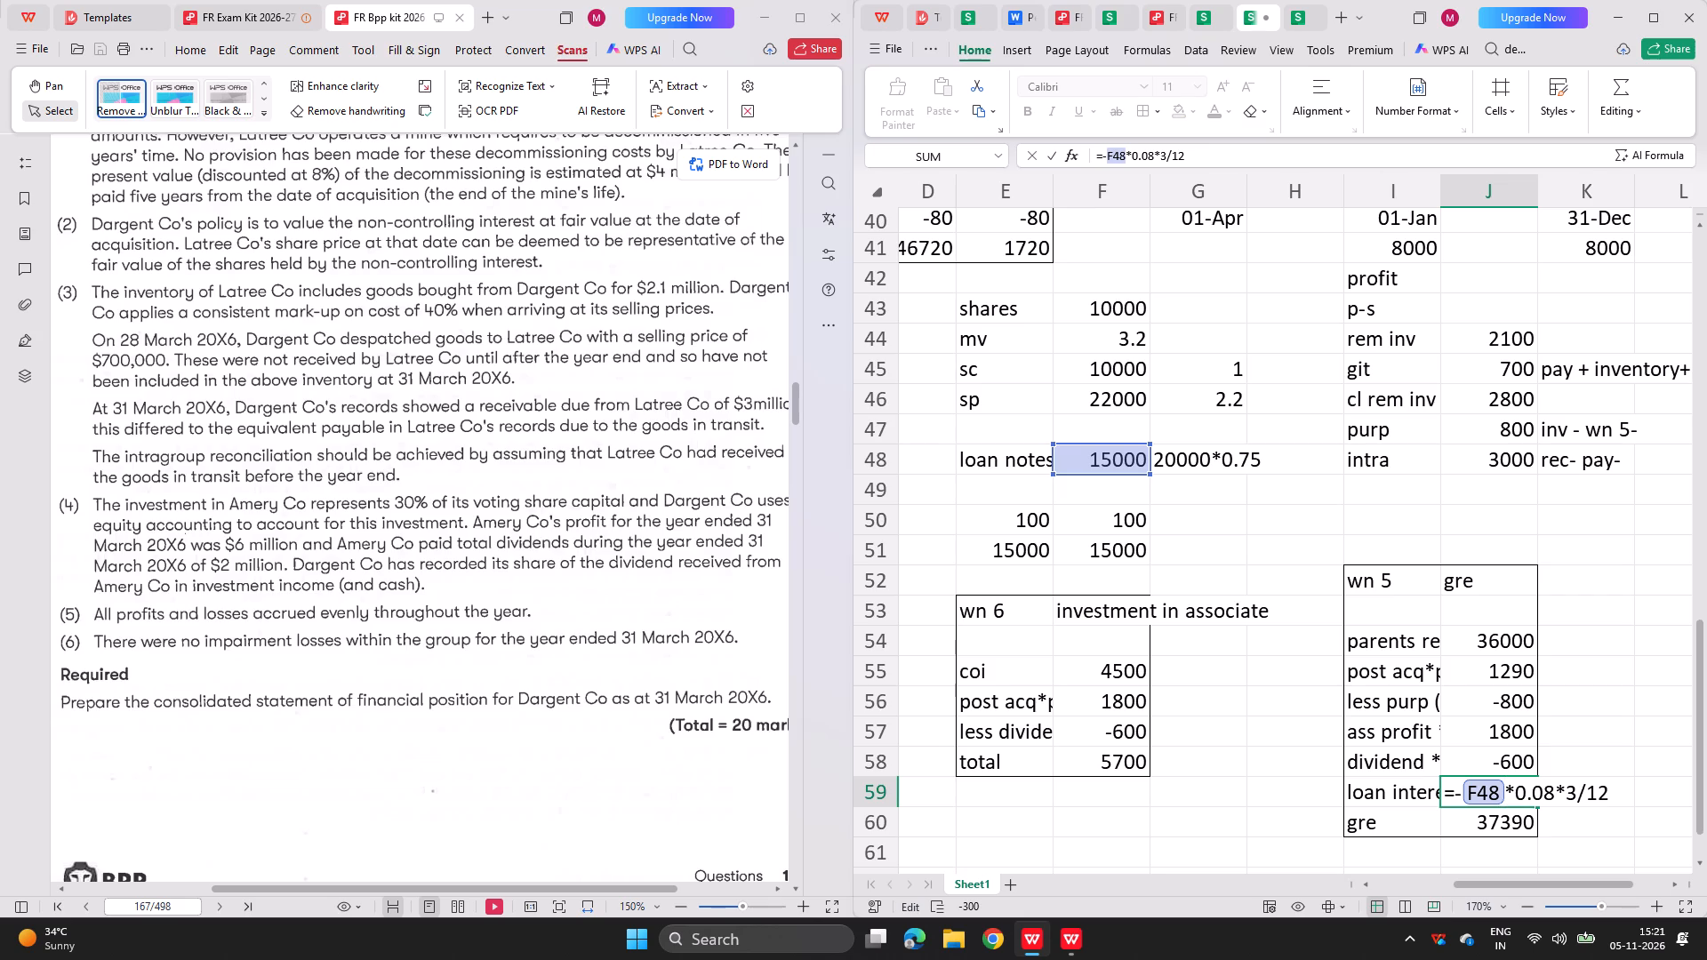
key(Return)
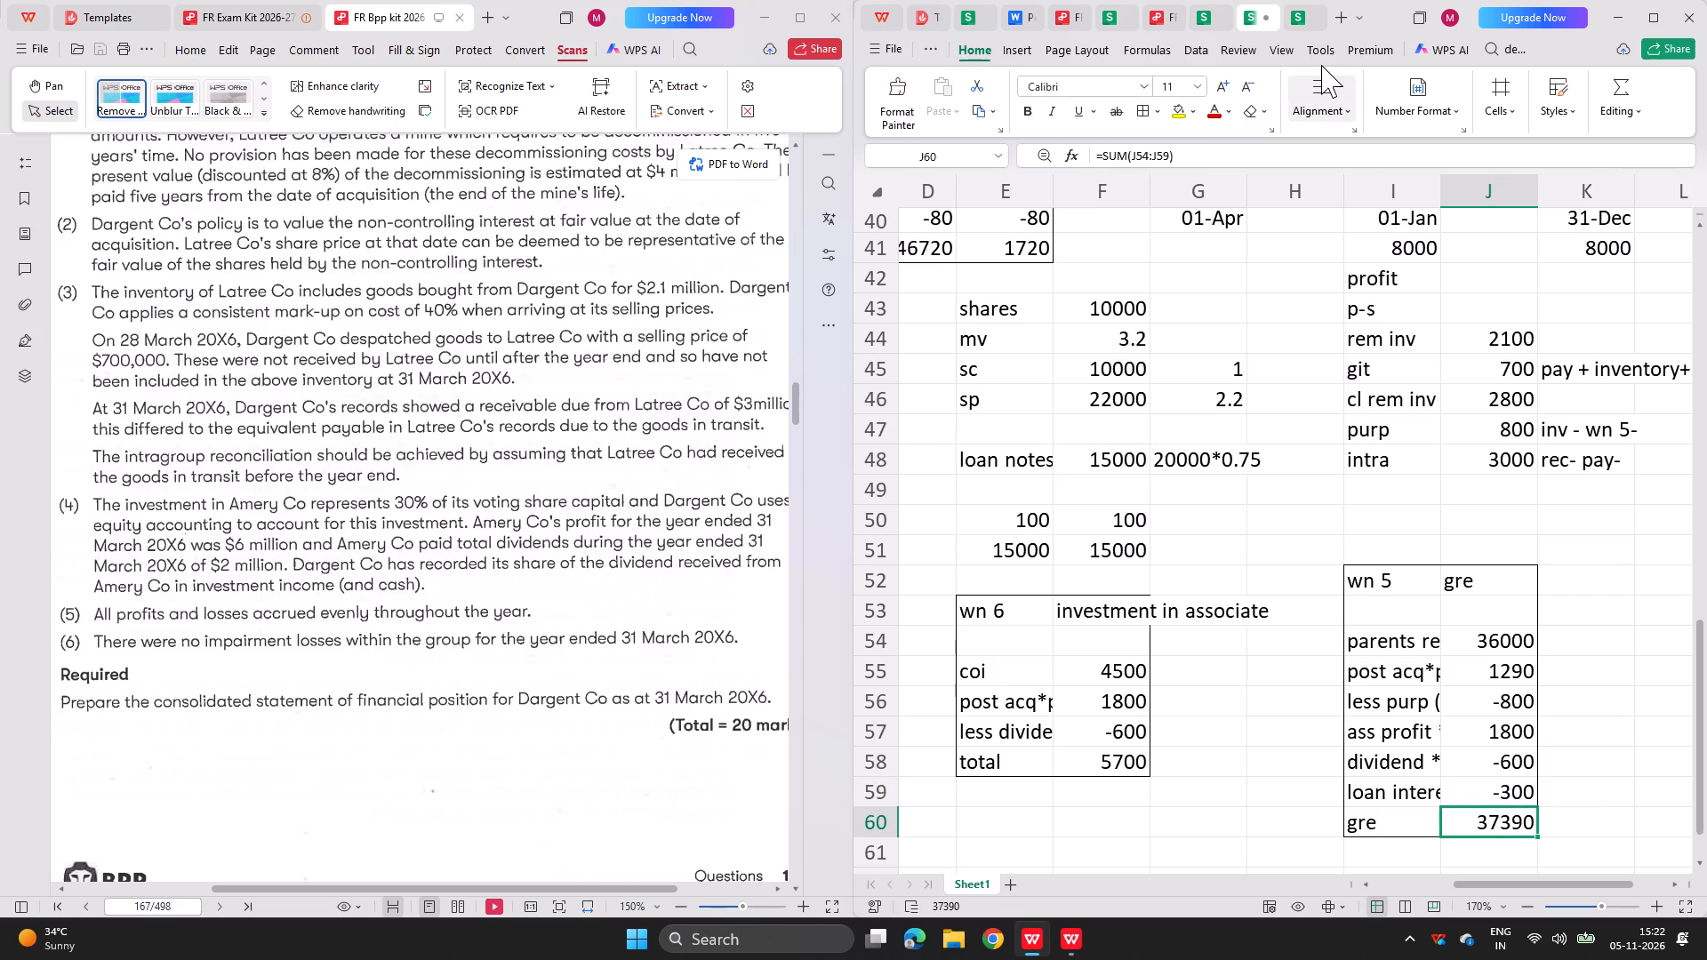
click(1295, 4)
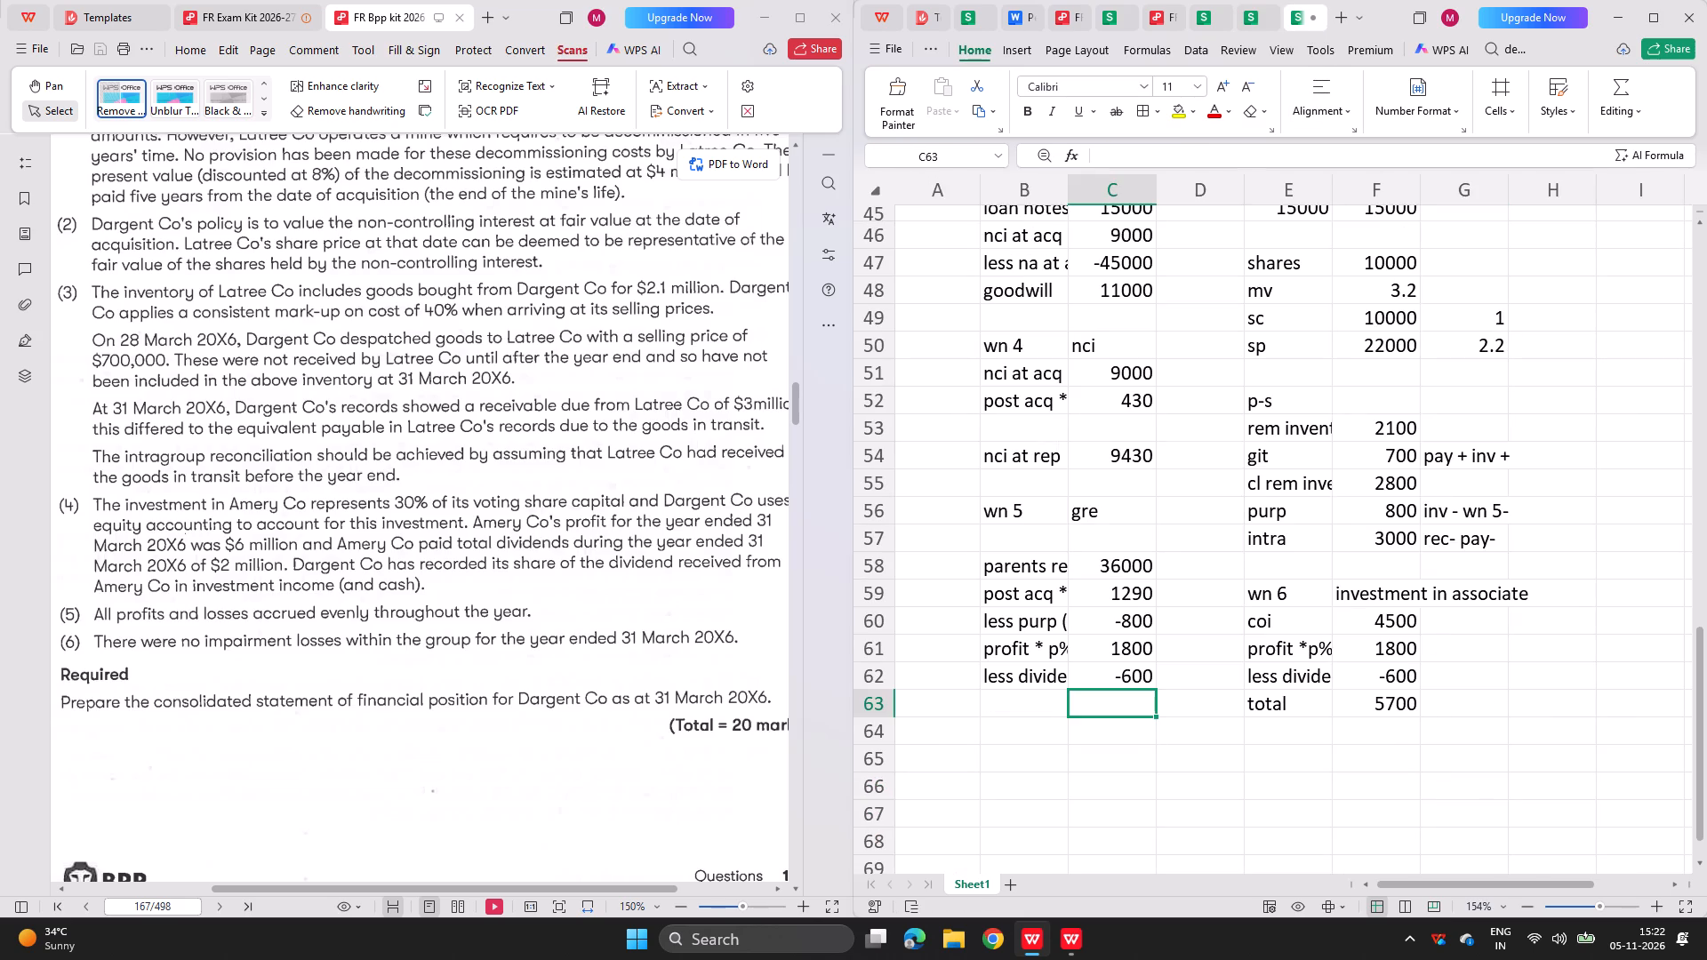
click(1022, 694)
text(laon interest)
key(Return)
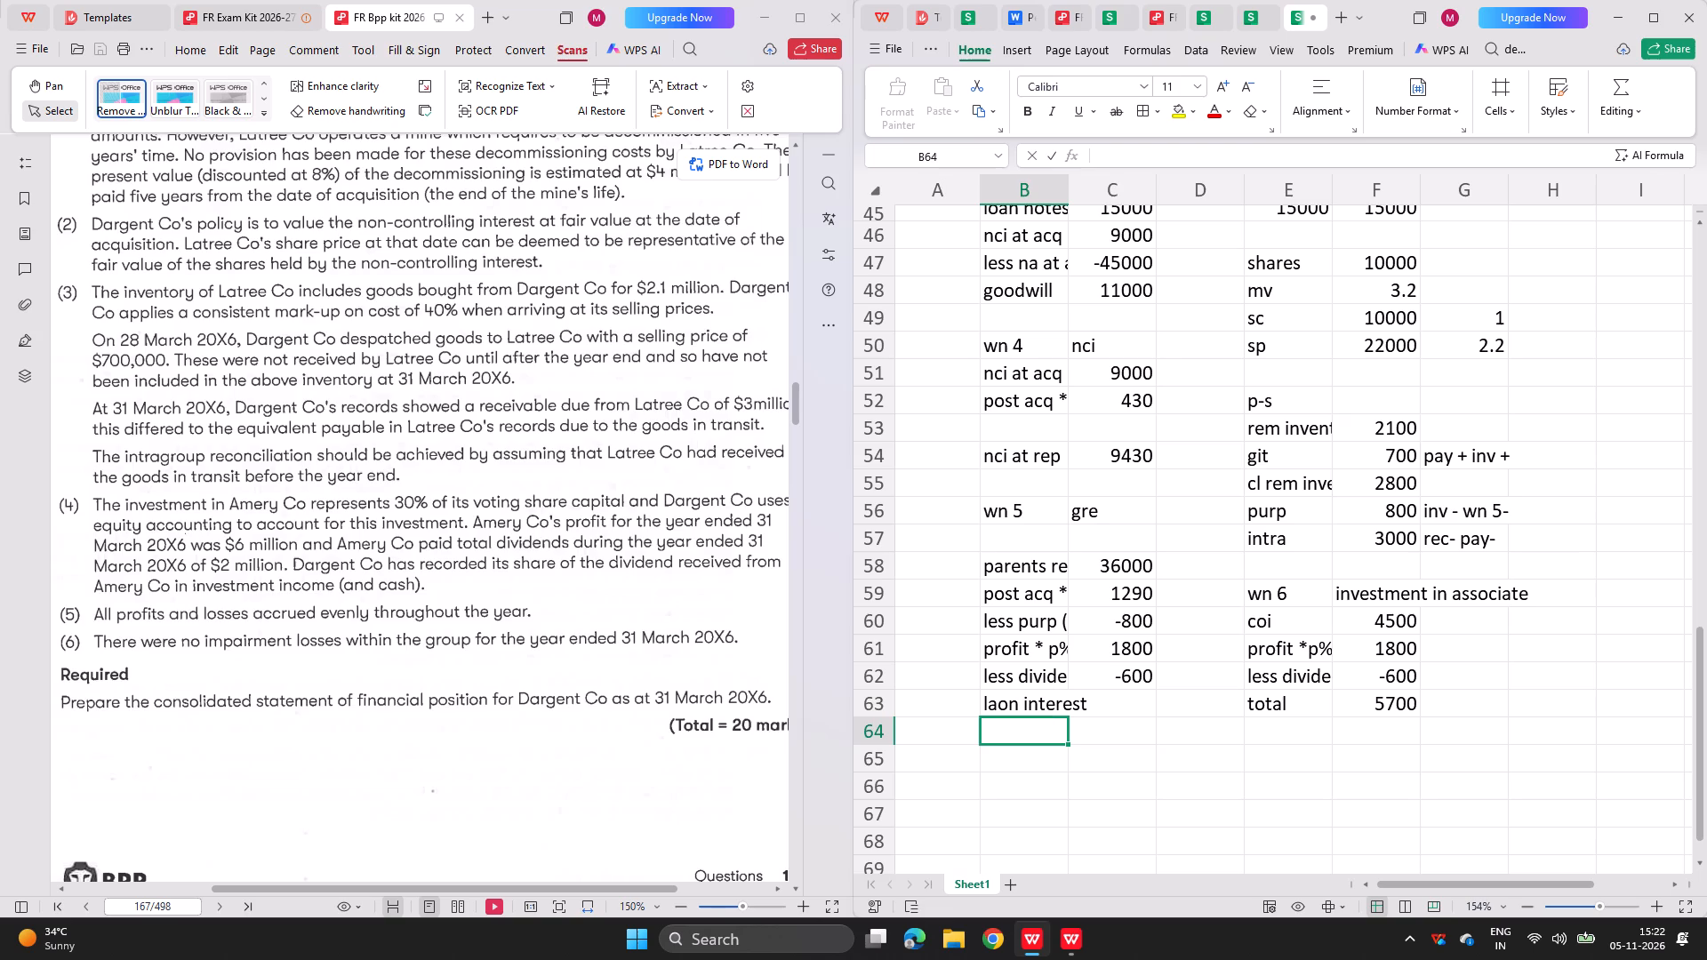
Calculate three months' loan interest at 8% on the loan notes in C63 with =F43*0.08*3/12.
key(Right)
key(Up)
key(equal)
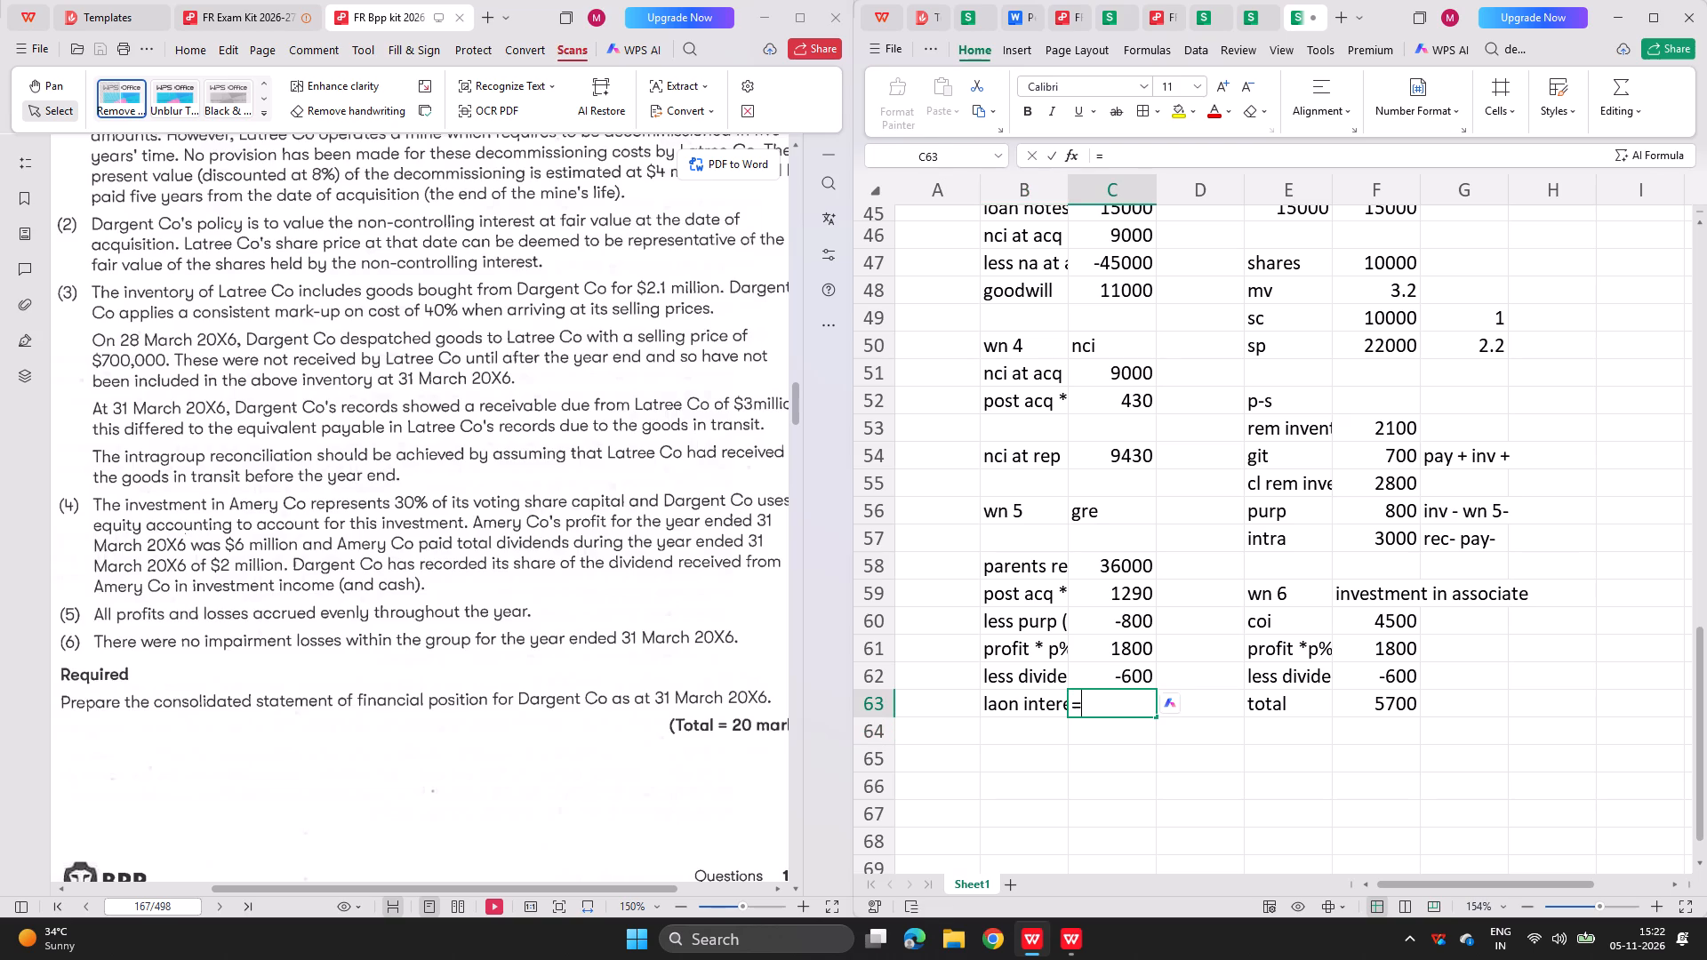
key(Up)
key(Up)
key(Right)
key(Up)
key(Up)
key(Up)
key(Up)
key(Up)
key(Up)
key(Up)
key(Up)
key(Up)
key(Up)
key(Up)
key(Up)
key(Up)
key(Up)
key(Up)
key(Up)
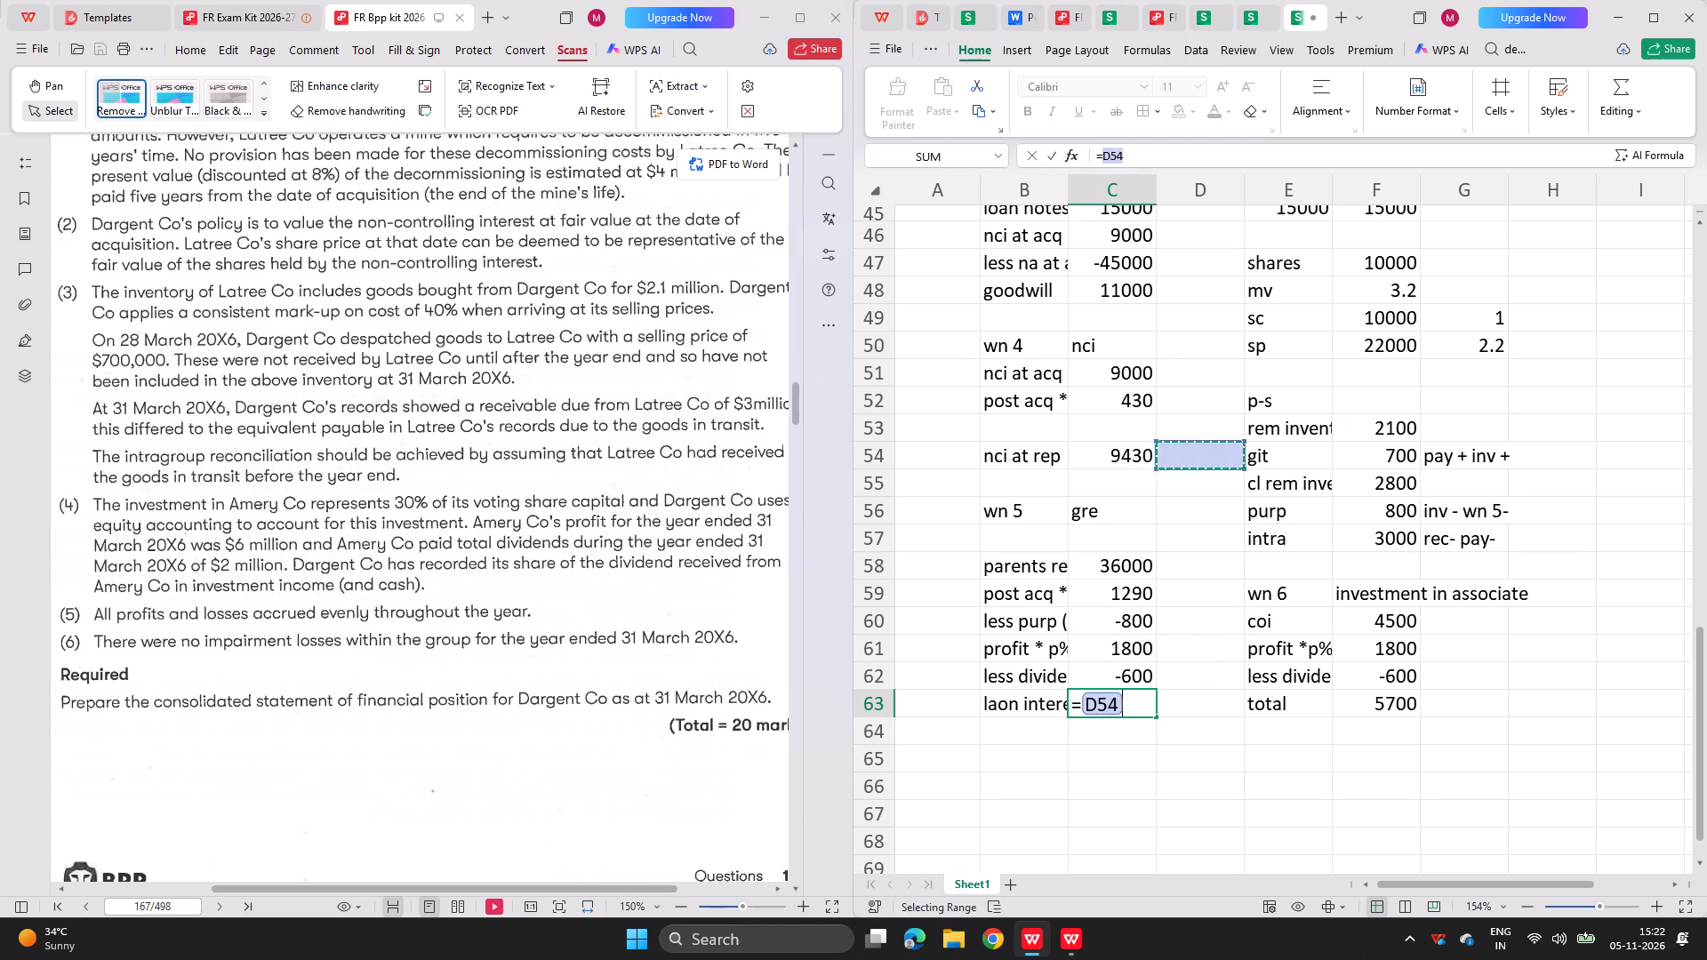
key(Right)
key(Up)
key(Up)
key(Up)
key(Up)
key(Up)
key(Right)
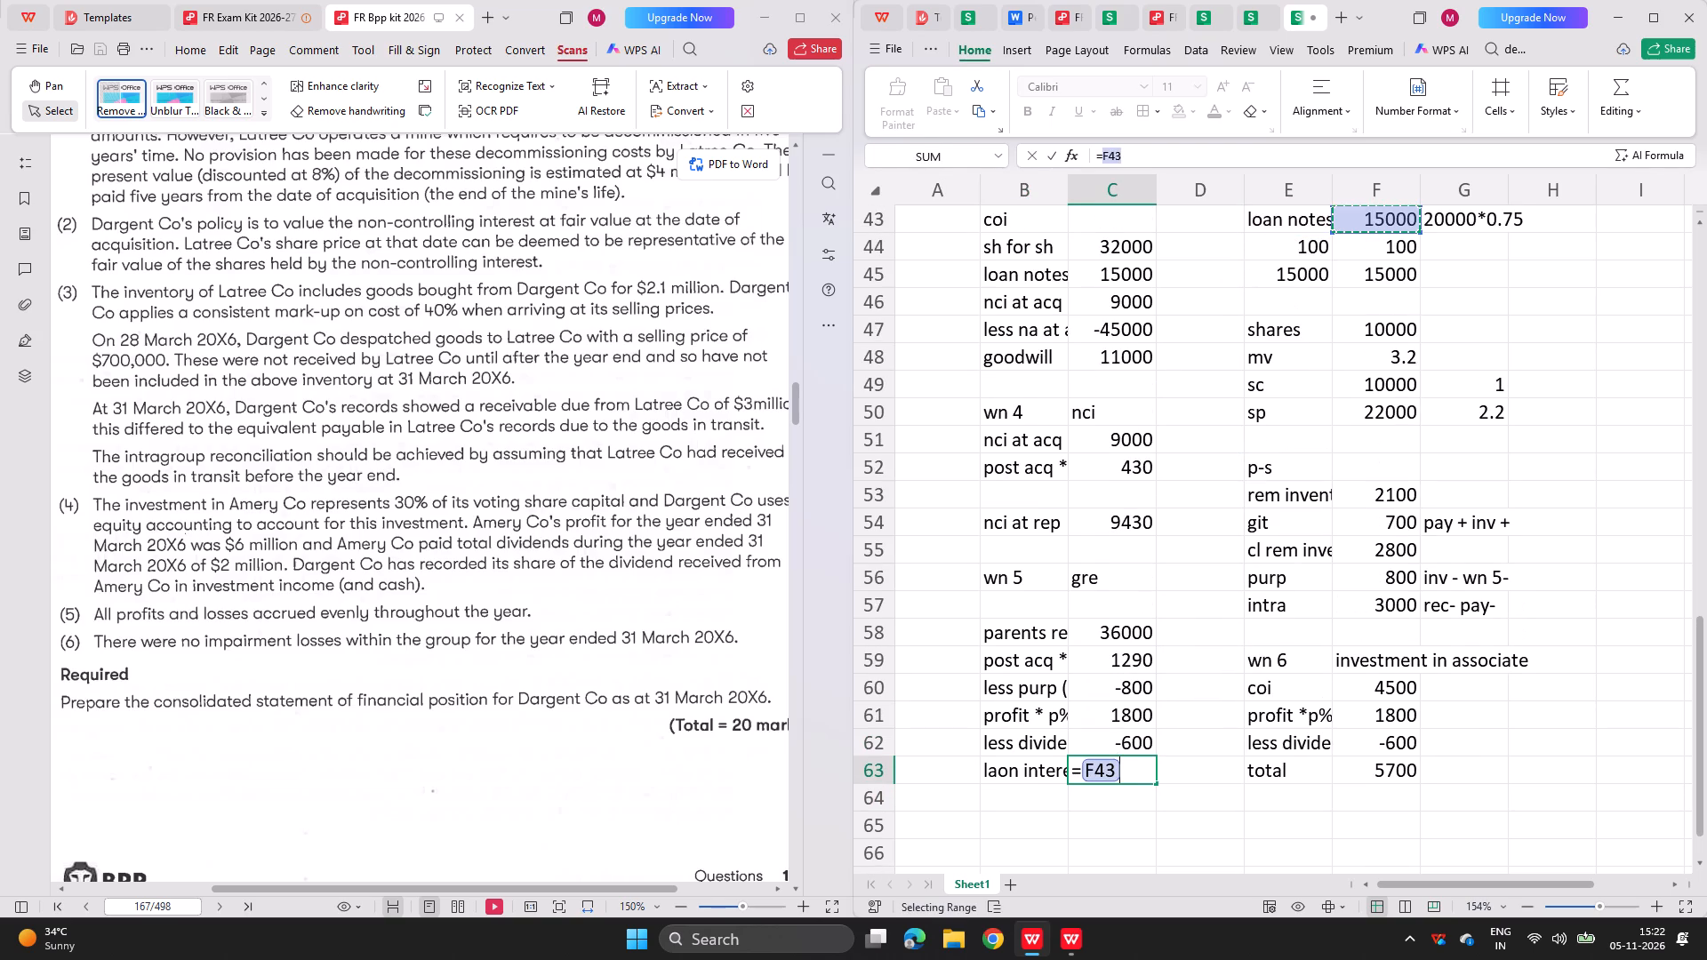
text(*0.08*3/12)
key(Return)
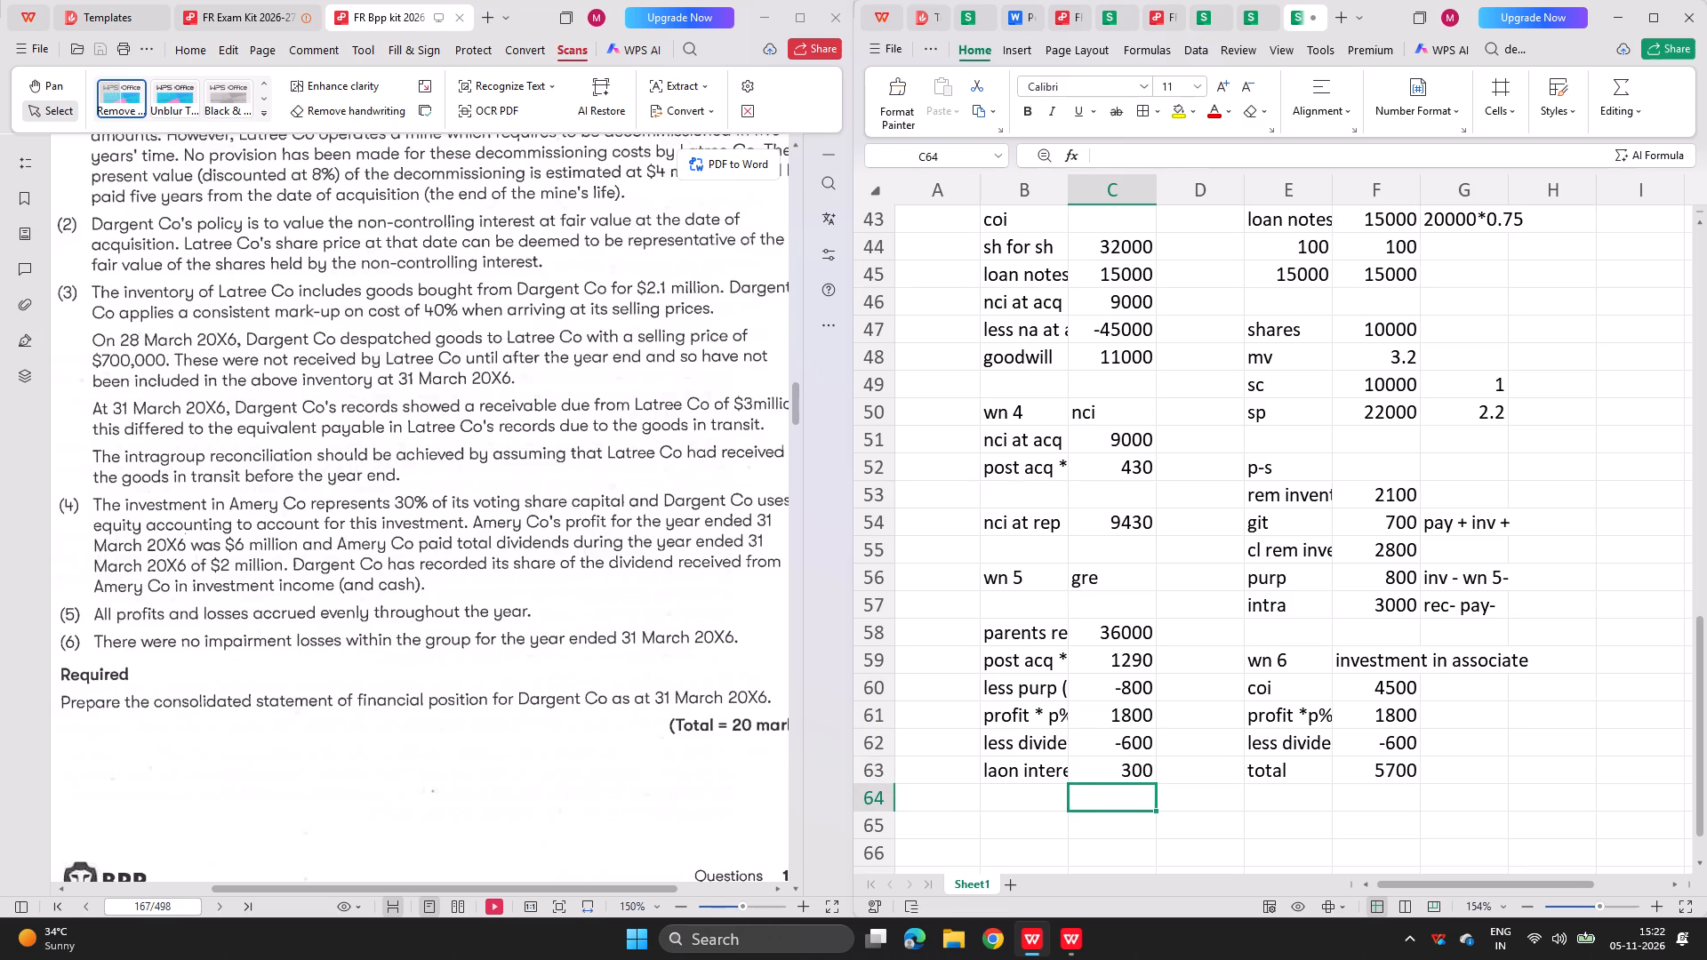
Make the loan interest in C63 a deduction by changing its formula to =-F43*0.08*3/12.
key(Left)
key(Up)
key(Right)
key(F2)
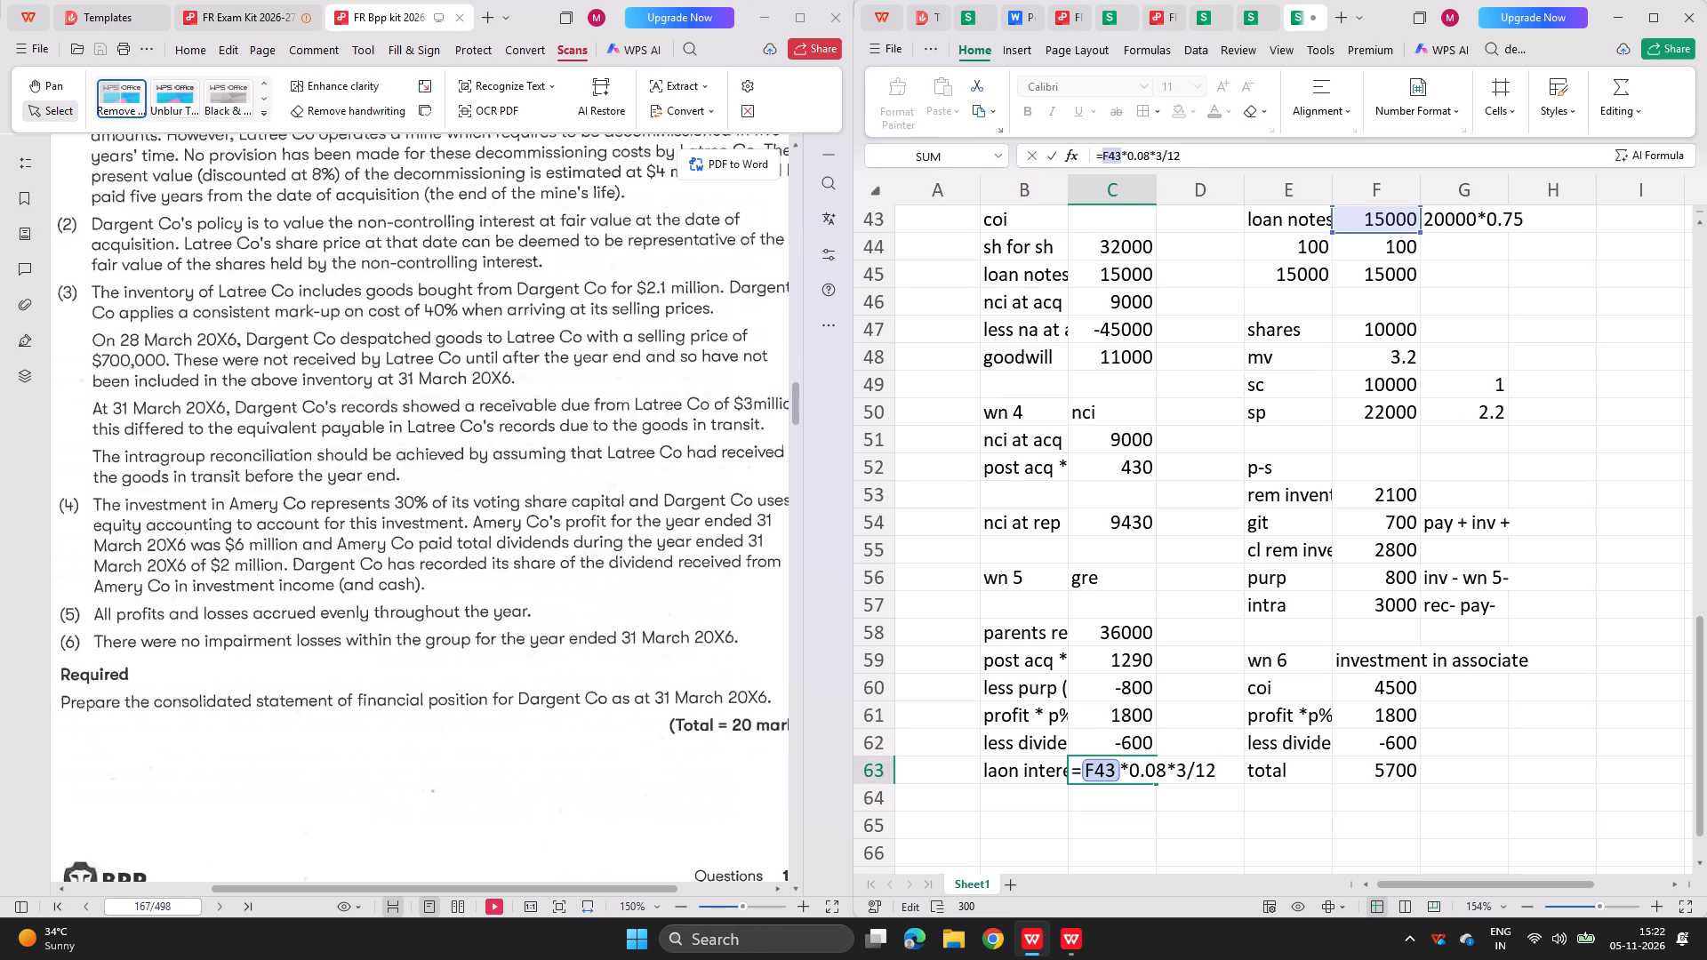
key(Left)
key(Left)
key(Left)
key(Left)
key(Left)
key(Left)
key(Left)
key(Left)
key(Left)
key(Left)
key(Left)
key(Left)
key(Left)
key(minus)
key(Return)
Total the group retained earnings working in C65 by summing C58 to C64.
key(Return)
text(=sum()
key(Up)
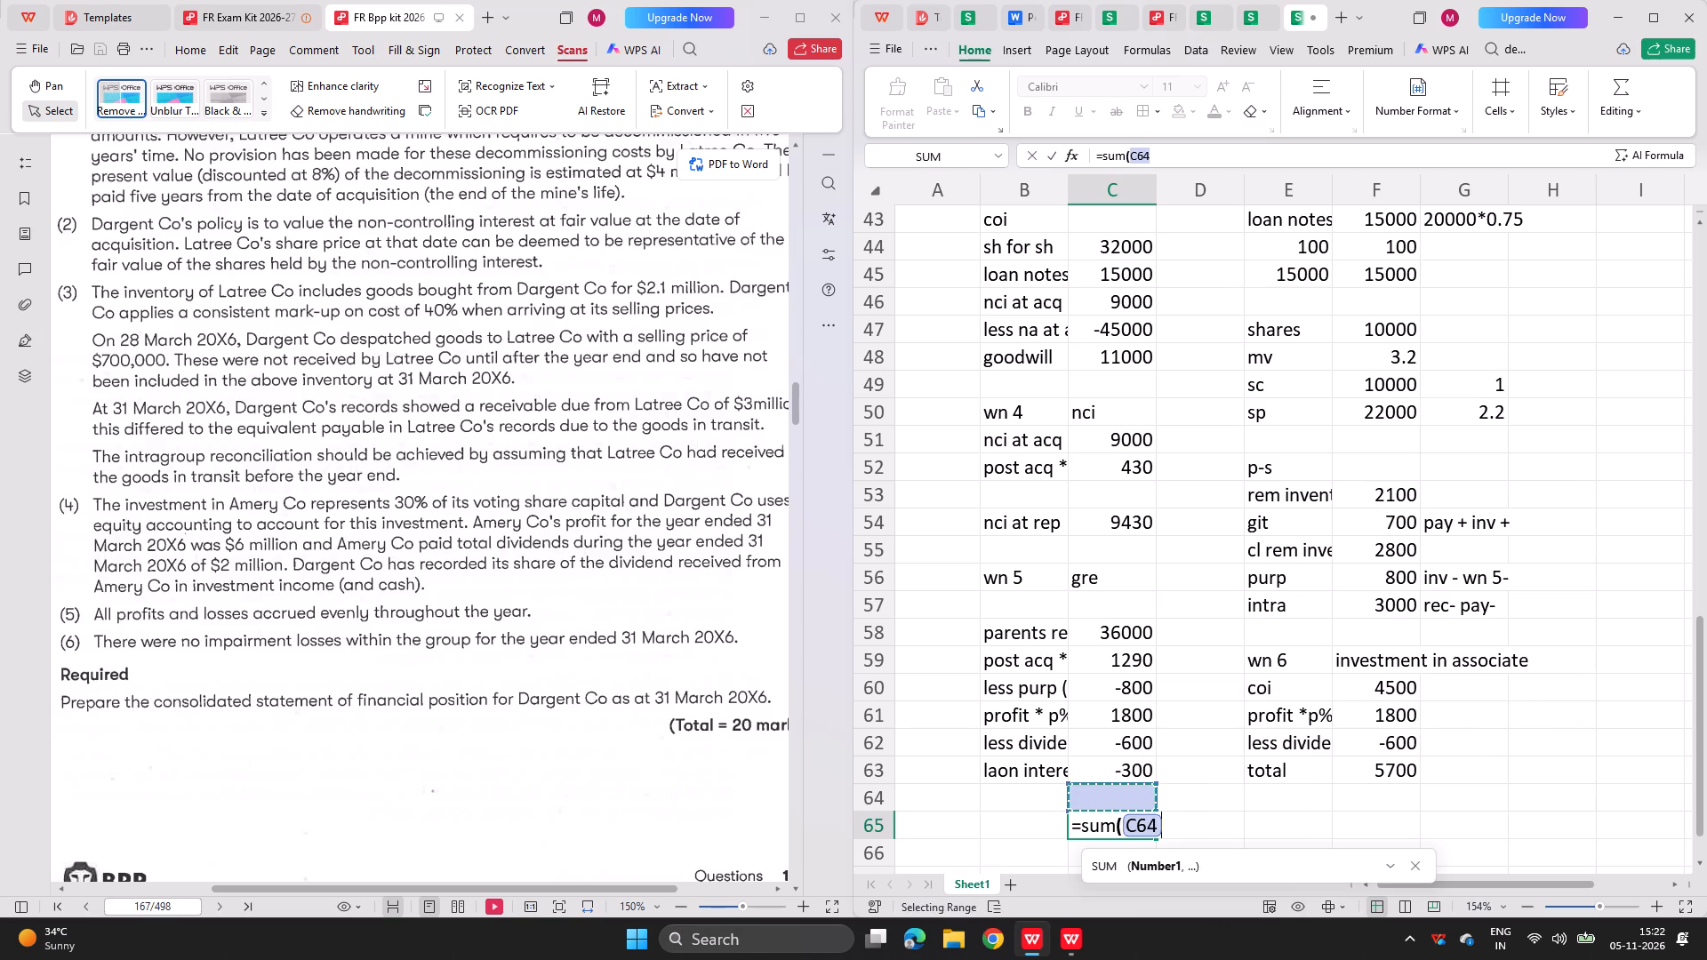
key(shift+Up)
key(shift+Up)
key(shift+Up)
key(shift+Up)
key(shift+Up)
key(shift+Up)
key(Return)
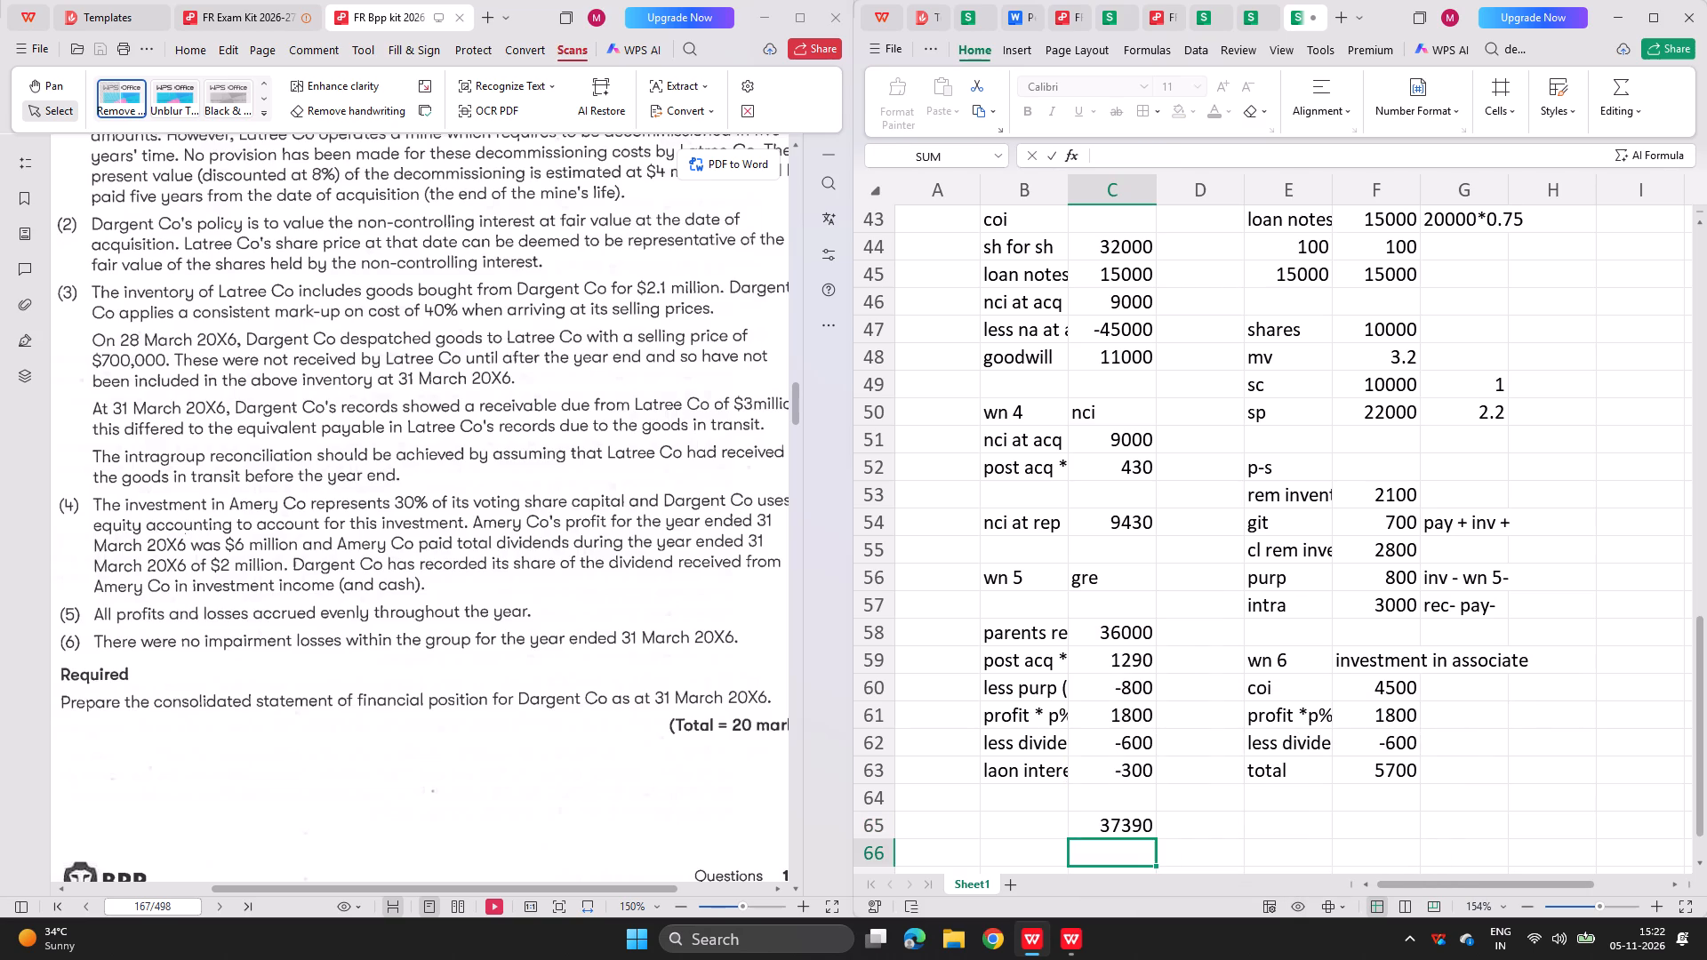
Enter the label total gre in B65 beside the group retained earnings total.
key(Left)
key(Up)
text(total gre)
key(Return)
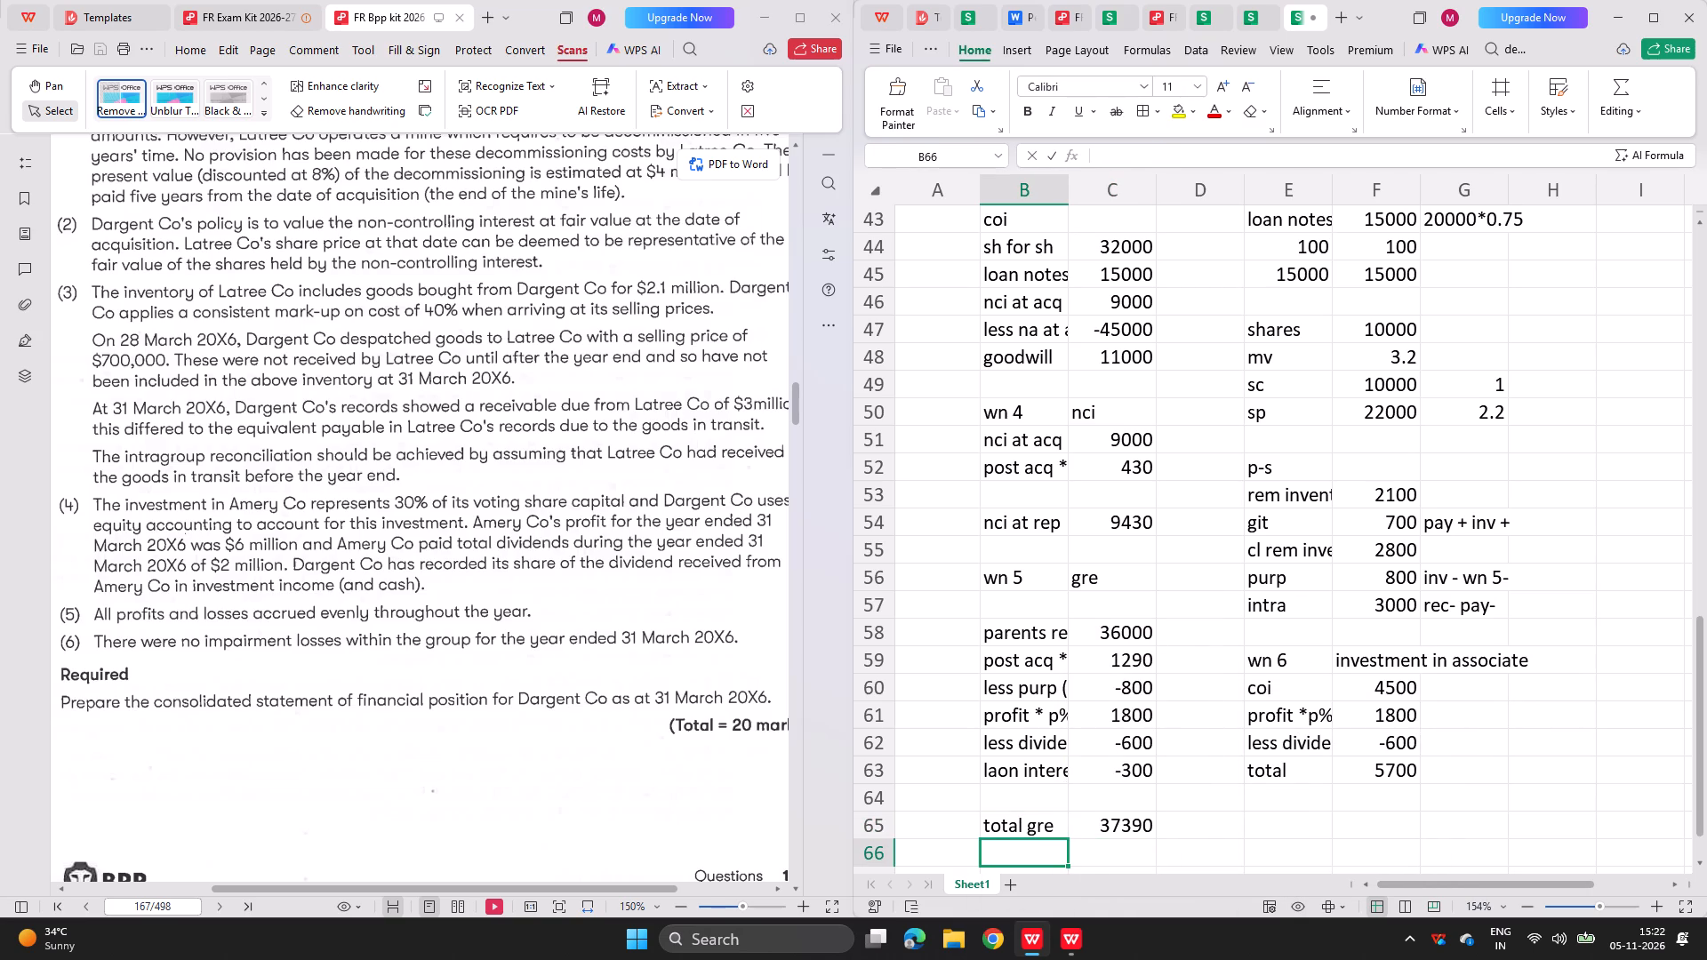
Examine the question's property, plant and equipment figures and how the completed workbook's ppe formula in E4 is built from its workings.
scroll(1313, 713, up, 7)
scroll(1313, 713, down, 1)
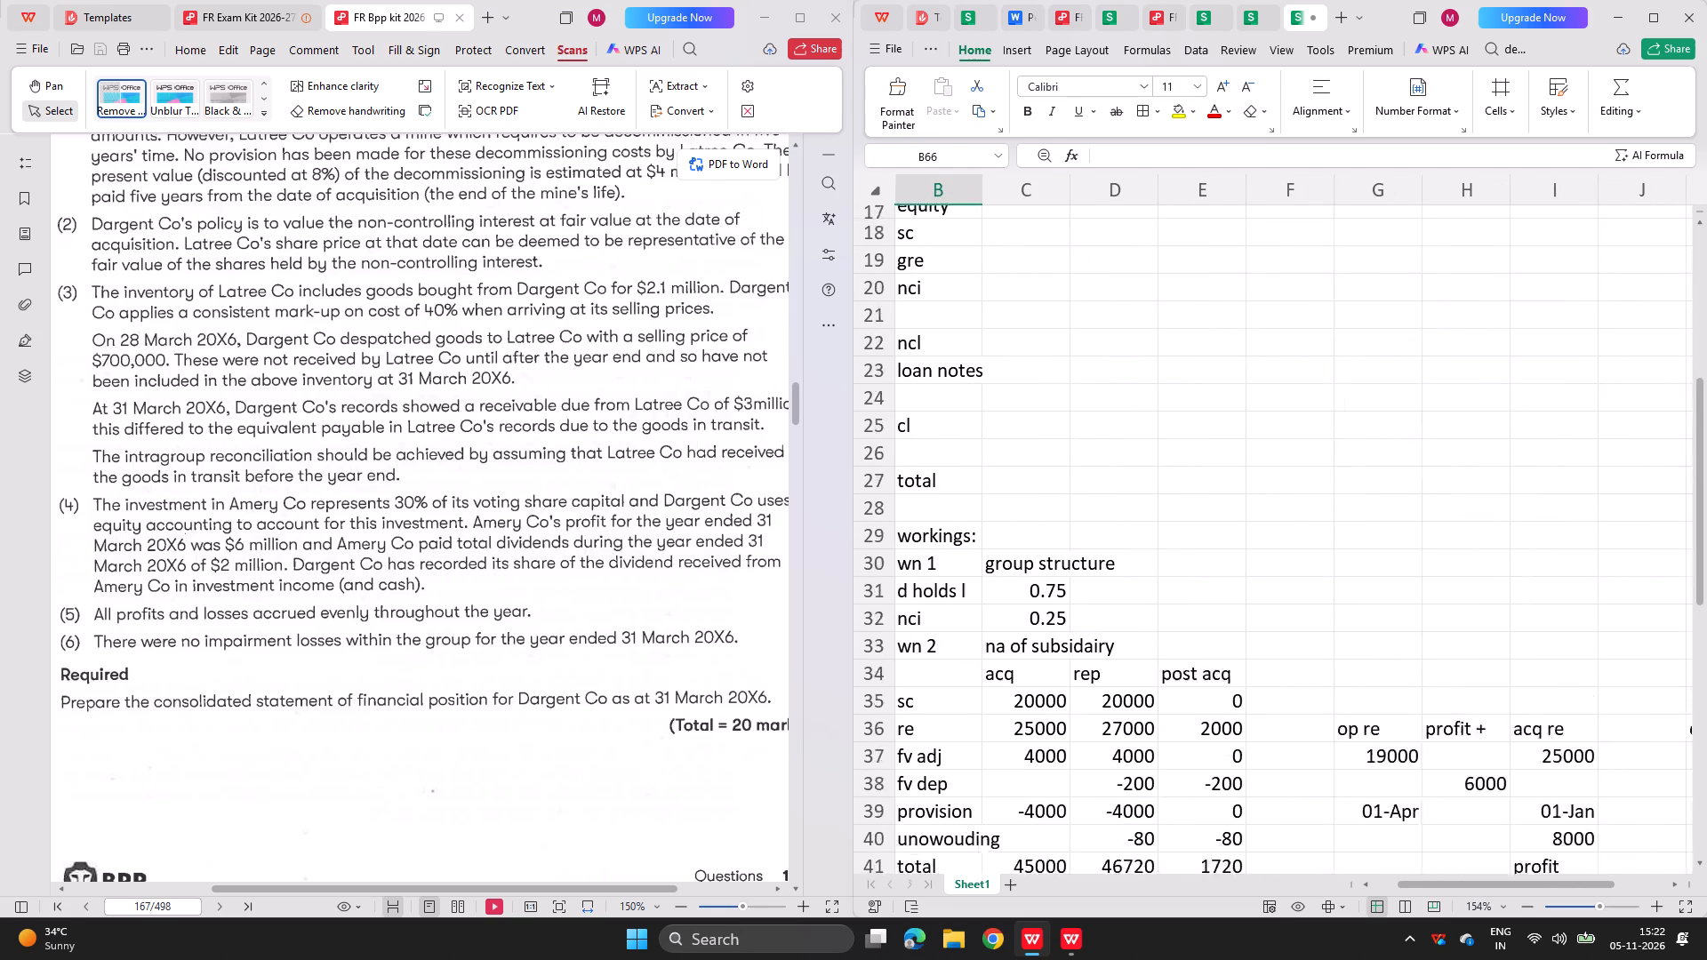
scroll(1313, 713, down, 6)
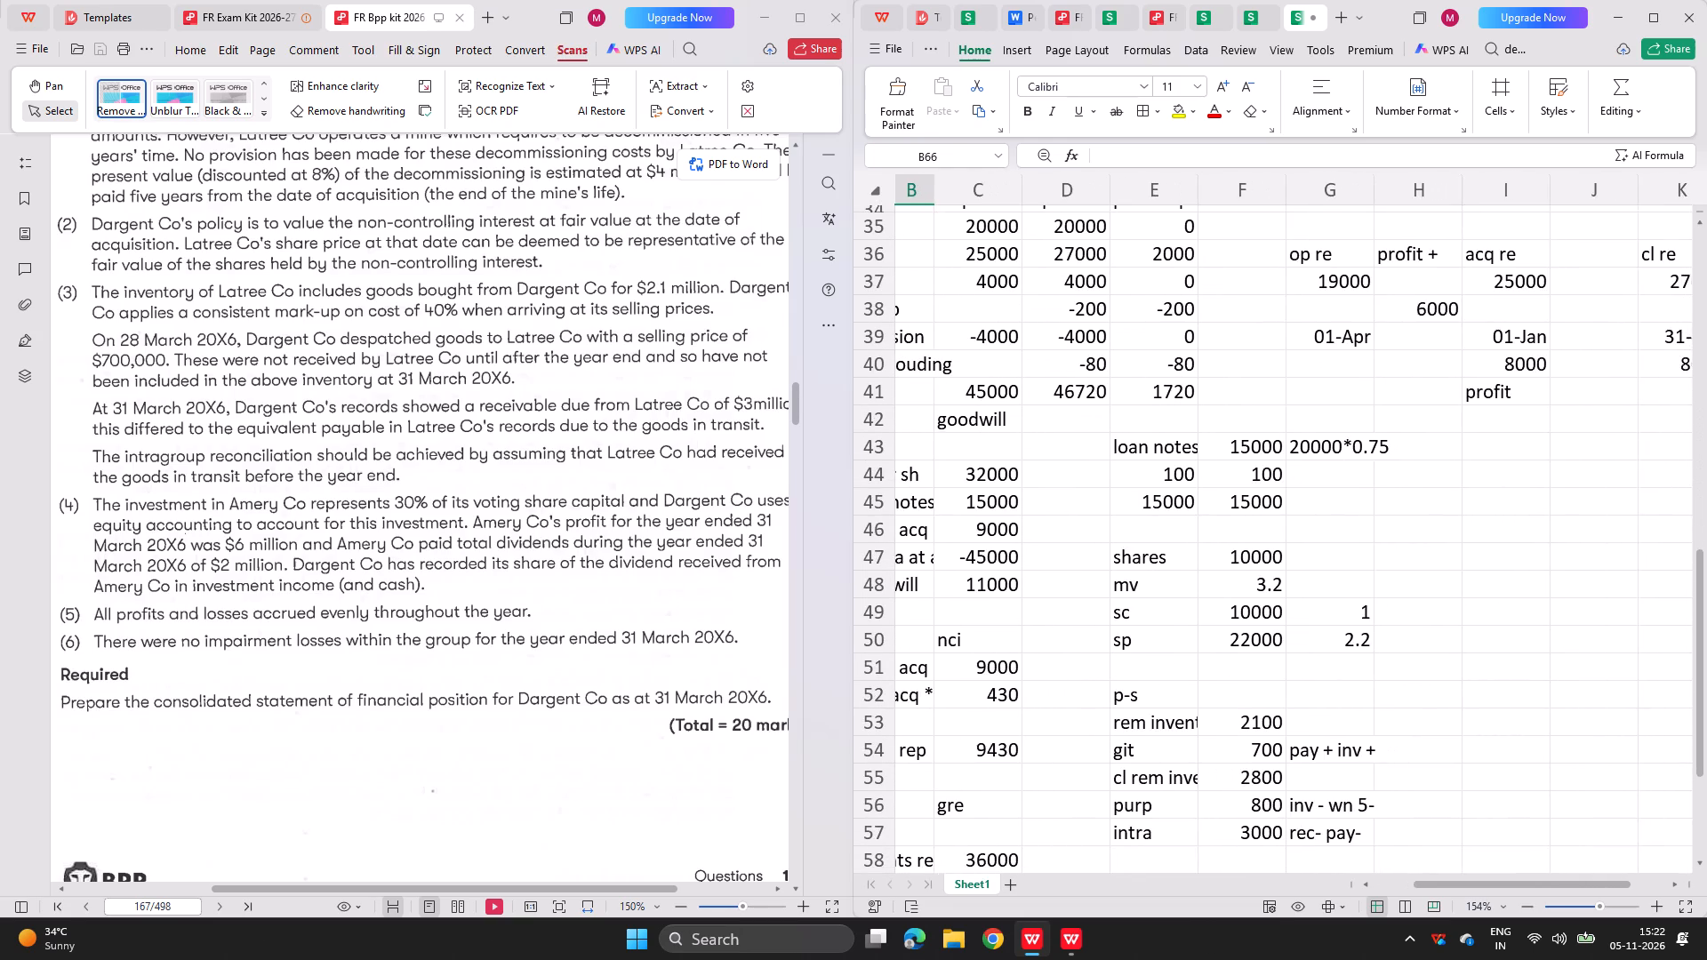
scroll(1313, 713, down, 2)
scroll(1313, 713, up, 7)
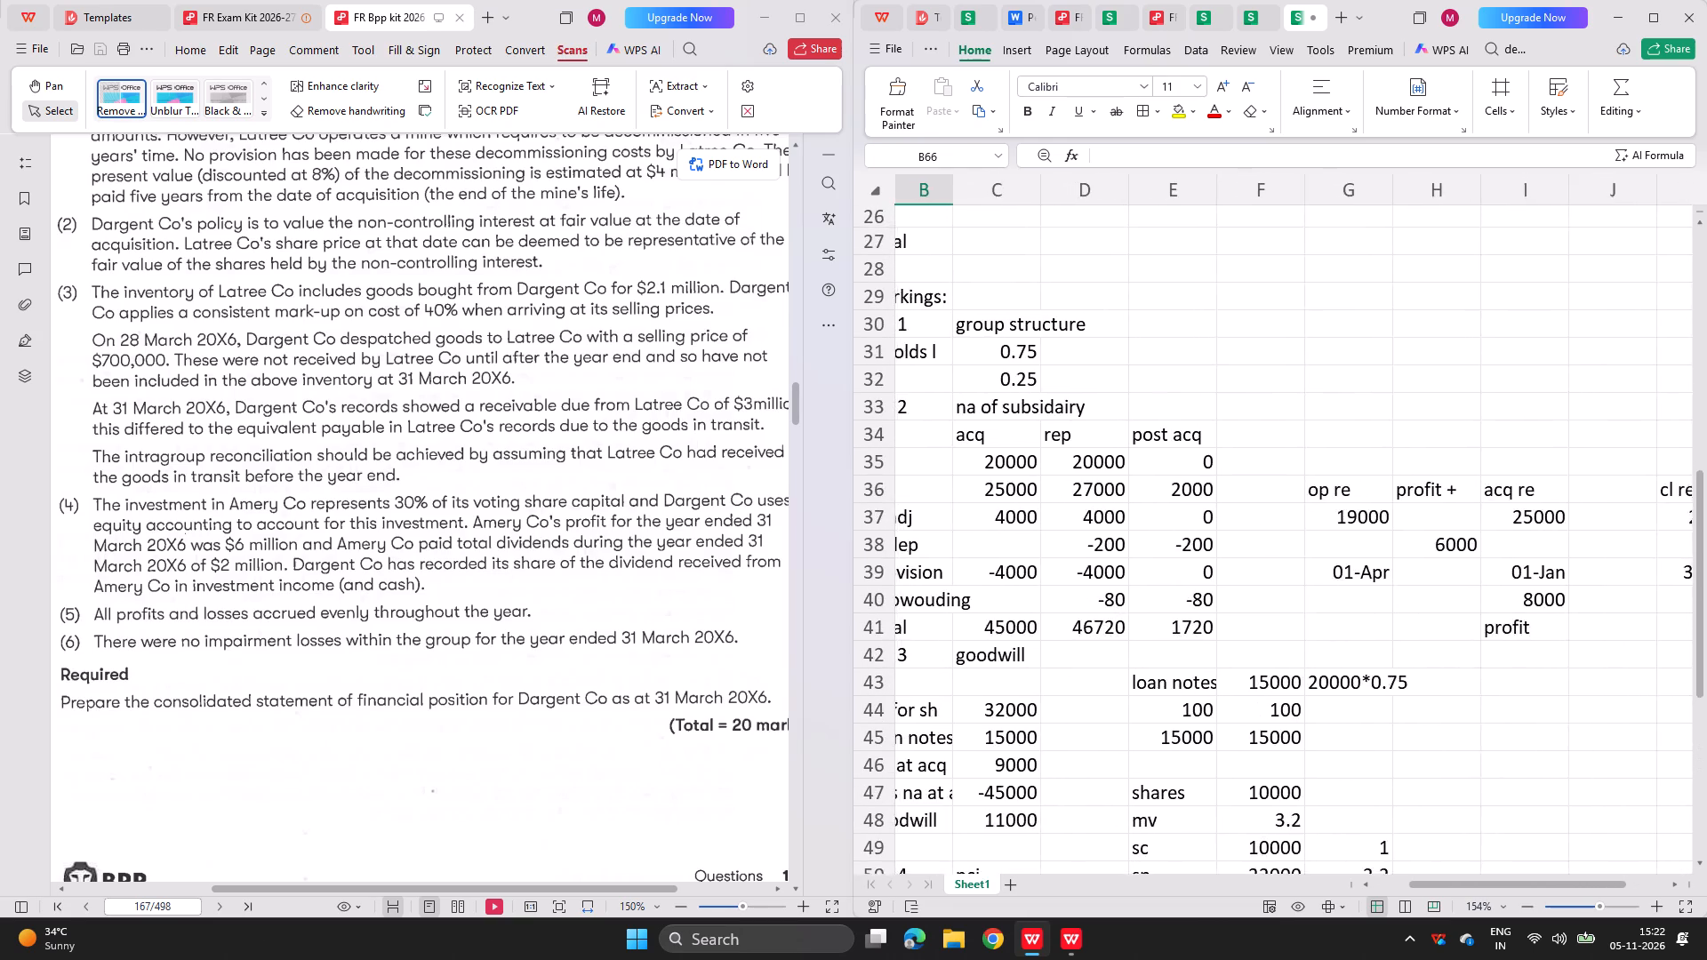
scroll(1313, 713, up, 6)
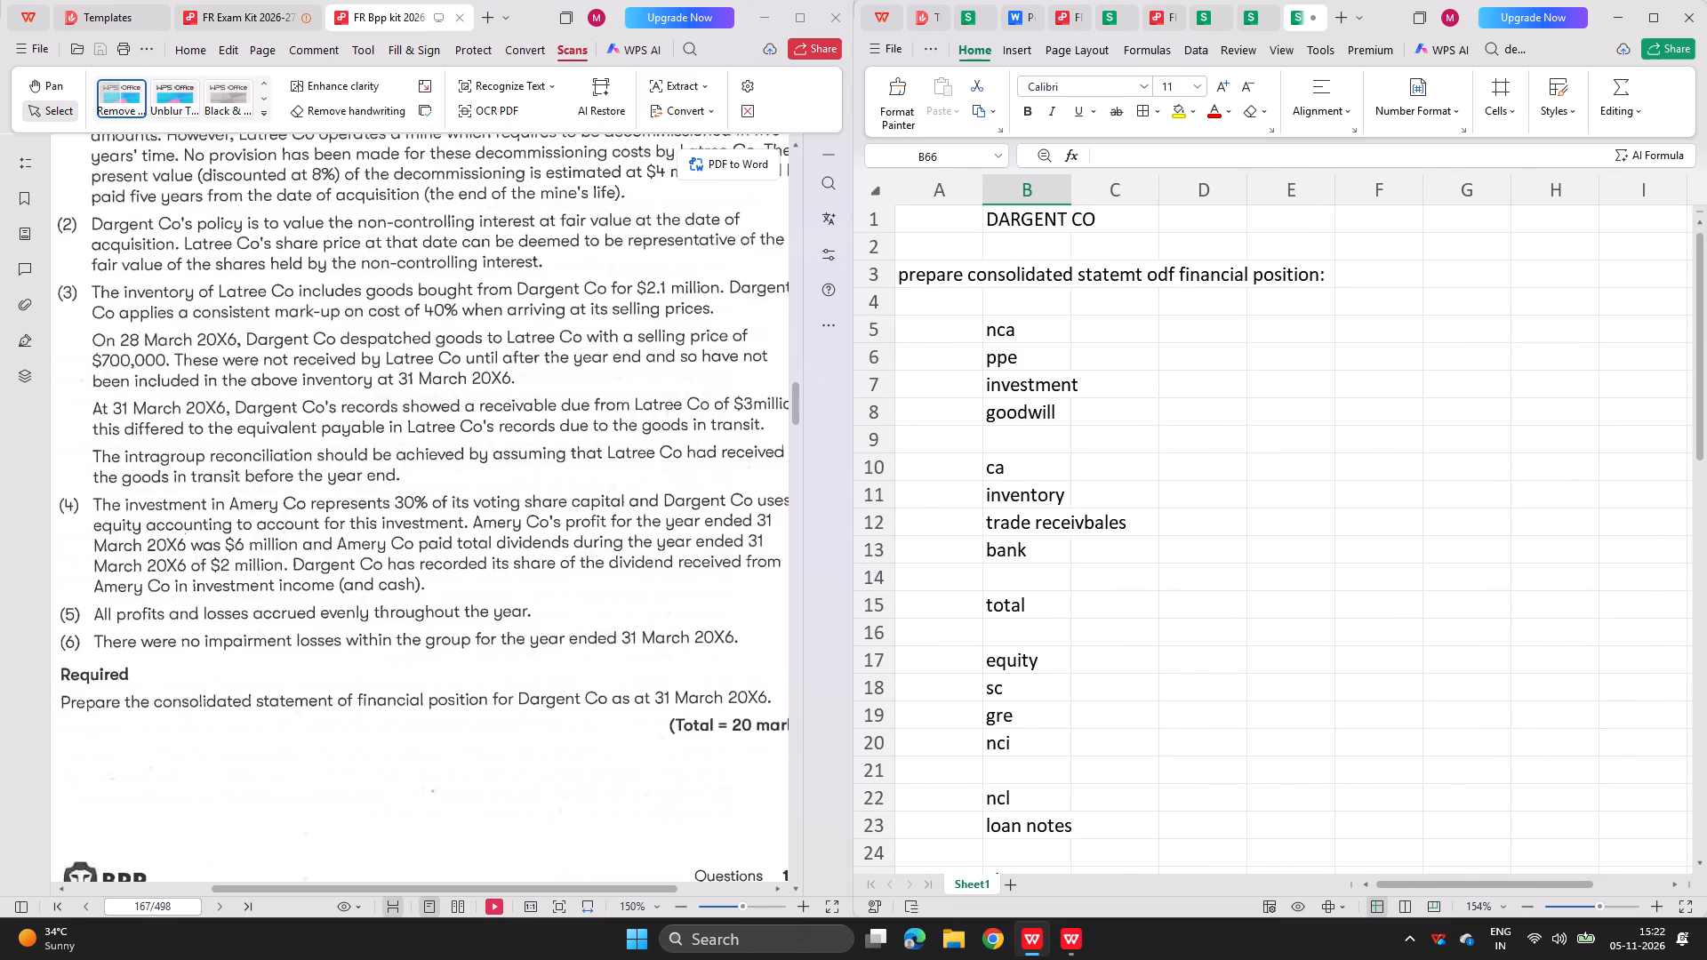
scroll(541, 596, up, 3)
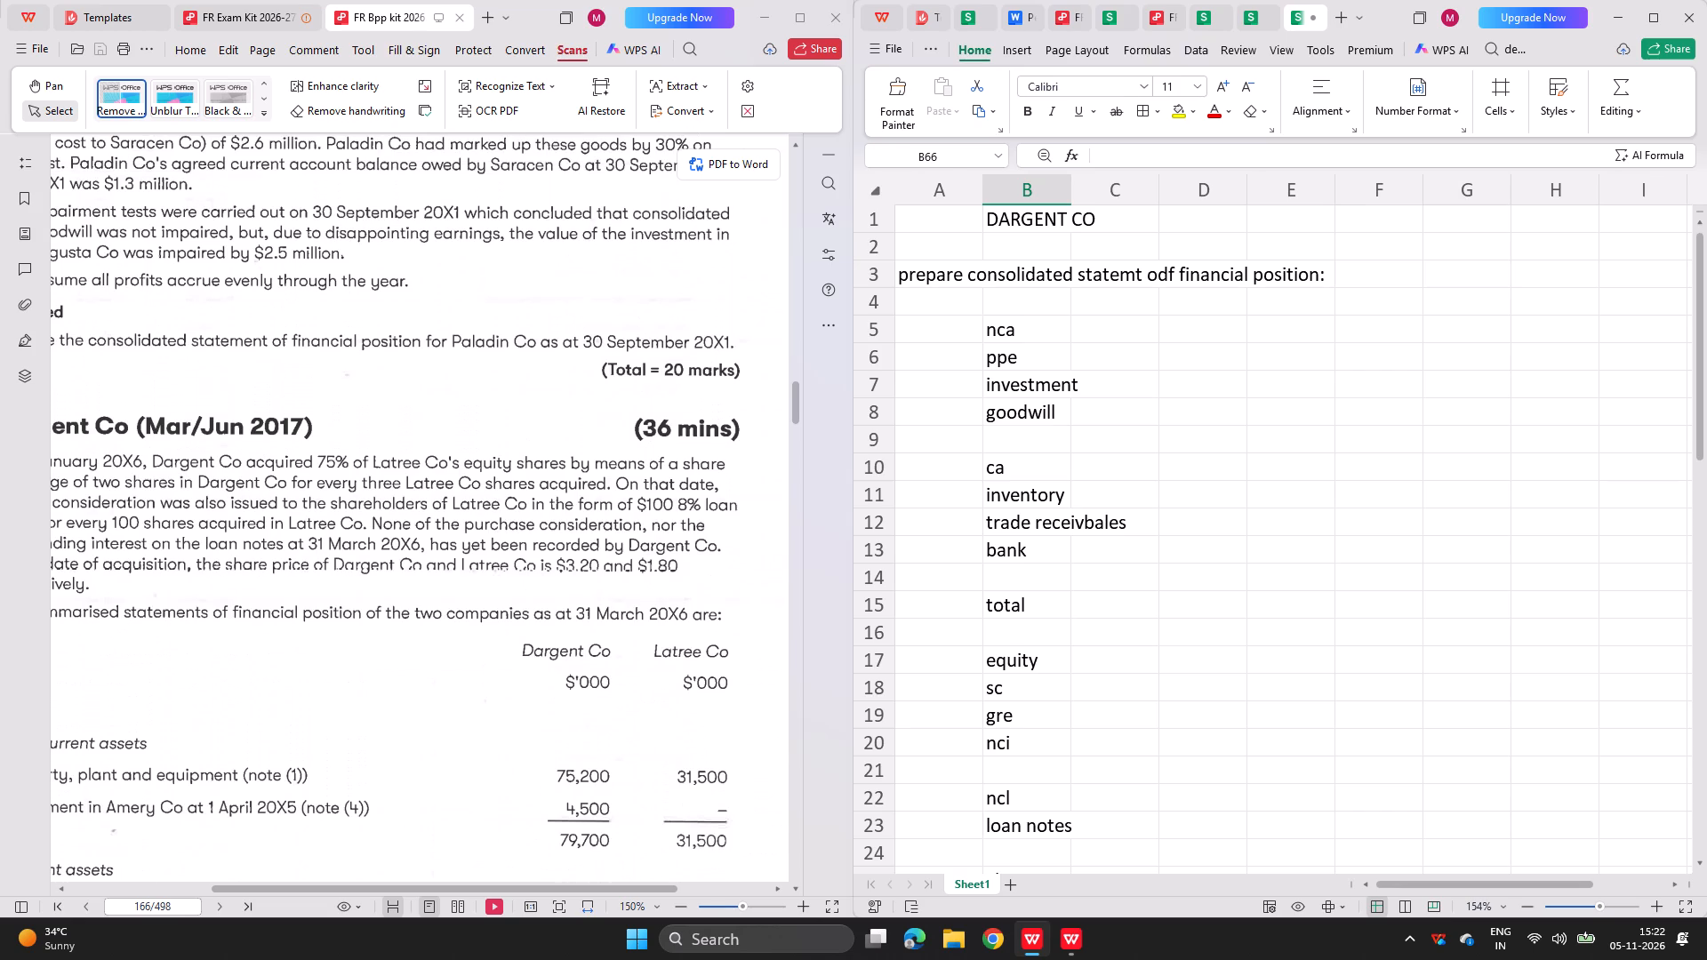
scroll(533, 482, down, 1)
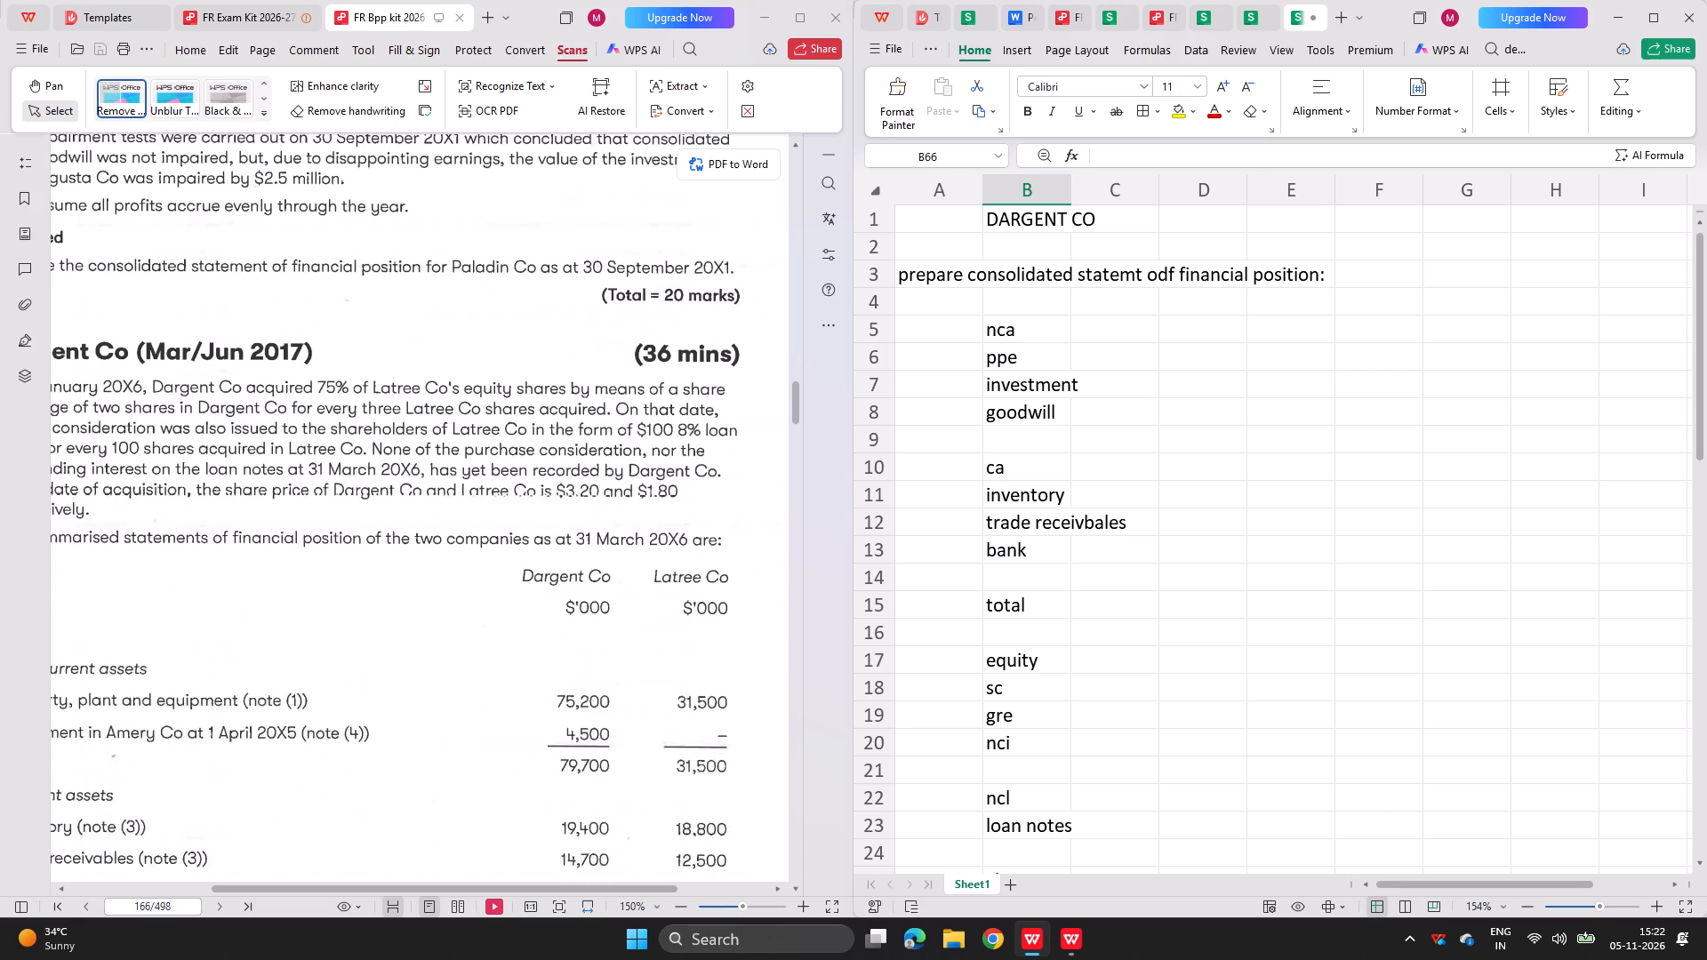
scroll(533, 482, down, 1)
click(1241, 6)
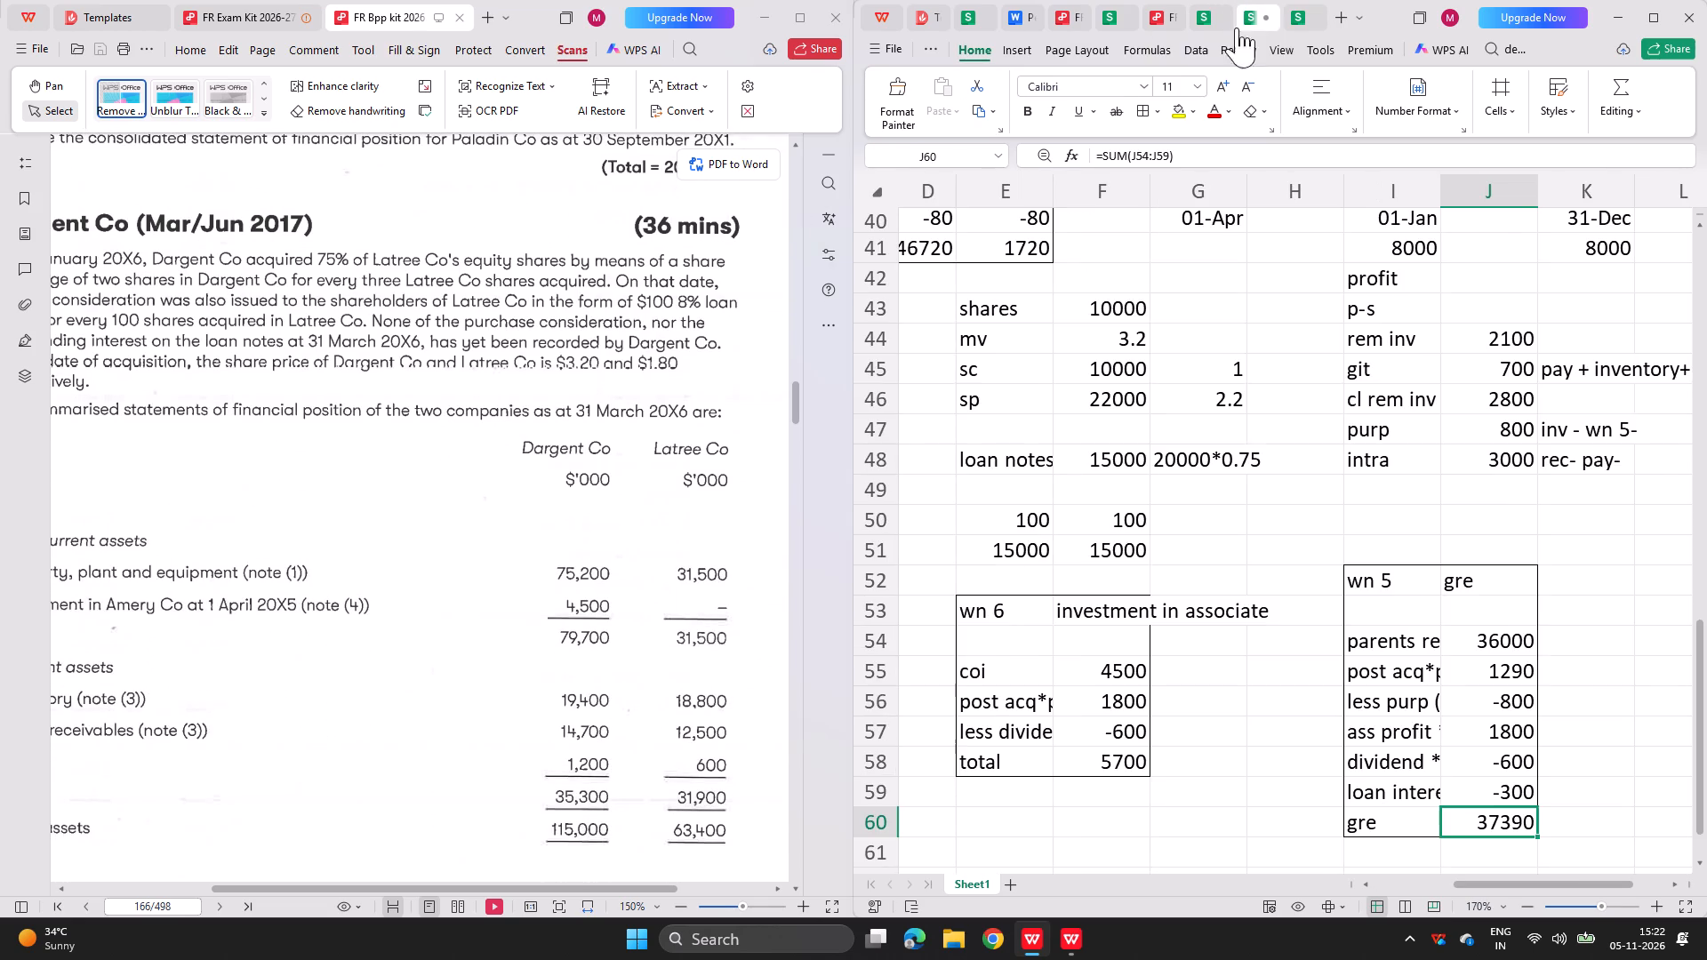
scroll(1241, 387, up, 7)
scroll(1241, 387, right, 4)
scroll(1241, 387, up, 3)
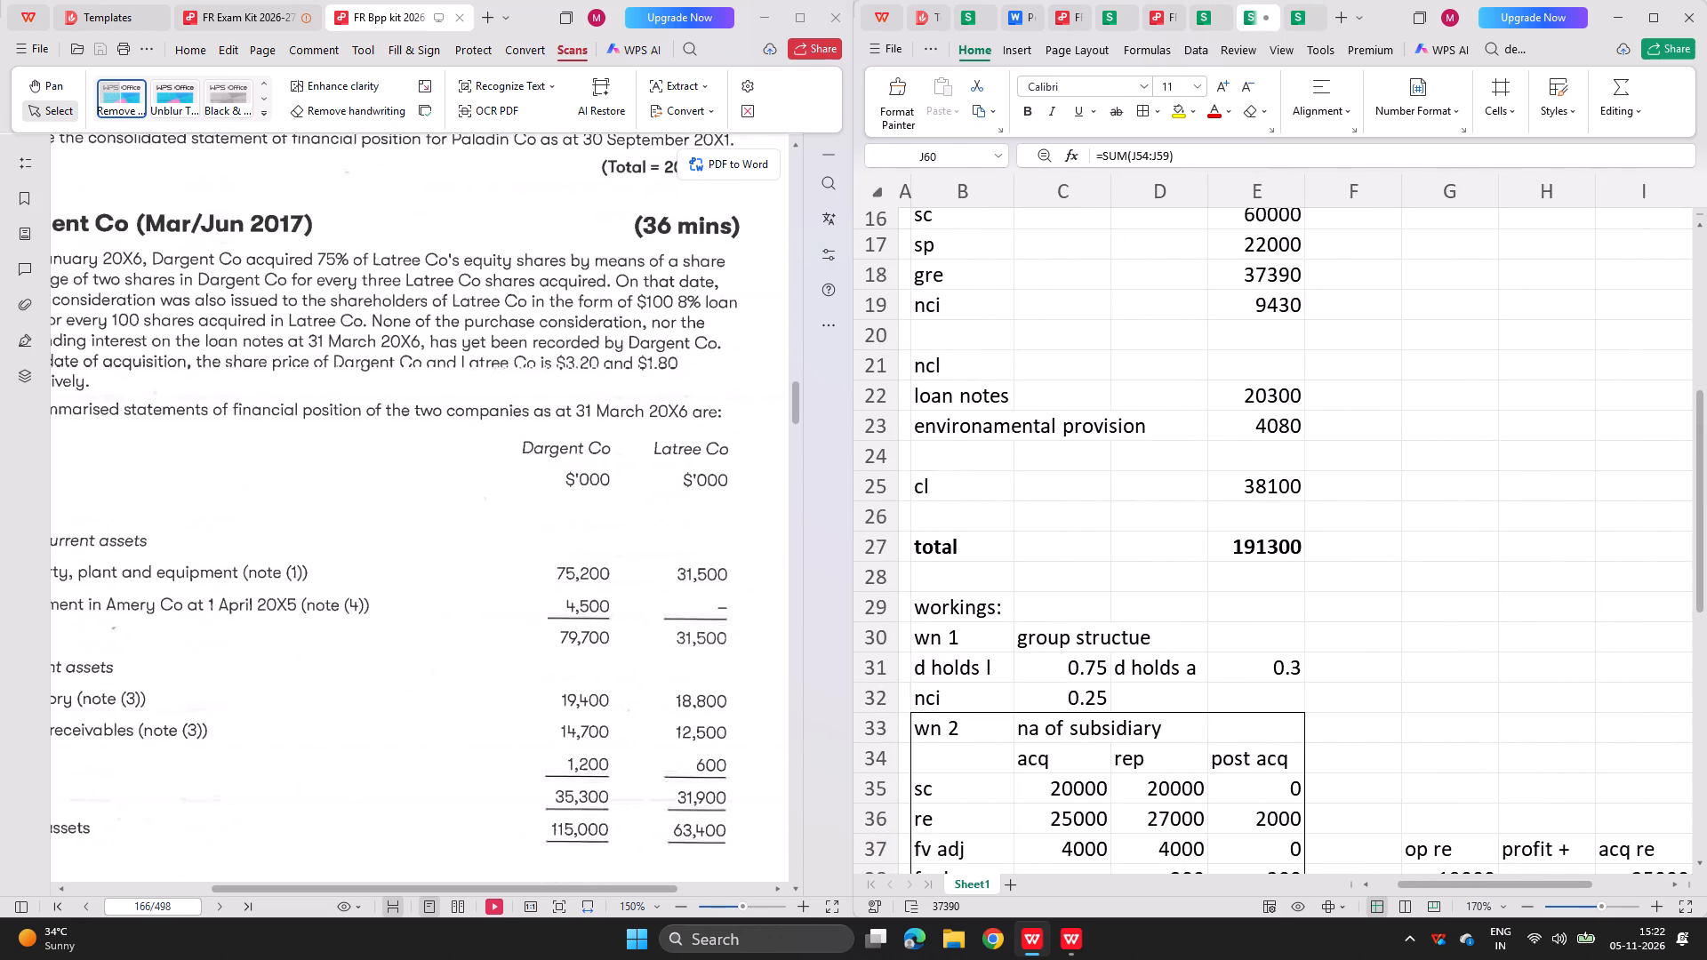
scroll(1241, 387, up, 10)
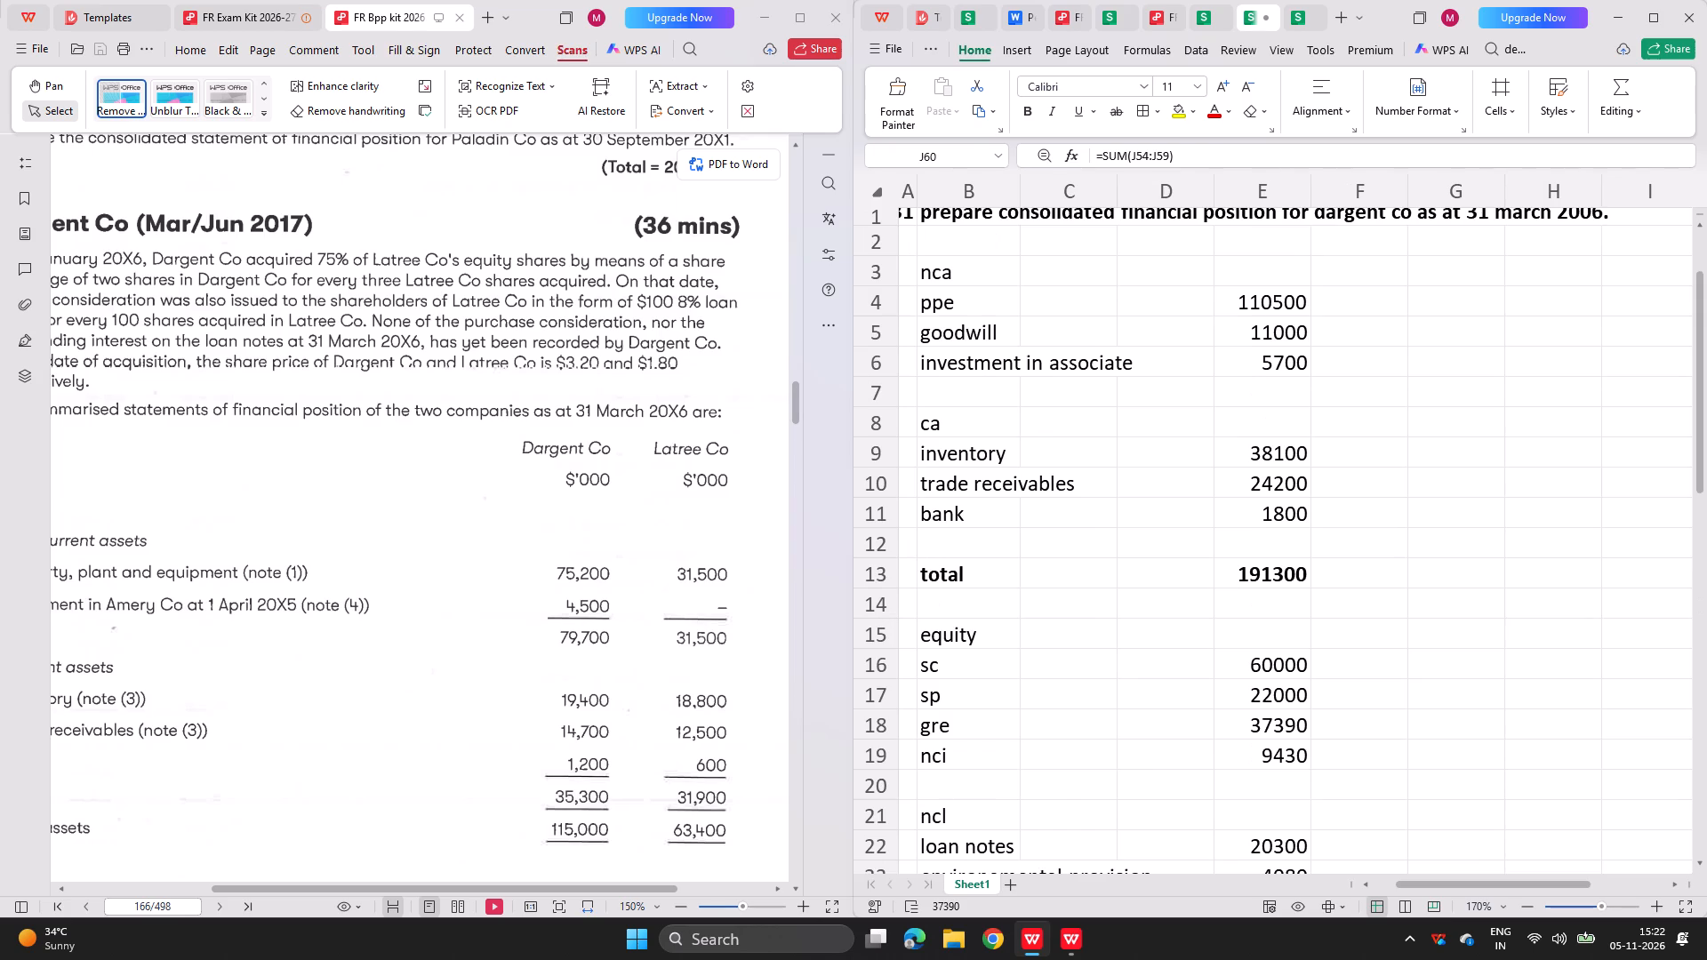
double_click(1279, 309)
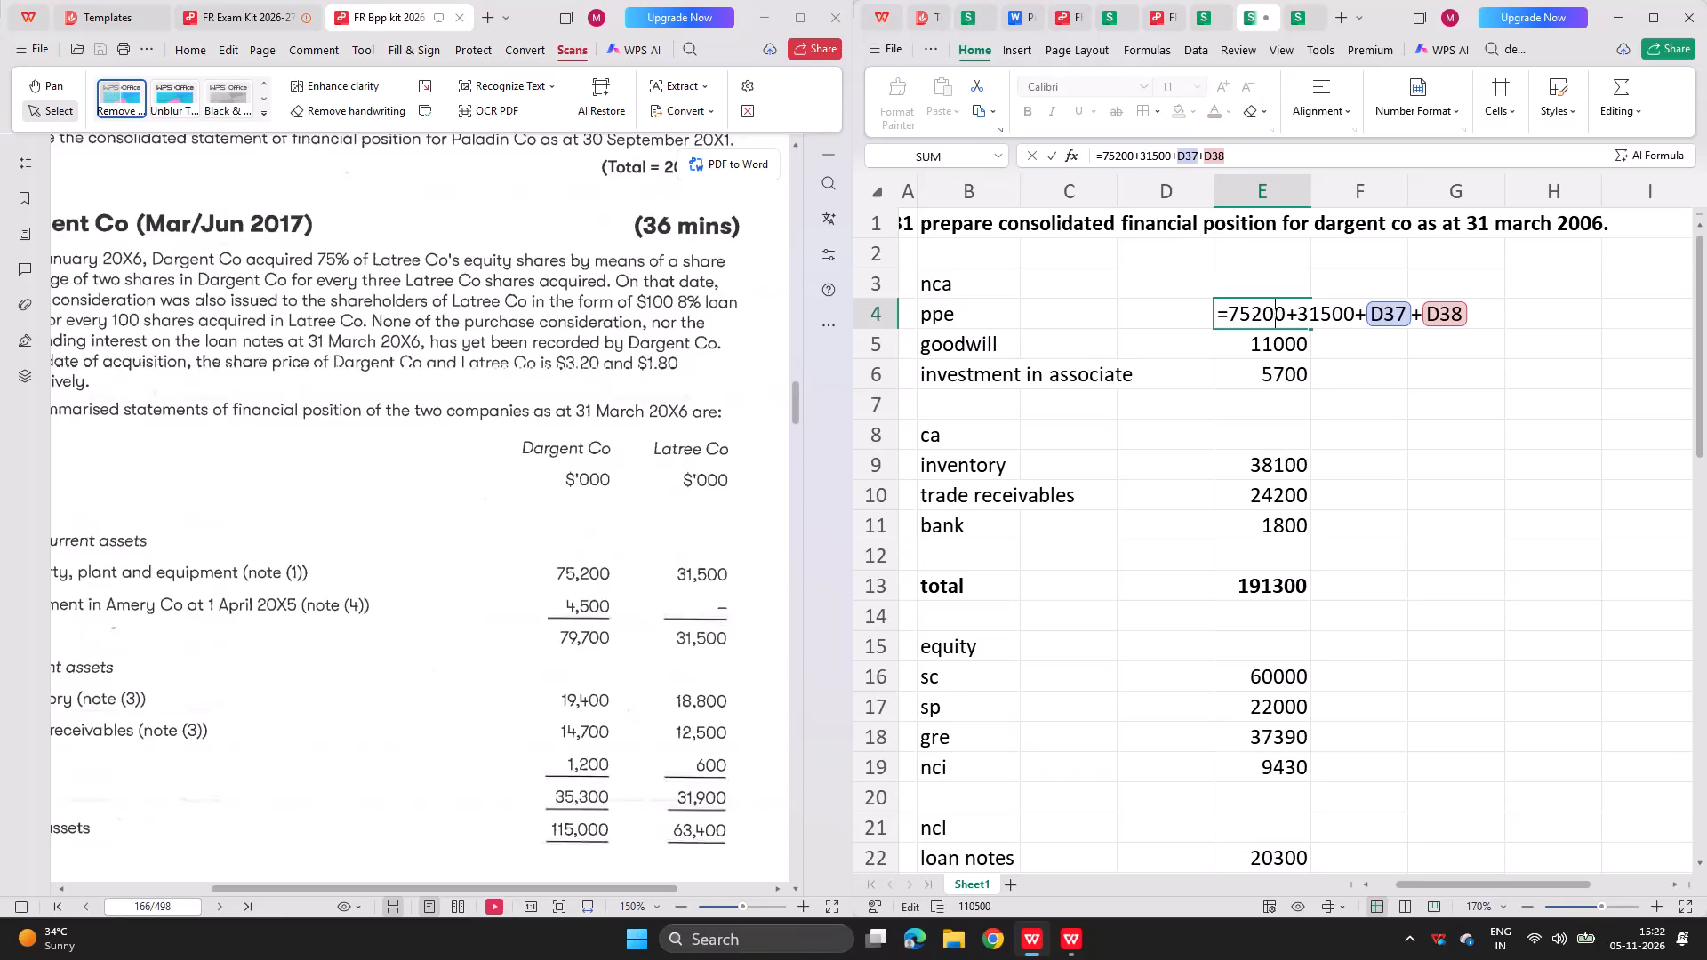
key(Return)
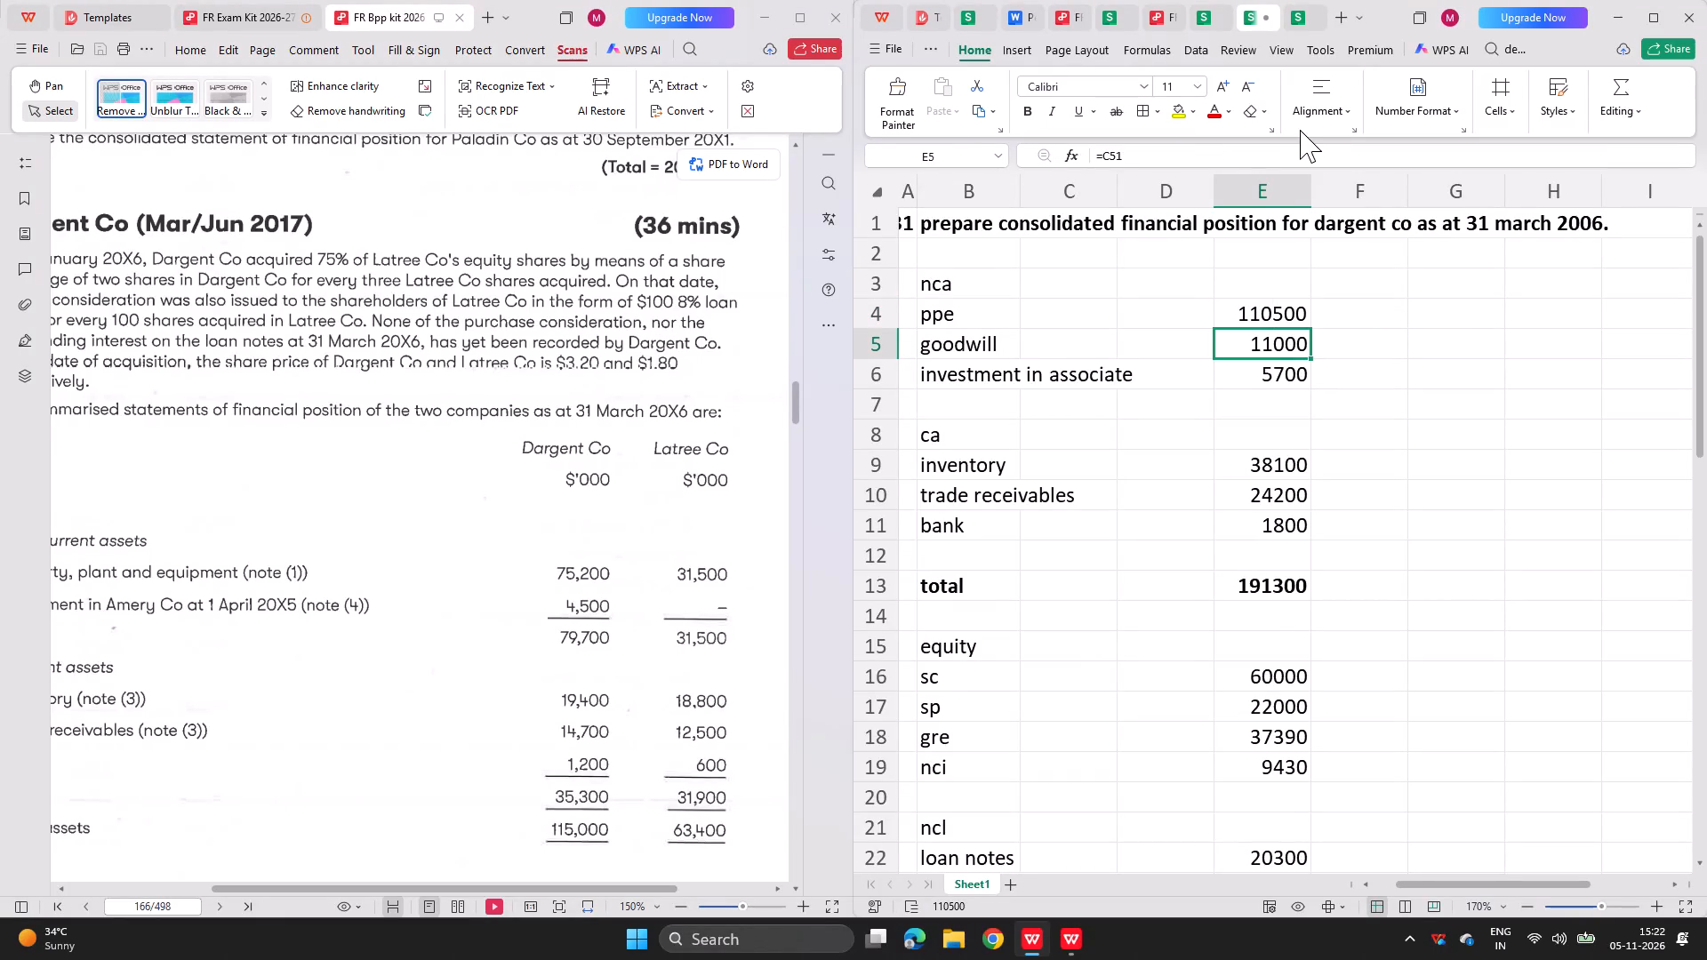
double_click(1255, 318)
scroll(1217, 540, down, 4)
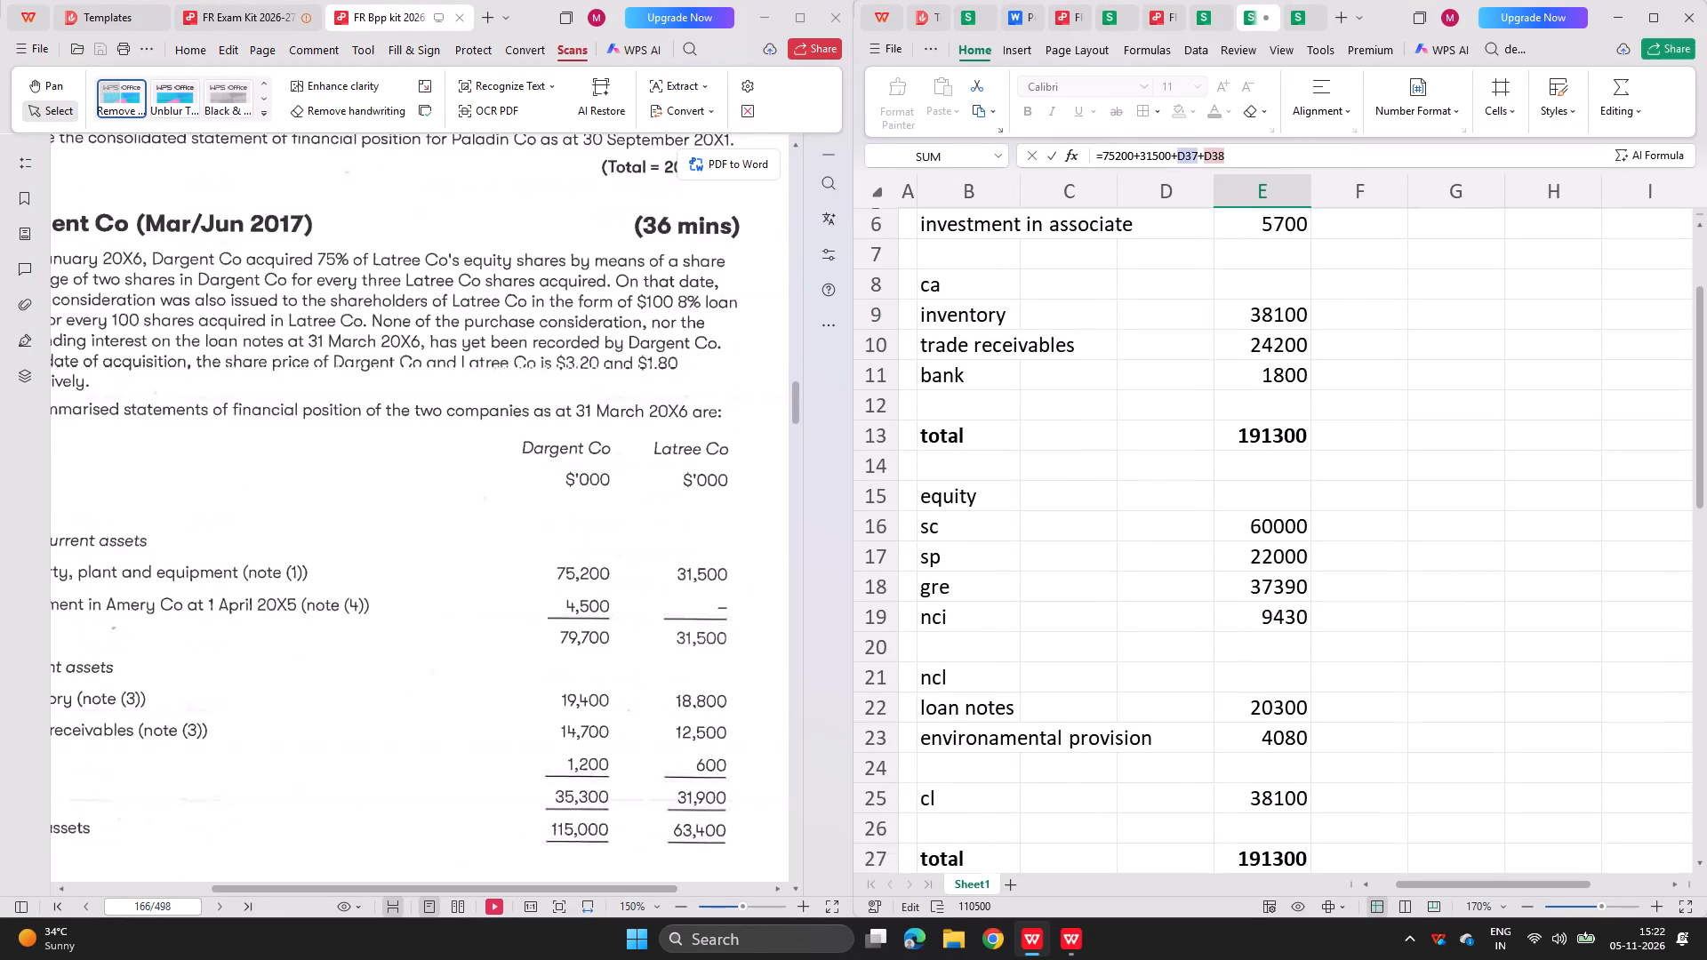
scroll(1217, 540, down, 4)
scroll(1217, 540, up, 1)
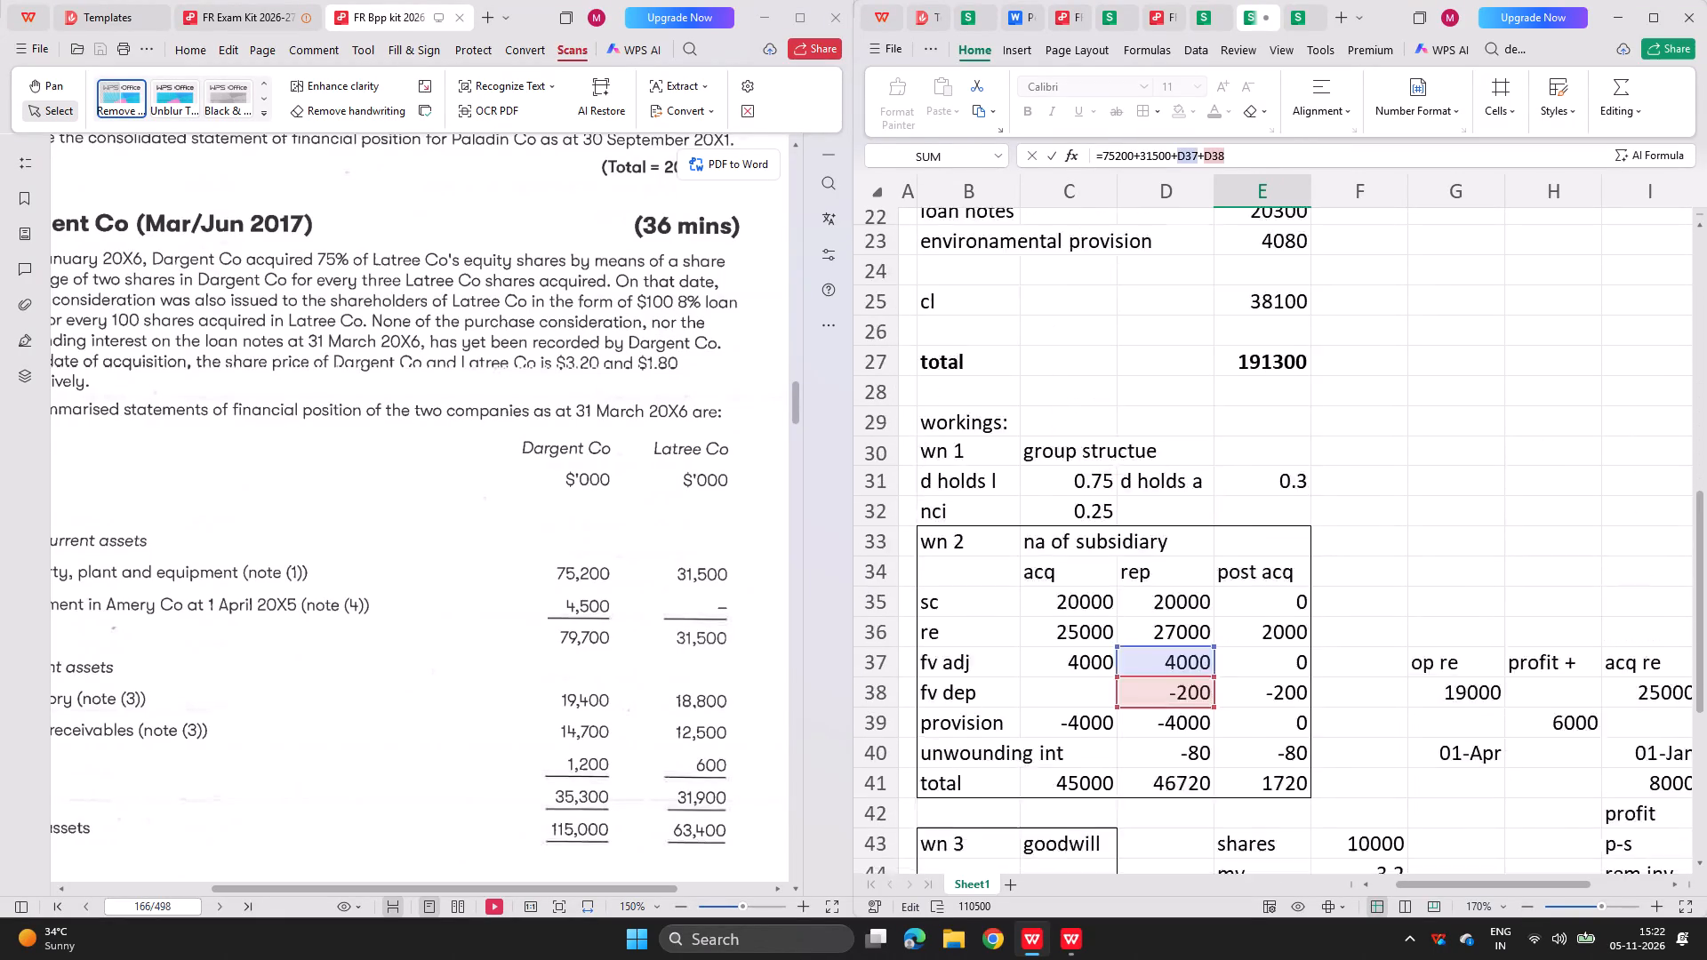
scroll(1217, 540, up, 1)
key(Return)
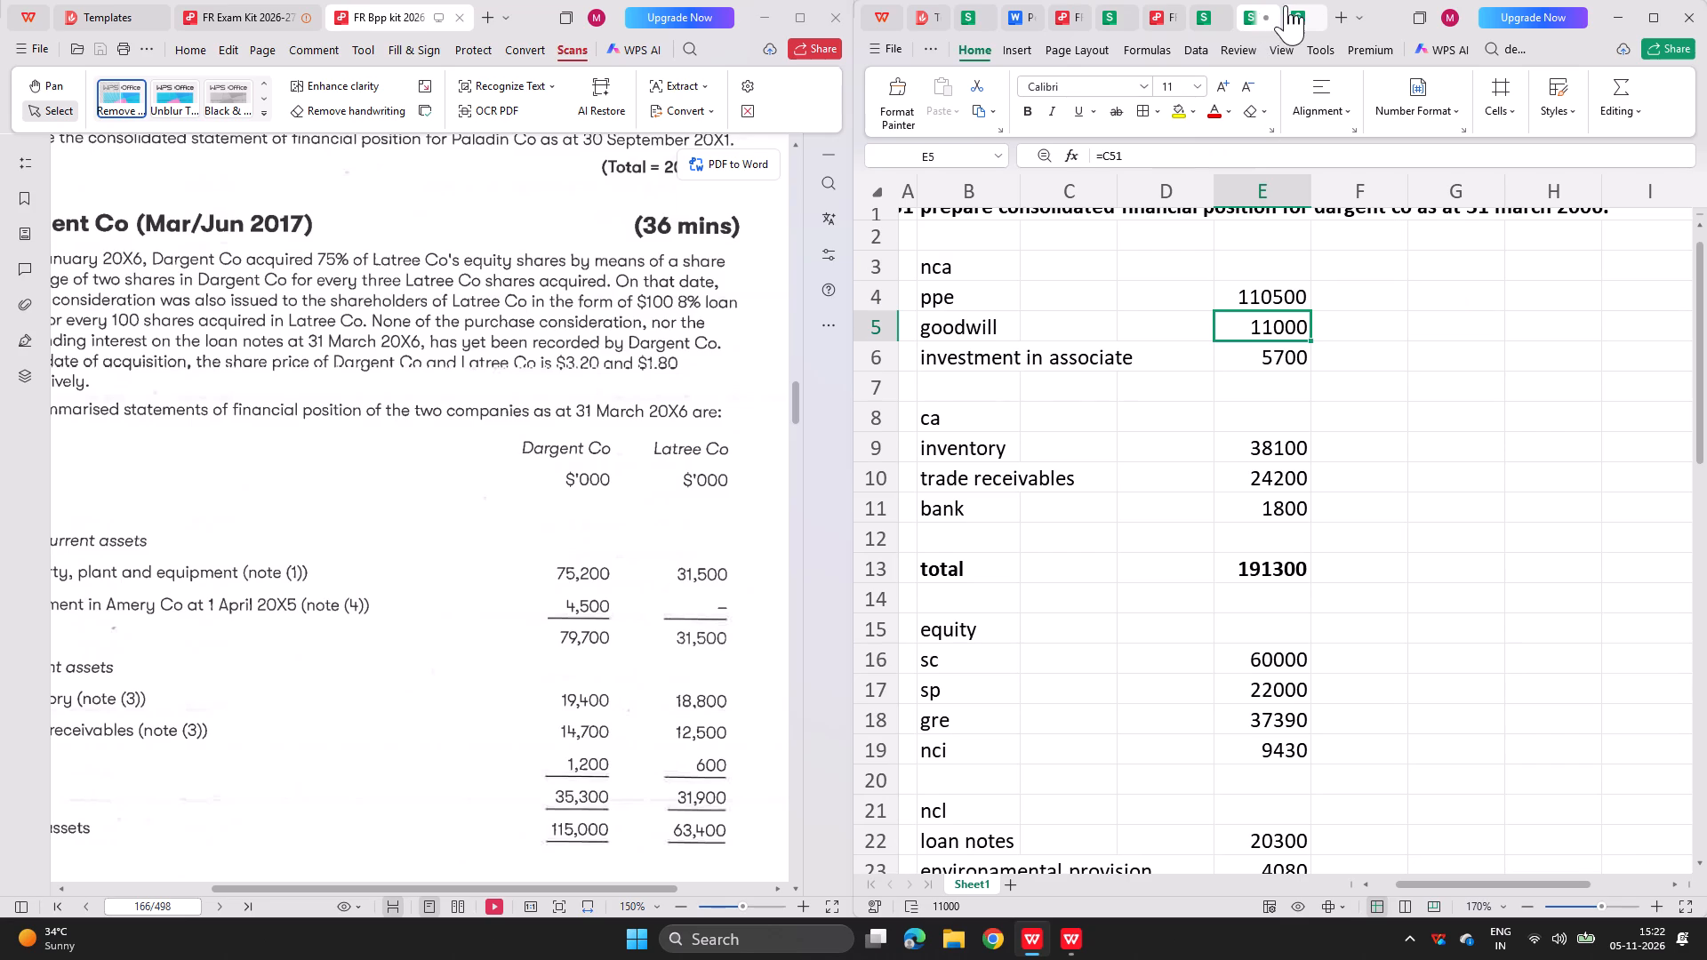
click(1292, 6)
Fill the ppe line in C6 with =75200+31500+D37+D38, combining both companies' figures with the fair value adjustment and its depreciation.
click(1123, 348)
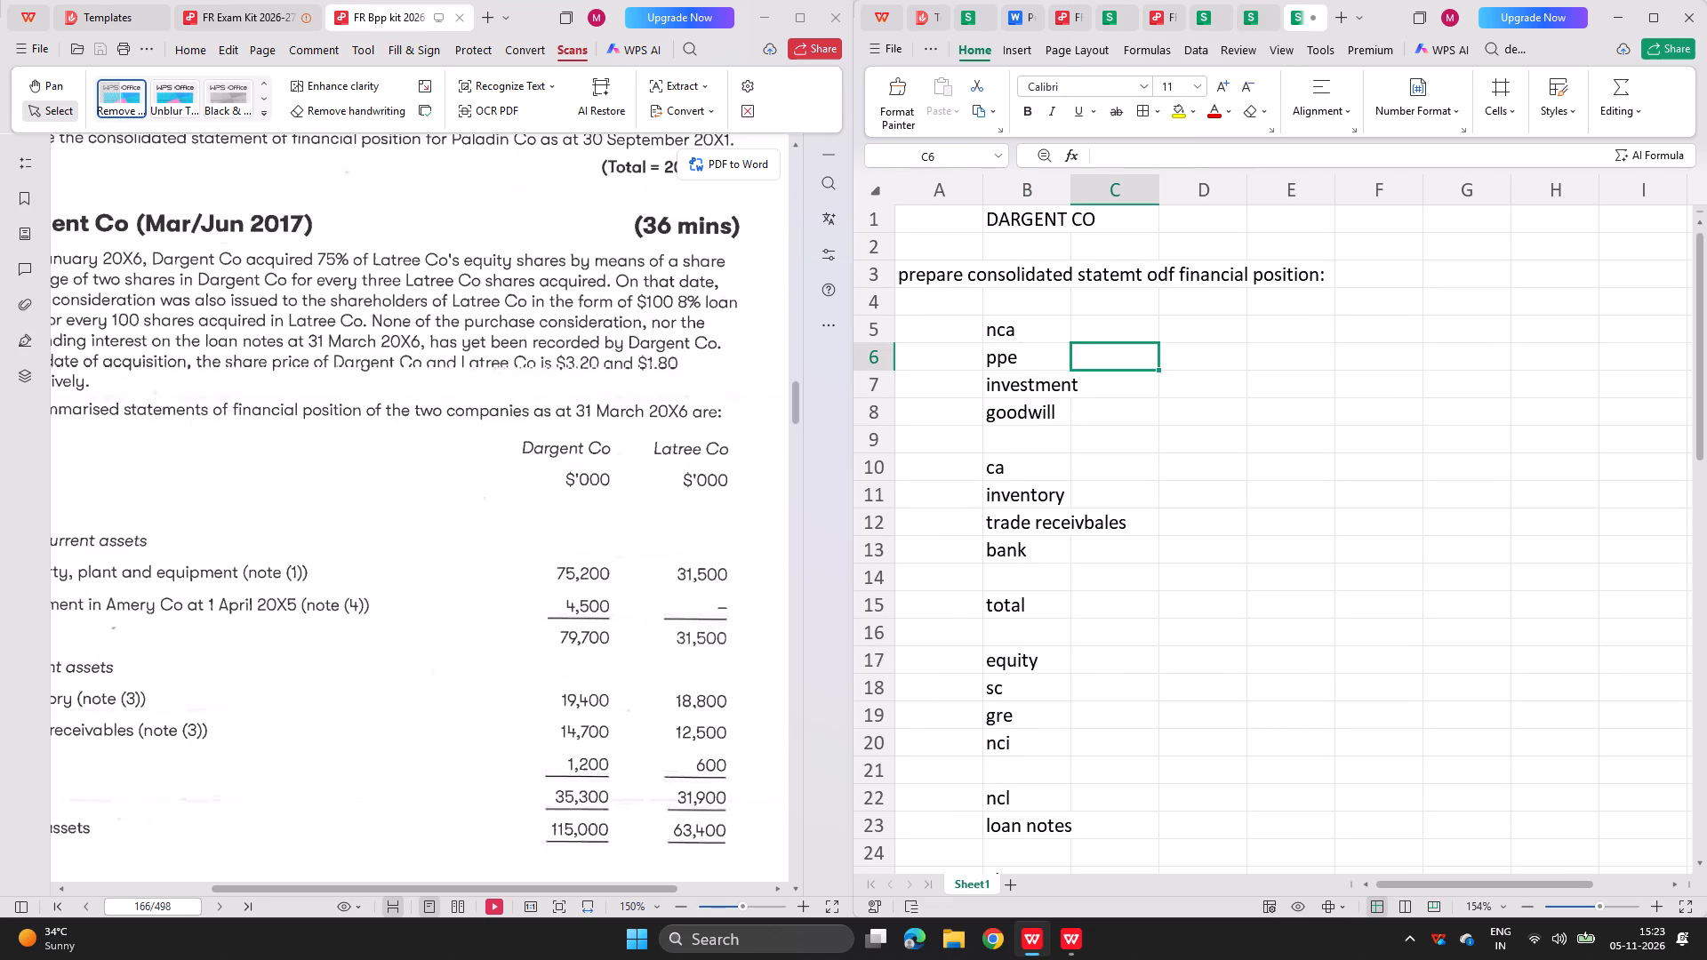
key(equal)
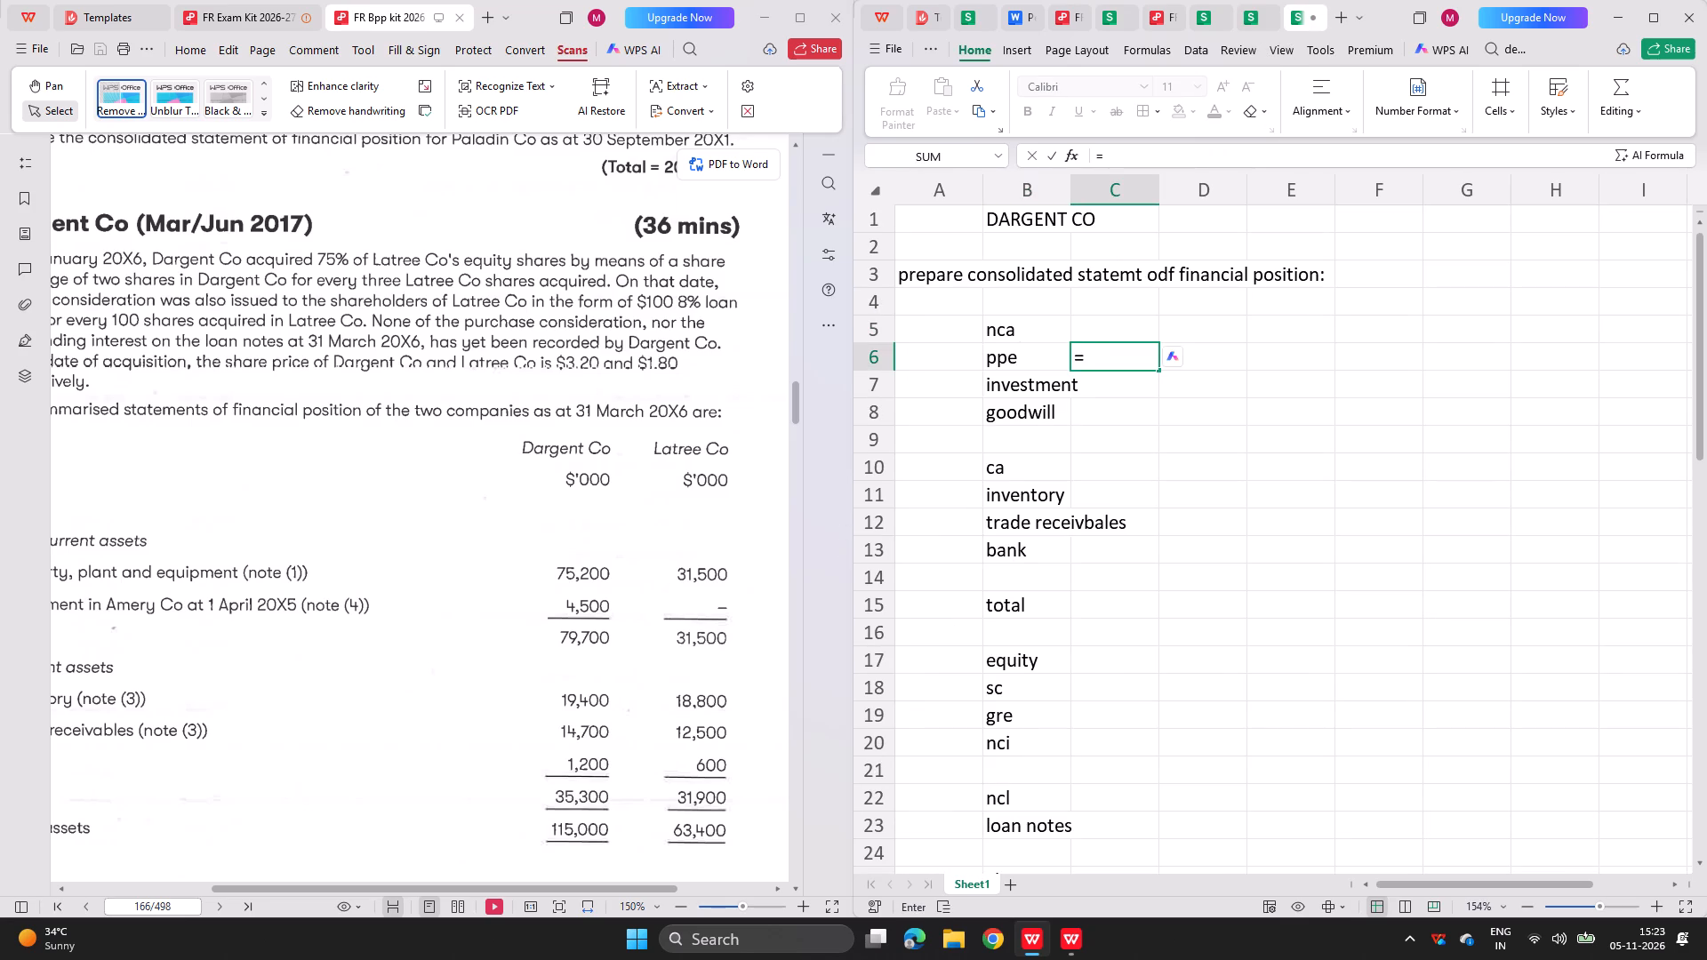
text(75020)
key(BackSpace)
key(BackSpace)
key(2)
key(BackSpace)
key(BackSpace)
text(200+)
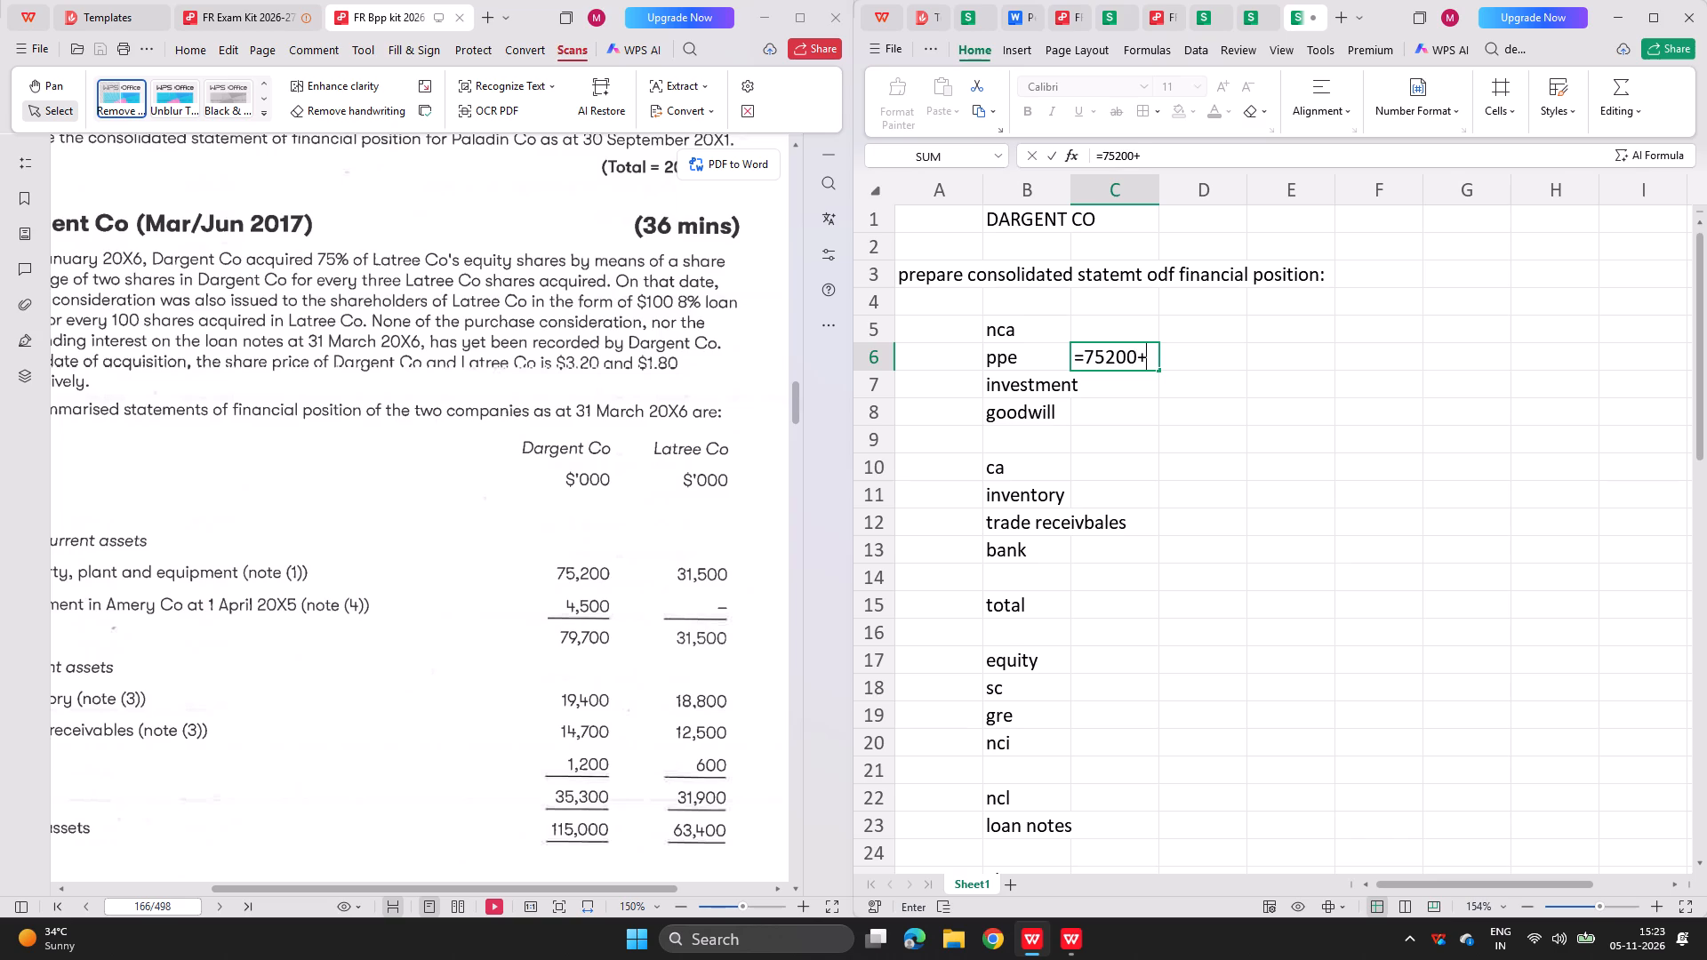
text(31500+)
scroll(1151, 647, down, 6)
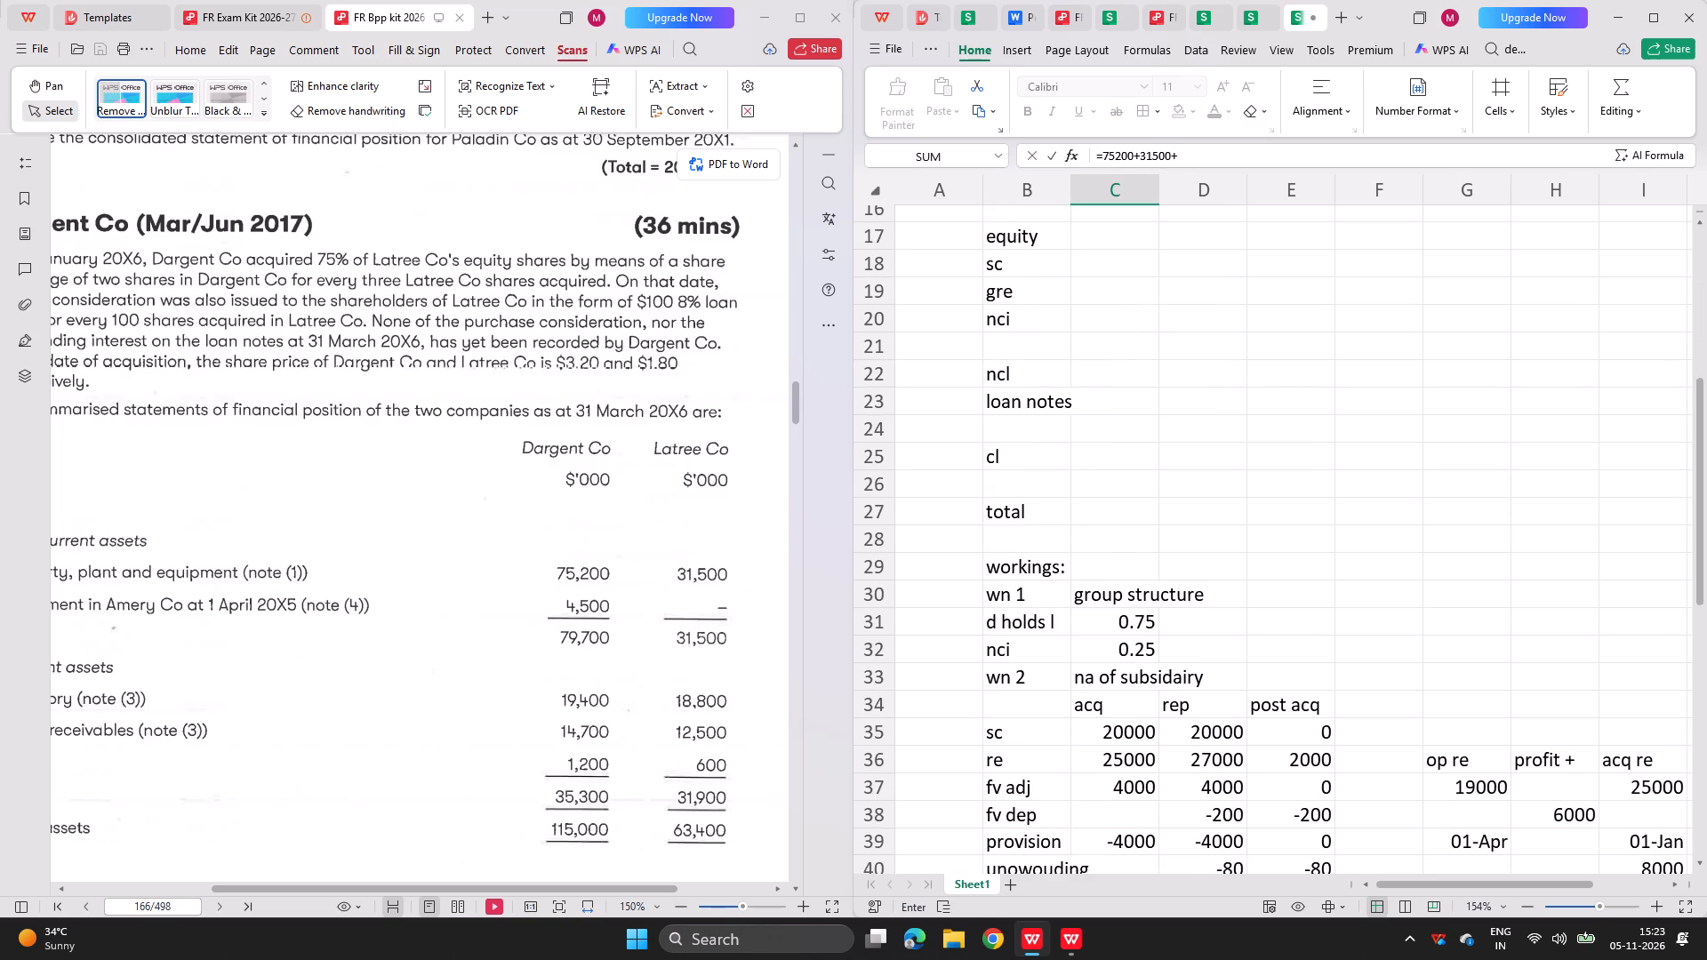
click(1230, 777)
key(plus)
click(1214, 813)
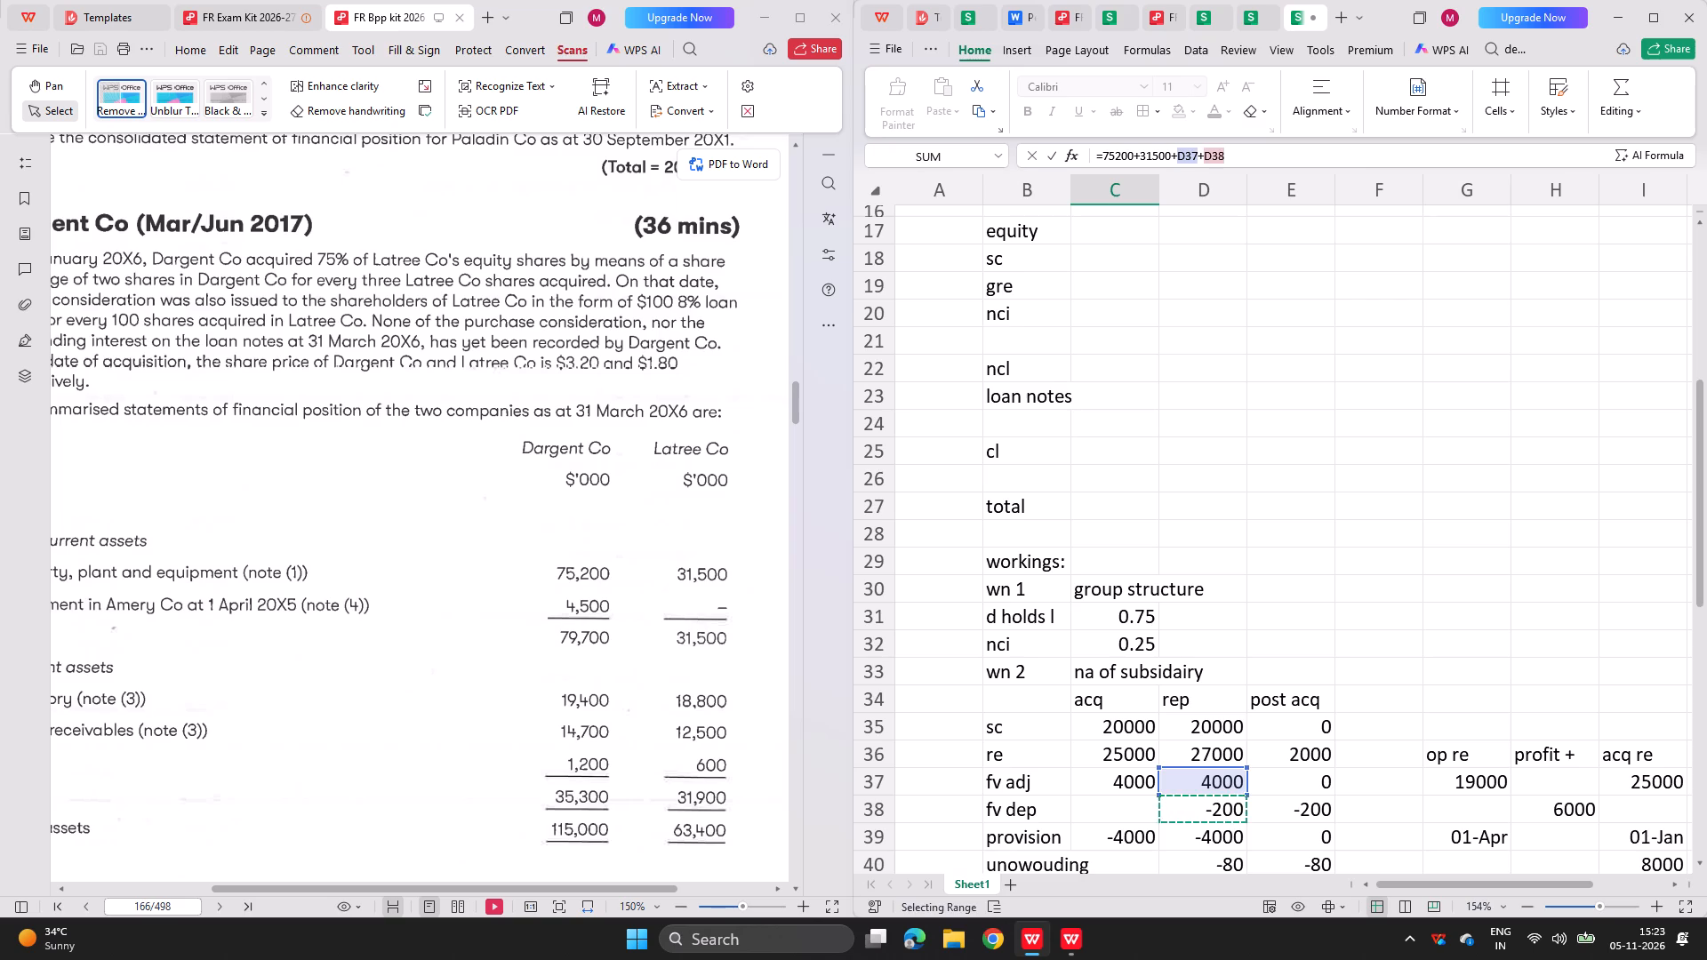
key(Return)
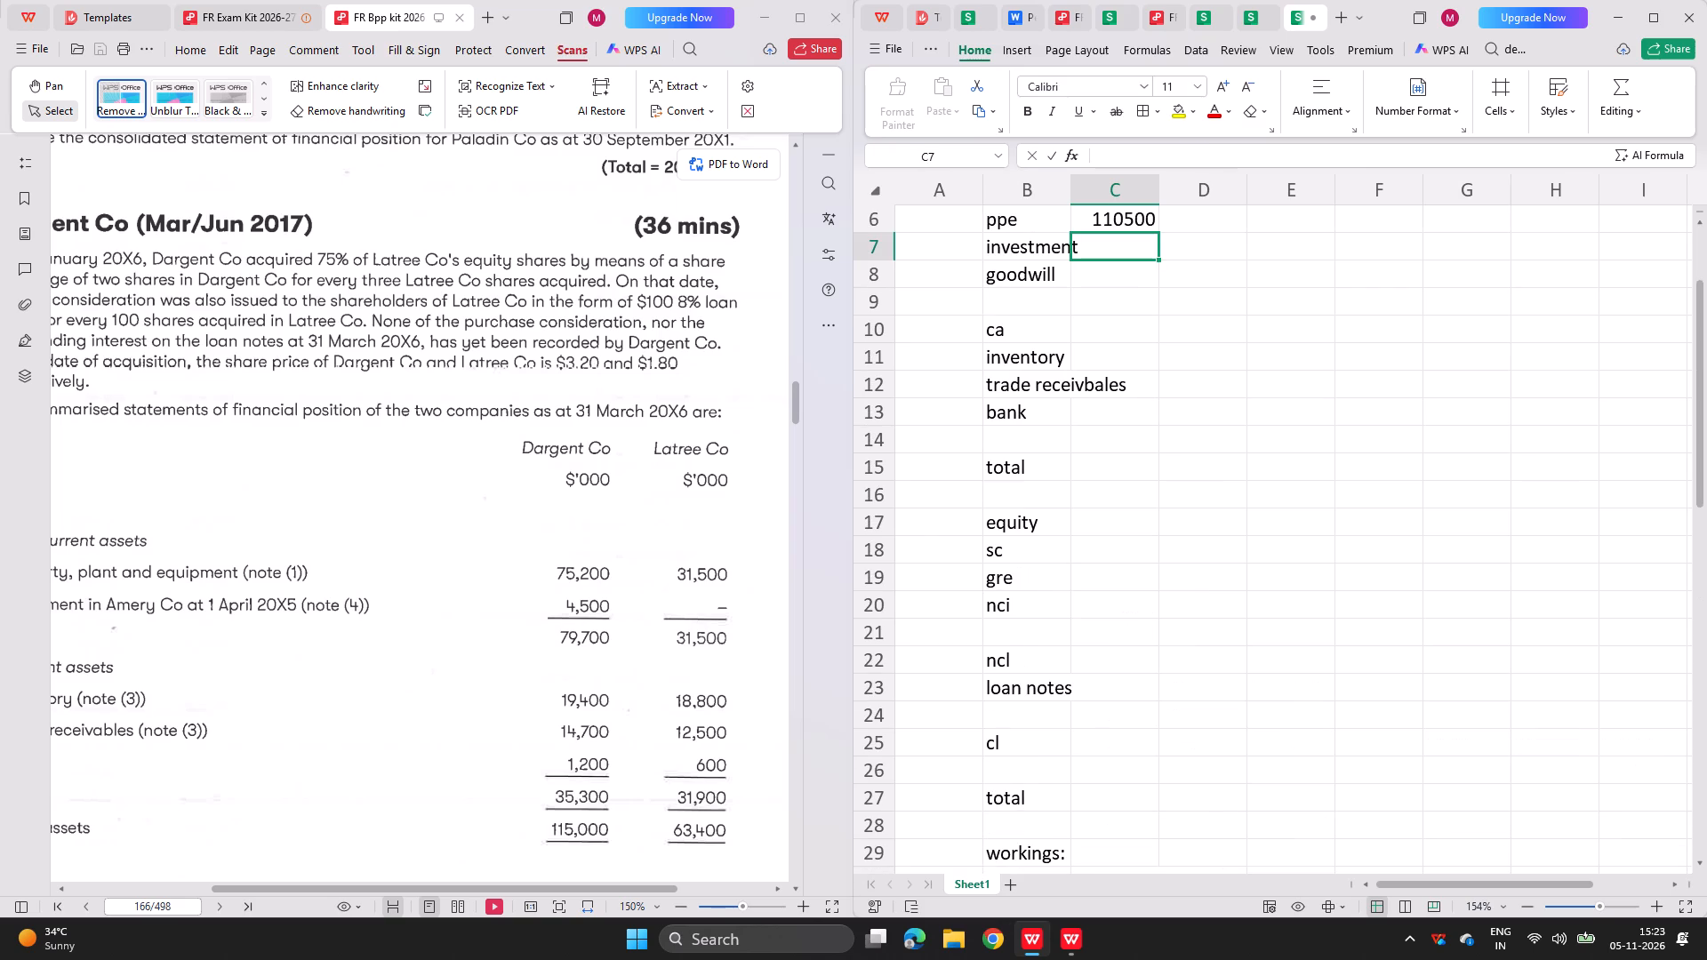
Extend the investment label in B7 to read investment in associate, matching the completed workbook.
click(1258, 18)
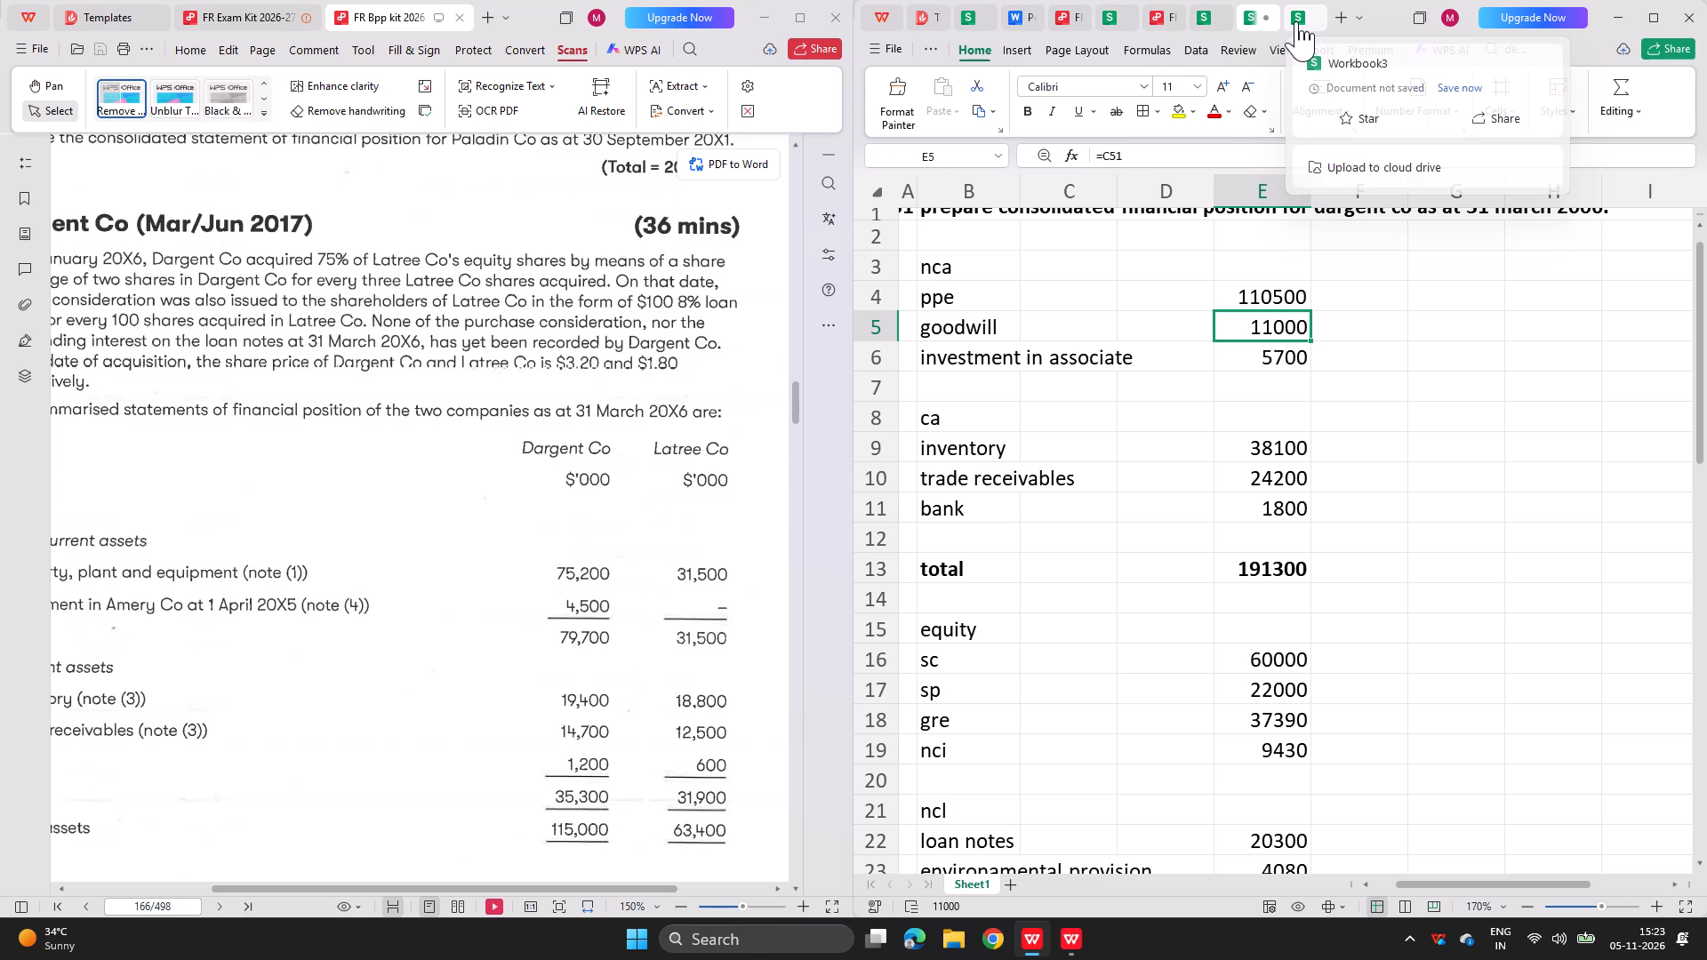
click(1296, 21)
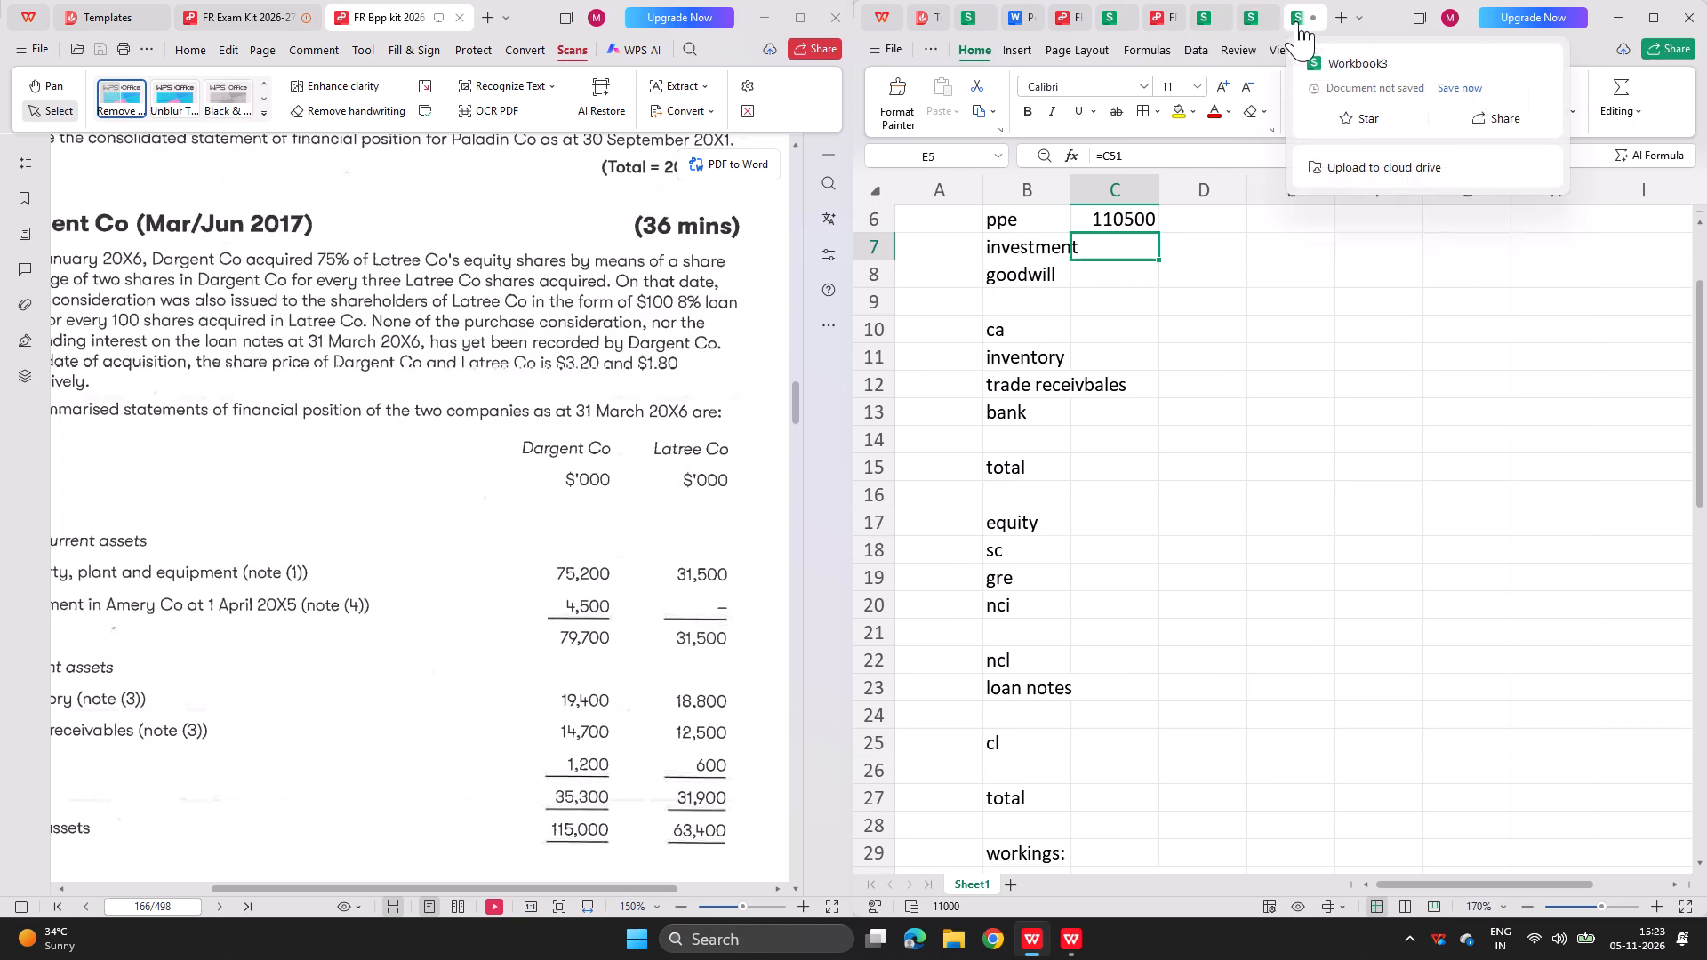
double_click(1046, 249)
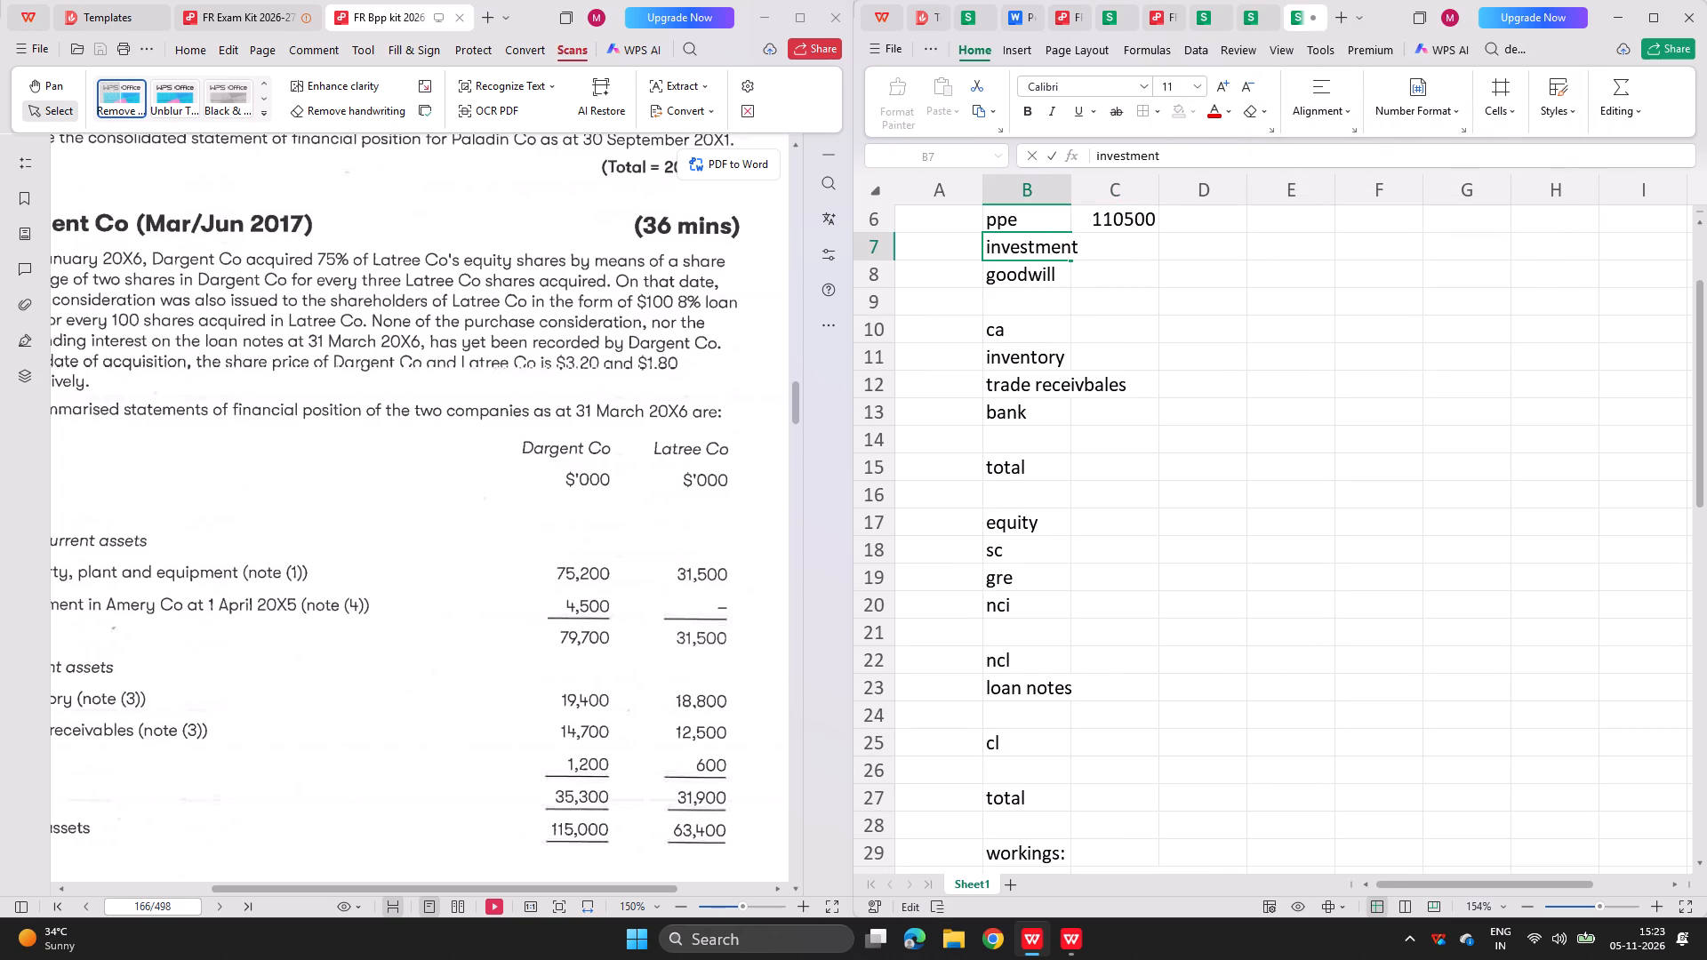
click(1105, 244)
key(space)
text(in associate)
key(Return)
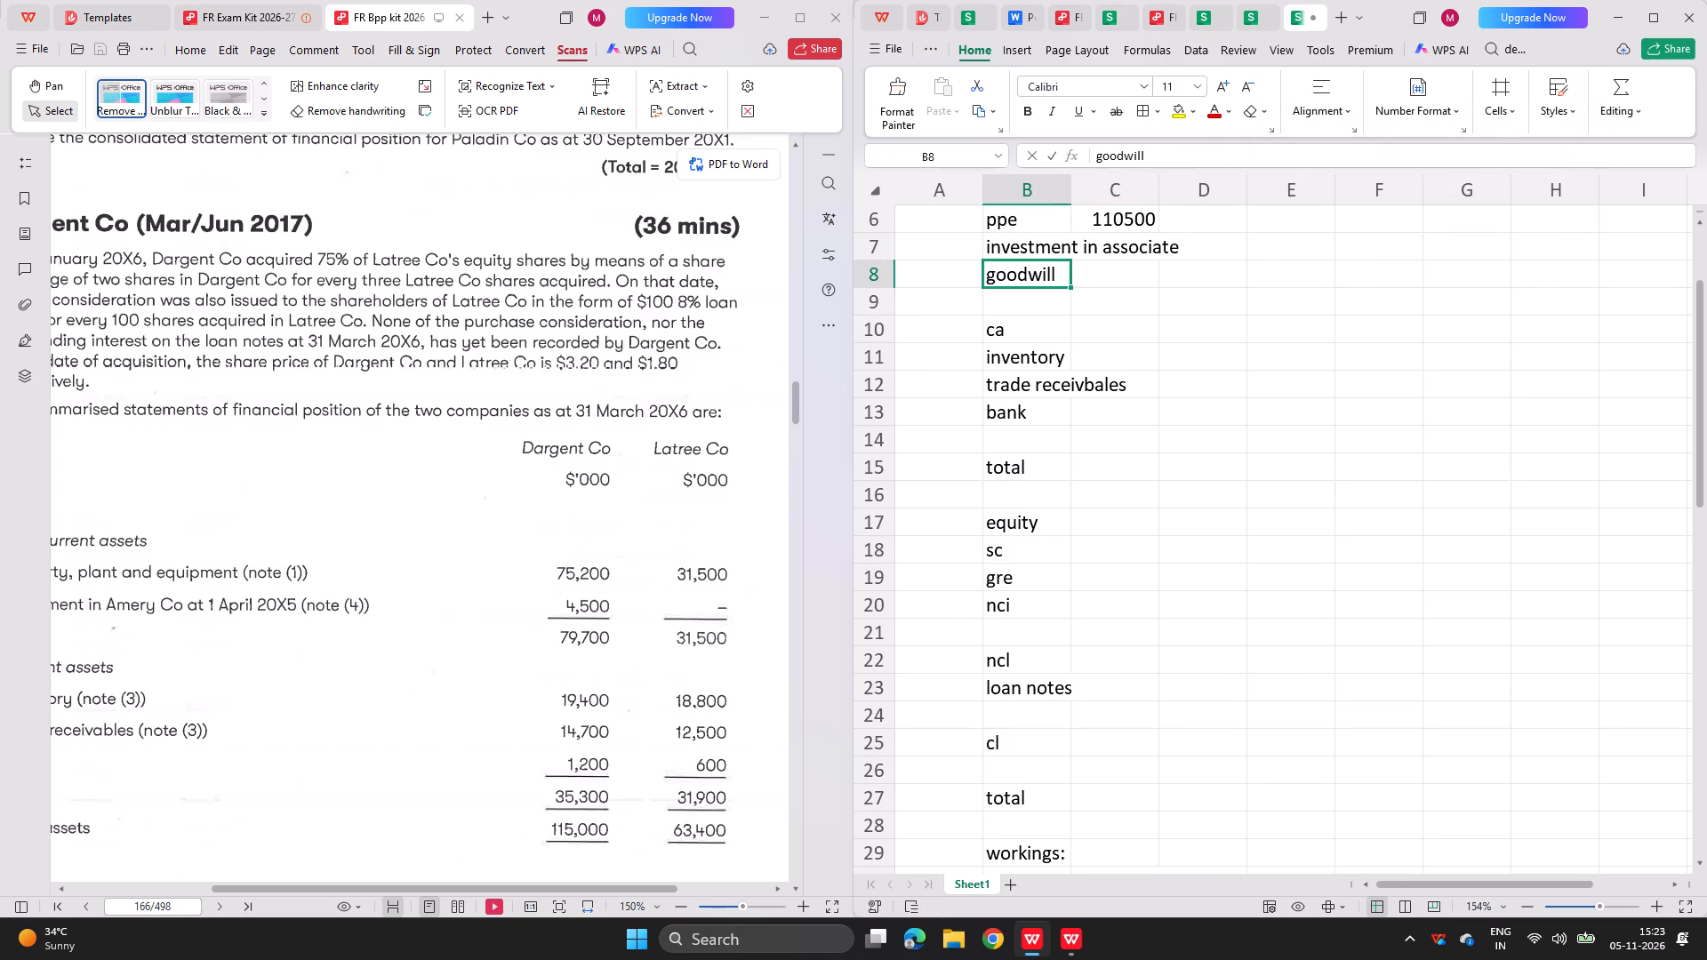
Link the investment in associate line in C7 to its working 6 total in F63.
key(Right)
key(Up)
key(equal)
scroll(1139, 484, down, 2)
scroll(1139, 484, up, 2)
scroll(1139, 484, down, 3)
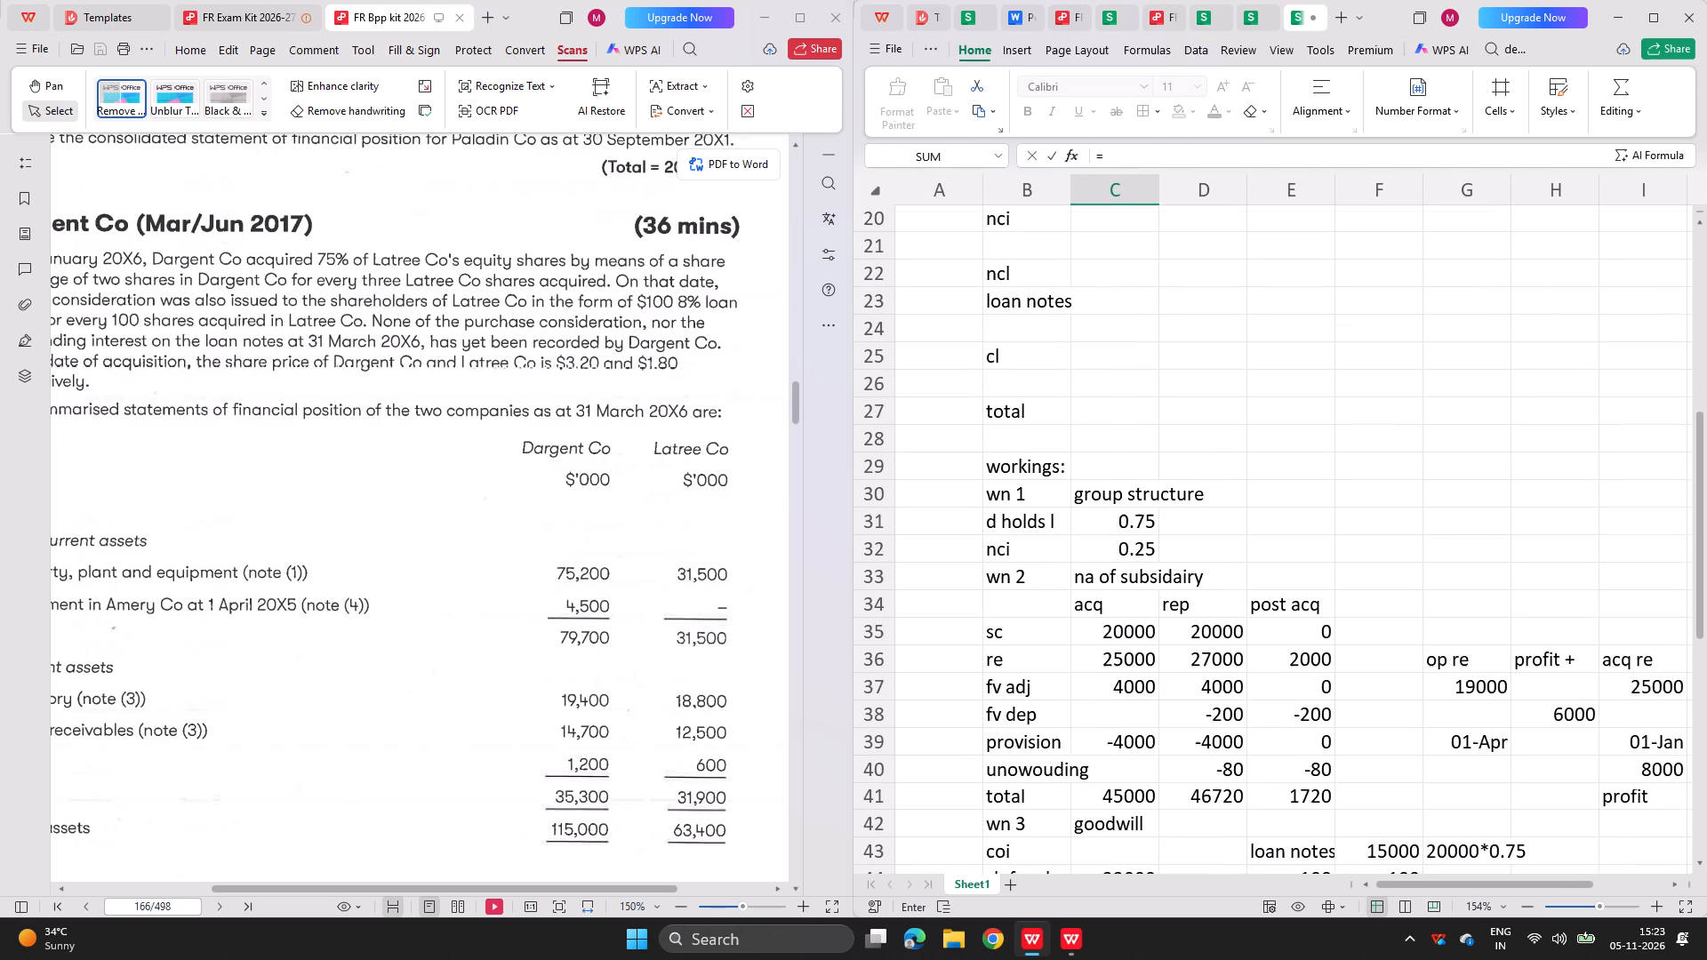
scroll(1139, 484, down, 9)
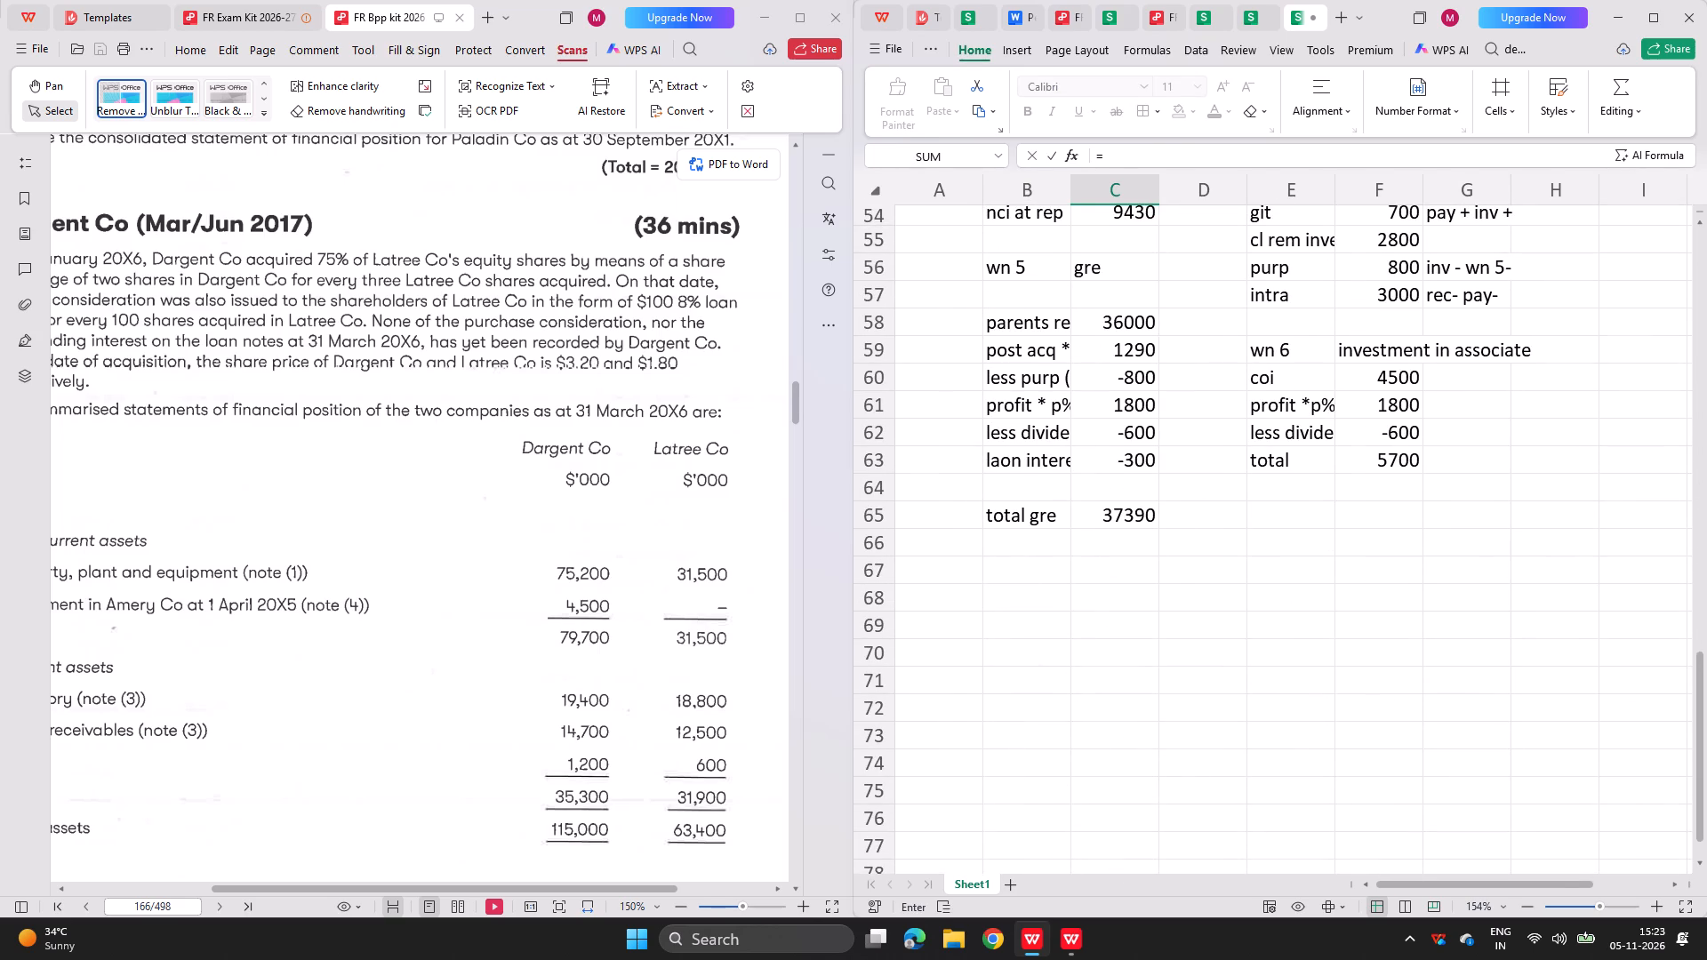
click(1390, 460)
key(Return)
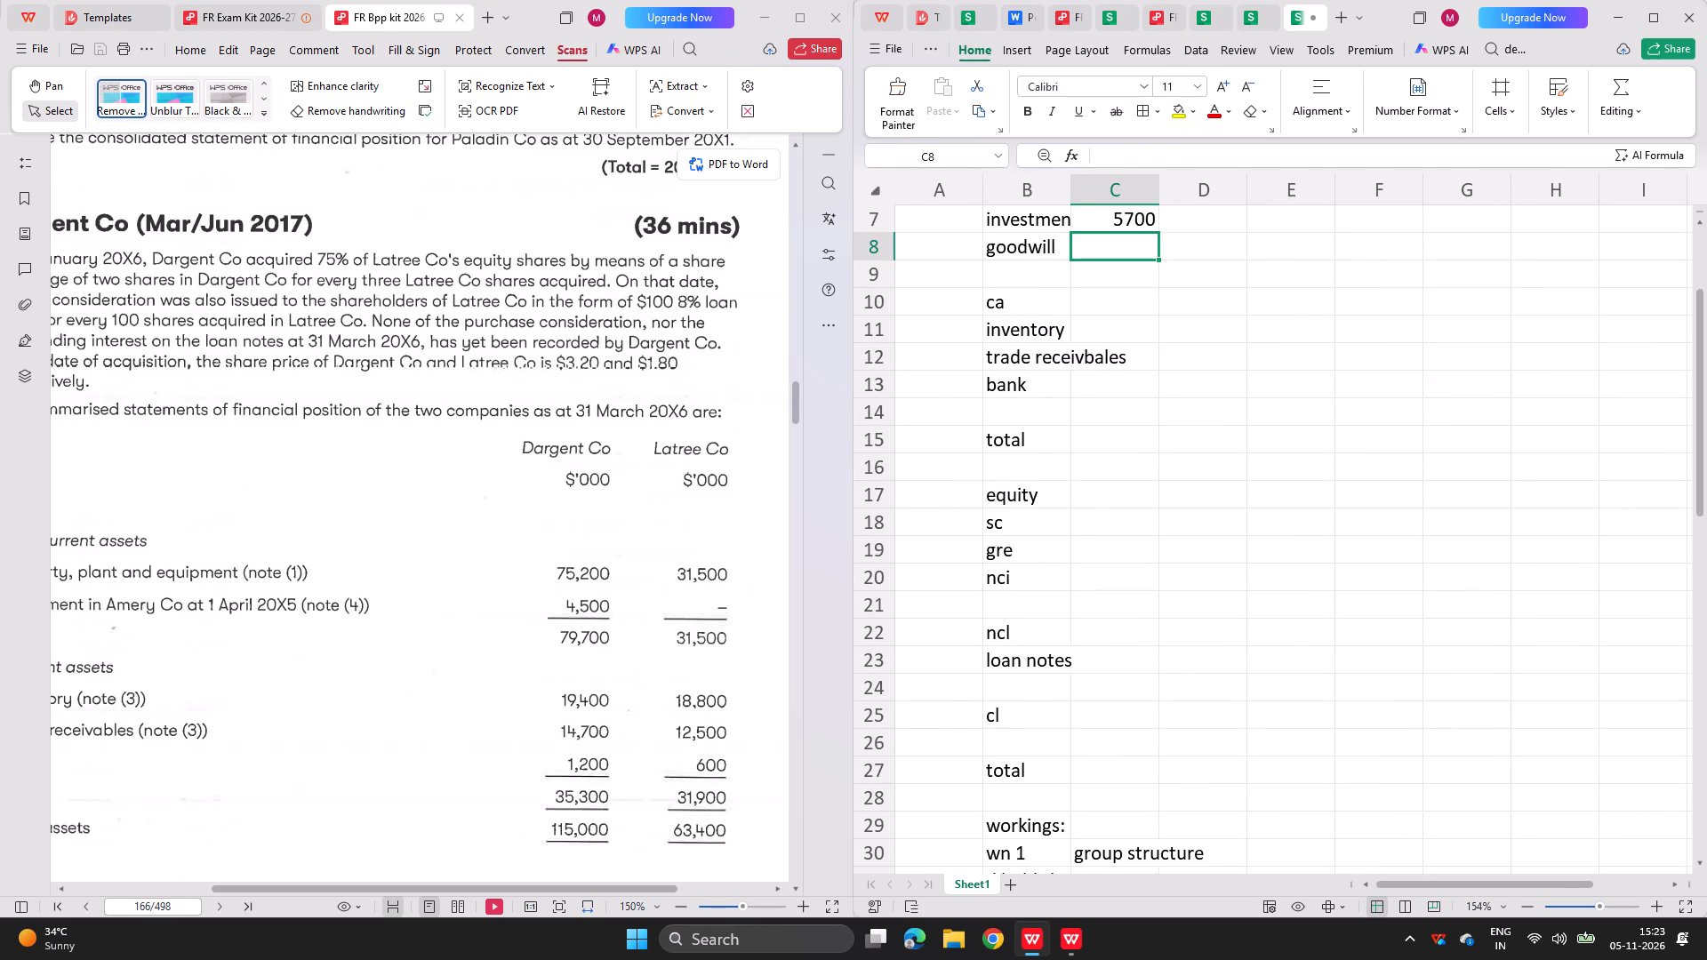
Link the goodwill line in C8 to the goodwill figure in working 3, cell C48.
key(equal)
key(Down)
key(Down)
key(Down)
key(Down)
key(Down)
key(Down)
key(Down)
key(Down)
key(Down)
key(Down)
key(Down)
key(Down)
key(Down)
key(Down)
key(Down)
key(Down)
key(Down)
key(Down)
key(Down)
key(Down)
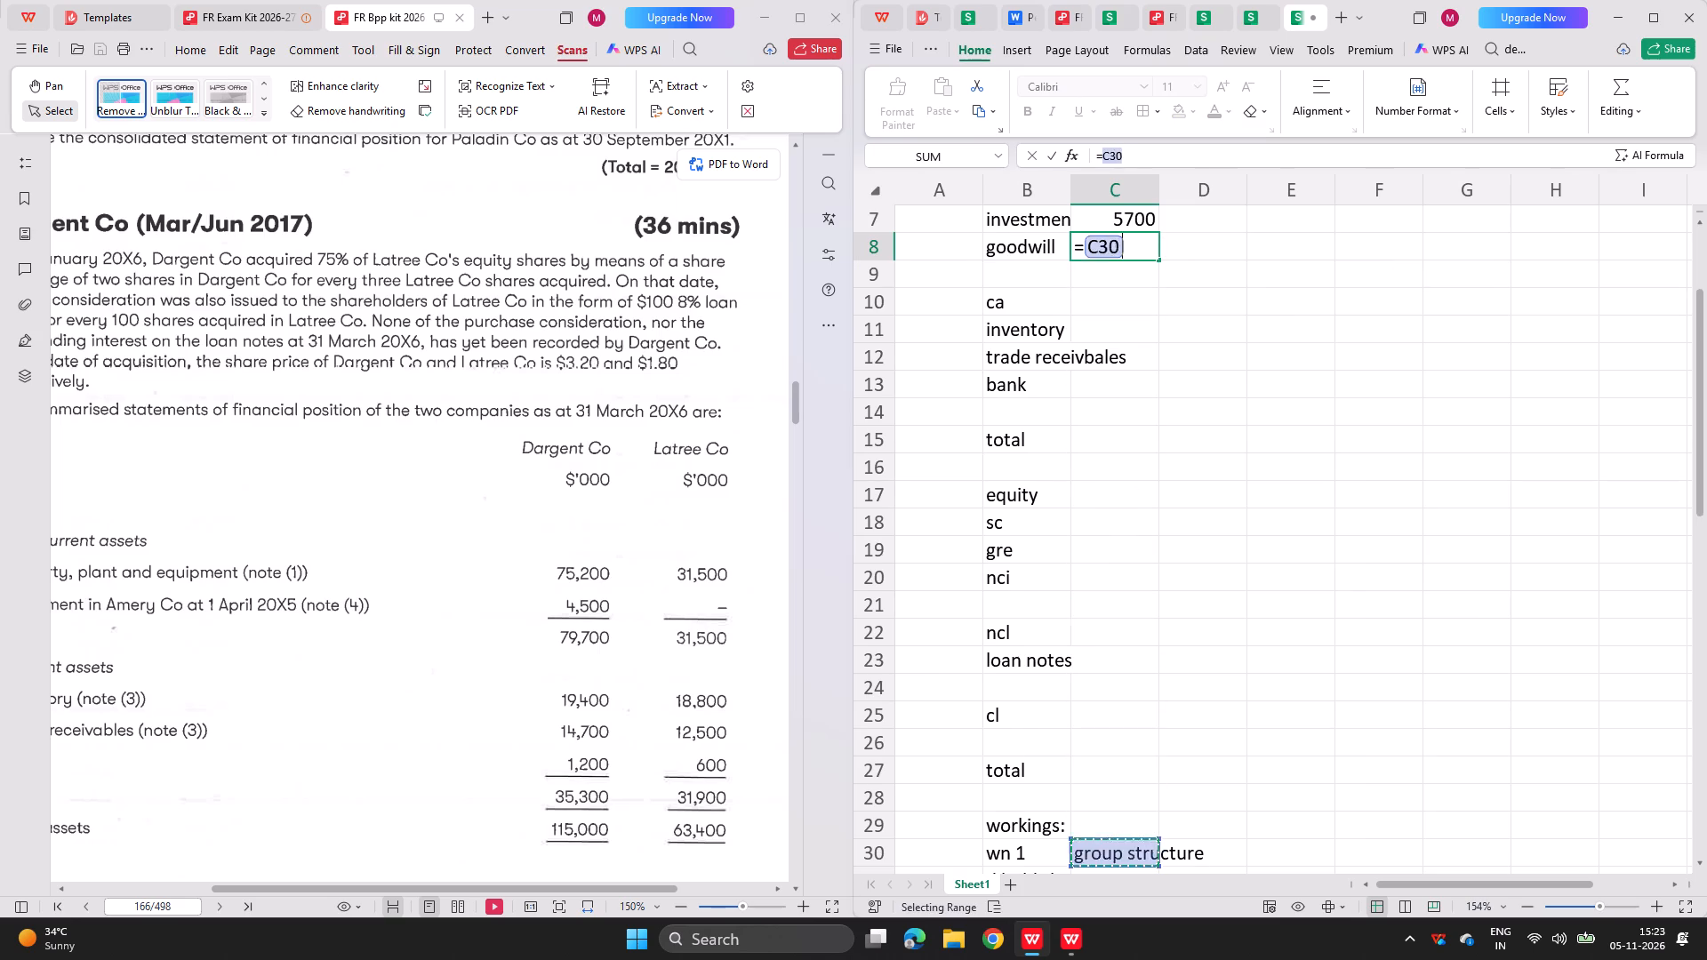
key(Up)
key(Up)
key(Up)
key(Up)
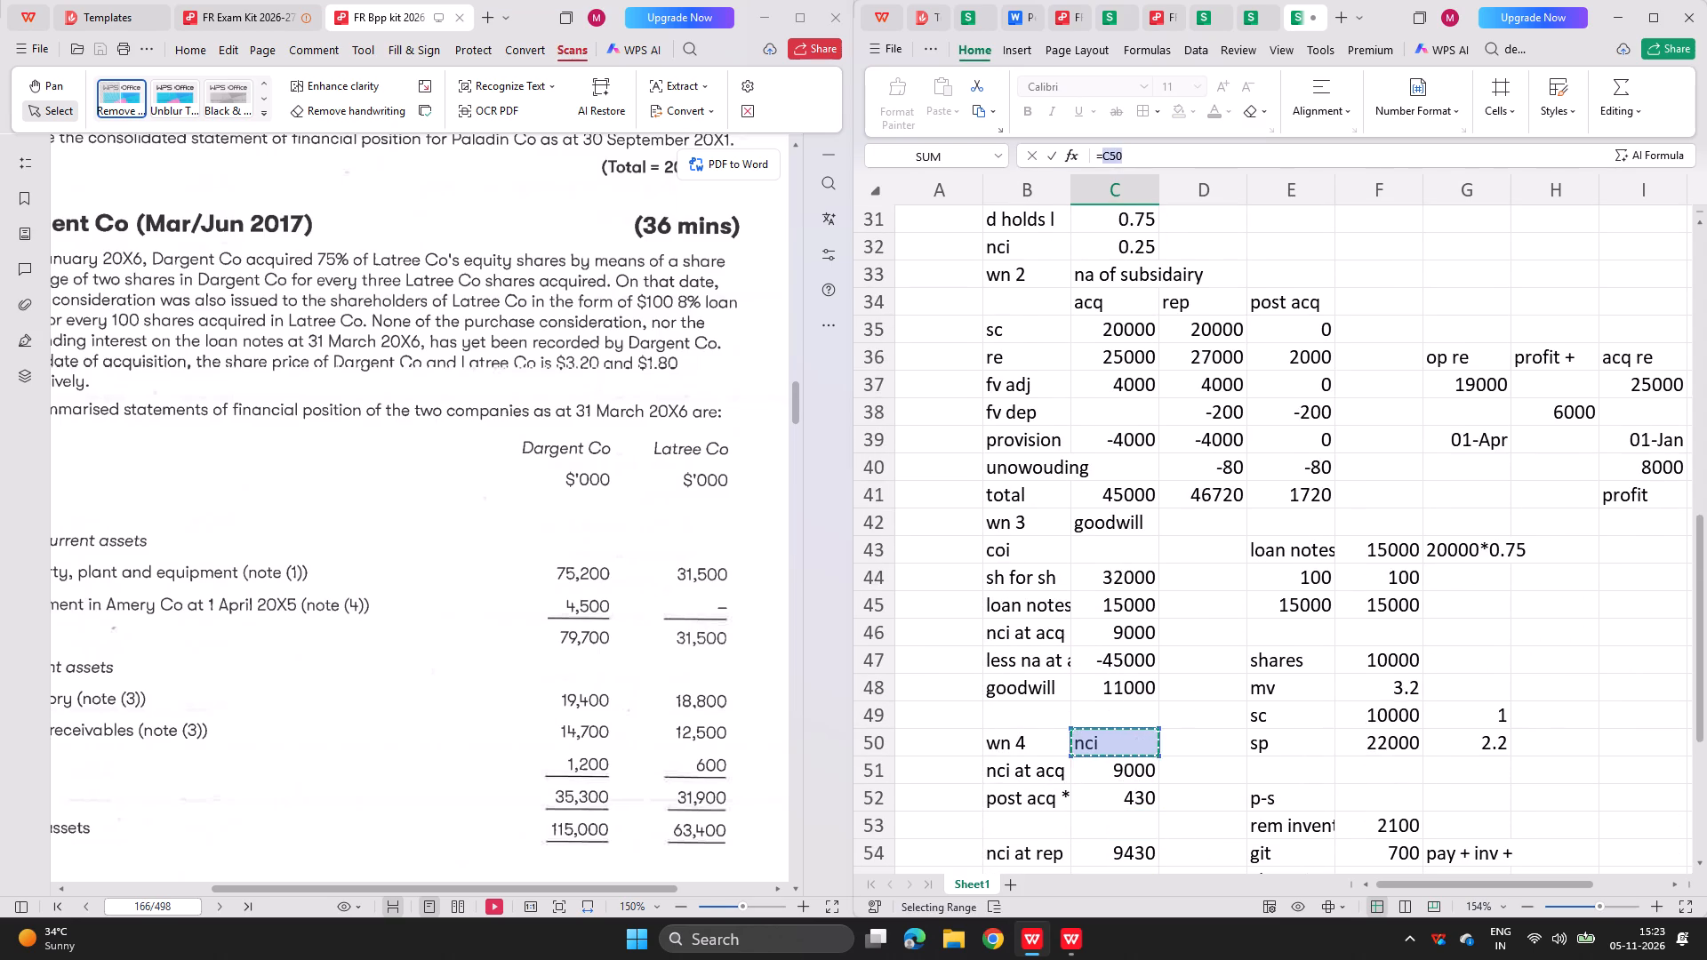
key(Up)
key(Up)
key(Return)
Fill the inventory line in C11 with =19400+18800+F54-F56, adding goods in transit and deducting the unrealised profit.
key(Return)
key(Return)
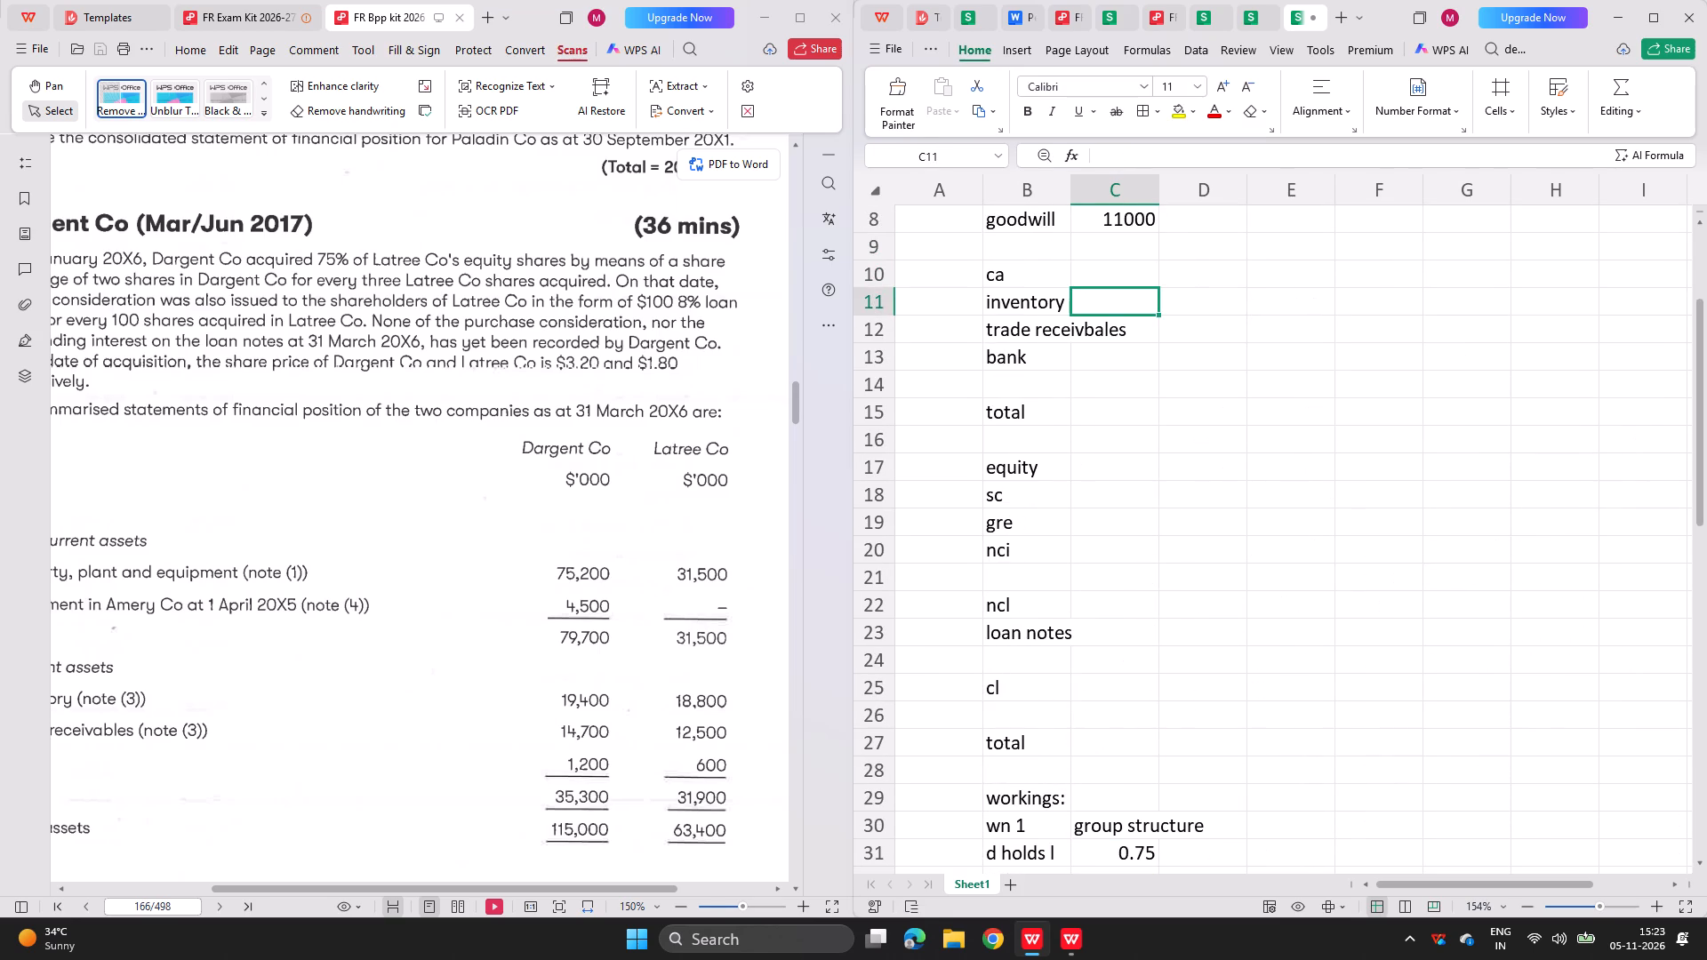
key(equal)
scroll(673, 613, right, 1)
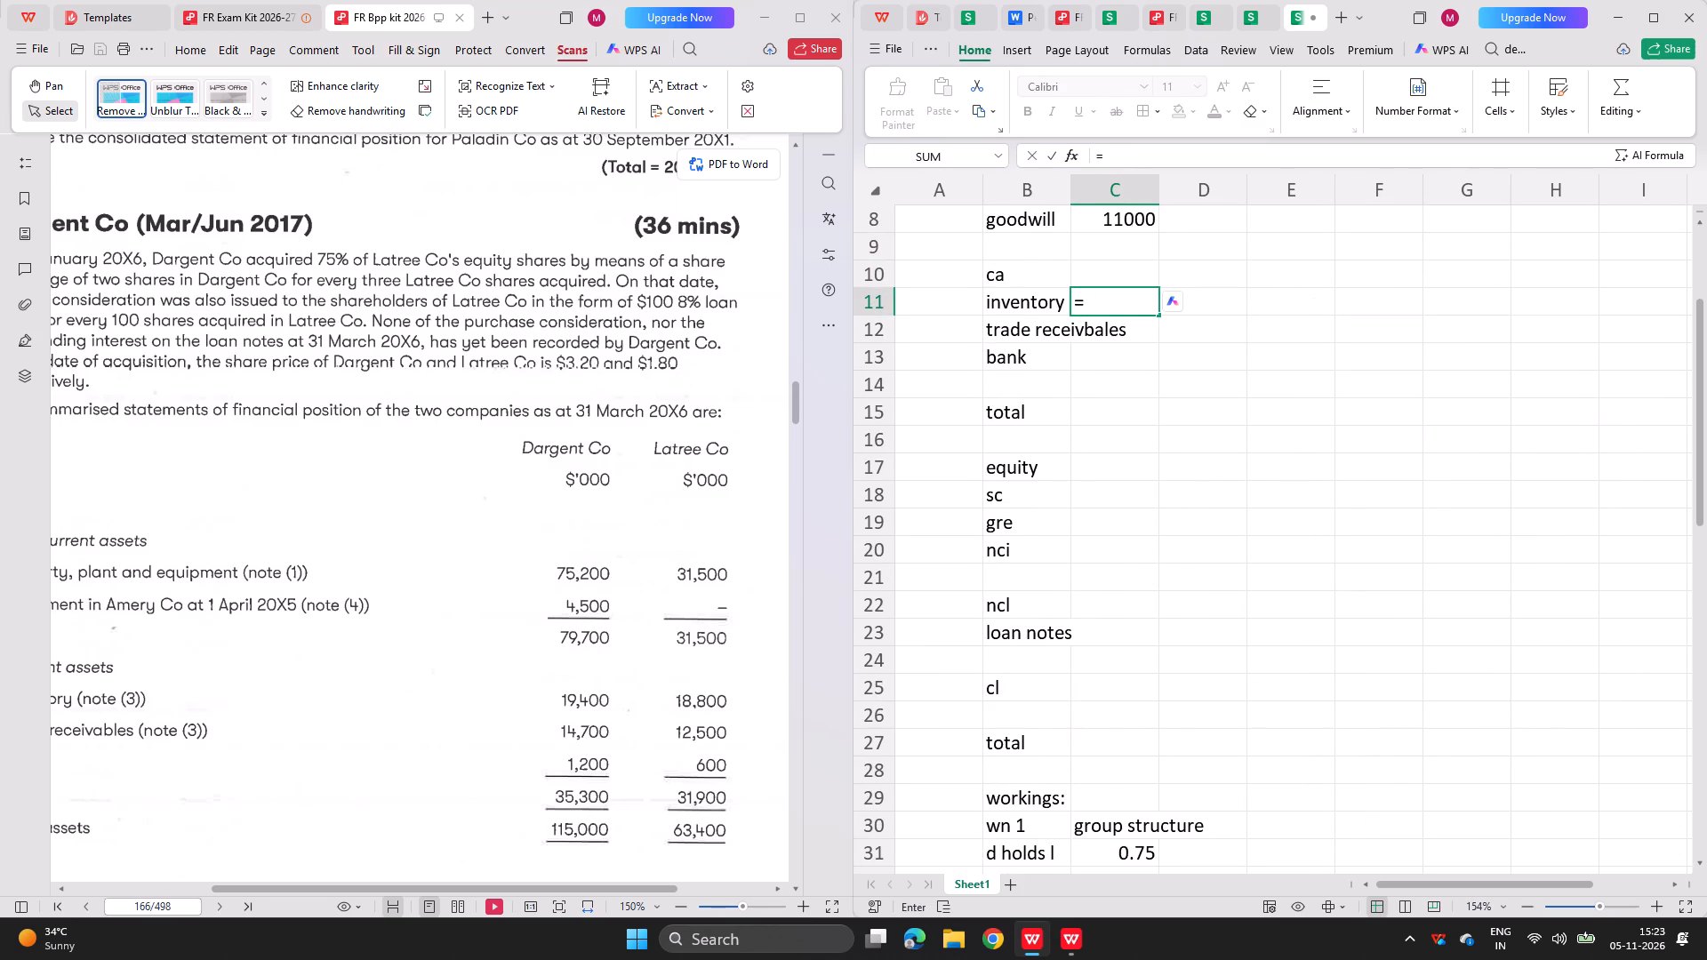
scroll(673, 613, right, 2)
scroll(673, 613, left, 1)
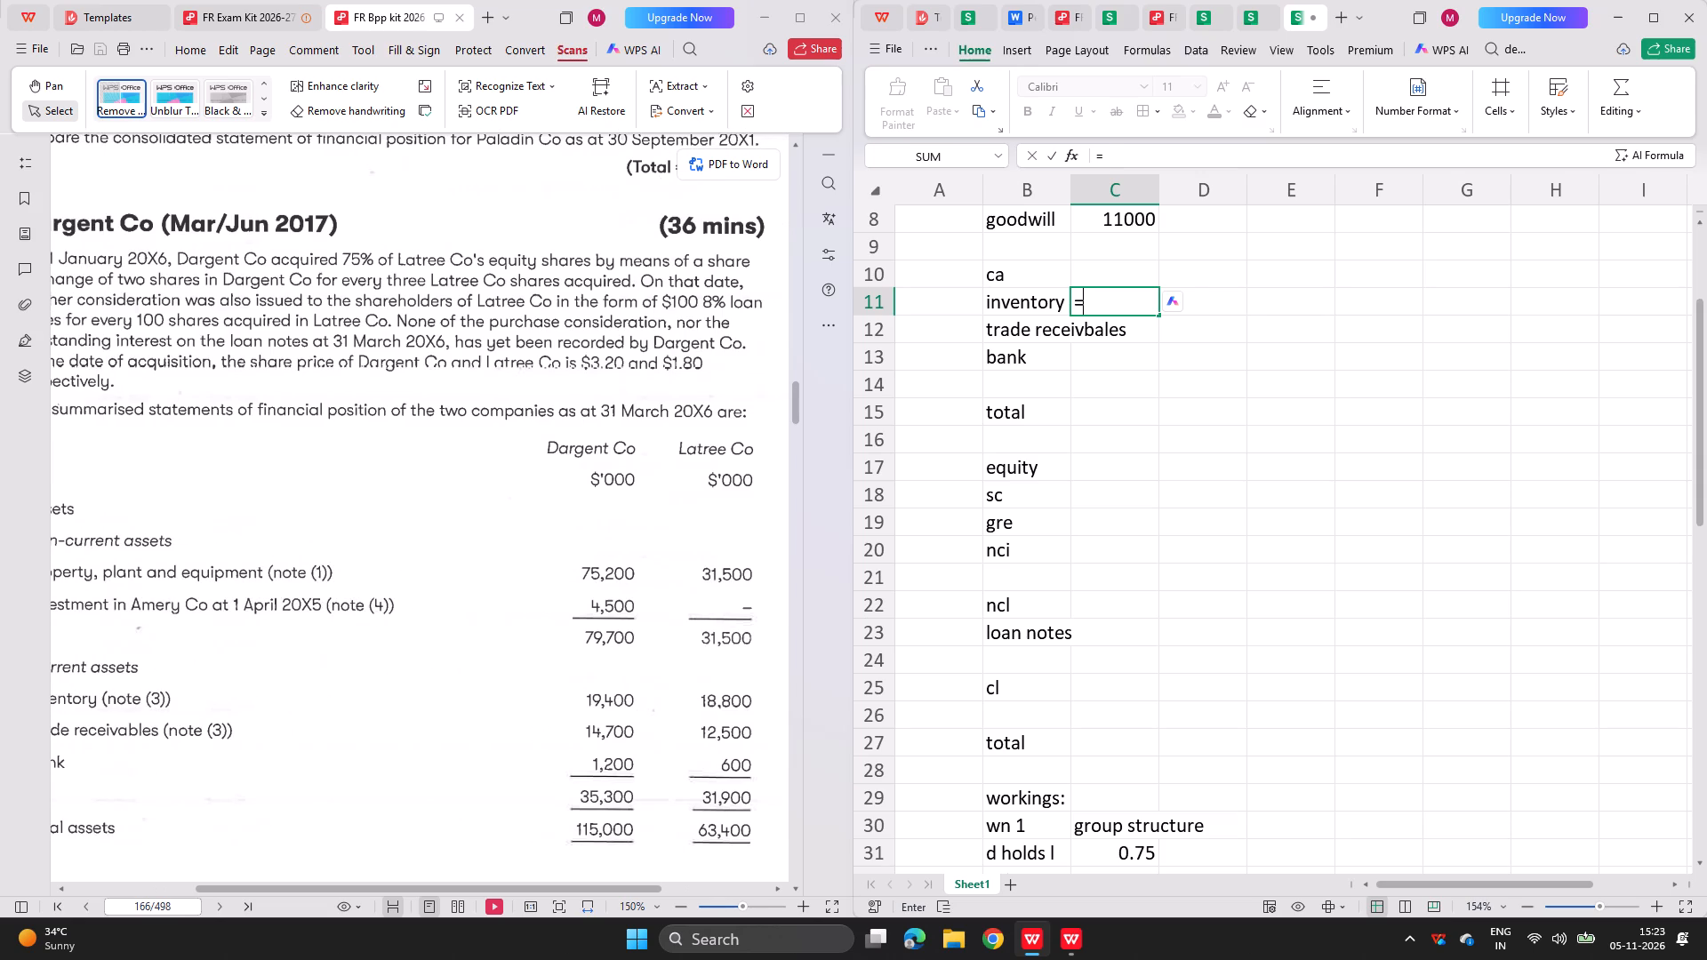
text(19400+)
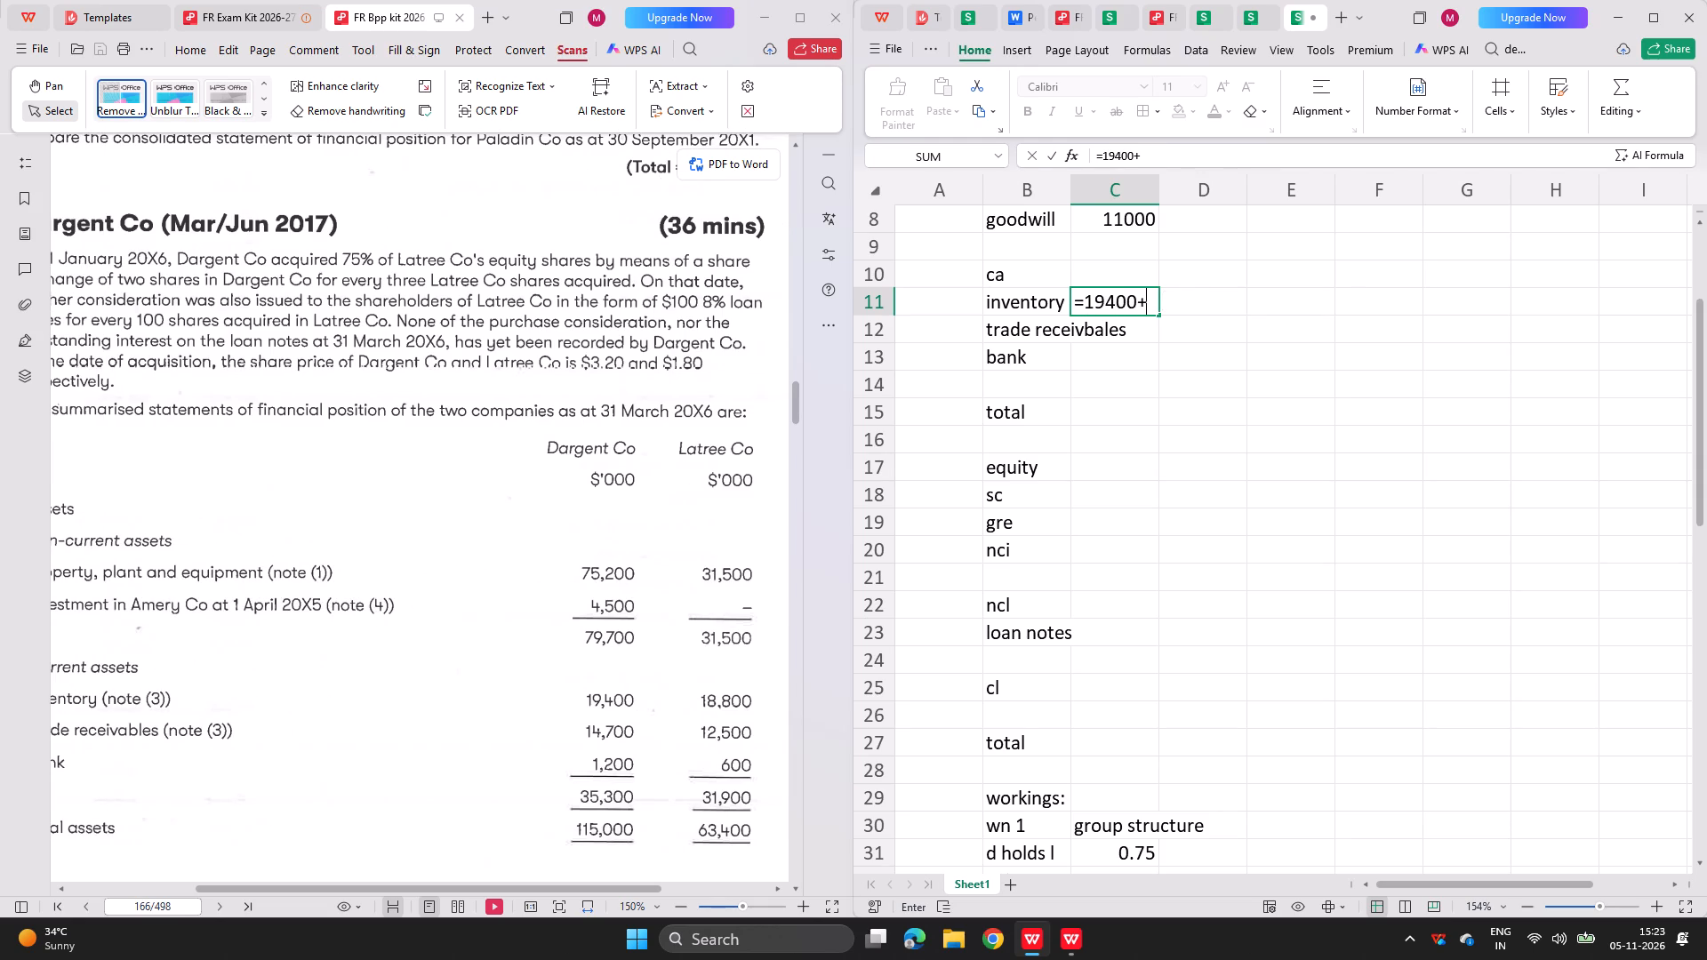
text(18880)
key(BackSpace)
key(BackSpace)
text(00)
scroll(1086, 724, down, 4)
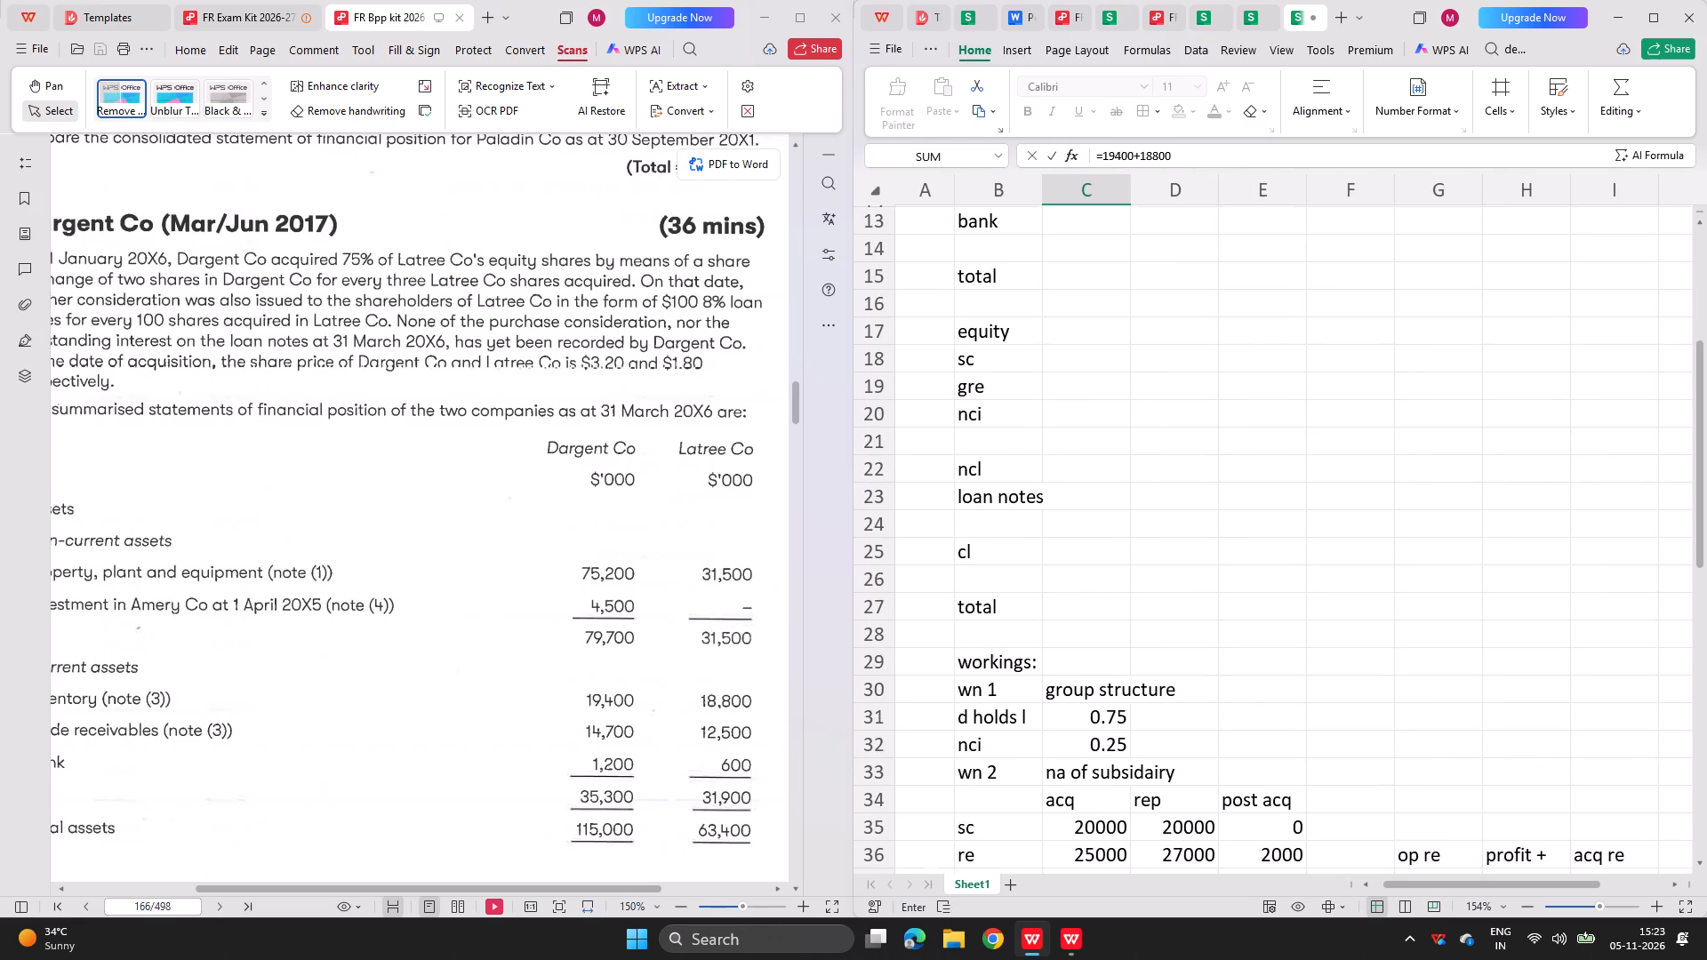
scroll(1086, 724, down, 4)
scroll(1086, 724, left, 2)
scroll(1086, 724, down, 5)
scroll(1086, 724, left, 1)
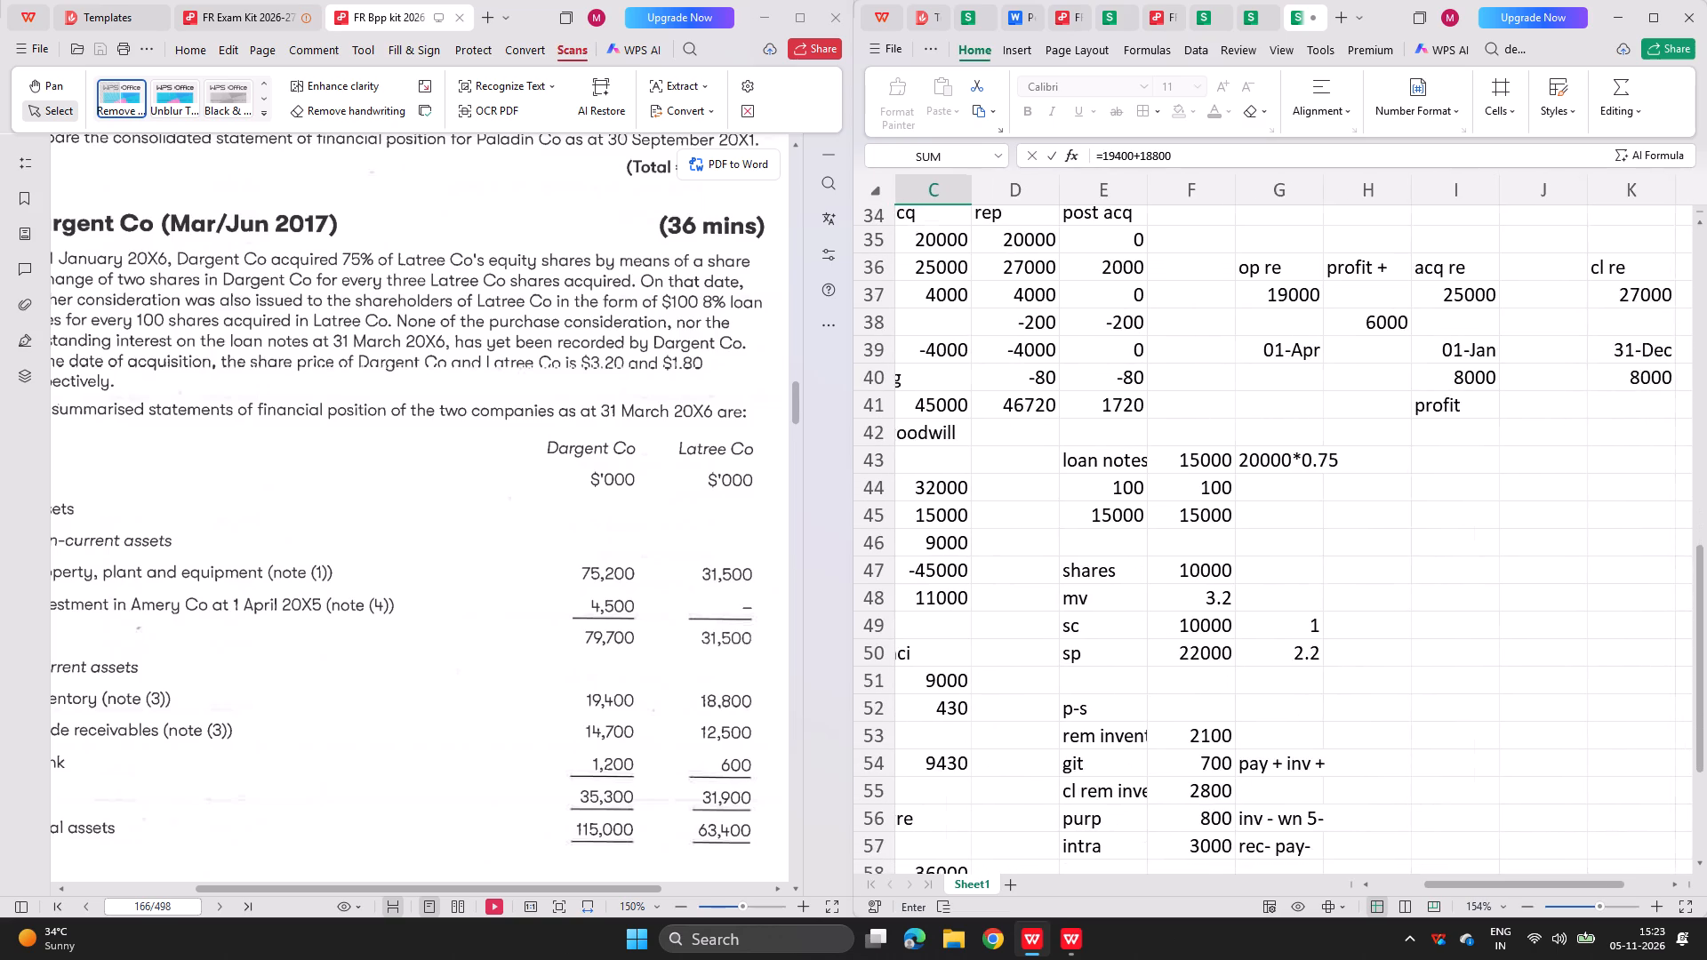
scroll(1086, 724, left, 6)
scroll(1086, 724, down, 1)
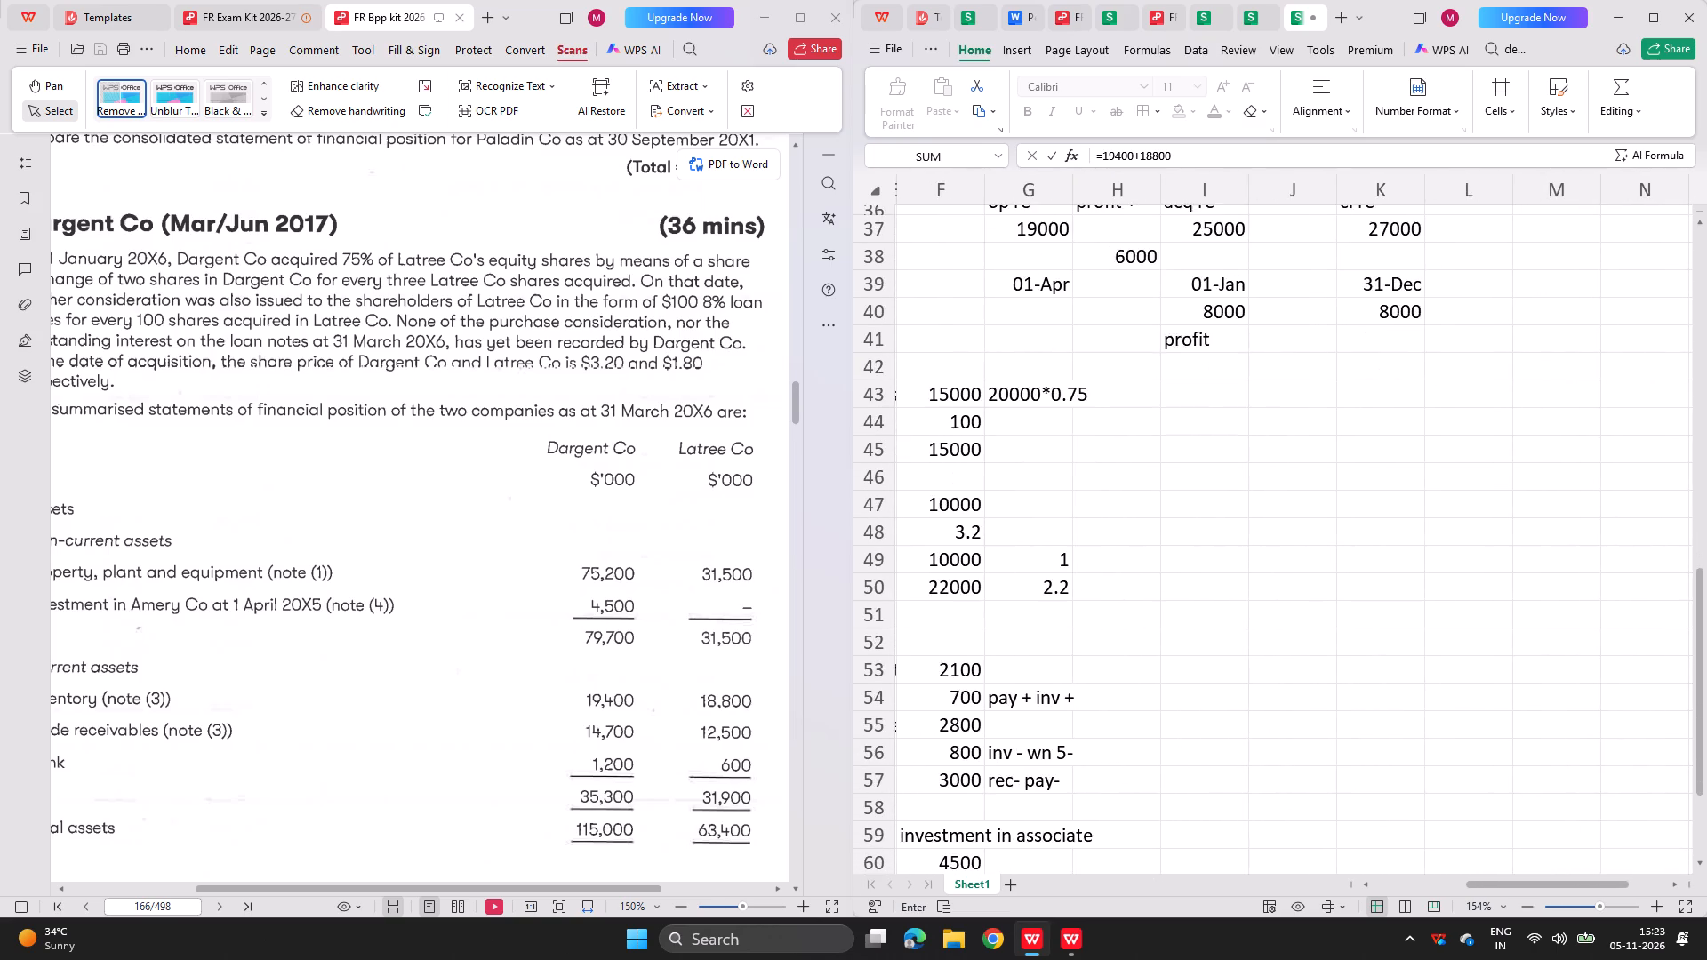
scroll(1086, 724, down, 1)
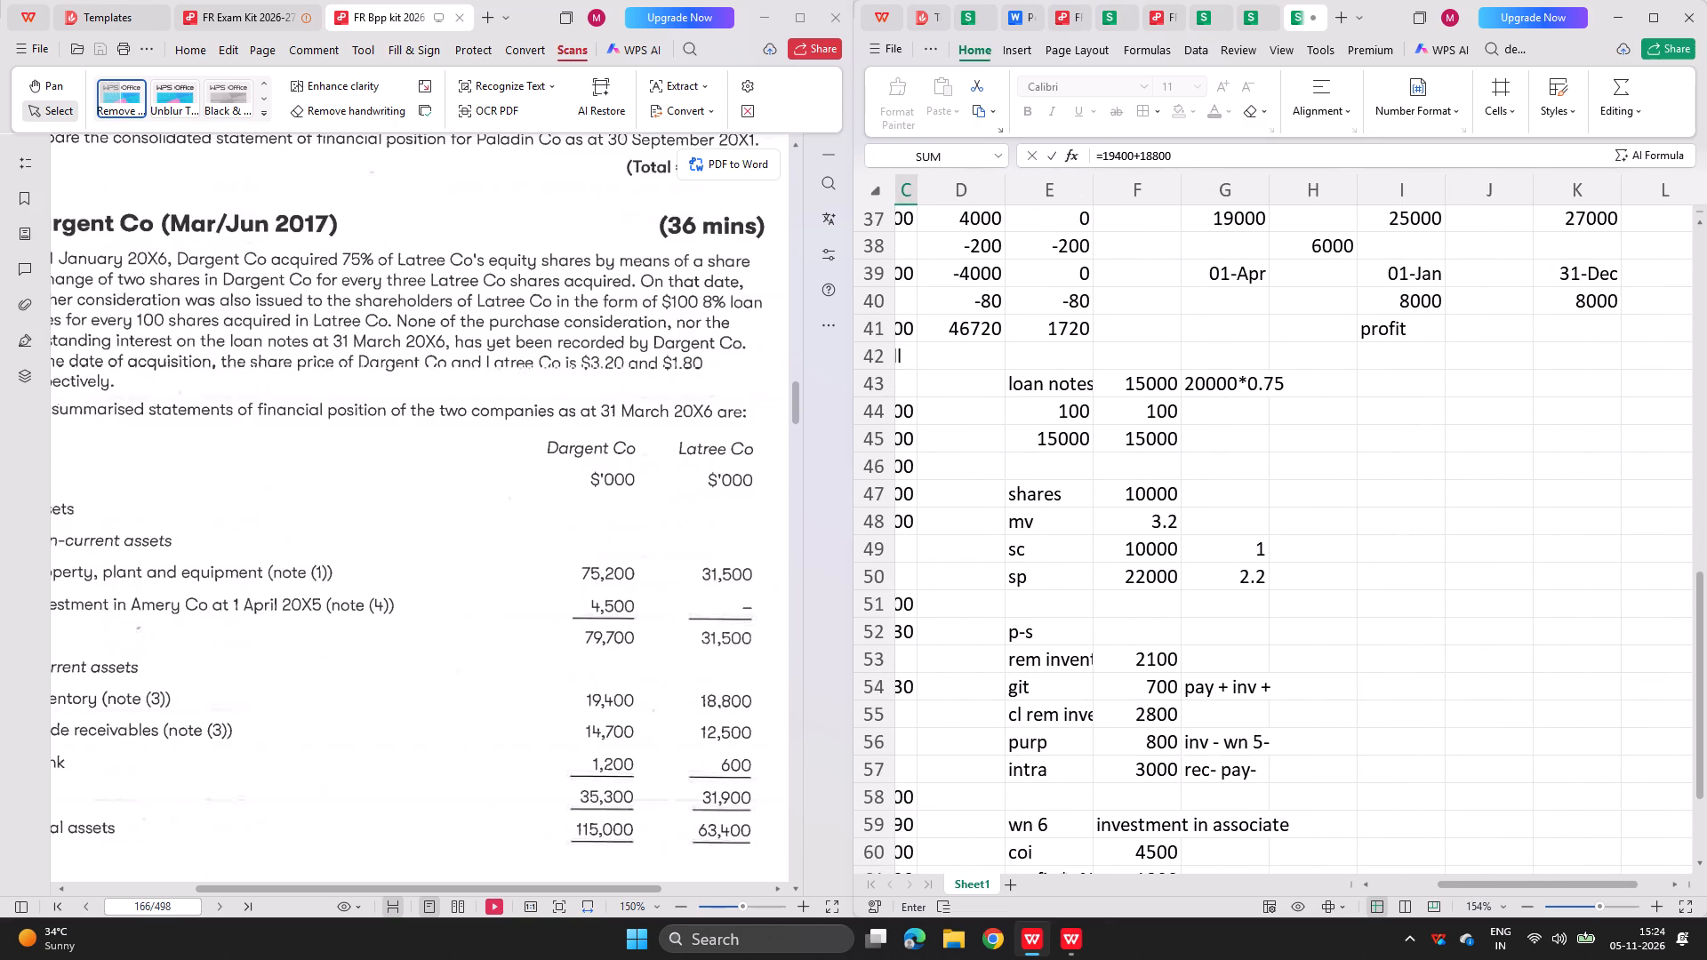
scroll(1086, 724, down, 1)
key(plus)
click(1152, 689)
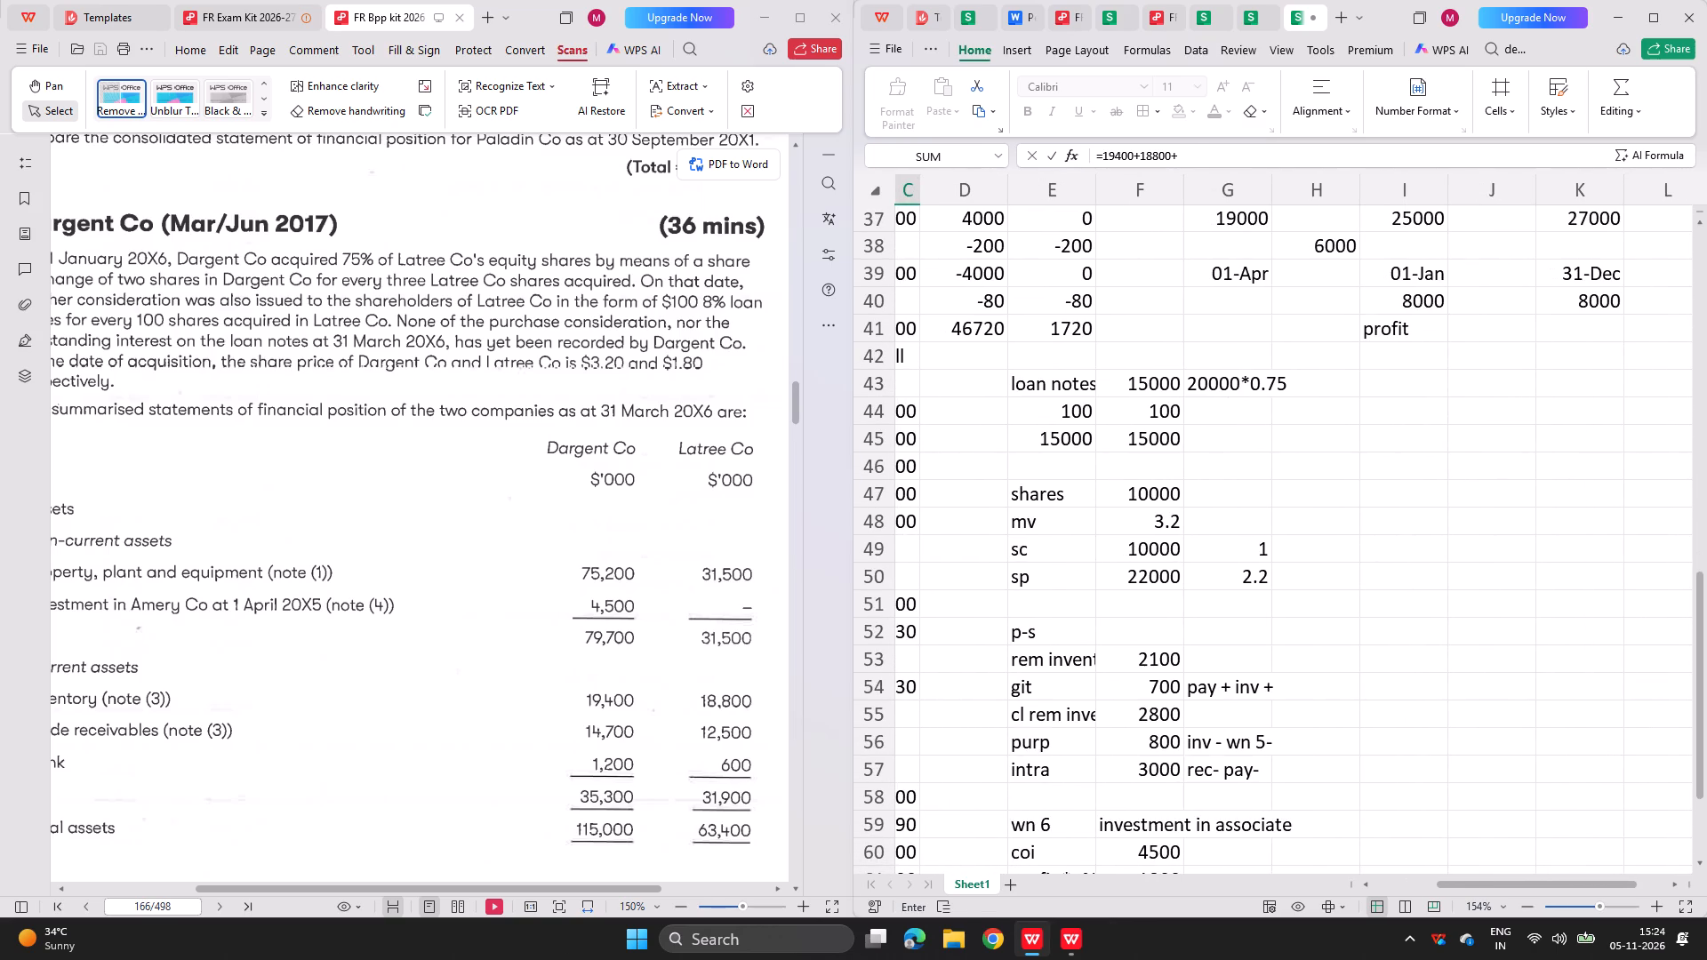
key(minus)
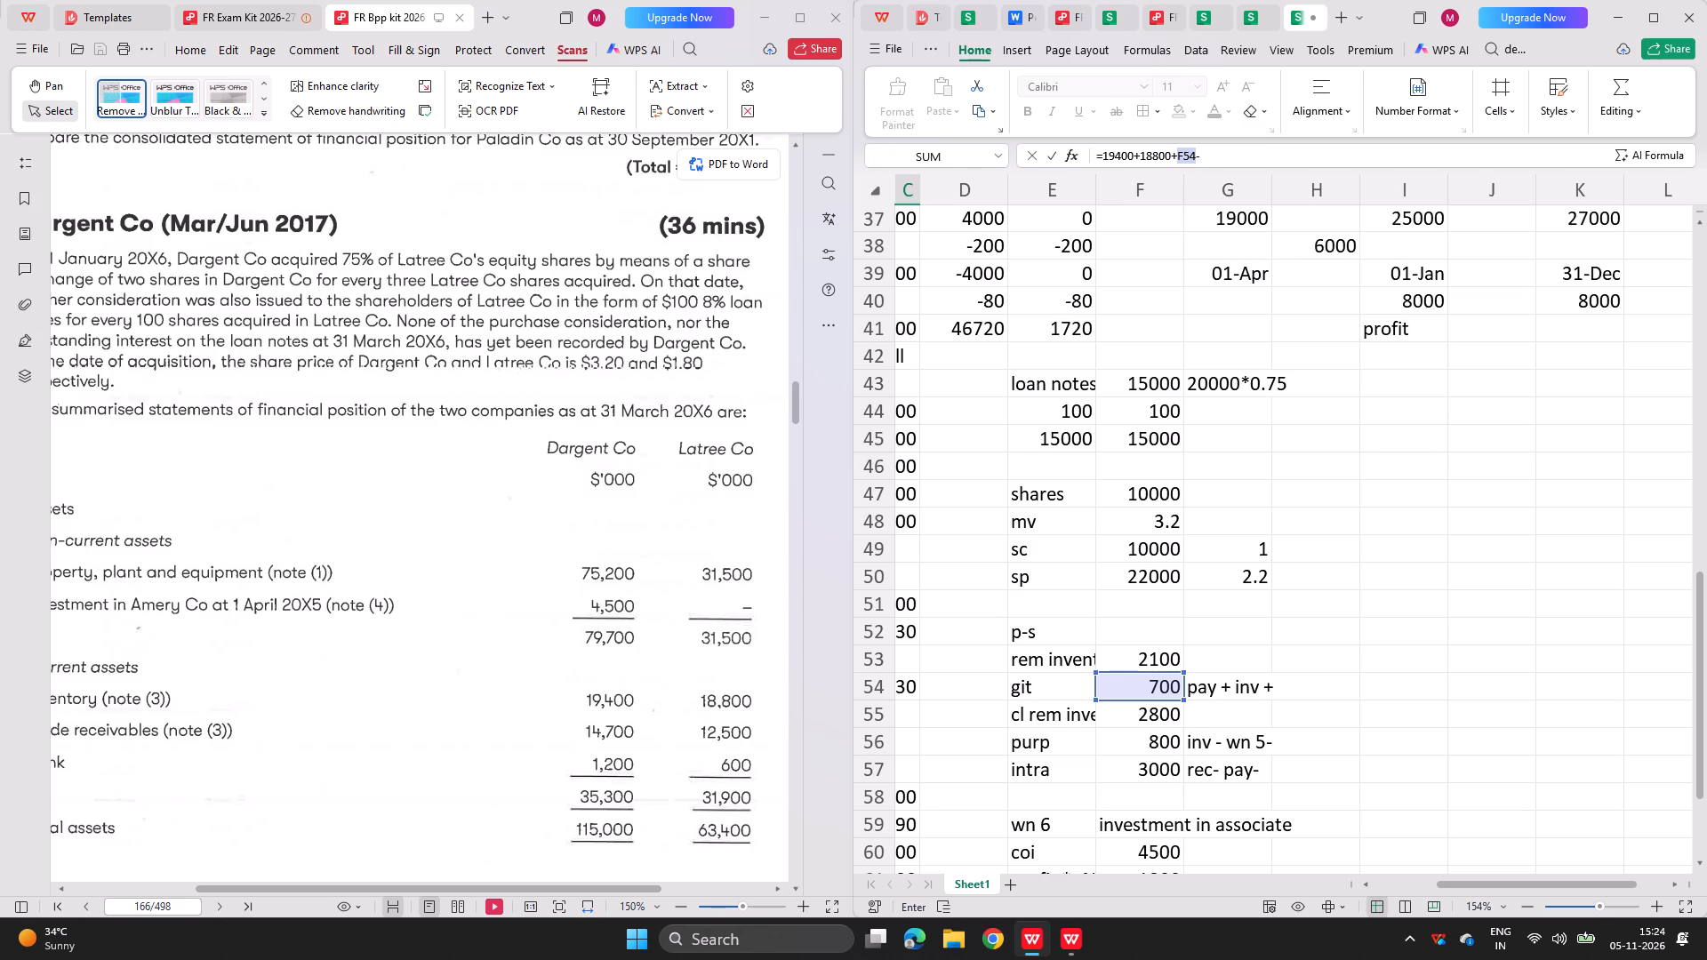
click(1141, 747)
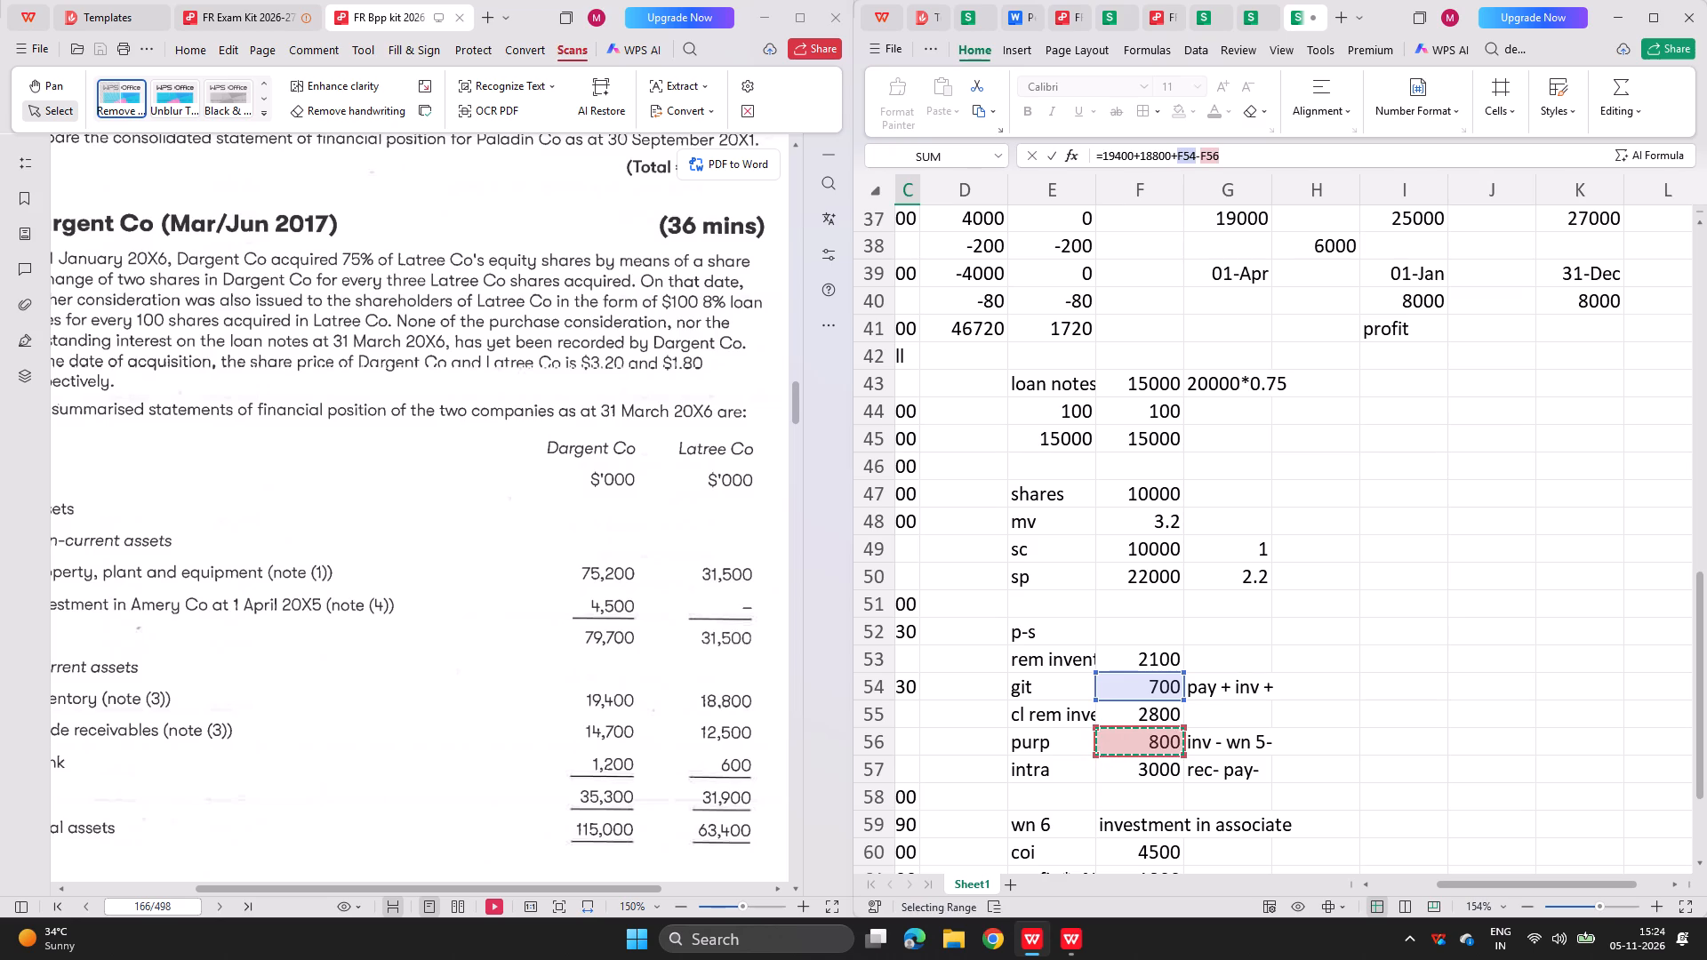
key(Return)
Examine the inventory formula in E9 and the trade receivables formula in E10 of the completed workbook.
scroll(1078, 525, up, 2)
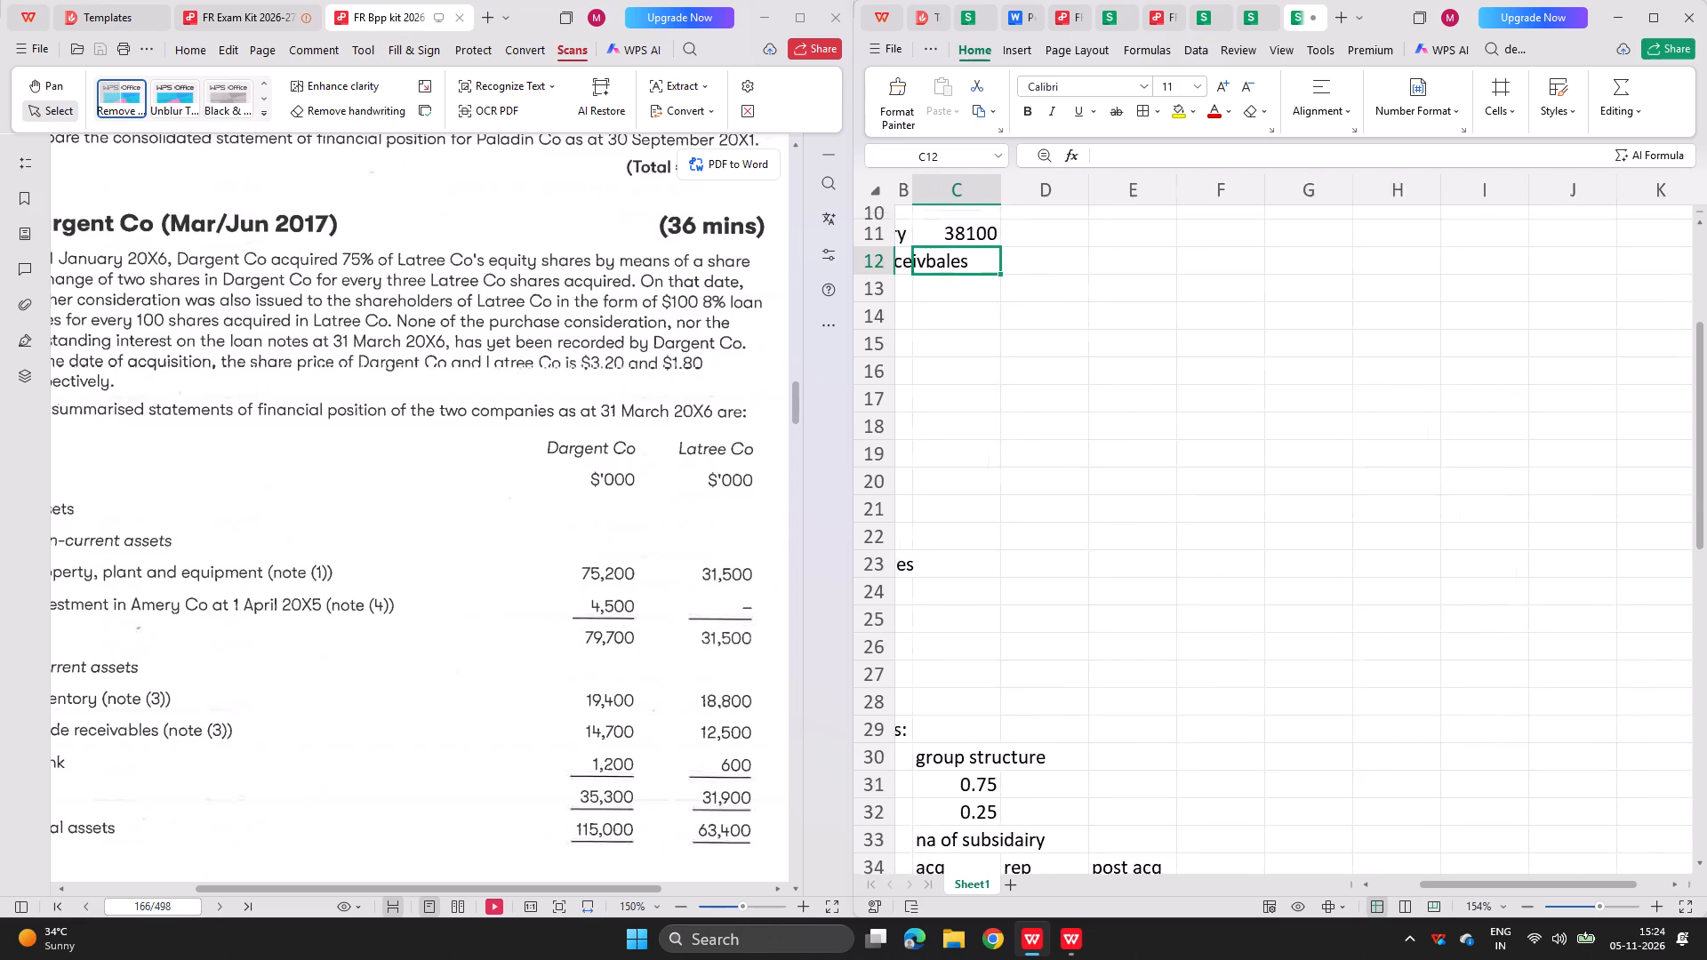
scroll(1078, 525, up, 2)
click(1258, 4)
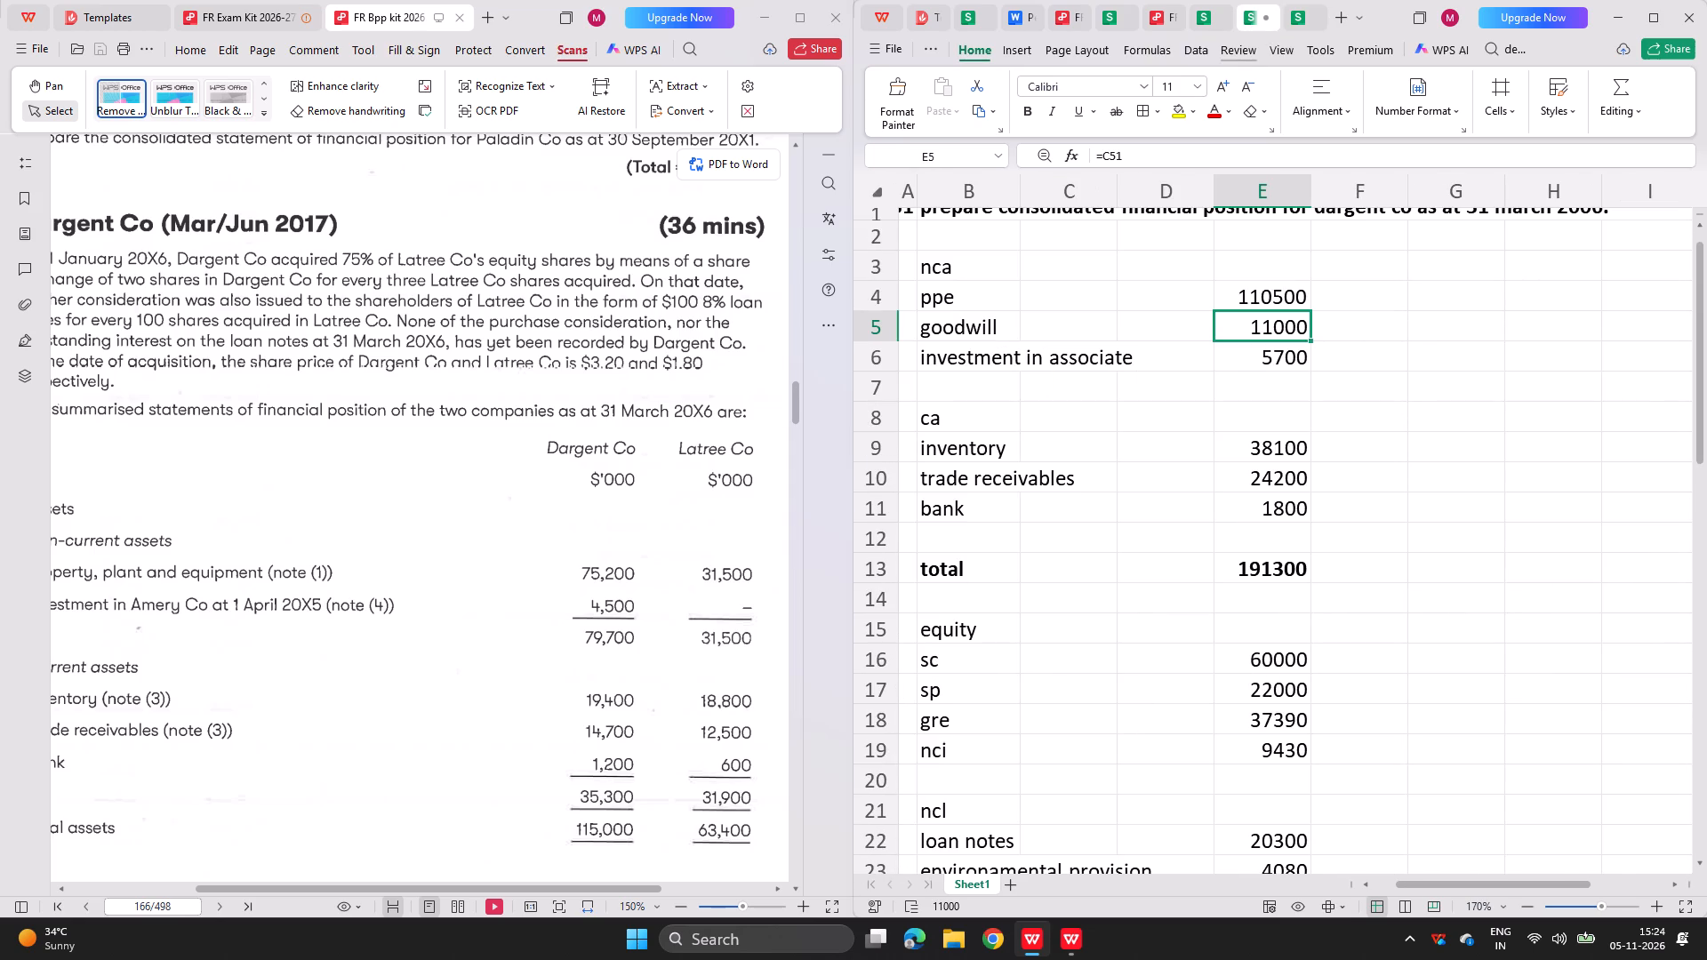
double_click(1251, 451)
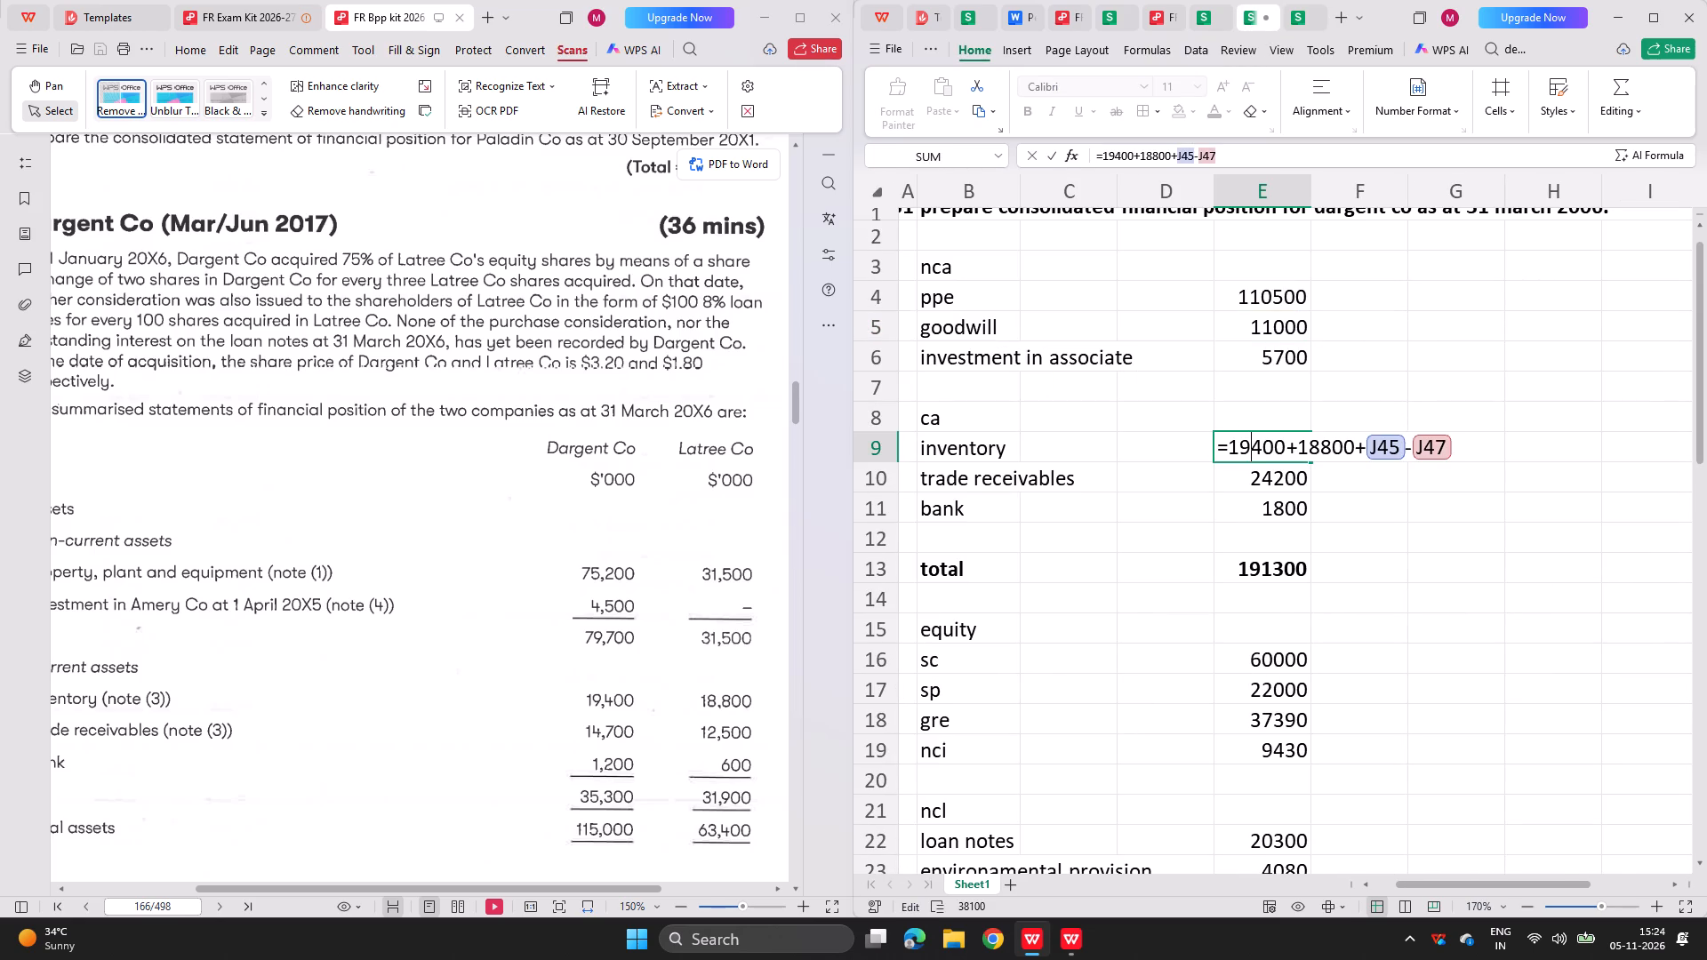
key(Return)
scroll(677, 491, down, 1)
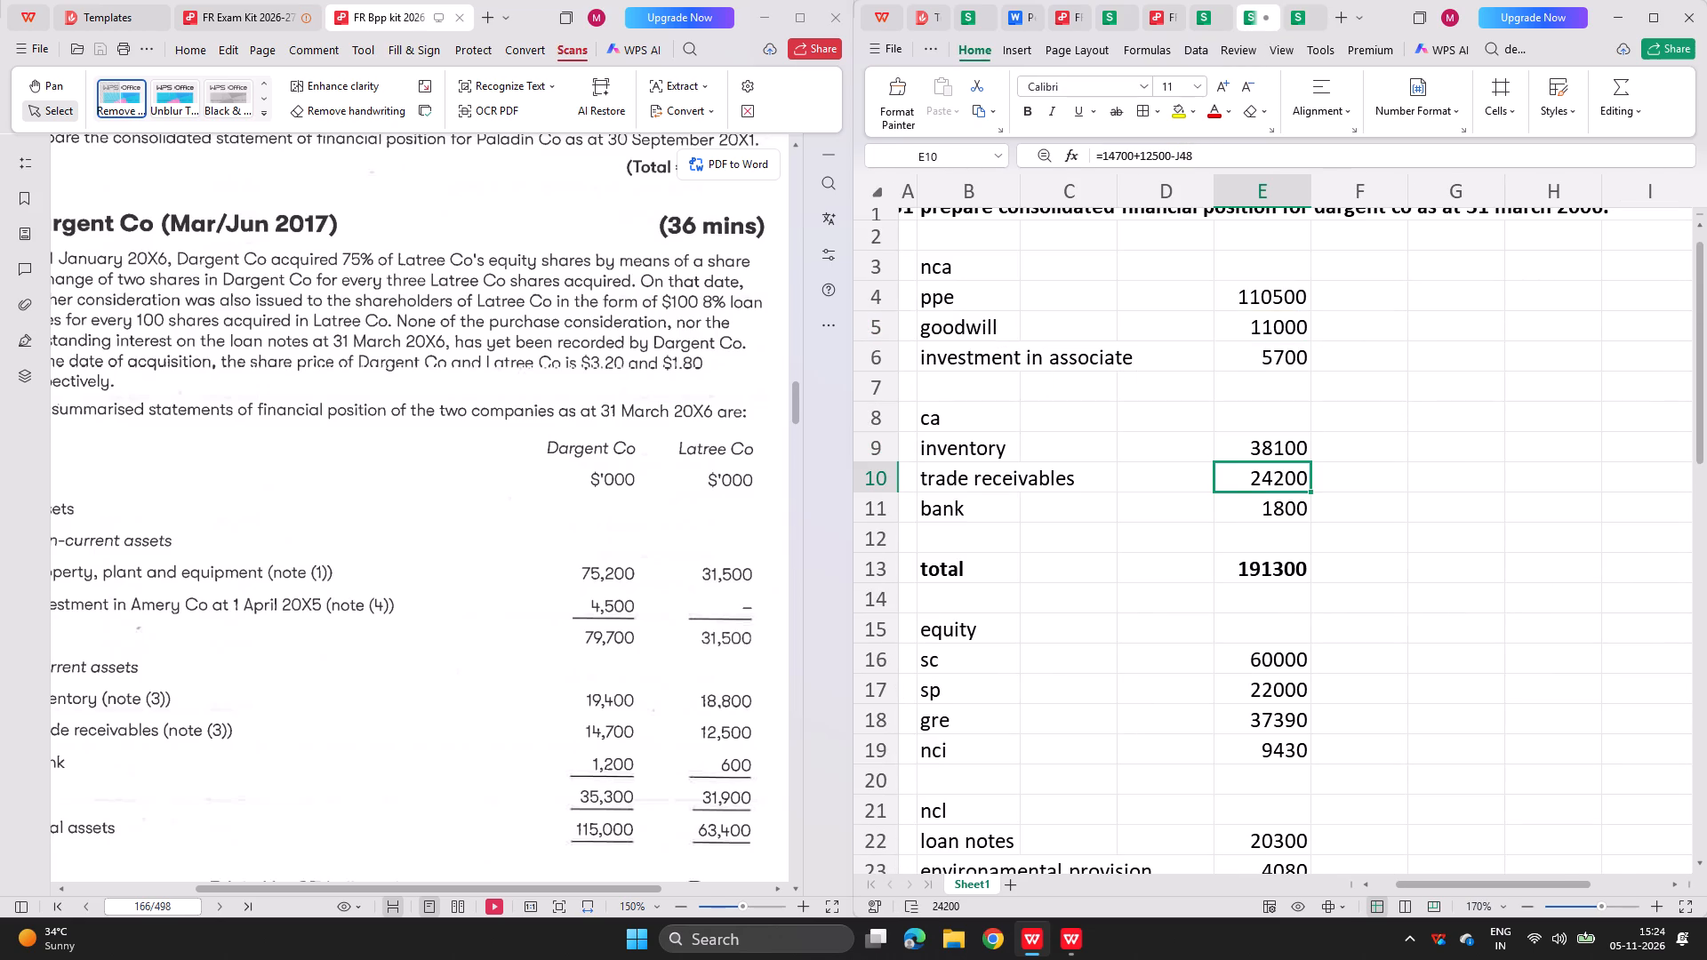
scroll(677, 491, down, 1)
Examine the printed model answer's current assets and equity lines alongside the question's notes on intragroup balances.
click(1158, 20)
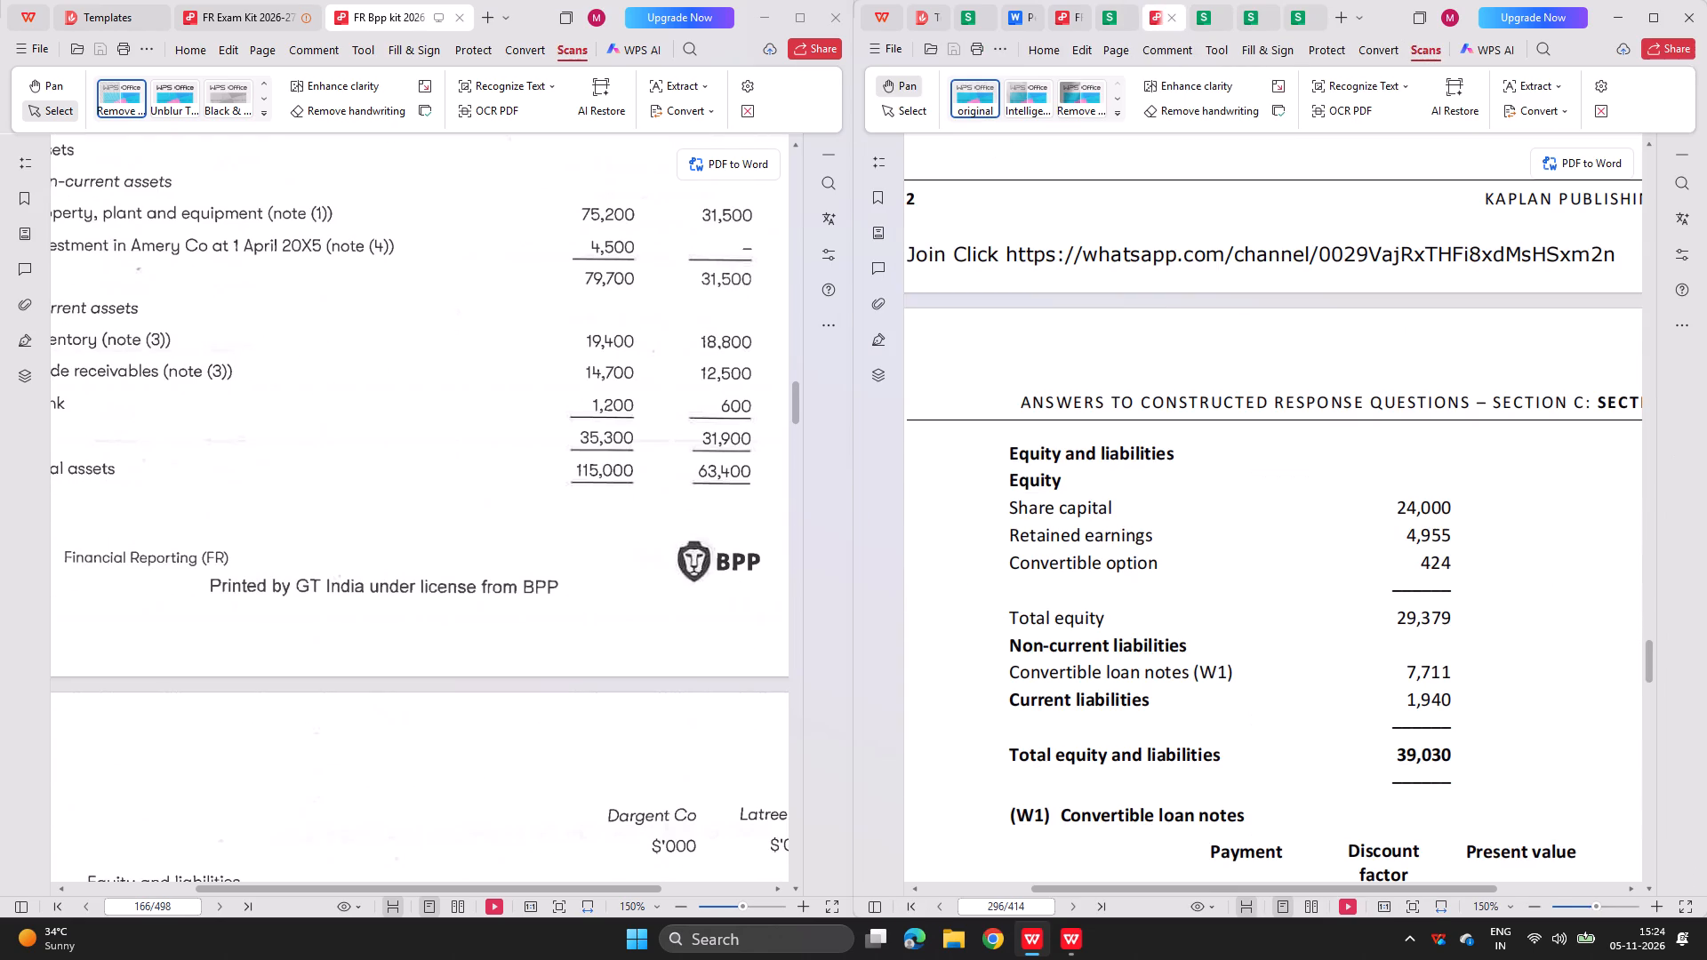
scroll(1158, 534, up, 2)
scroll(1158, 534, down, 1)
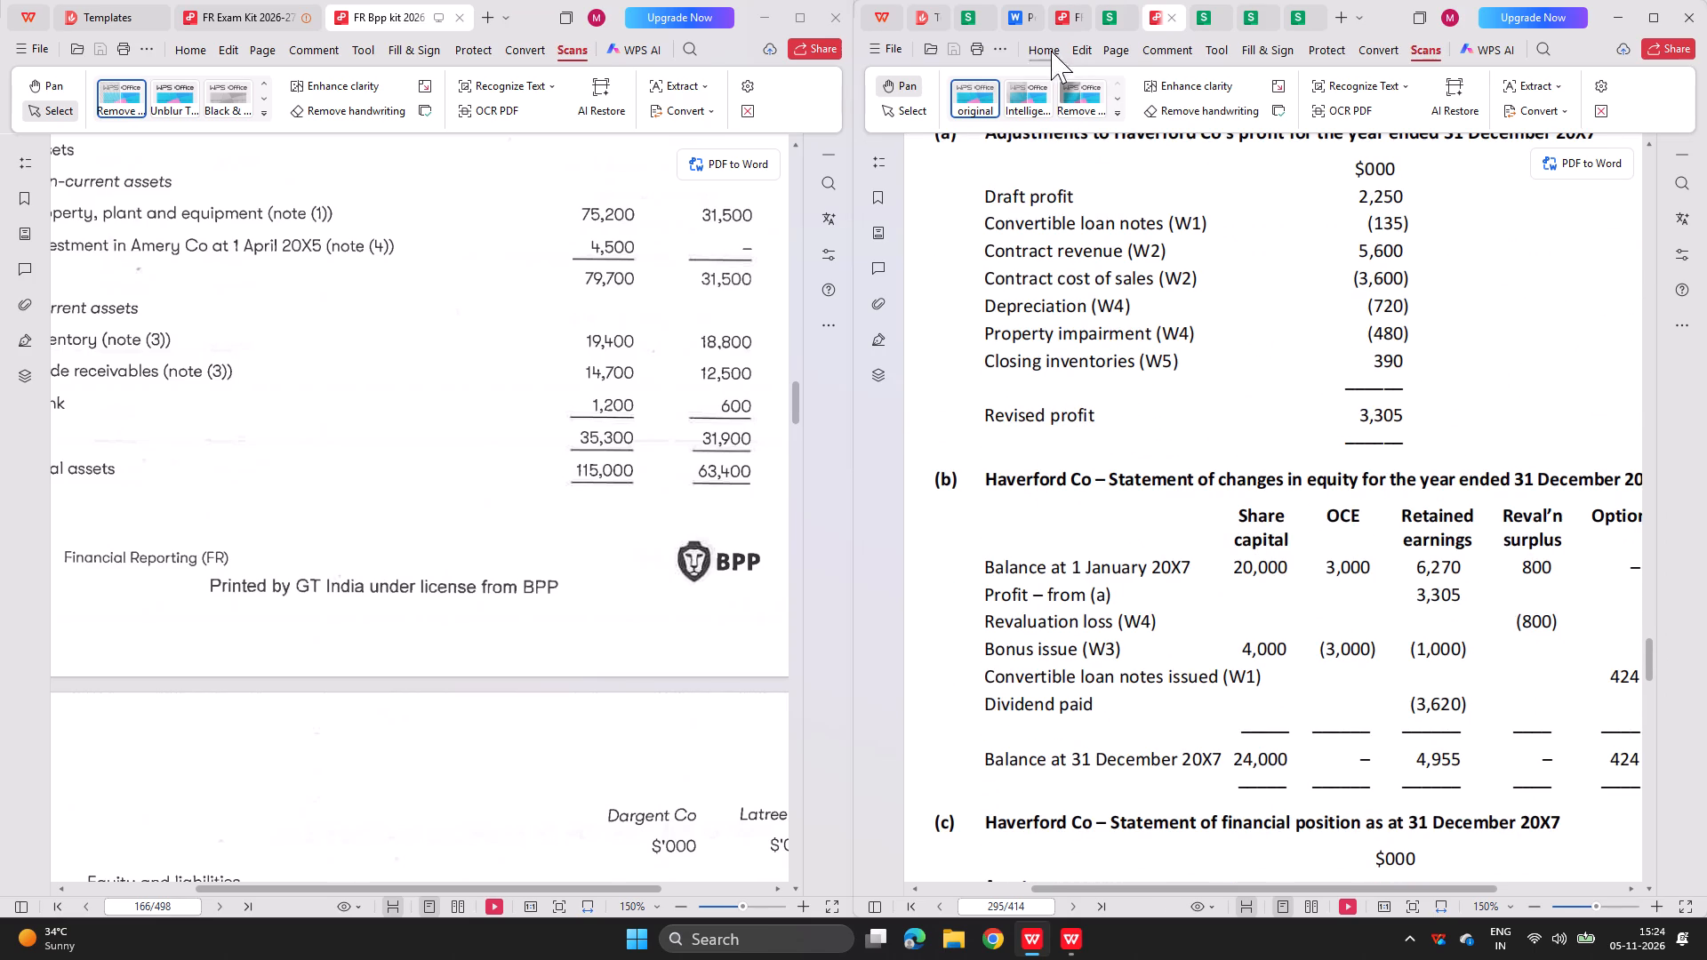
click(1064, 20)
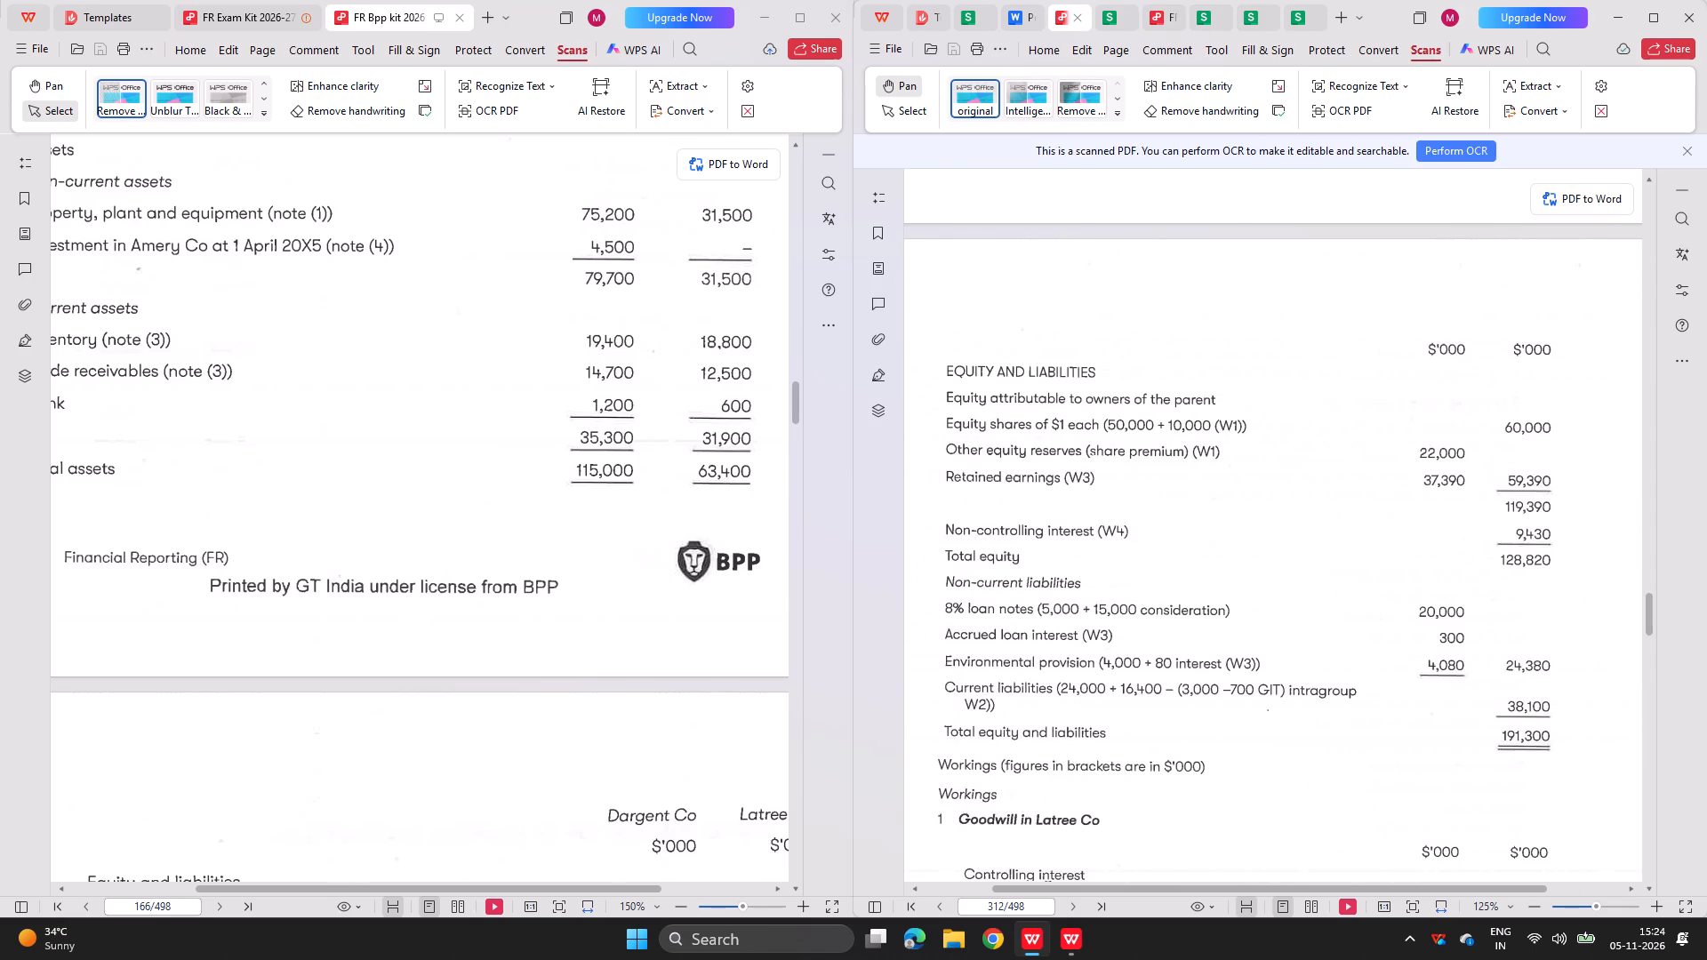
scroll(1088, 375, up, 1)
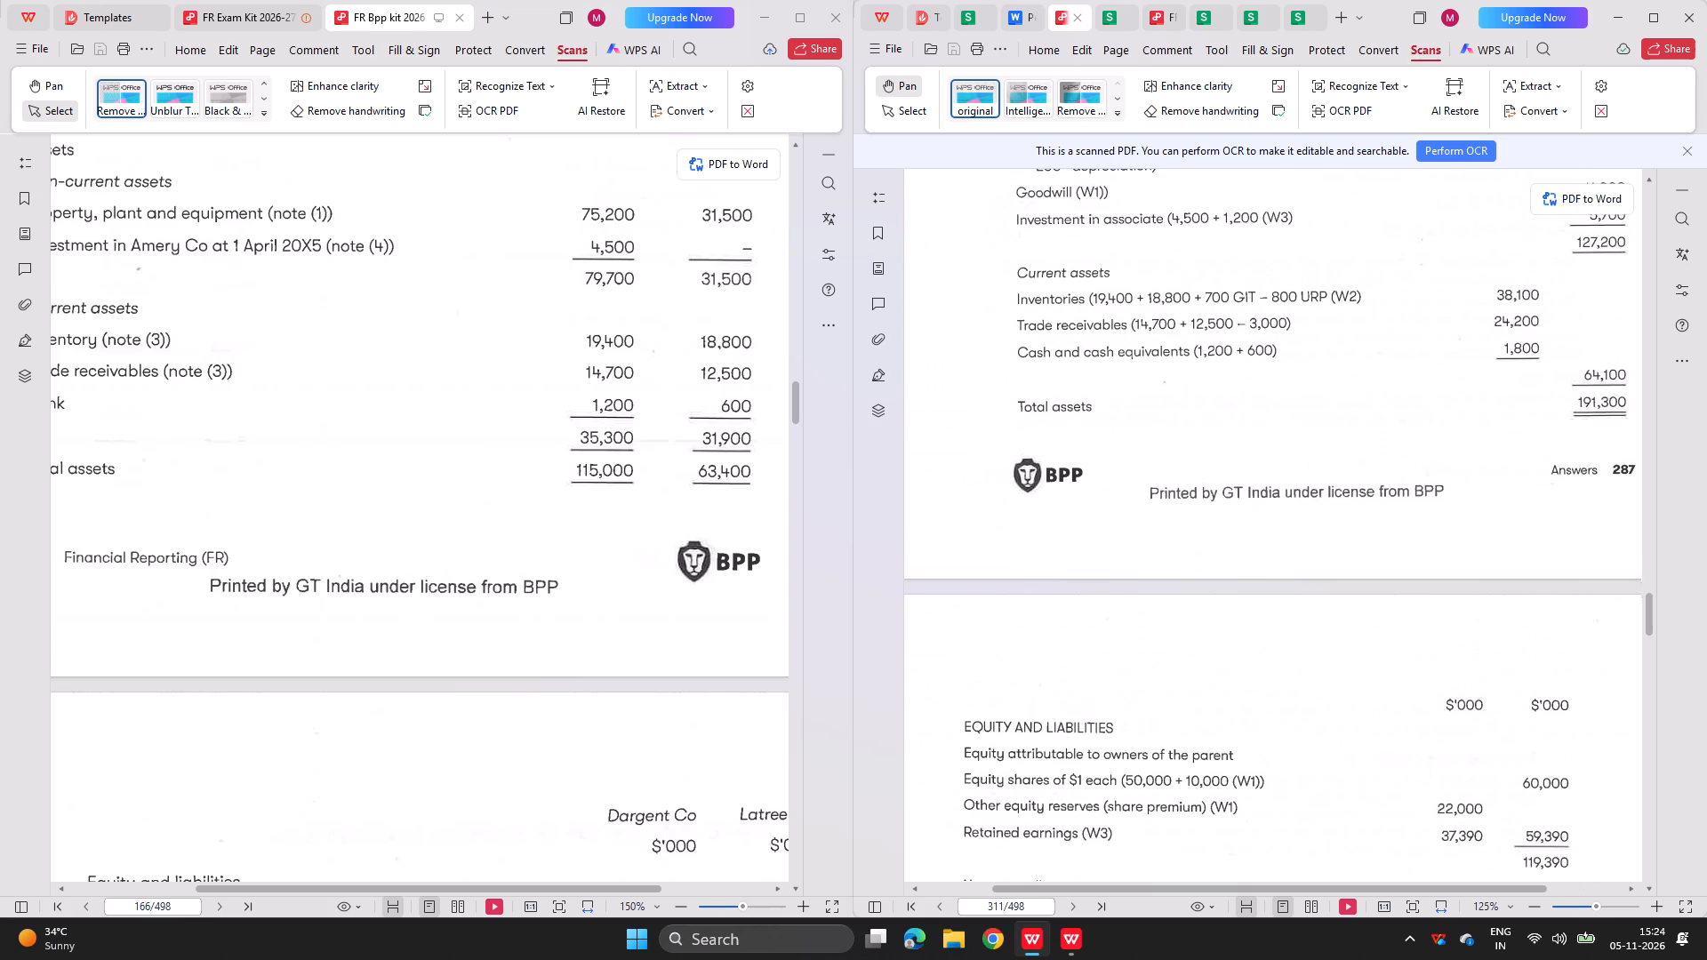
scroll(532, 416, up, 1)
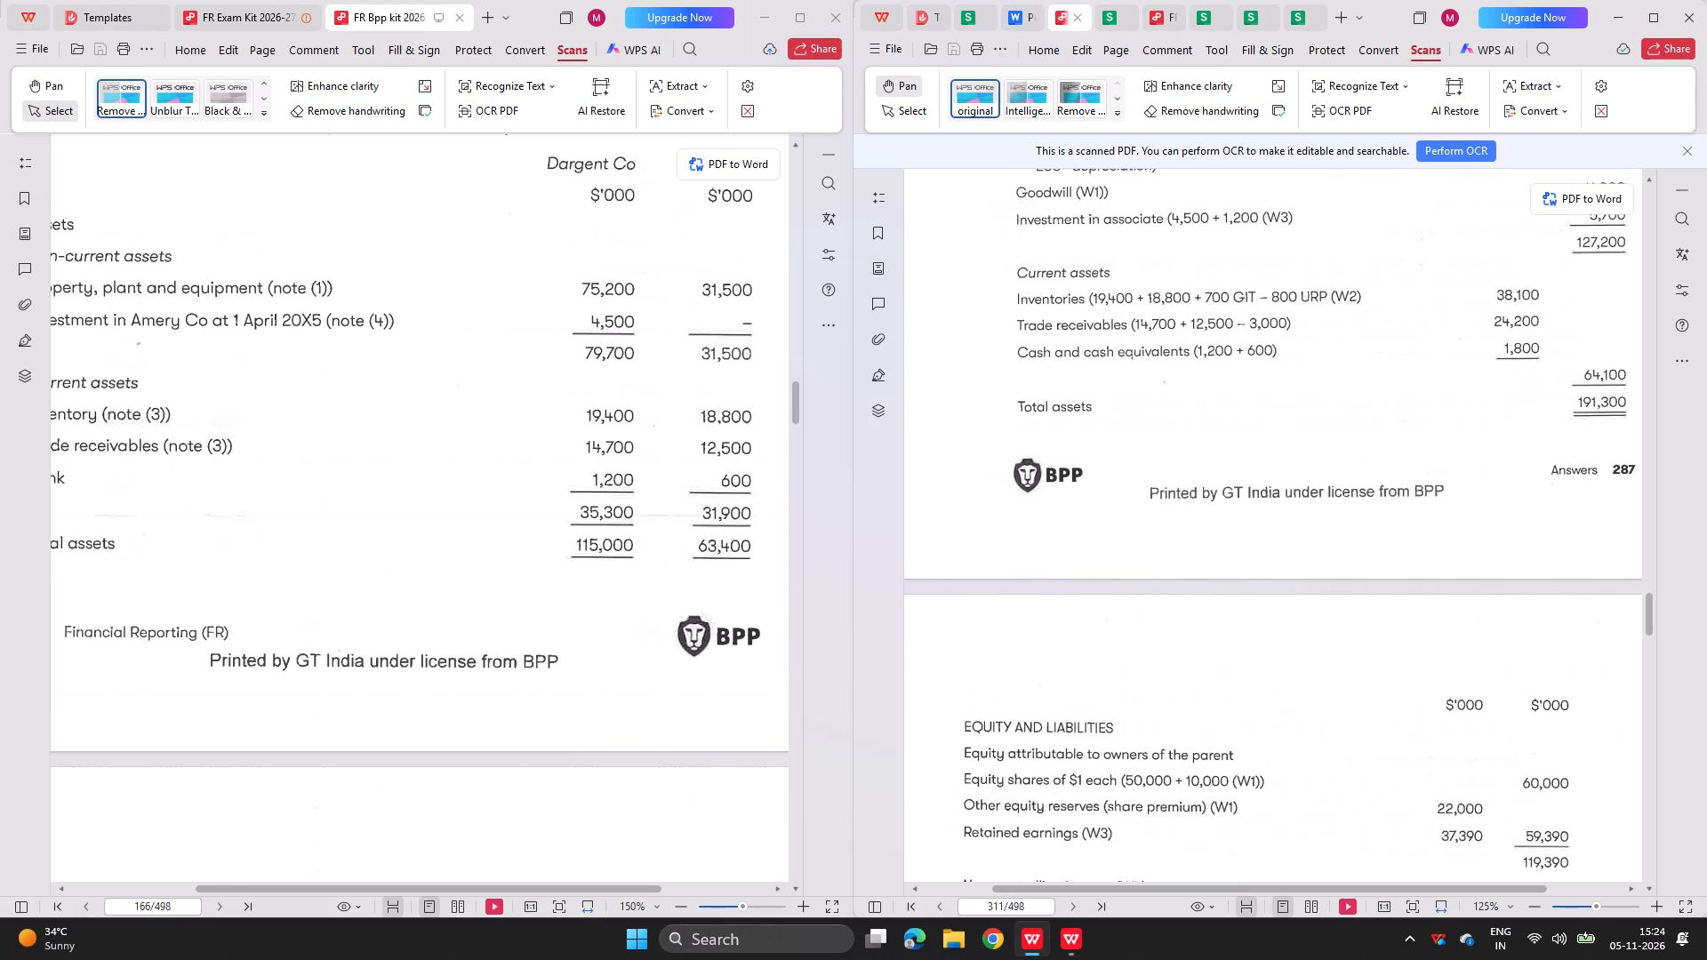
scroll(512, 444, down, 3)
scroll(512, 444, up, 1)
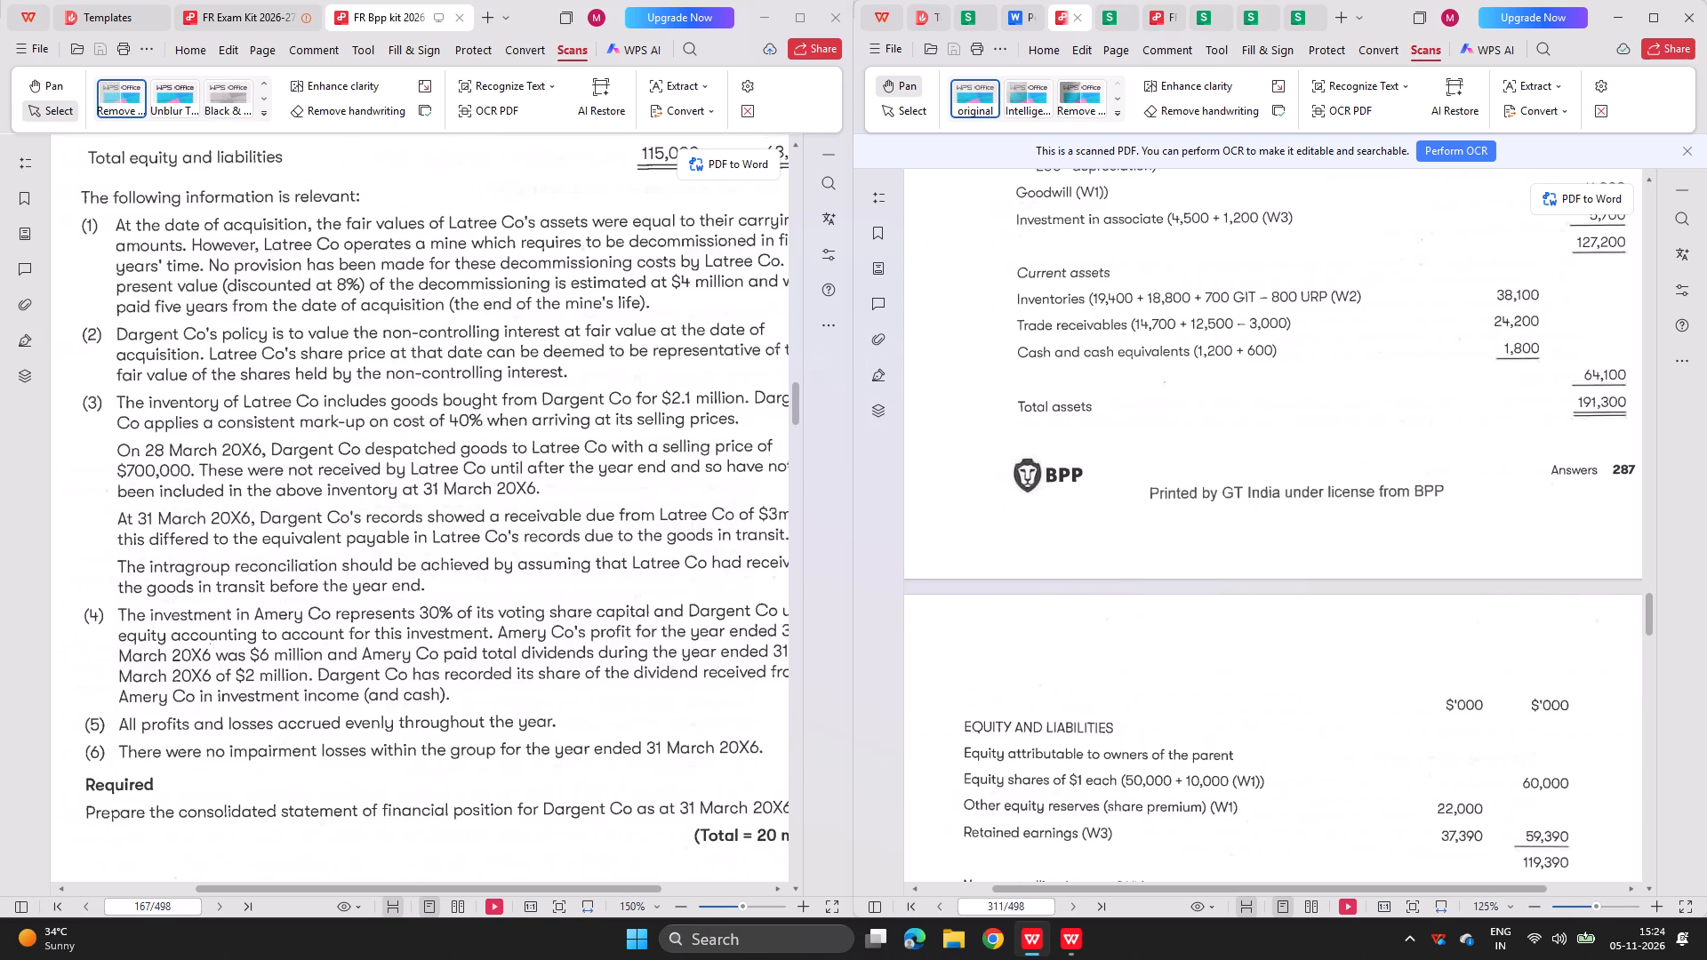
scroll(1128, 412, down, 1)
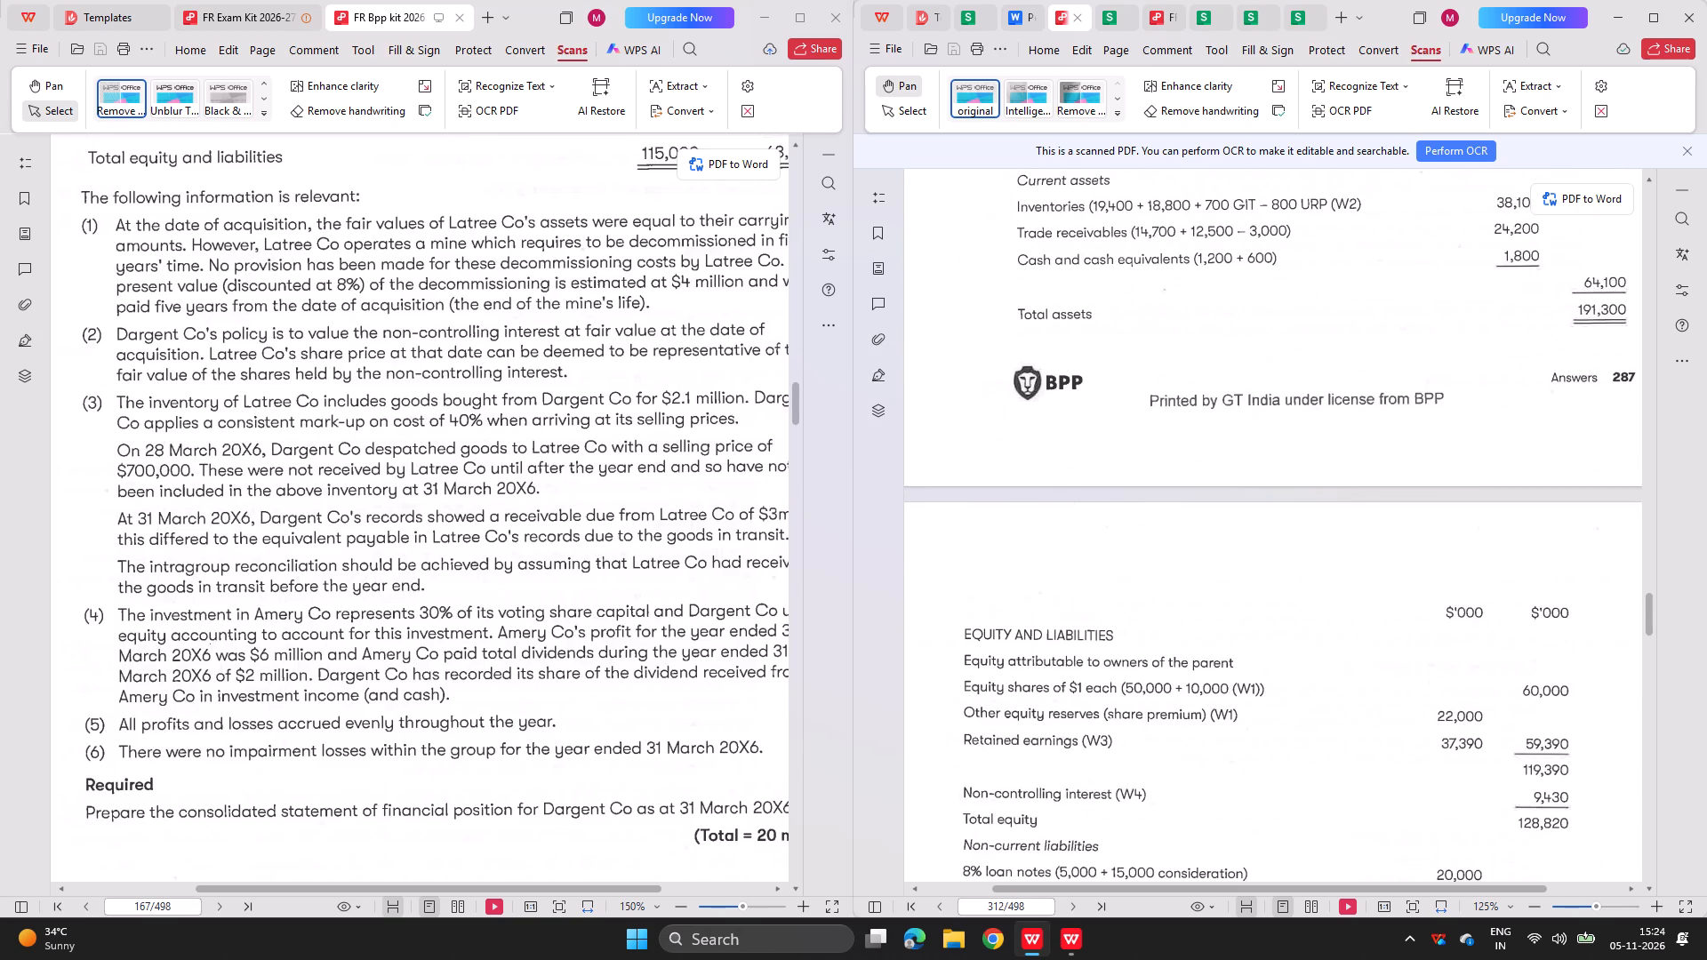
scroll(1128, 412, down, 1)
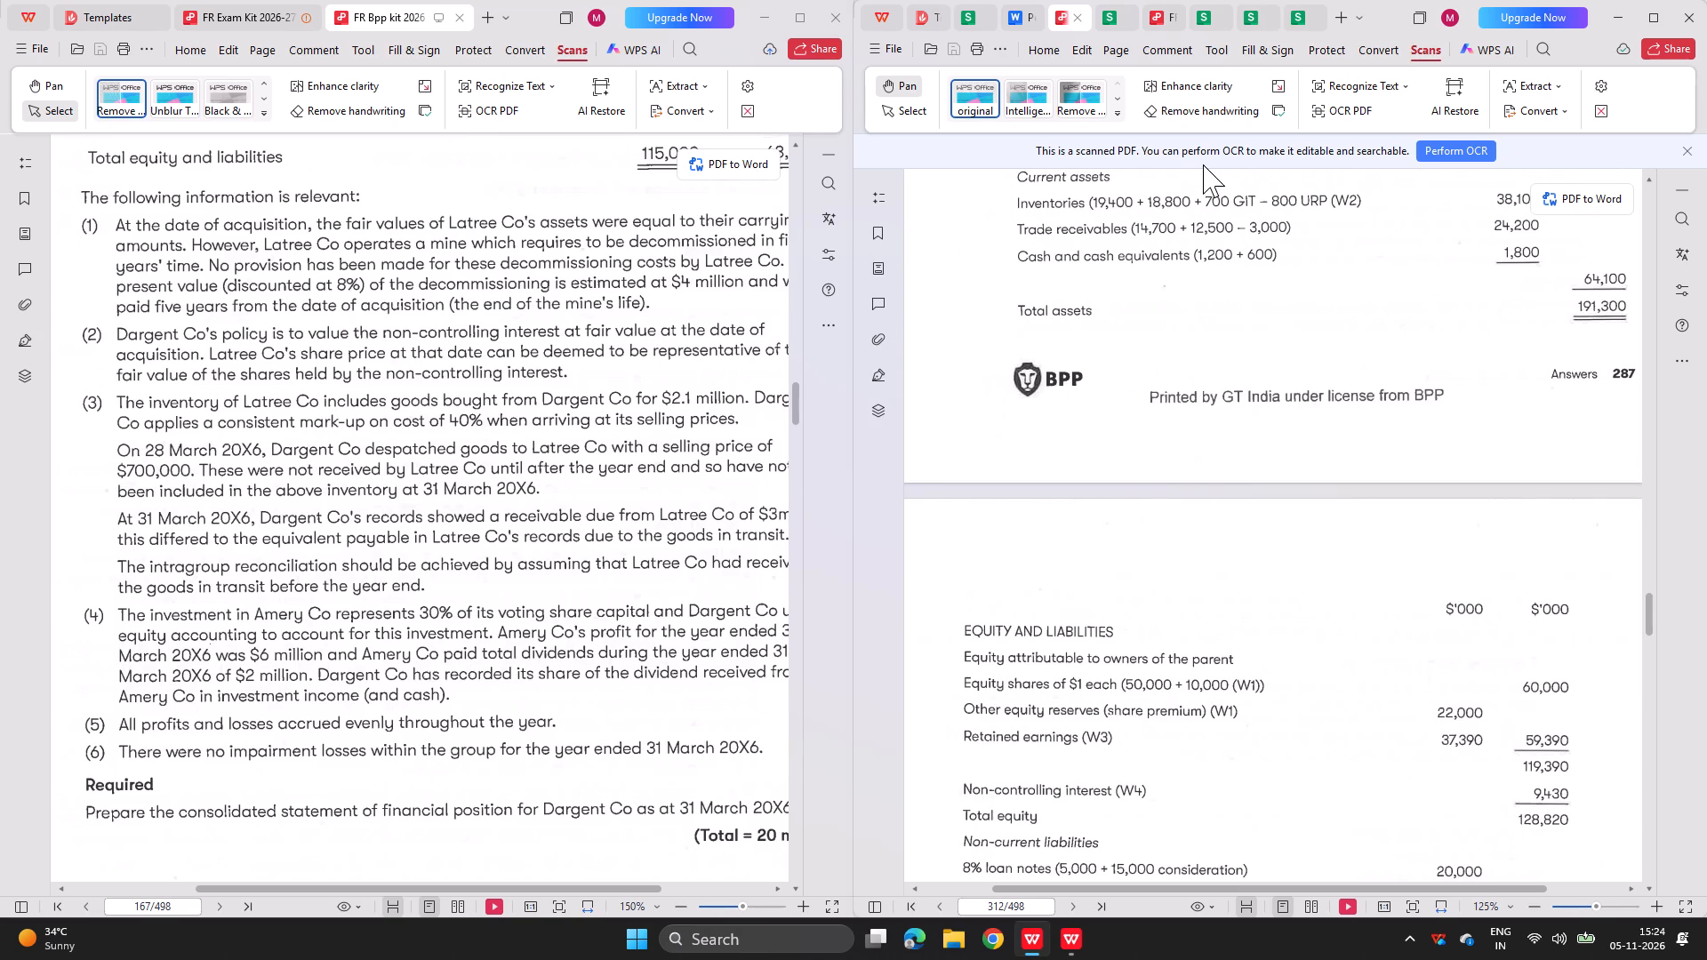
Fill the trade receivables line in C12 with =14700+12500-F57, deducting the intragroup balance in the workings.
click(1294, 22)
scroll(1123, 445, right, 1)
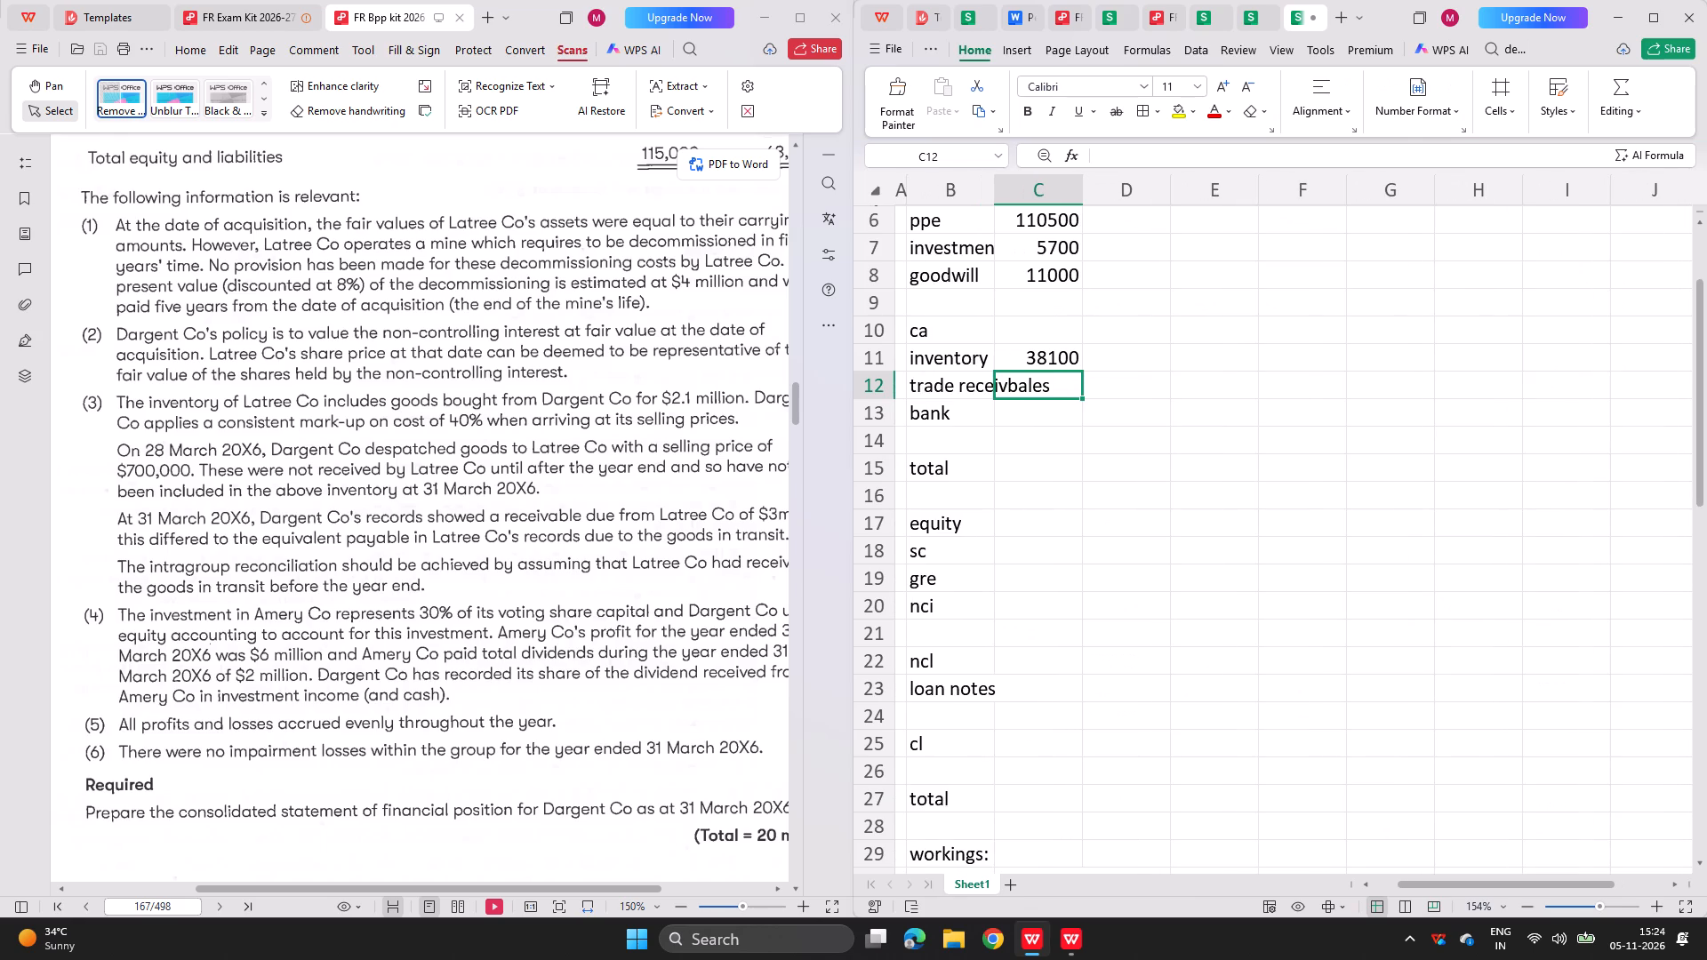
scroll(715, 505, up, 4)
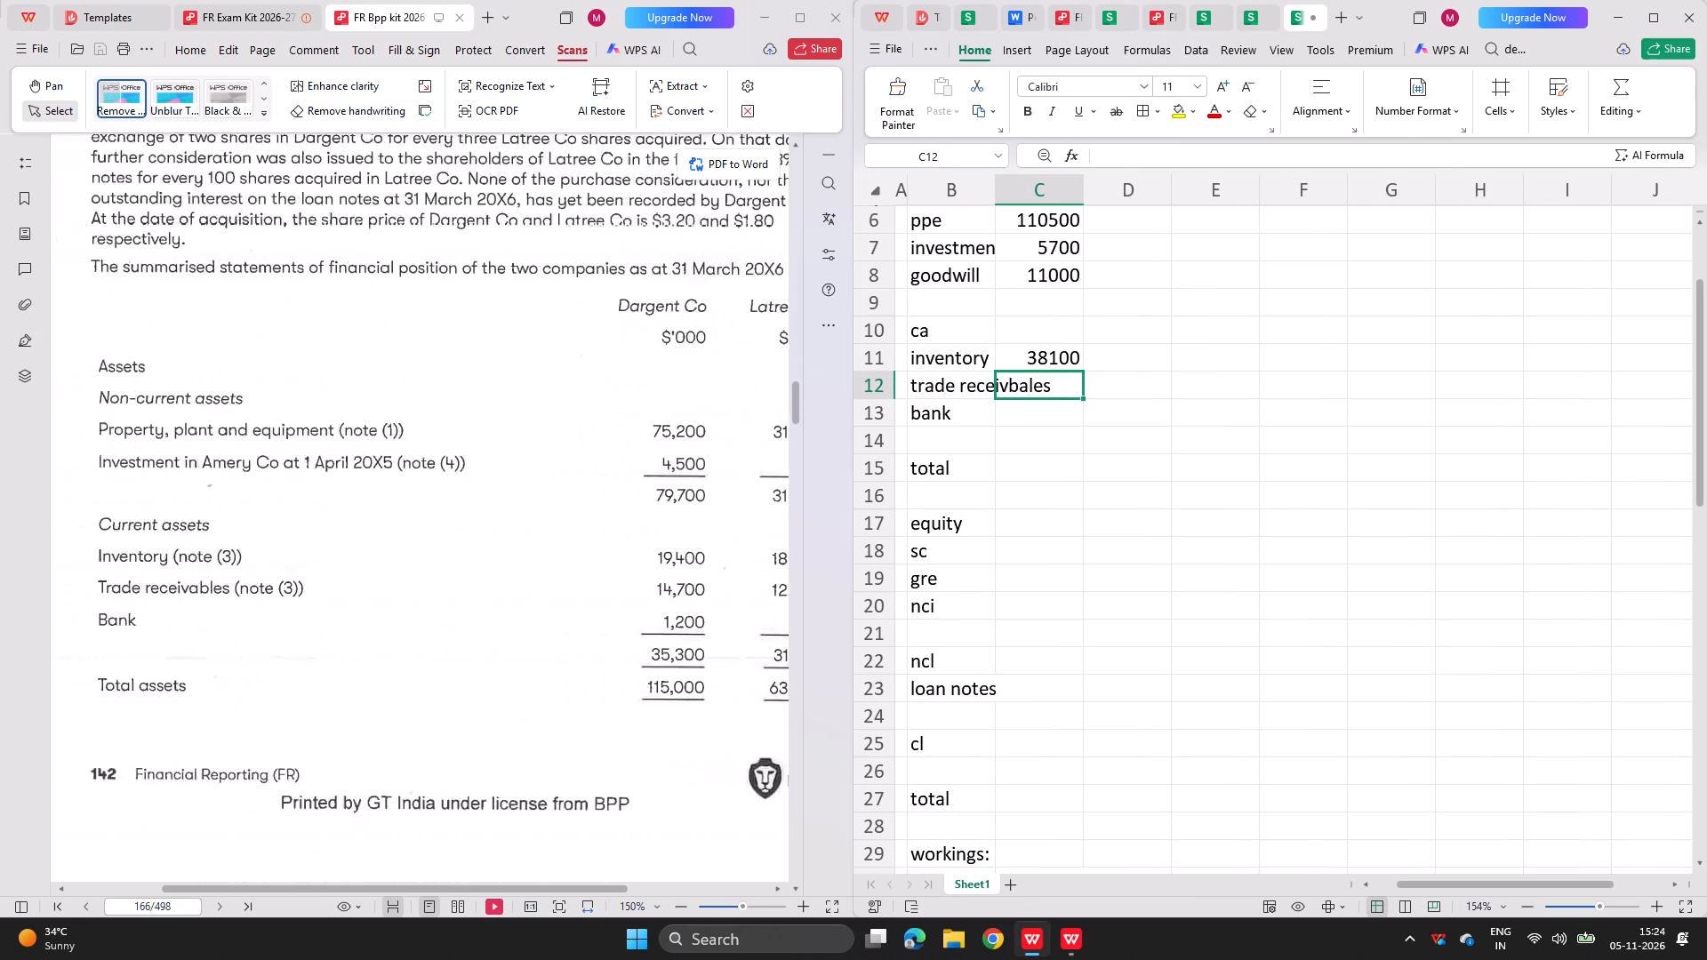
key(equal)
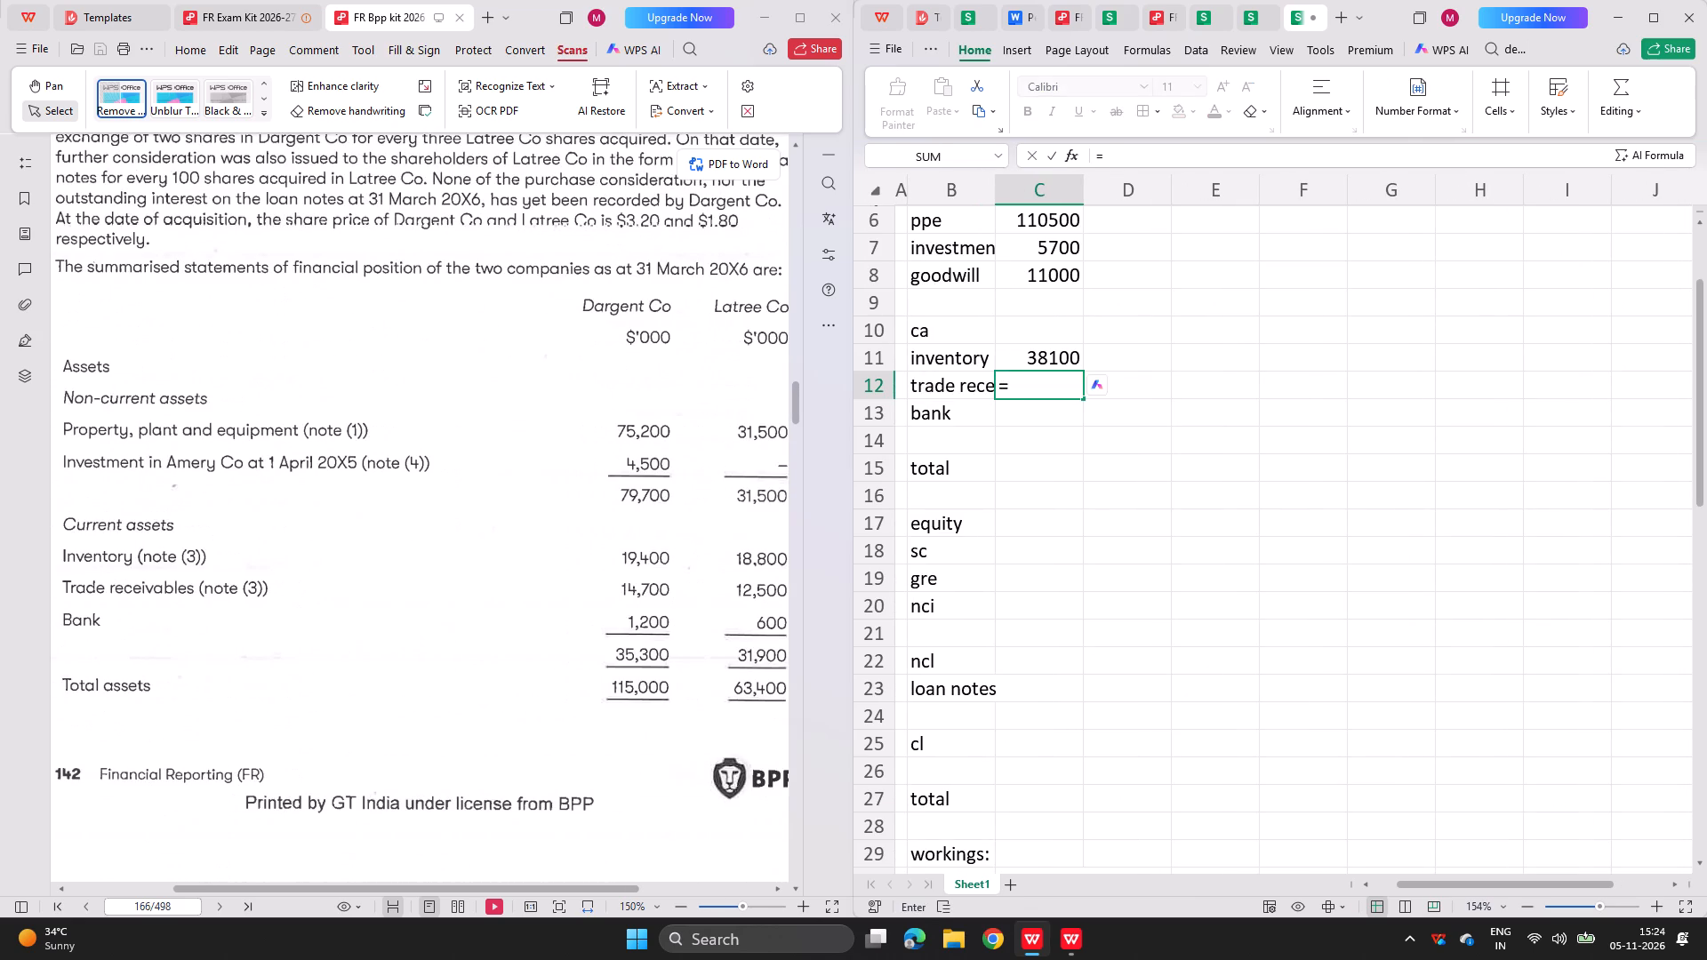
text(14700+)
text(12500)
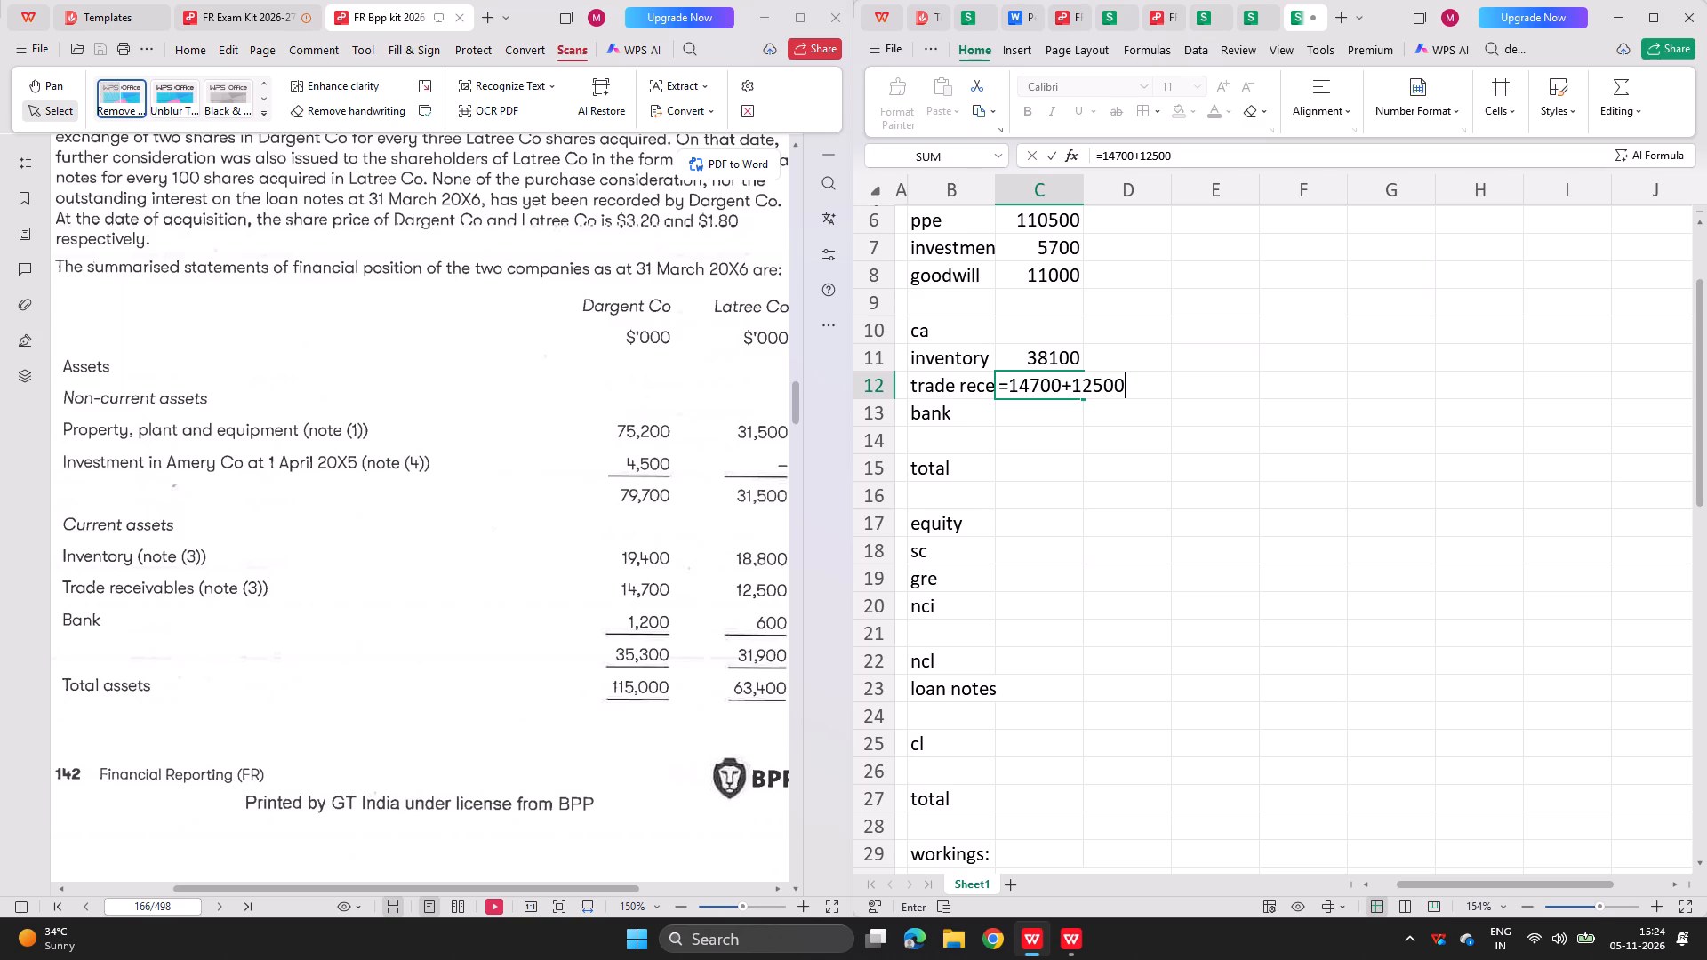
scroll(565, 525, left, 1)
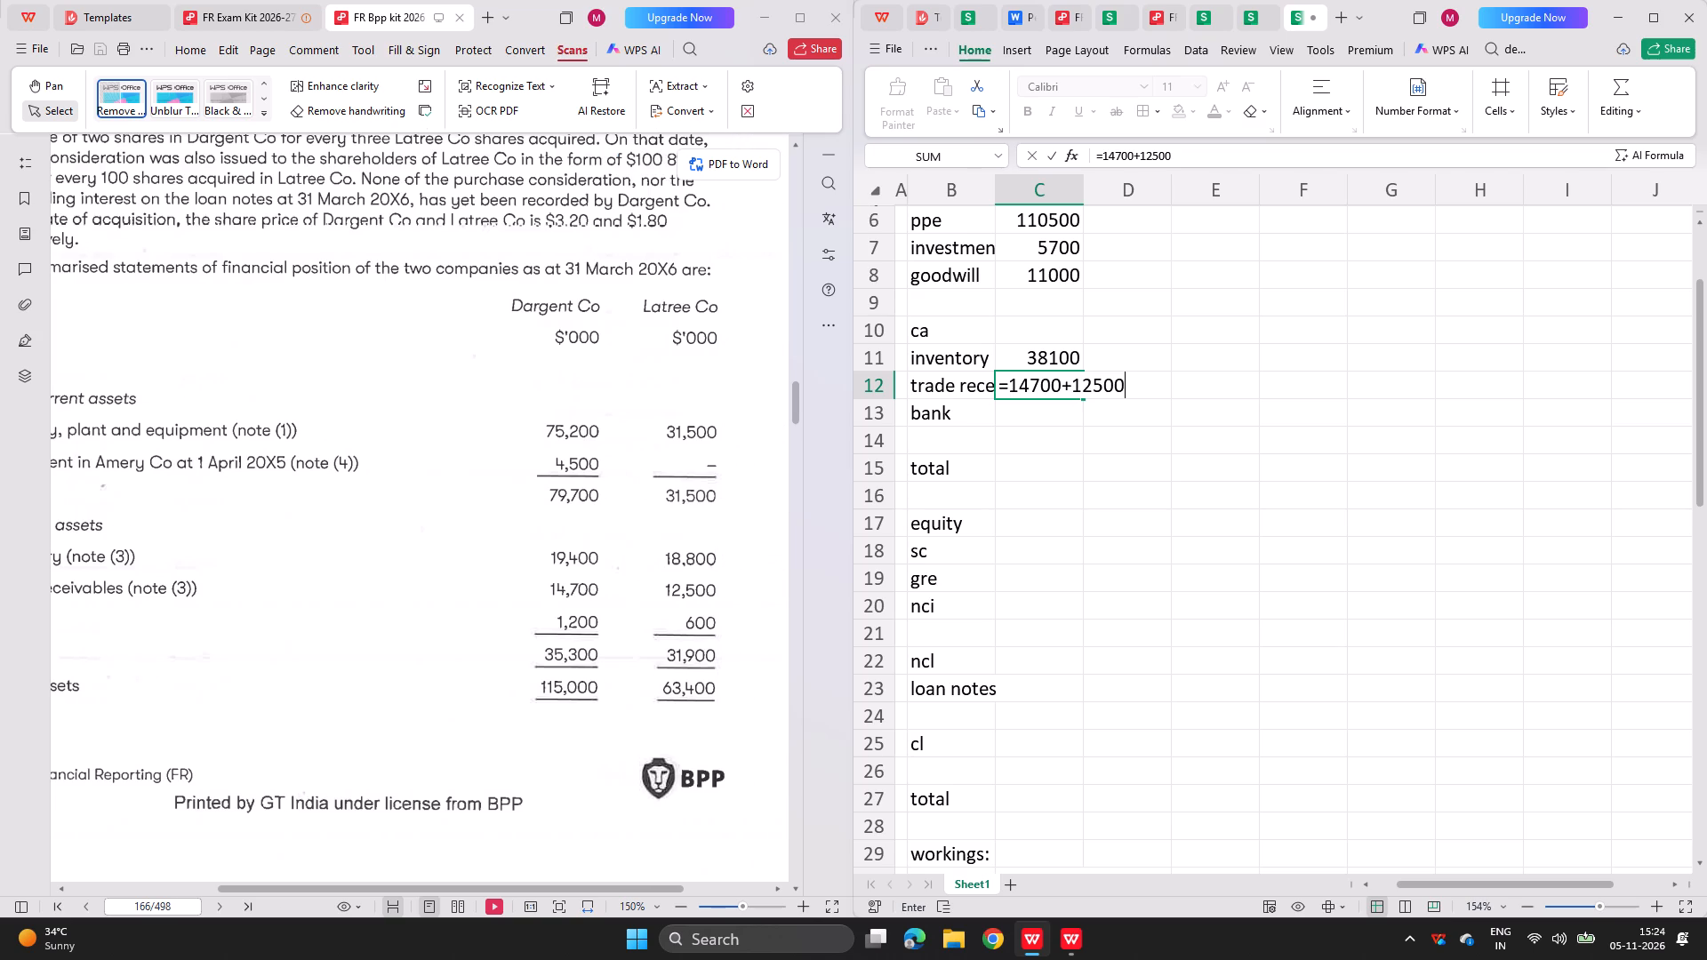
scroll(1168, 561, down, 3)
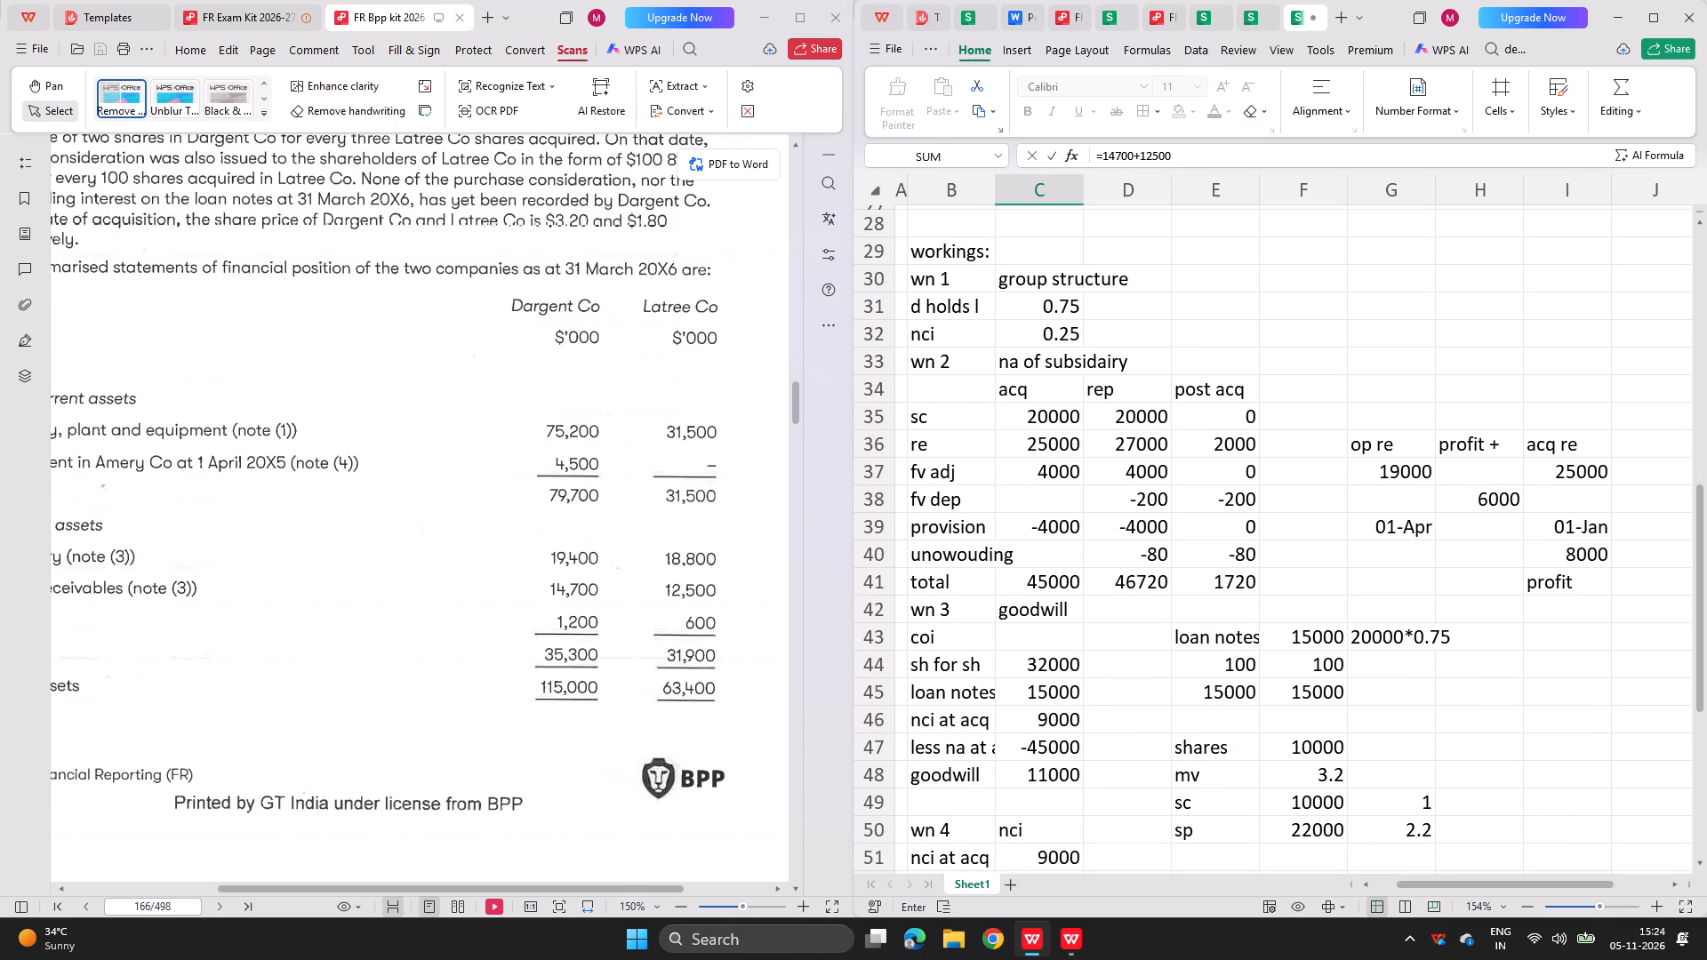
scroll(1168, 561, down, 4)
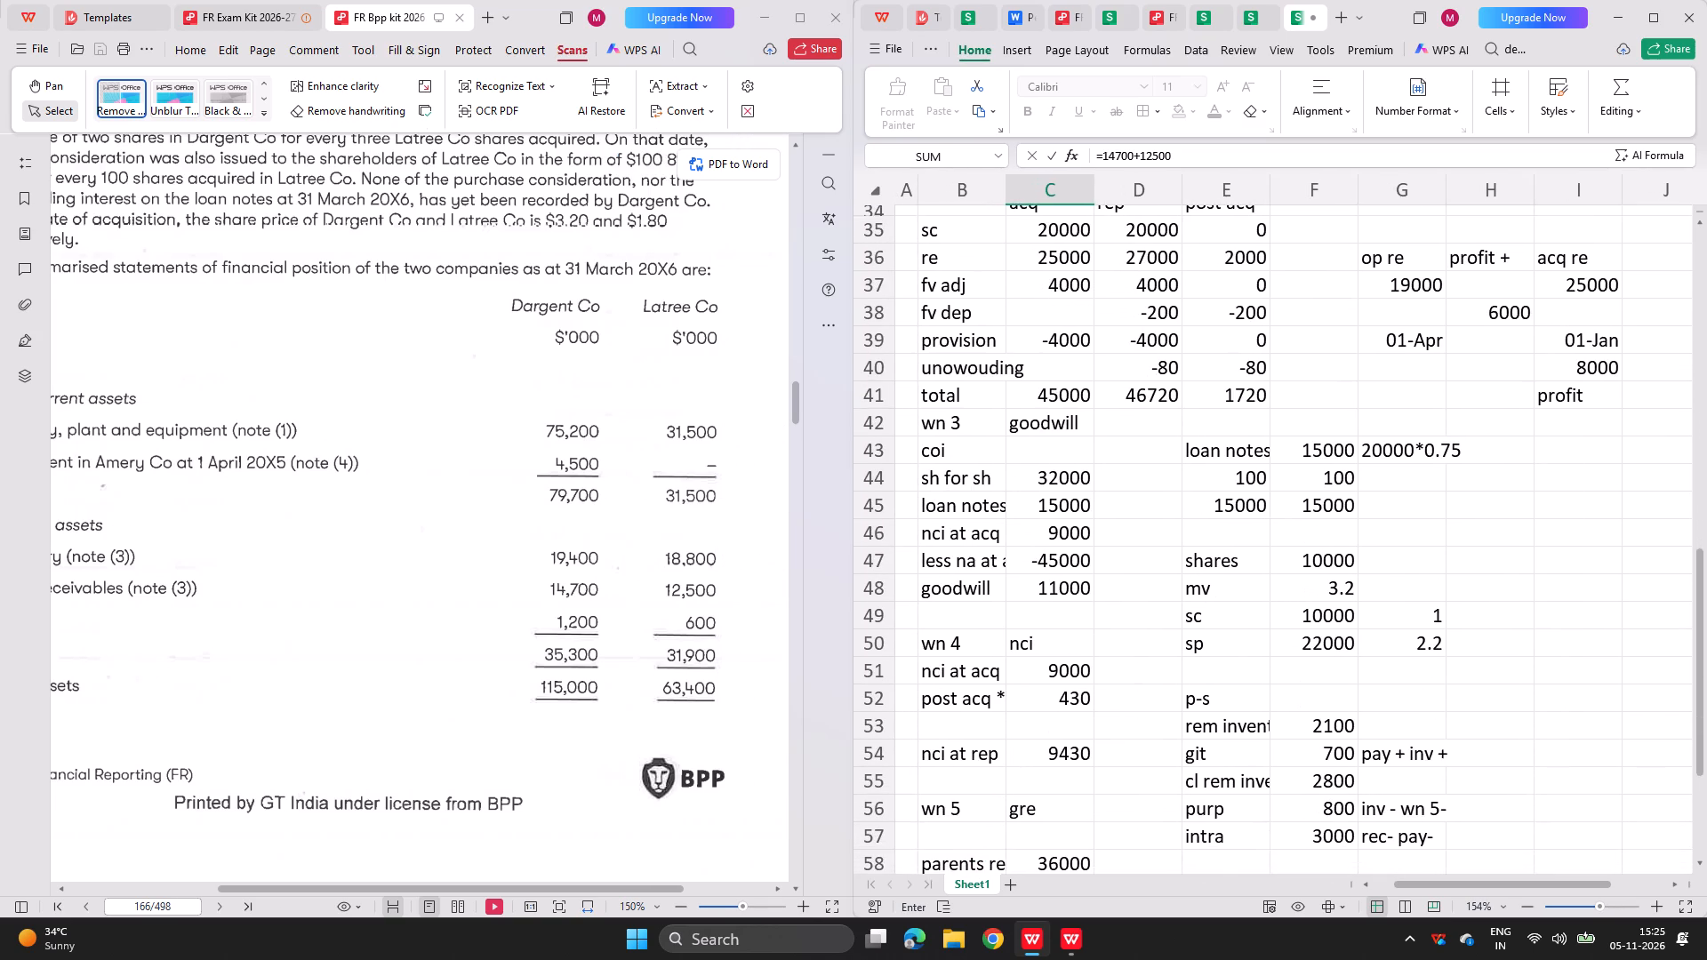
scroll(1168, 561, down, 4)
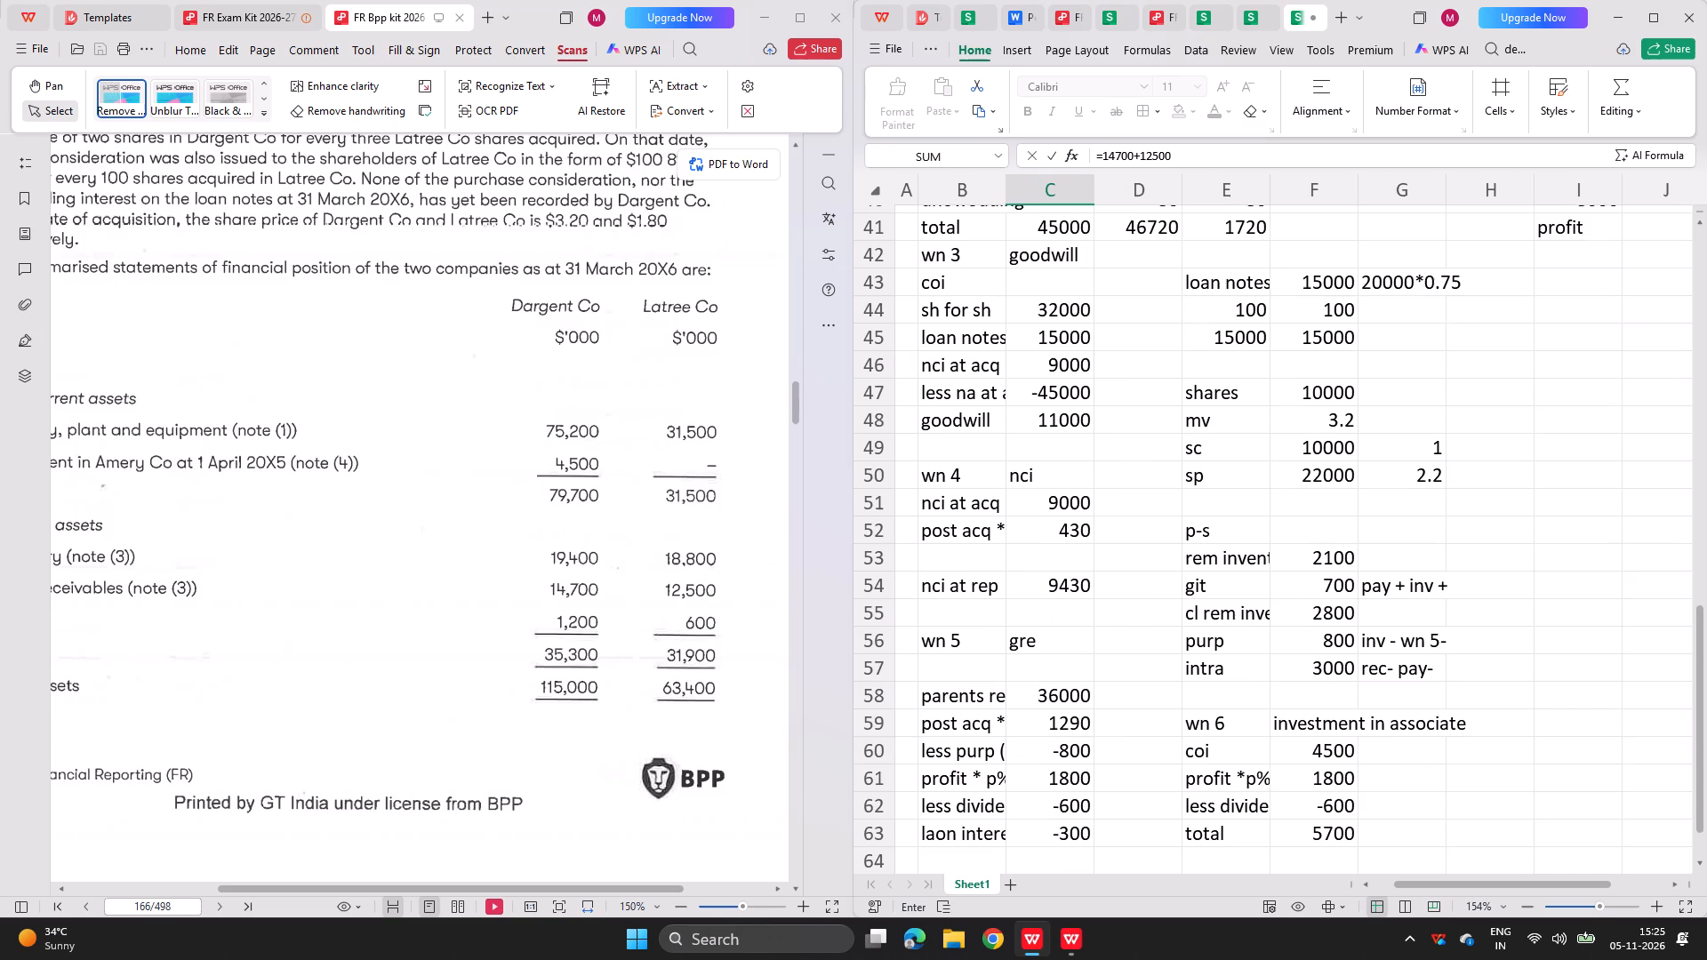
scroll(1168, 561, down, 2)
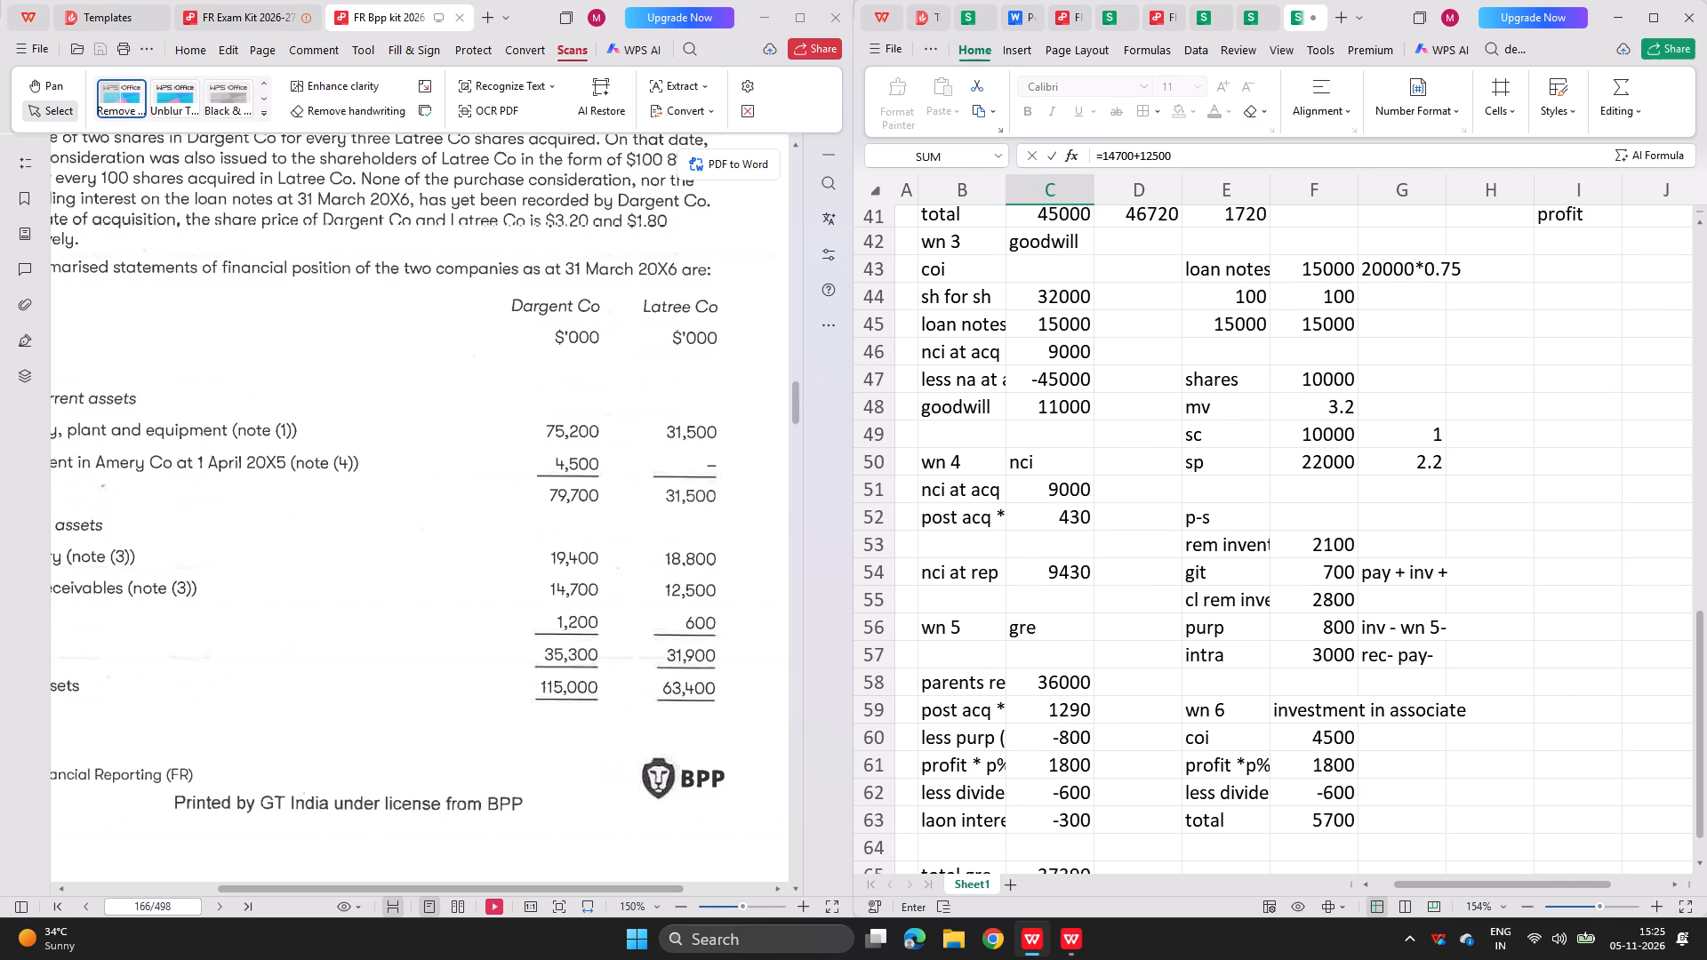
key(plus)
key(BackSpace)
key(minus)
click(1329, 659)
key(Return)
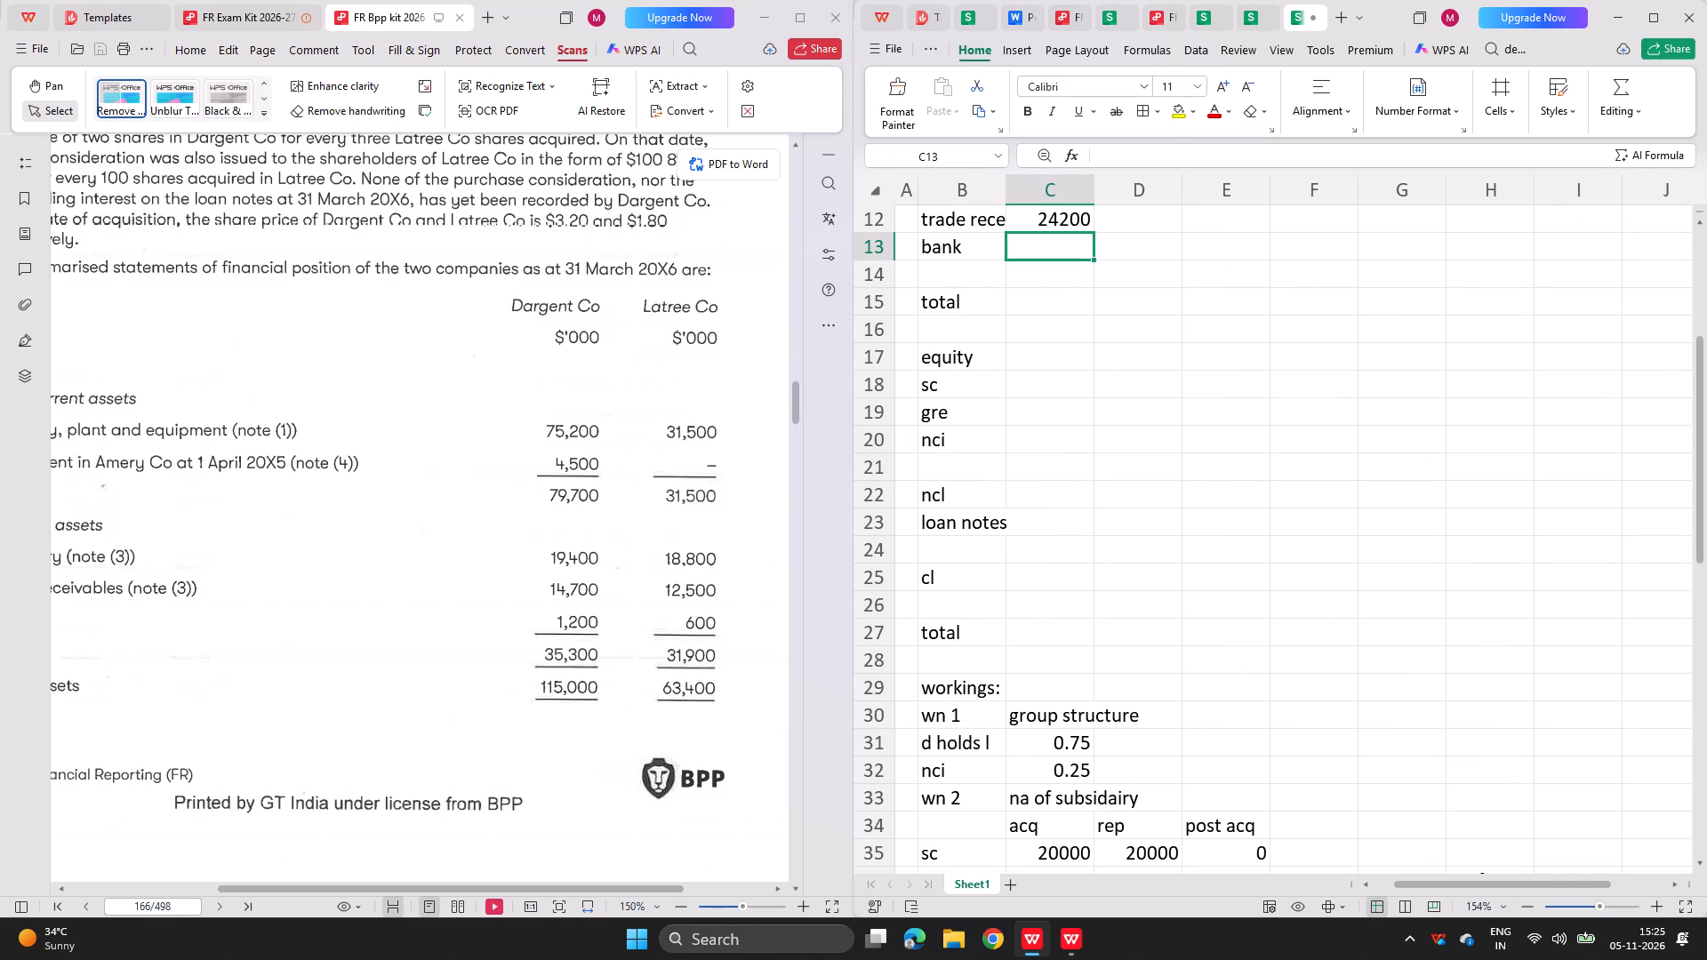
Fill the bank line in C13 with =1200+600, combining both companies' balances.
key(equal)
text(1200+600)
key(Return)
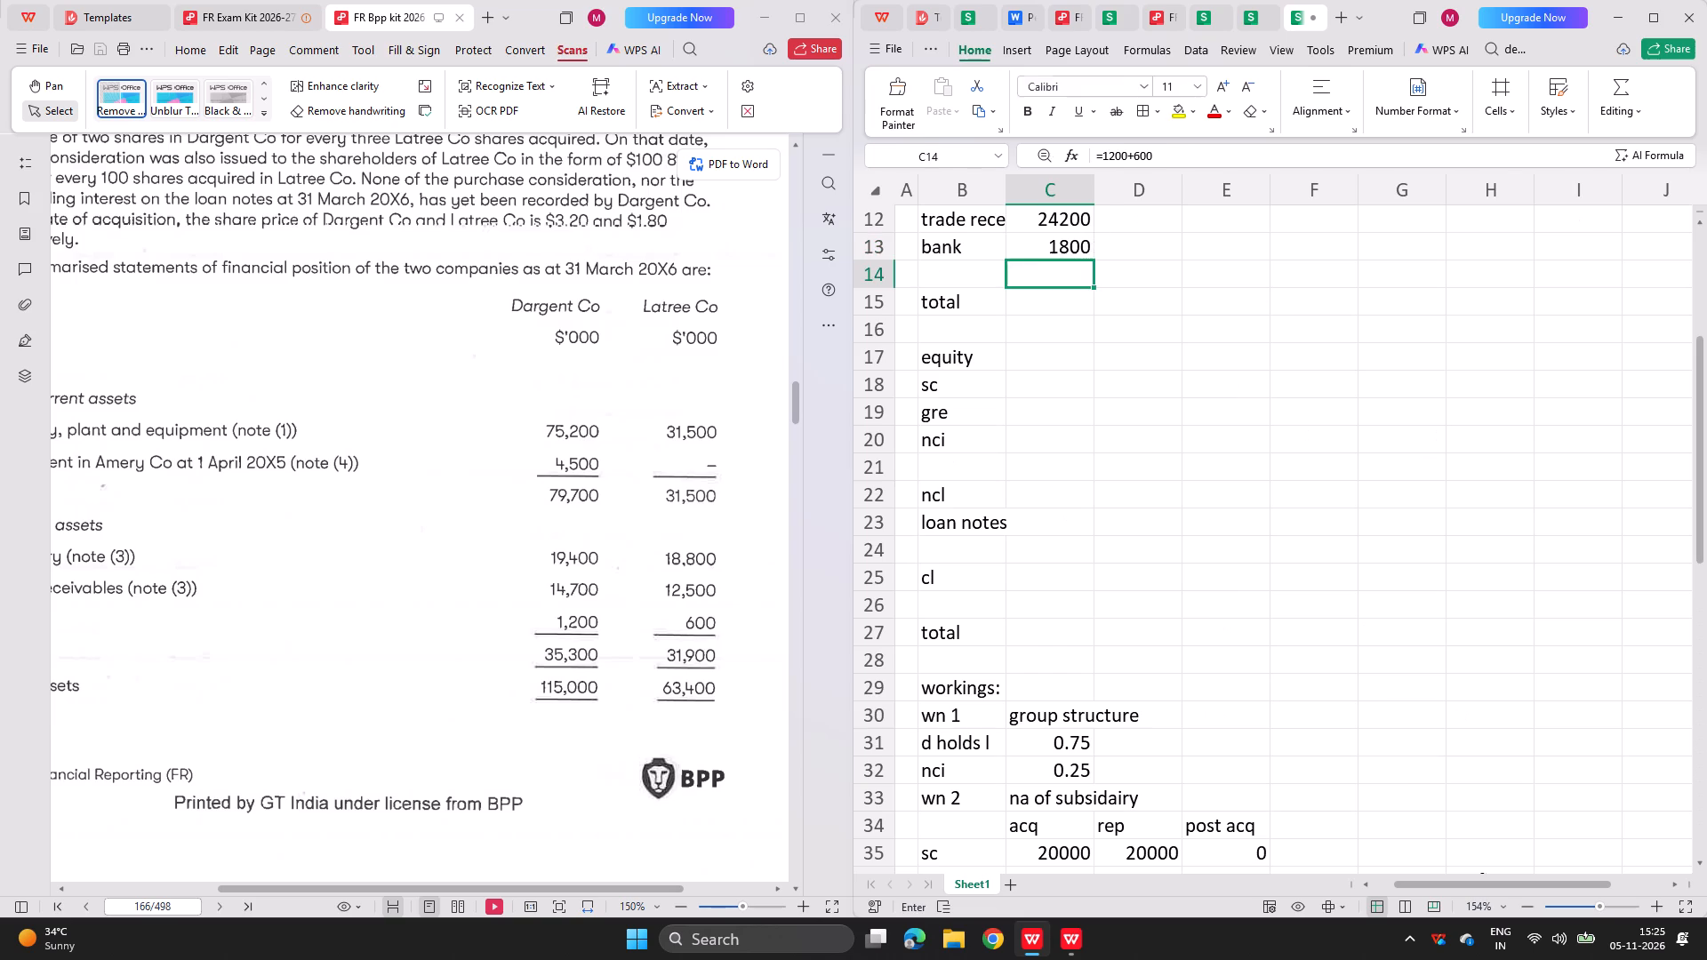
Total the assets in C15 with a SUM of C6:C14.
key(Return)
text(=sum()
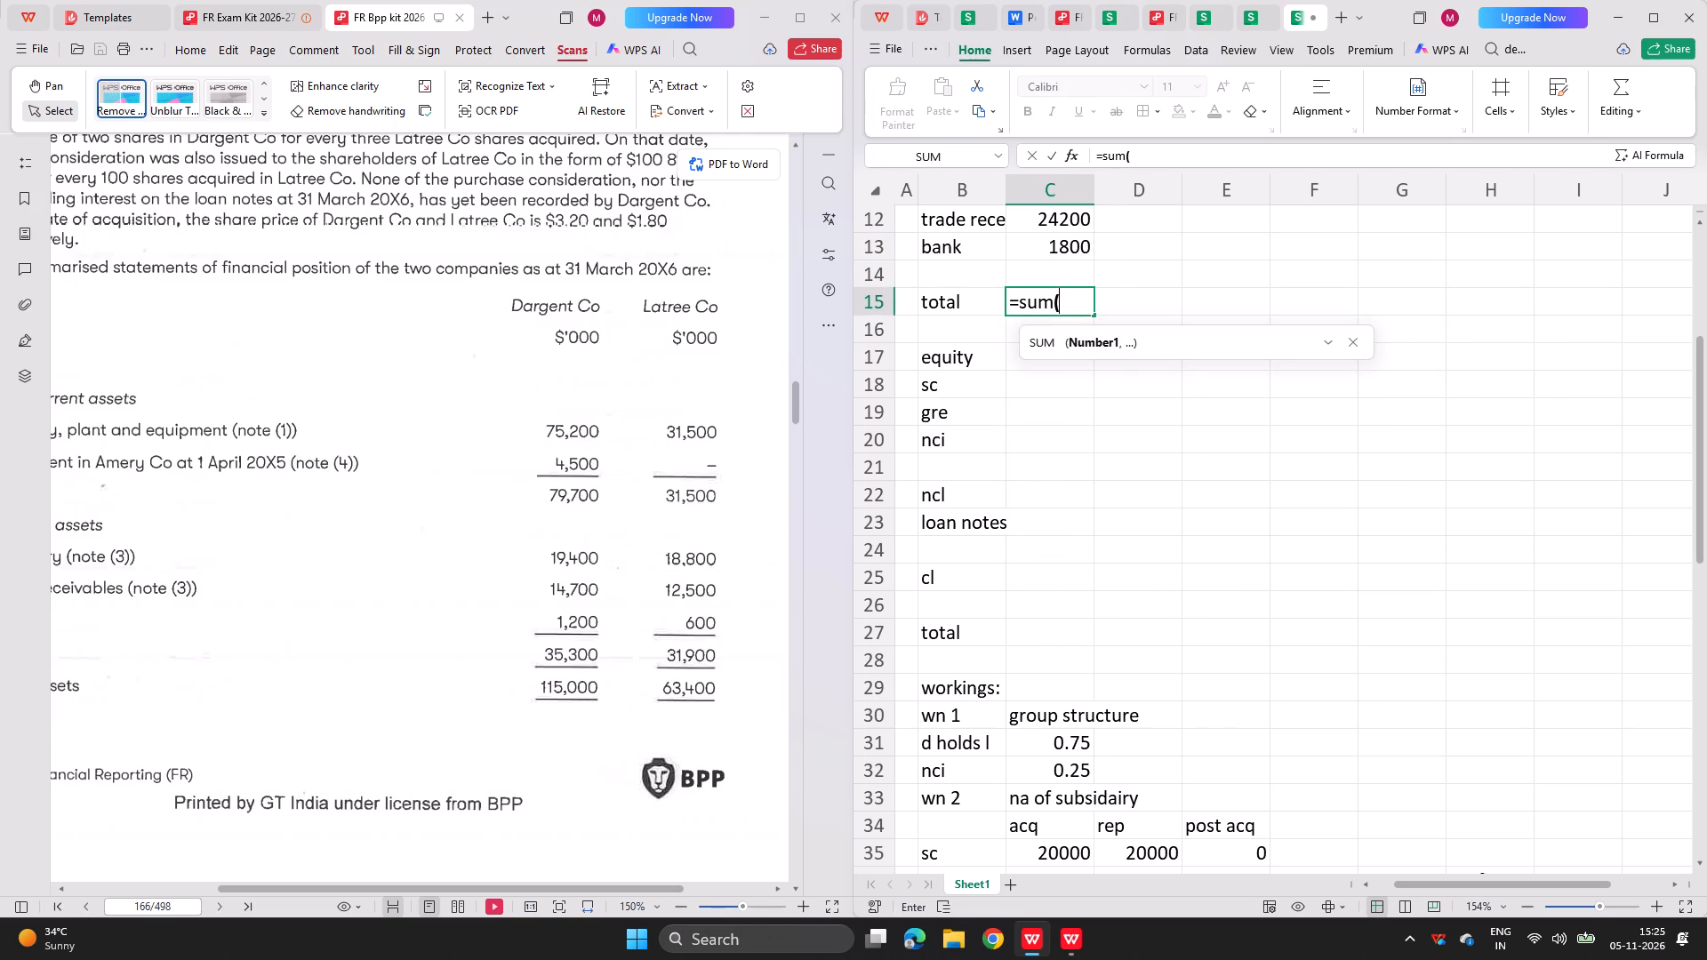
key(Up)
key(shift+Up)
key(shift+Up)
key(shift+Up)
key(shift+Up)
key(shift+Up)
key(shift+Up)
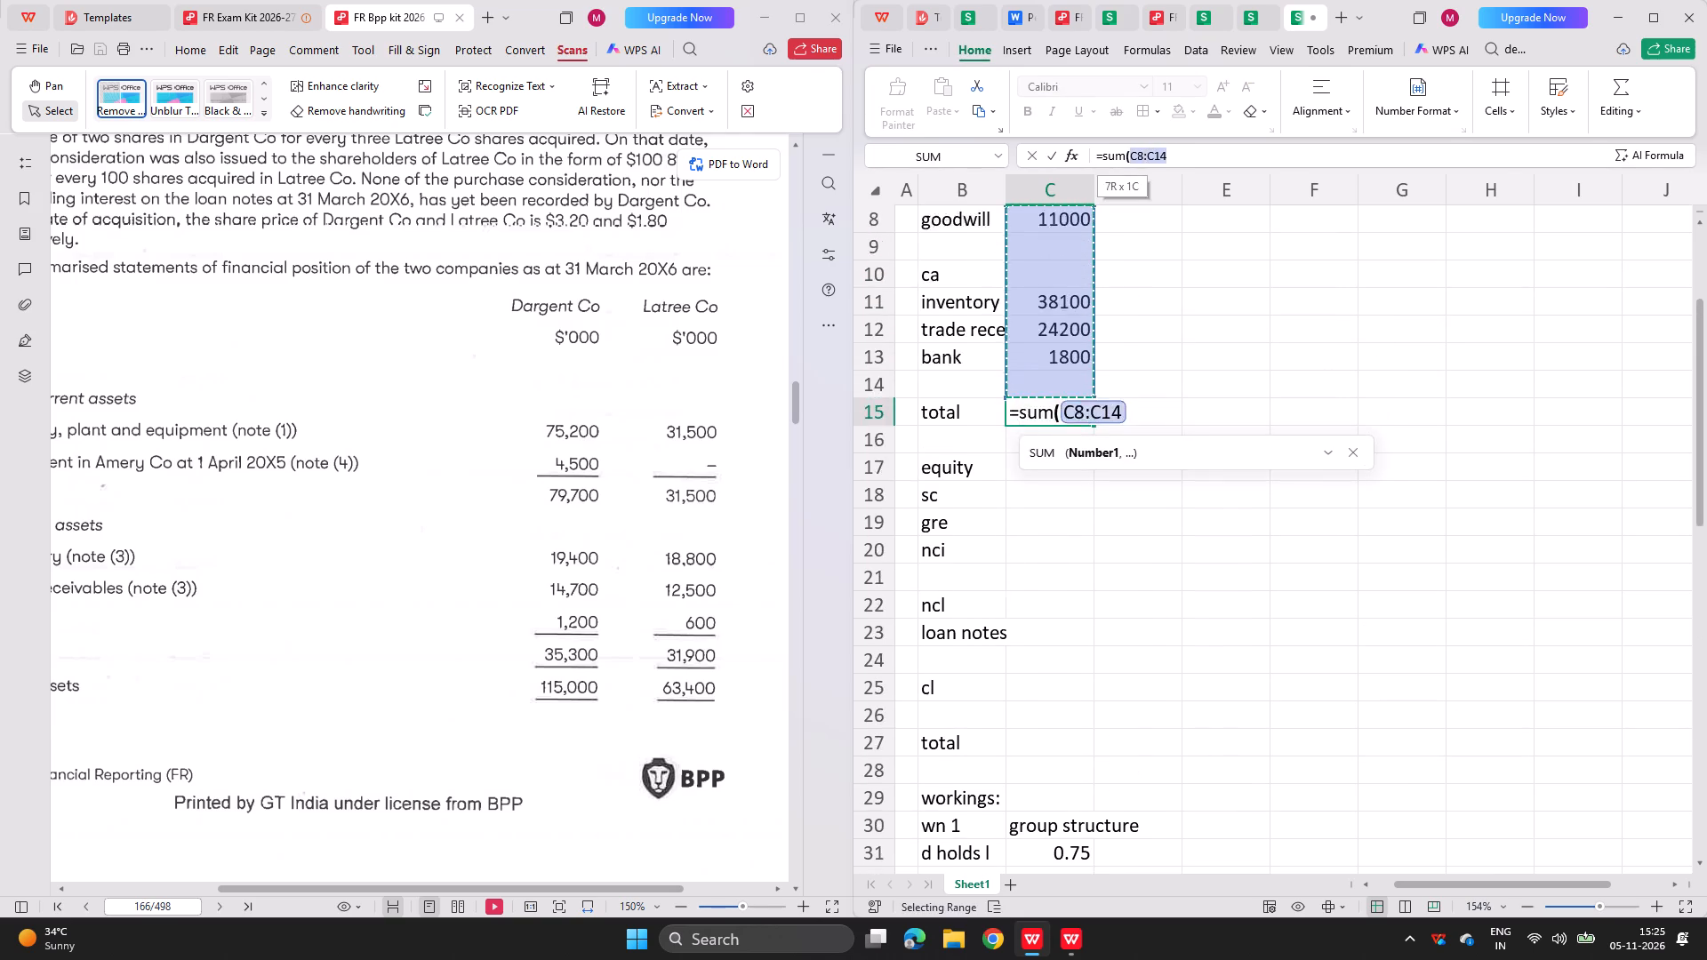
key(shift+Up)
key(shift+Up)
key(shift+Up)
key(shift+Up)
key(shift+Down)
key(shift+Down)
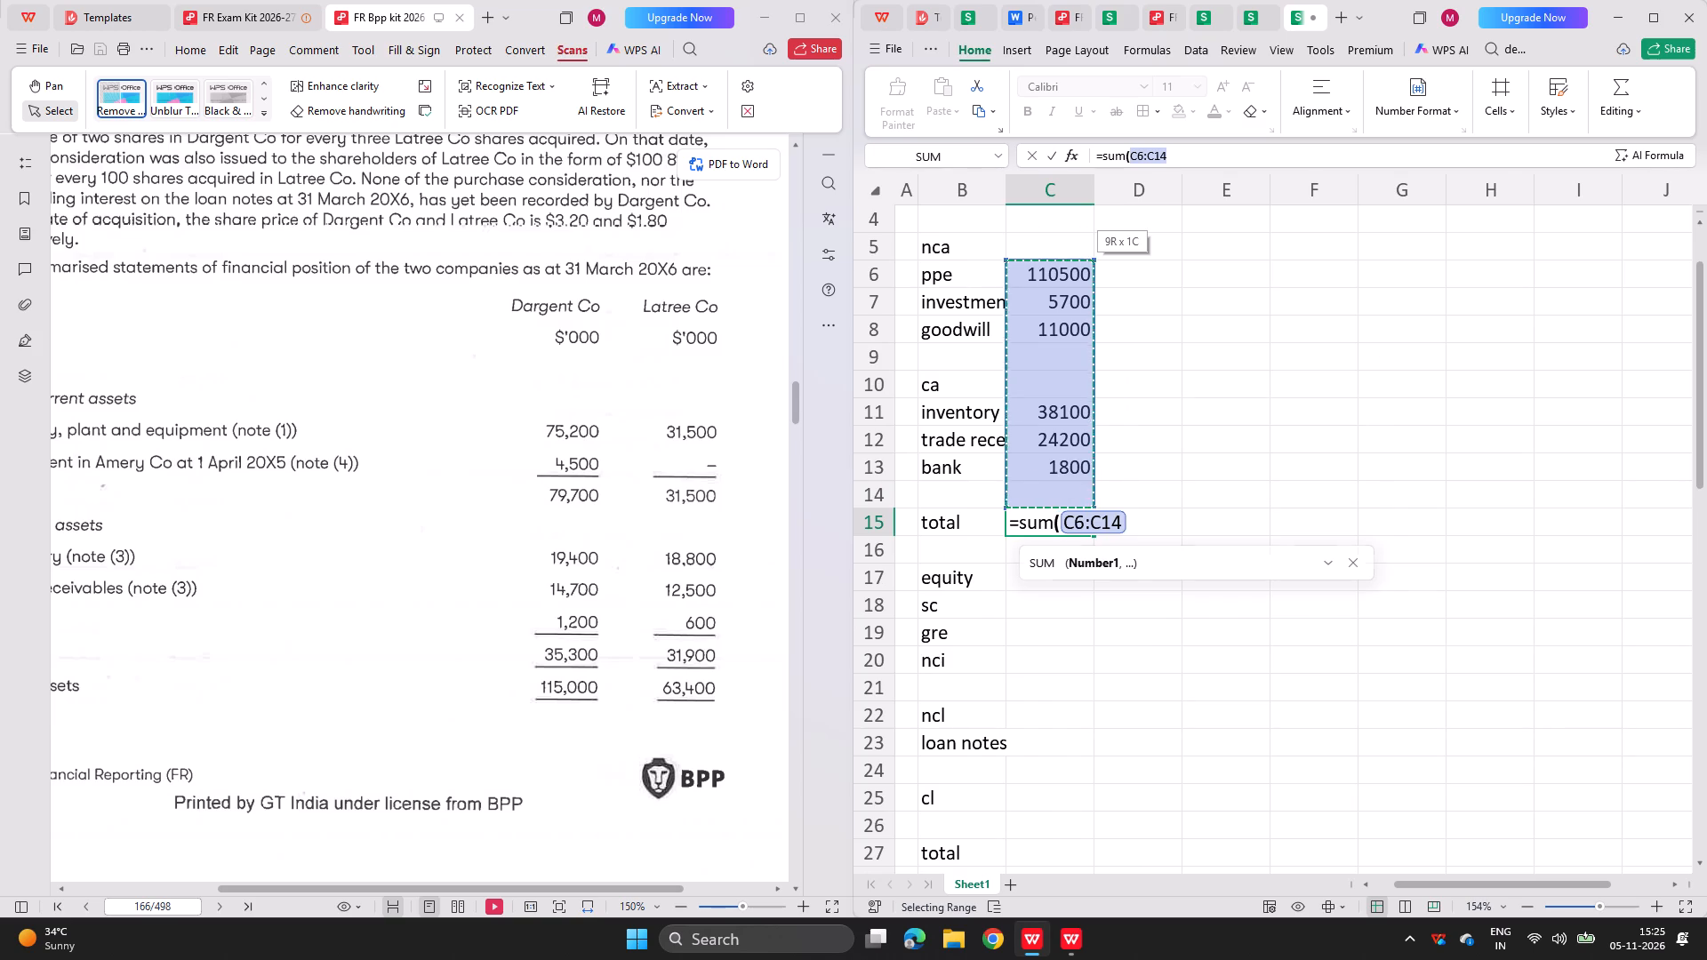
key(shift+Return)
Fill the share capital line in C18 with =50000+F49, adding the share capital portion of the share issue from the workings.
key(Down)
key(Down)
key(Down)
key(Down)
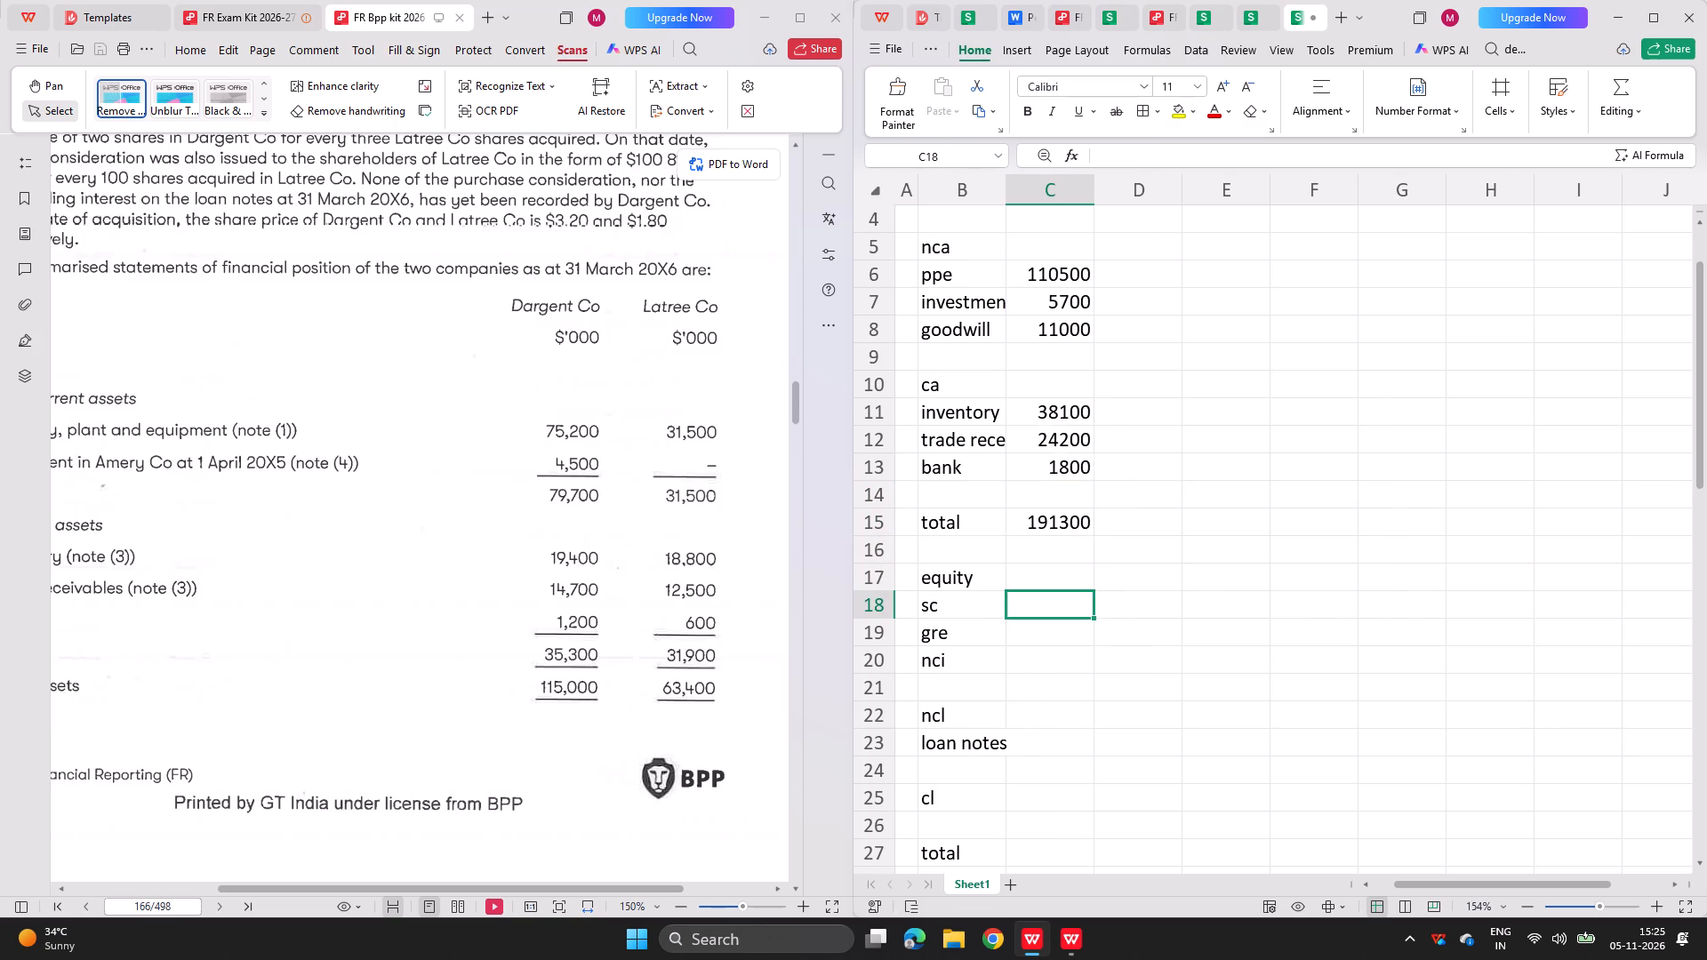
key(equal)
scroll(508, 718, down, 2)
text(5000+)
key(BackSpace)
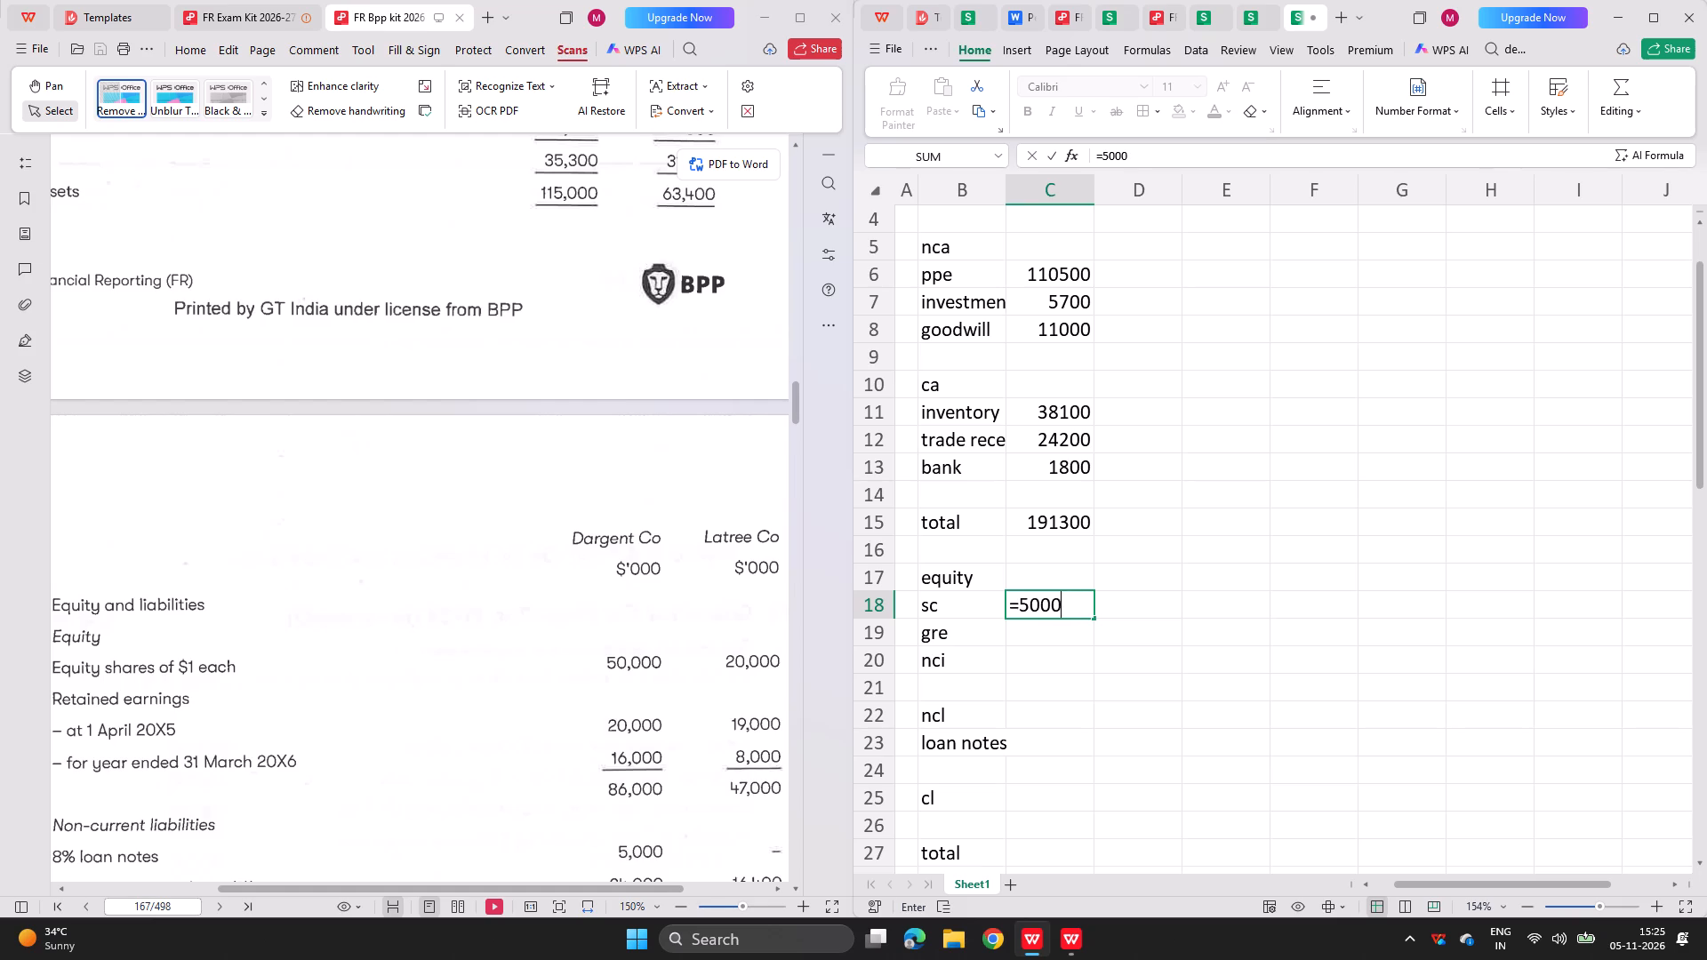
text(0+)
key(Down)
key(Down)
key(Down)
key(Down)
key(Down)
key(Down)
key(Down)
key(Down)
key(Down)
key(Down)
key(Down)
key(Down)
key(Down)
key(Down)
key(Down)
key(Down)
key(Down)
key(Down)
key(Down)
key(Down)
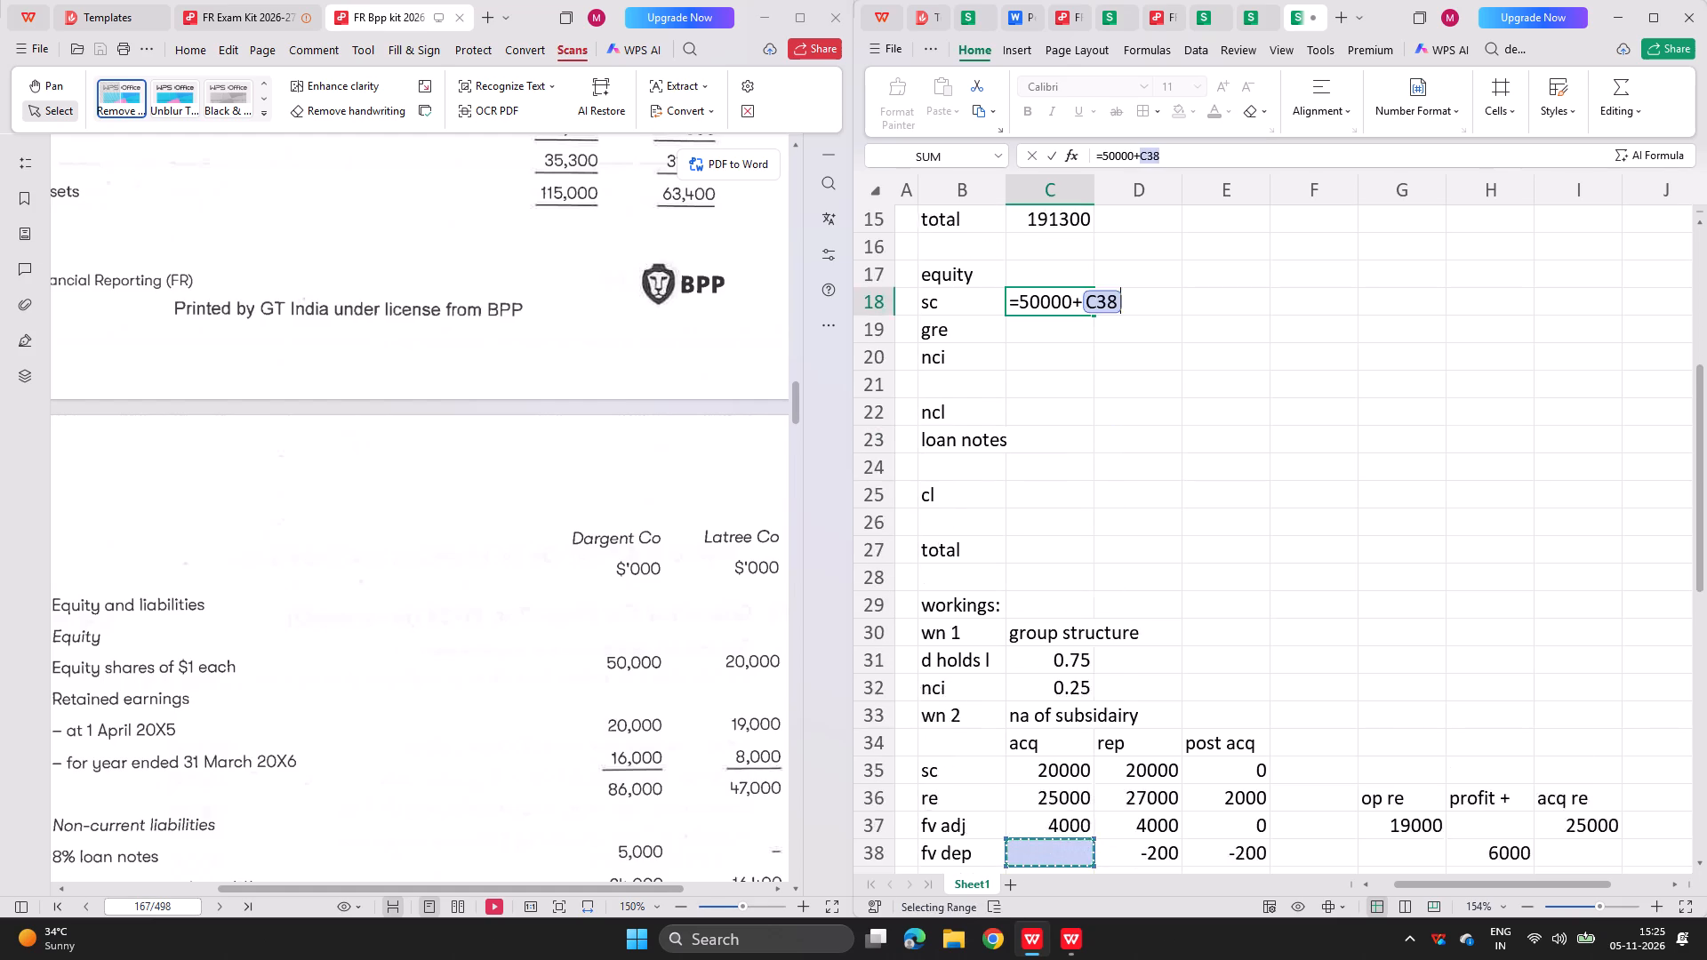
key(Down)
key(Right)
key(Down)
key(Down)
key(Down)
key(Down)
key(Right)
key(Down)
key(Down)
key(Down)
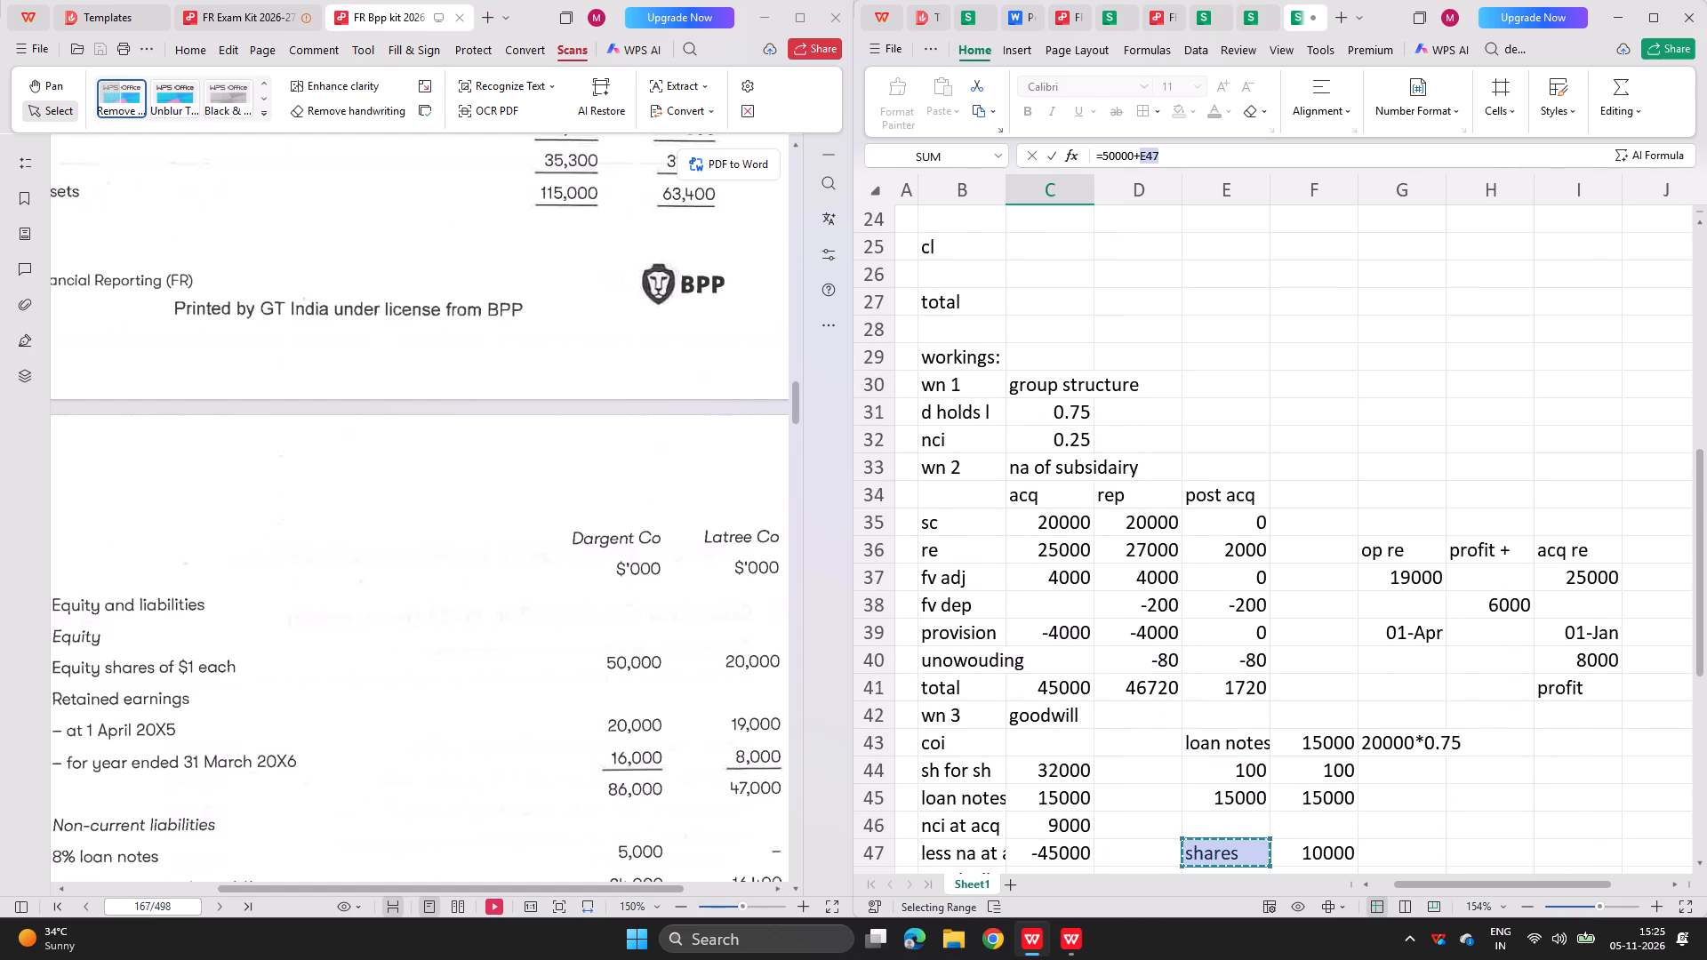
key(Down)
key(Down)
key(Down)
key(Down)
key(Down)
key(Down)
key(Down)
key(Down)
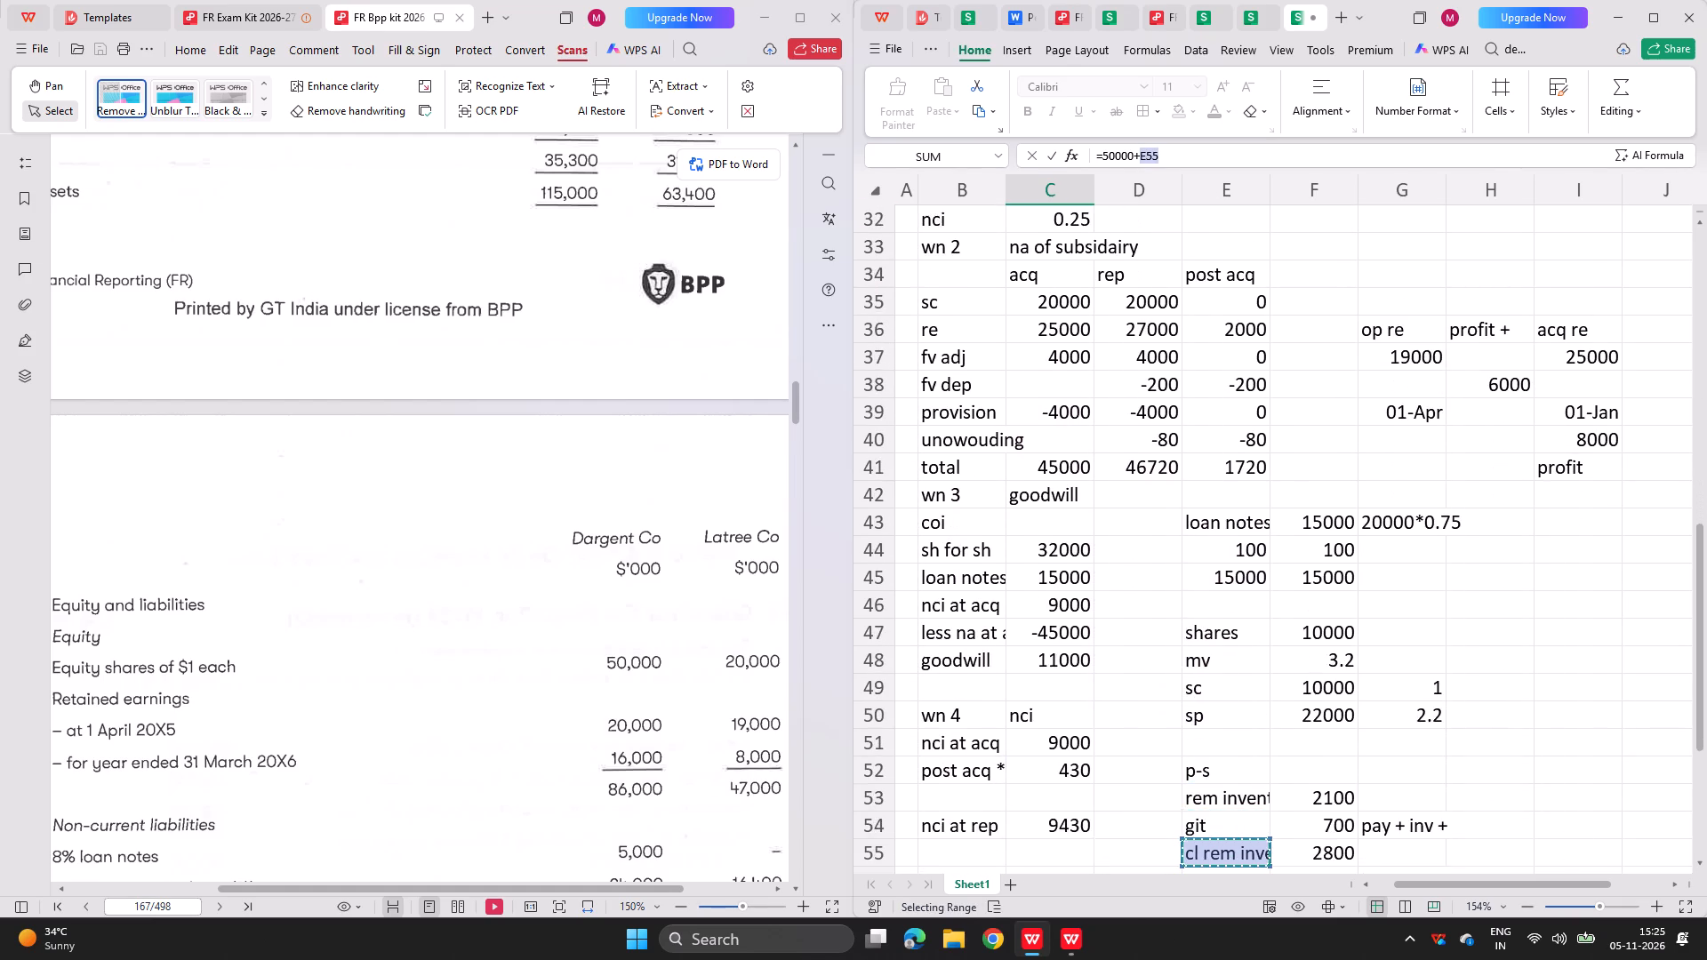
key(Down)
key(Right)
key(Down)
key(Down)
key(Down)
key(Up)
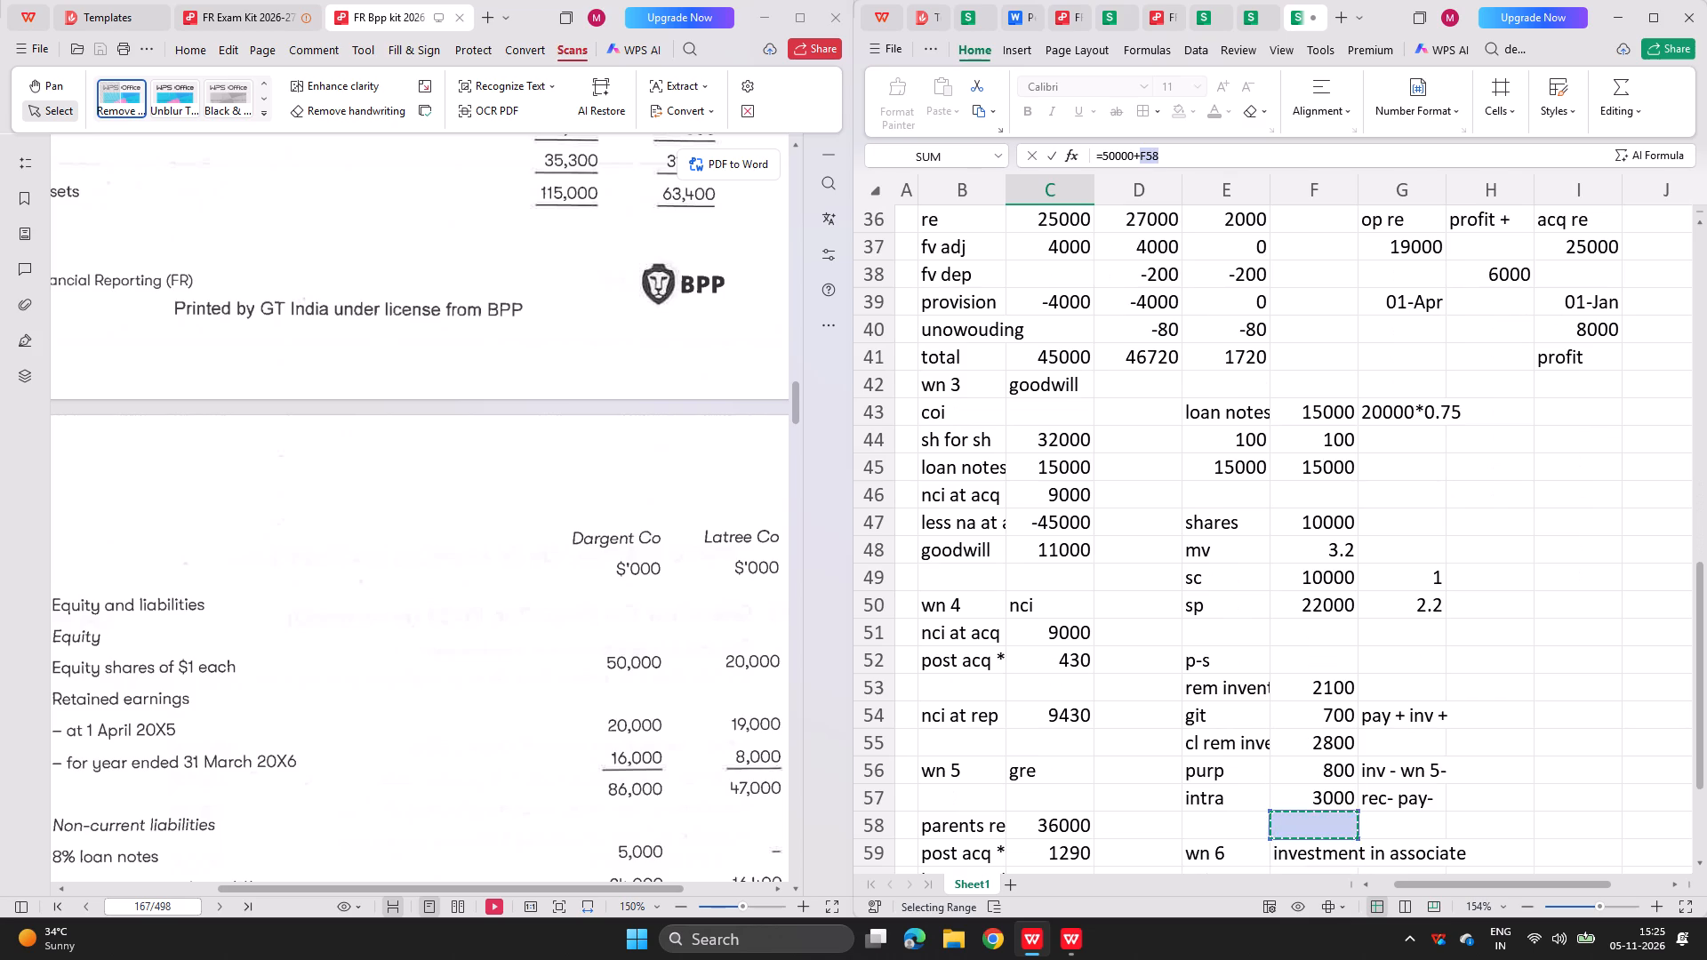
key(Up)
key(Up)
key(Up)
key(Up)
key(Up)
key(Up)
key(Up)
key(Up)
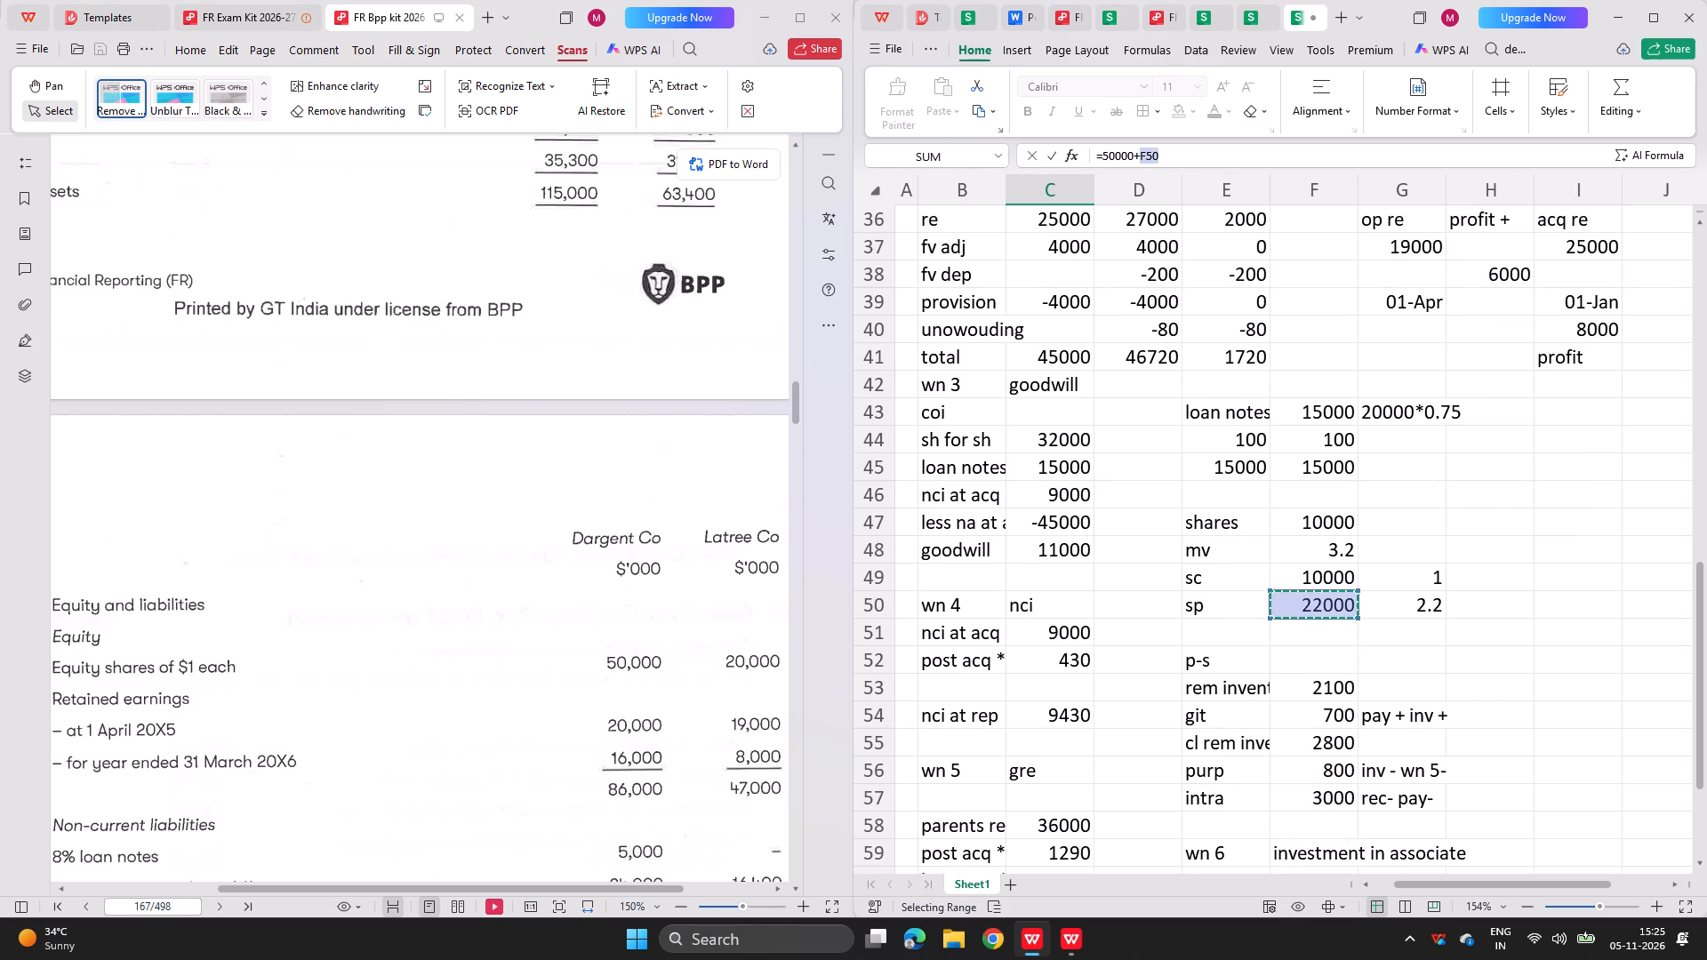
key(Up)
key(Return)
Link the group retained earnings line in C19 to the total gre working in C65.
key(equal)
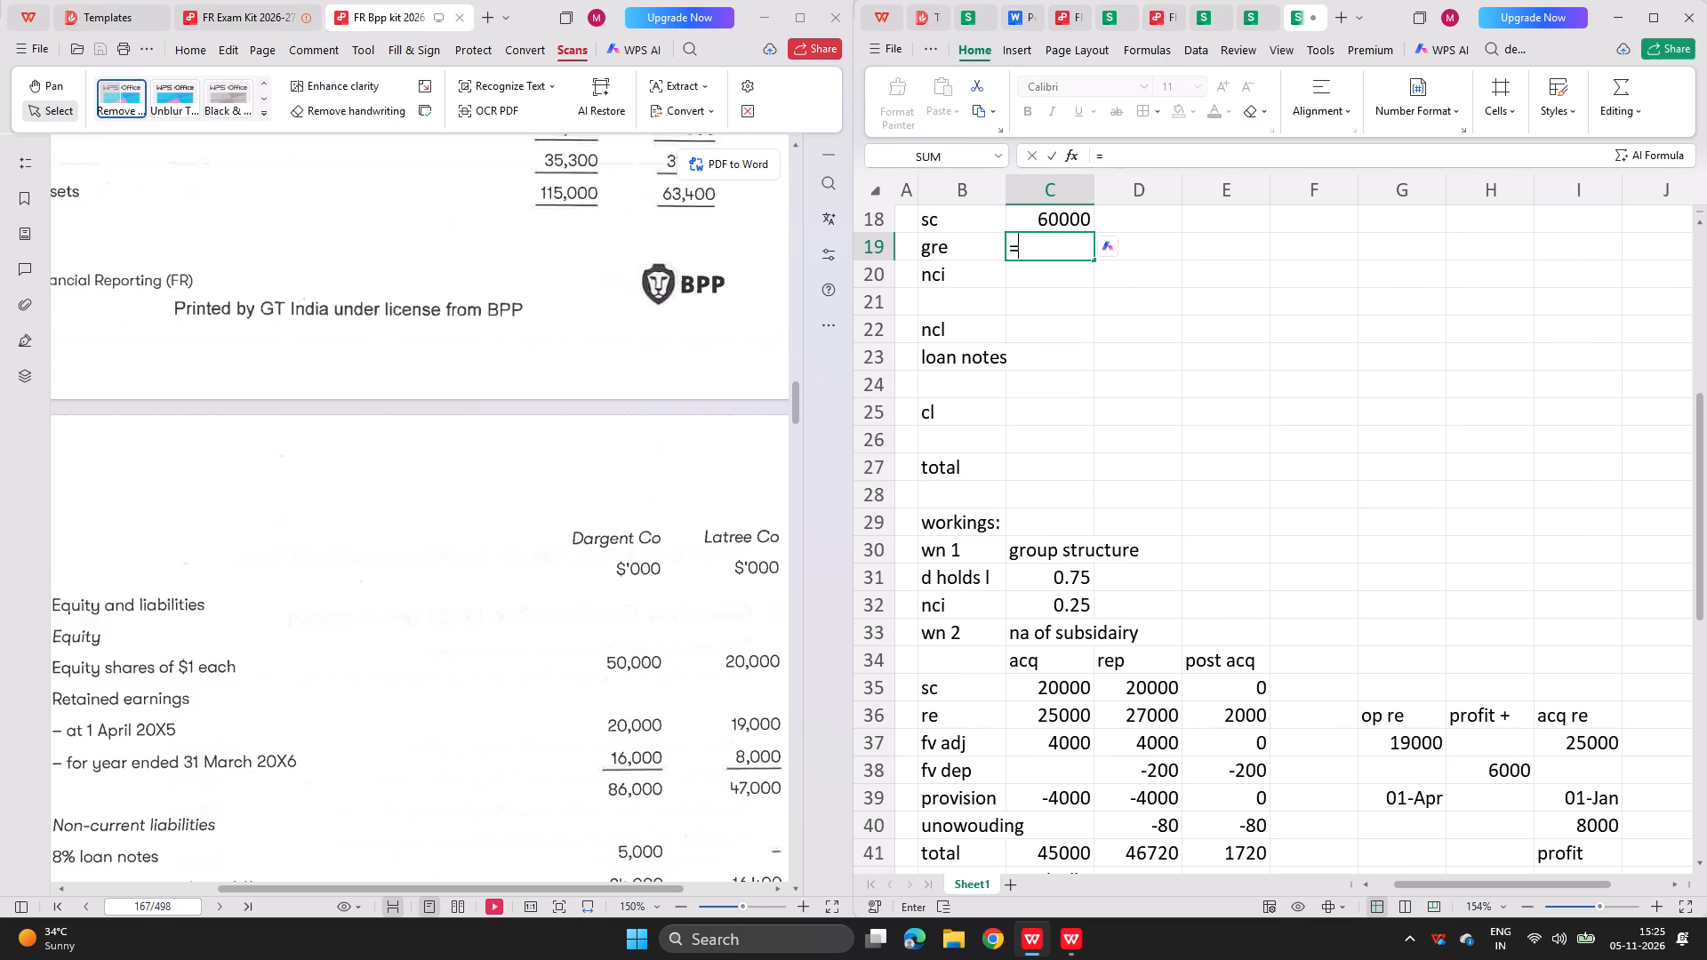
key(Down)
key(Down)
key(Down)
key(Down)
key(Down)
key(Down)
key(Down)
key(Down)
key(Down)
key(Down)
key(Down)
key(Down)
key(Down)
key(Down)
key(Down)
key(Down)
key(Down)
key(Down)
key(Down)
key(Down)
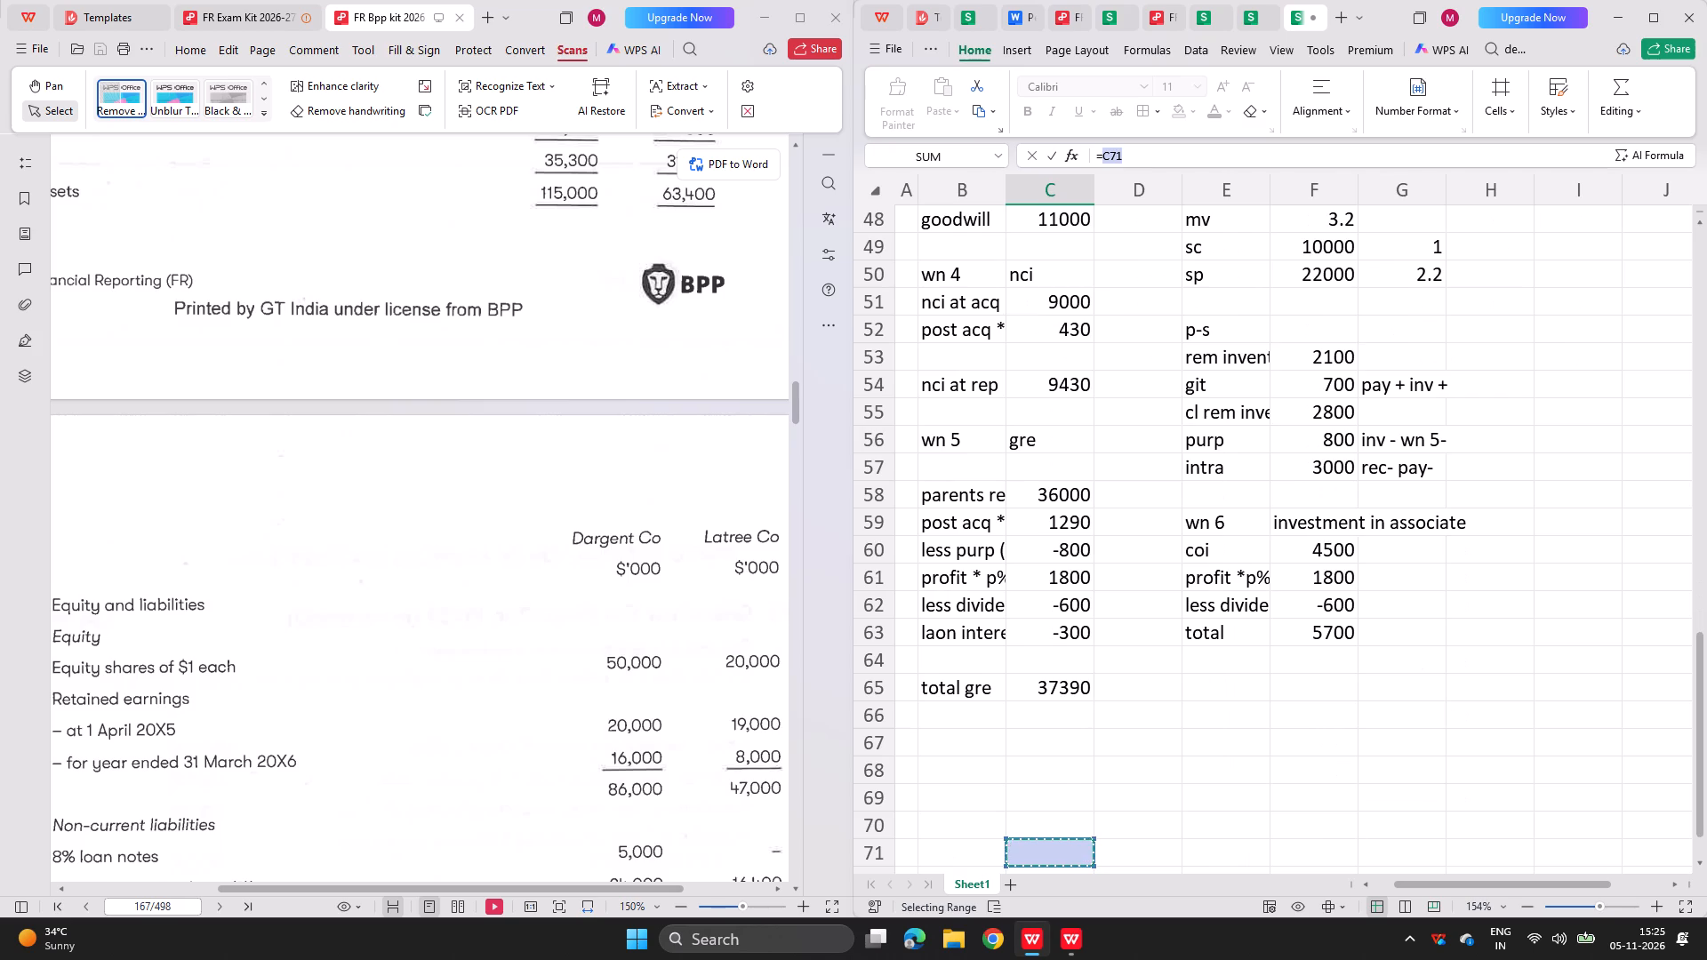
key(Up)
key(Up)
key(Up)
key(Up)
key(Up)
key(Up)
key(Return)
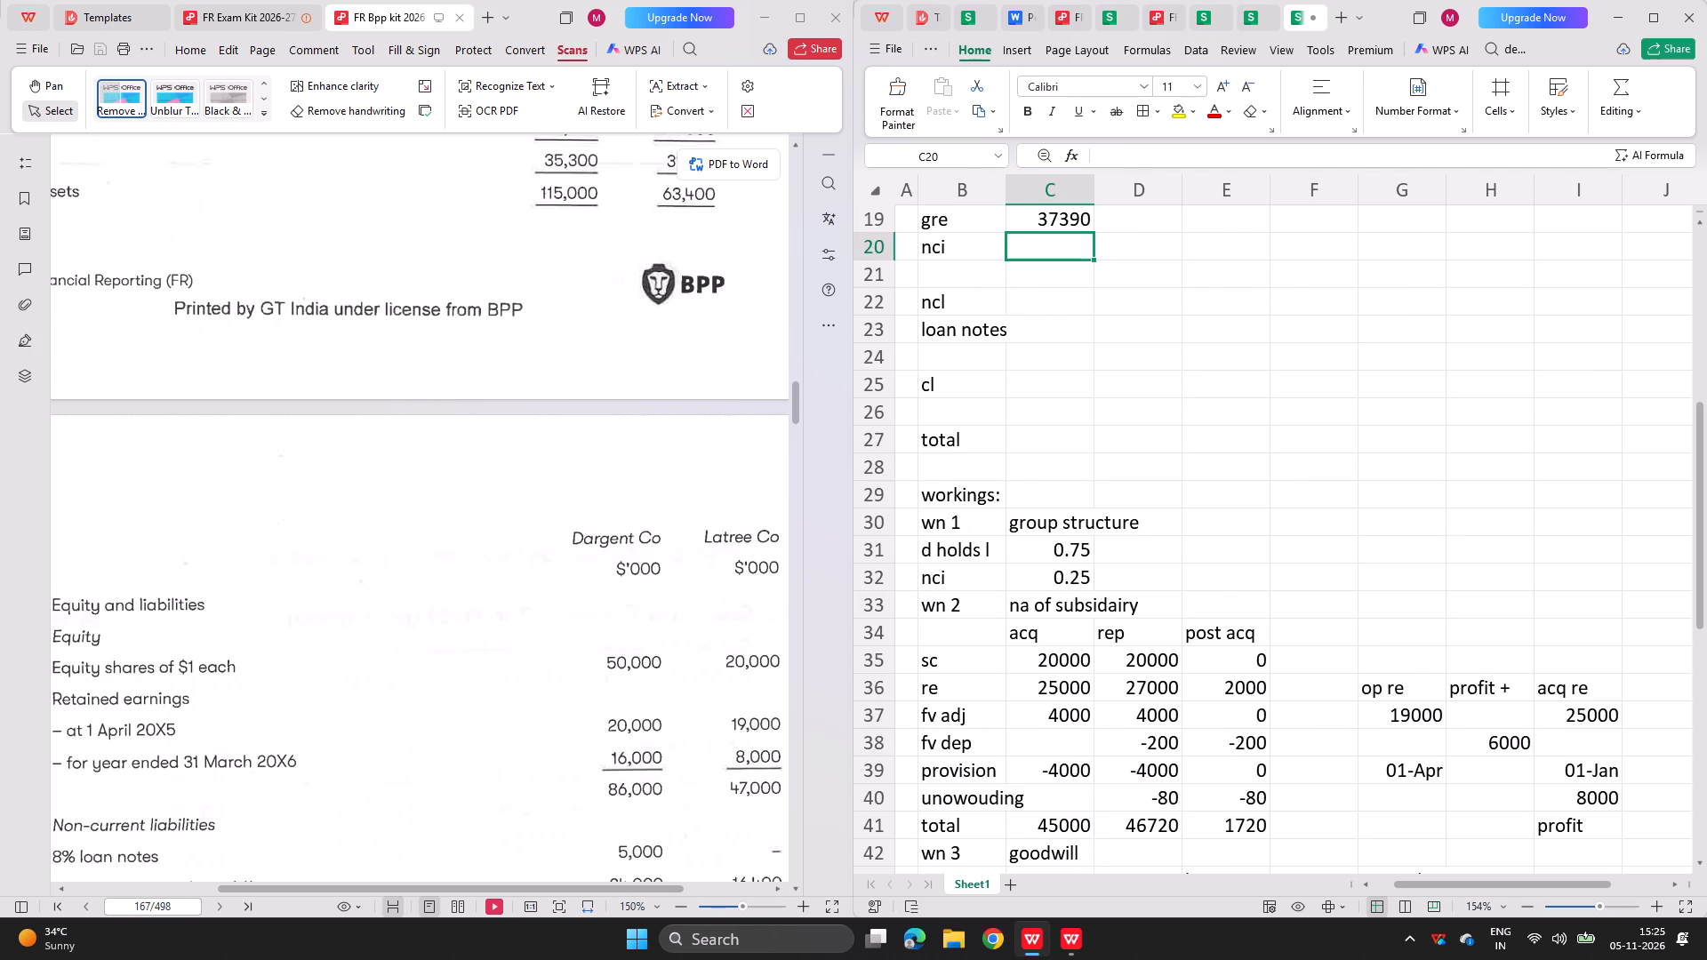
Link the non-controlling interest line in C20 to the nci at reporting date working in C54.
key(equal)
key(Down)
key(Down)
key(Down)
key(Down)
key(Down)
key(Down)
key(Down)
key(Down)
key(Down)
key(Down)
key(Down)
key(Down)
key(Down)
key(Down)
key(Down)
key(Down)
key(Down)
key(Down)
key(Down)
key(Down)
key(Down)
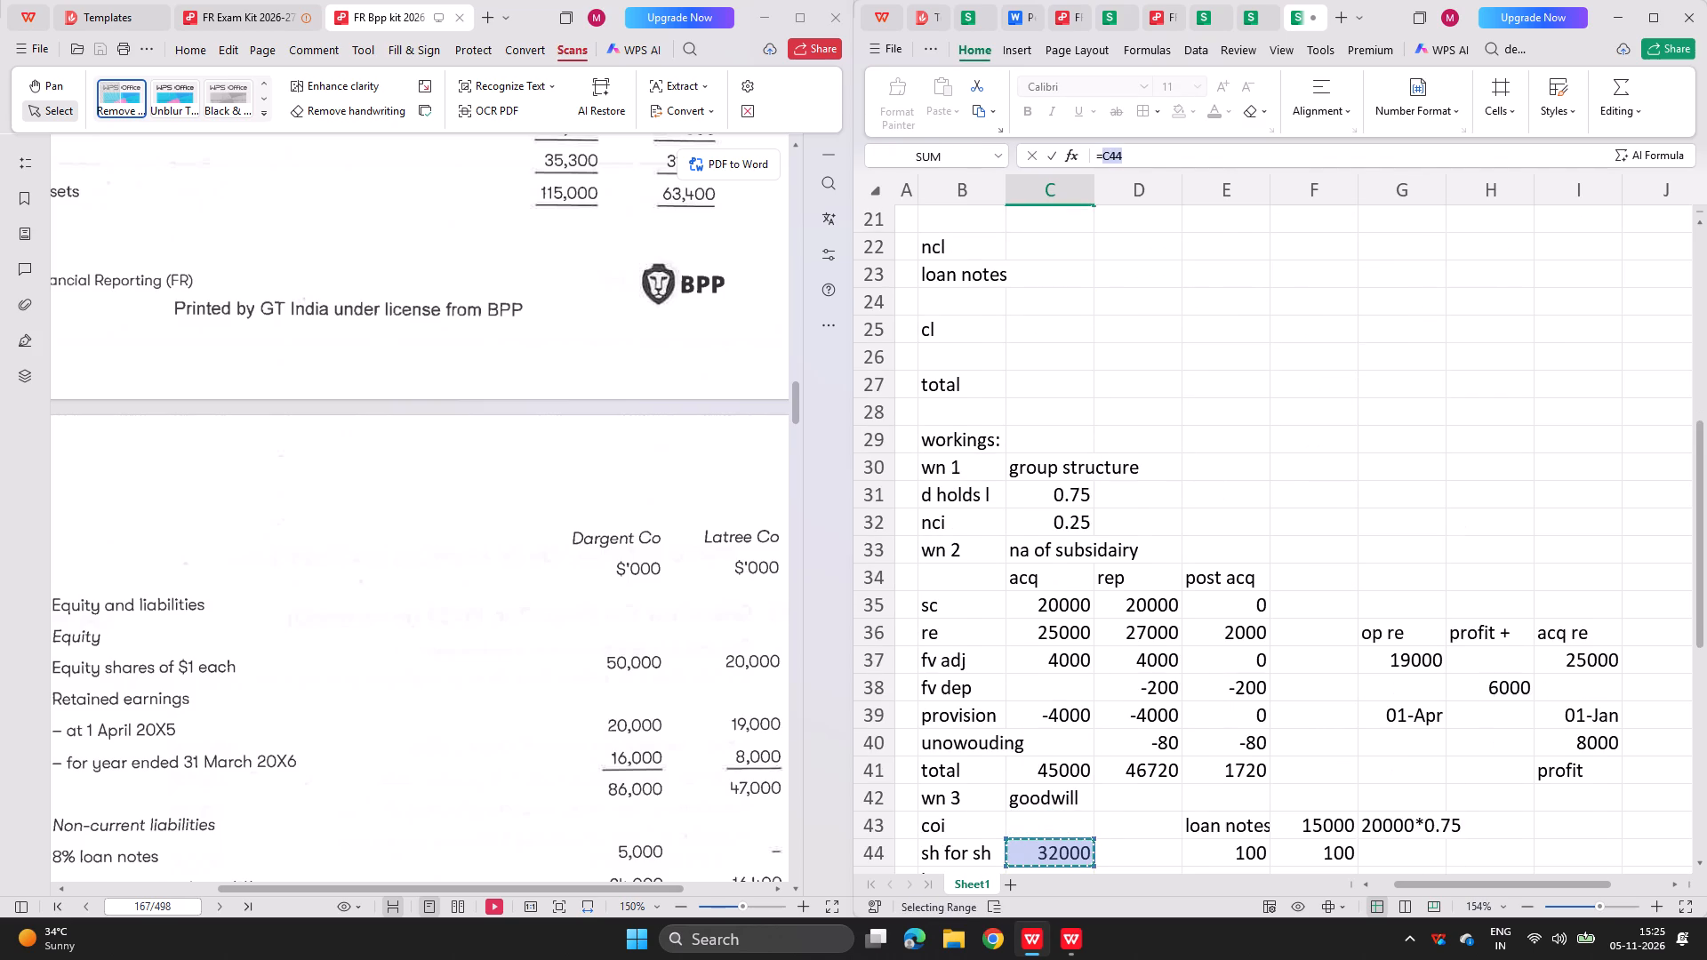
key(Down)
key(Down)
key(Down)
key(Down)
key(Down)
key(Down)
key(Down)
key(Down)
key(Down)
key(Down)
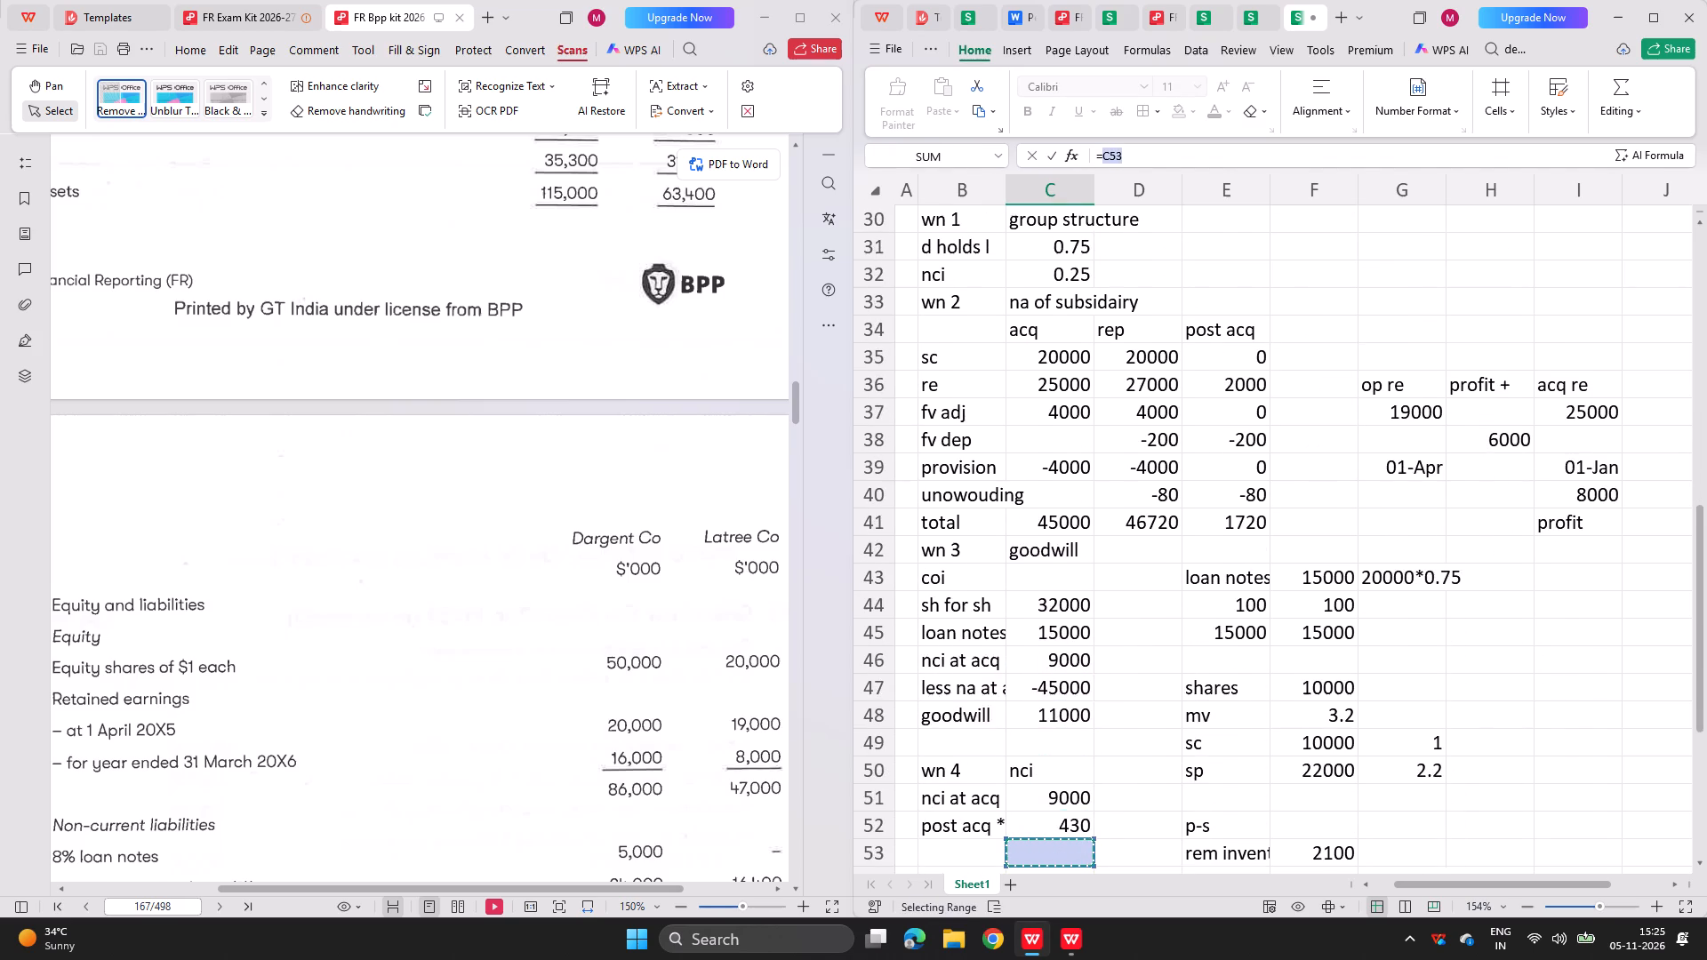
key(Return)
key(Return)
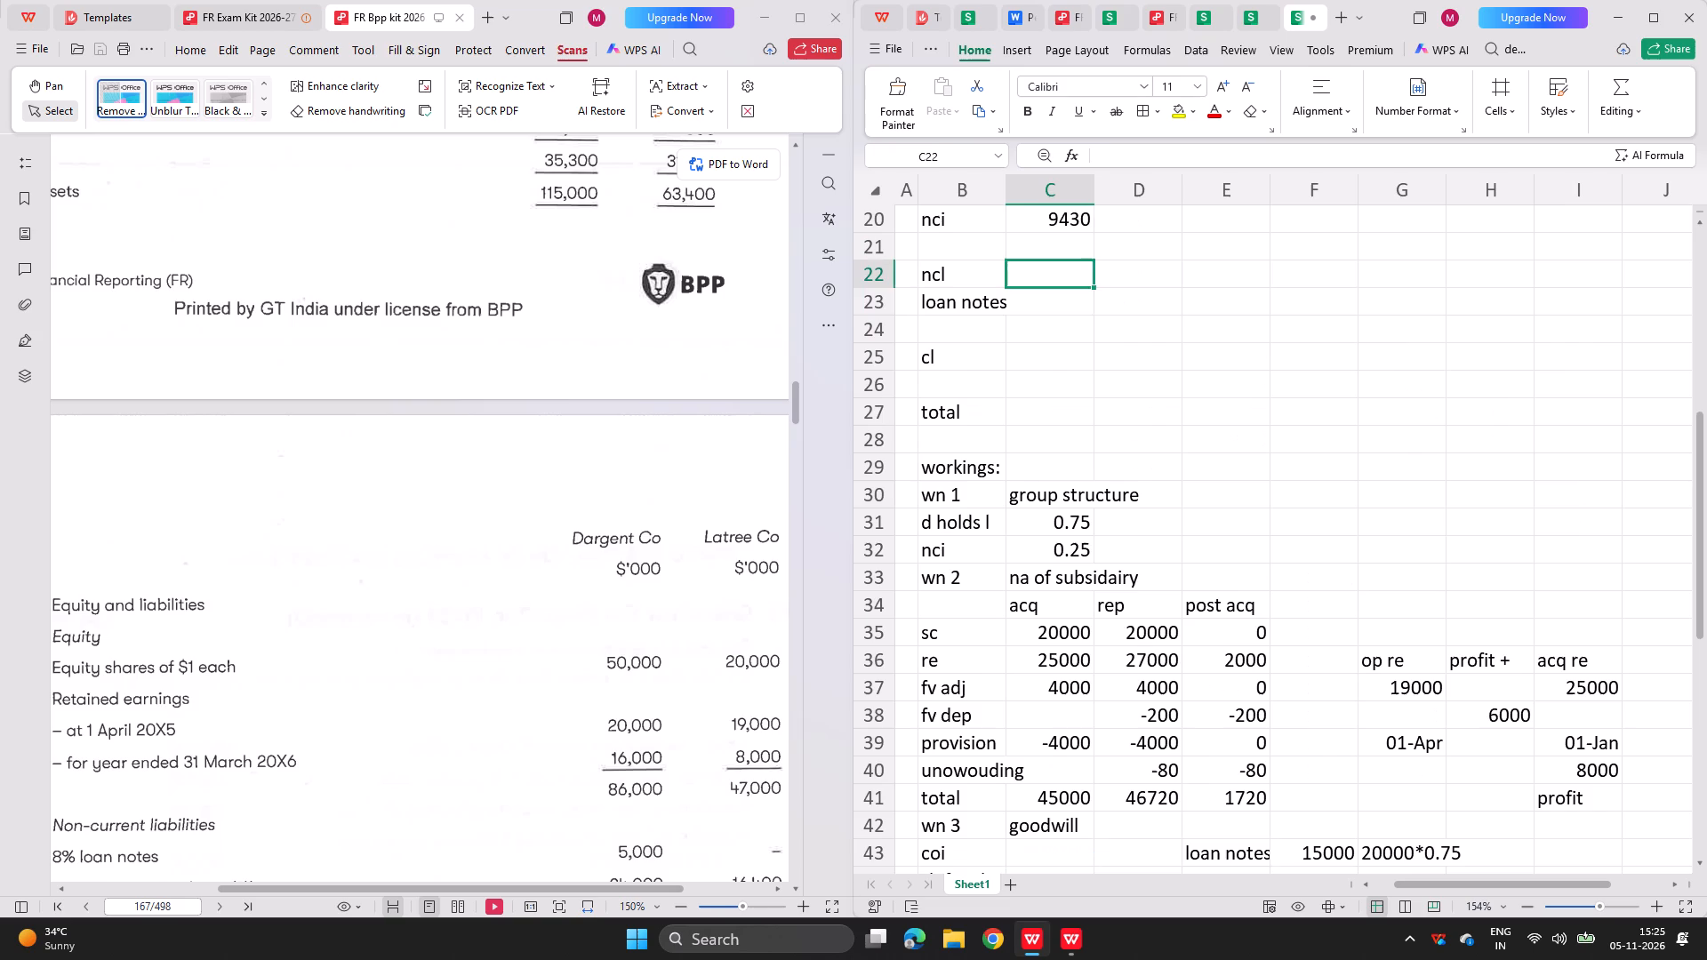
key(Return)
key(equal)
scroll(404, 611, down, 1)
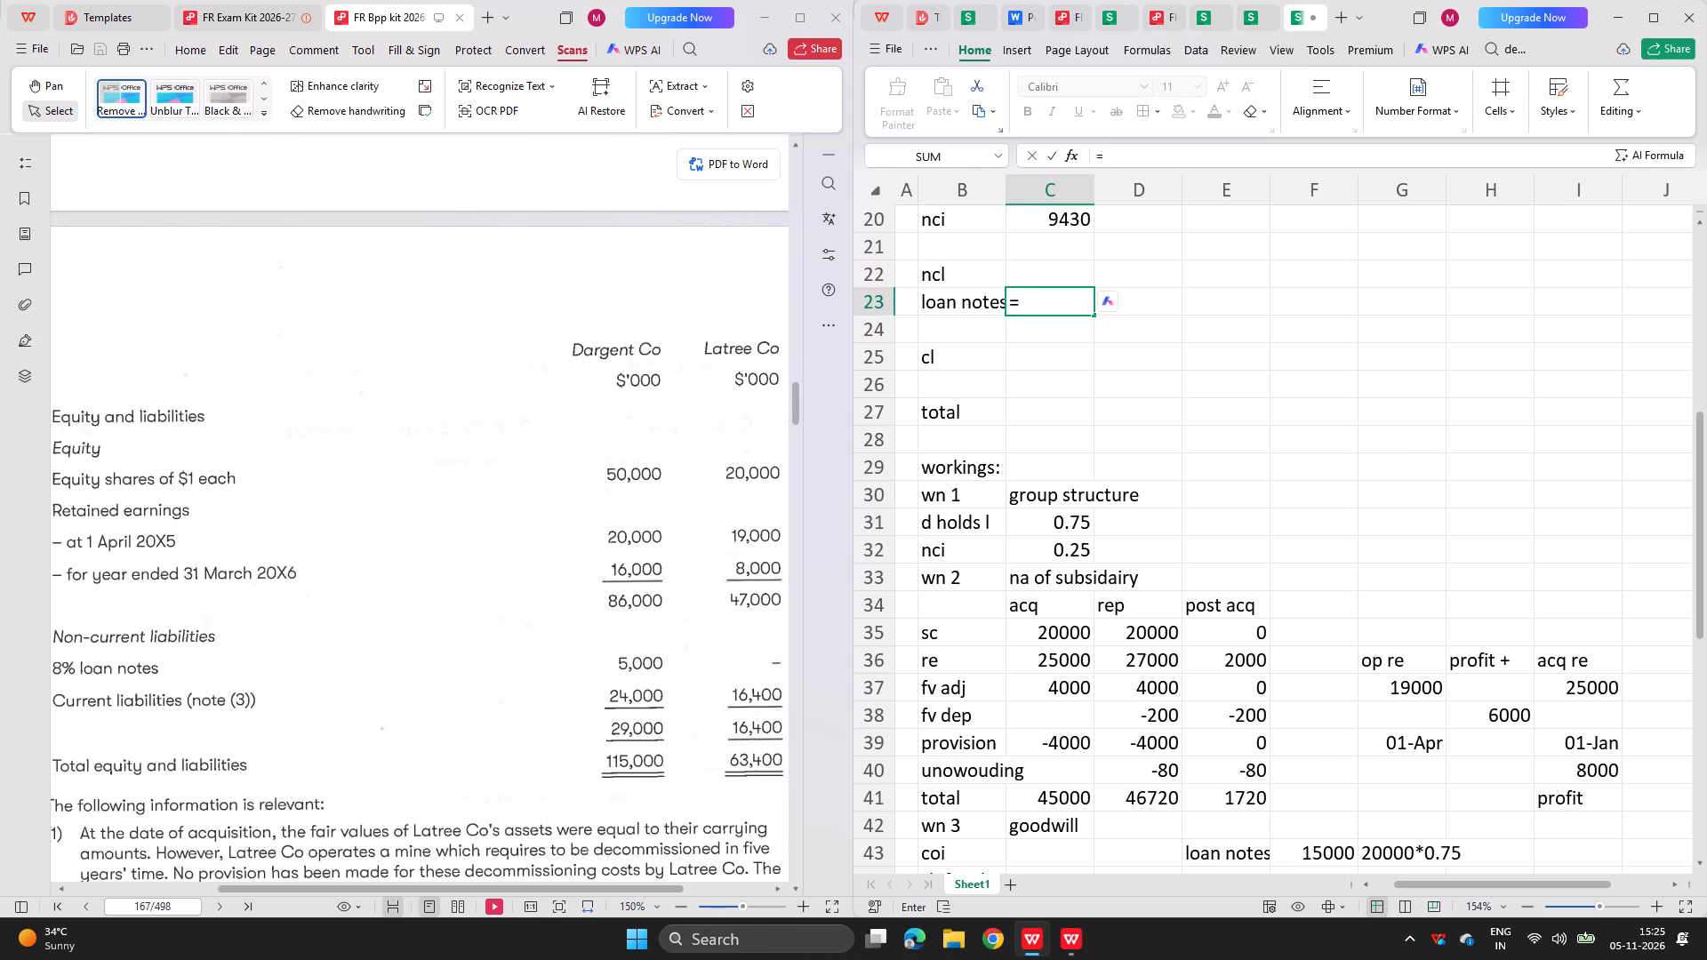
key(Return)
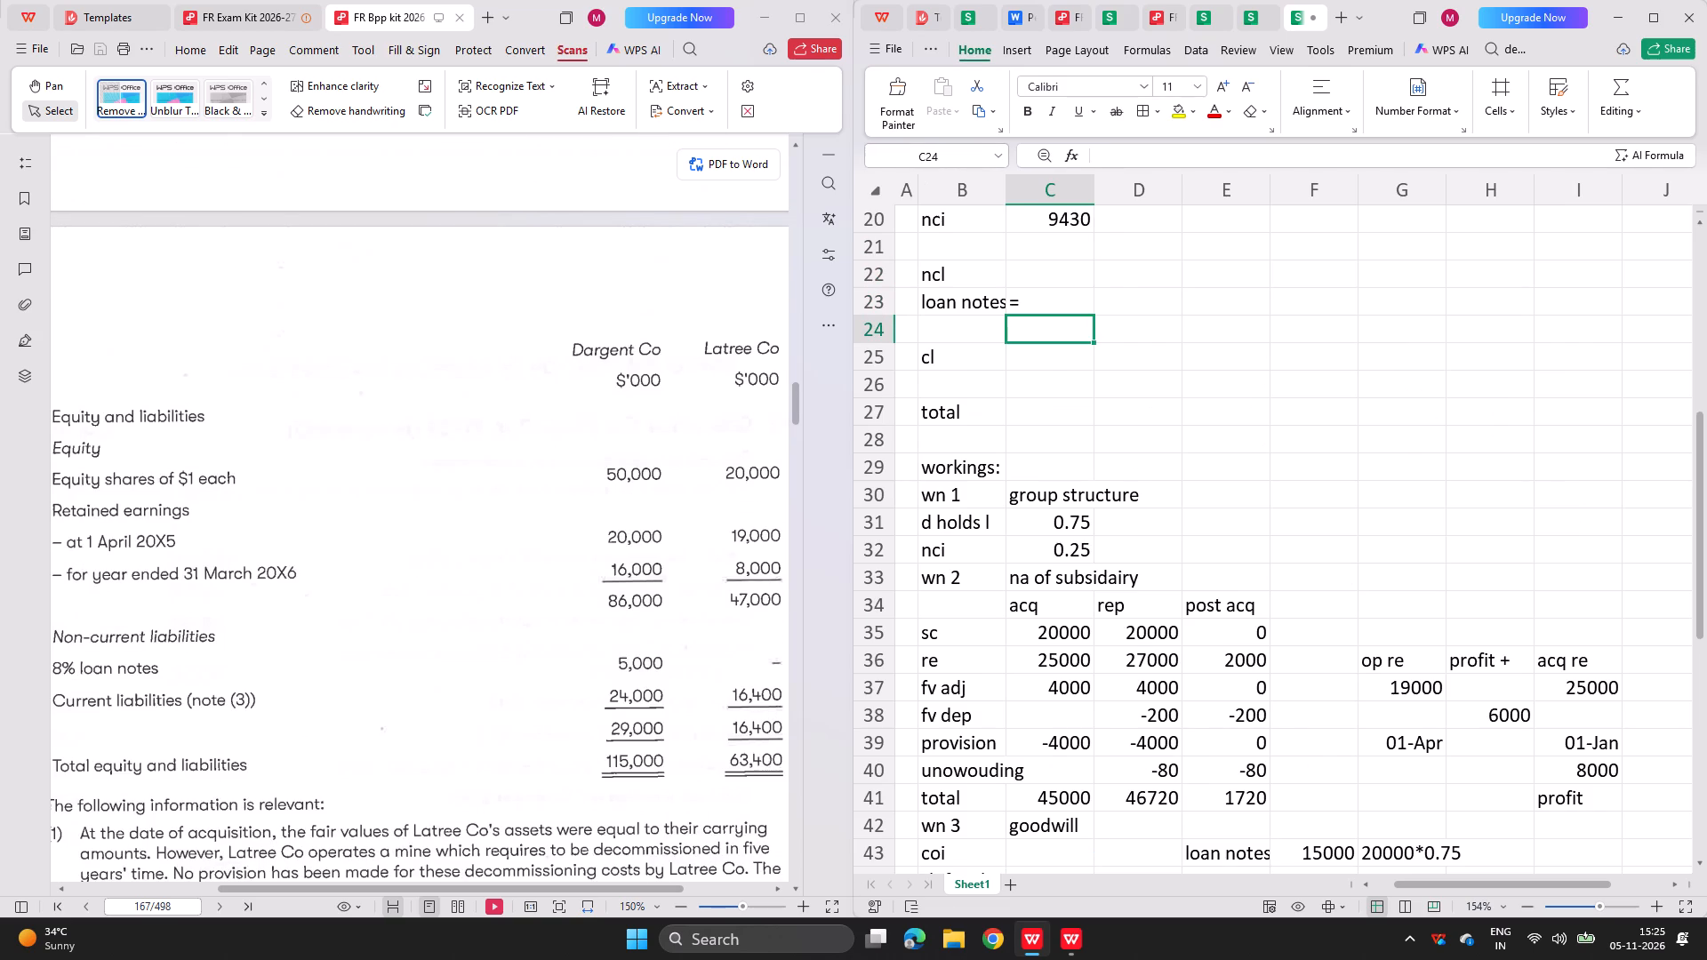
Examine the loan notes and environmental provision formulas in the other, completed workbook, along with the workings the loan notes formula references.
click(1238, 4)
scroll(994, 504, down, 1)
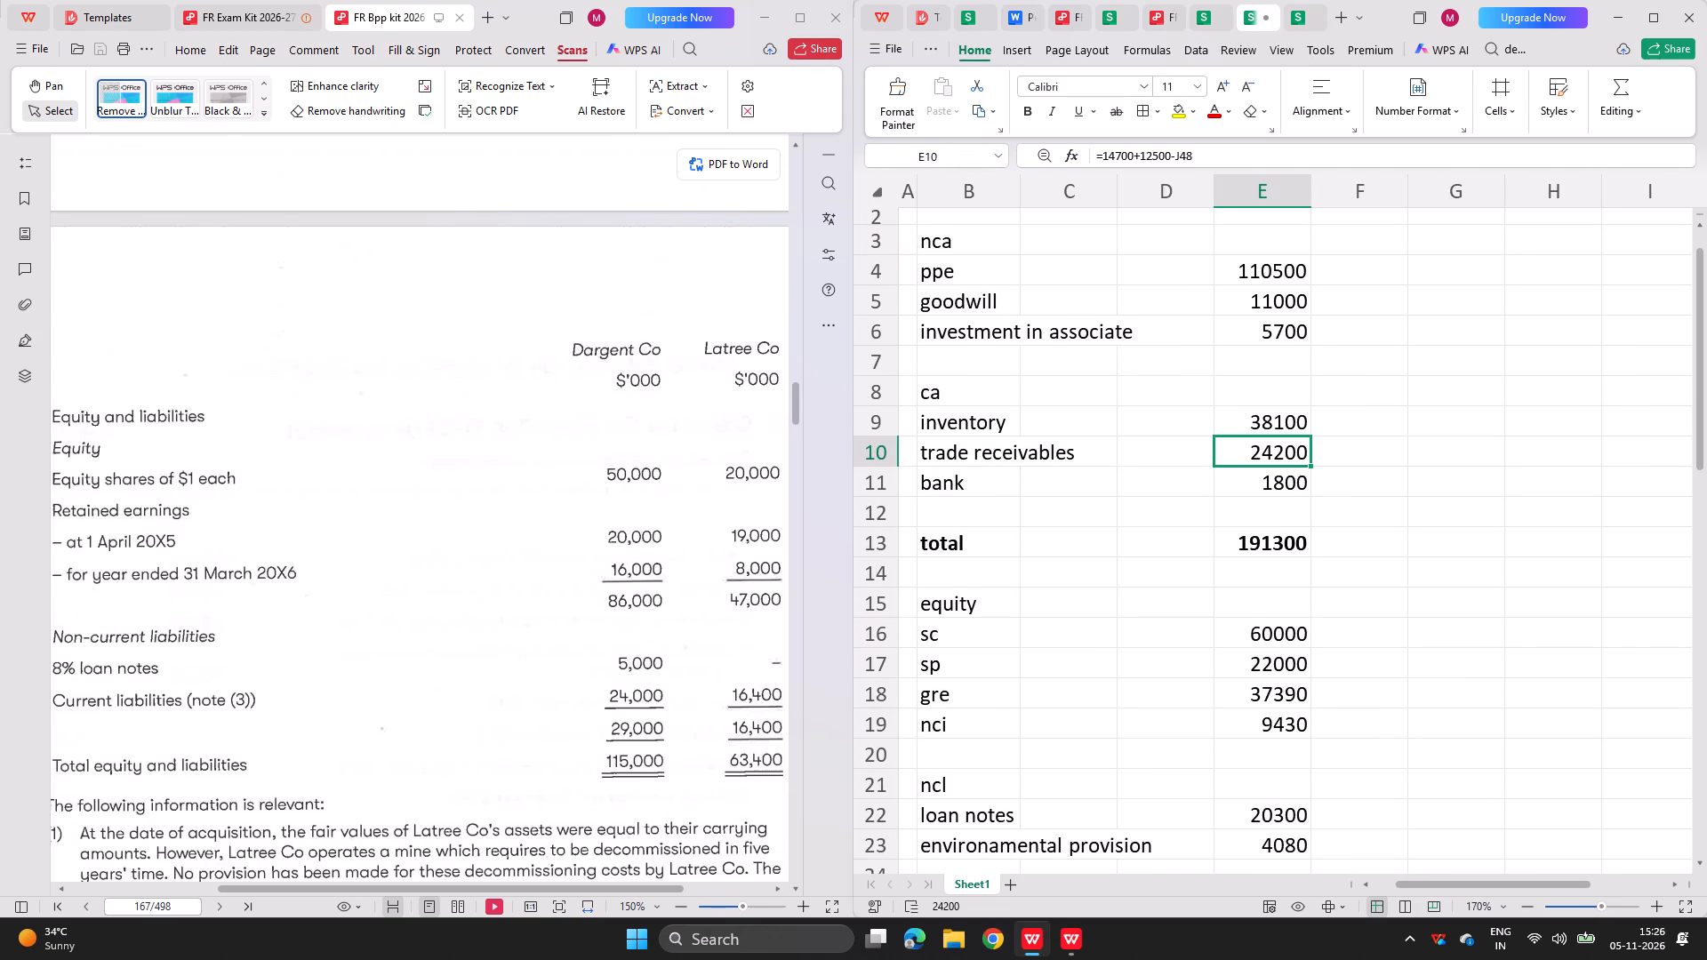
scroll(994, 504, down, 1)
double_click(1270, 814)
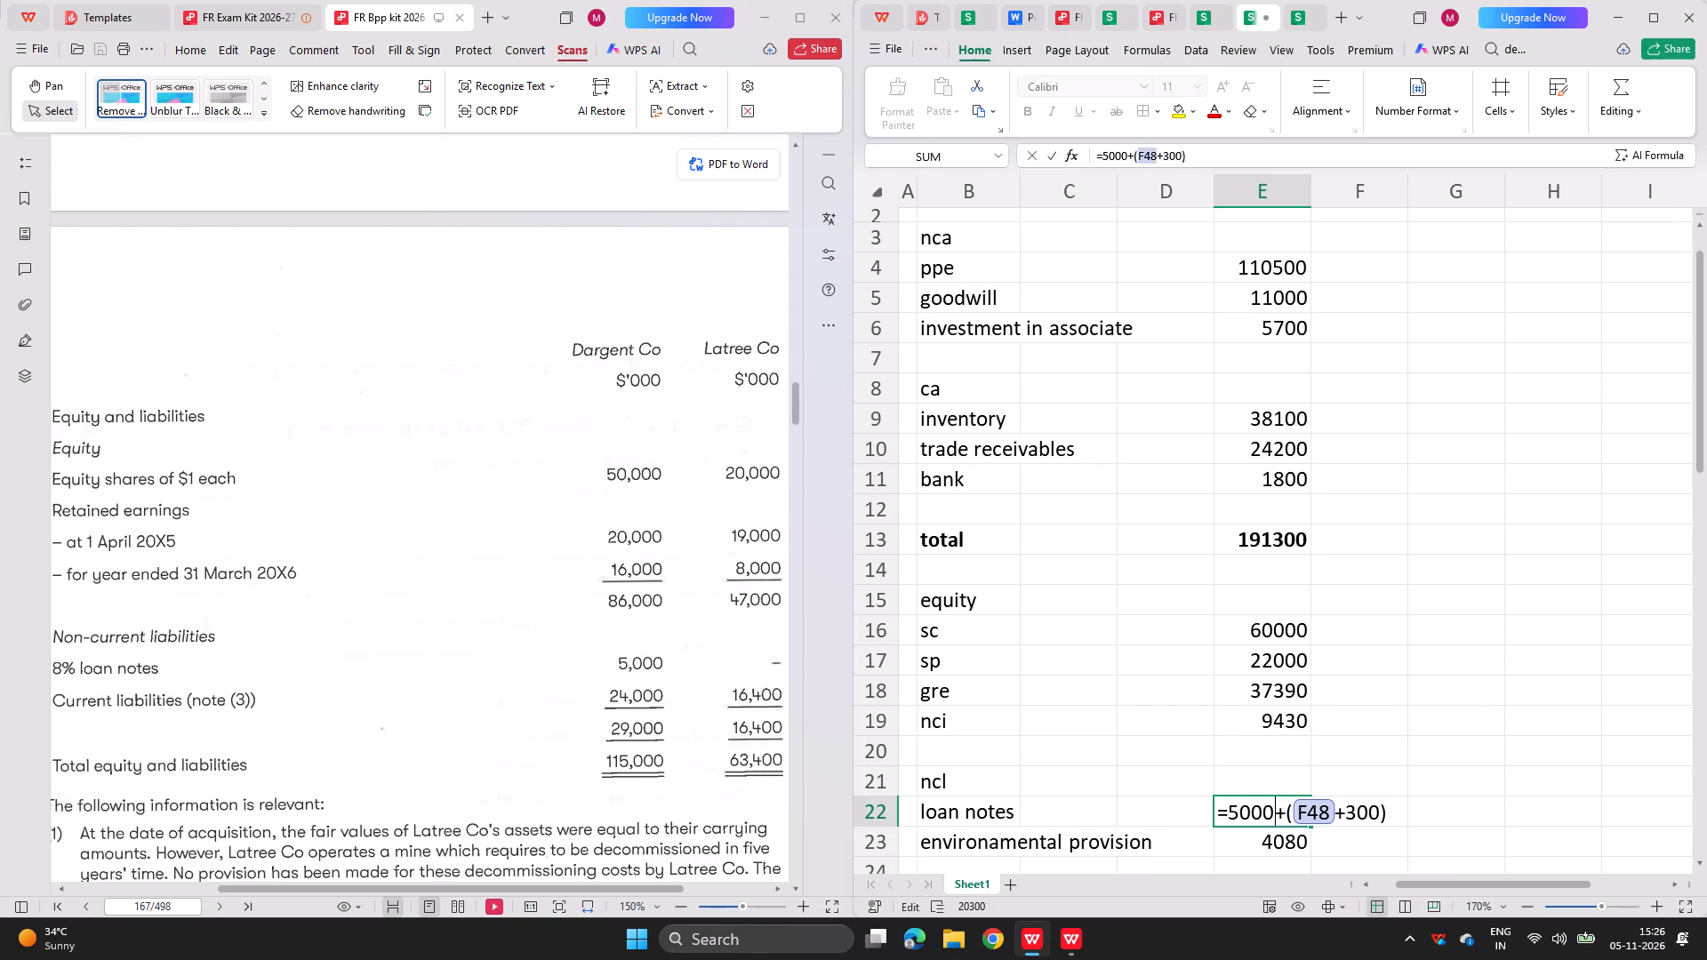
scroll(1186, 770, down, 6)
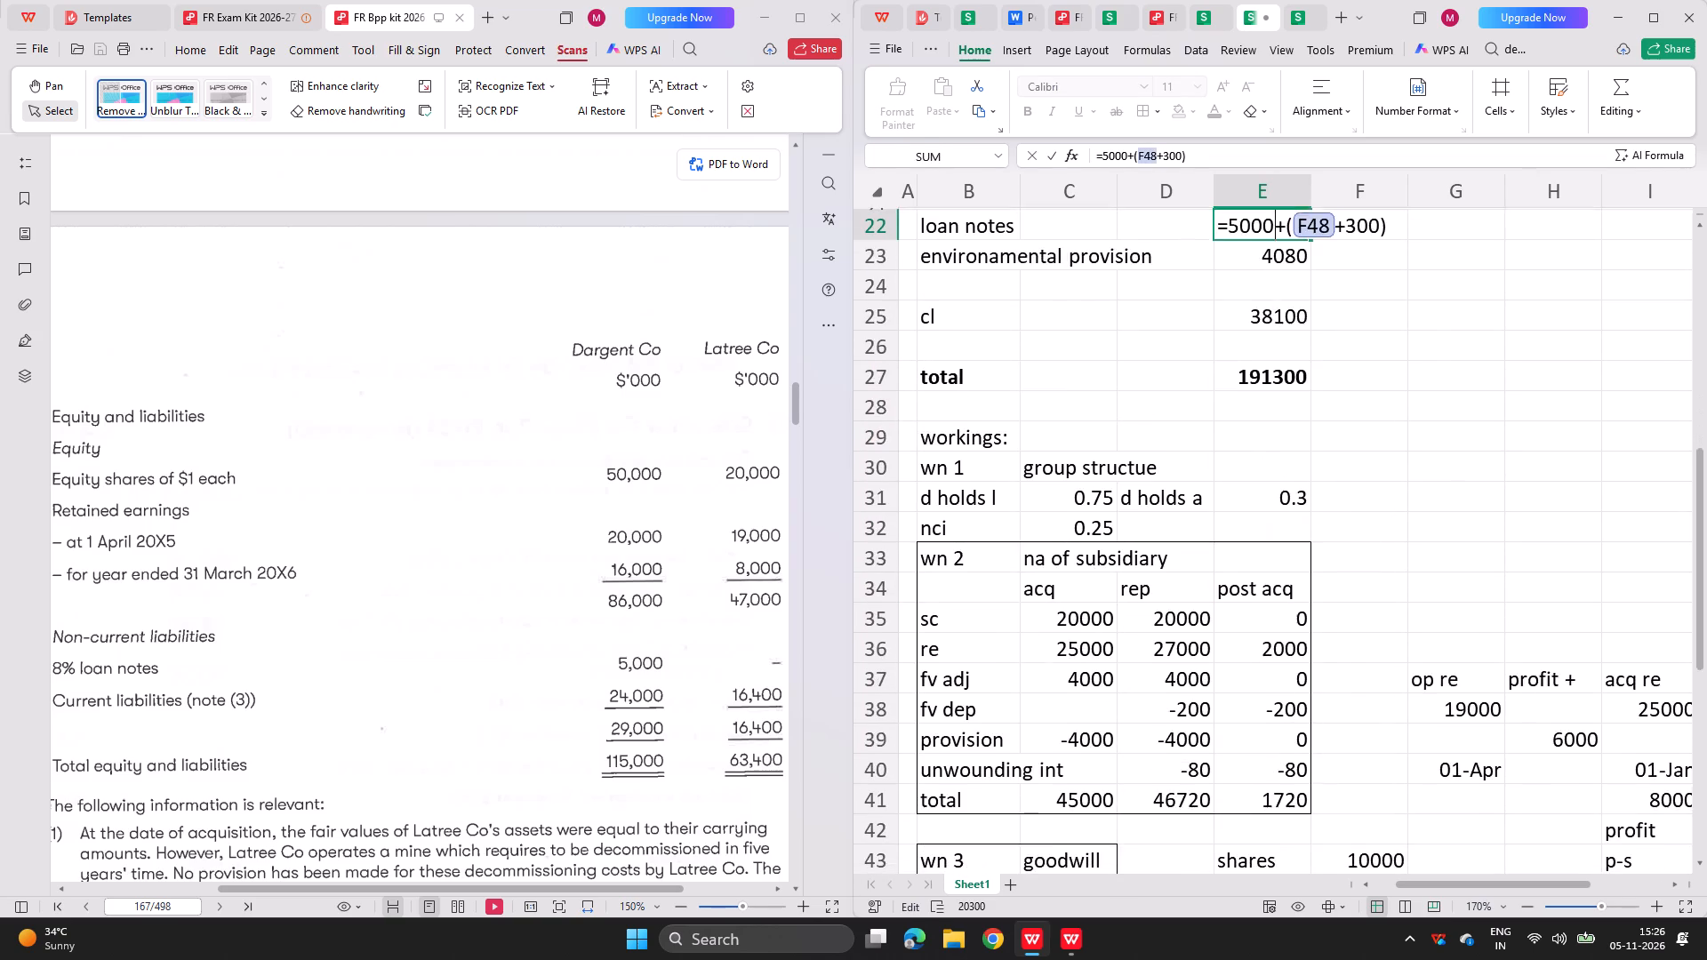
scroll(1186, 770, down, 4)
scroll(1186, 770, up, 3)
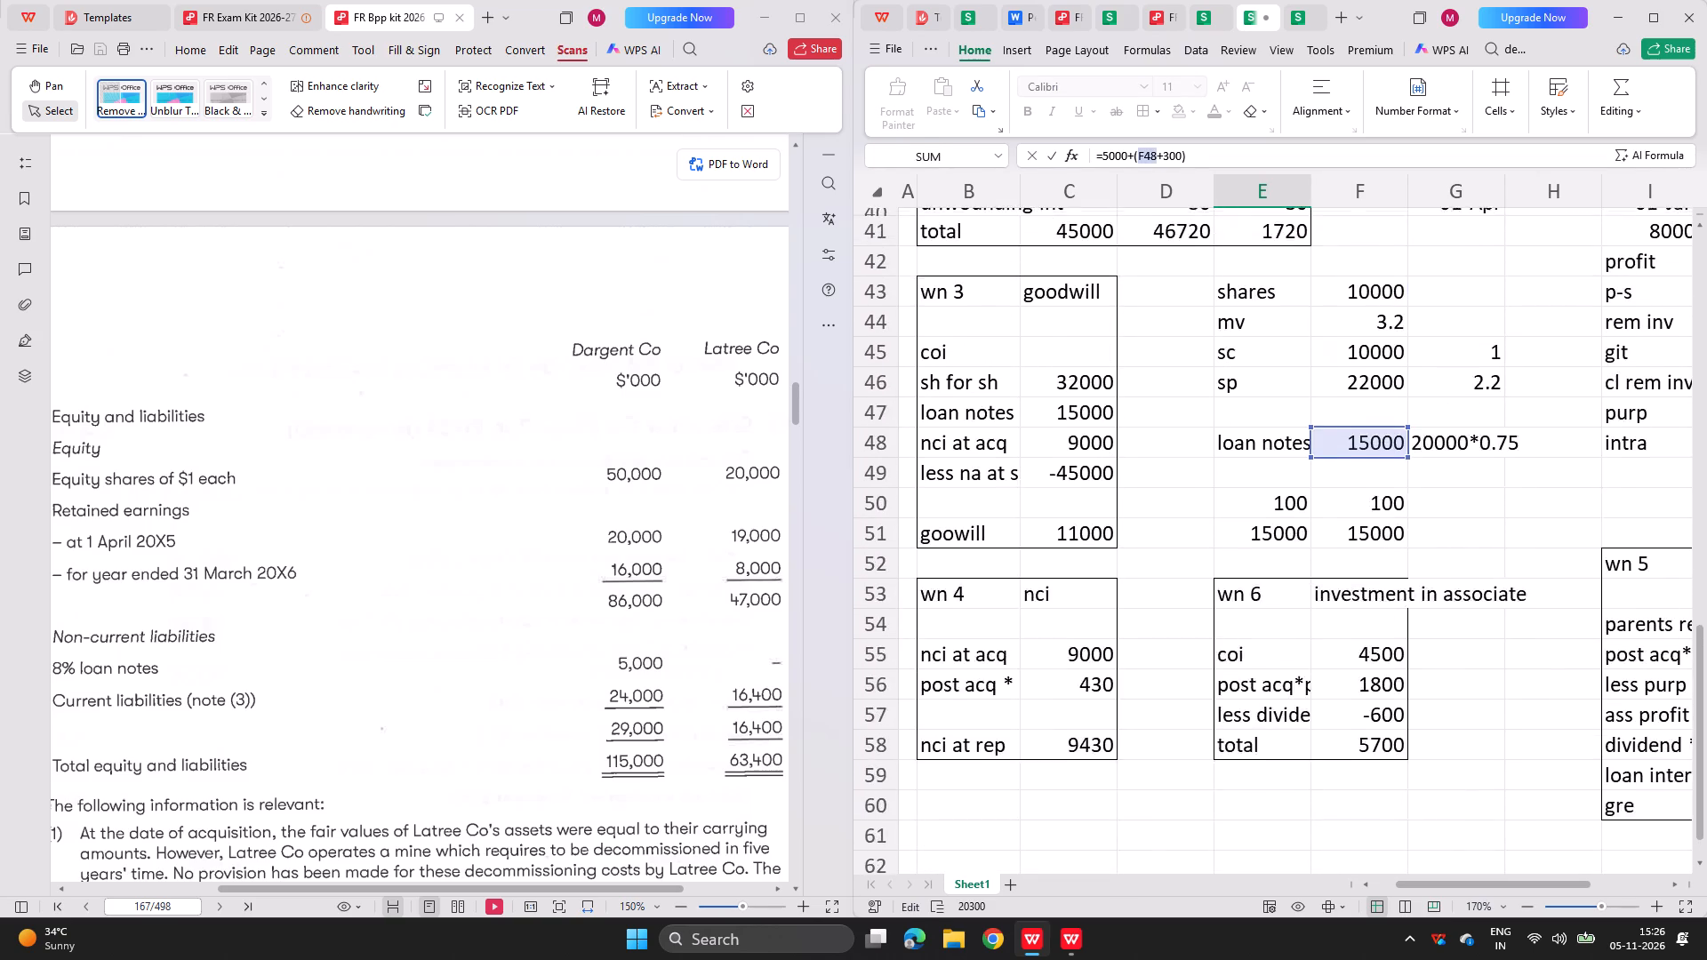
scroll(1186, 770, up, 10)
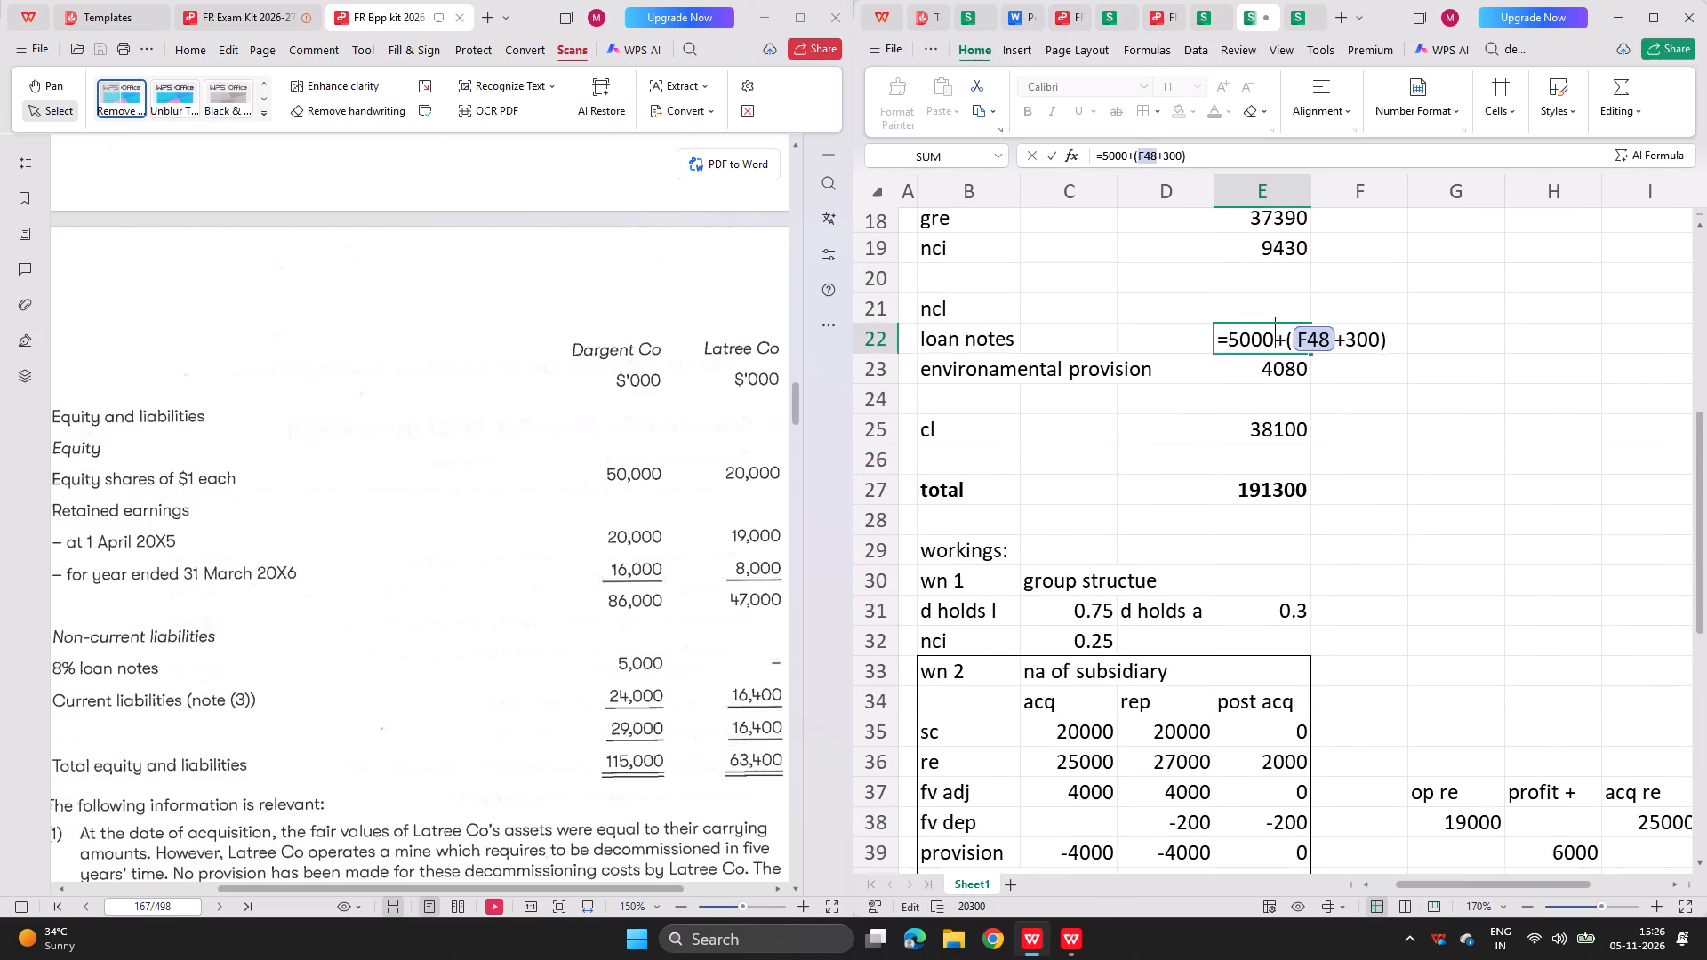
scroll(1186, 770, down, 2)
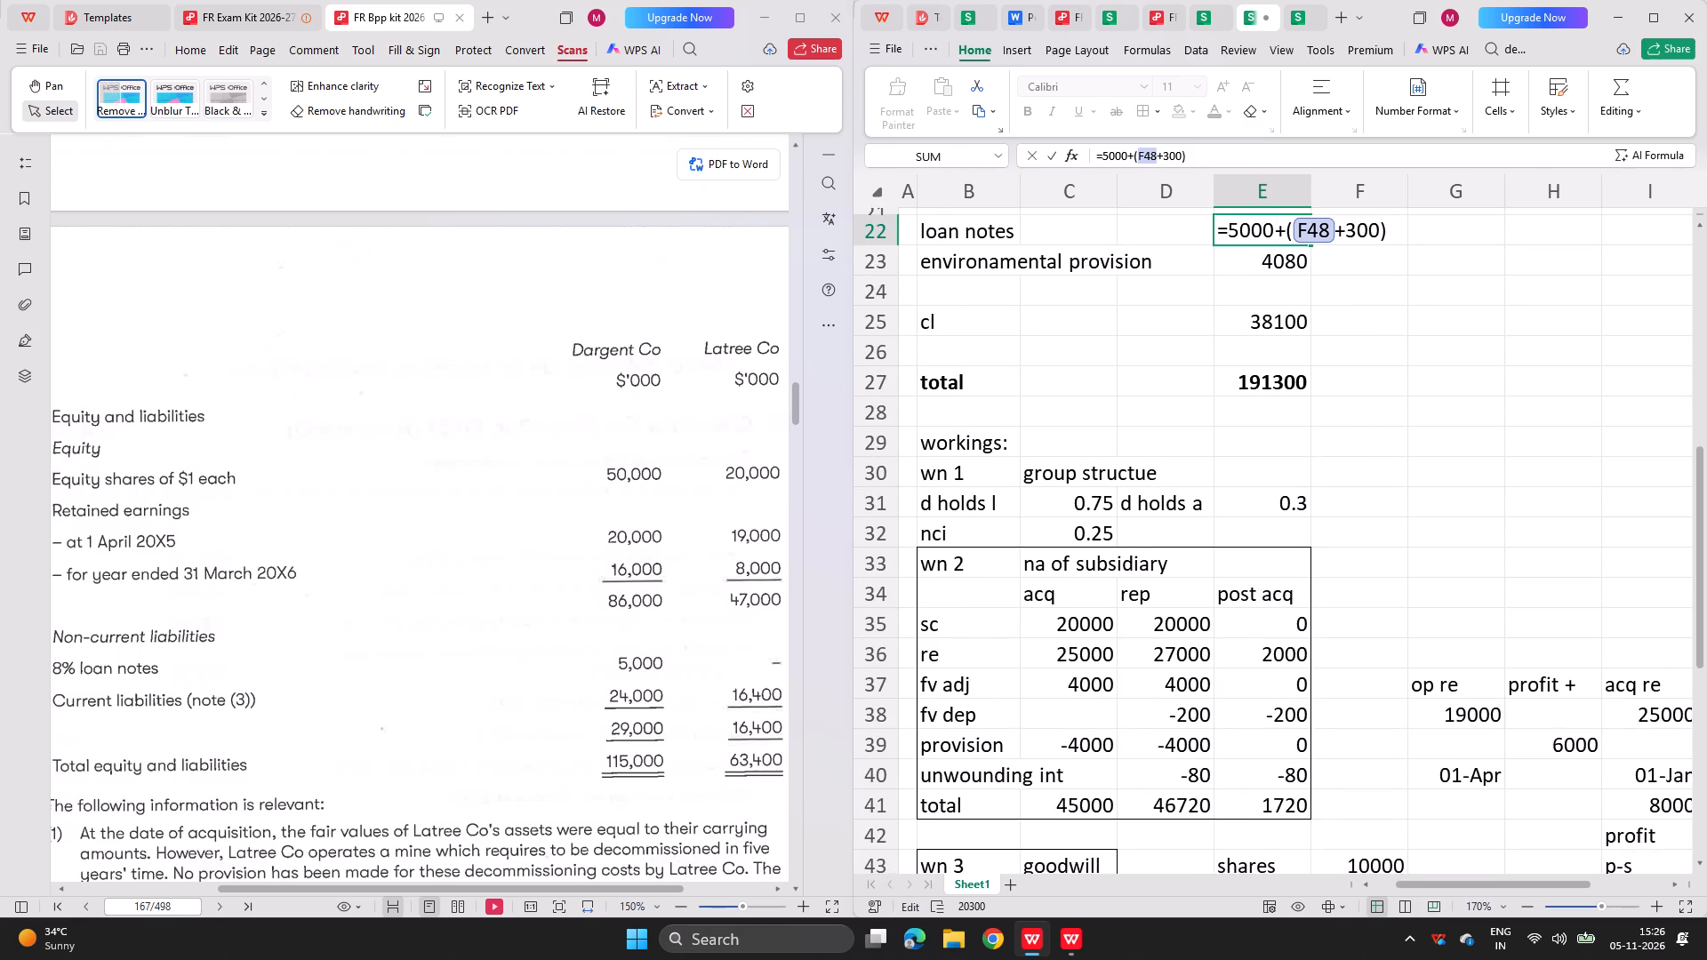
scroll(1186, 770, up, 1)
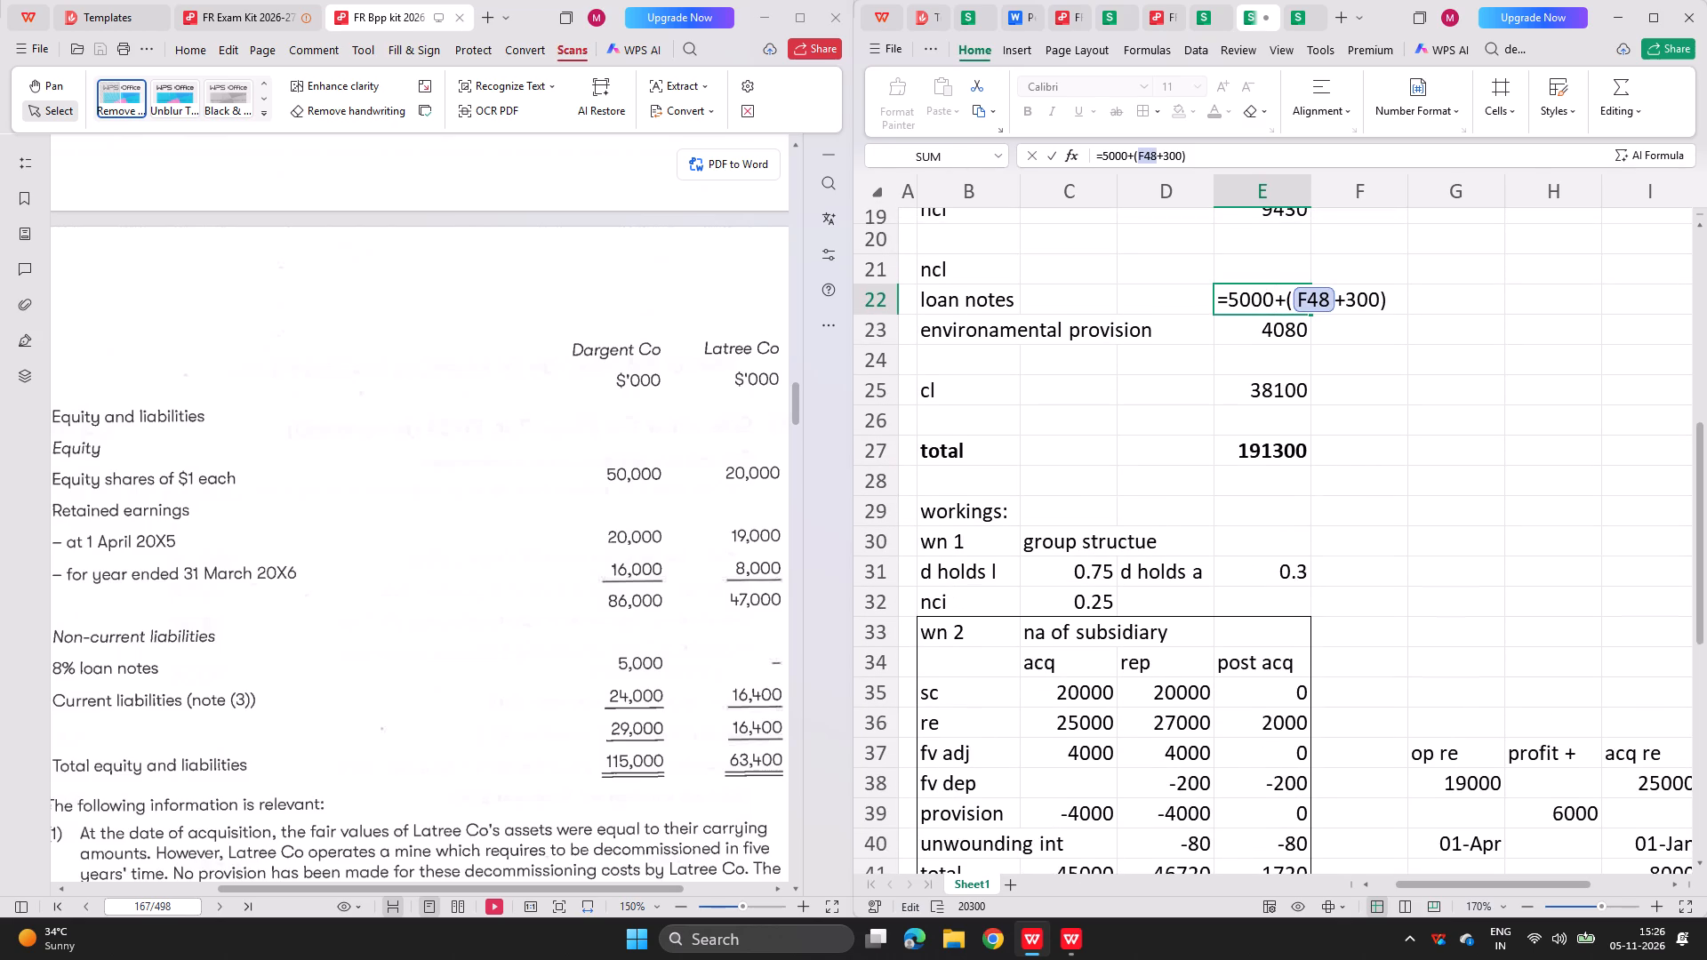
key(Return)
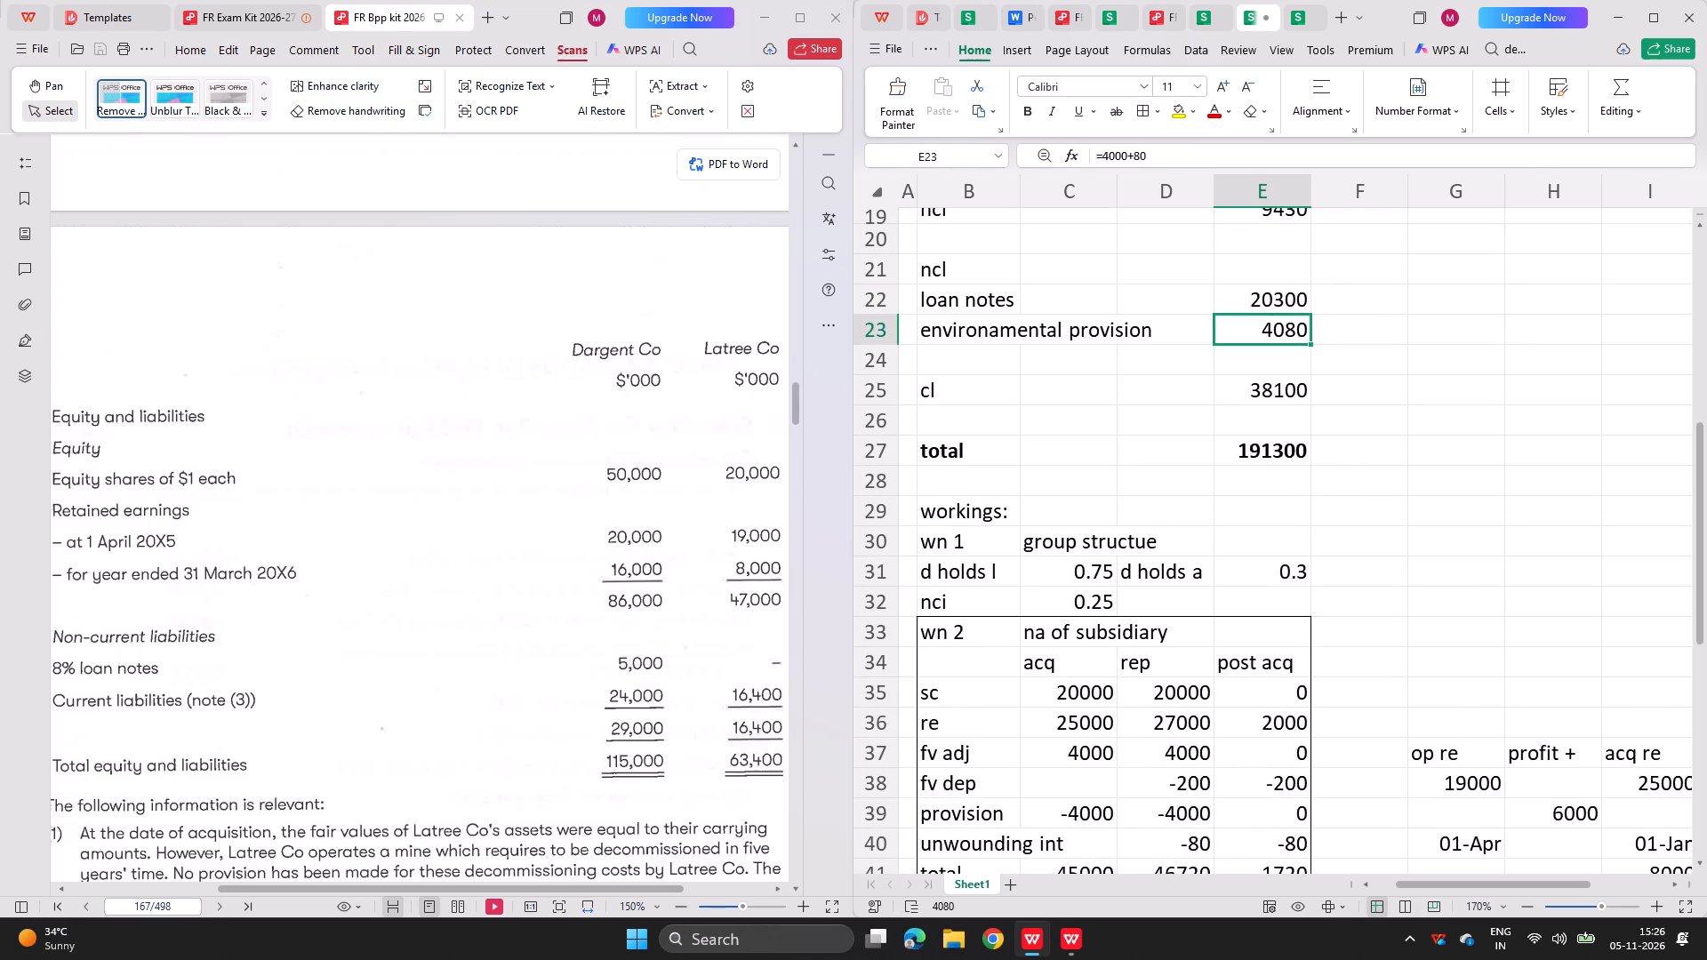
double_click(1293, 329)
key(Return)
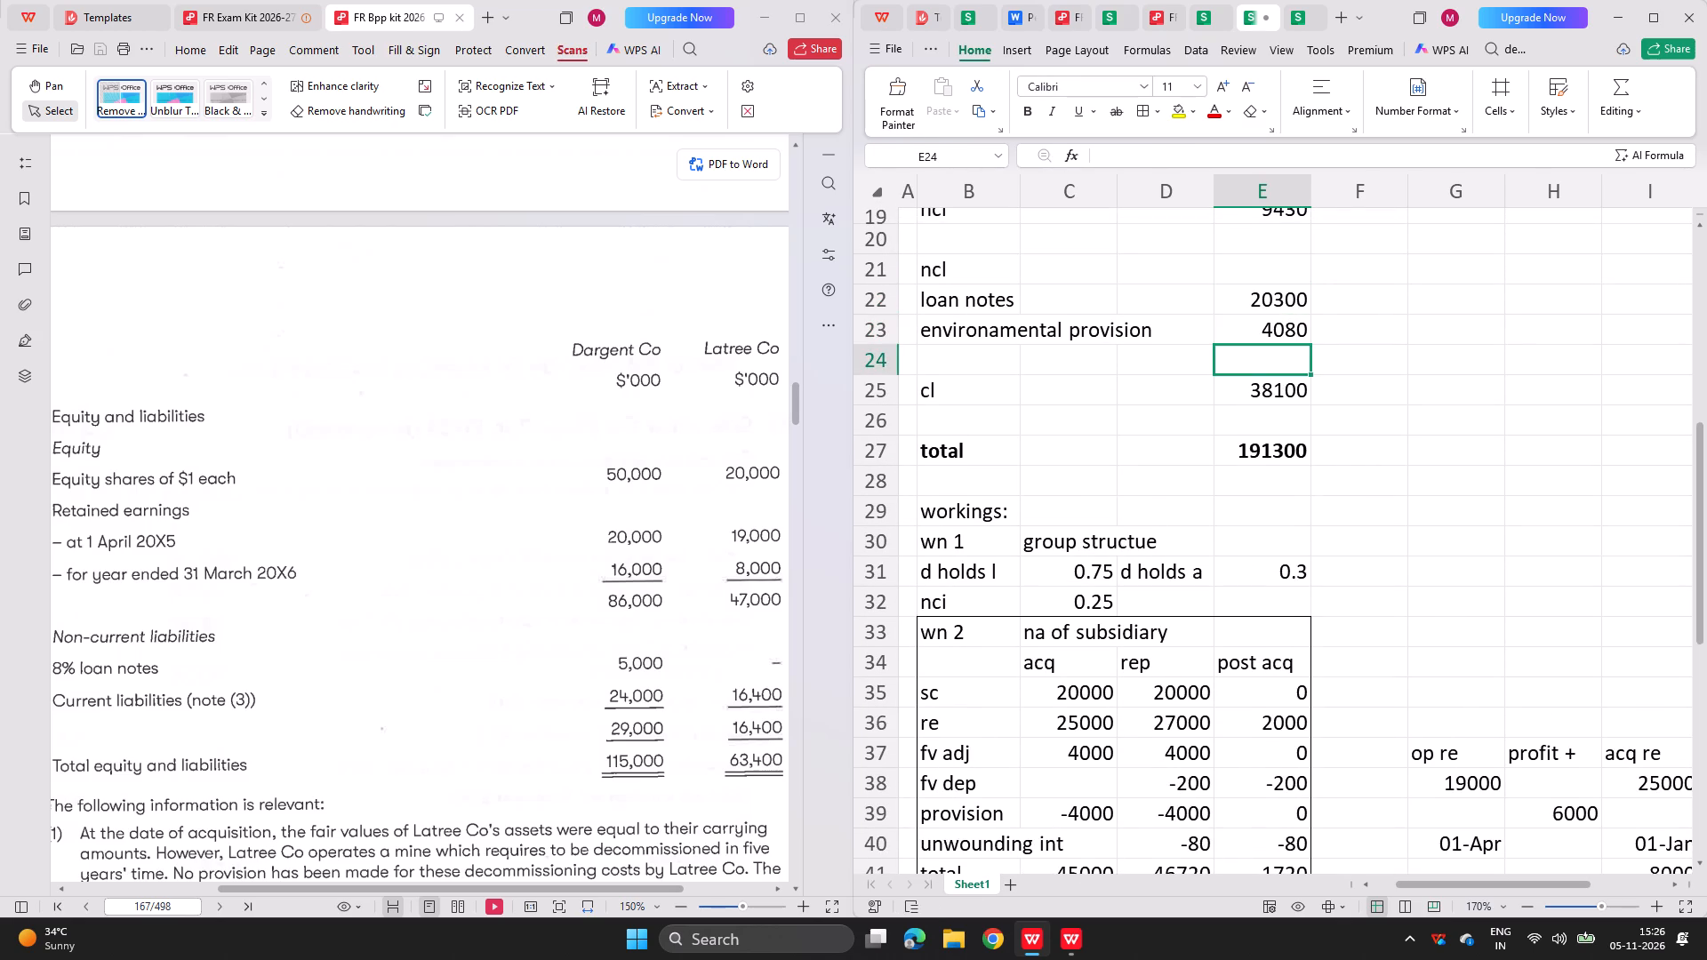
Back in the working workbook, fill the loan notes line in C23 with =5000+(F43+300), using the loan notes issued and the accrued loan interest.
click(1306, 15)
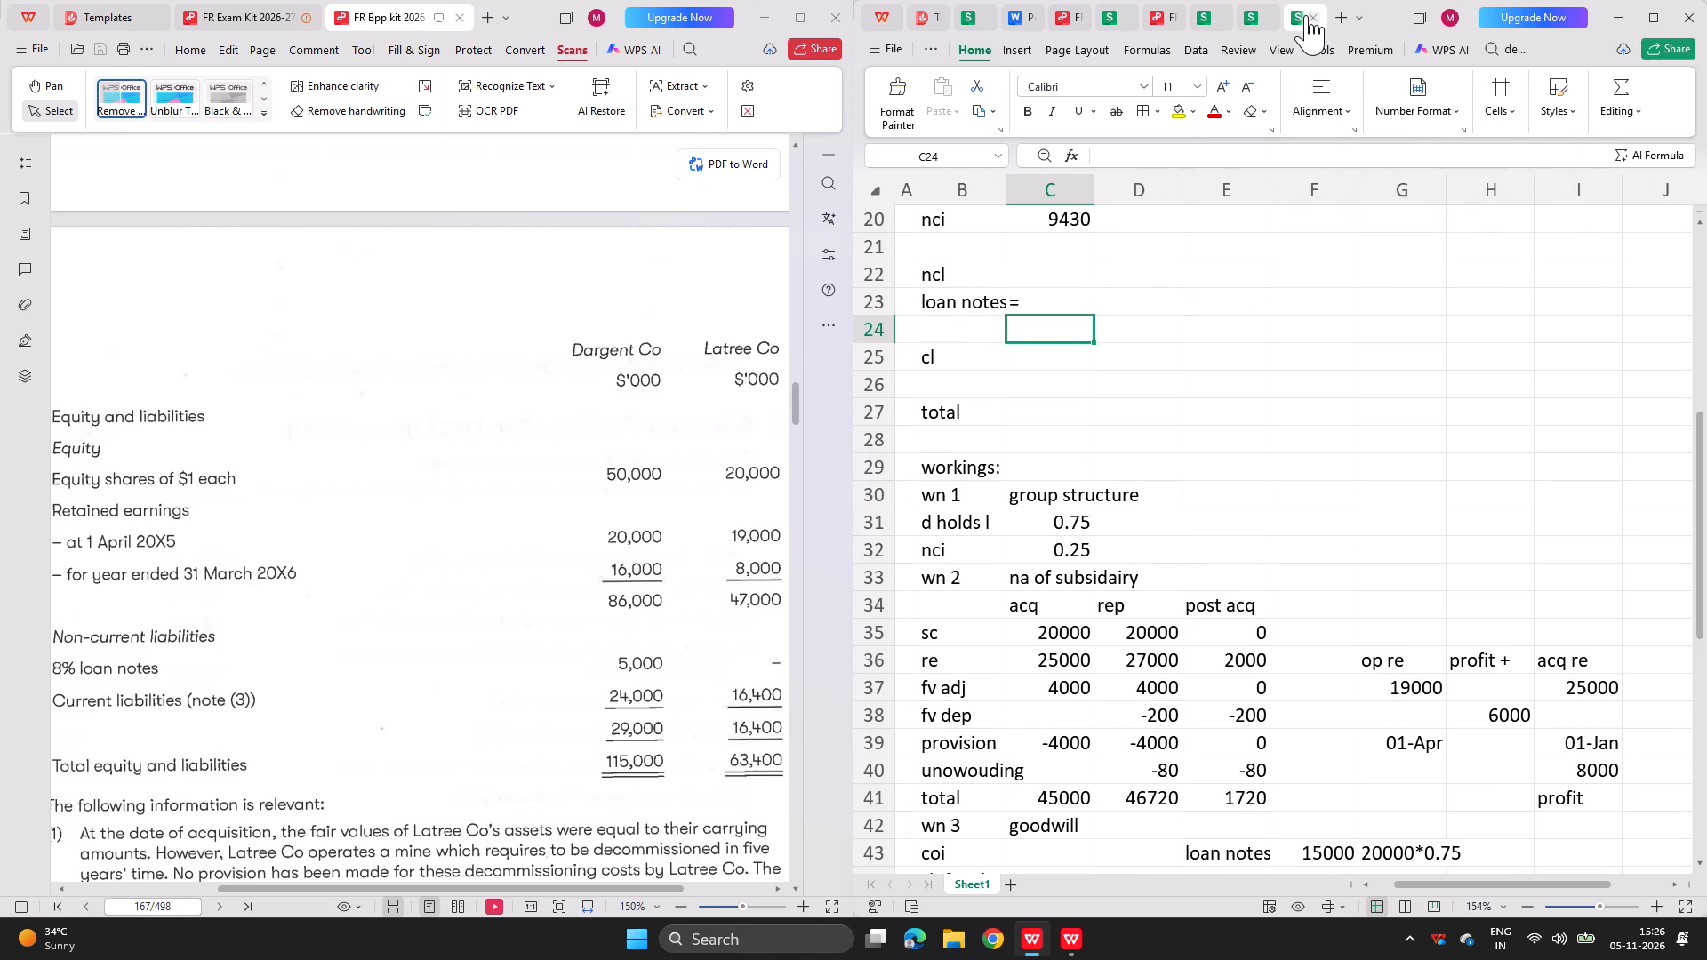
key(Up)
key(BackSpace)
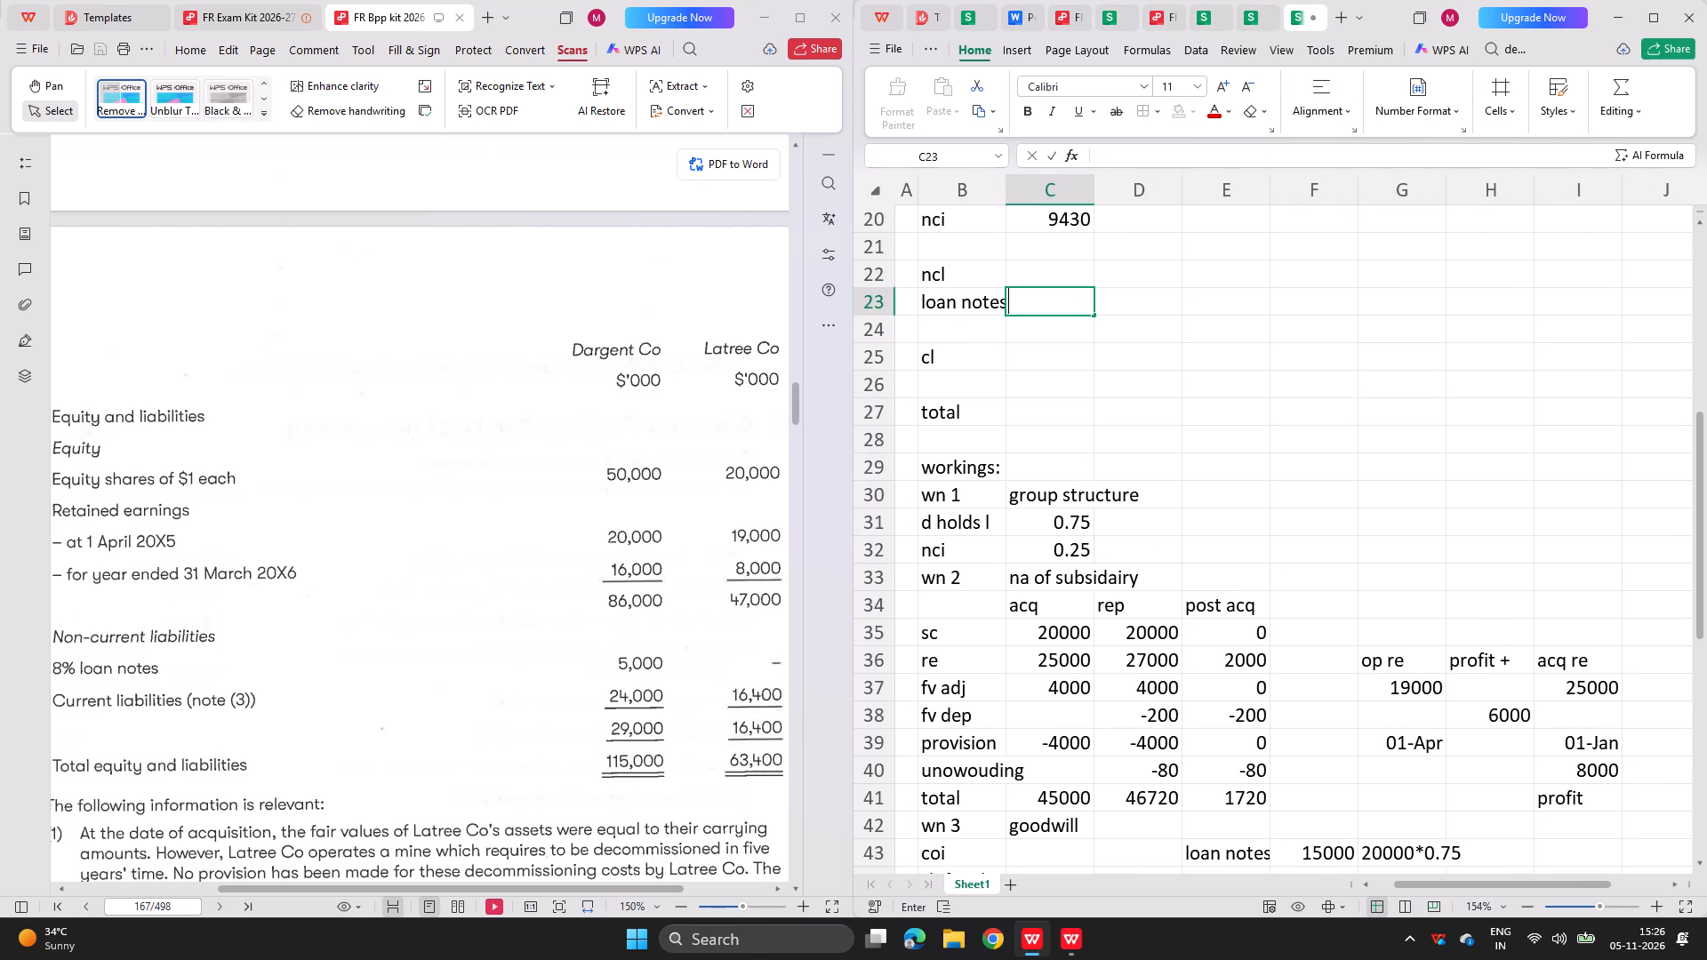
key(equal)
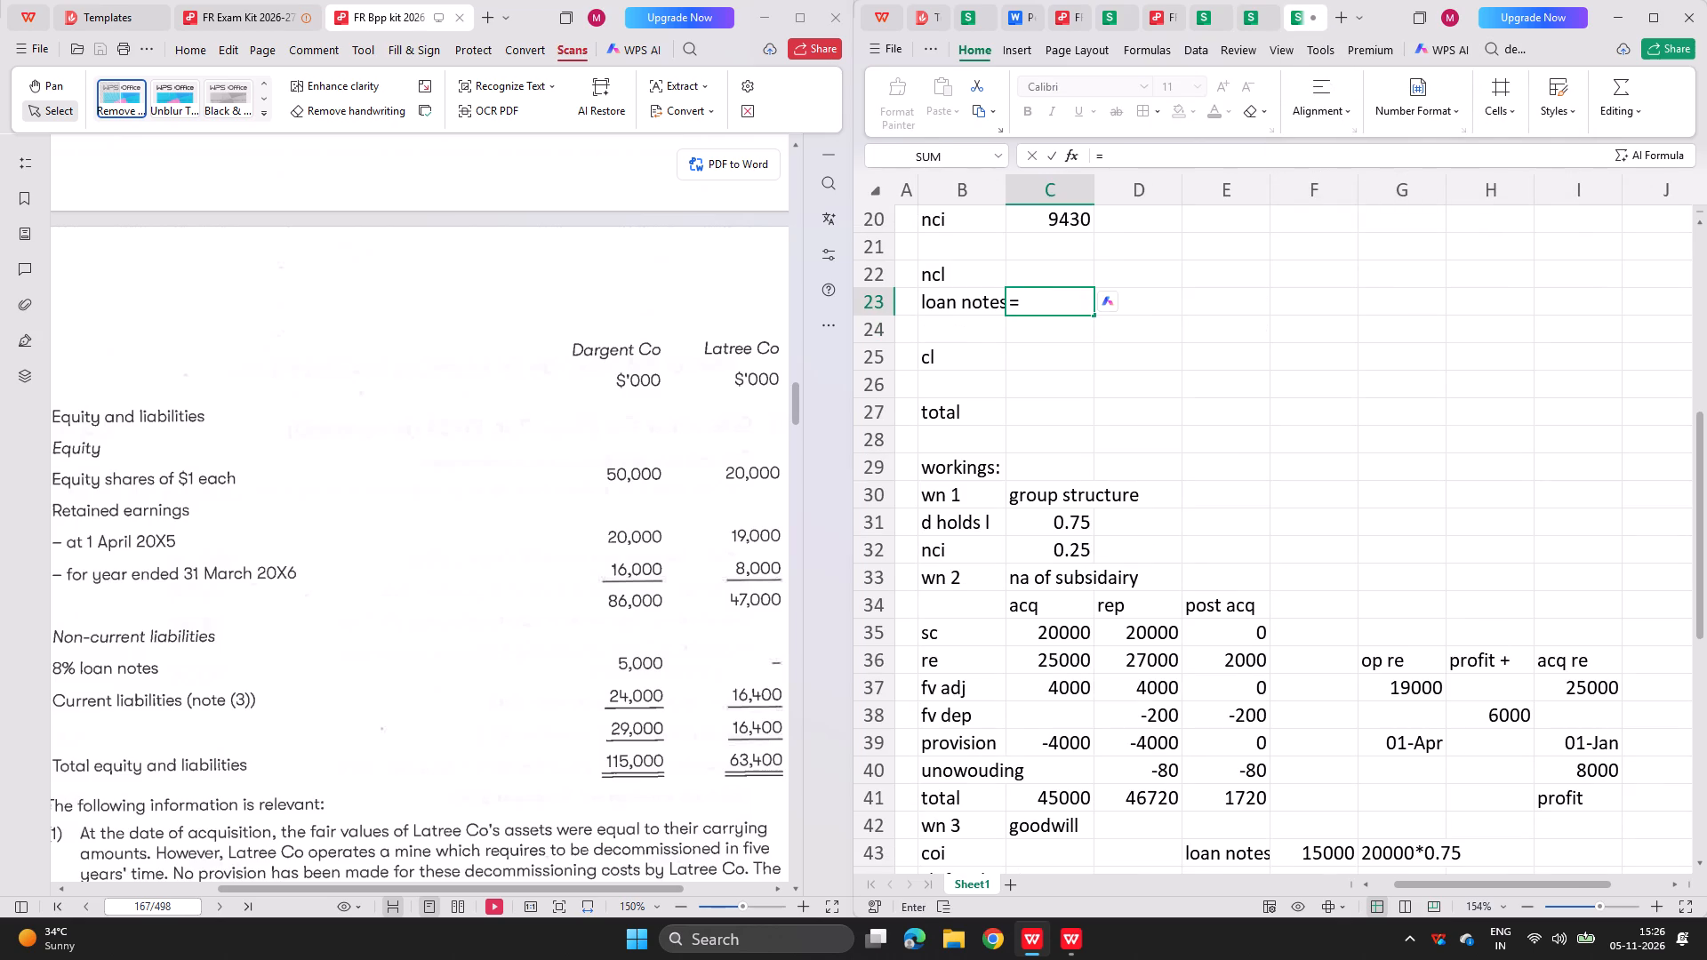
text(5000+)
key(shift+parenleft)
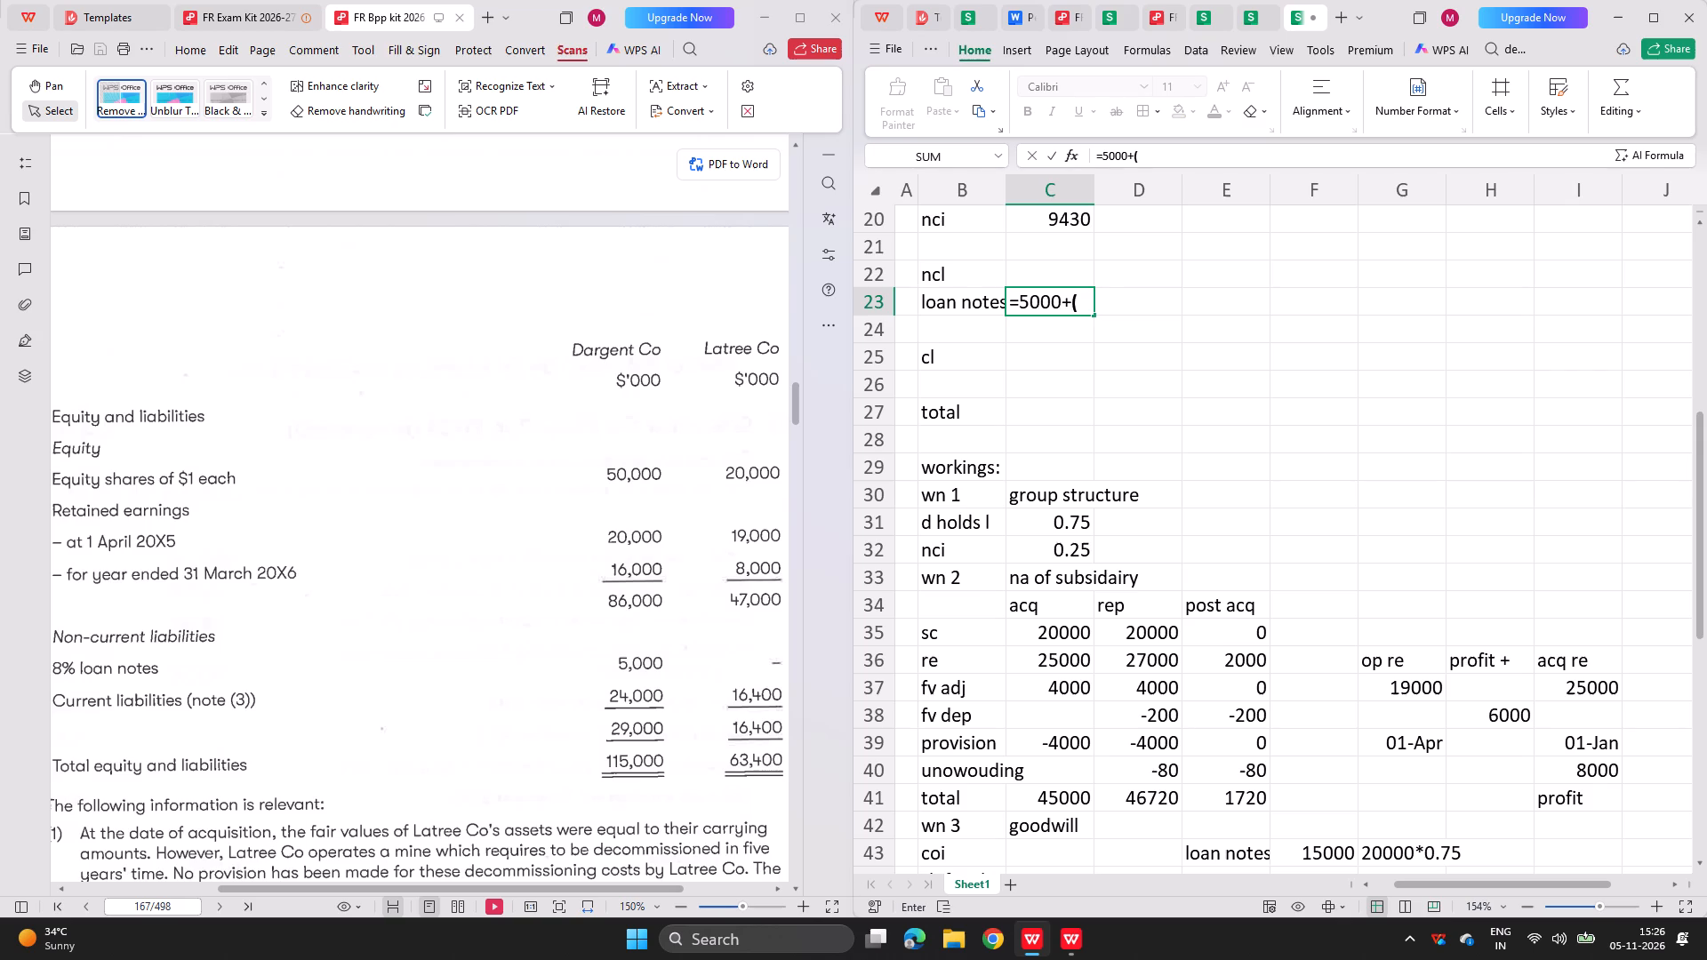
click(1339, 845)
key(plus)
scroll(1363, 749, down, 1)
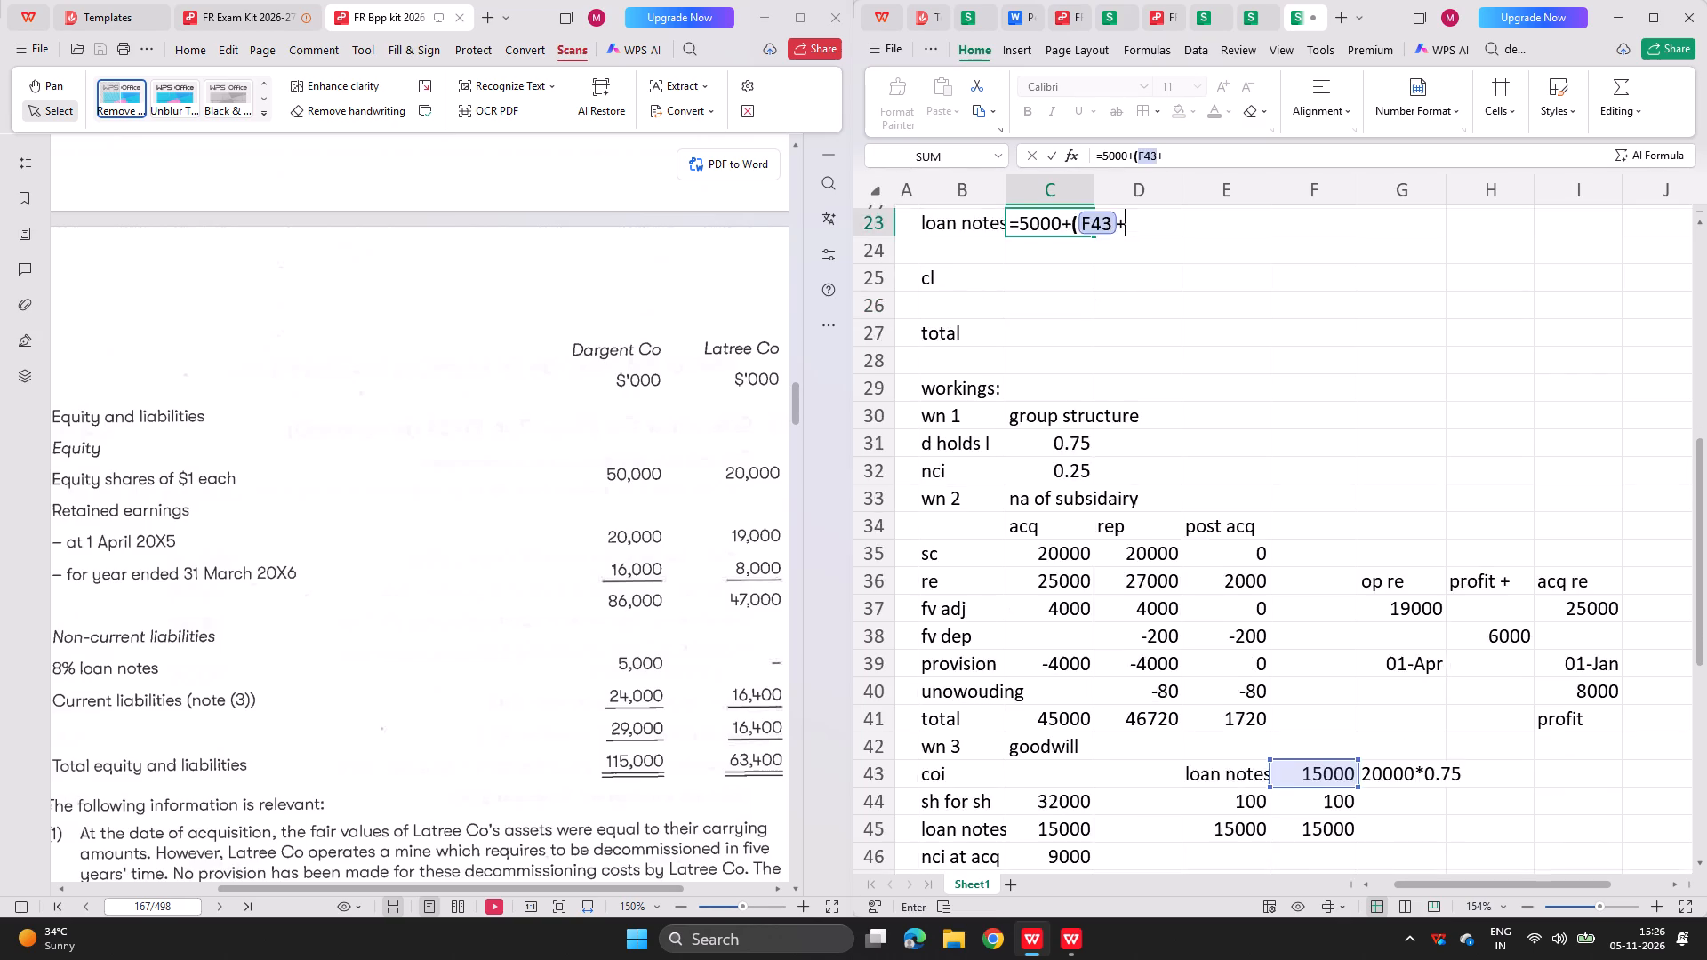
scroll(1363, 749, down, 3)
scroll(1226, 744, down, 2)
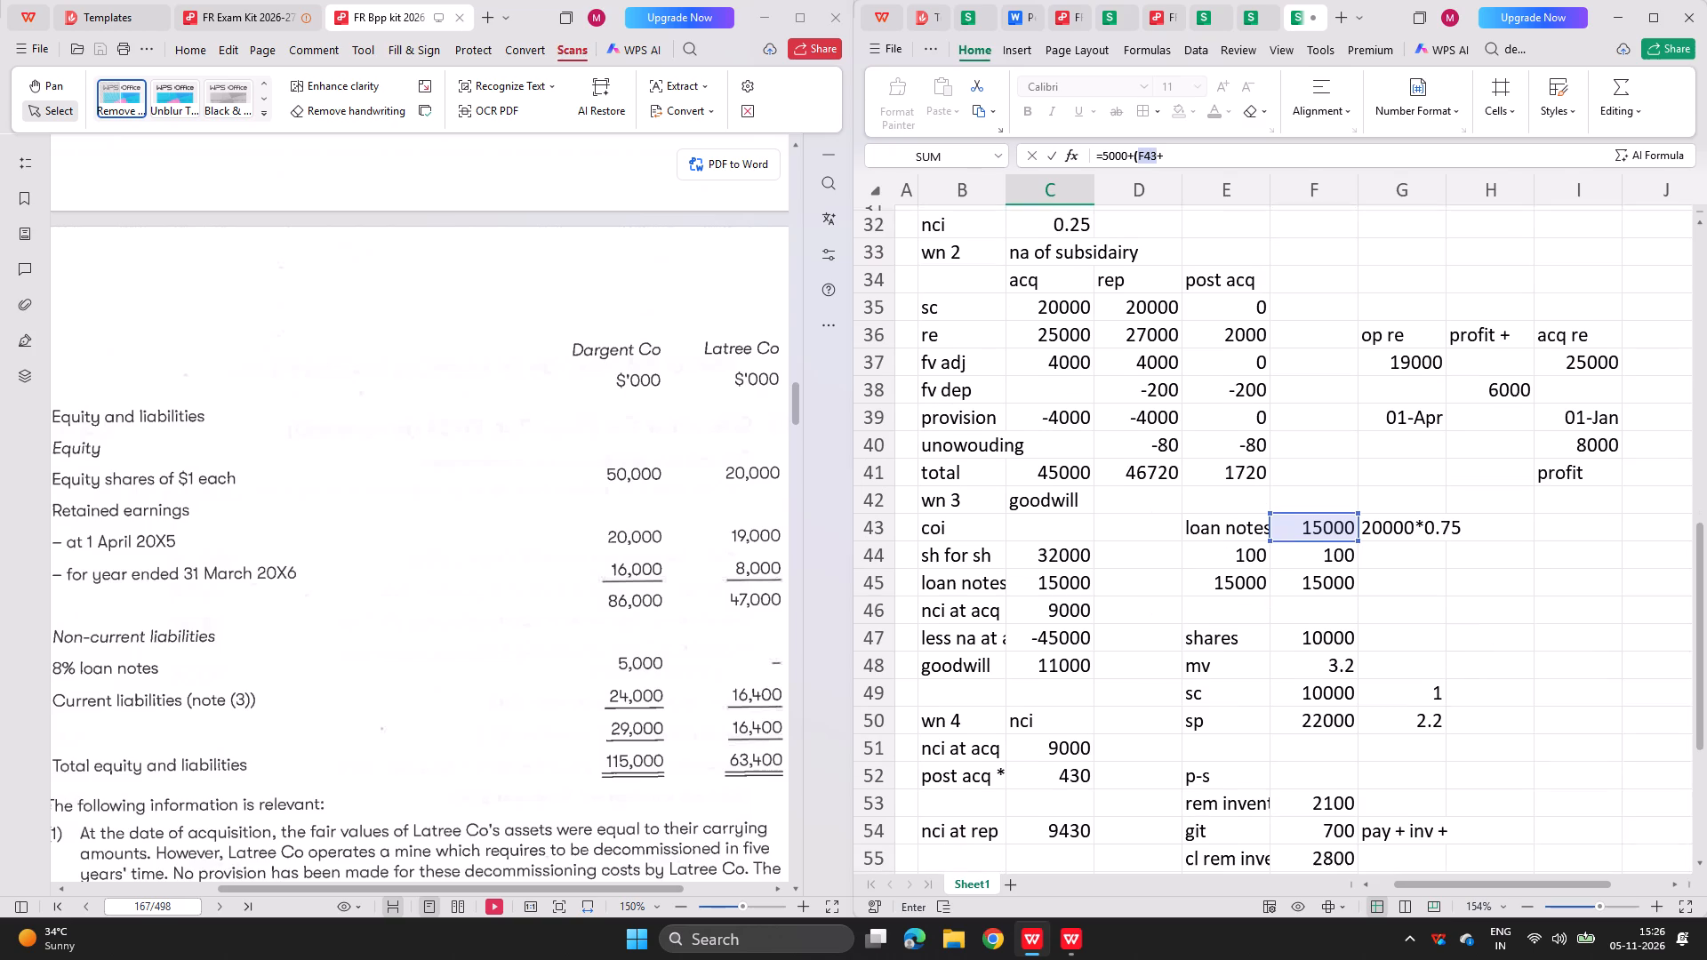
scroll(1226, 744, down, 3)
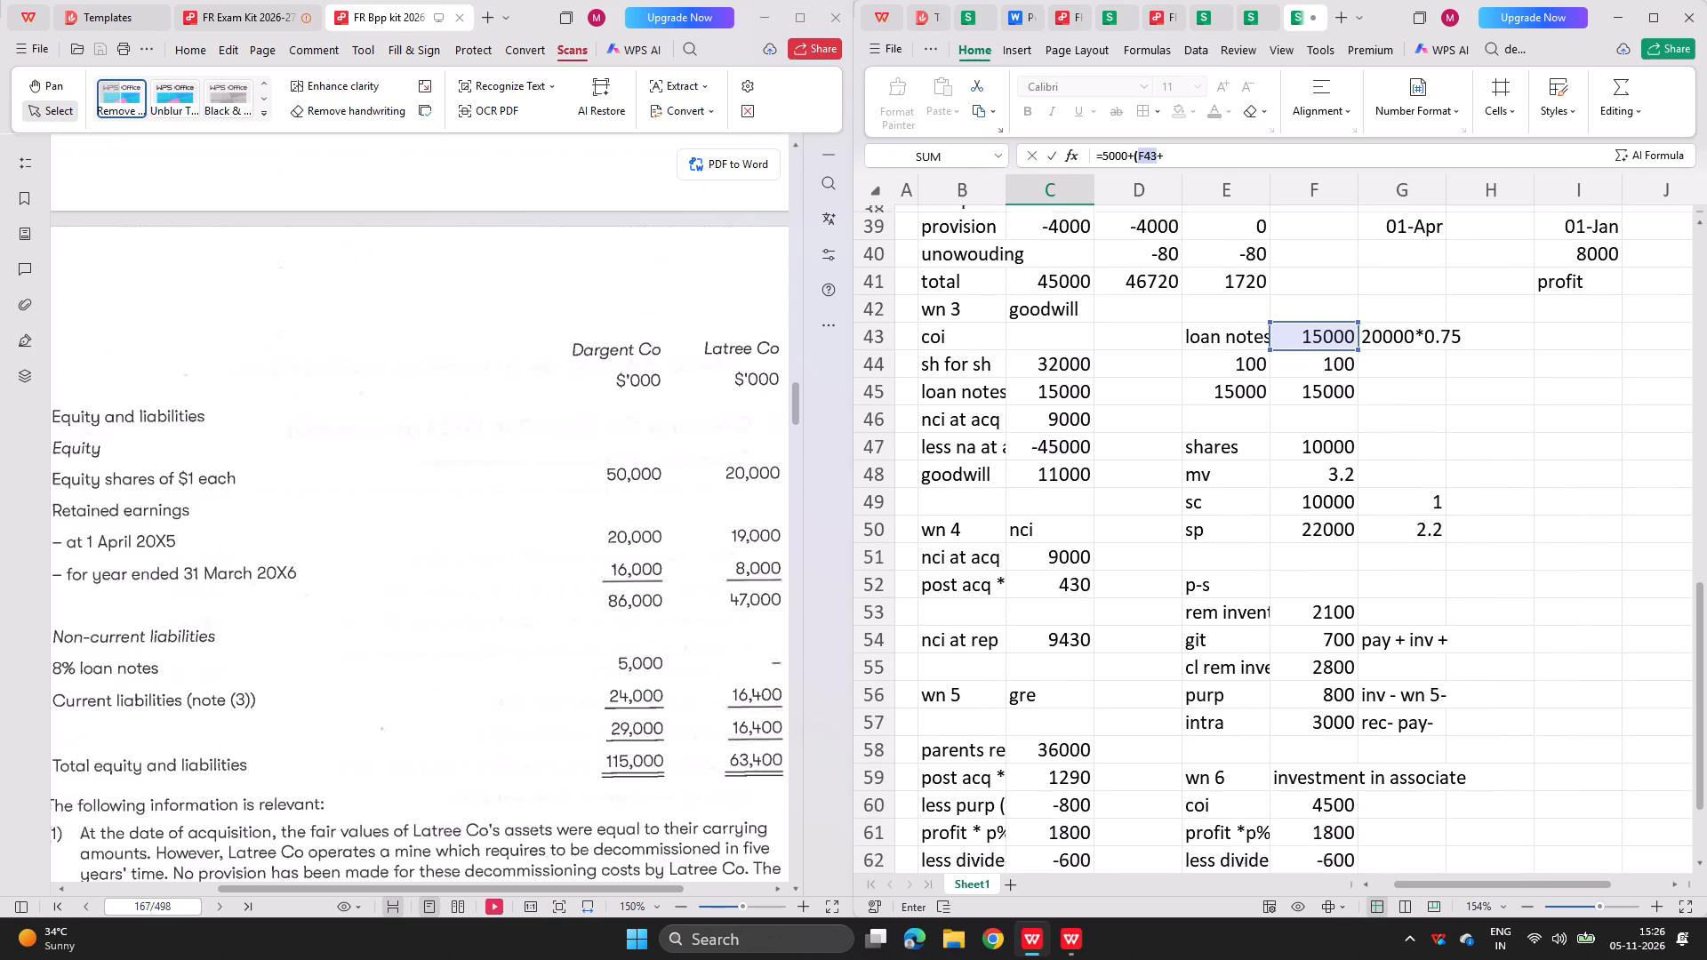
scroll(1226, 744, down, 2)
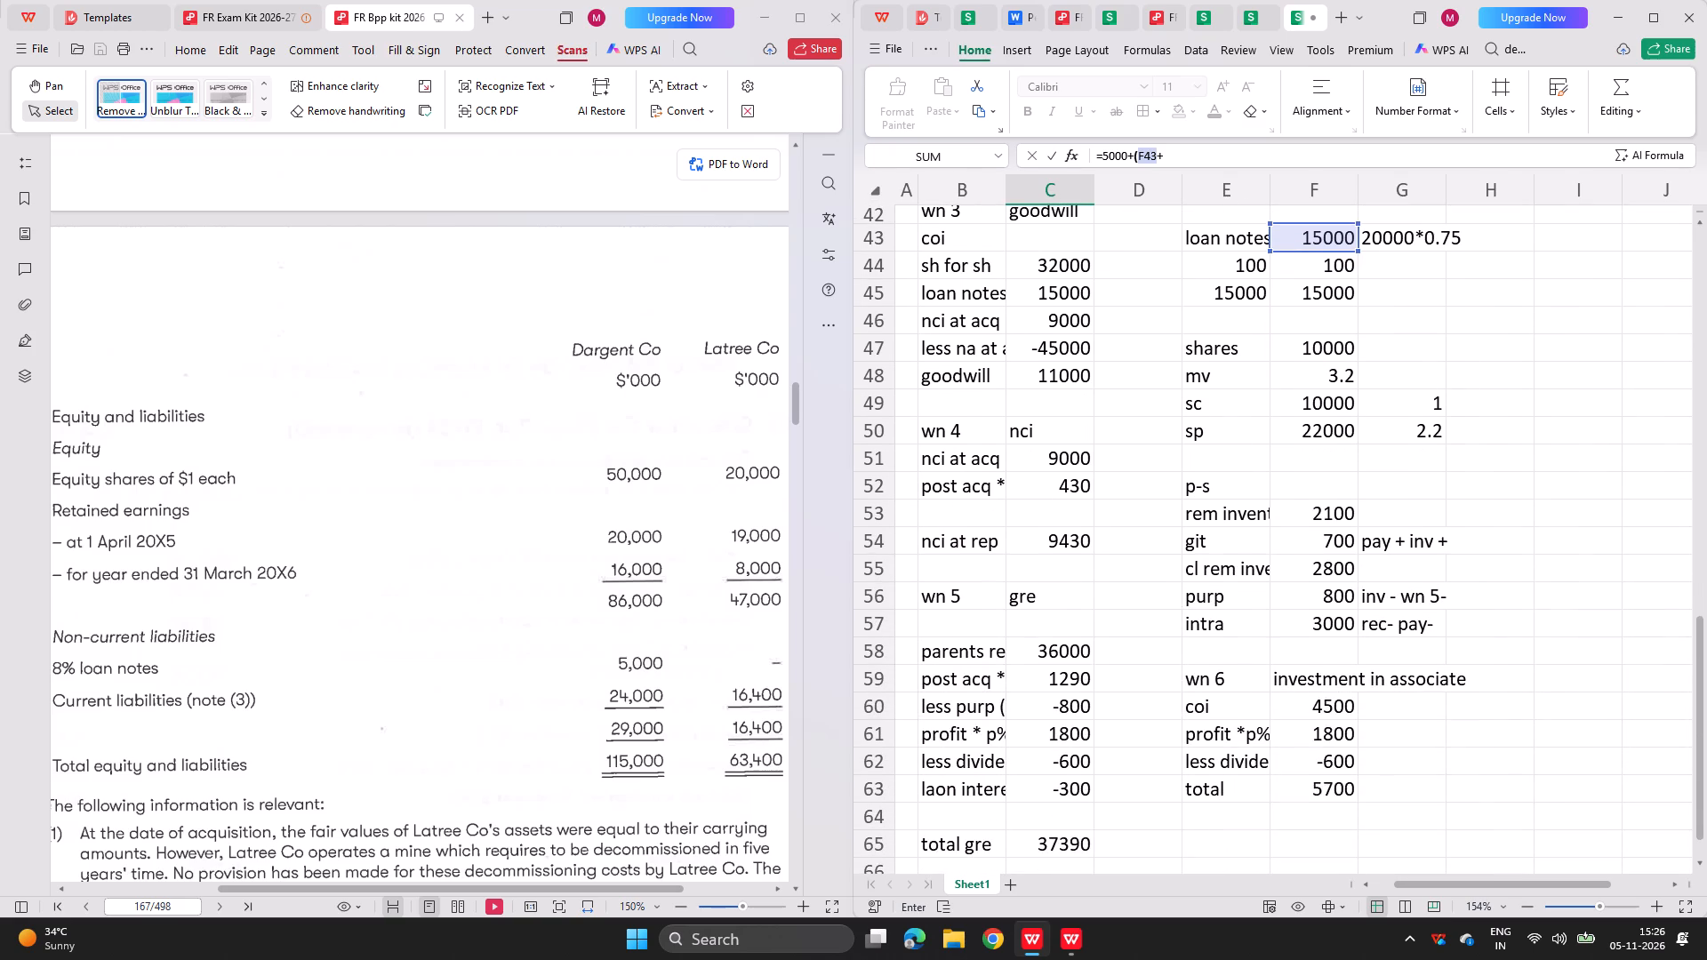
scroll(1221, 698, down, 2)
text(300)
key(shift+parenright)
key(Return)
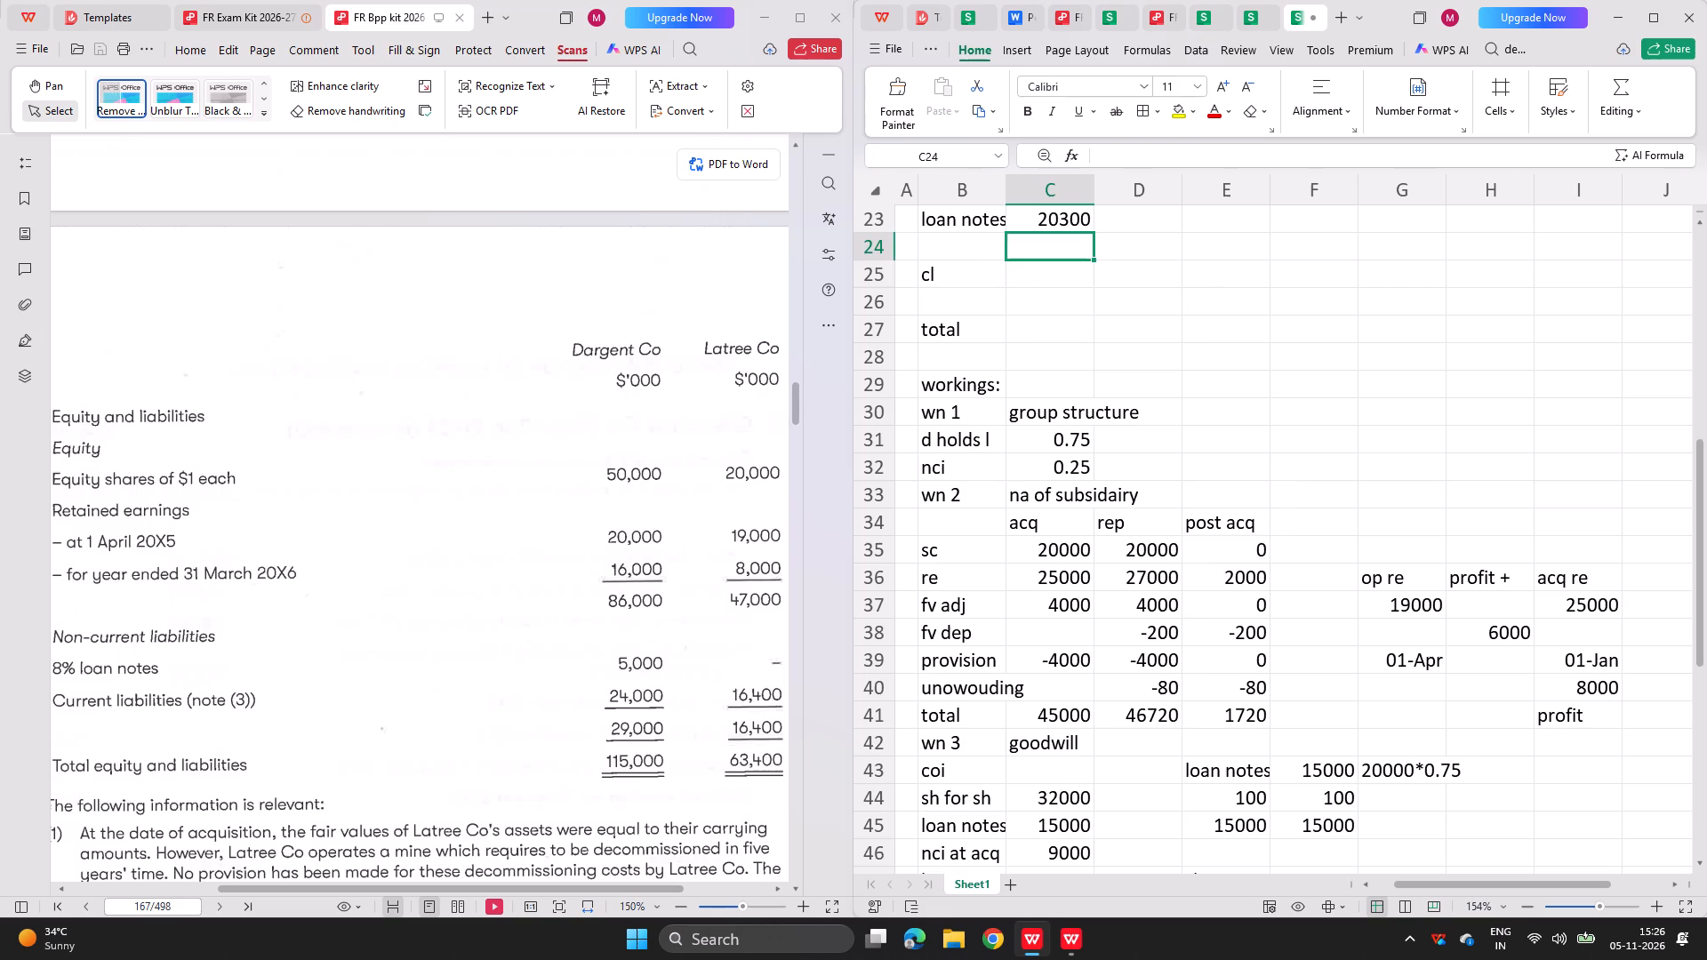
Label the empty line under loan notes in B24 as "enviromental provision".
key(Return)
key(Up)
key(Left)
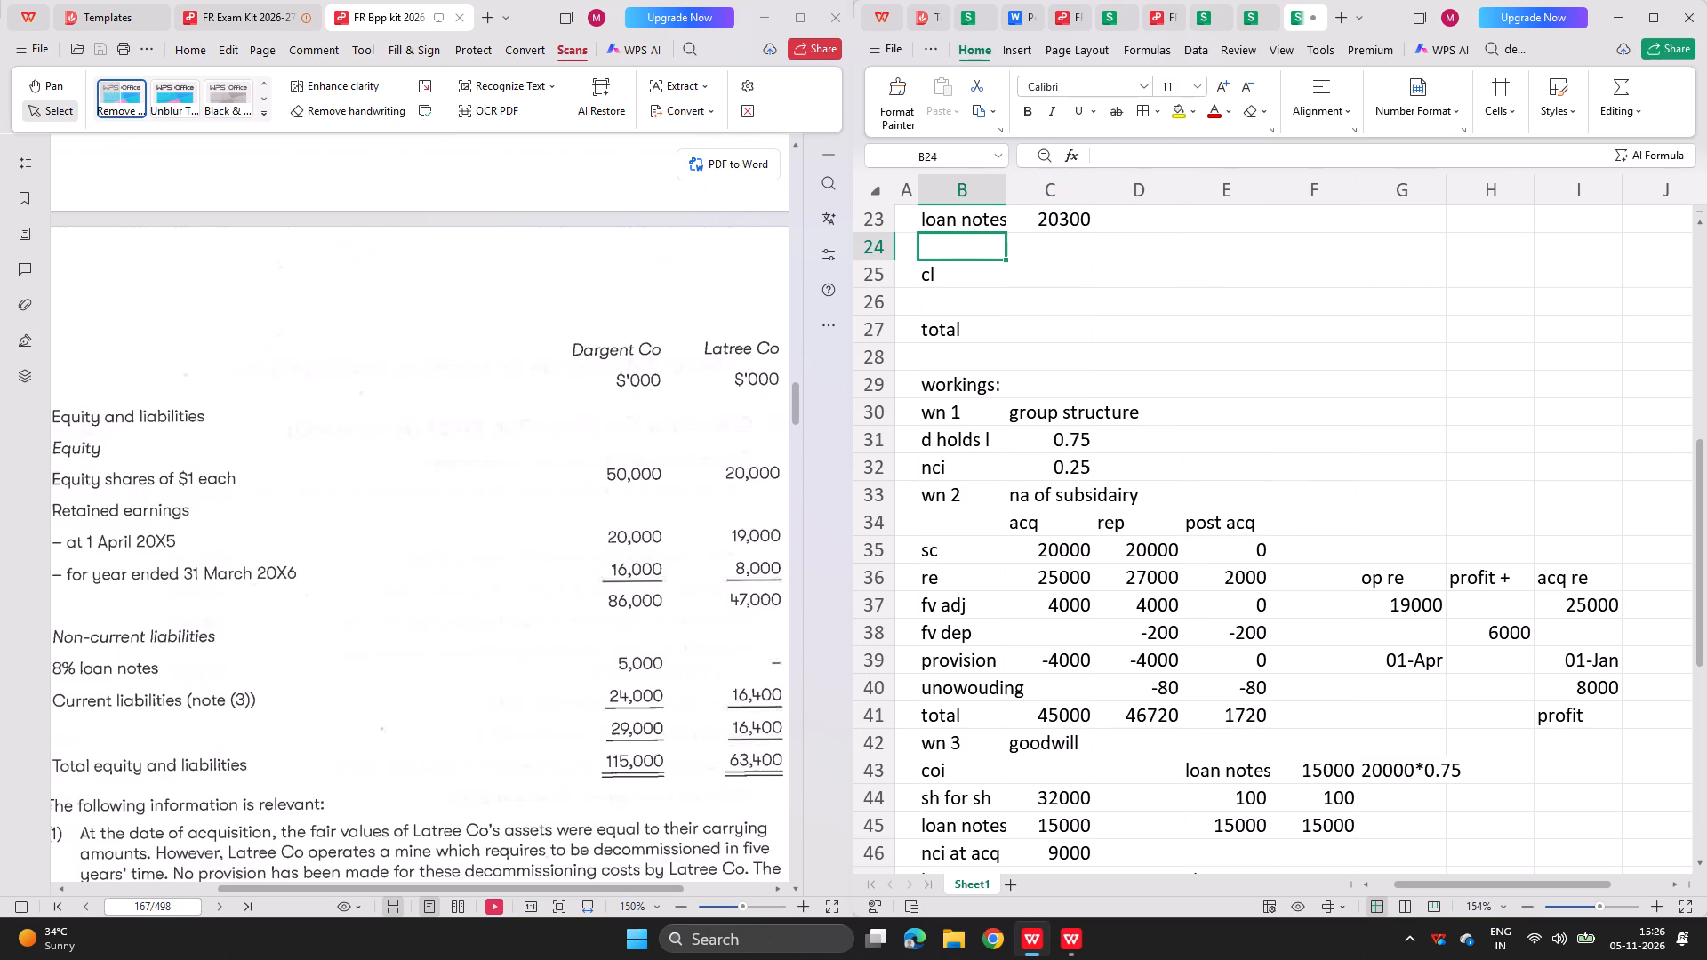
text(envot)
key(BackSpace)
key(r)
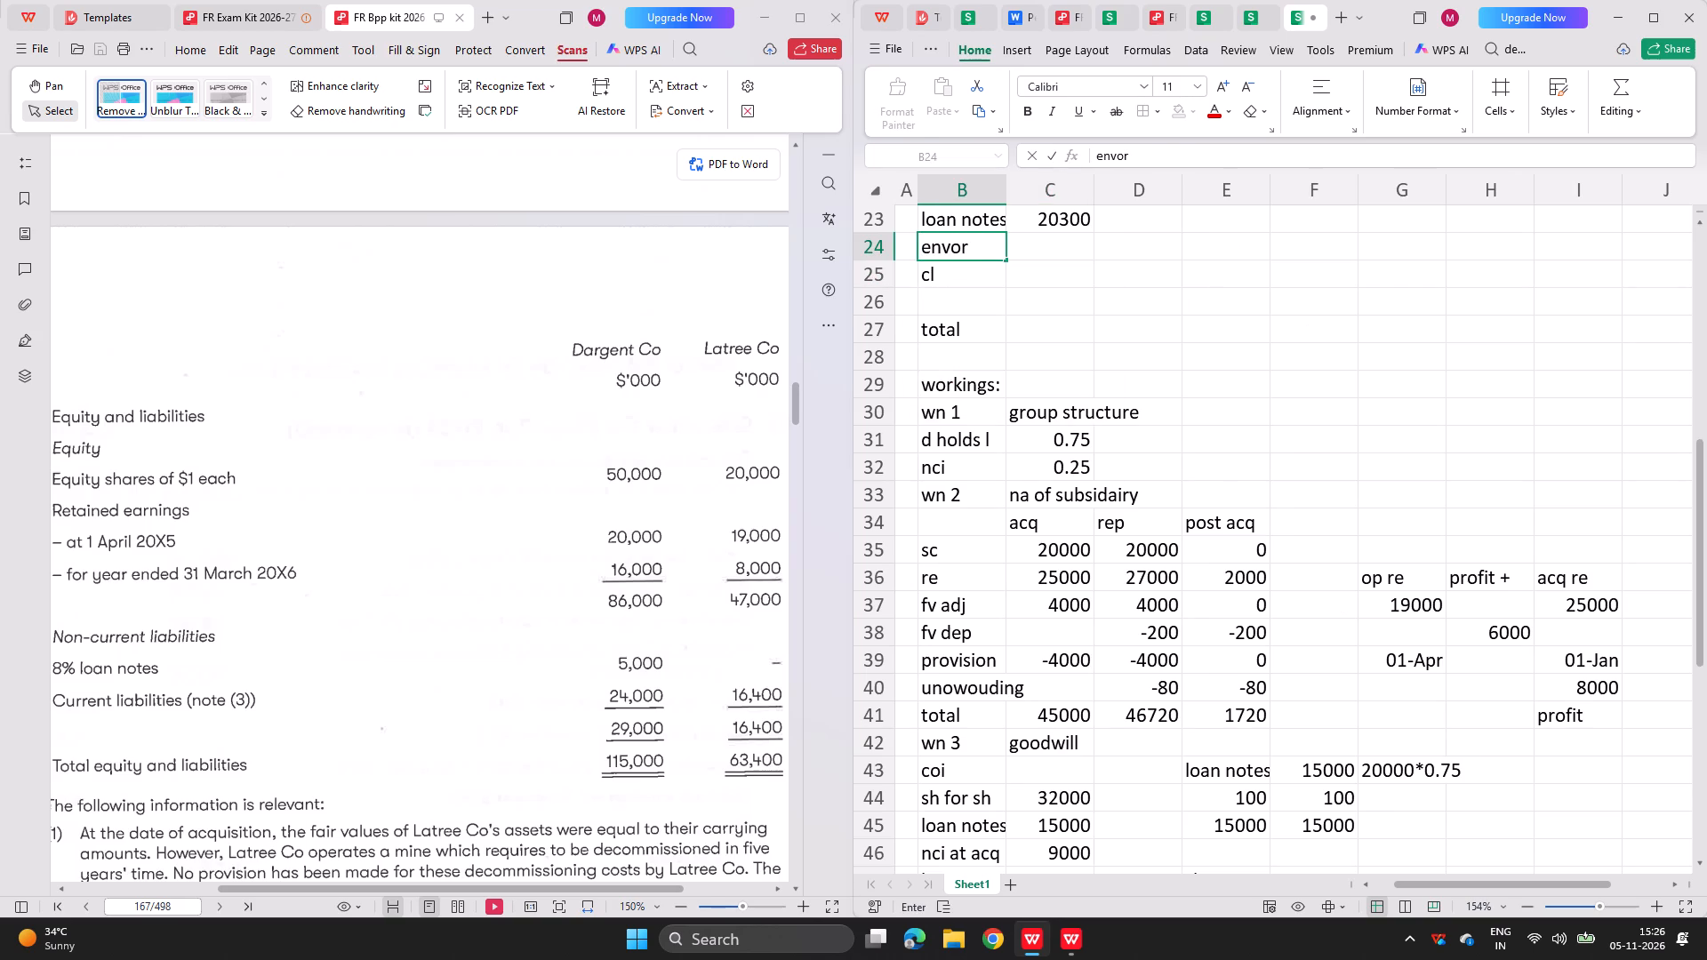
key(BackSpace)
key(BackSpace)
text(irom)
key(BackSpace)
text(mental provision)
key(Return)
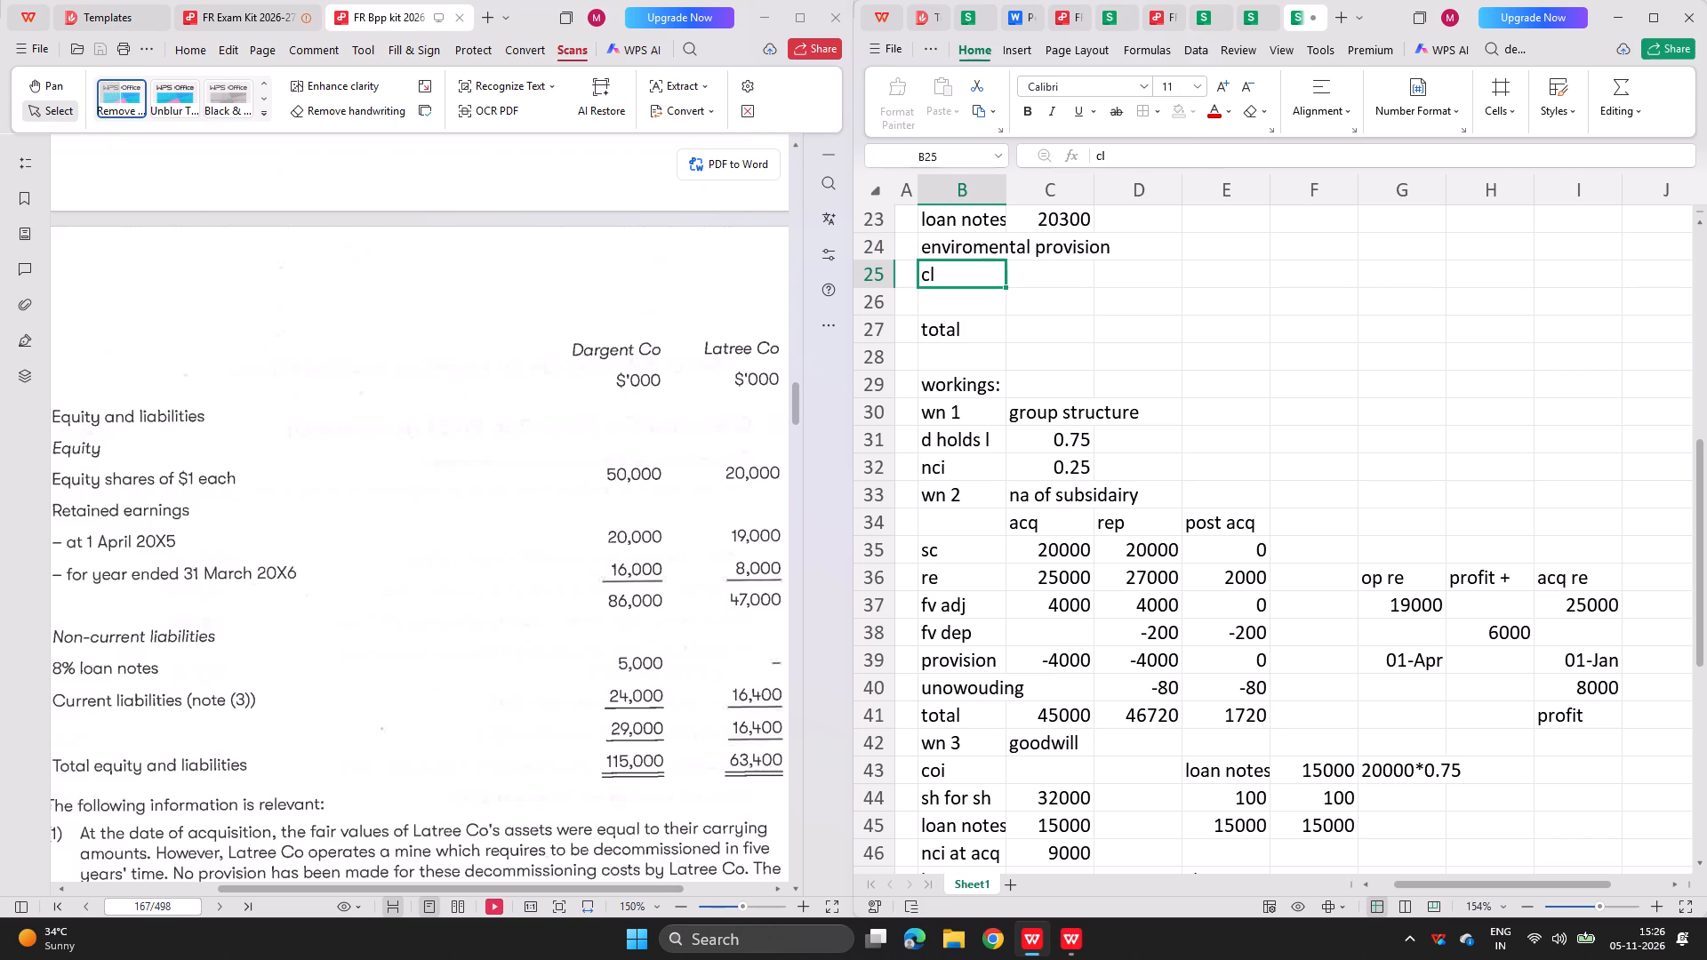
Fill the environmental provision line in C24 with =4000+80.
key(Right)
key(Up)
text(=4000+80)
key(Return)
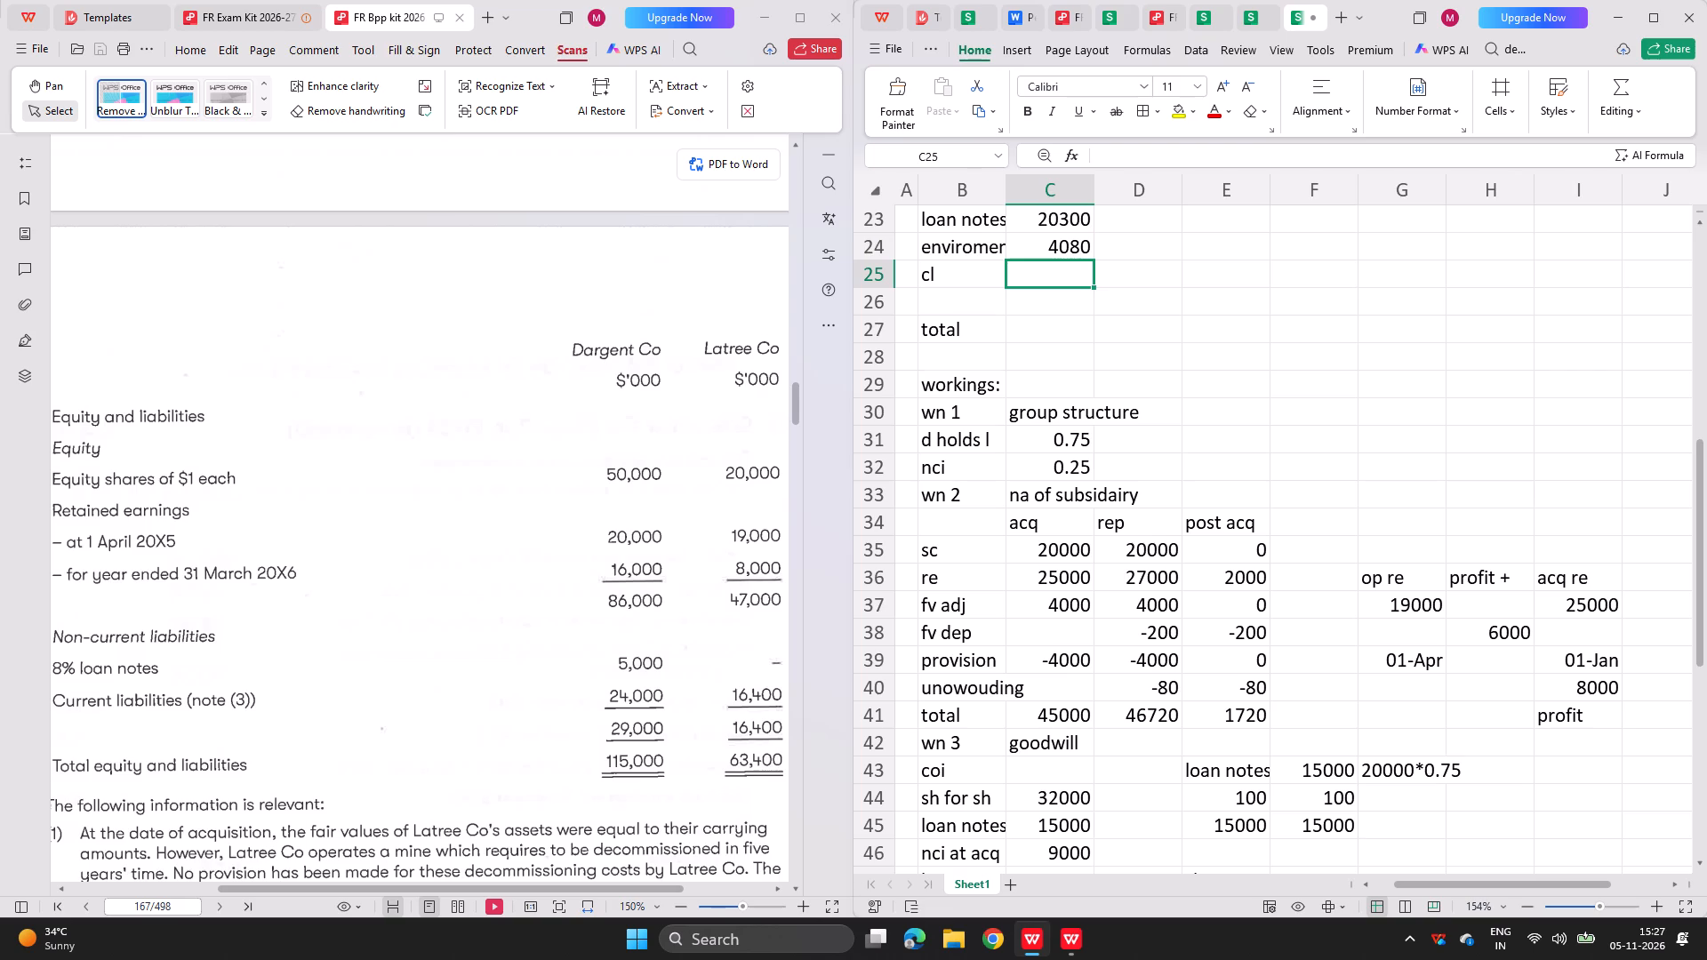
Fill current liabilities in C25 with =24000+16400-F57+F54, deducting the intra-group balance and adding the goods in transit.
key(equal)
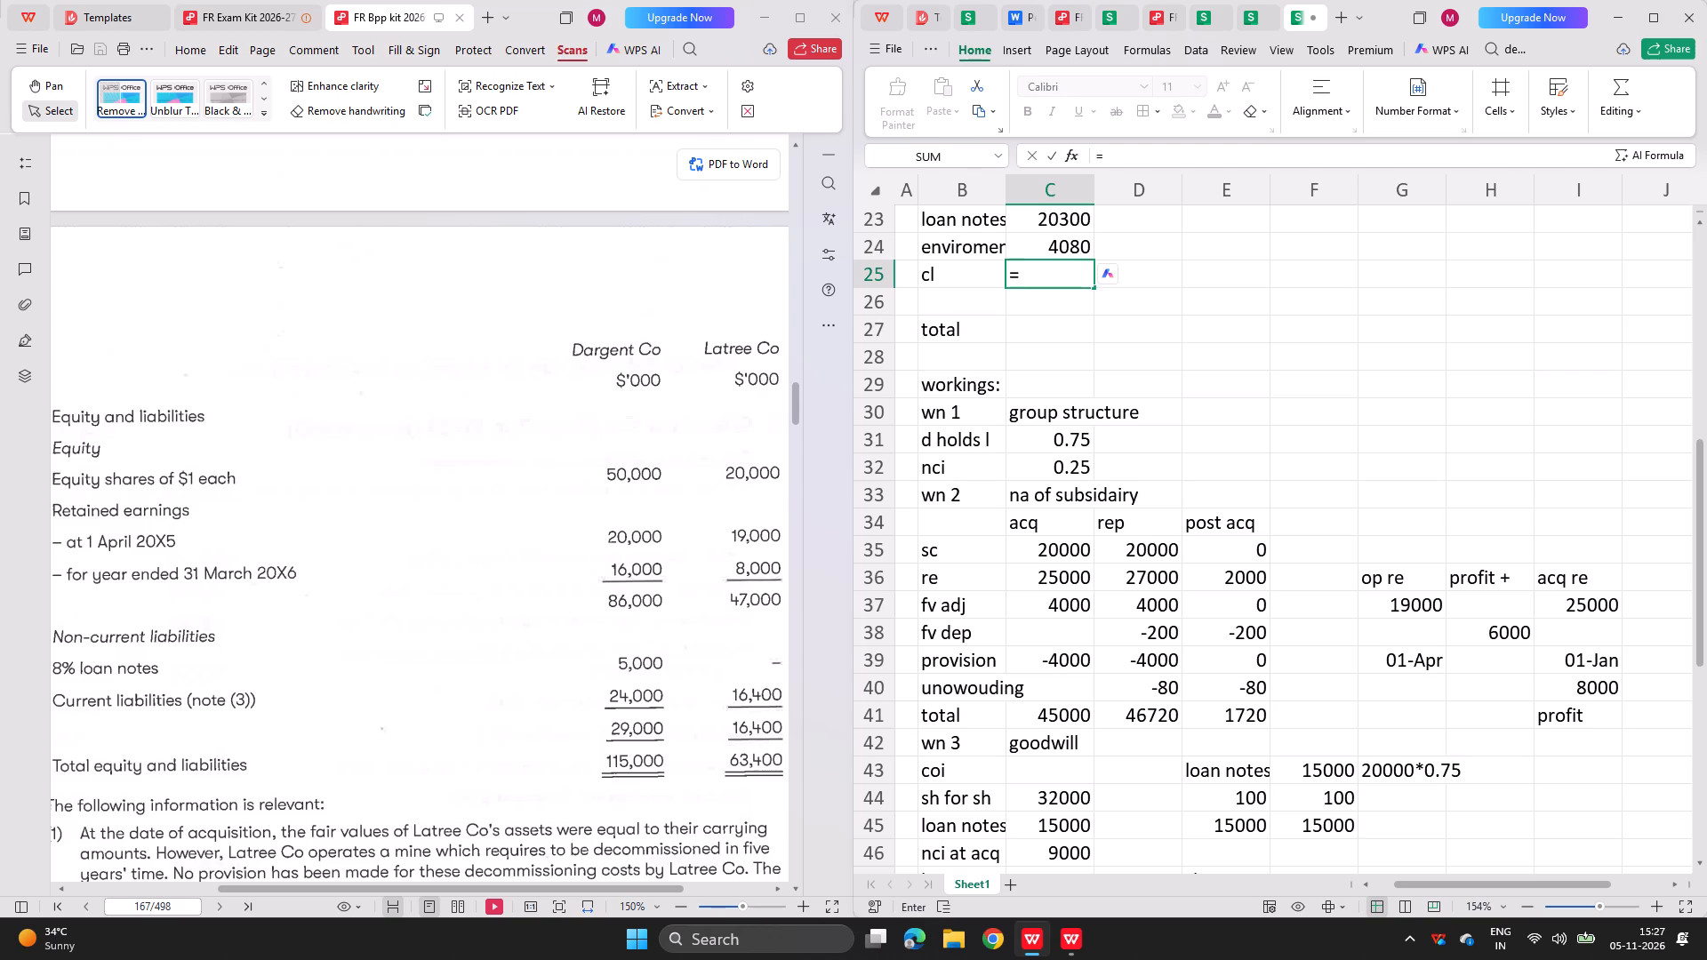
text(2400+)
key(BackSpace)
text(0+)
text(16400+)
scroll(1302, 729, down, 3)
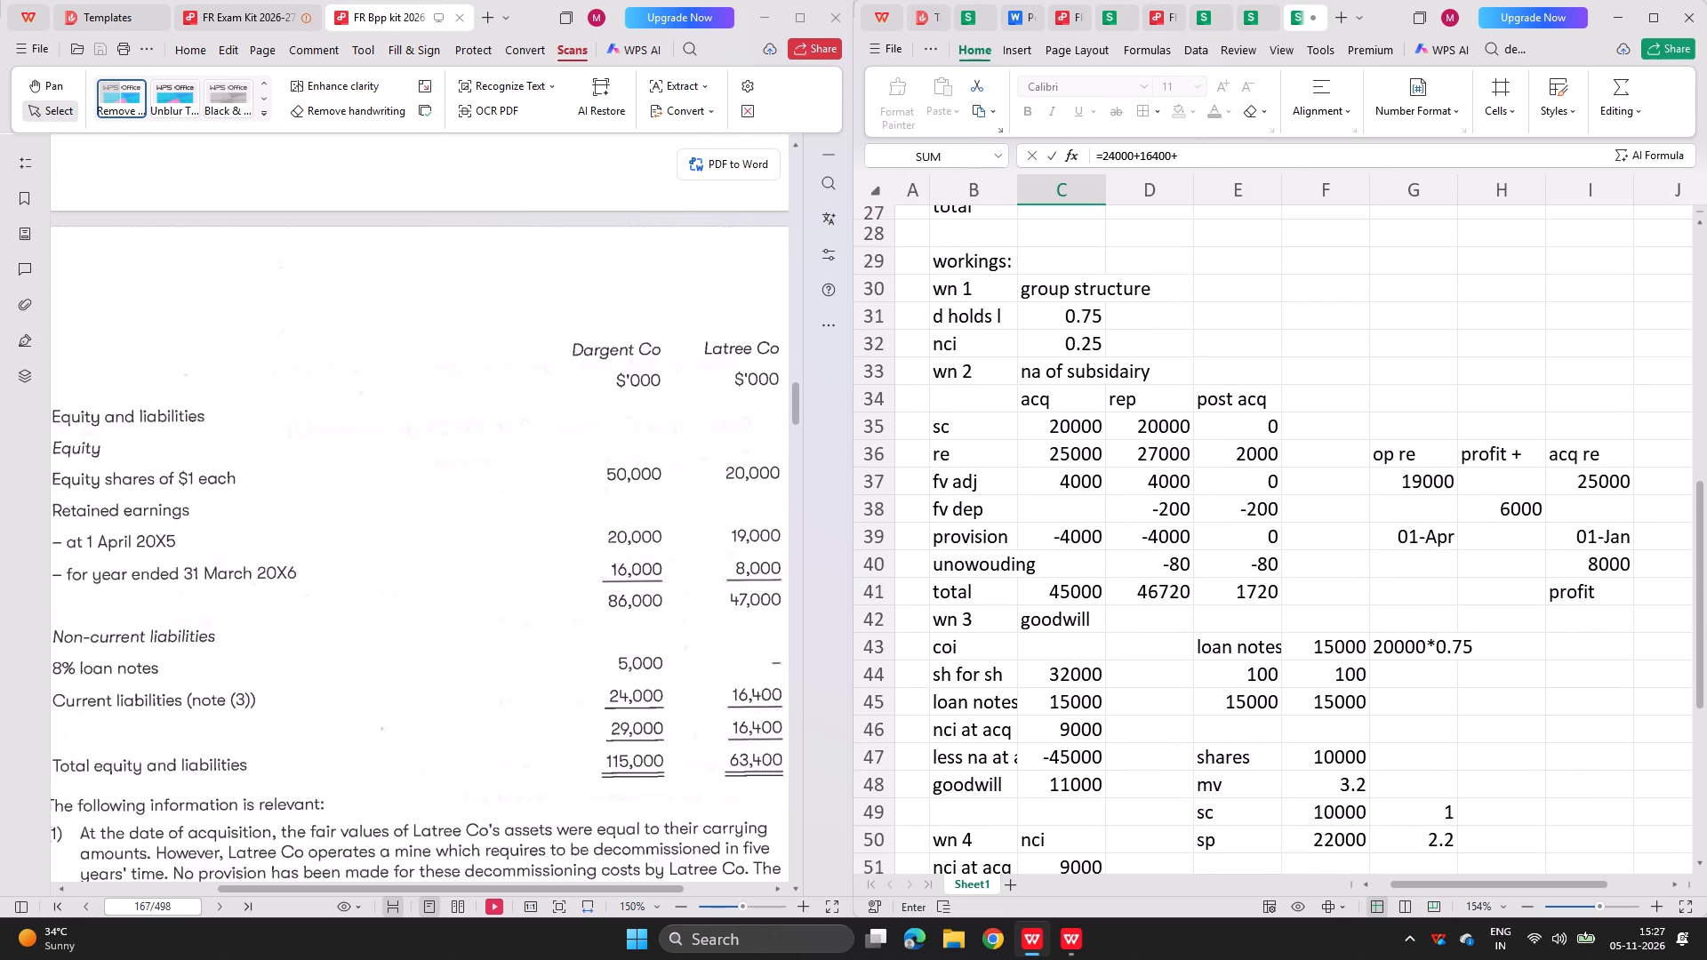
scroll(1302, 729, down, 4)
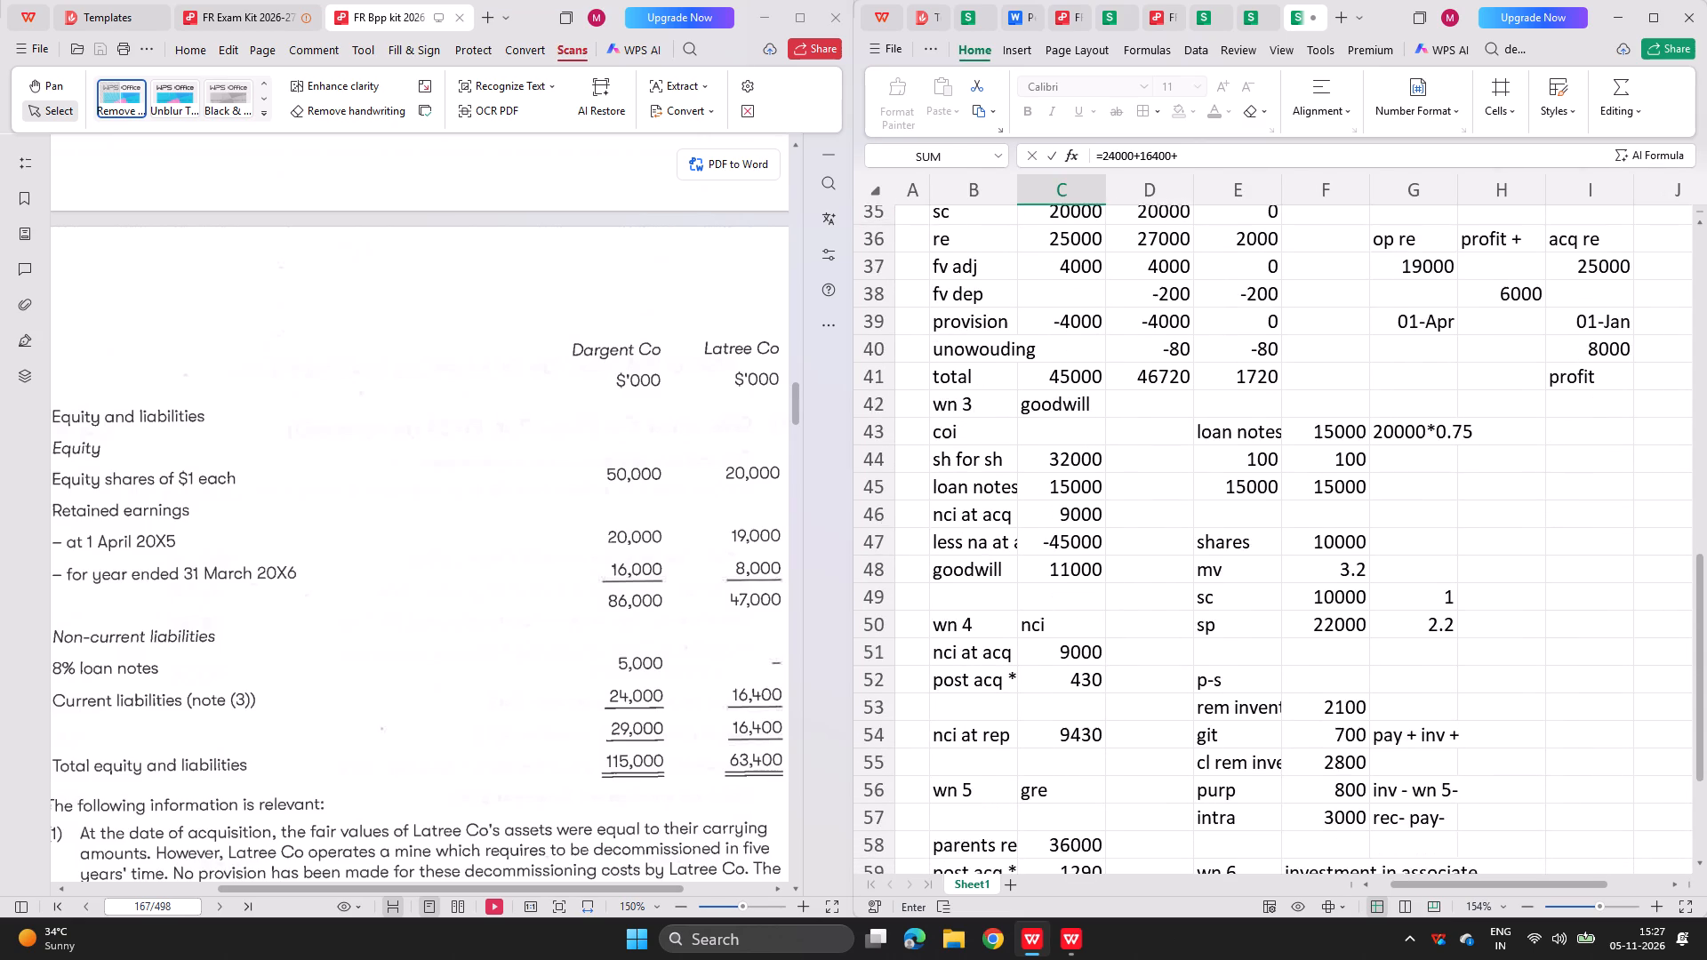
scroll(1302, 729, down, 2)
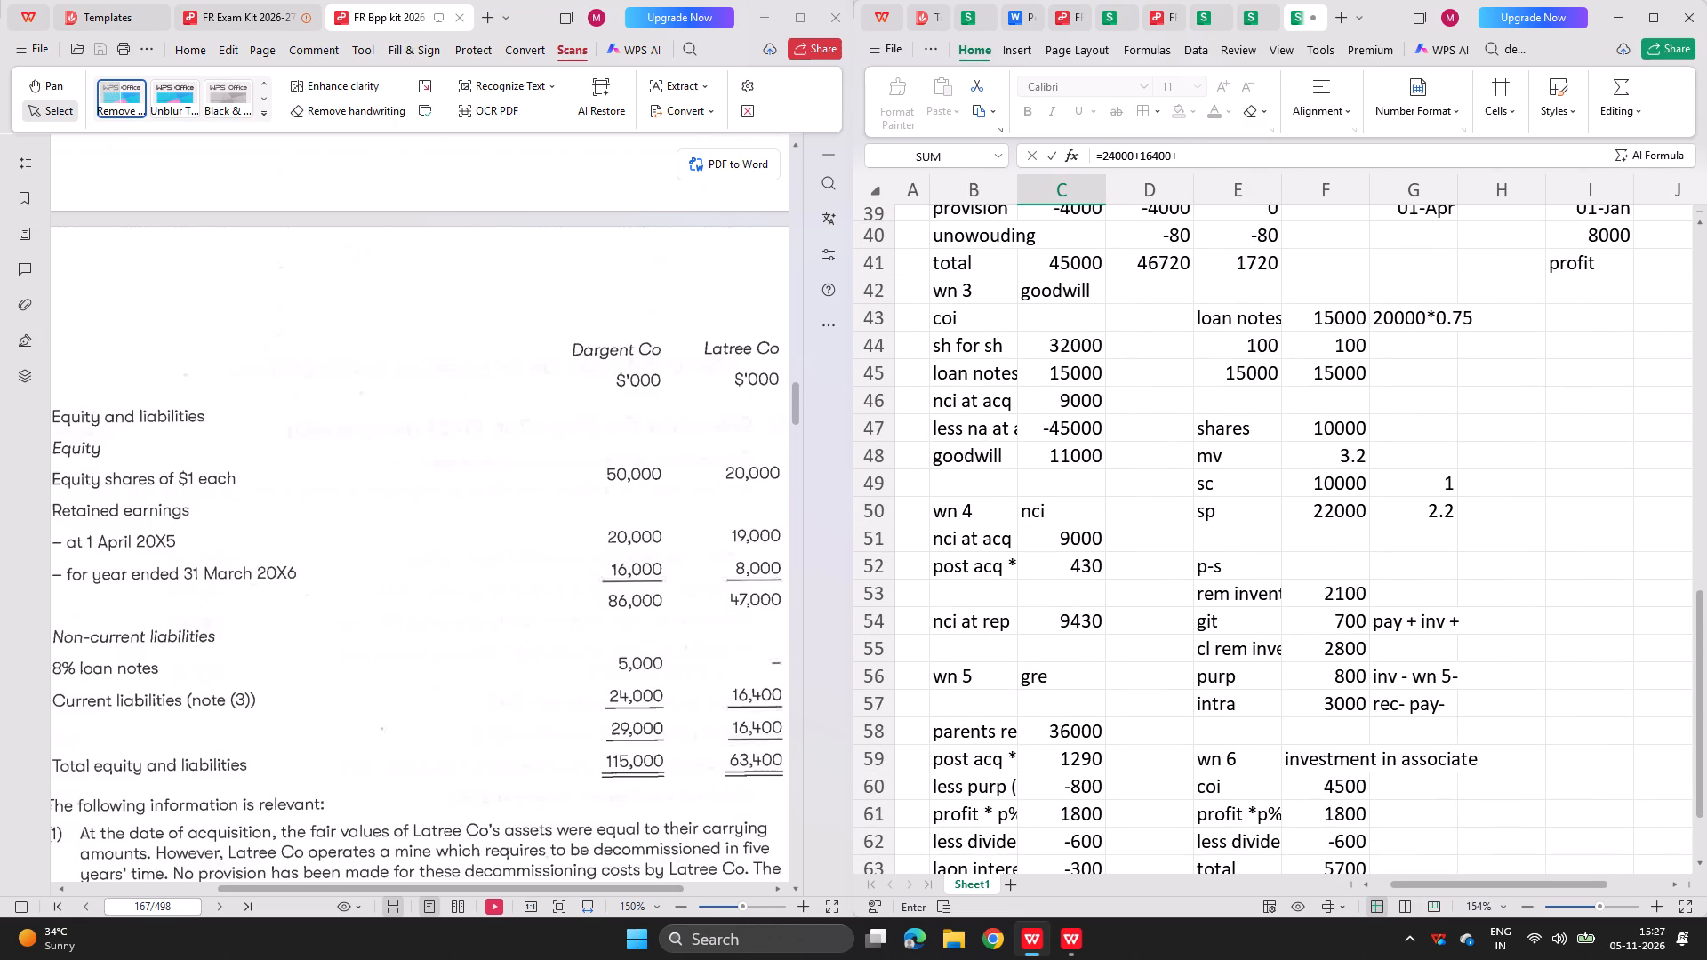
key(BackSpace)
key(minus)
click(1337, 706)
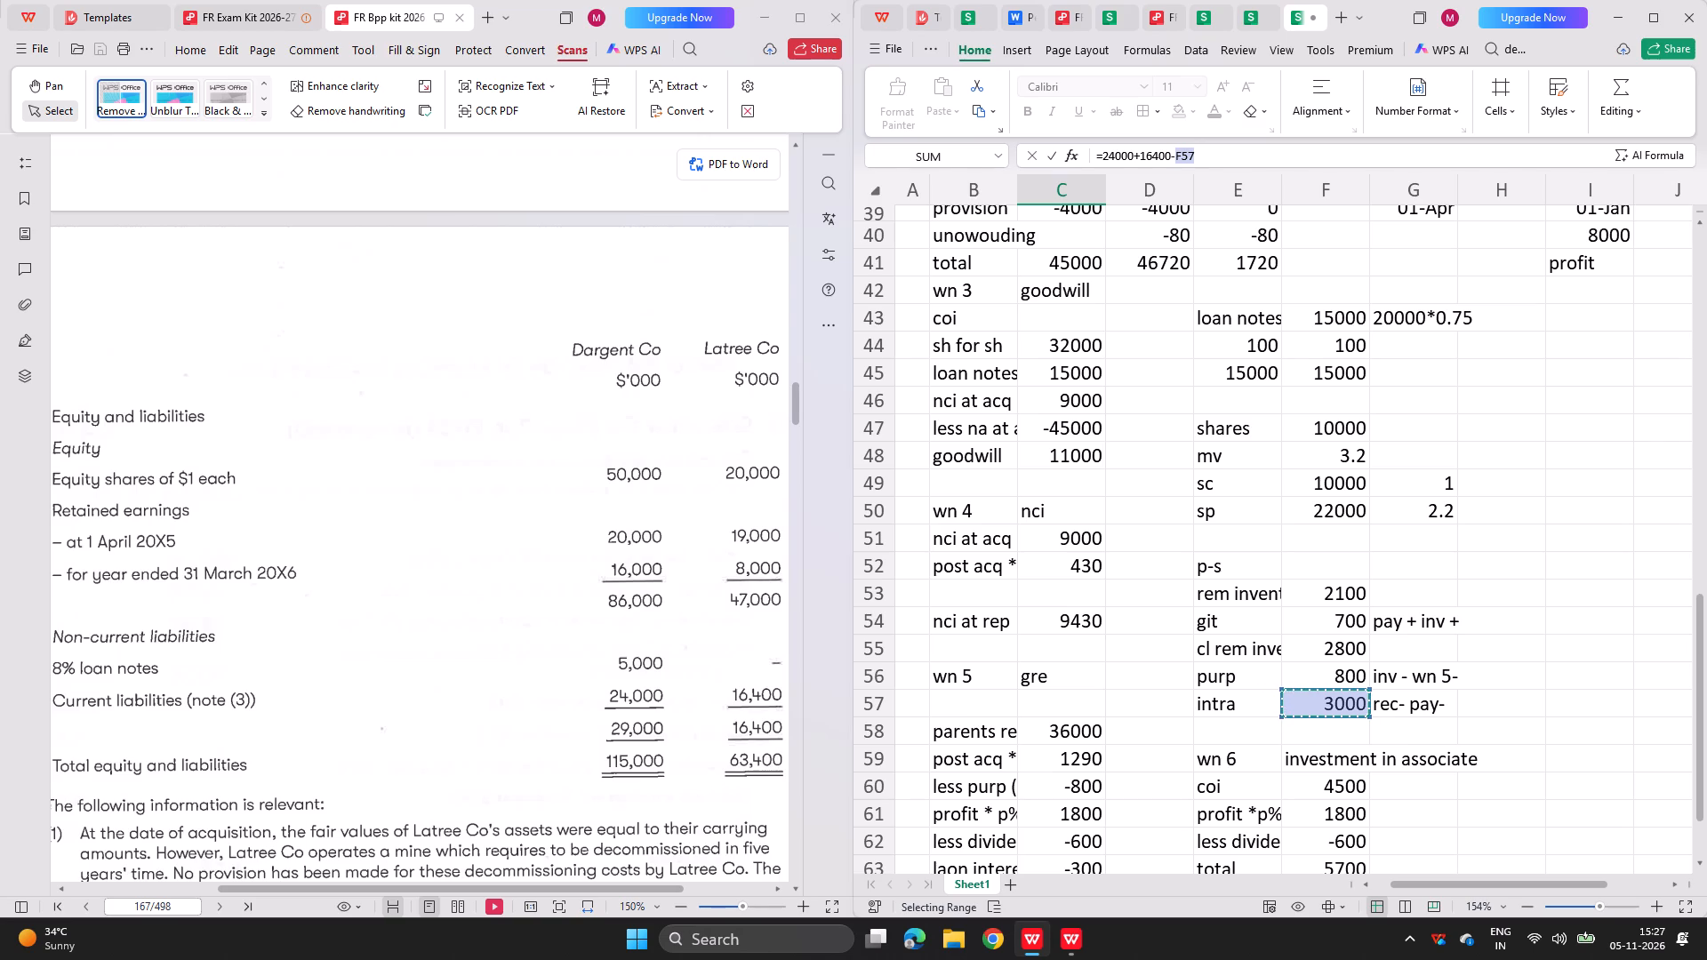
key(plus)
key(Up)
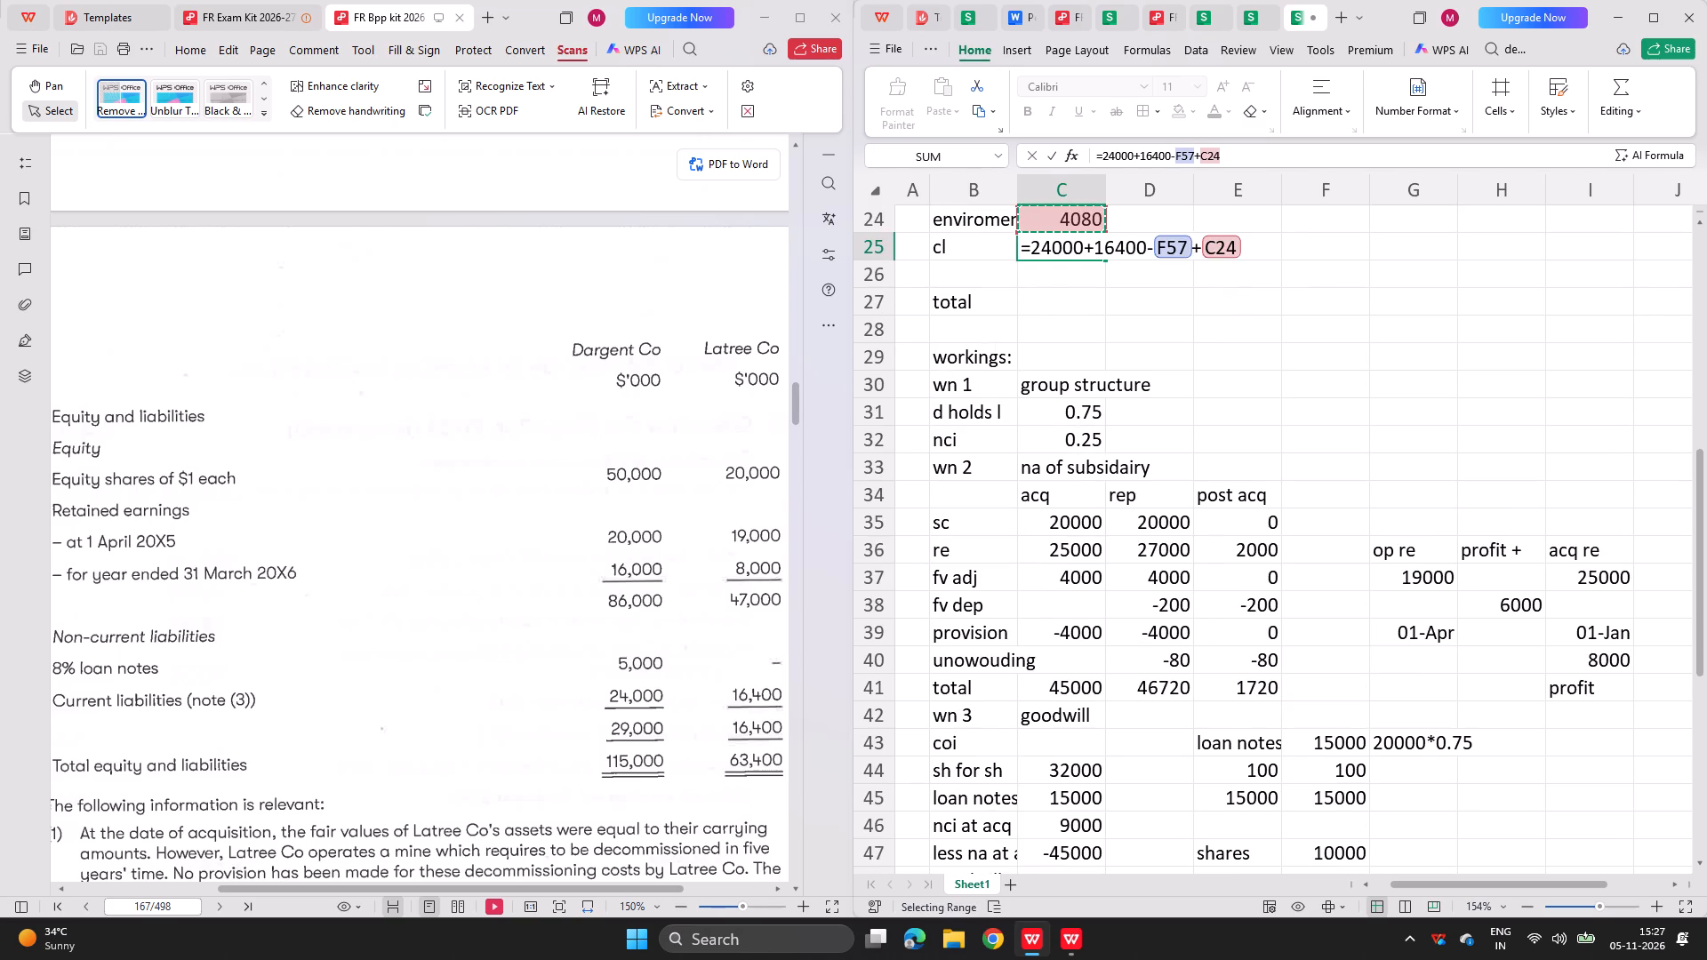
scroll(1383, 636, down, 5)
click(1347, 636)
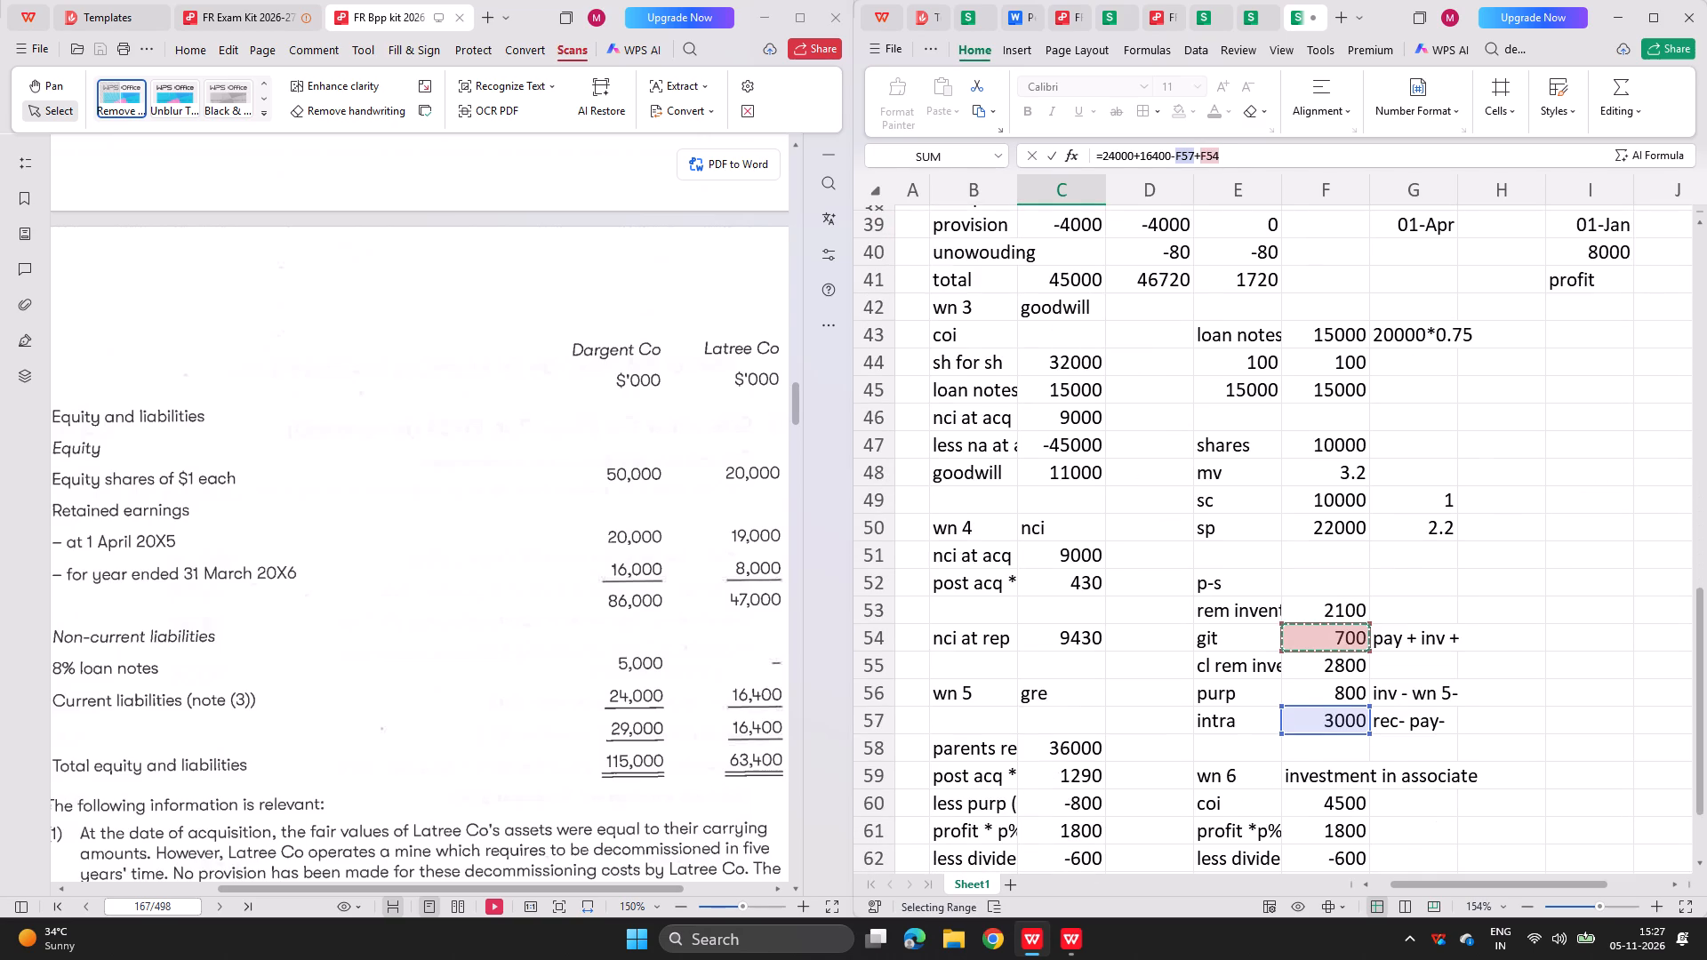
key(Return)
Total the equity and liabilities in C27 by summing C18:C26.
scroll(1294, 546, up, 2)
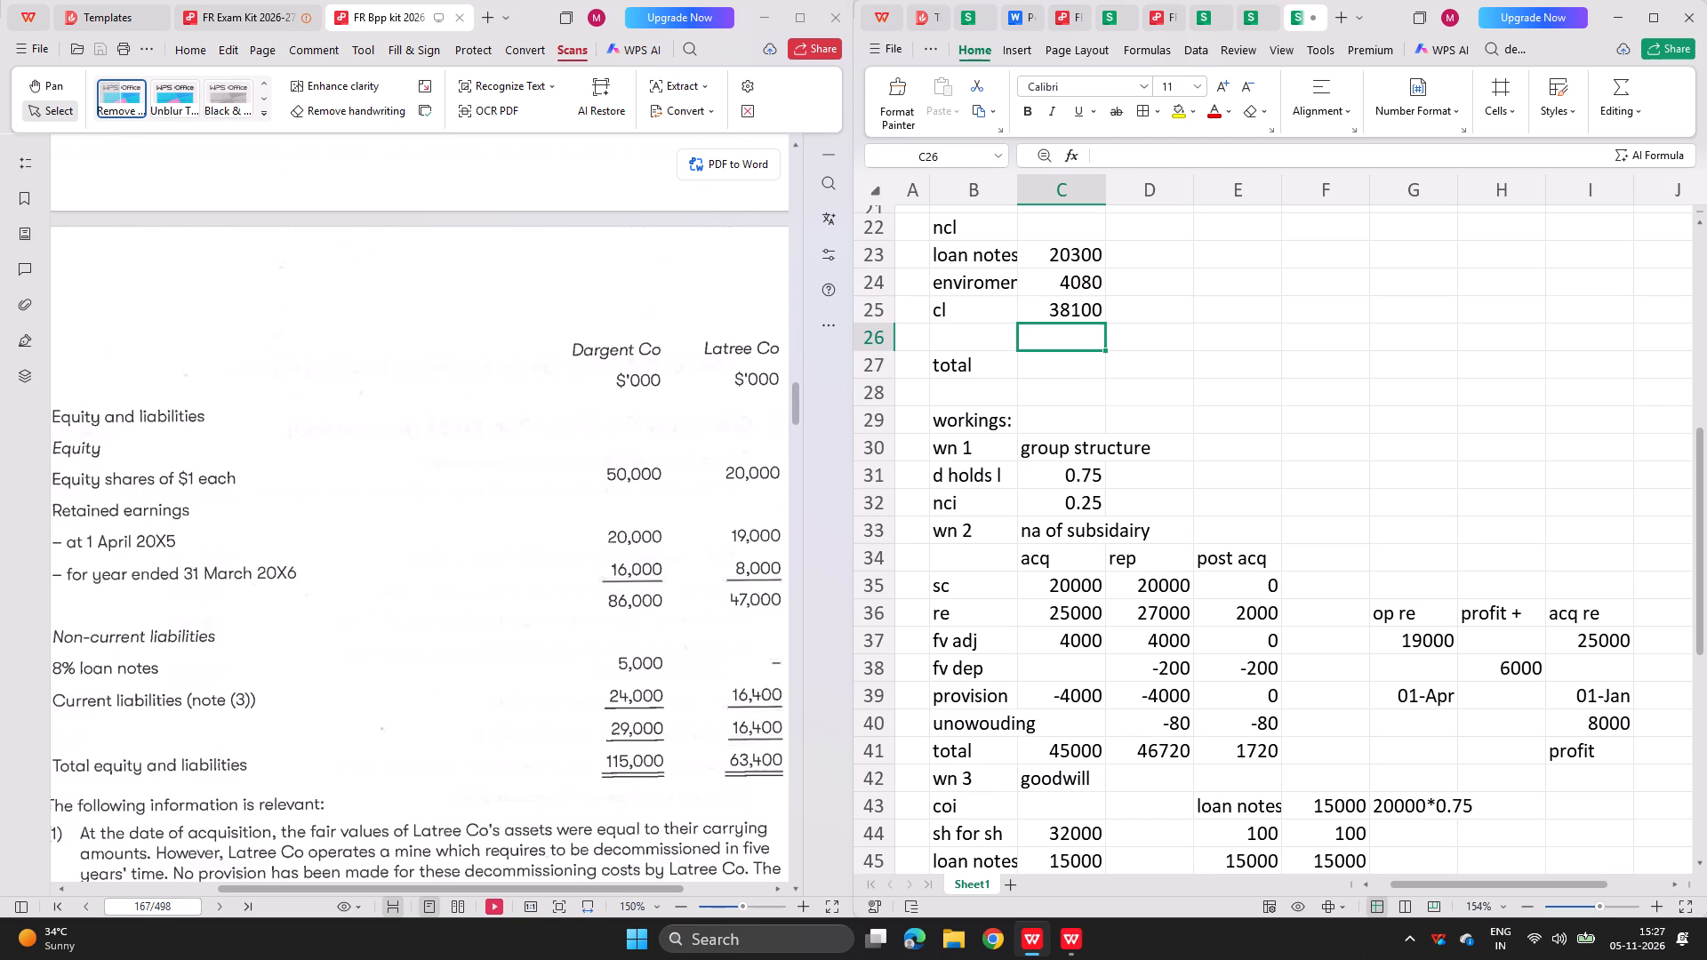
key(Down)
key(Down)
key(Up)
text(=sum()
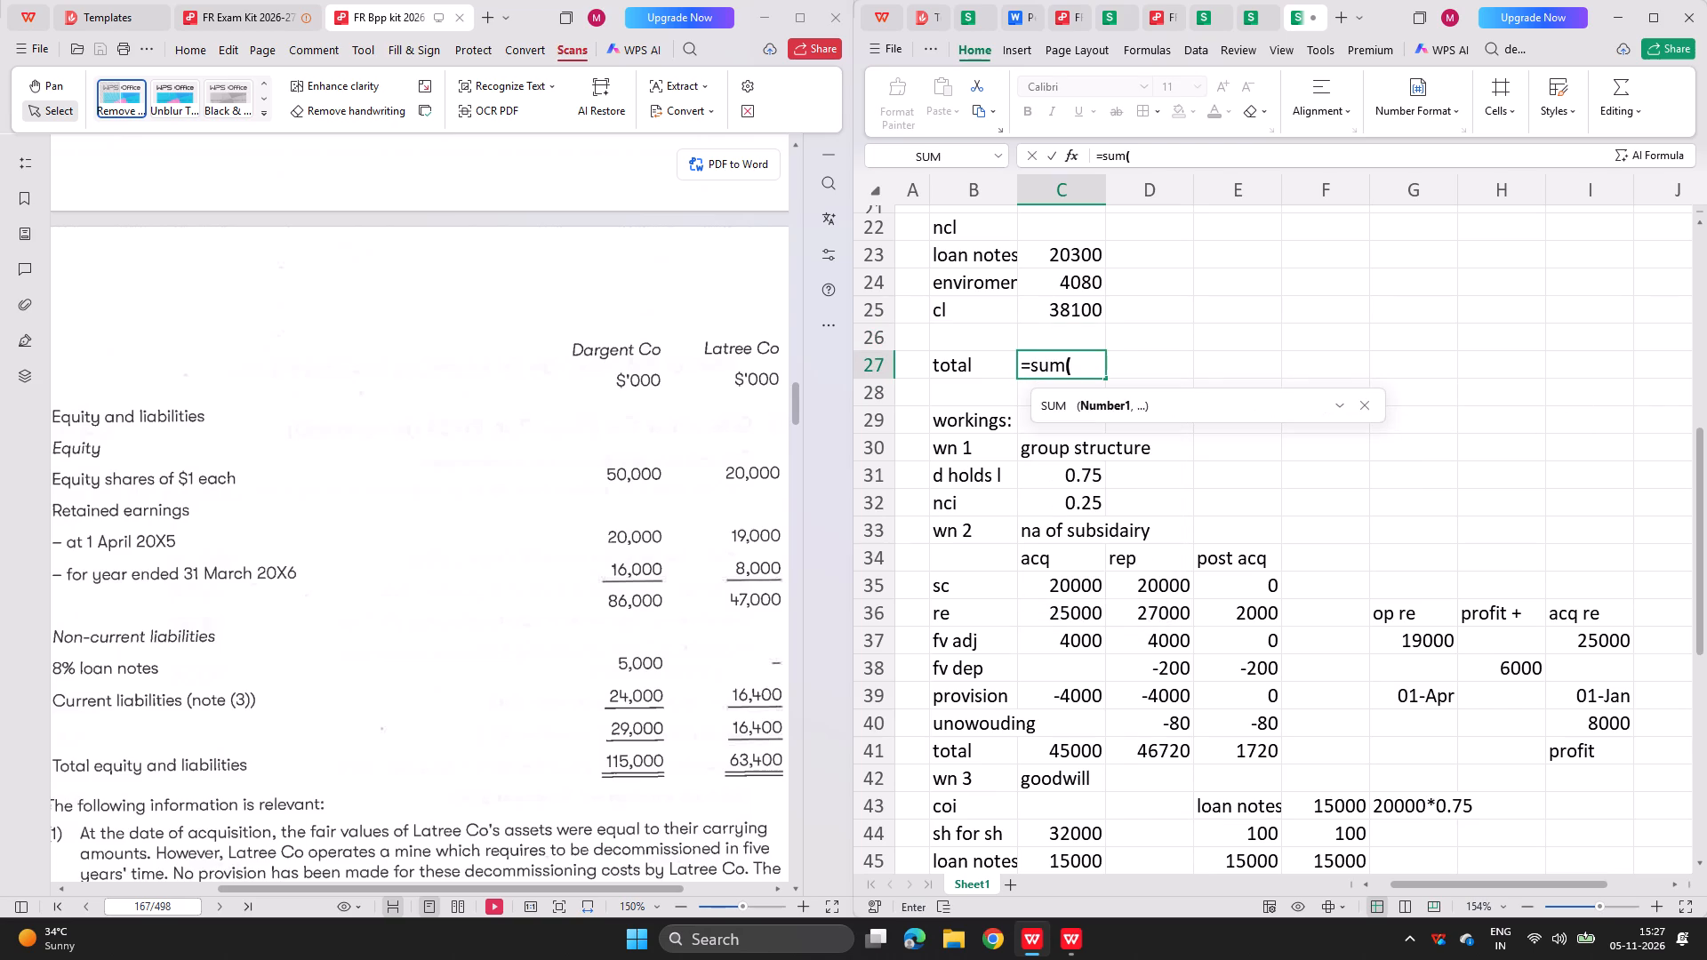
key(Up)
key(shift+Up)
key(shift+Up)
key(shift+Up)
key(shift+Up)
key(shift+Up)
key(shift+Up)
key(shift+Up)
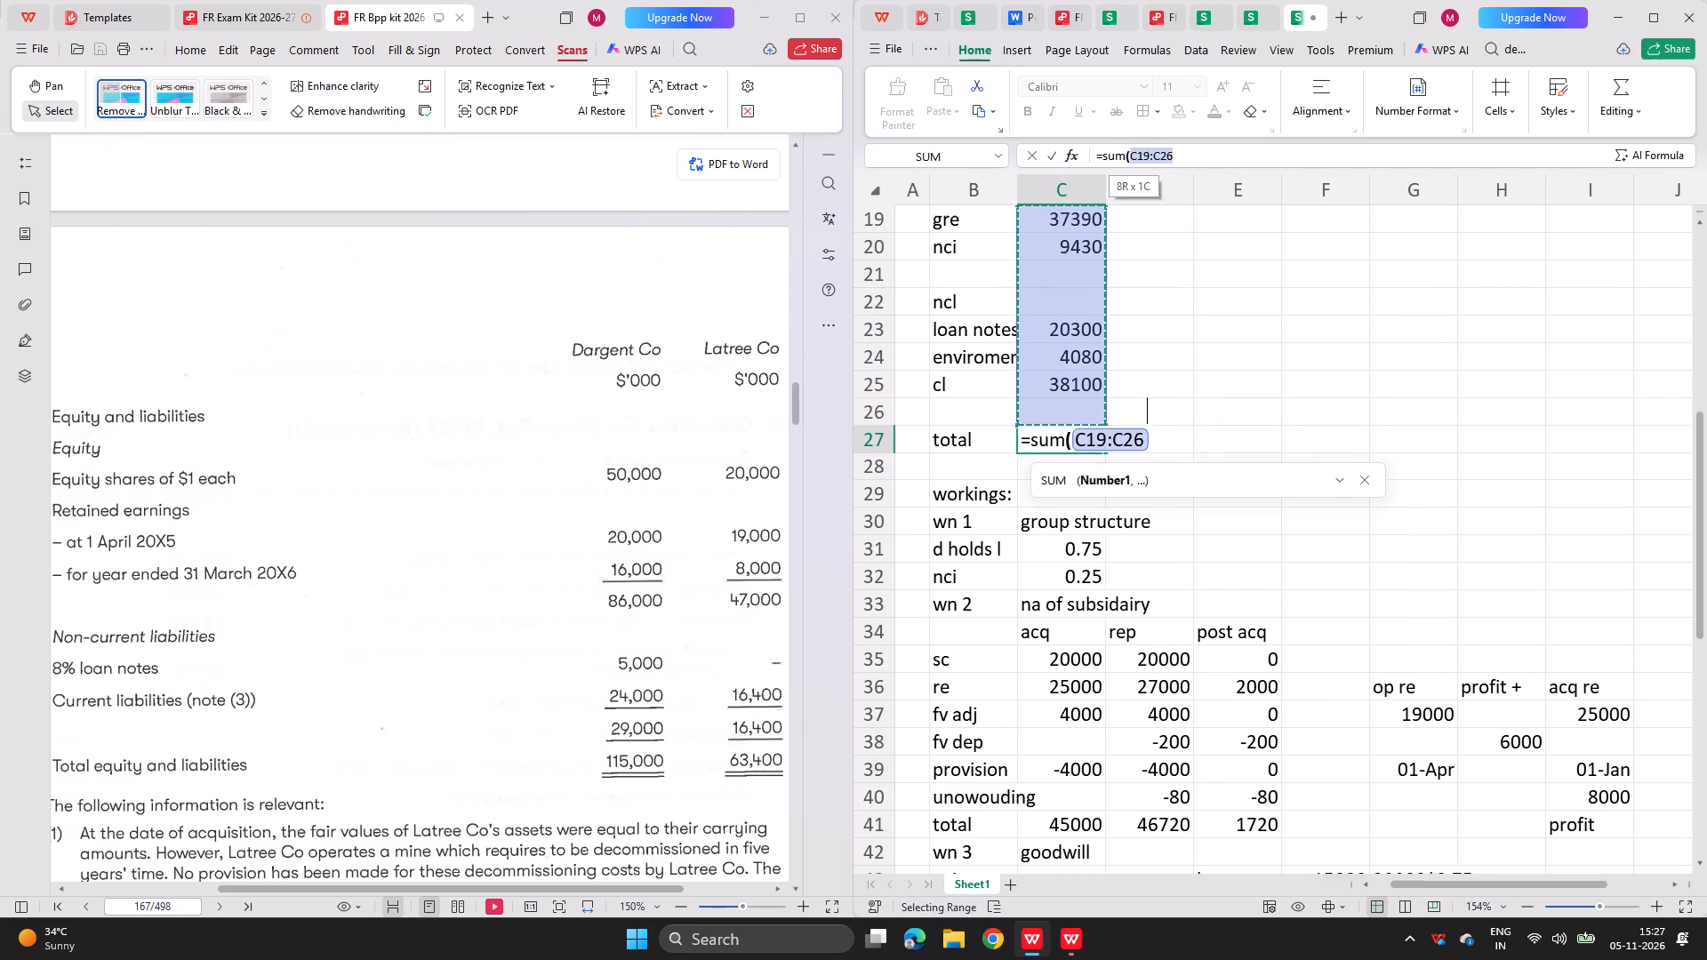
key(shift+Up)
key(shift+Up)
key(shift+Up)
key(shift+Up)
key(shift+Down)
key(shift+Down)
key(shift+Down)
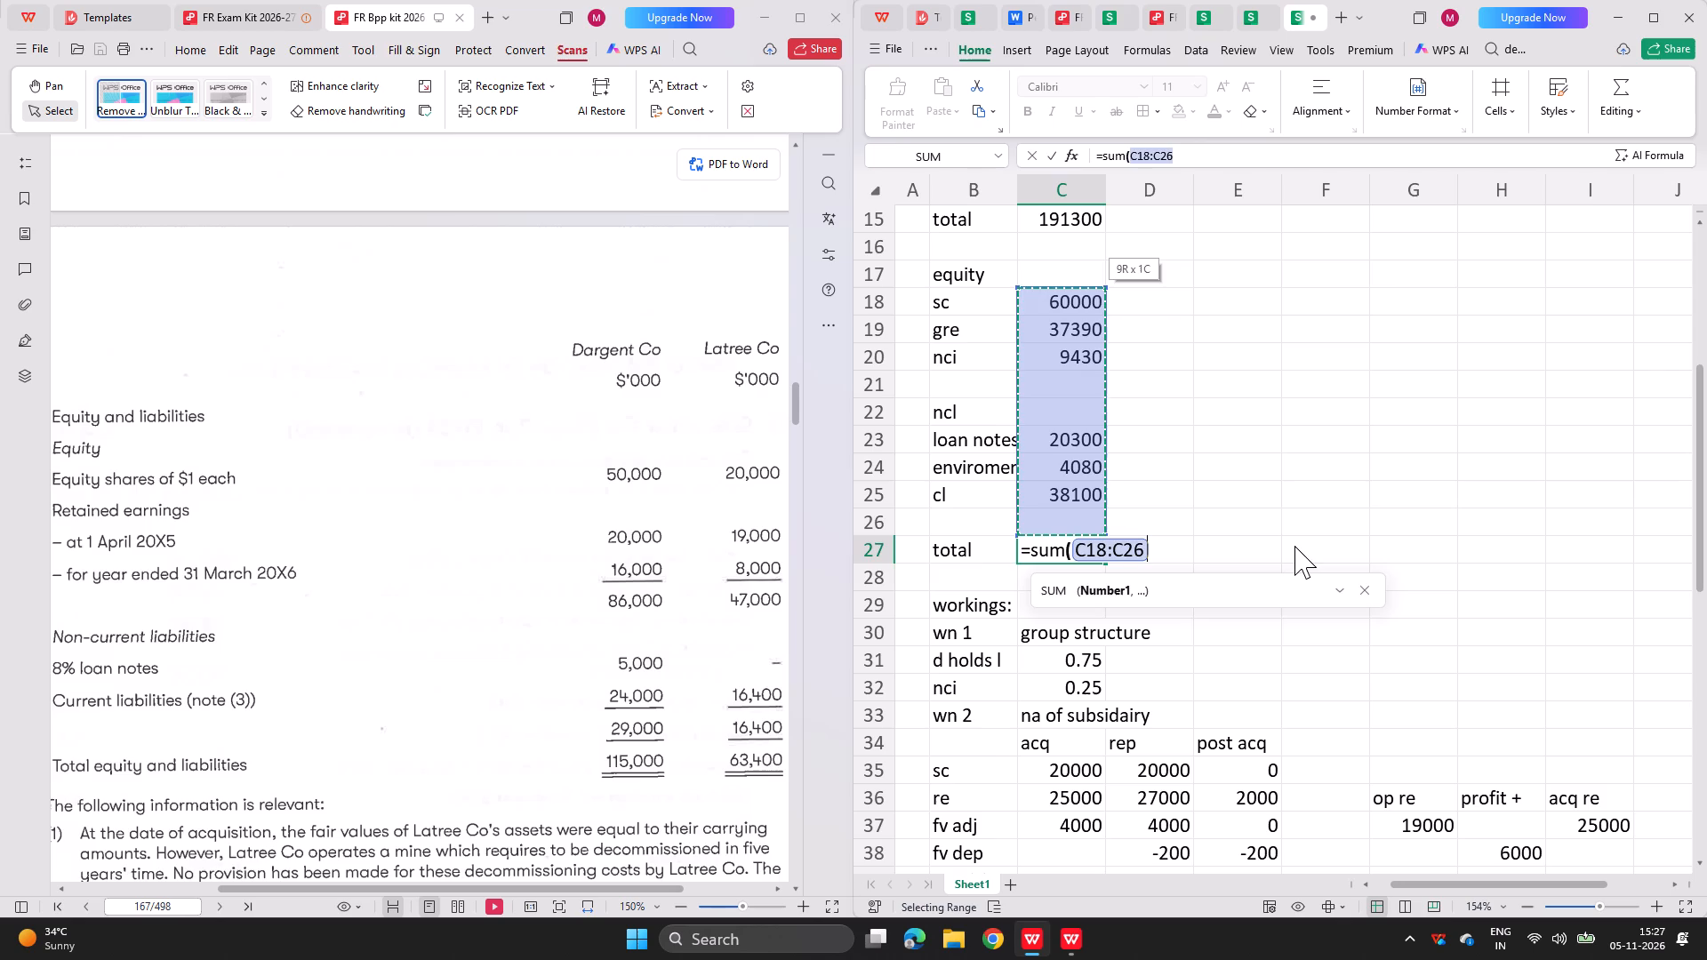
key(shift+Return)
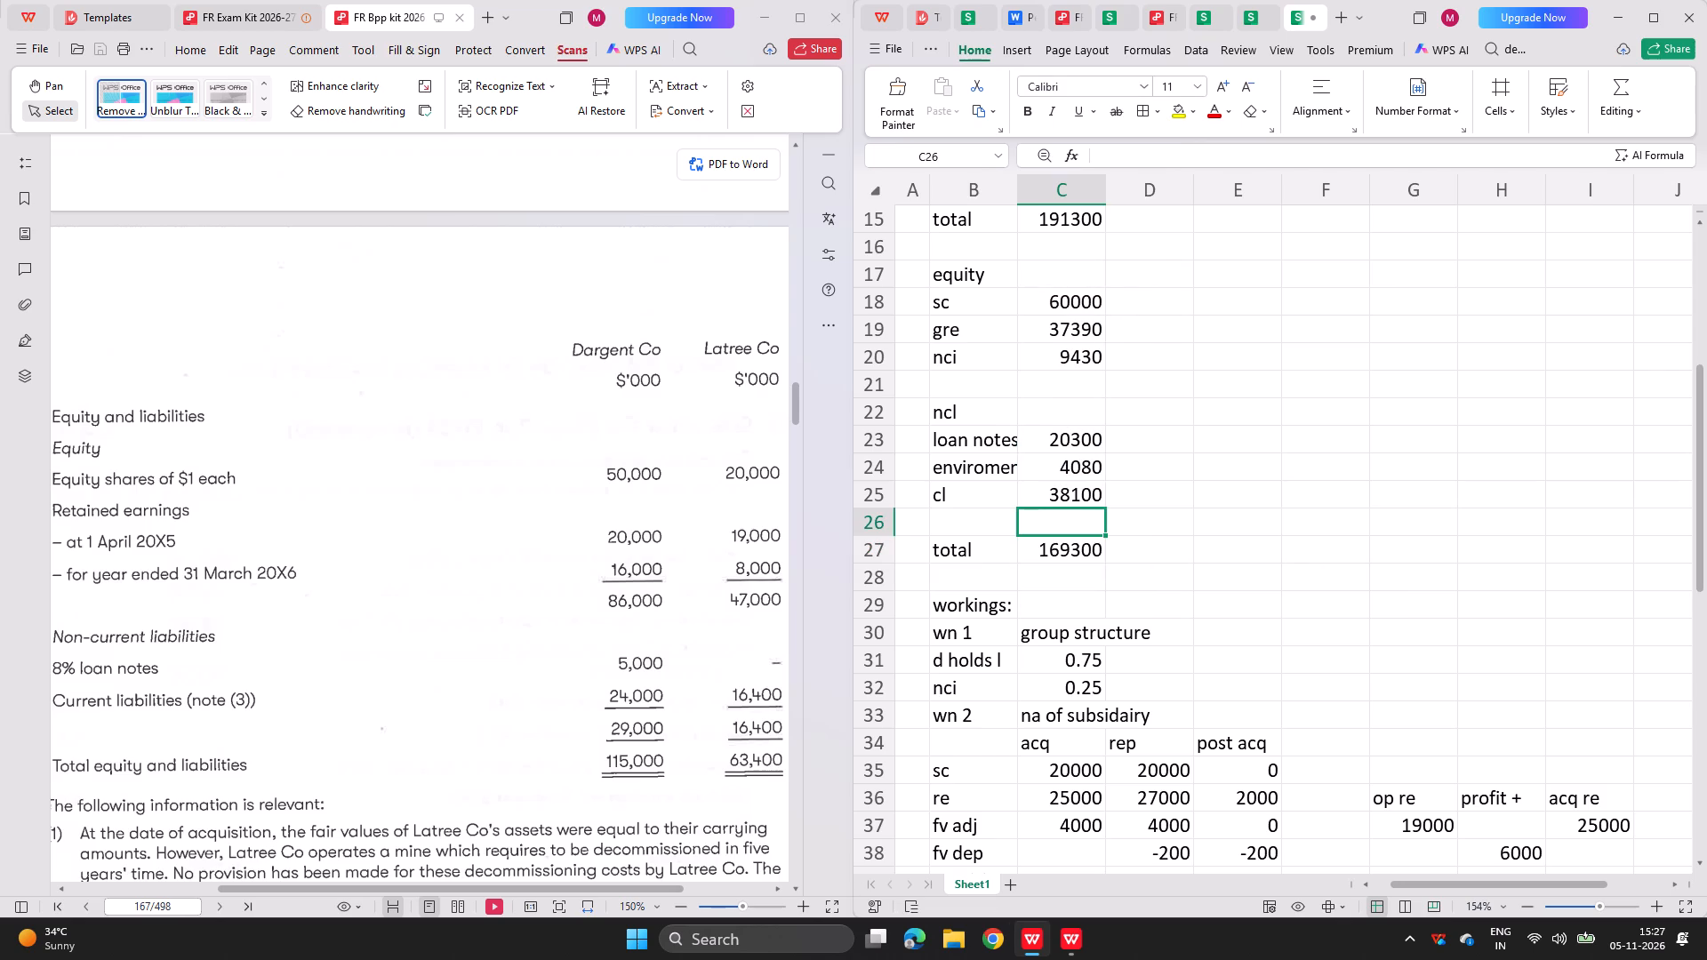
Move the gre and nci lines, labels and amounts, down one row to B20:C21, freeing row 19 below share capital.
drag(945, 335, 1075, 349)
scroll(1075, 349, down, 2)
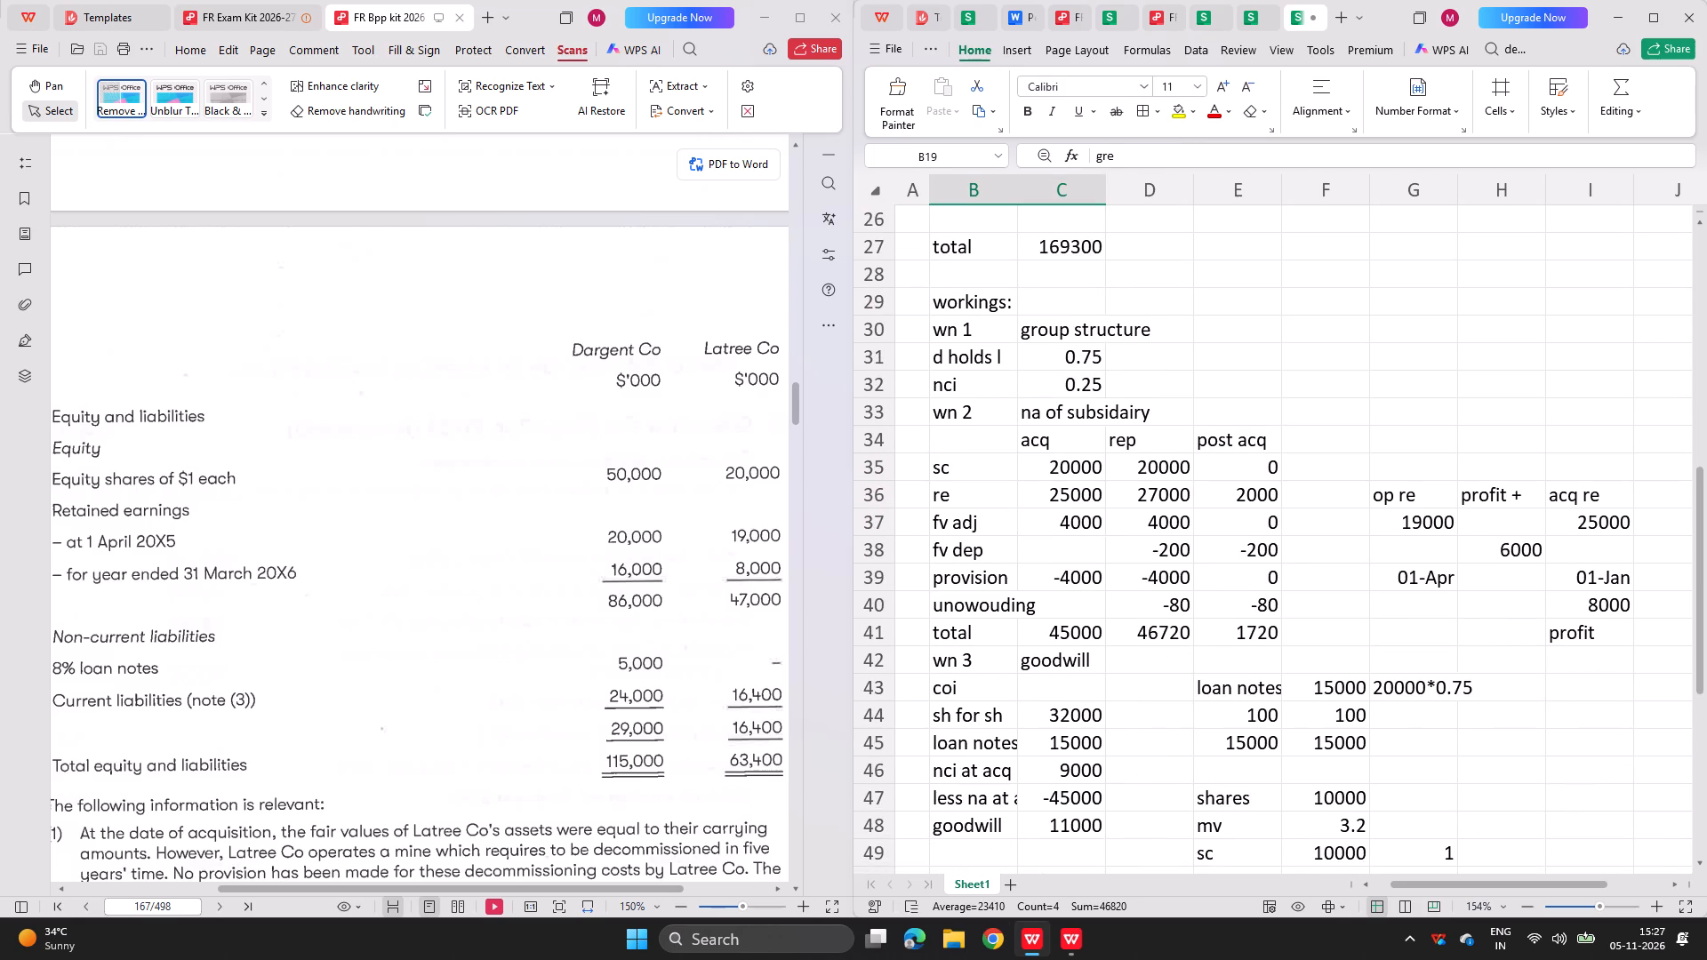
scroll(1075, 349, down, 2)
scroll(1075, 349, up, 3)
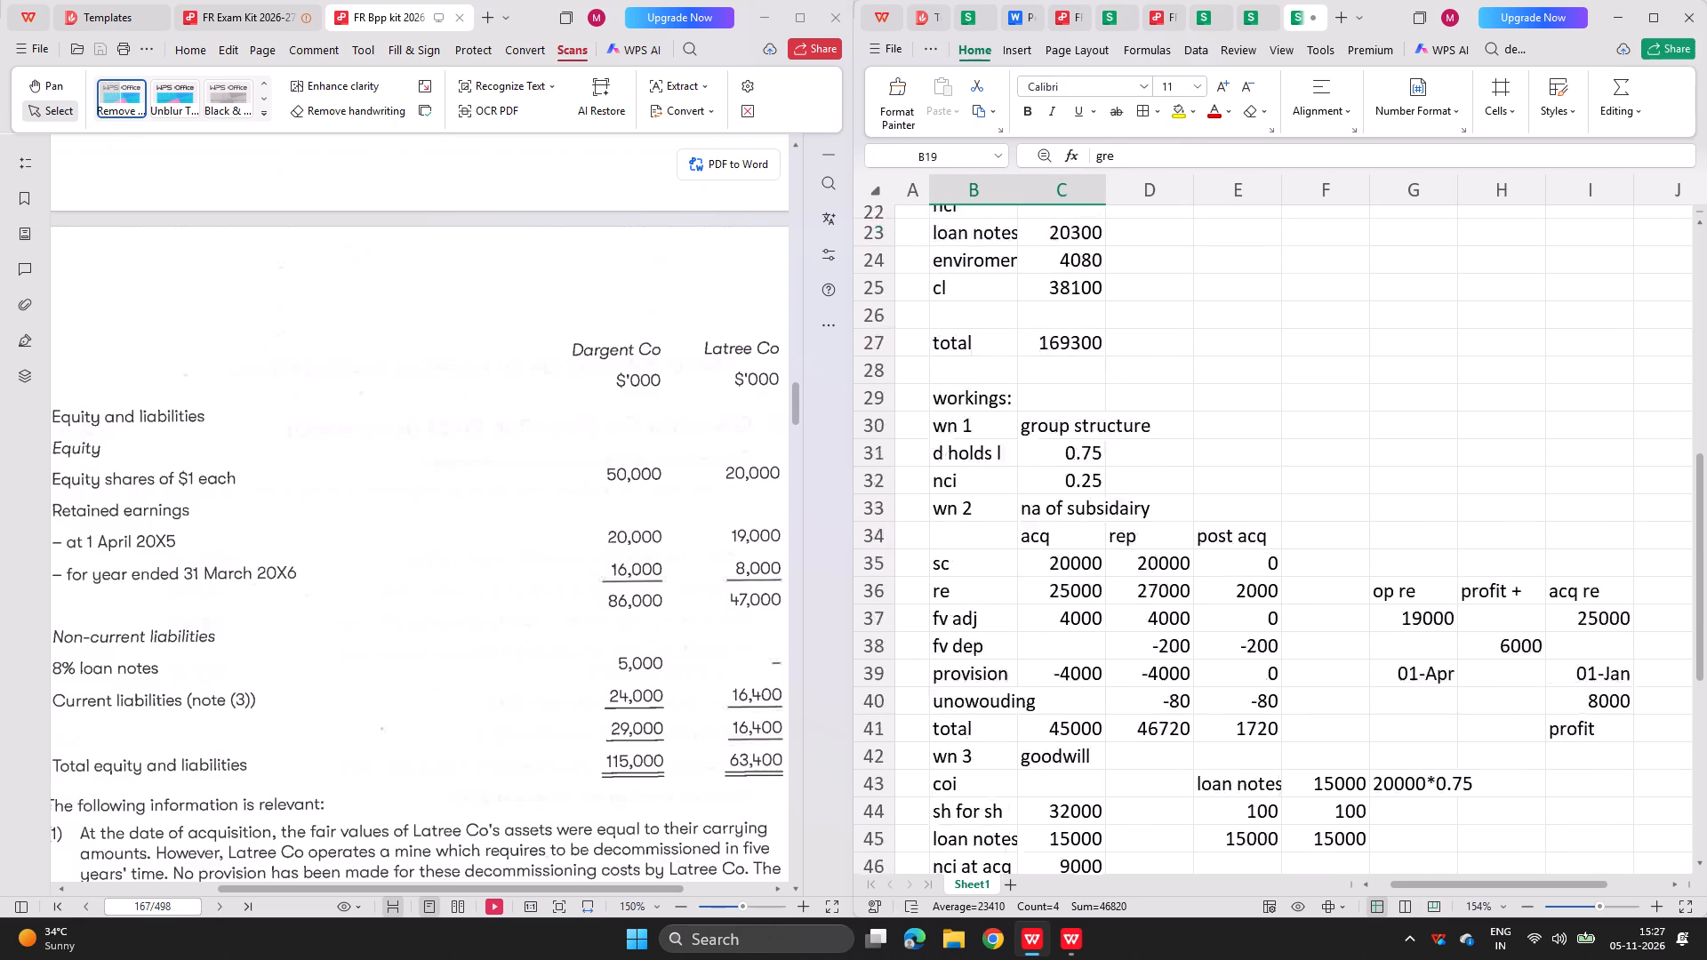
scroll(1075, 349, up, 2)
key(ctrl+x)
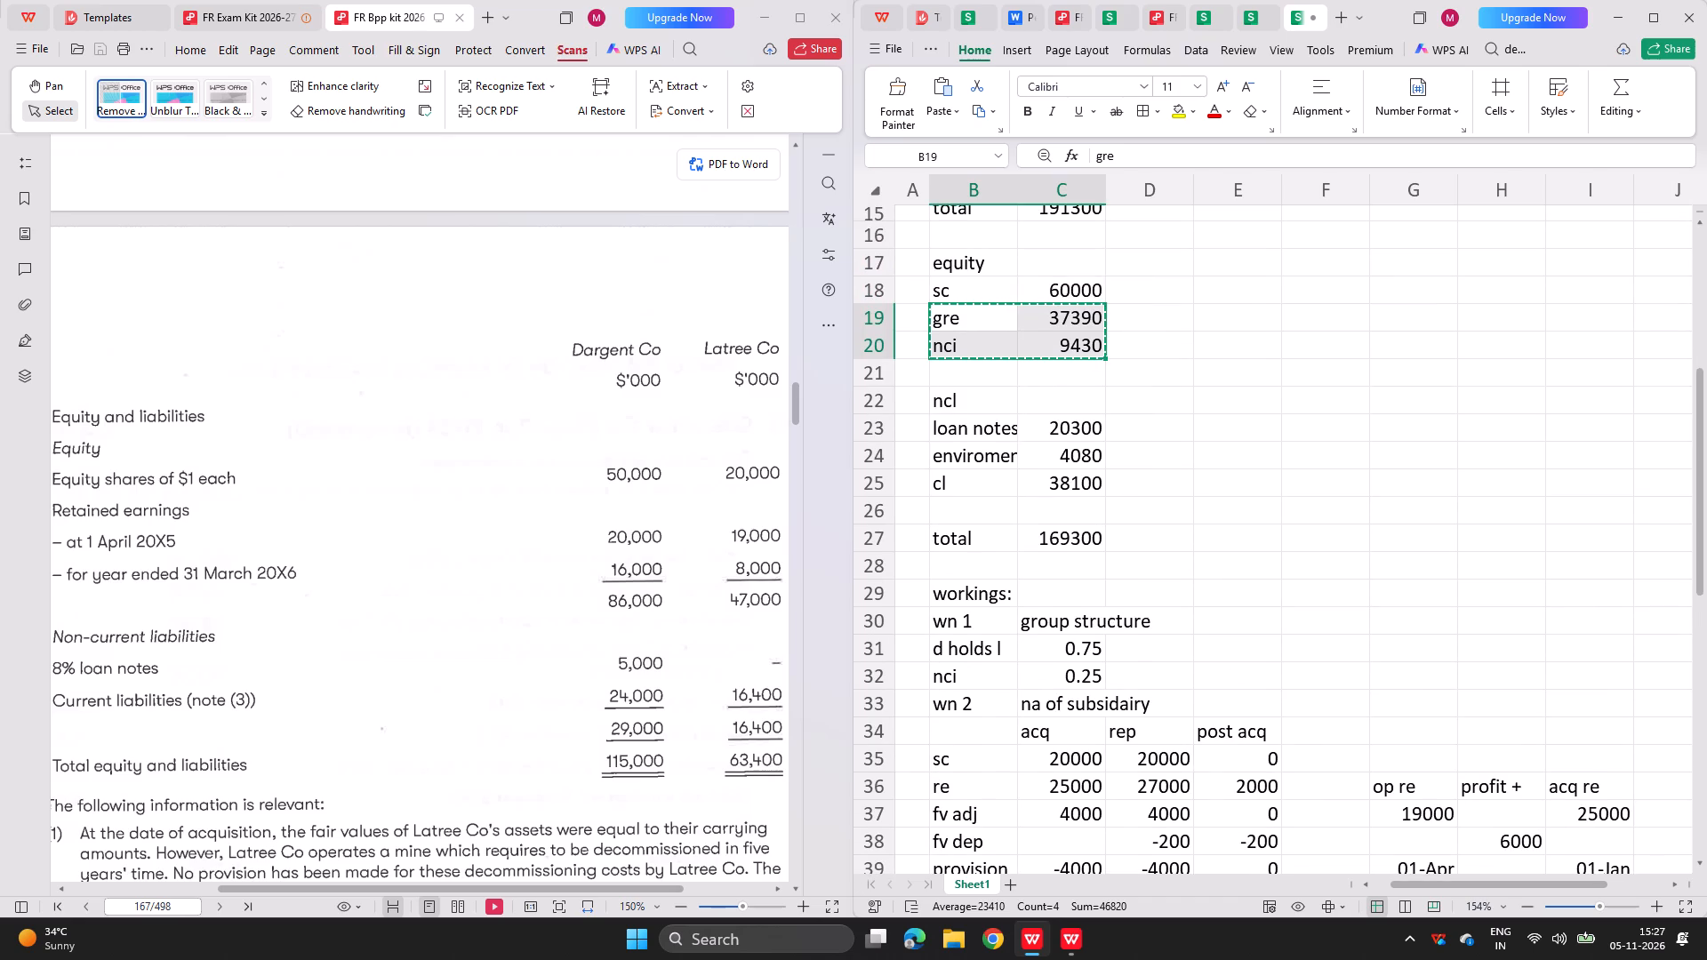
click(974, 343)
key(ctrl+c)
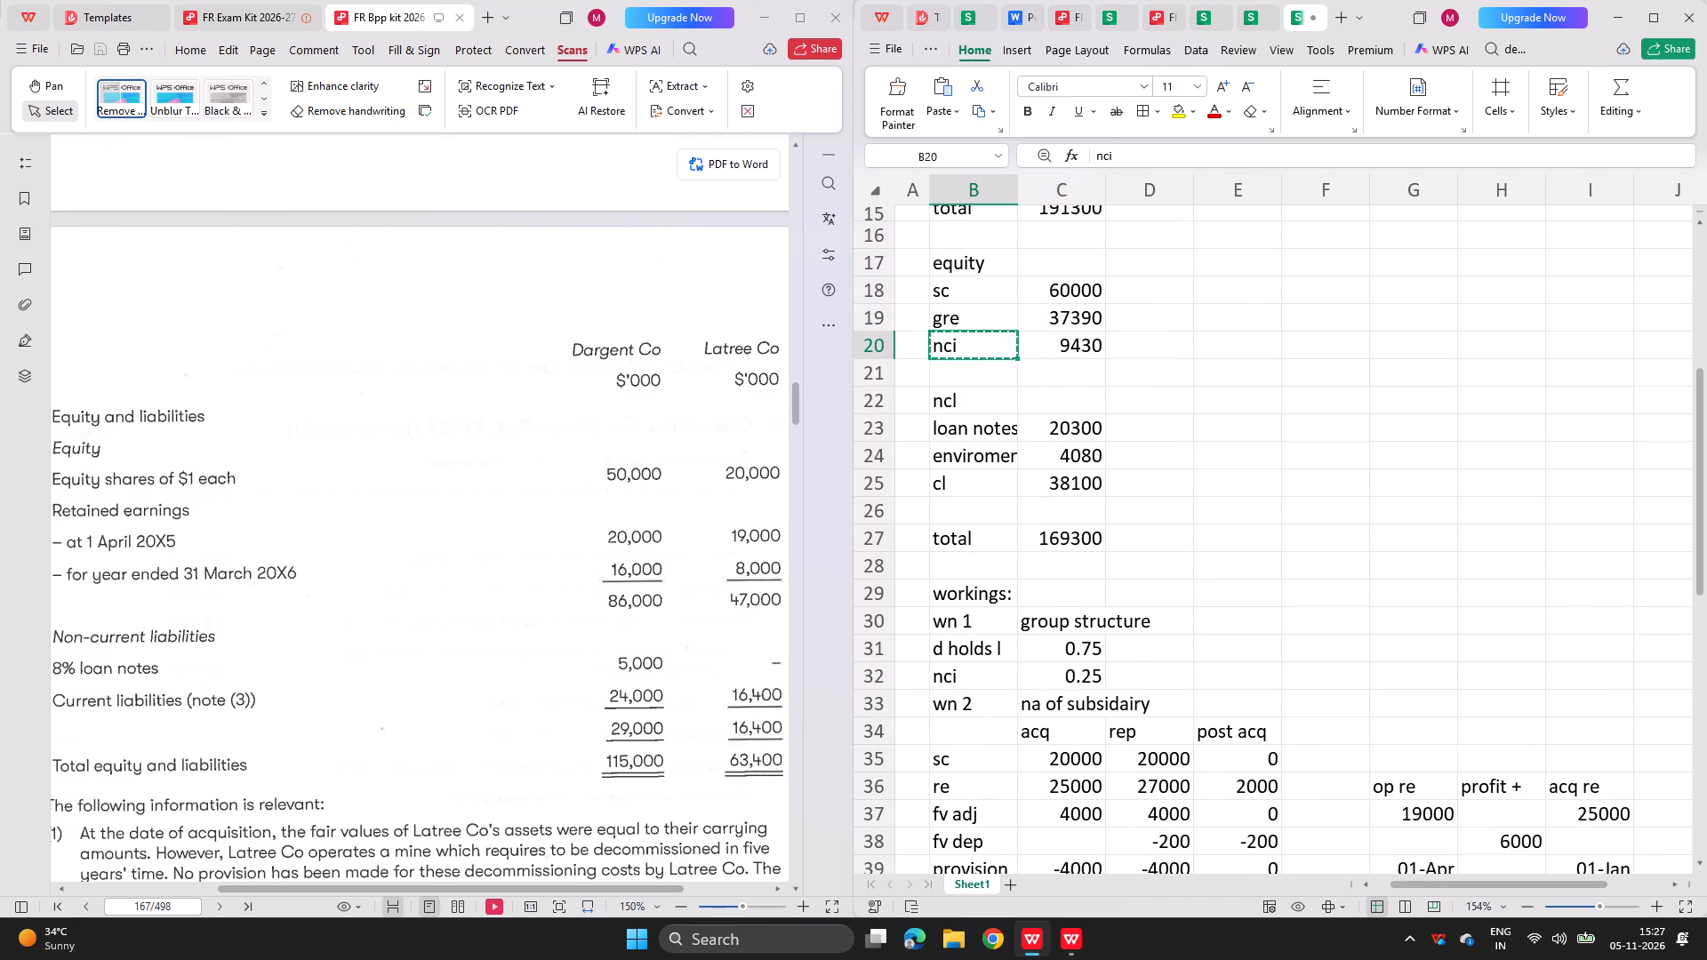
drag(949, 316, 1055, 341)
key(ctrl+x)
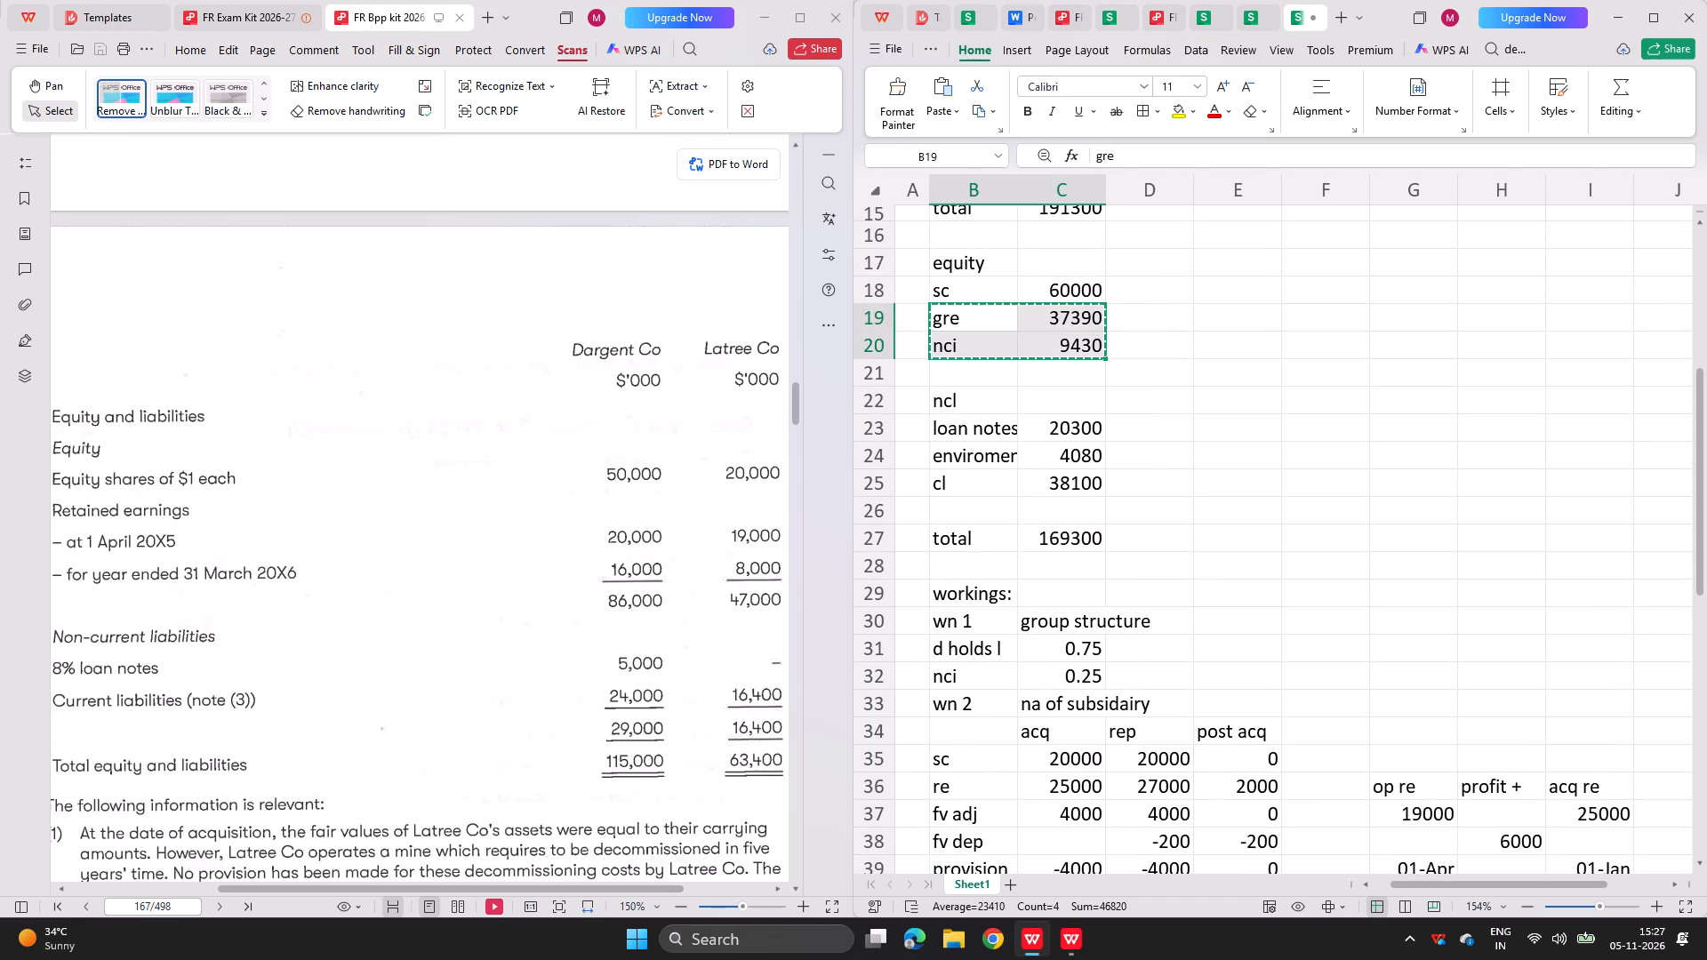
click(960, 372)
click(957, 346)
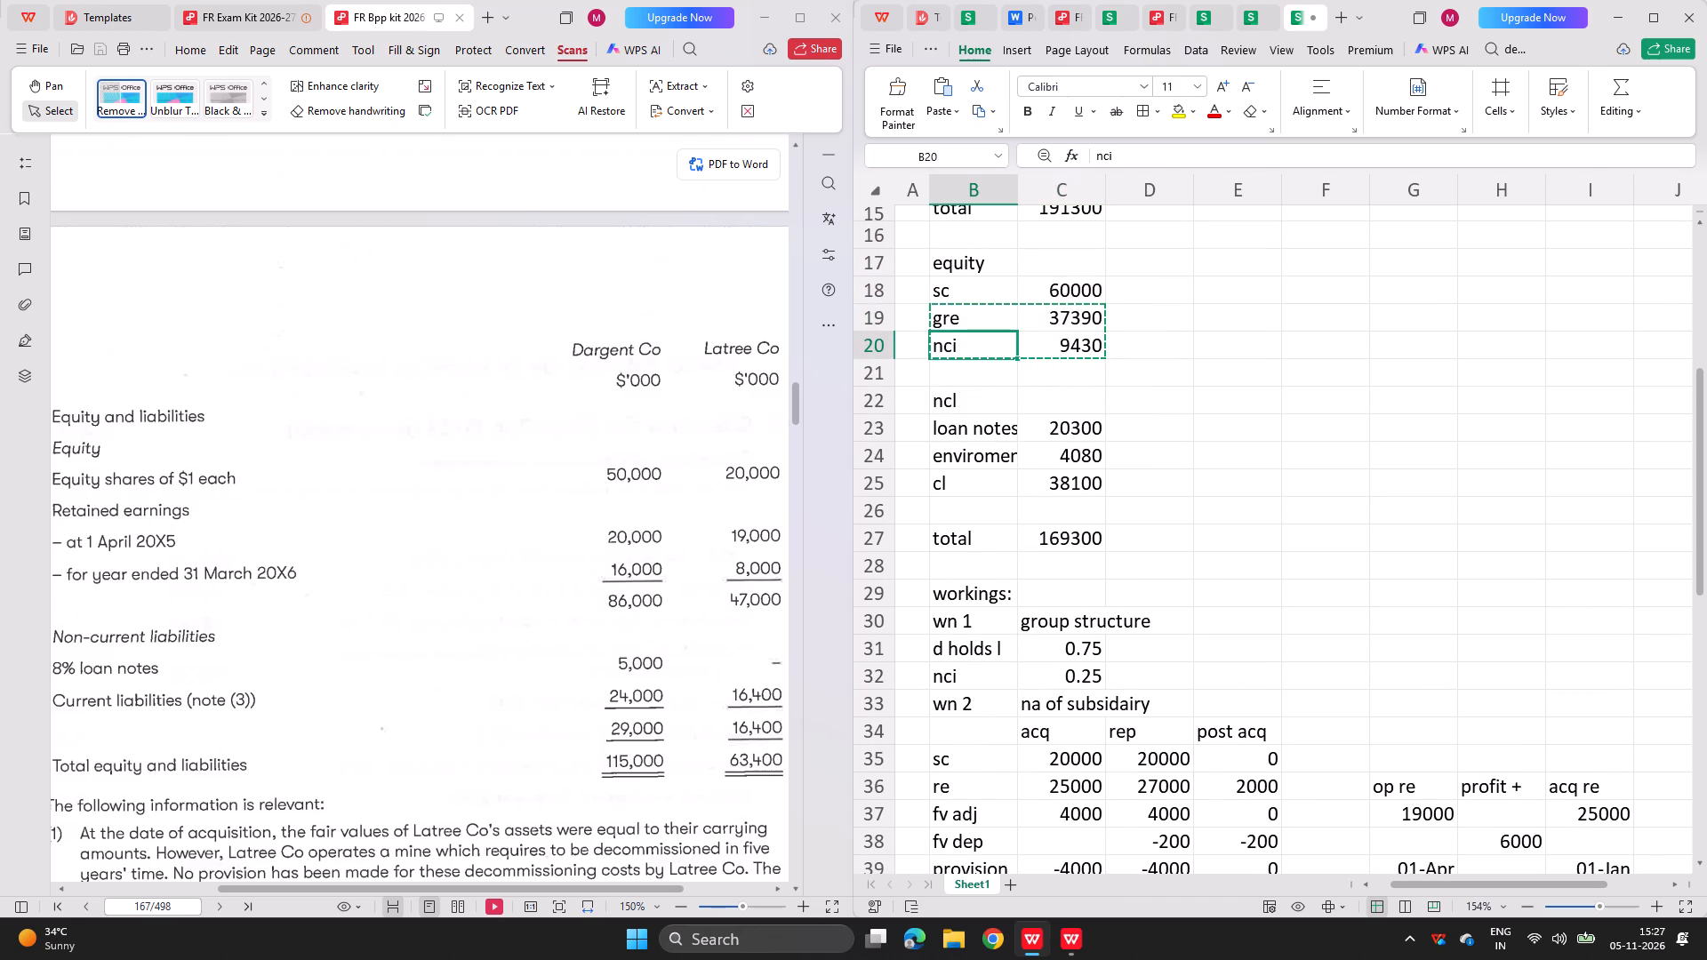
key(ctrl+v)
Label the freed line below share capital in B19 as "sp" for share premium.
click(952, 314)
key(s)
key(p)
key(Right)
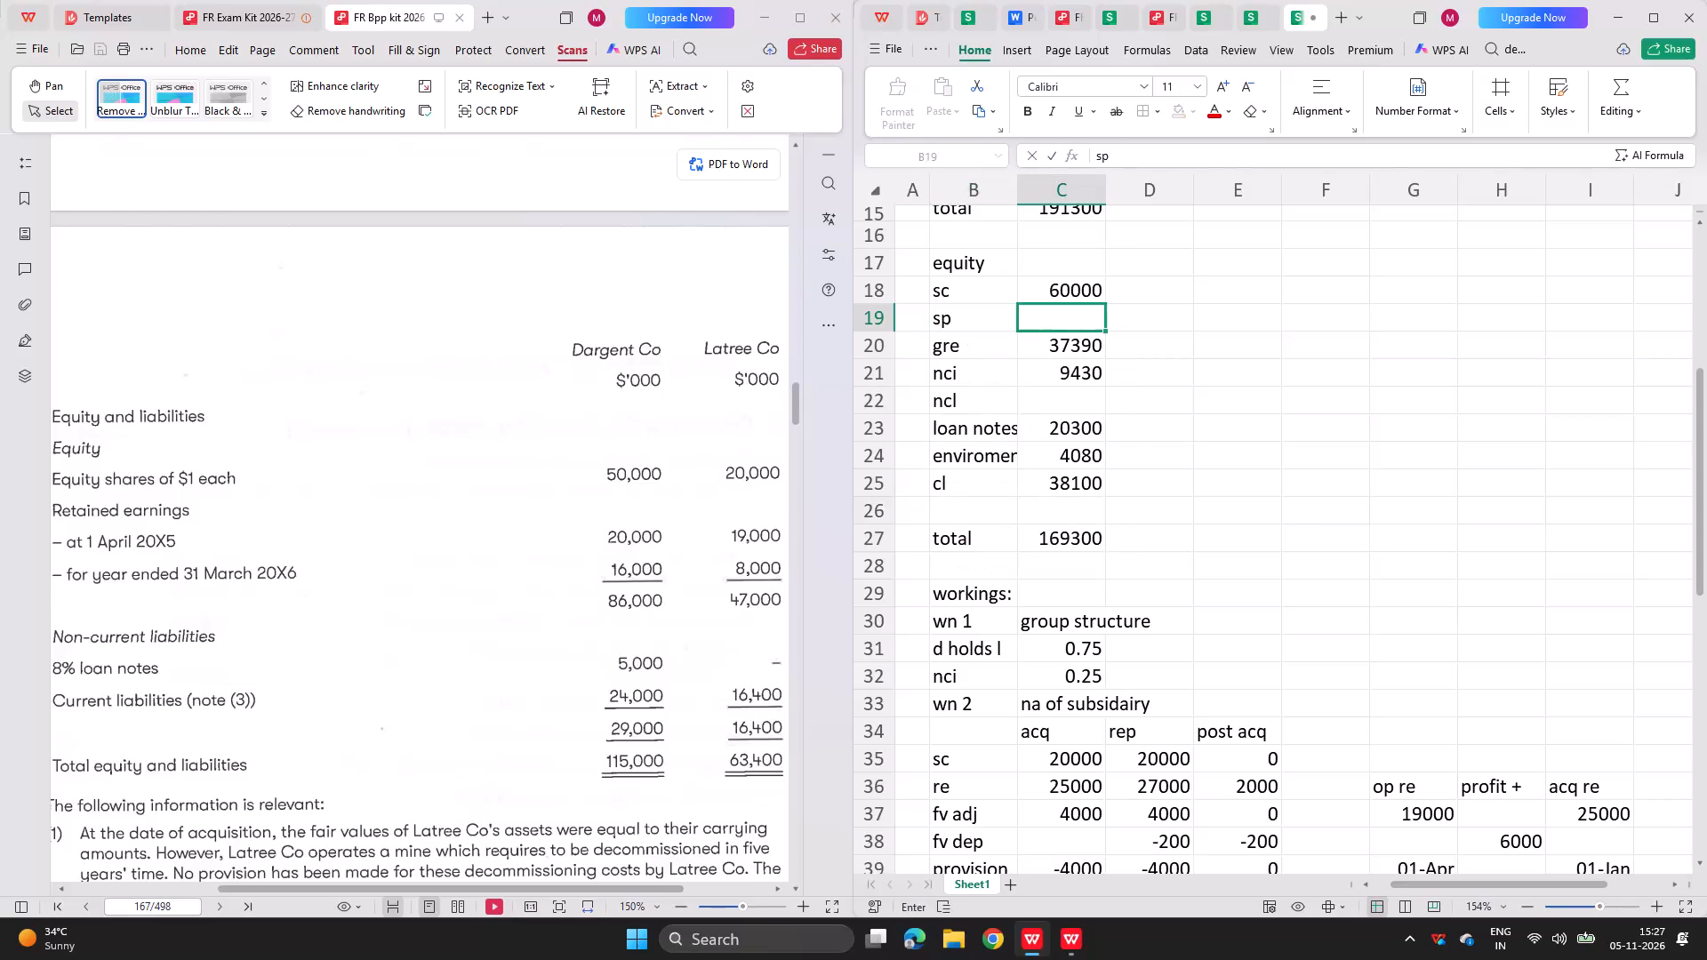
Fill the share premium amount in C19 with =F50, linking it to the sp figure in the share consideration working.
key(equal)
key(Down)
key(Down)
key(Down)
key(Down)
key(Down)
key(Down)
key(Down)
key(Down)
key(Down)
key(Down)
key(Down)
key(Down)
key(Down)
key(Down)
key(Down)
key(Down)
key(Down)
key(Down)
key(Down)
key(Down)
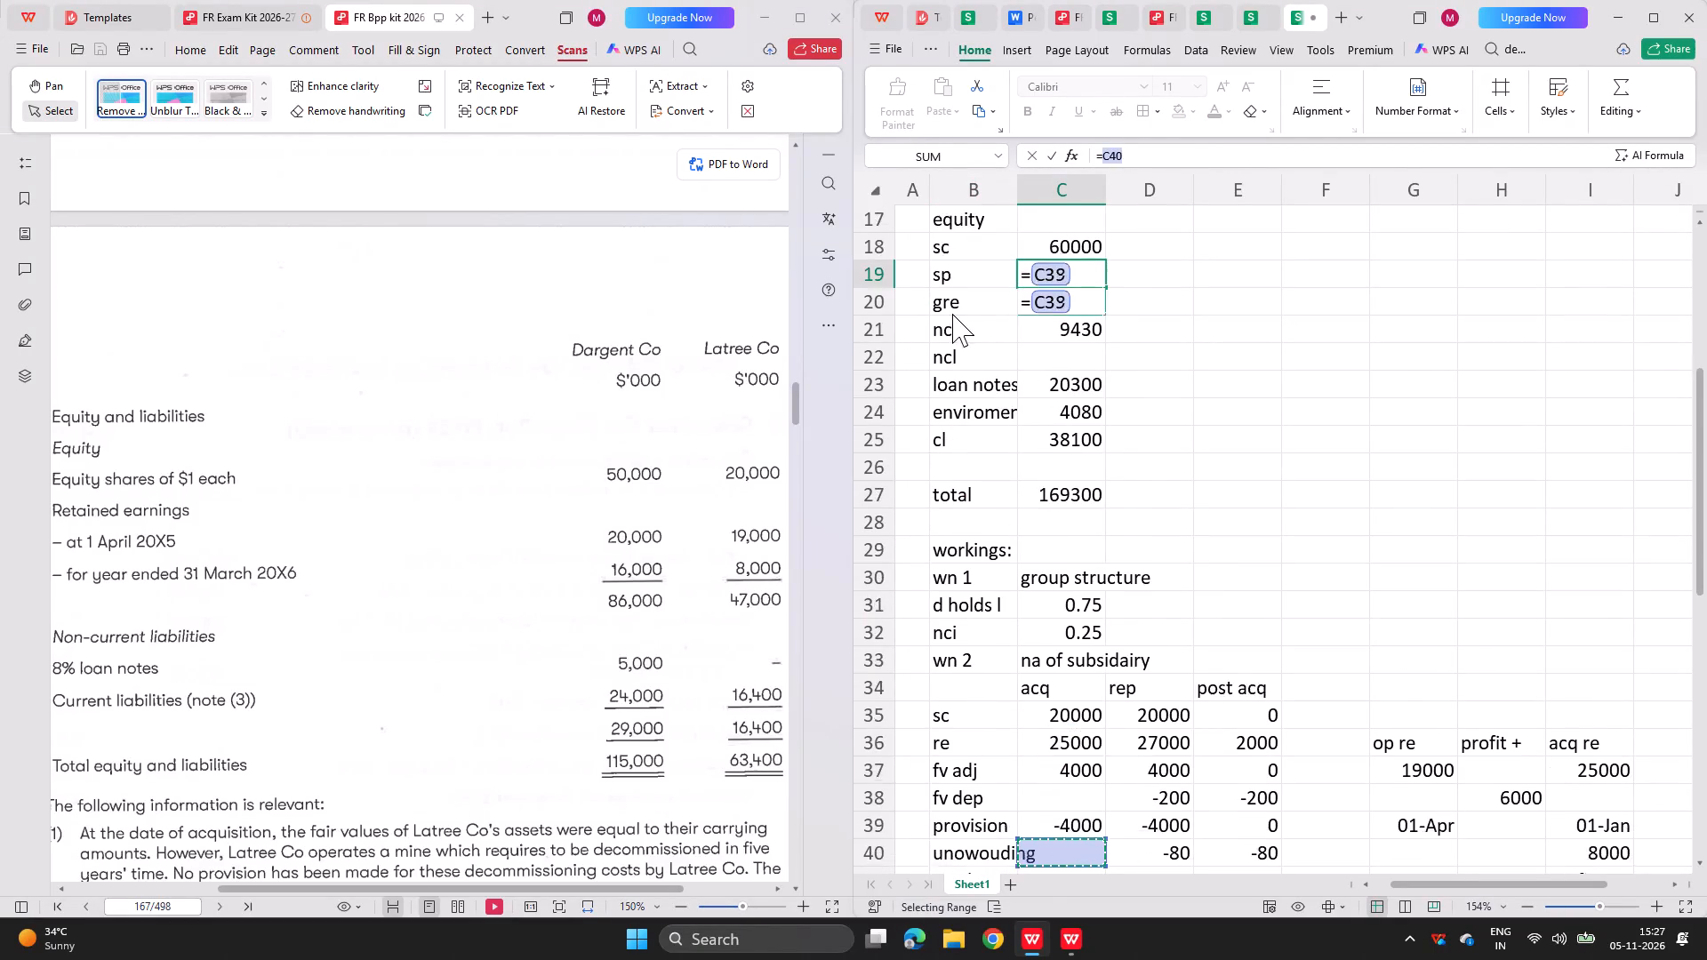
key(Right)
key(Right)
key(Down)
key(Down)
key(Down)
key(Right)
key(Down)
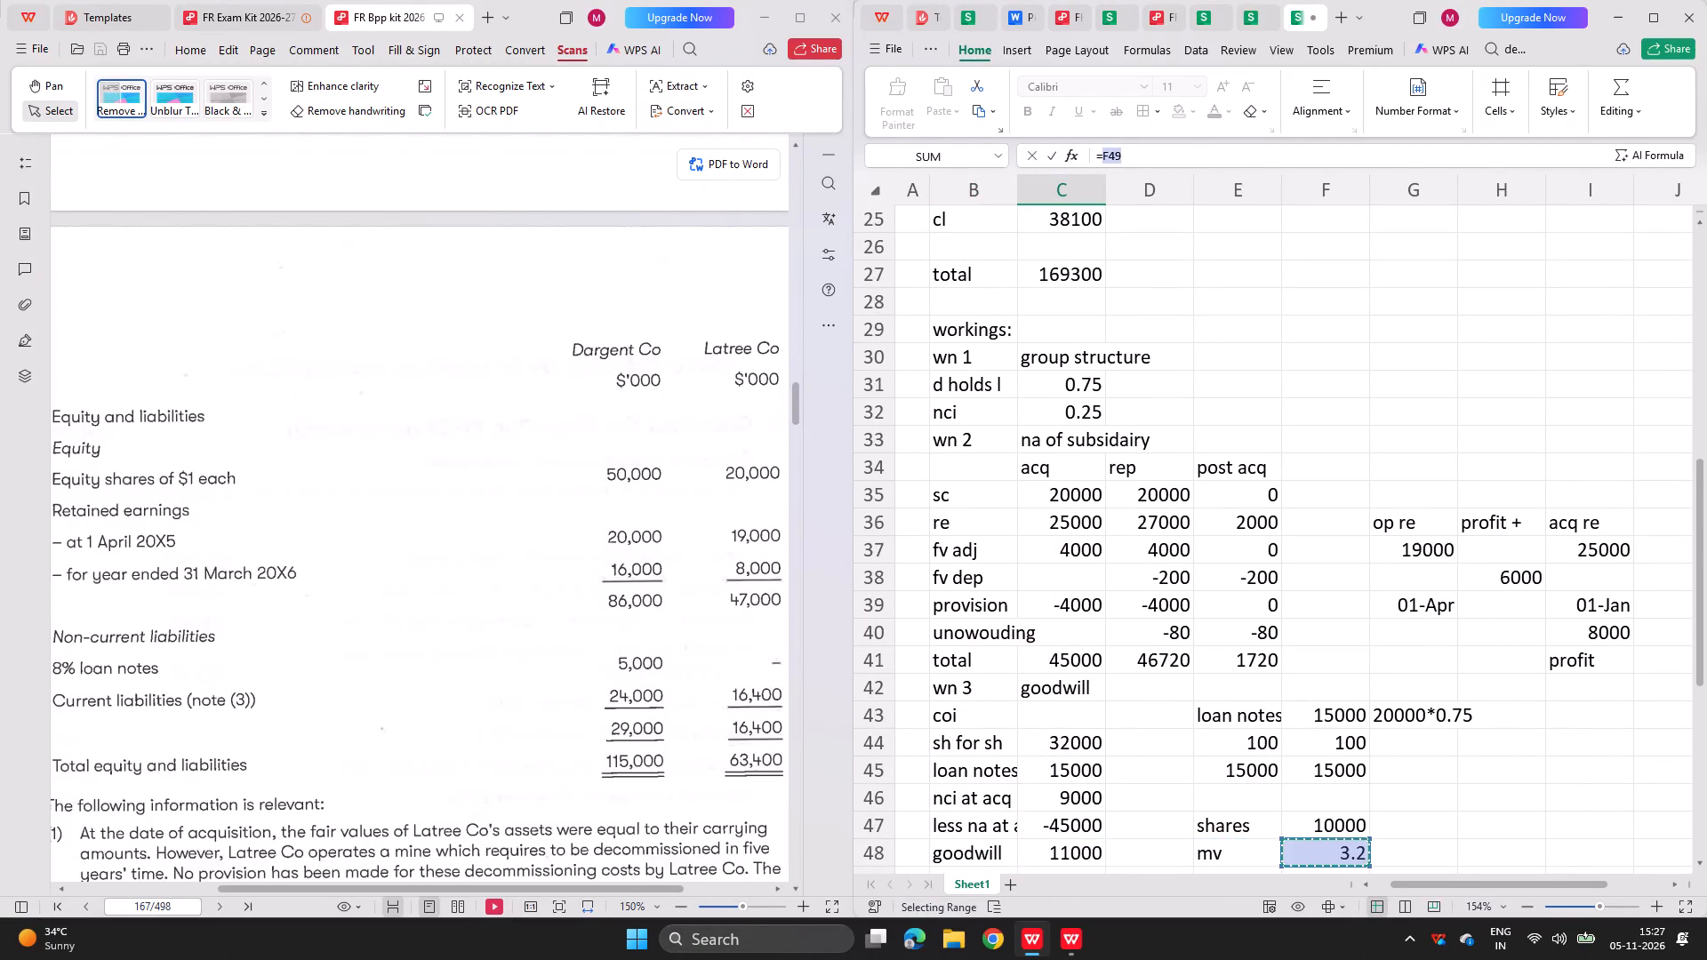
key(Down)
key(Return)
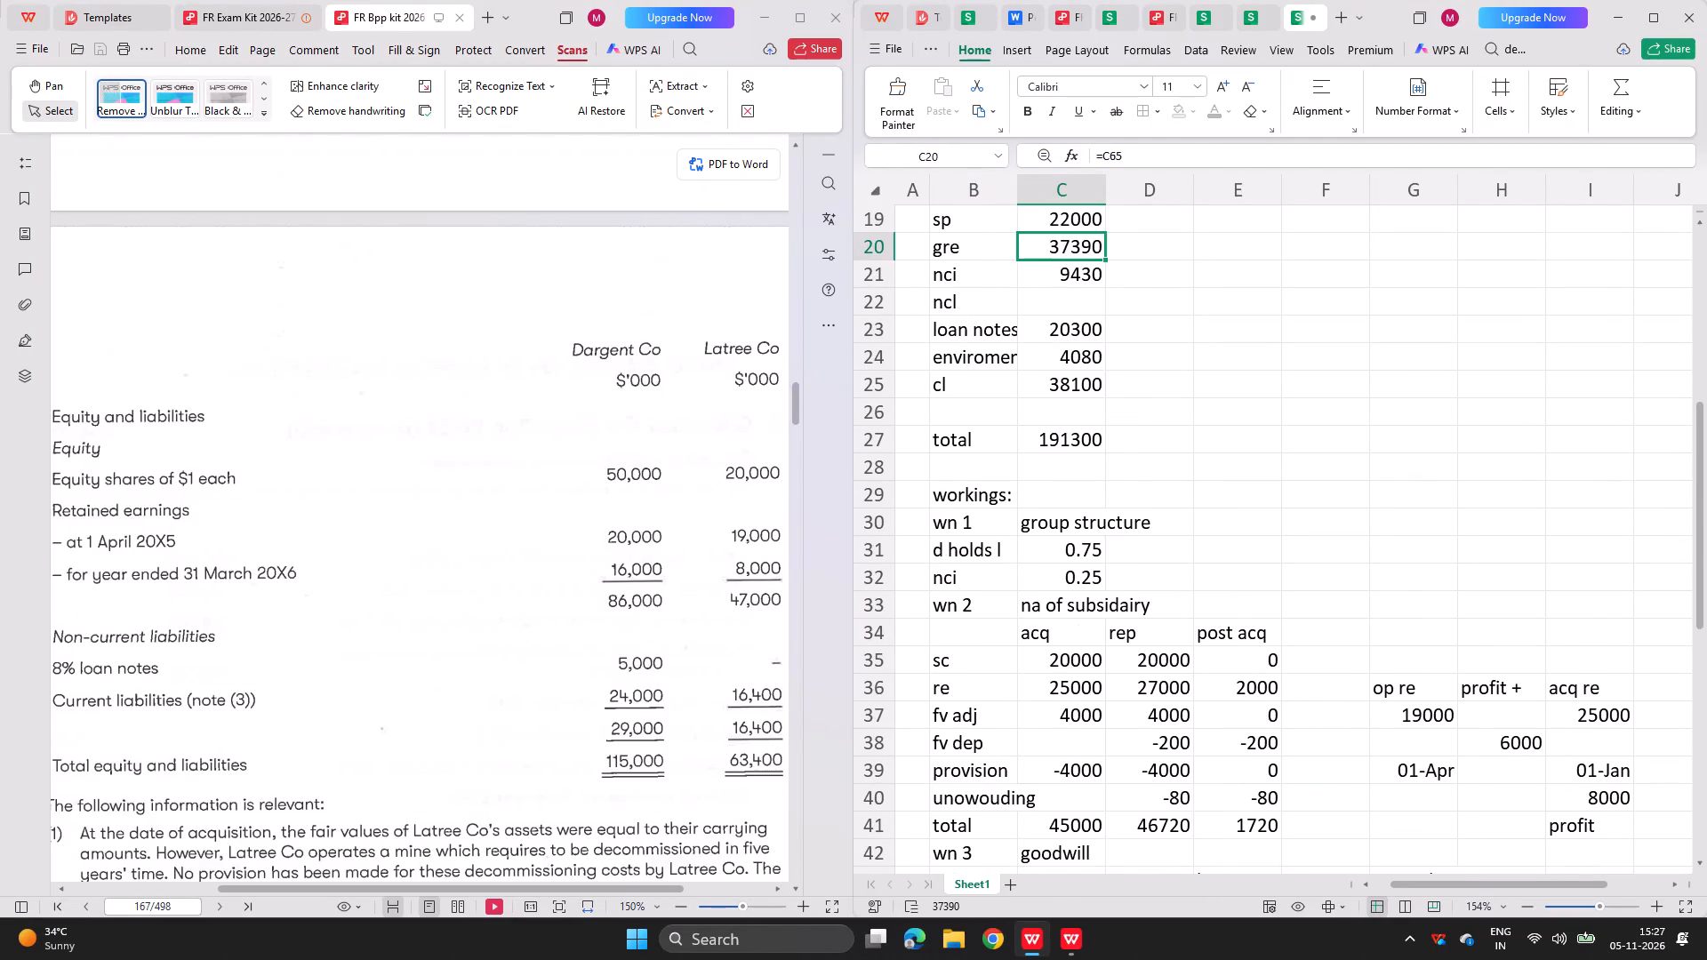
Make both total lines of the statement bold, B27:C27 for equity and liabilities and B15:C15 for assets.
scroll(1049, 390, up, 2)
drag(948, 599, 1093, 594)
key(ctrl+b)
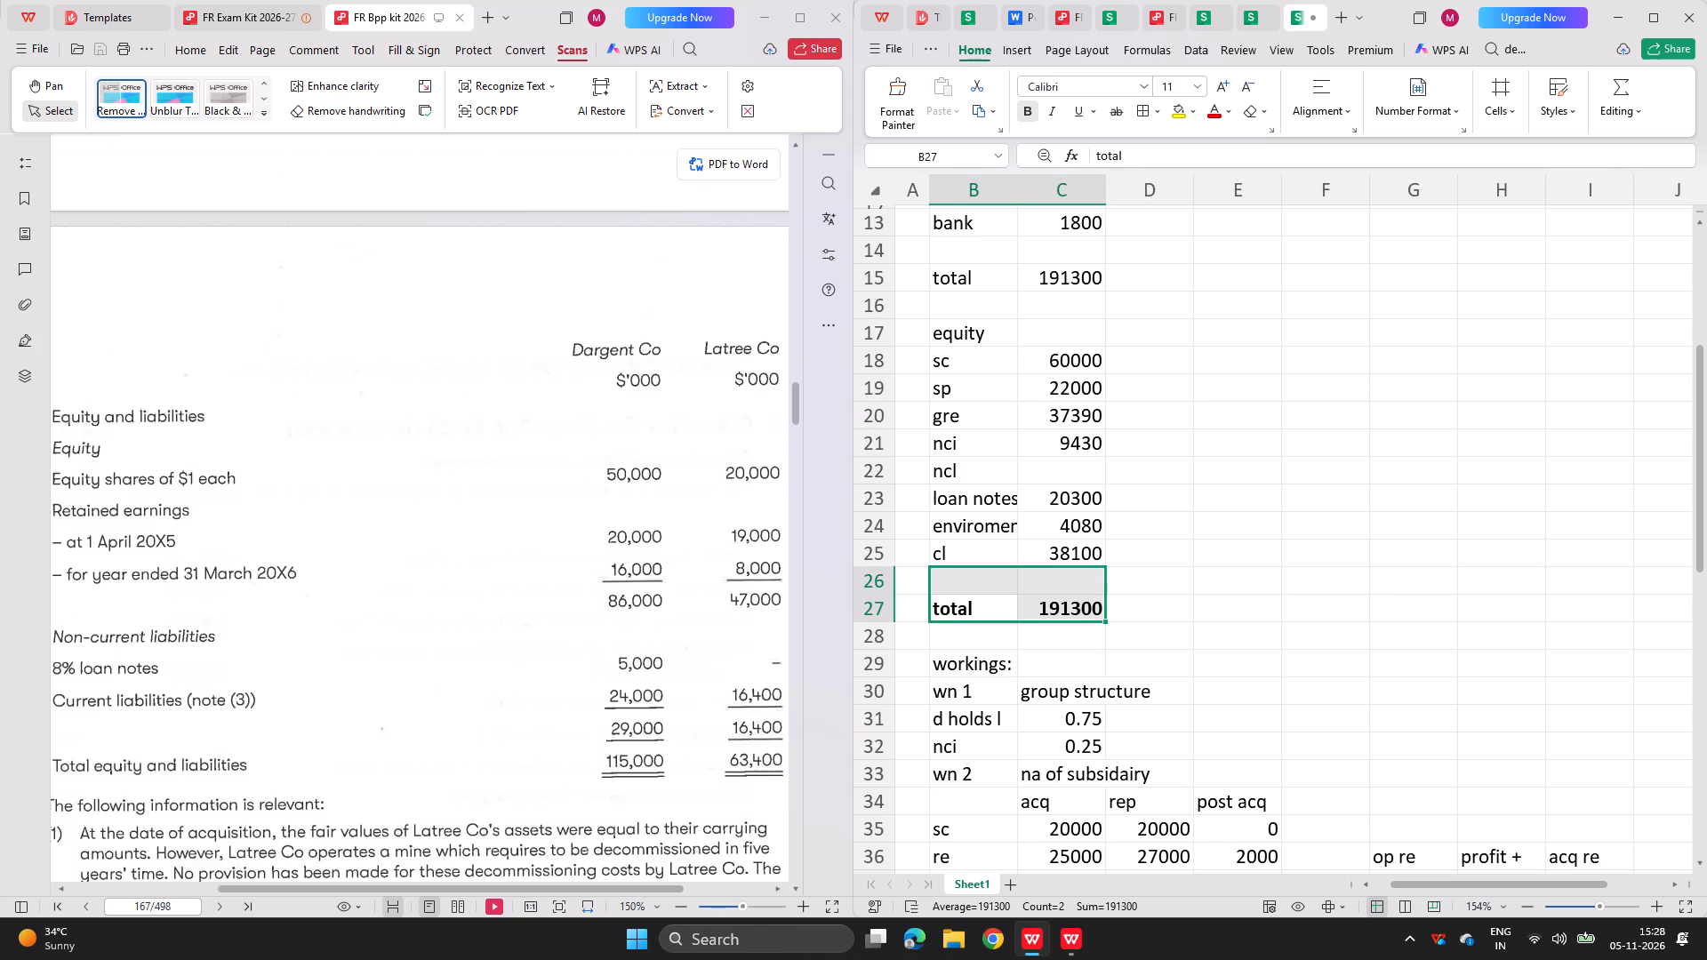
drag(944, 273, 1050, 273)
key(ctrl+b)
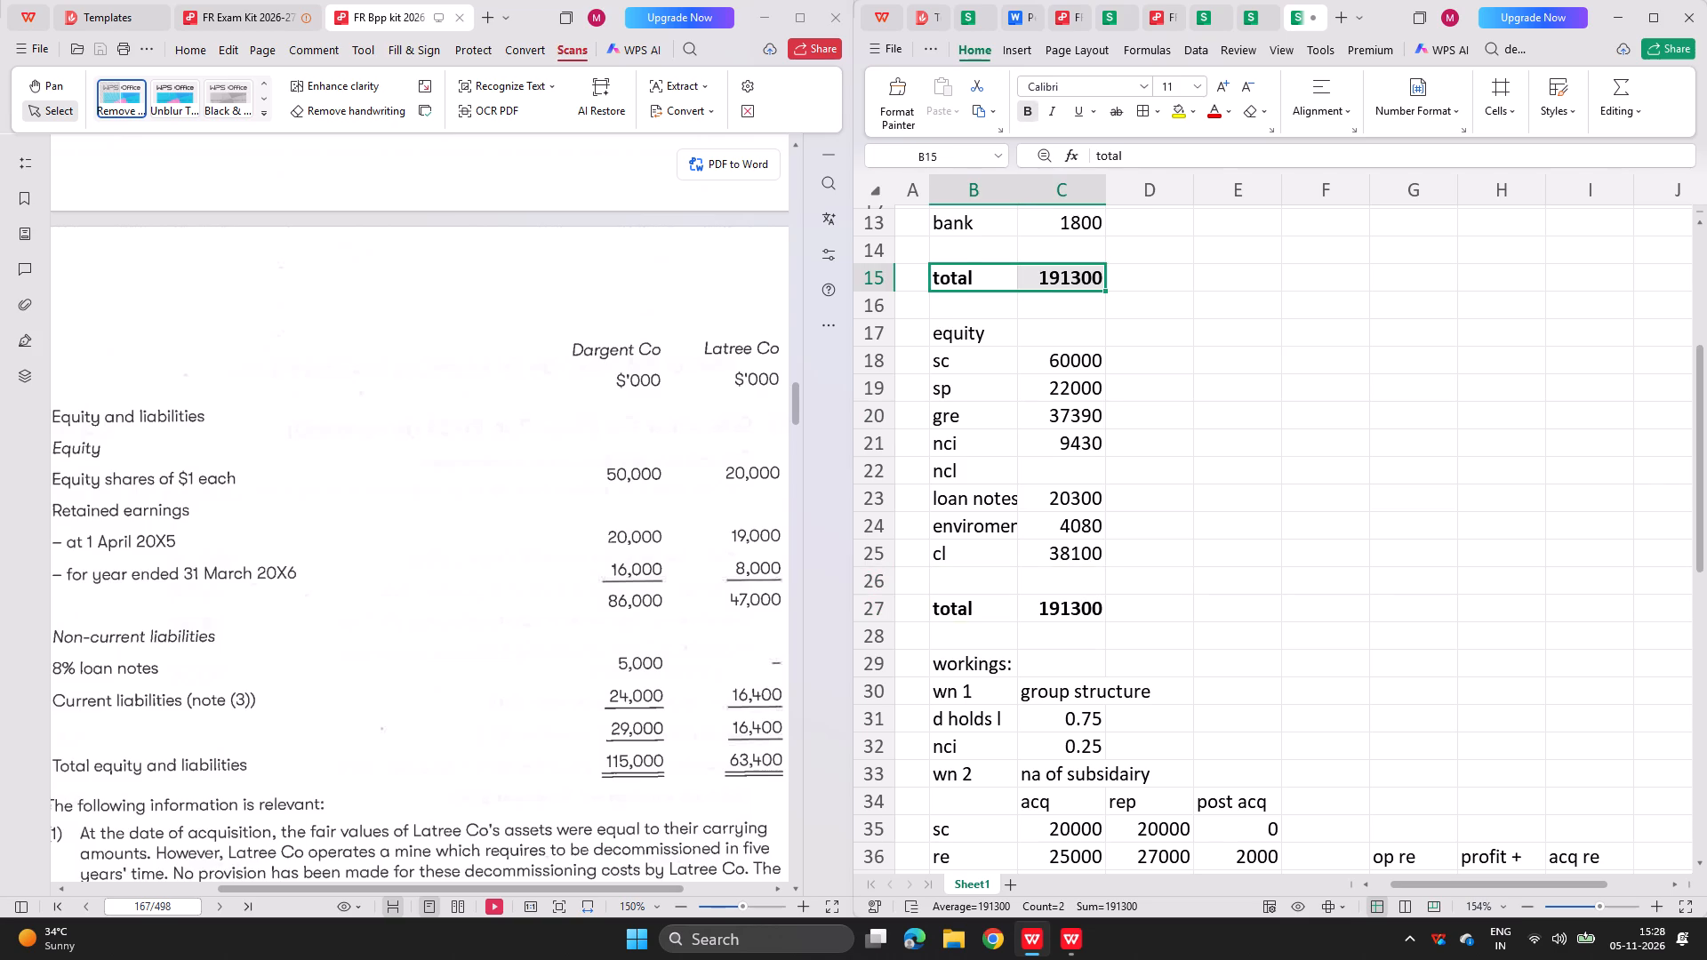
Review the workings from group structure to investment in associate, along with the statement above them.
scroll(1110, 511, down, 7)
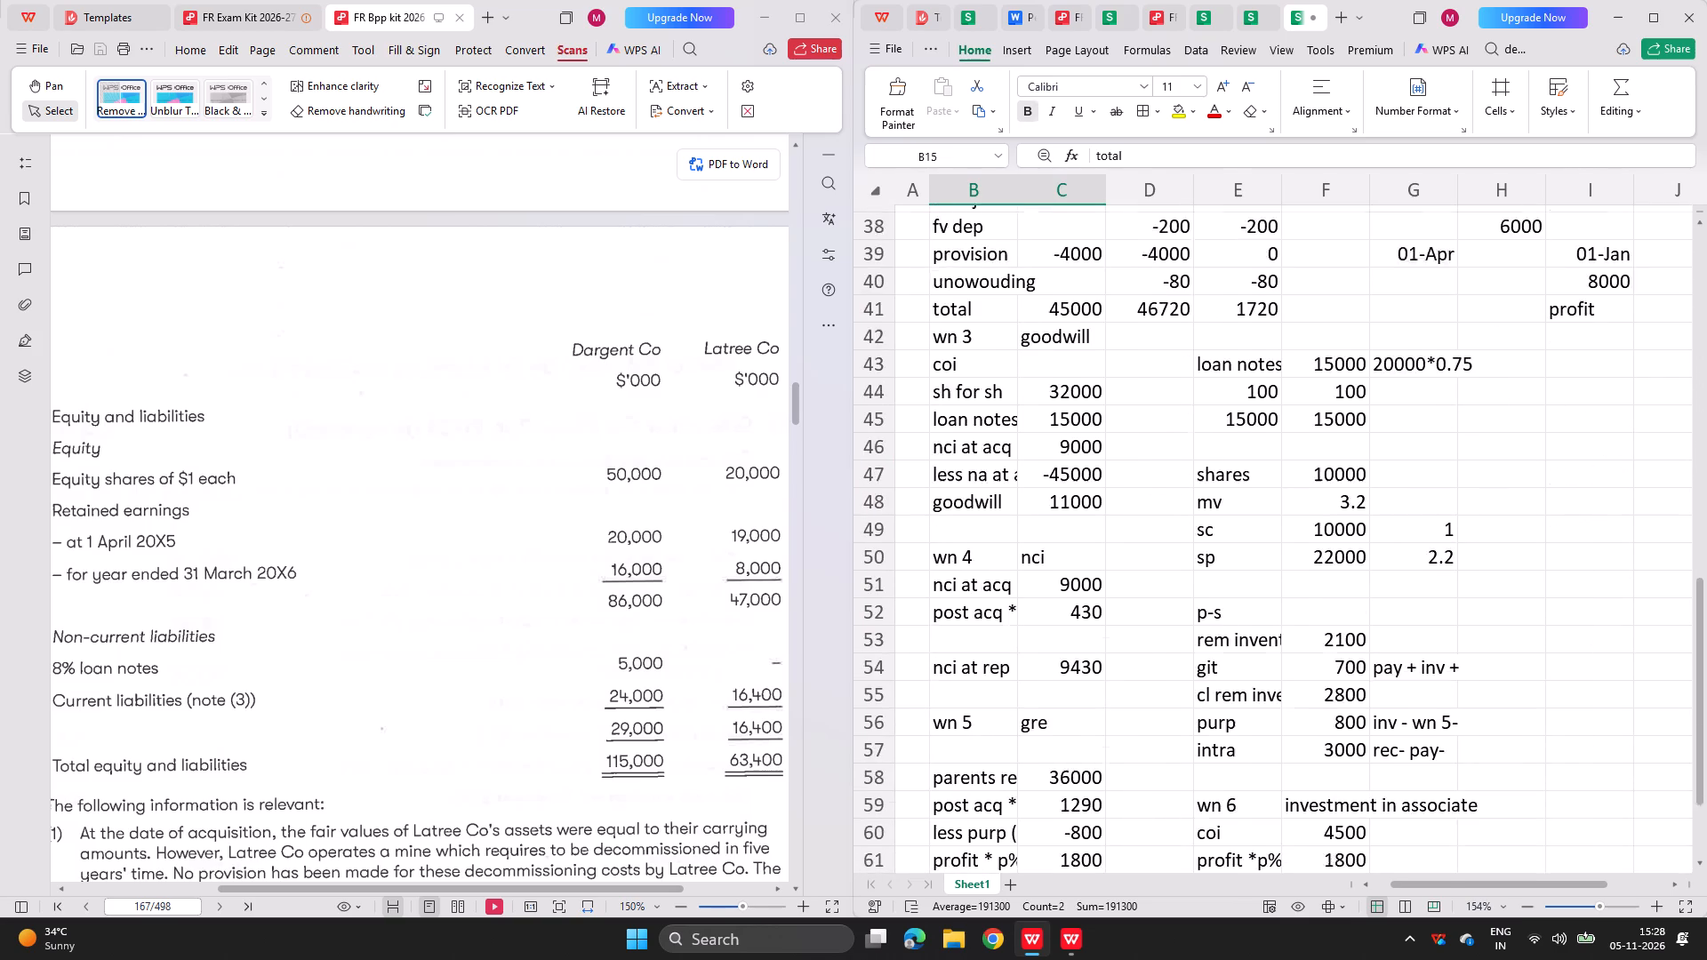
scroll(1110, 511, down, 3)
scroll(1070, 567, up, 2)
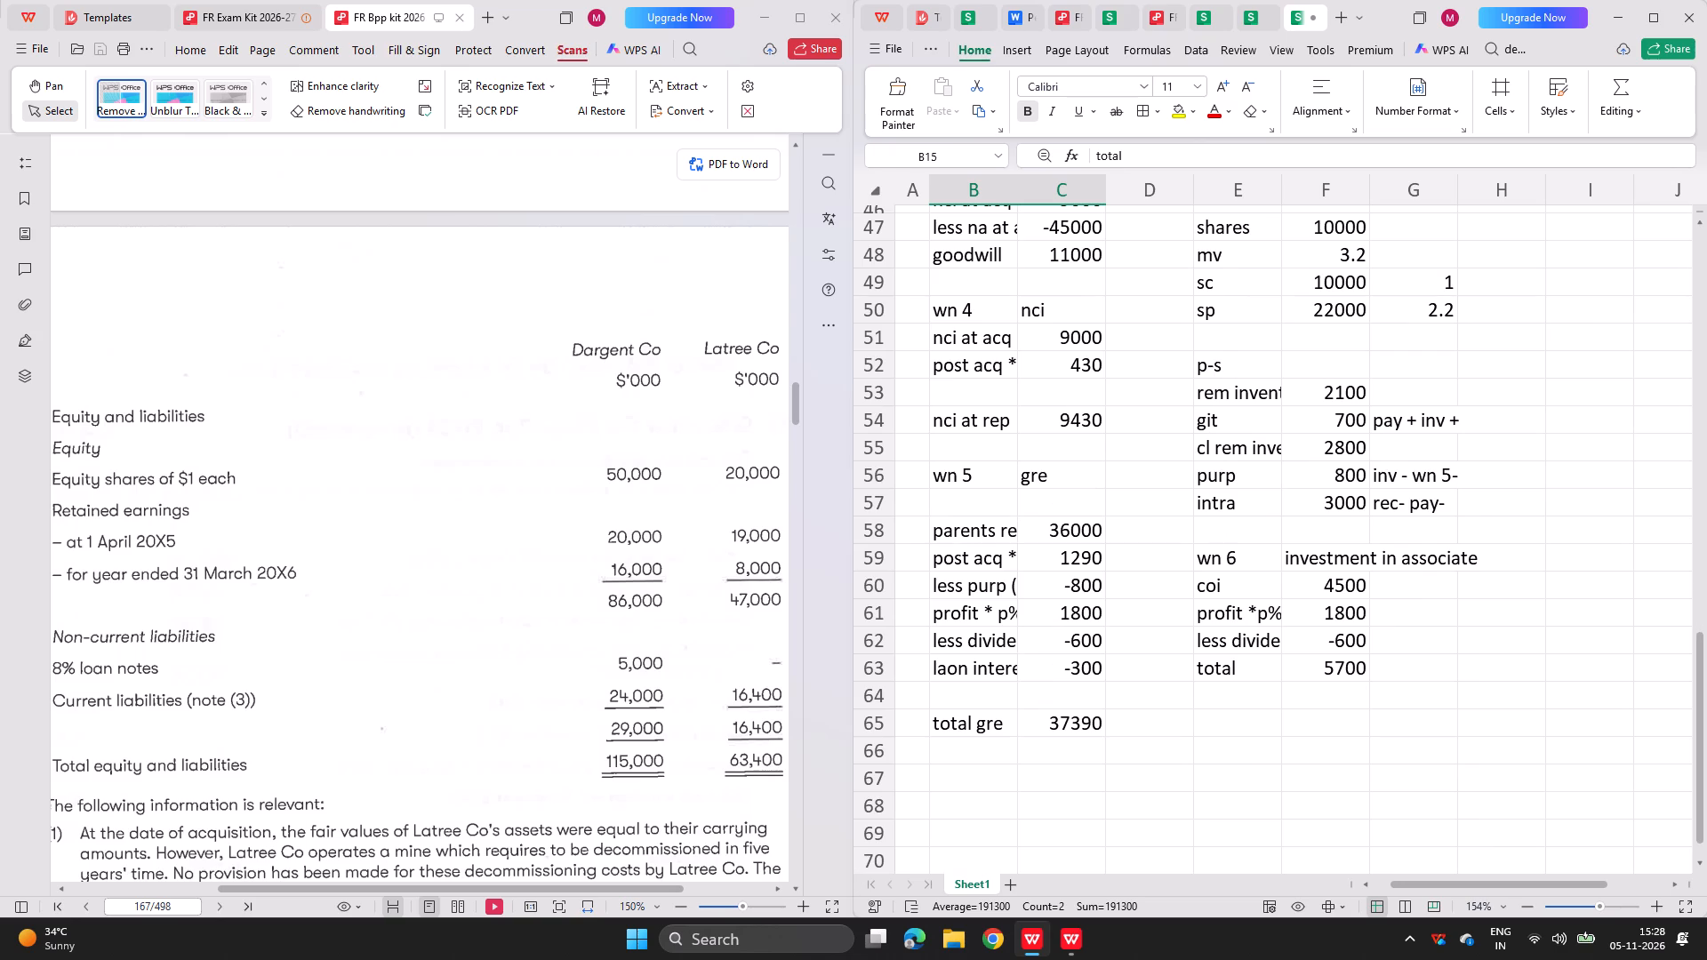
scroll(950, 423, up, 7)
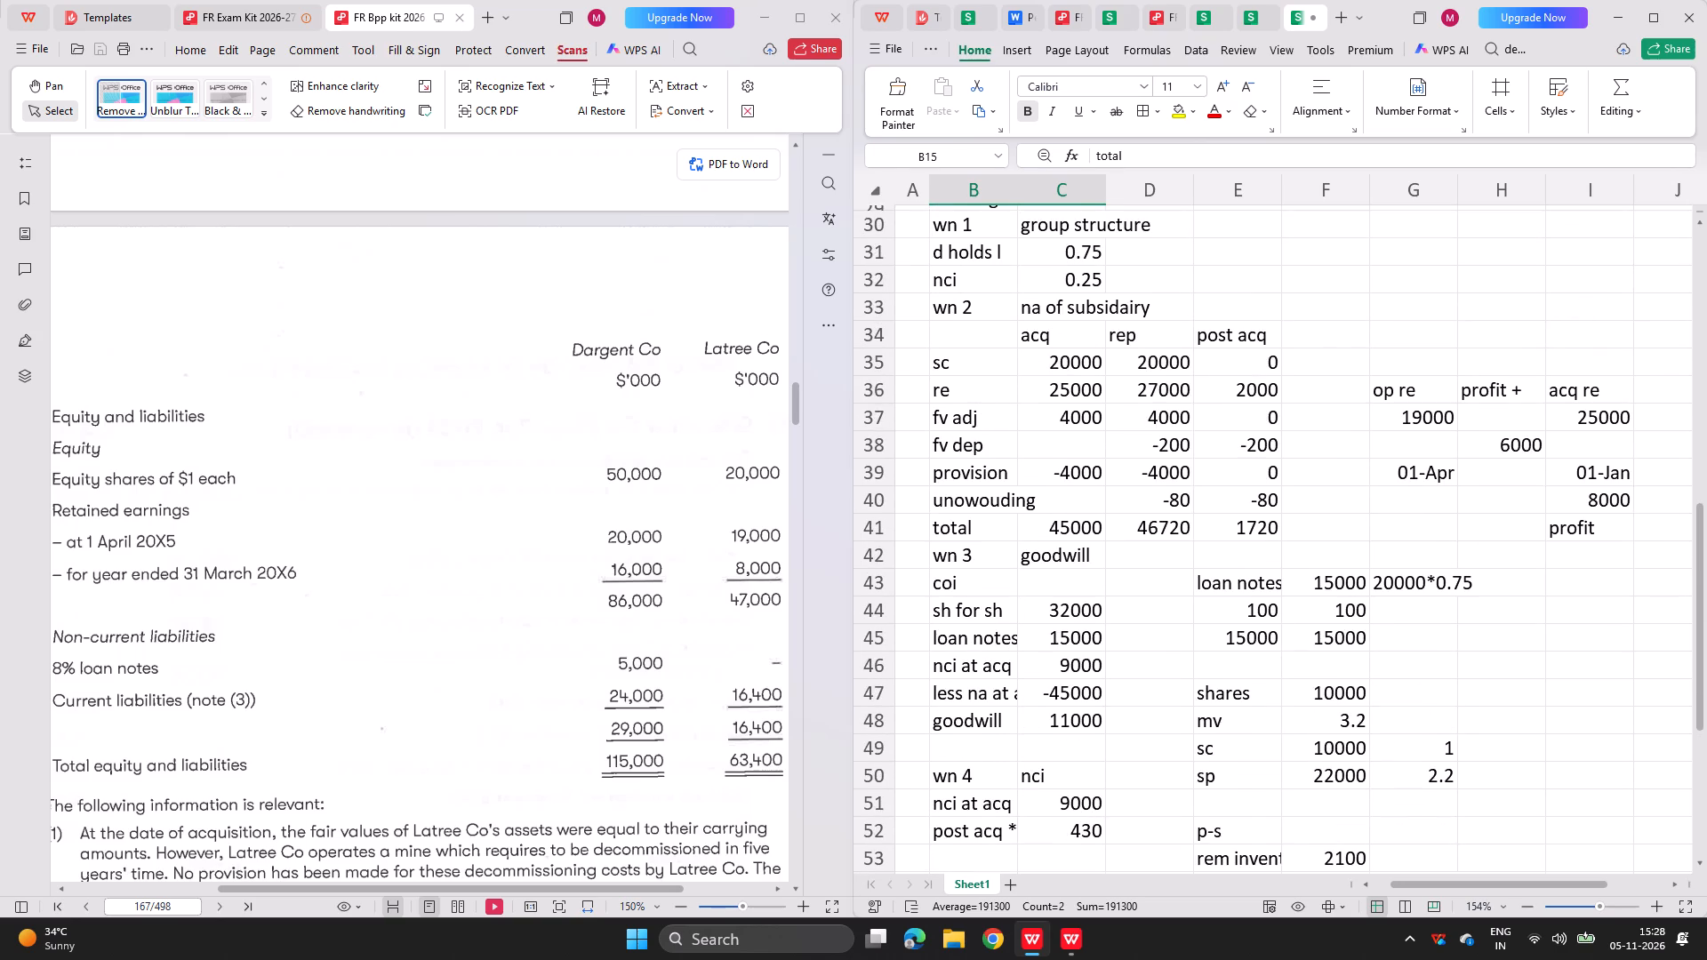
scroll(1139, 443, up, 3)
scroll(1190, 540, down, 1)
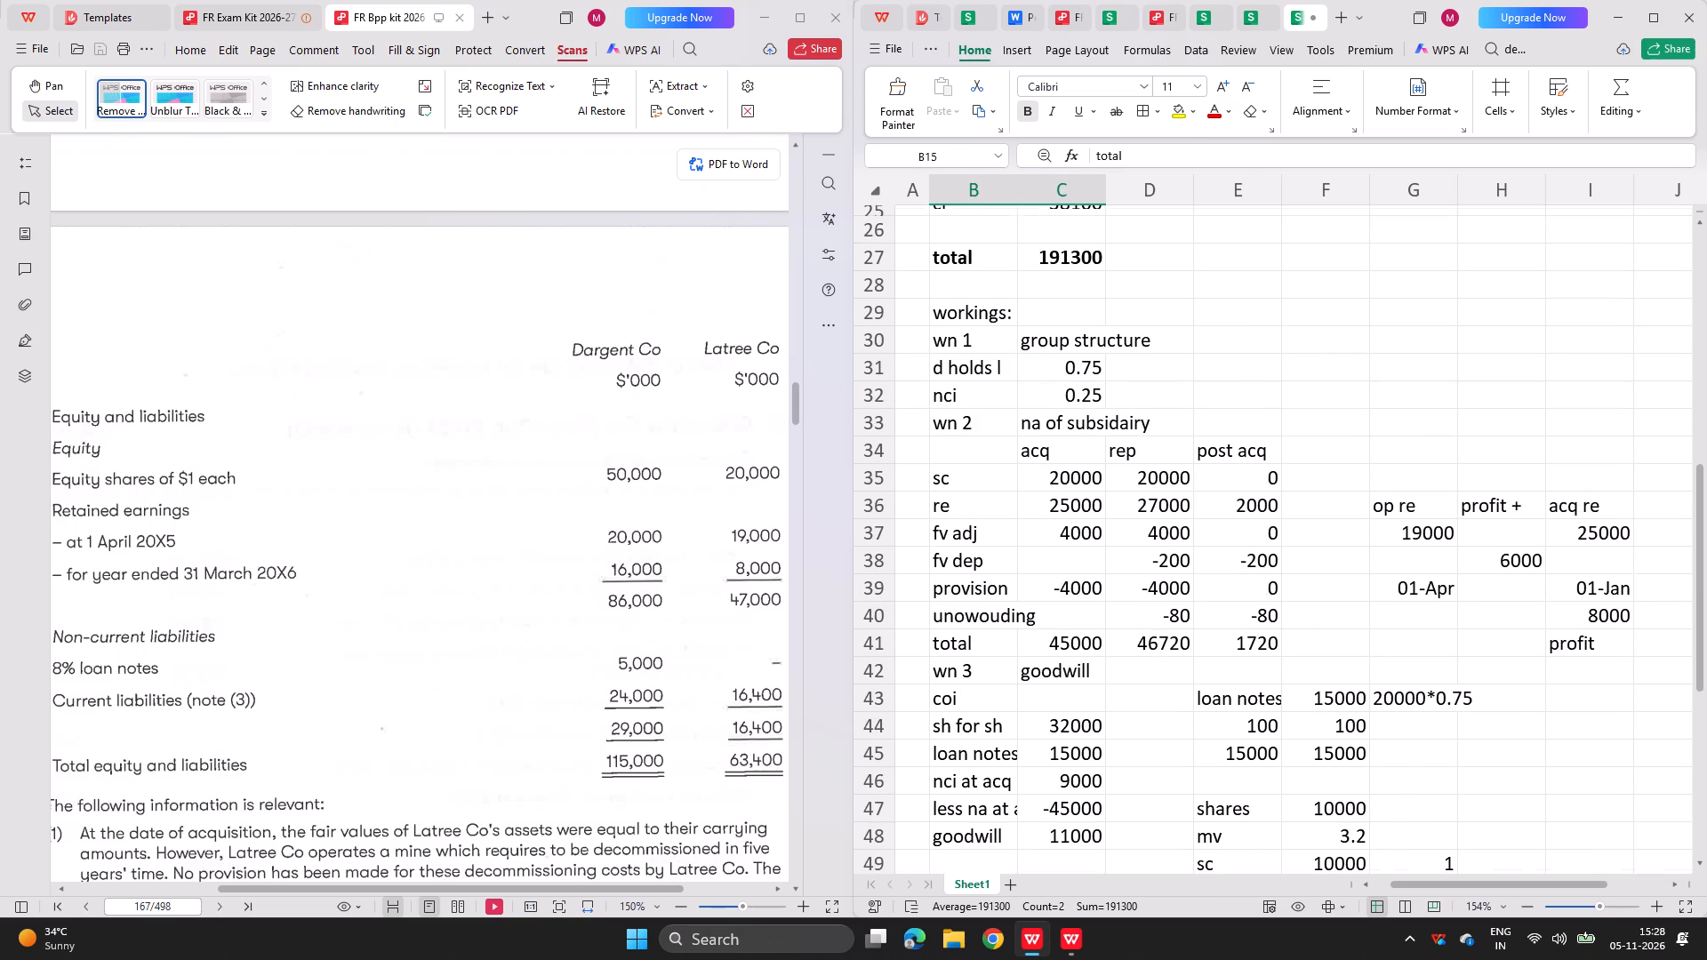
scroll(1190, 540, down, 5)
scroll(1190, 540, up, 9)
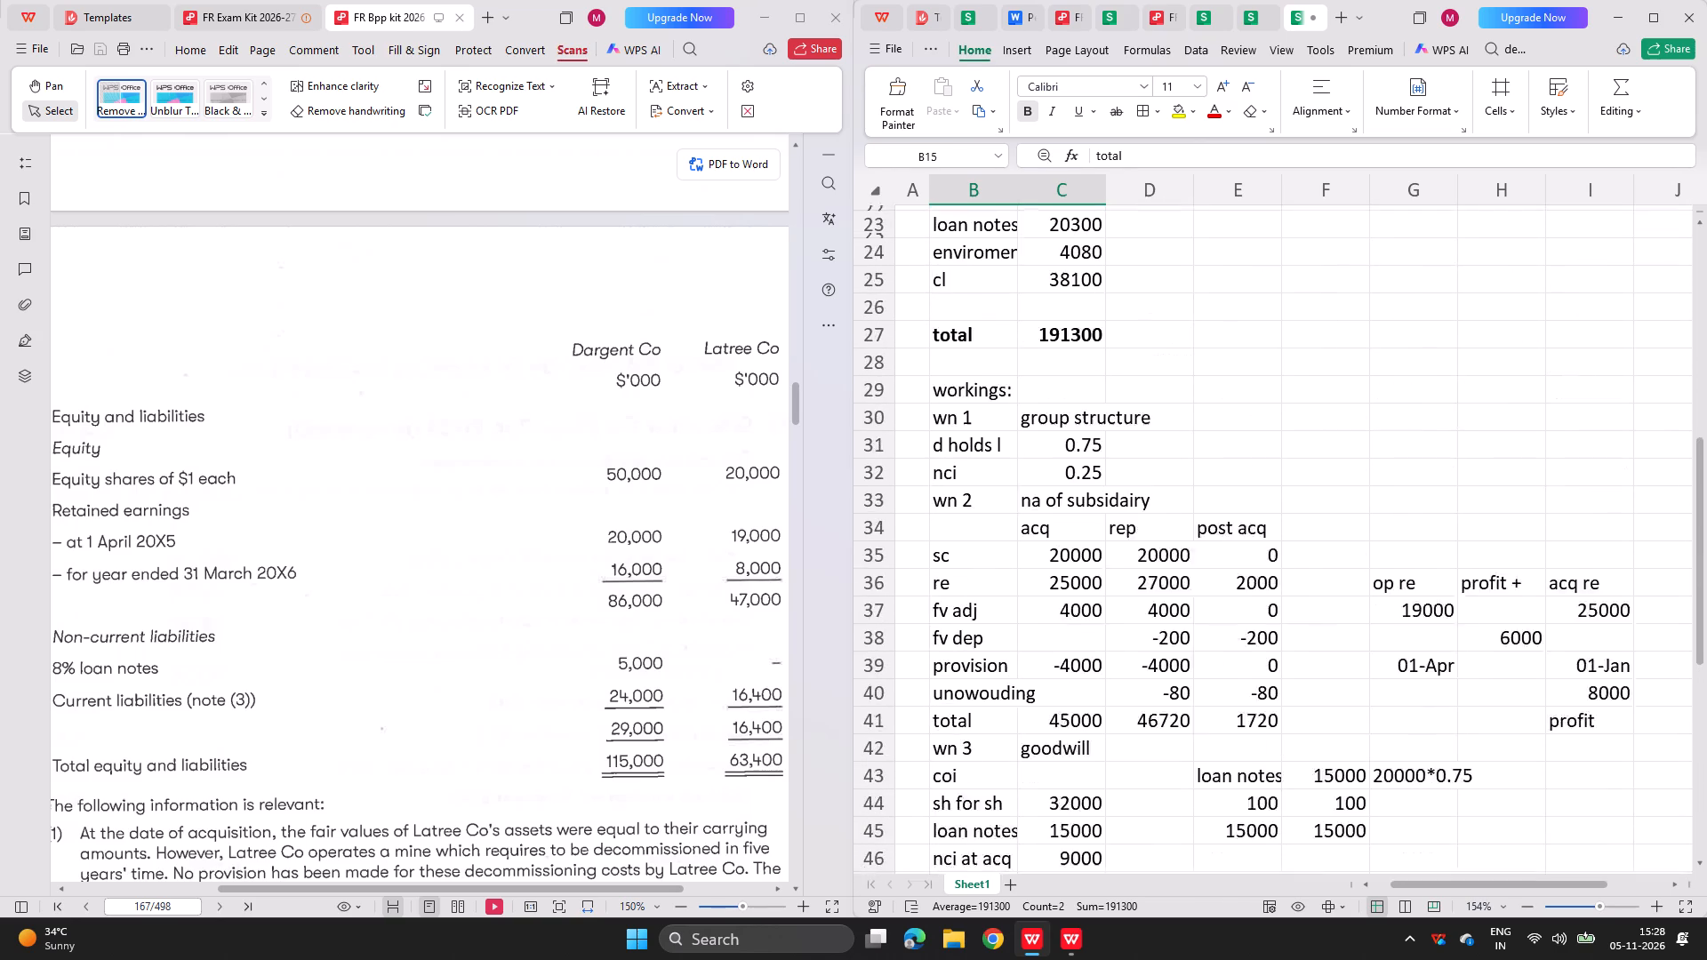
scroll(1190, 540, up, 6)
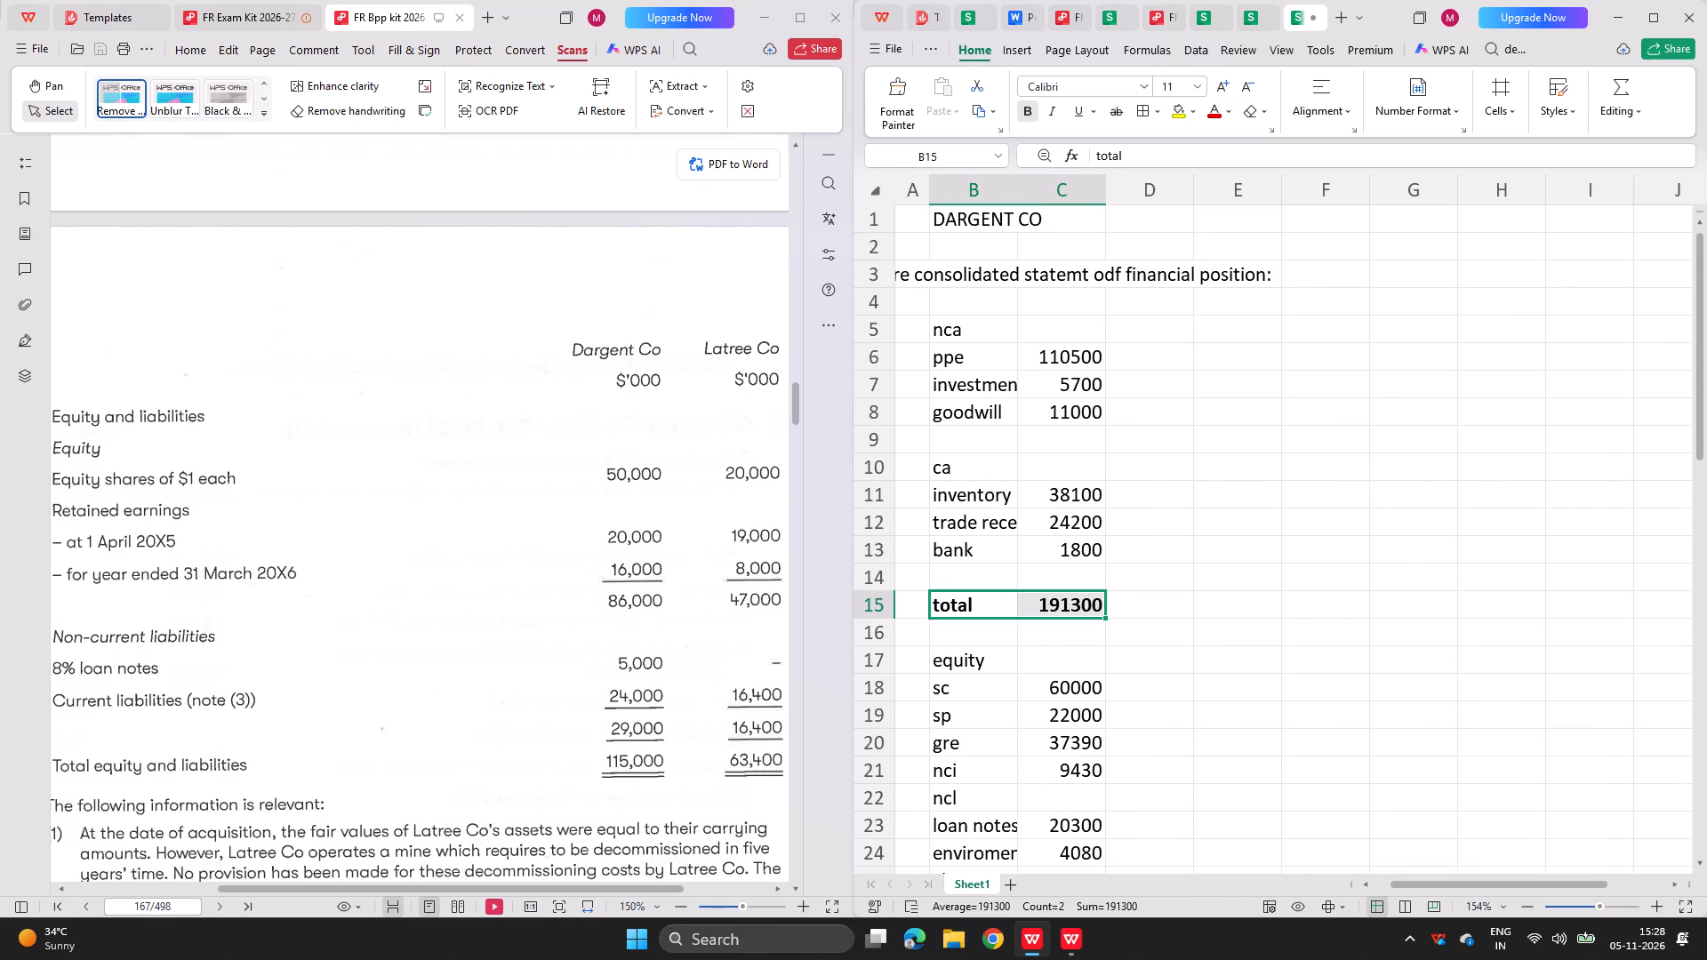
Move the statement's title from A3 to B3 so it lines up with the company name.
scroll(1123, 335, right, 3)
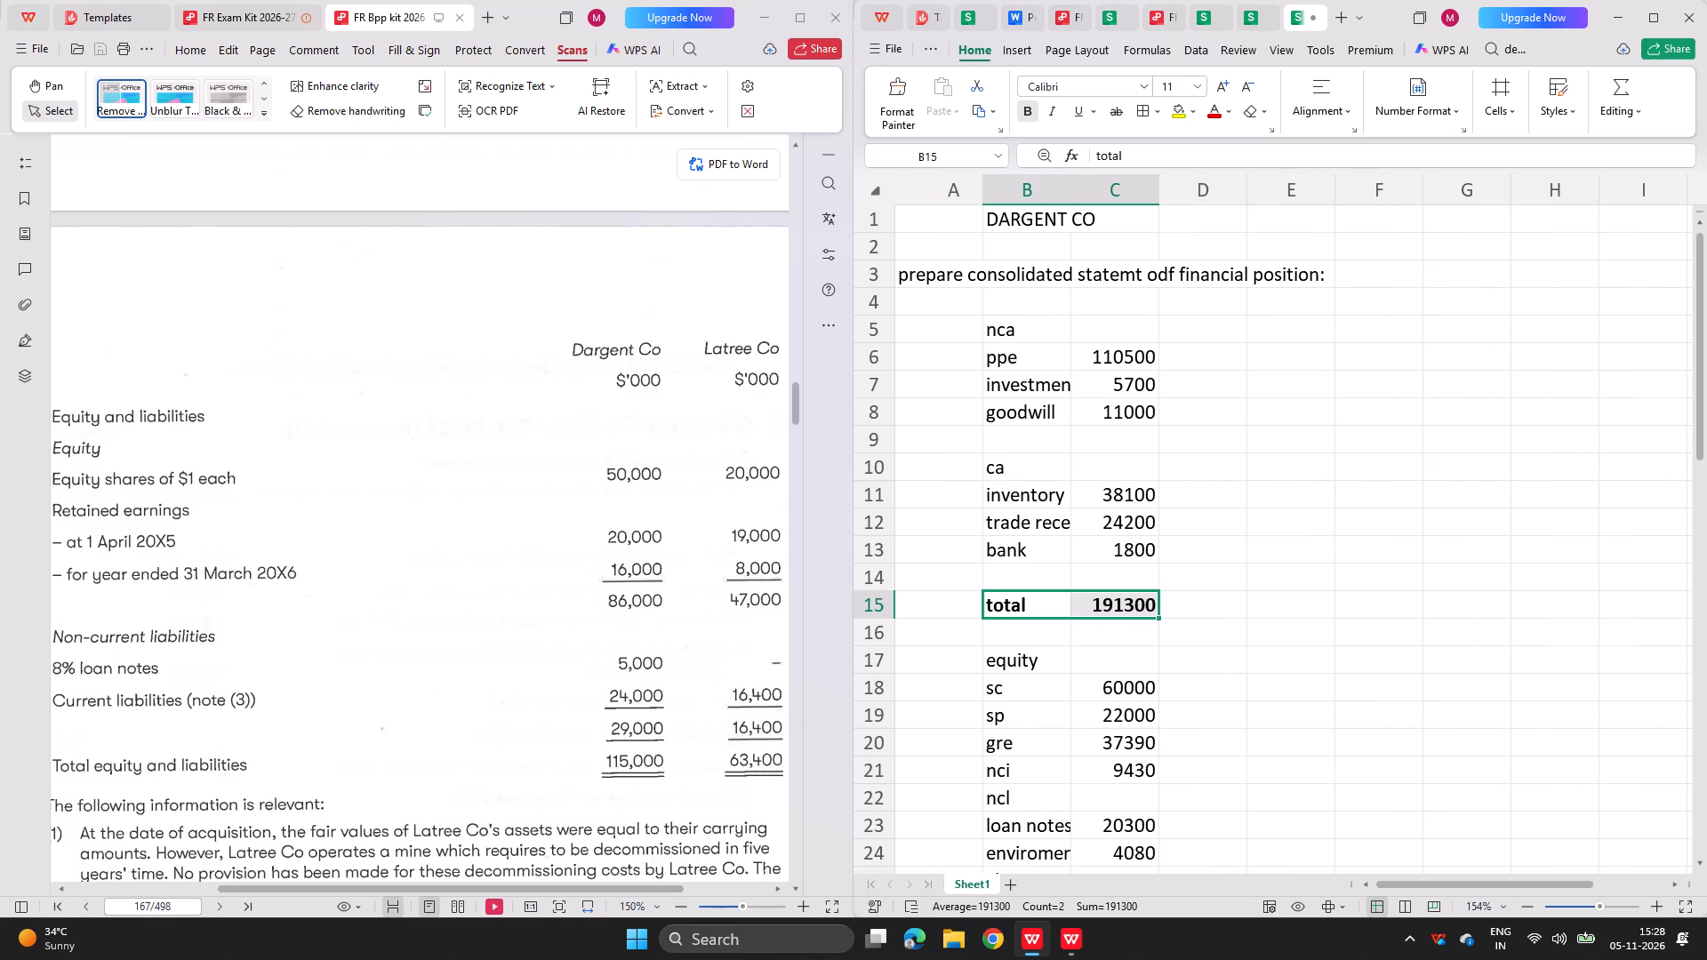
drag(935, 276, 972, 261)
key(ctrl+x)
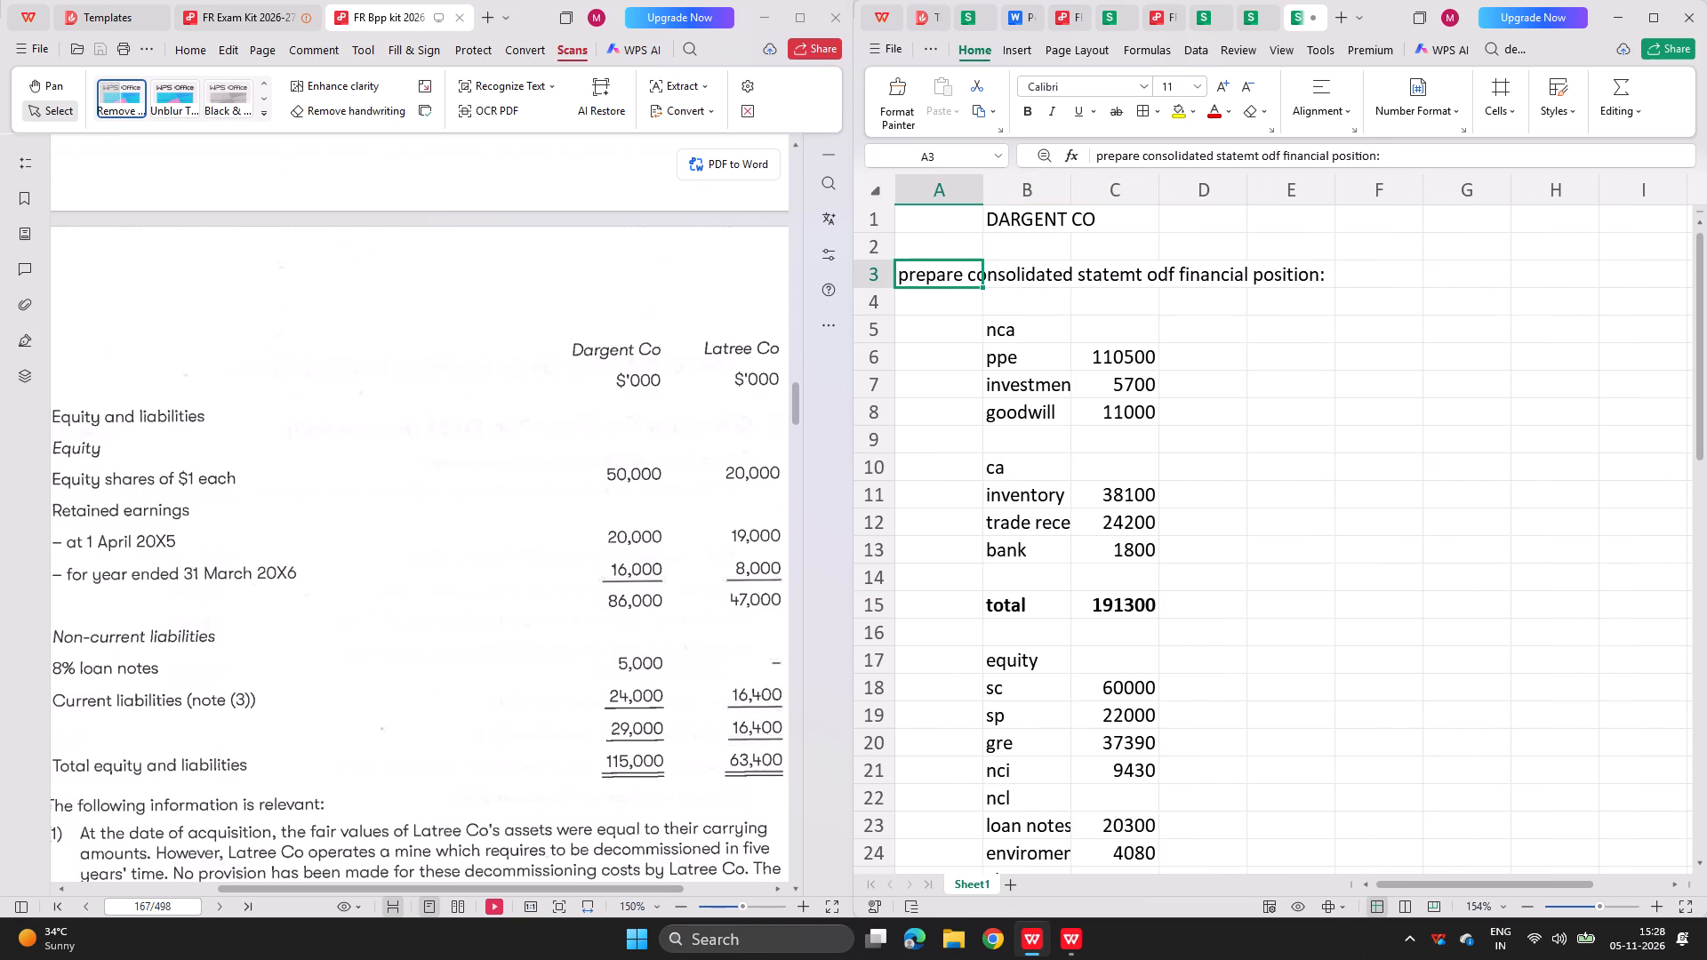
click(1015, 268)
key(ctrl+v)
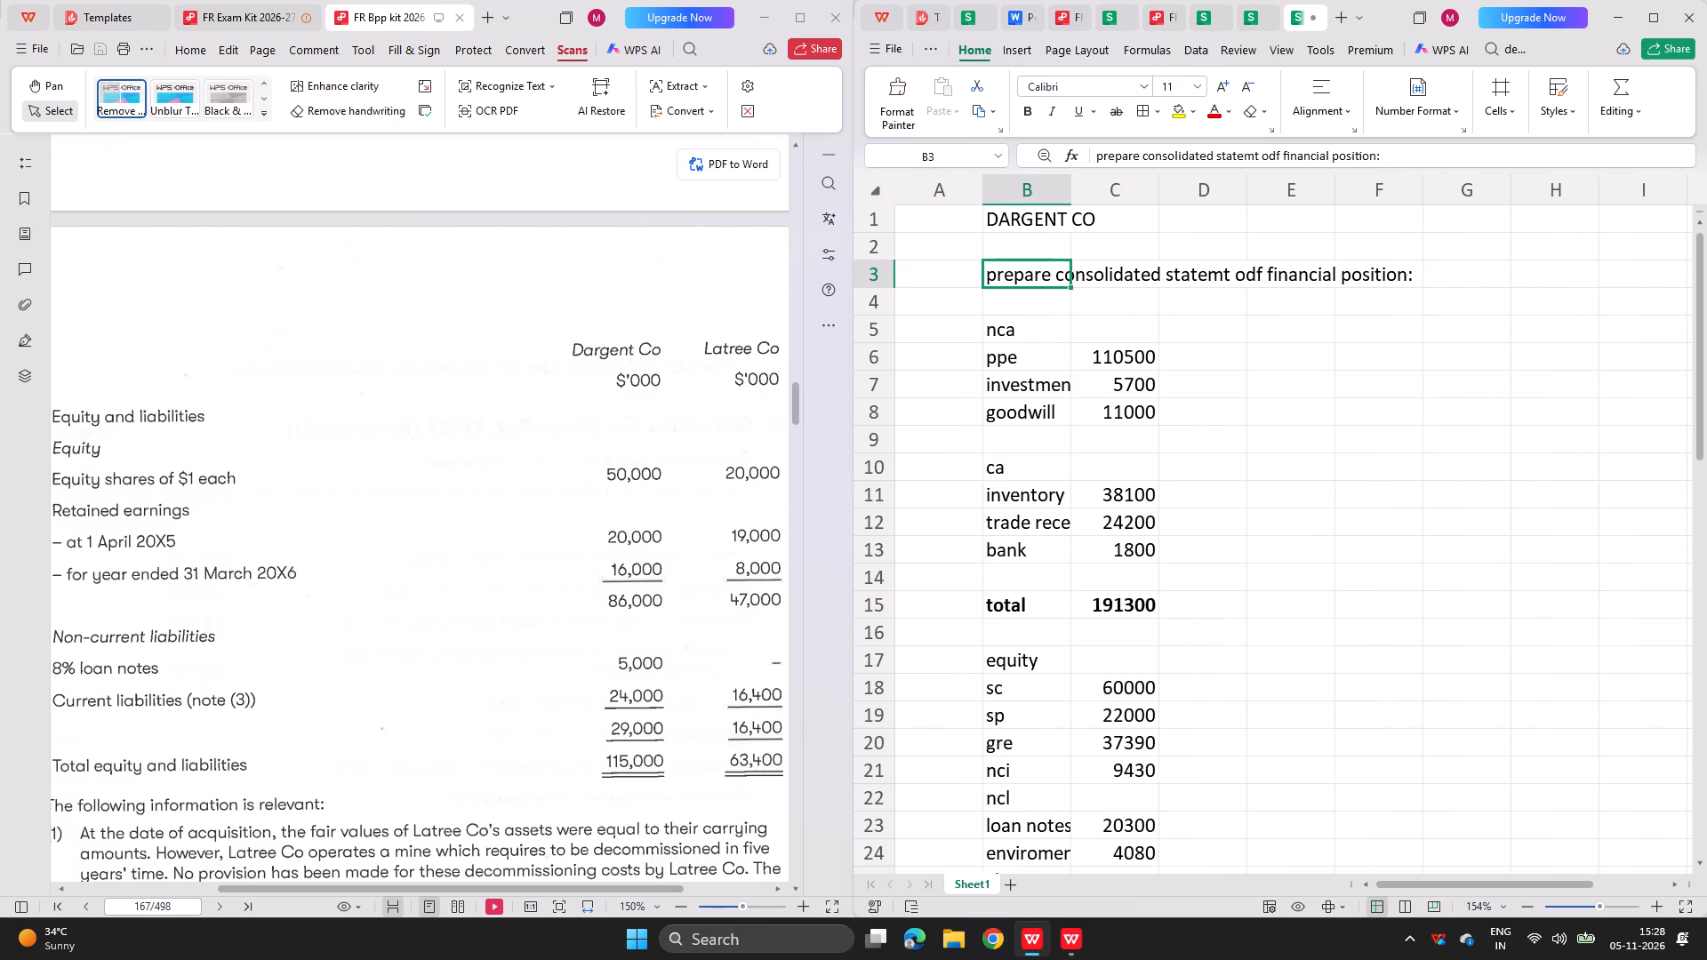
Correct the spelling in the B3 title so it reads "prepare consolidated statement of financial position:".
double_click(1012, 272)
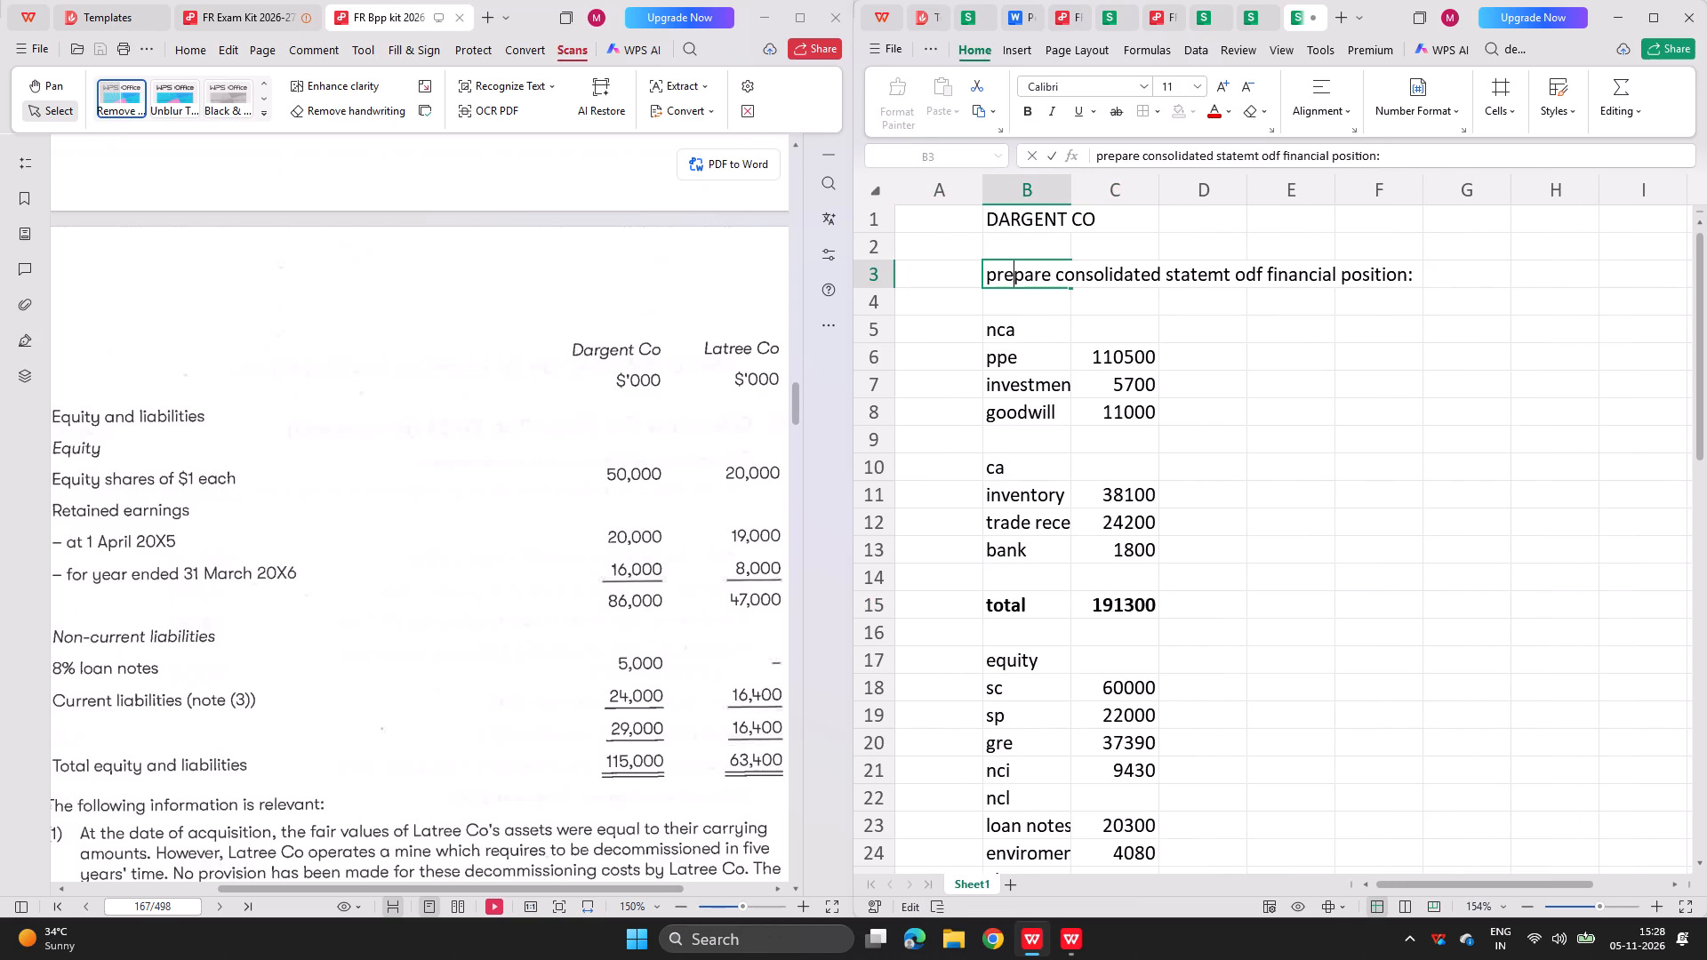
click(1220, 268)
text(en)
key(Return)
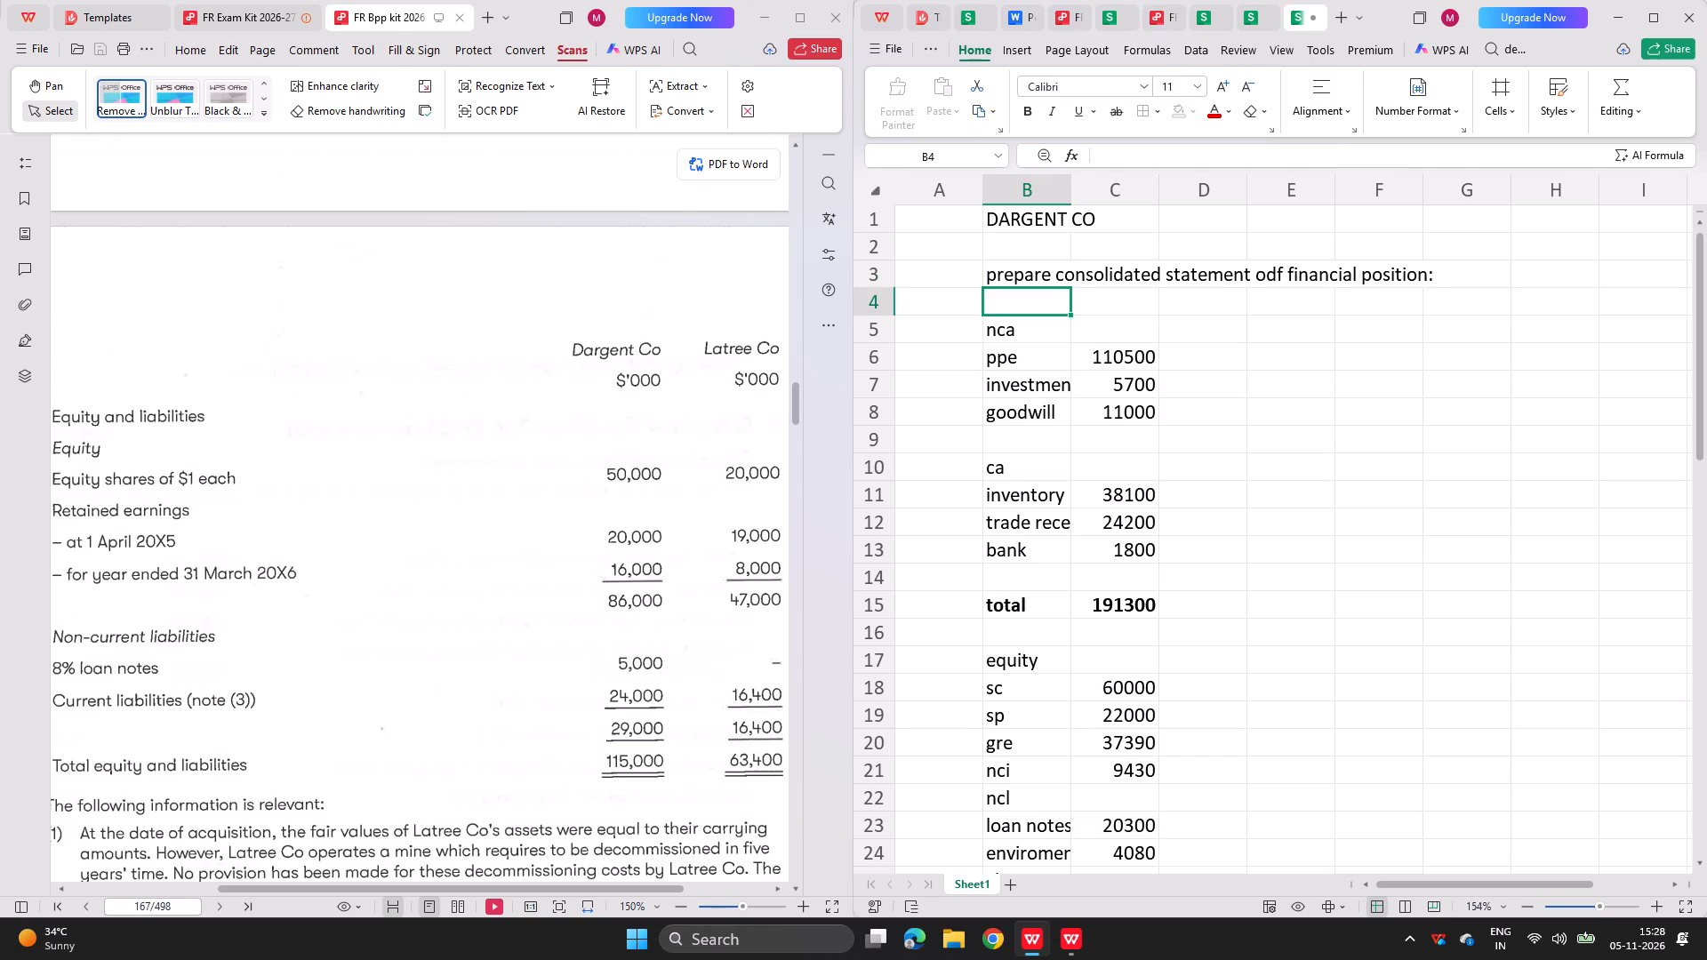
double_click(1275, 275)
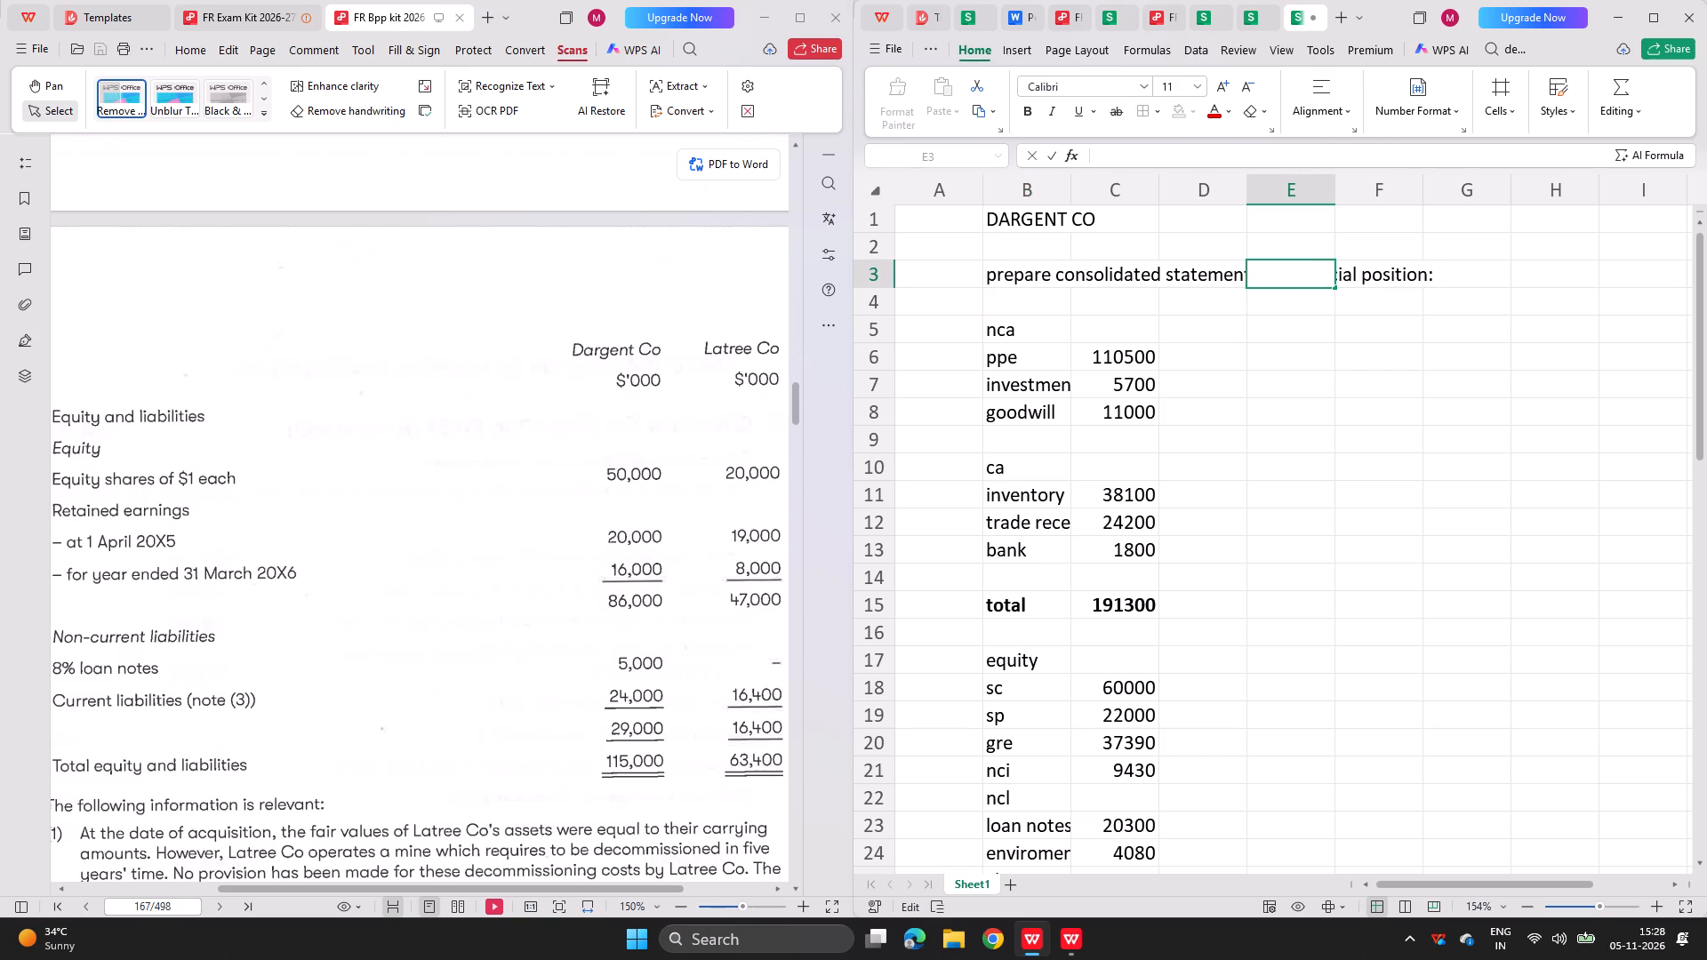
click(1039, 279)
drag(1039, 279, 1275, 271)
click(1275, 271)
key(BackSpace)
key(Return)
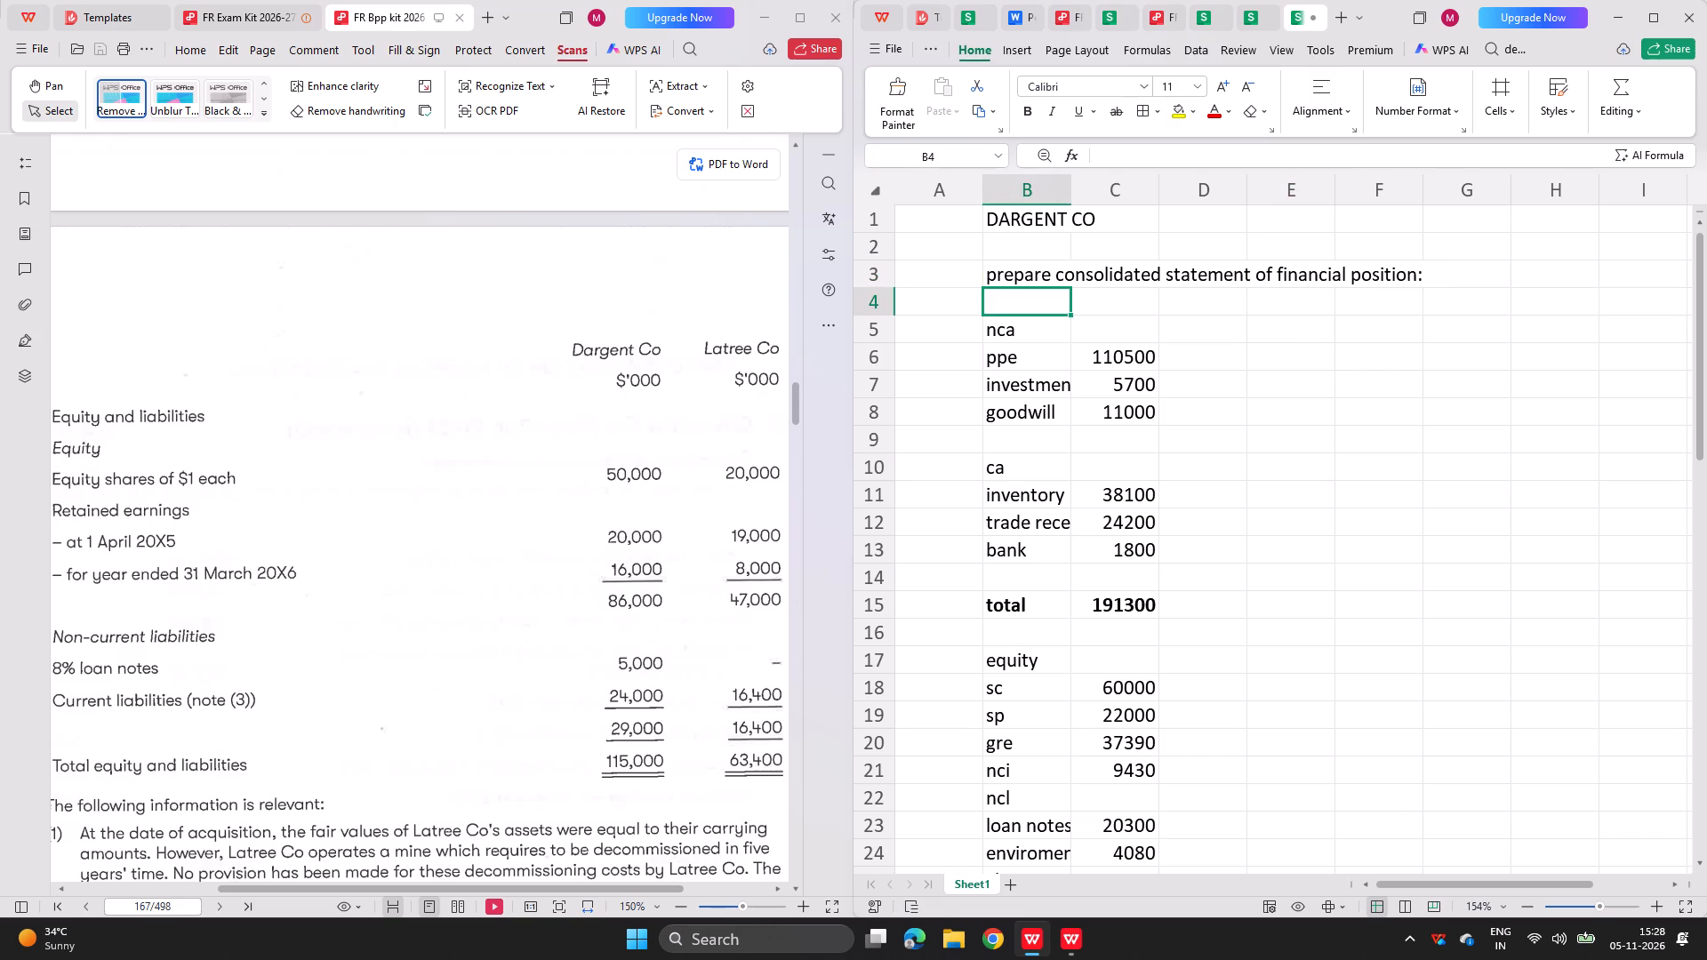
Check the requirement's date in the question and replace the B3 title's ending colon with " for 31 march 2006.".
scroll(644, 579, up, 3)
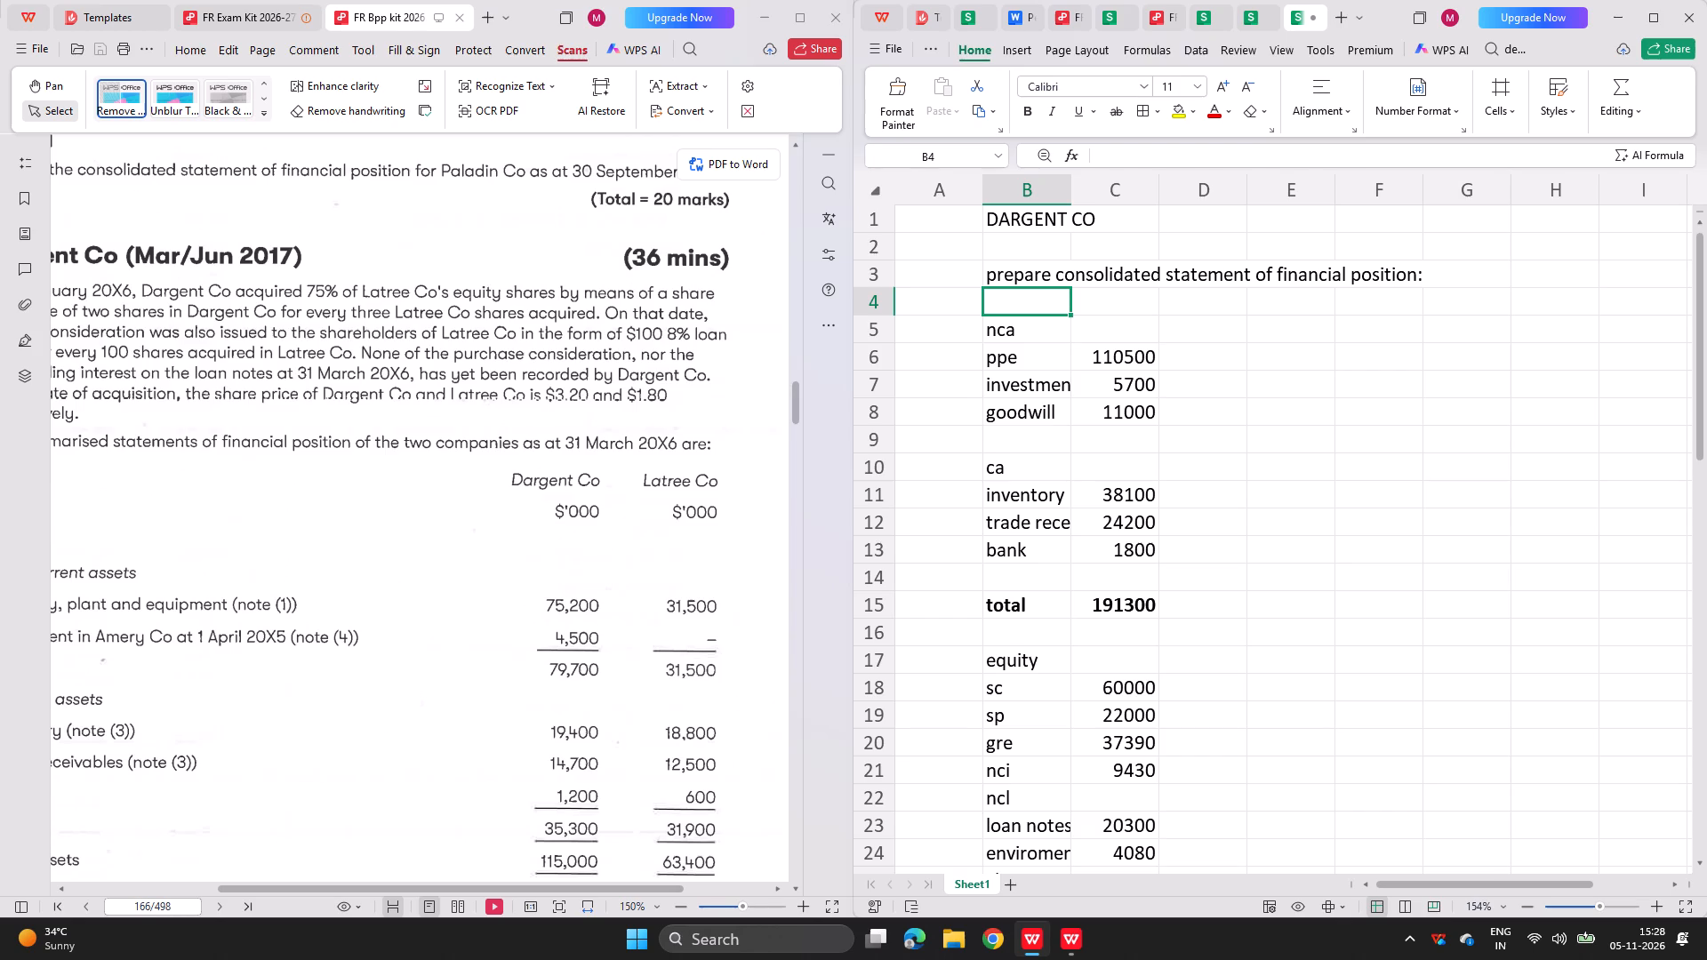
scroll(687, 580, down, 3)
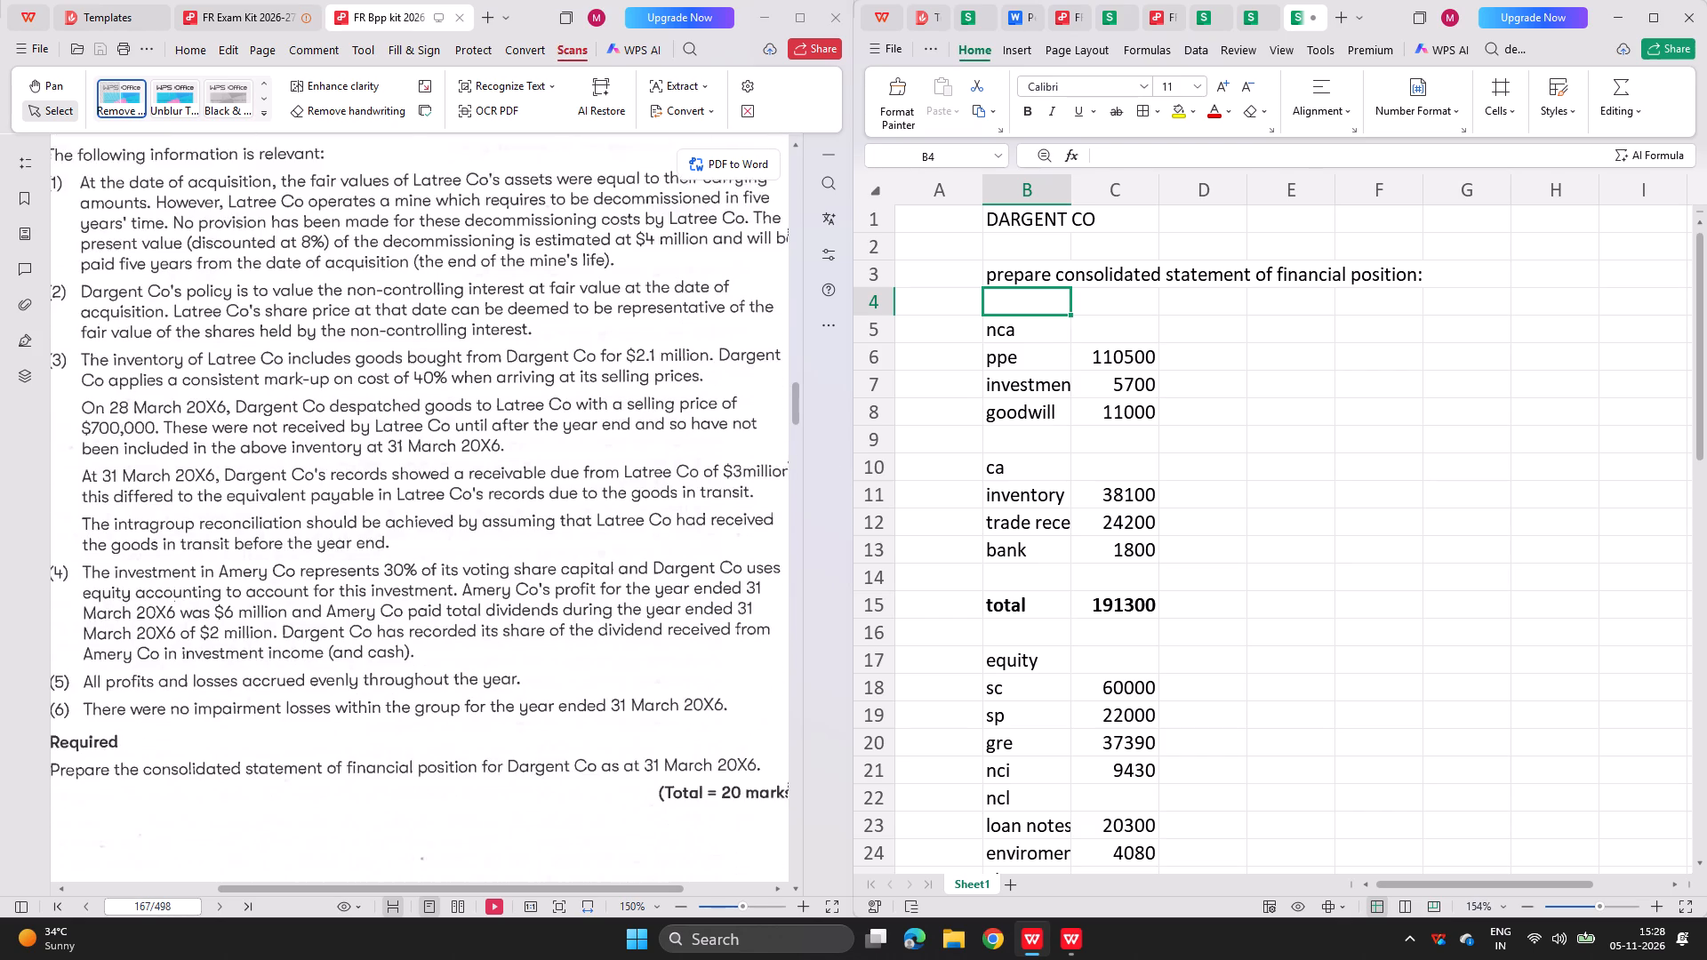
scroll(687, 580, down, 1)
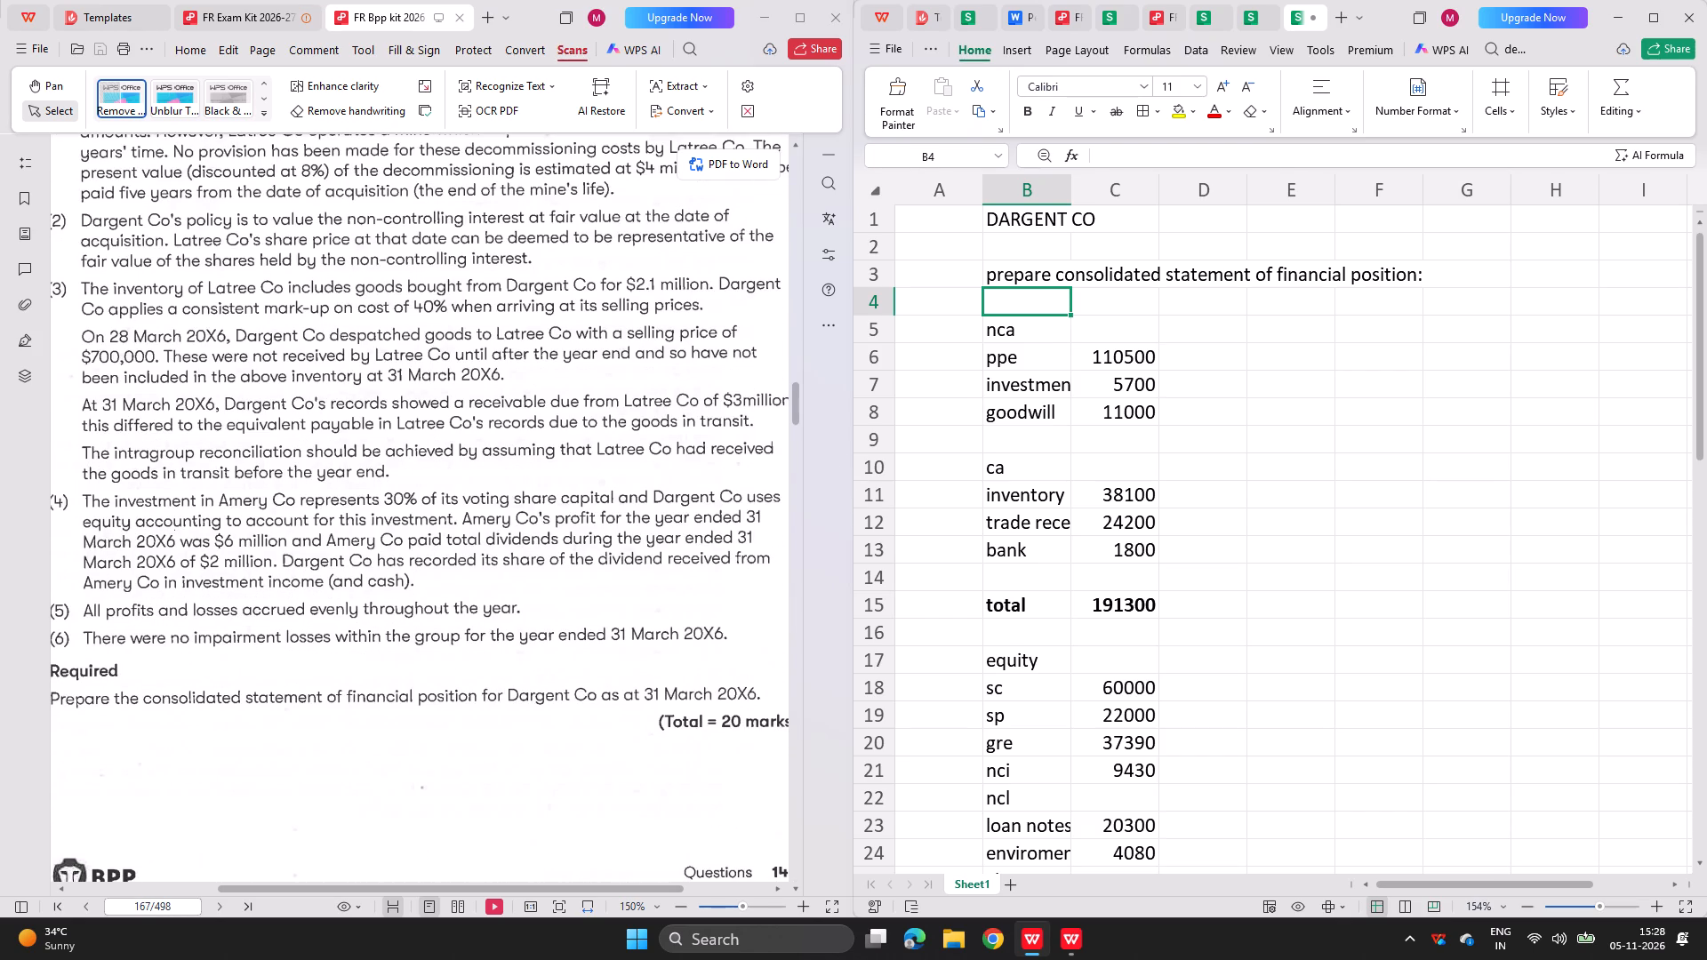
double_click(1038, 282)
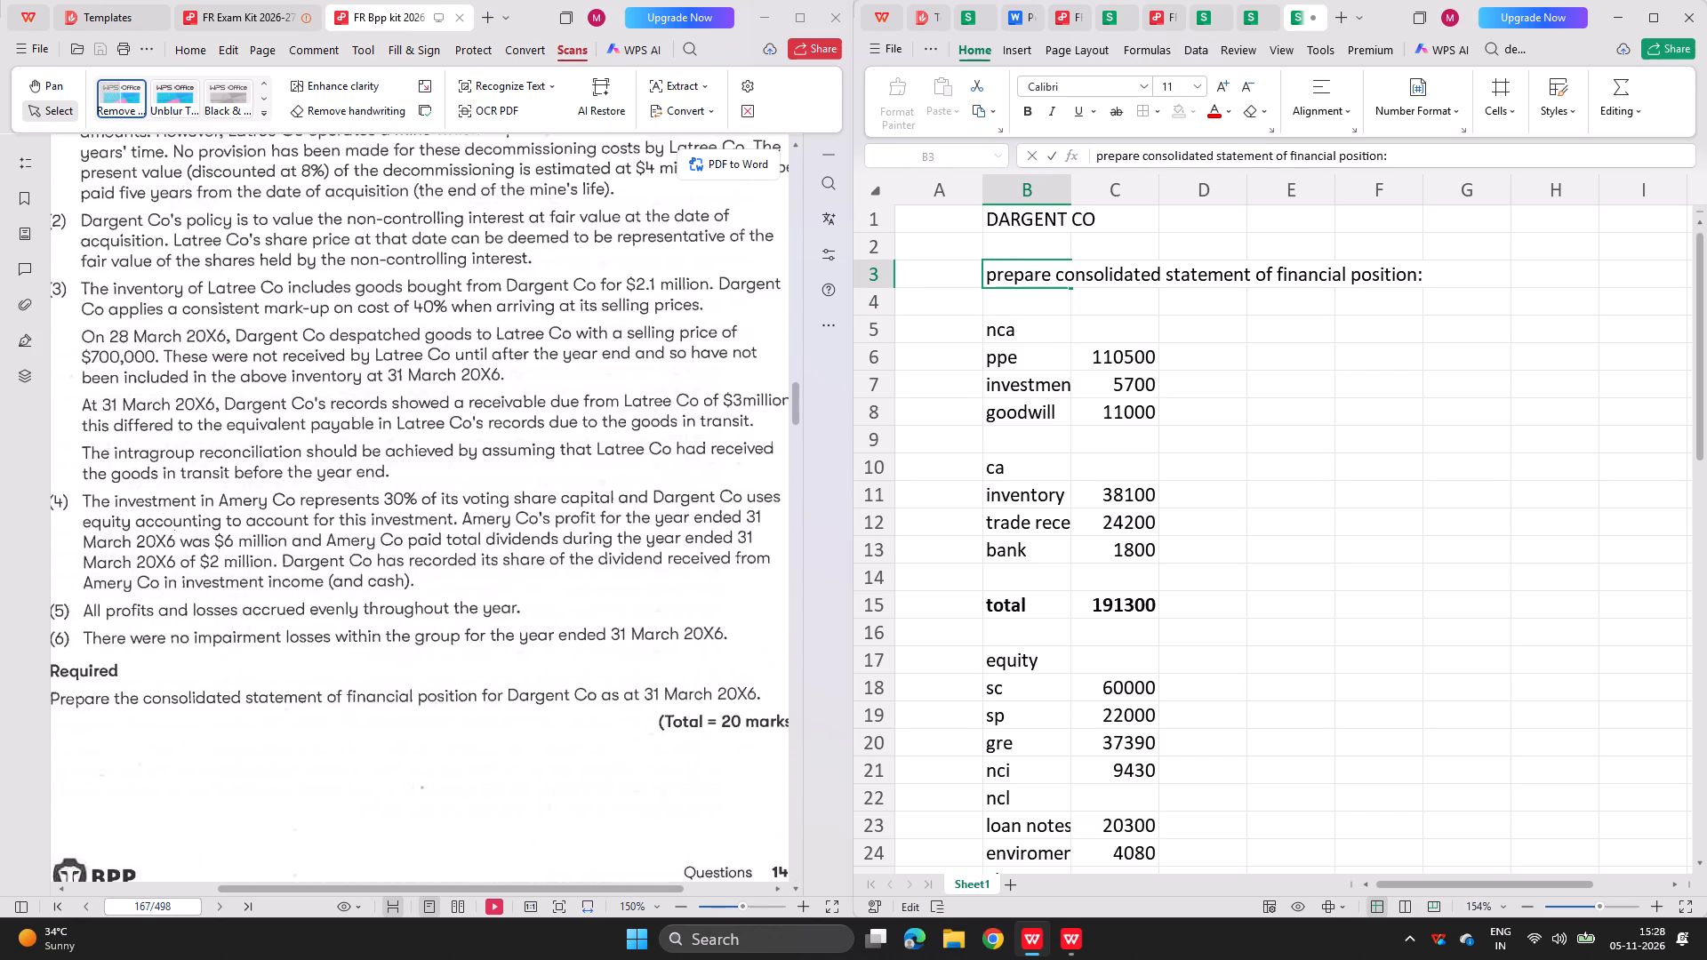
click(1438, 271)
key(BackSpace)
key(space)
text(for)
key(space)
text(31 march 200)
key(6)
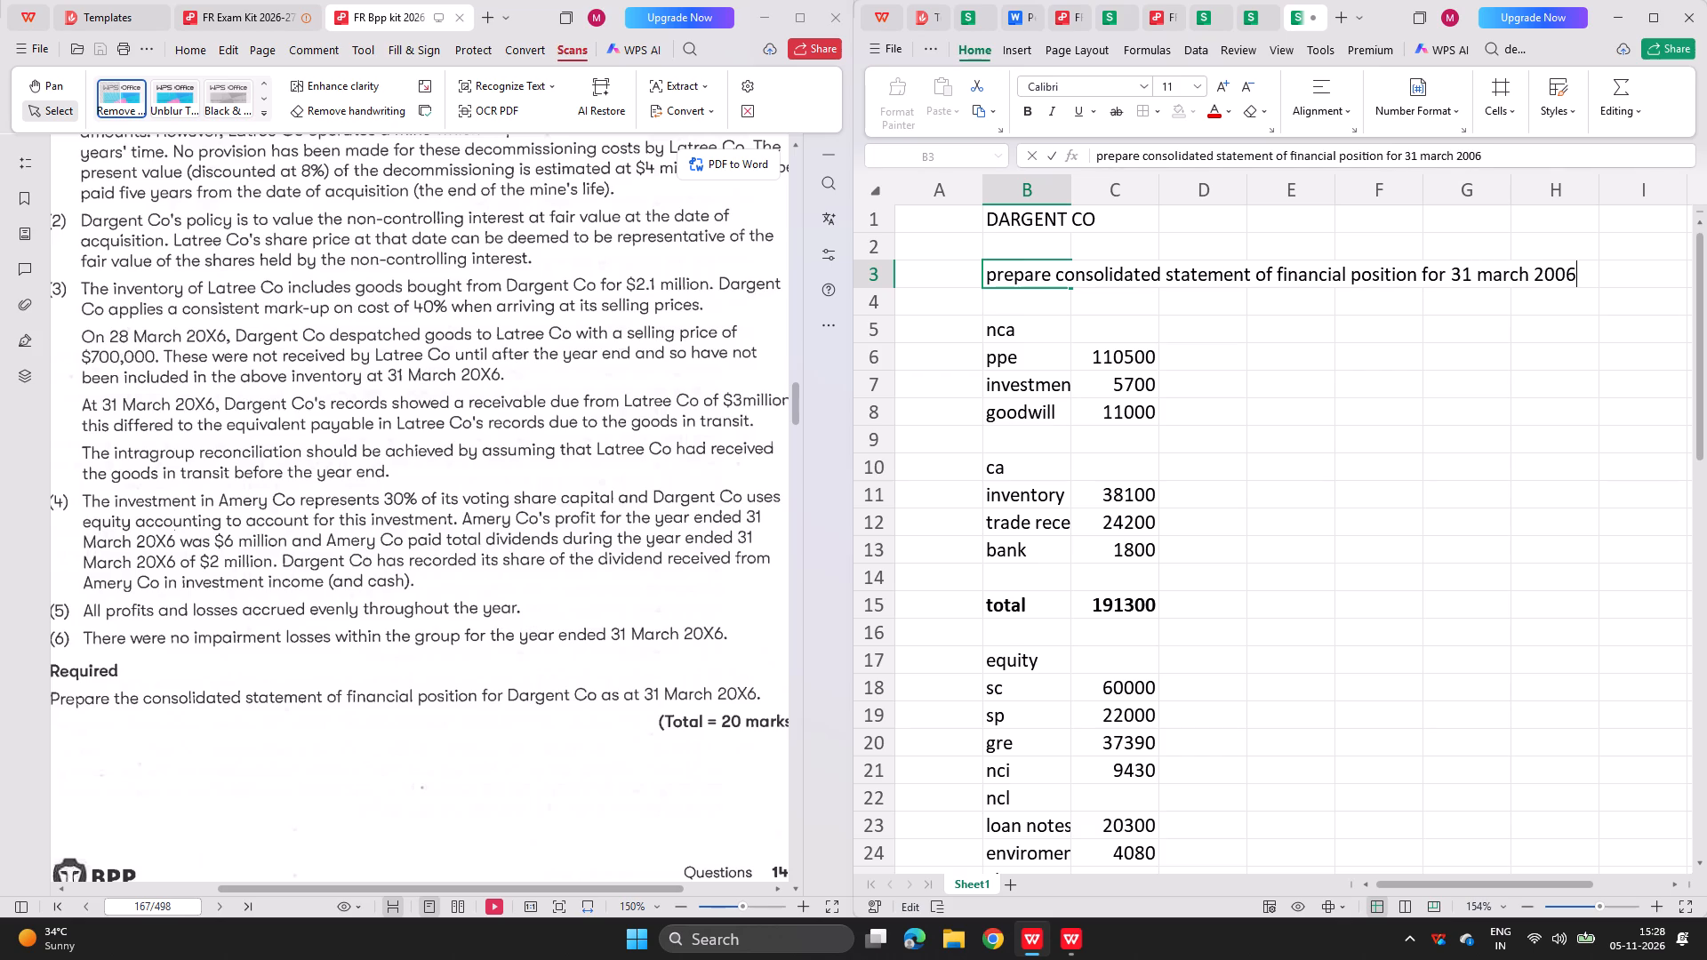
key(period)
key(Return)
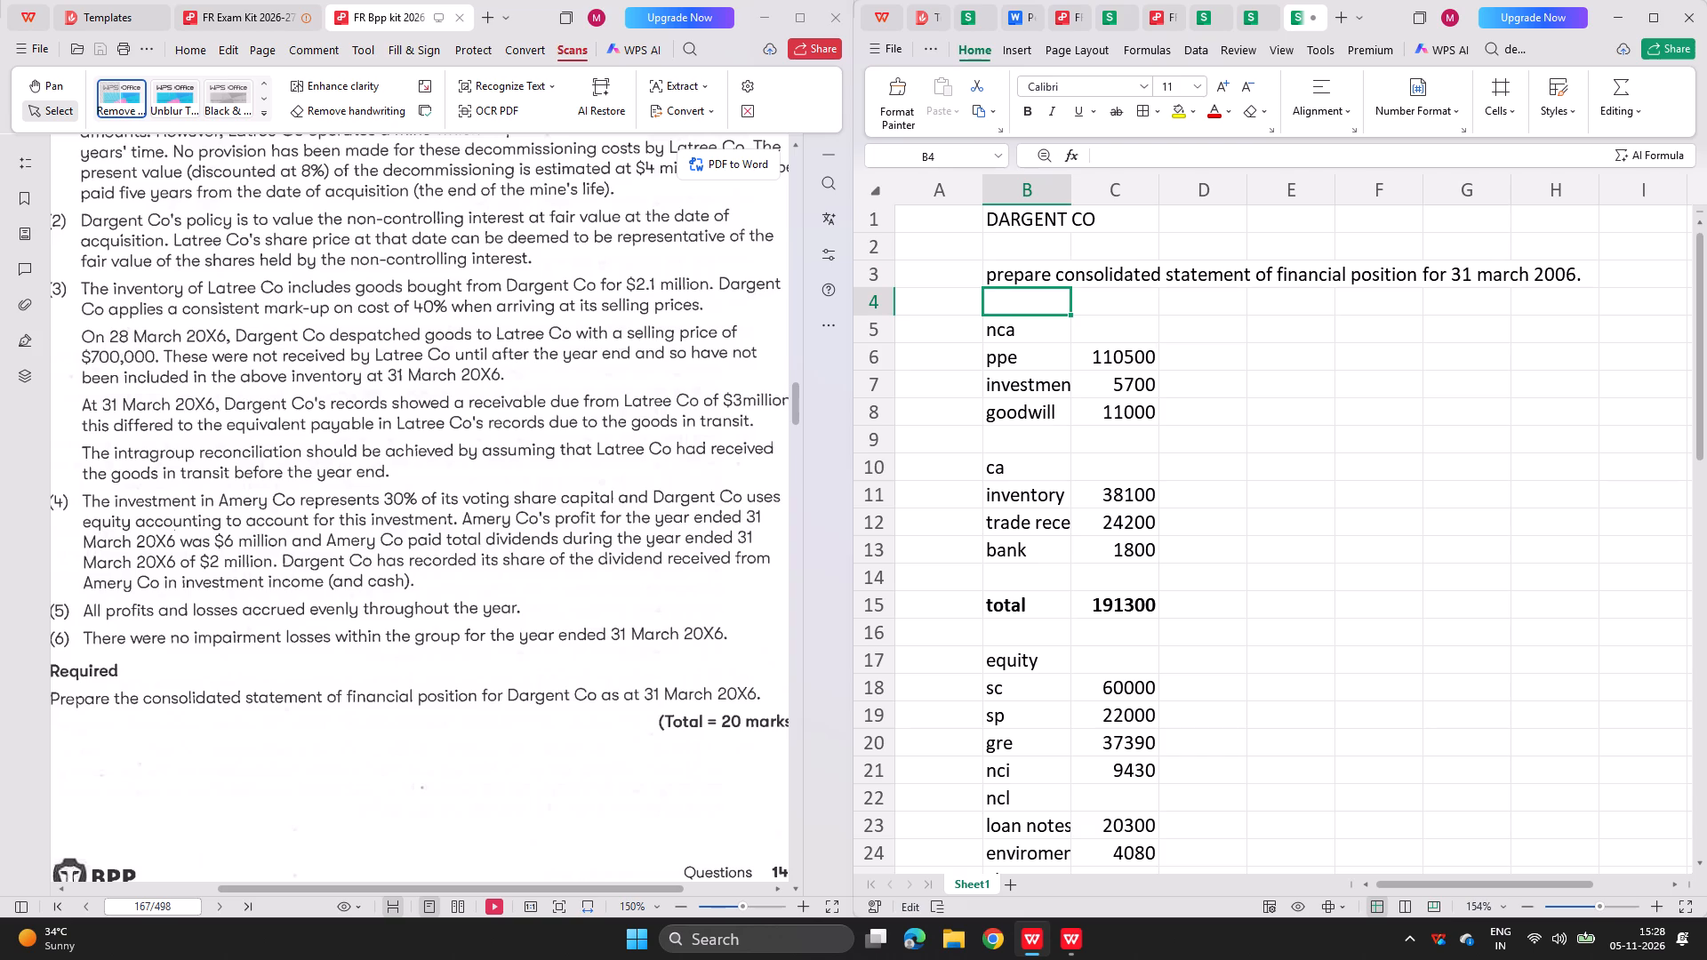
Make the statement title in B3 and the company name in B1 bold.
click(1045, 271)
key(ctrl+b)
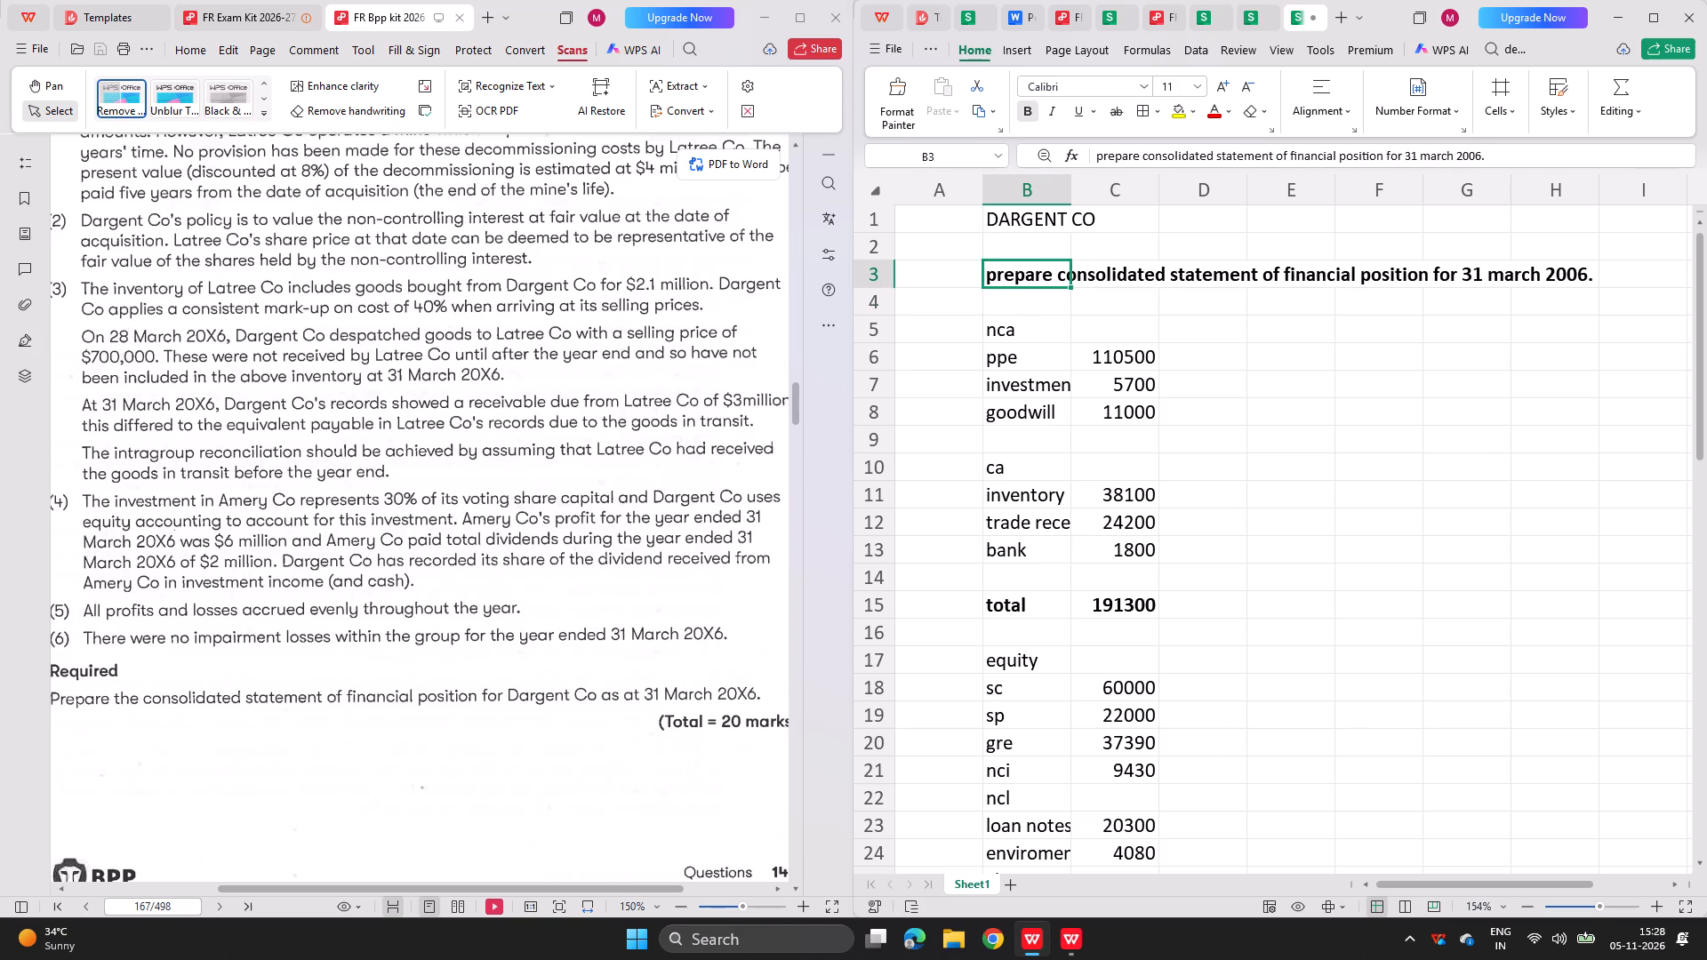
click(1003, 218)
key(ctrl+b)
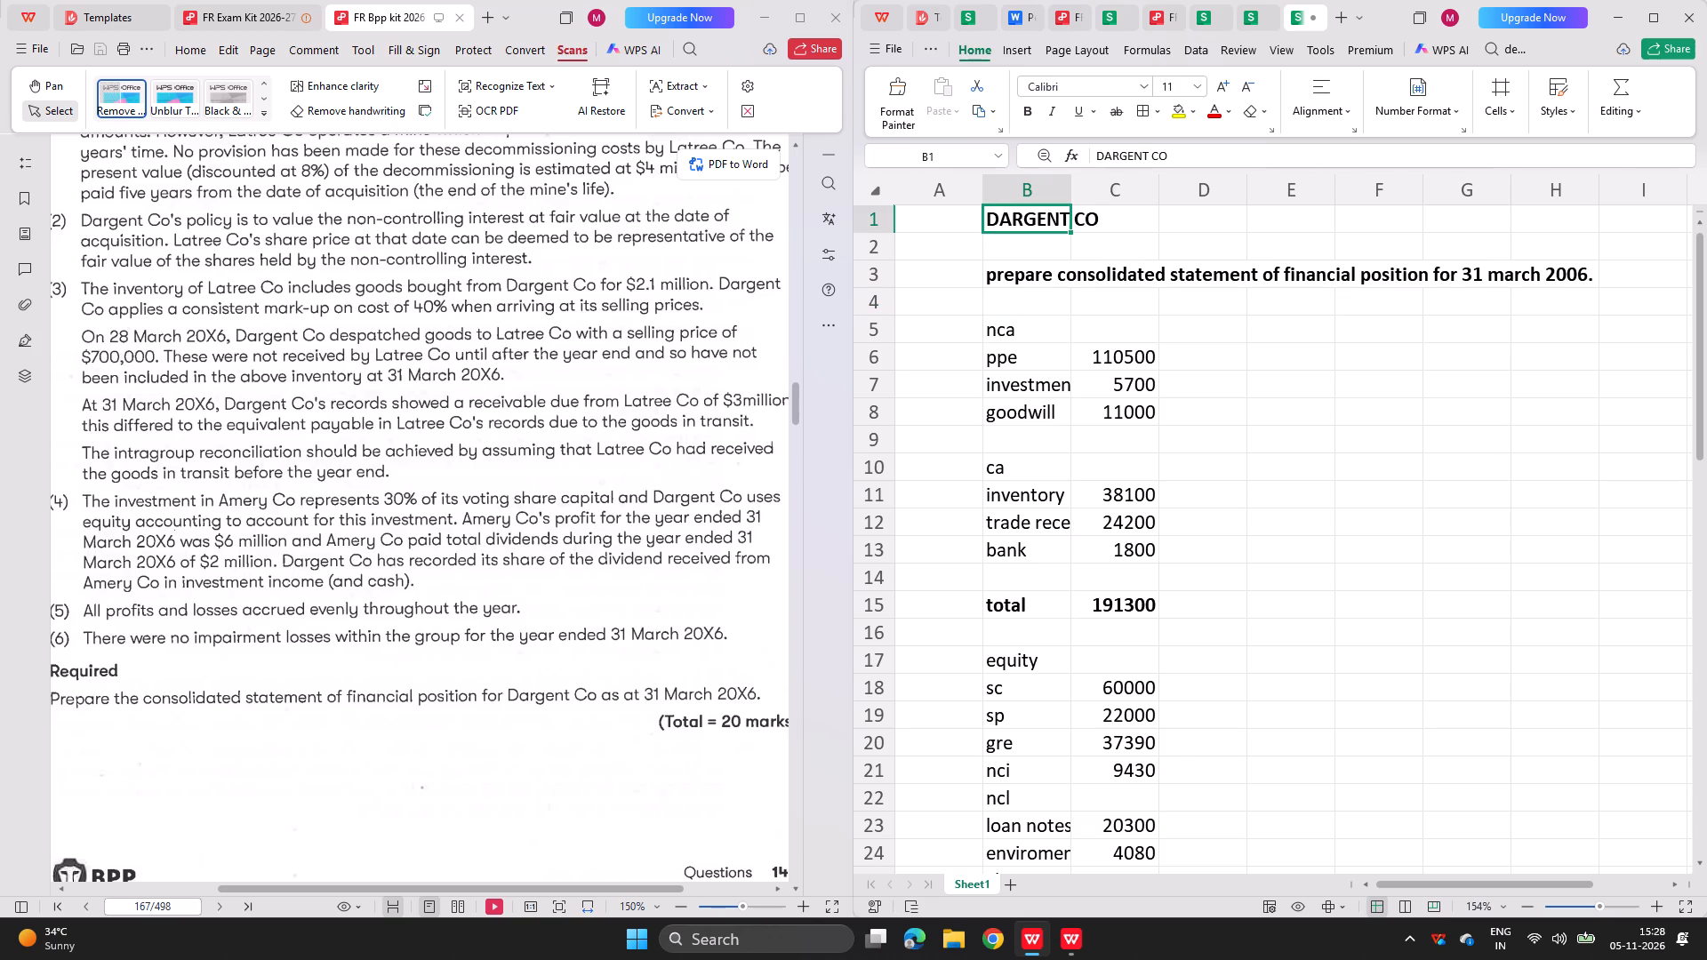
Enter the question number 317 in A1, beside the company name.
click(941, 221)
scroll(590, 423, down, 1)
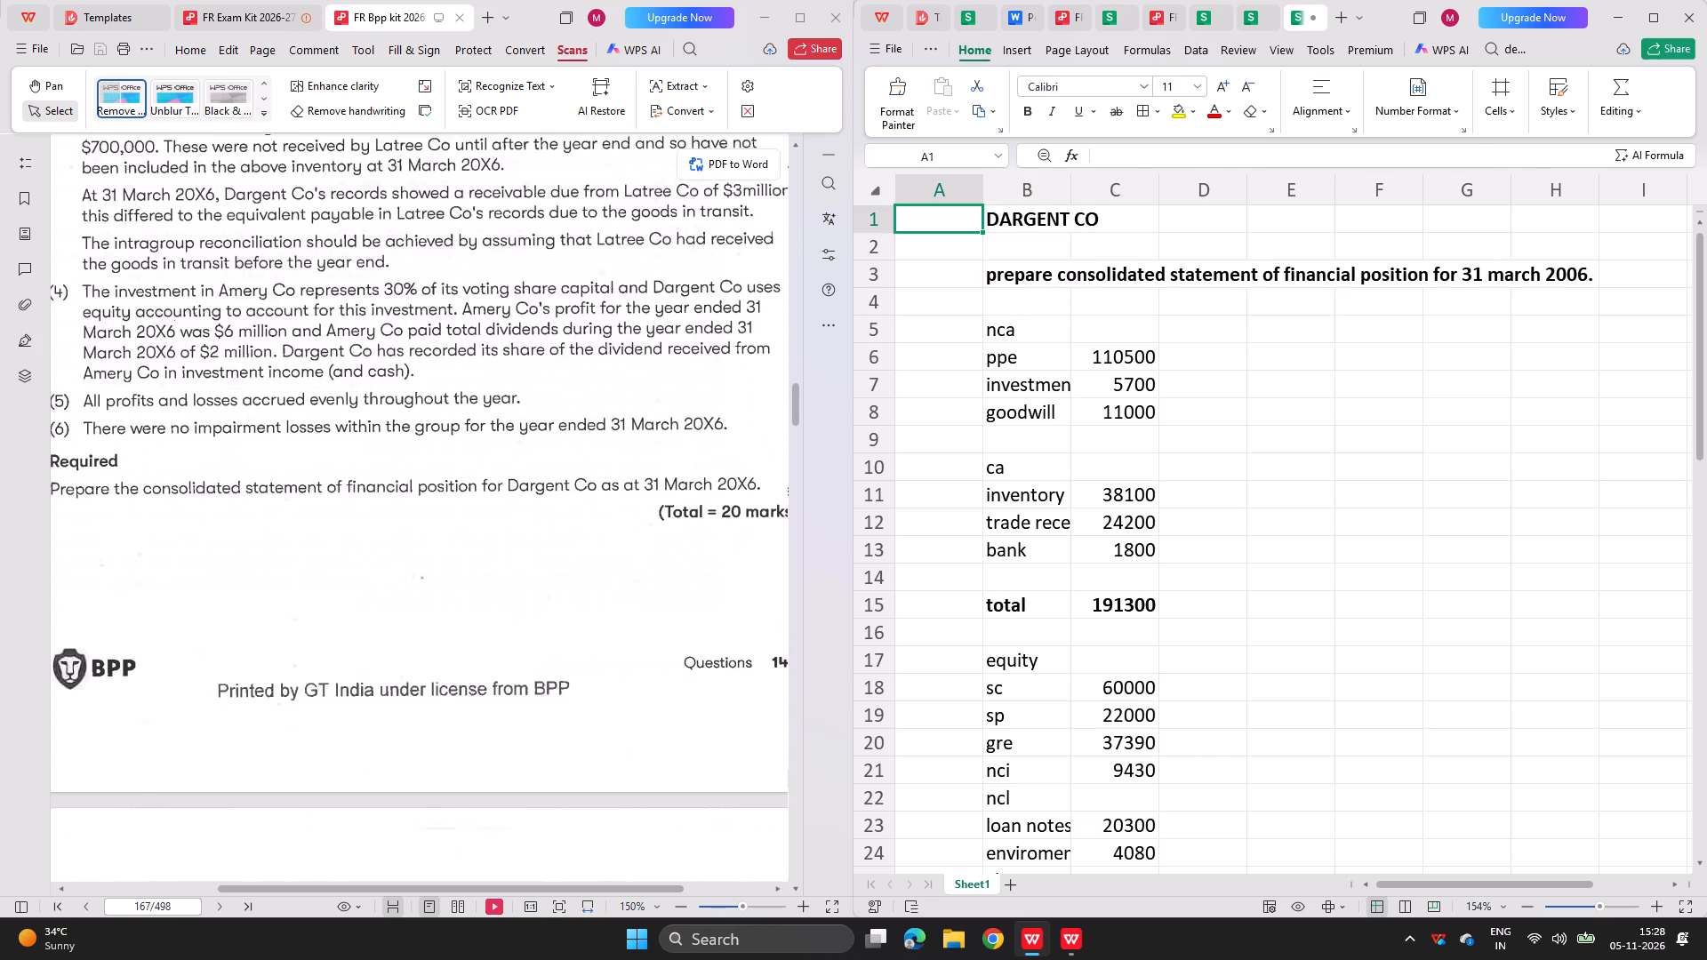
scroll(590, 423, down, 1)
scroll(590, 423, up, 1)
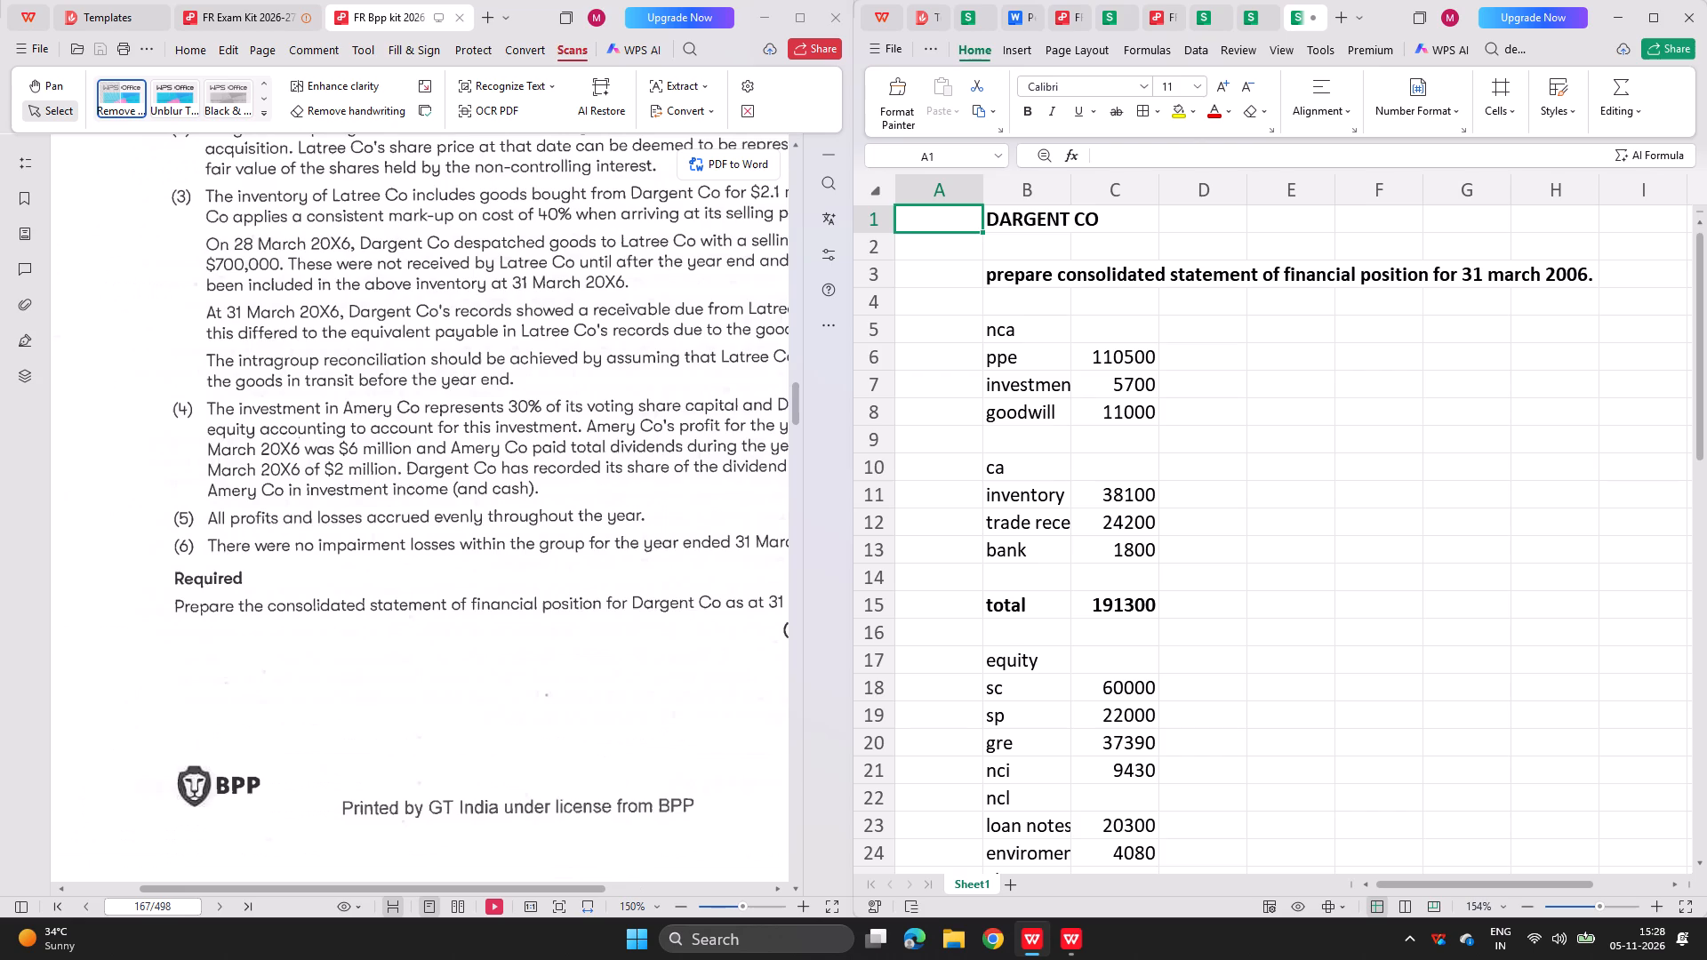
text(317)
key(Return)
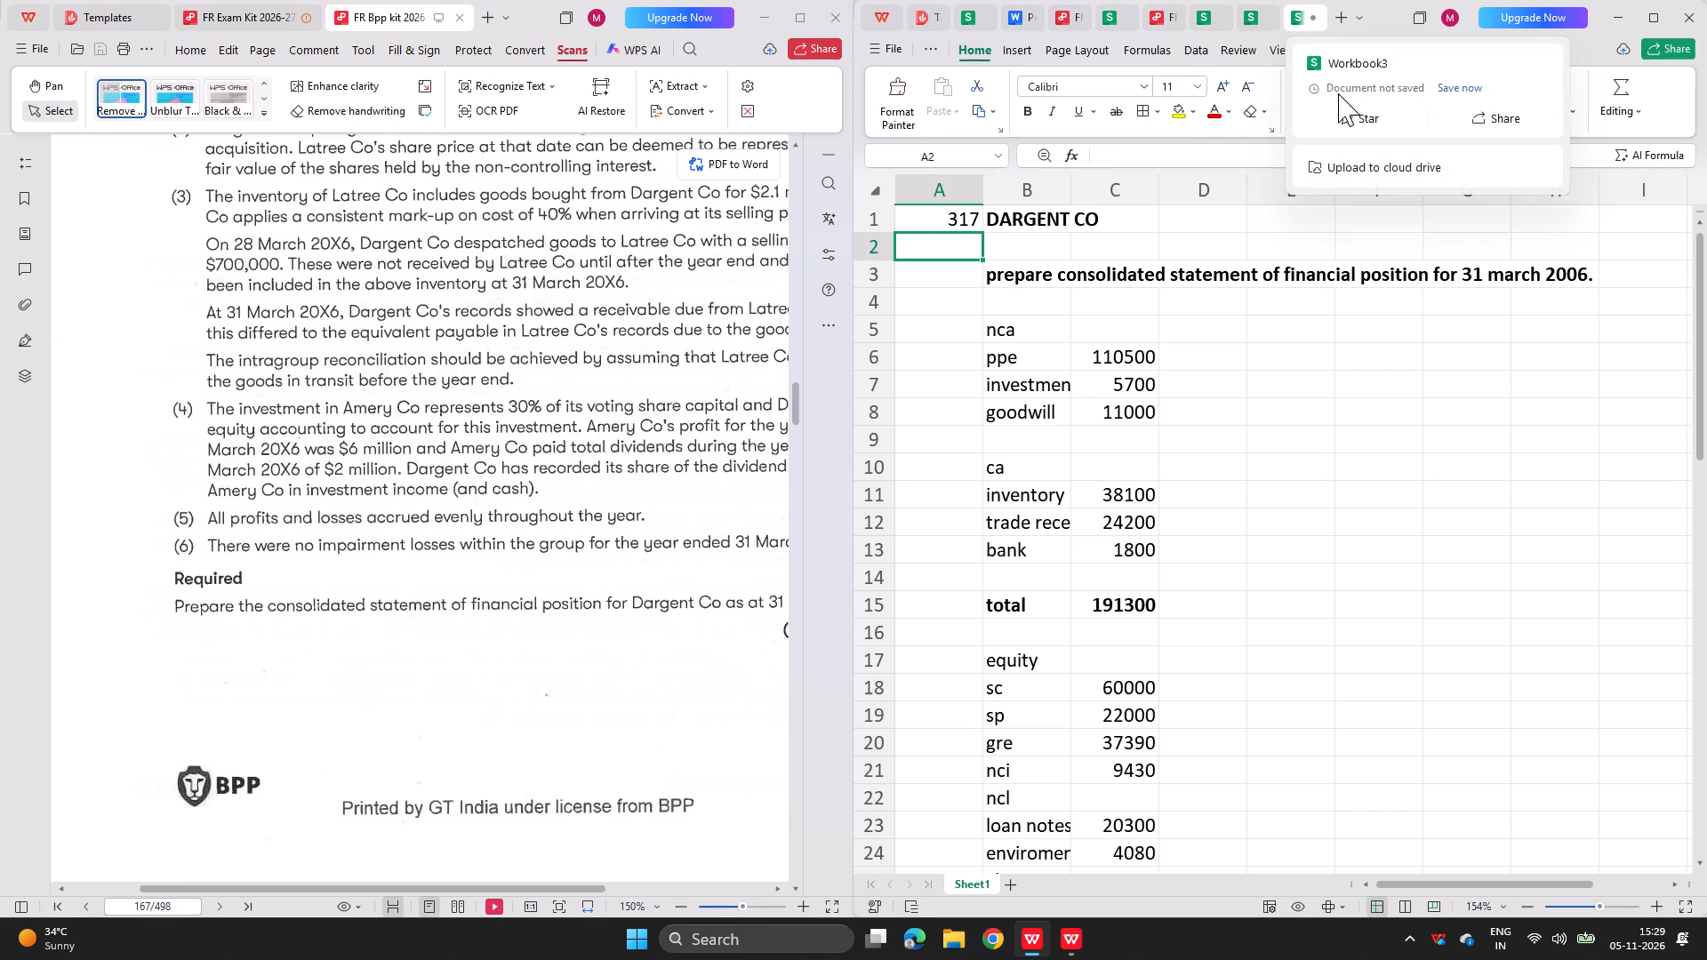
Save the workbook in the Documents folder as an Excel workbook named "317 dargent co".
double_click(1449, 88)
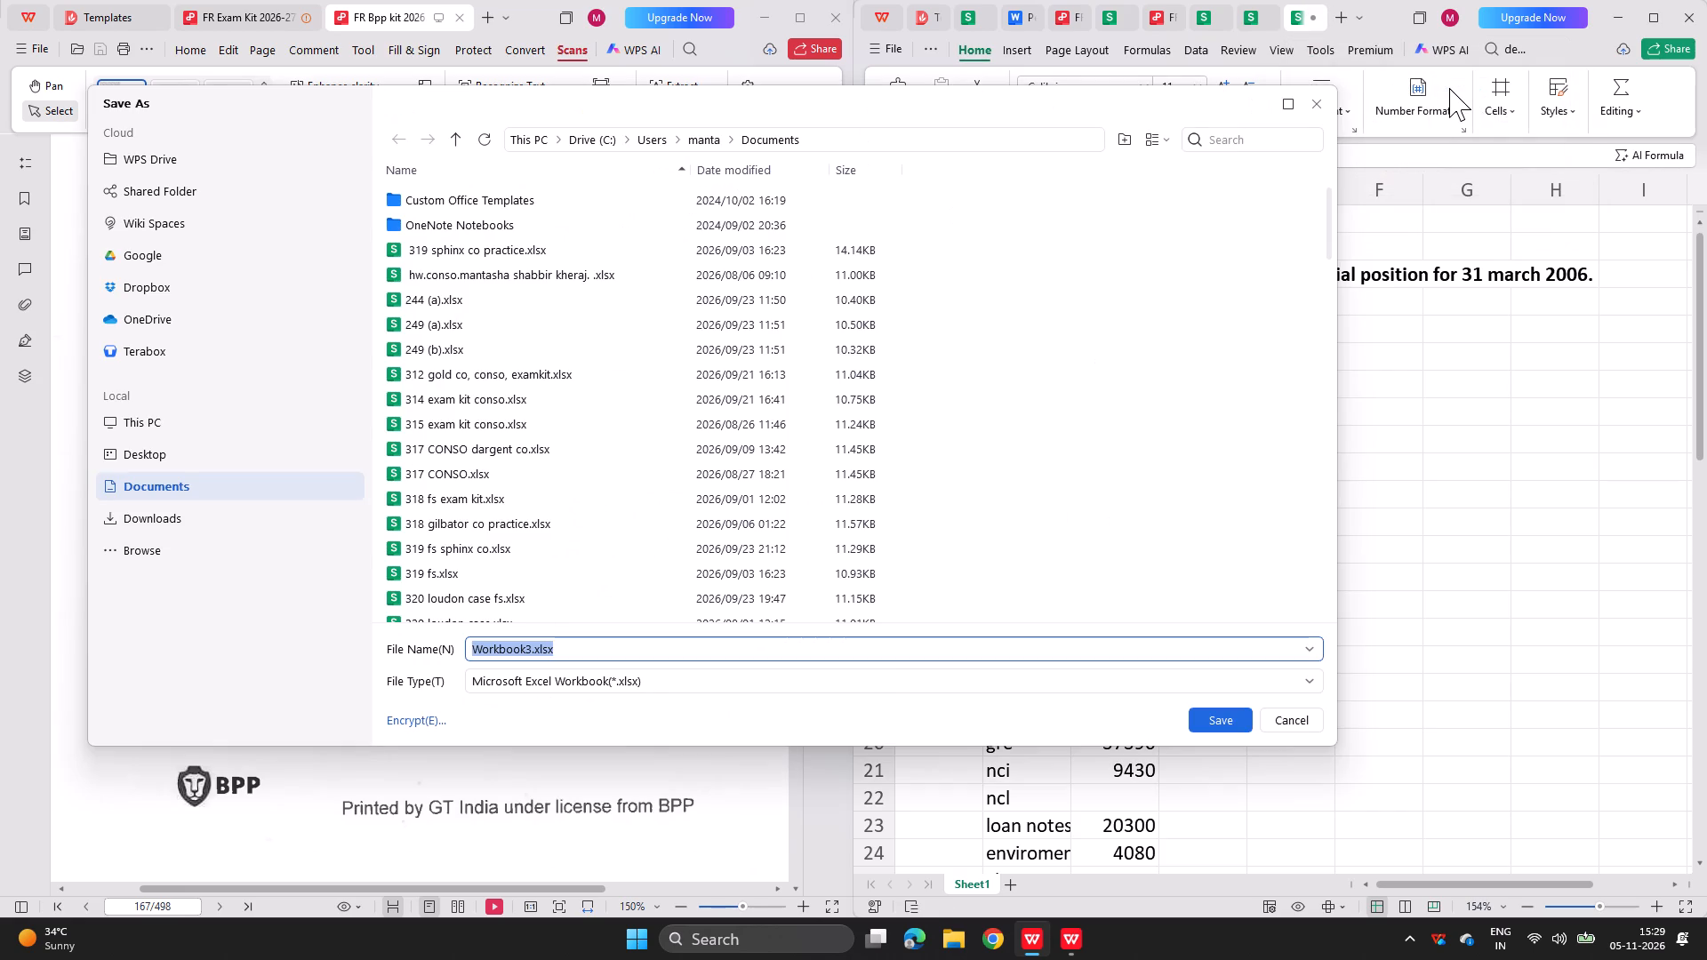
key(BackSpace)
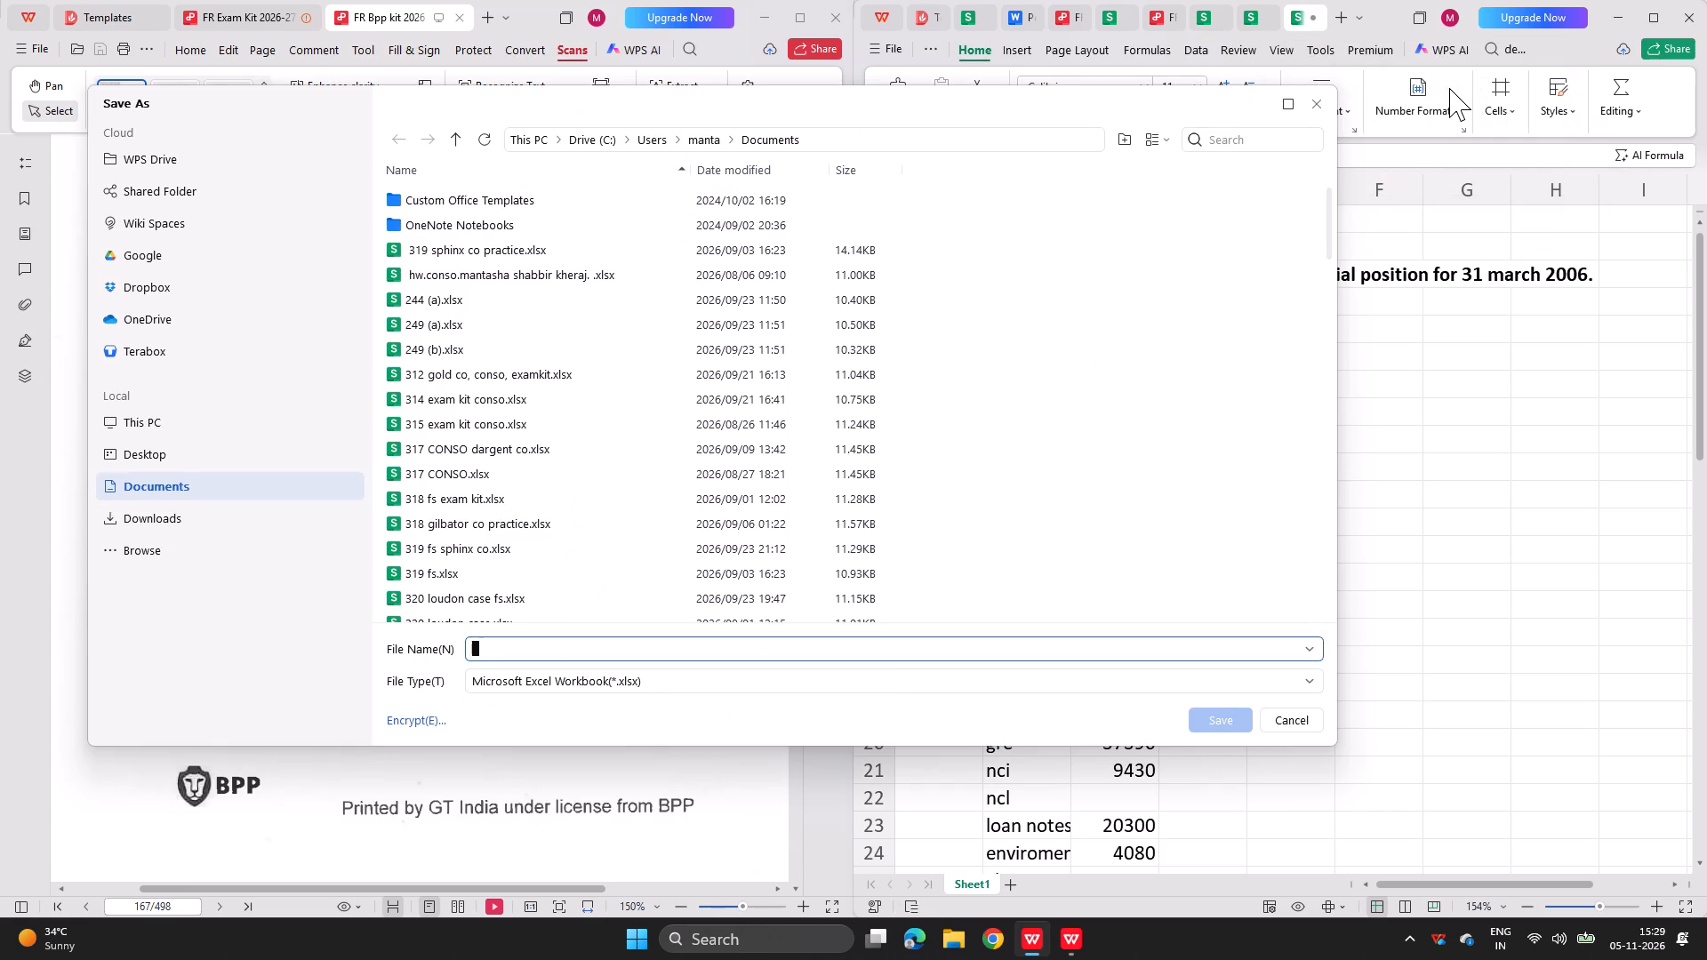
text(317)
key(space)
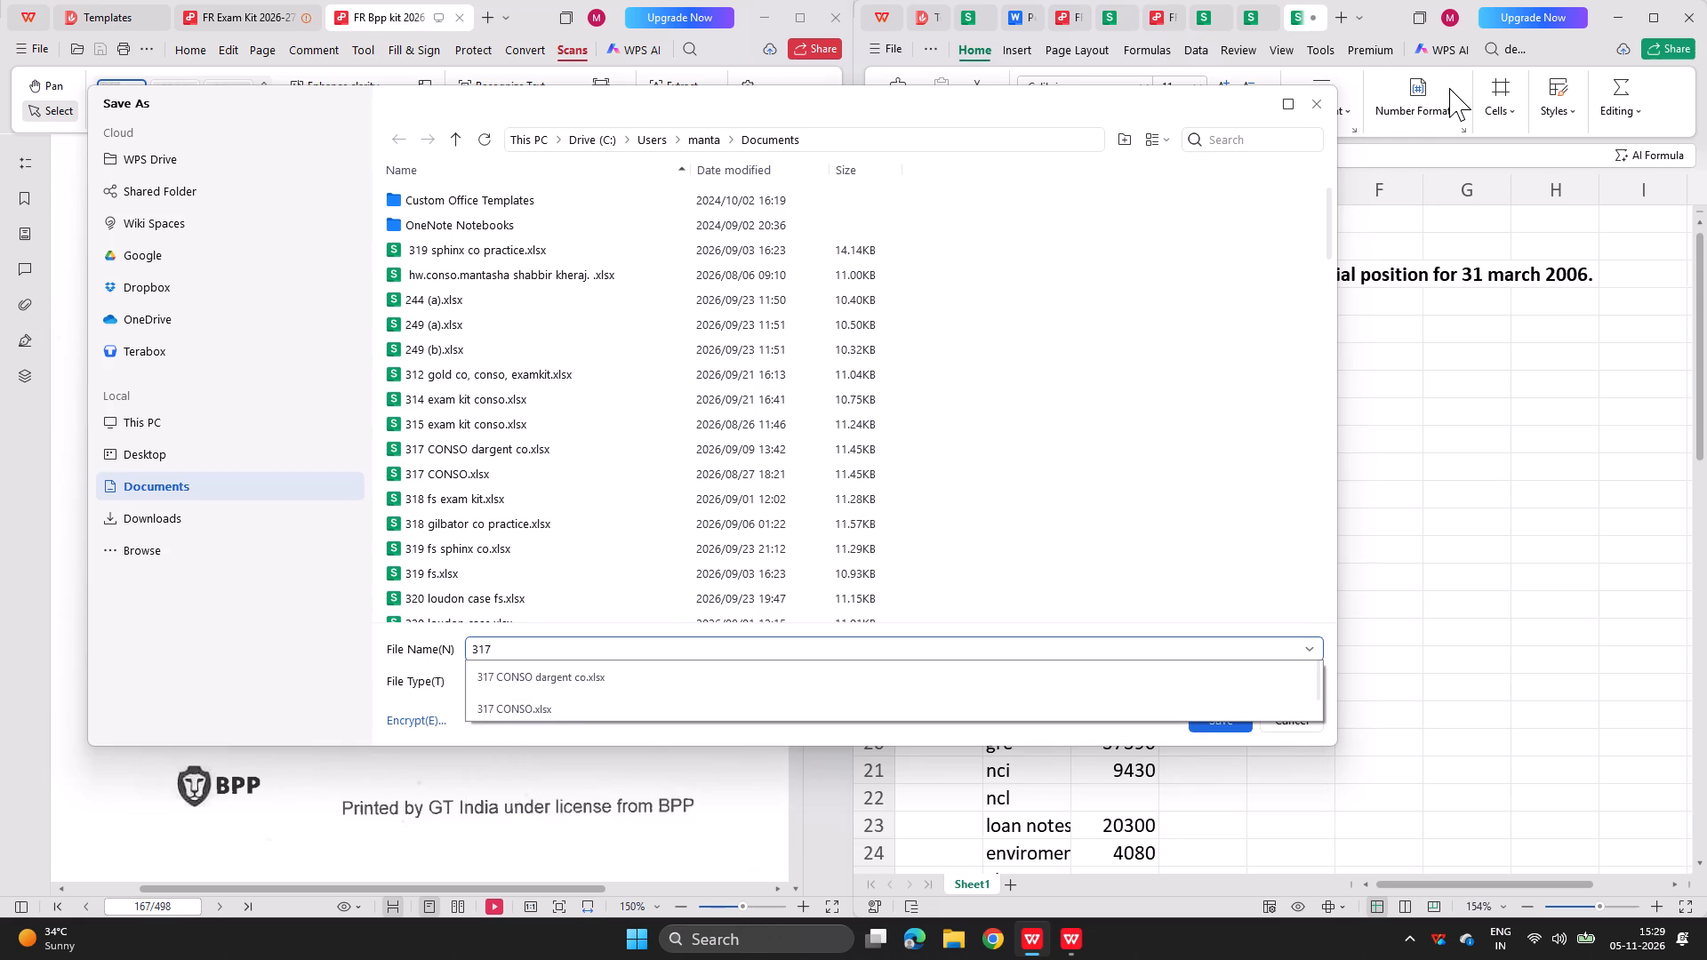
text(da)
text(rgent co)
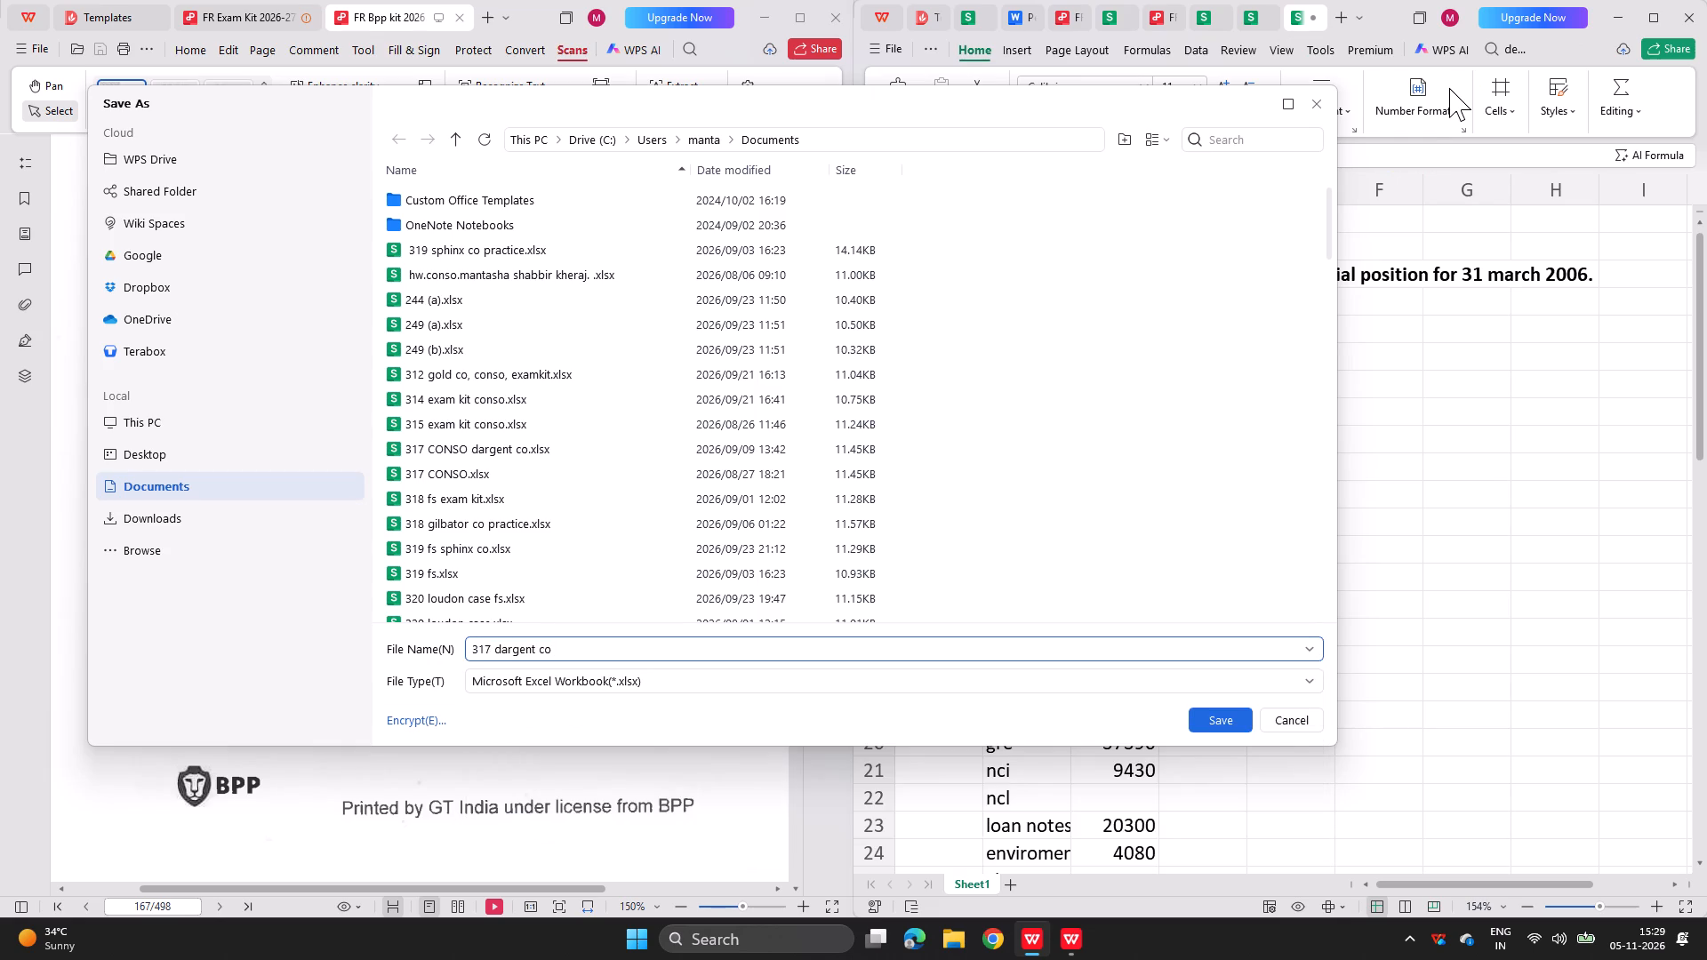
click(1214, 724)
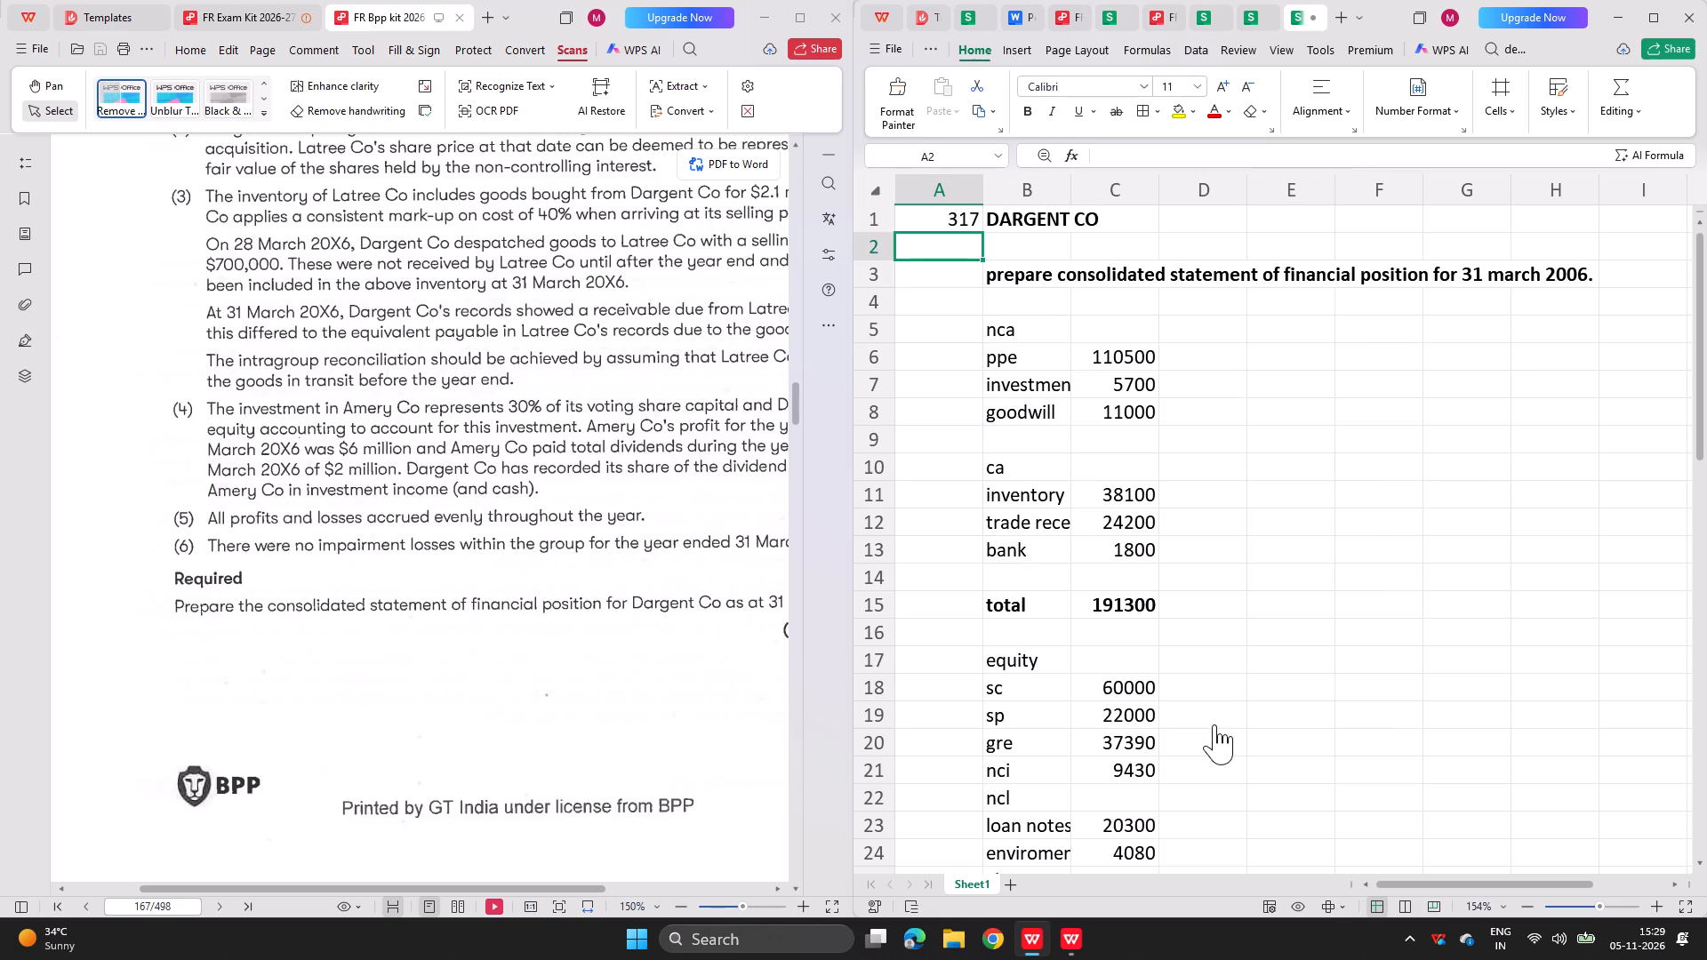
Tick question 317 Dargent Co as done in the Section C Tracker of the FR study plan workbook.
scroll(1043, 524, down, 2)
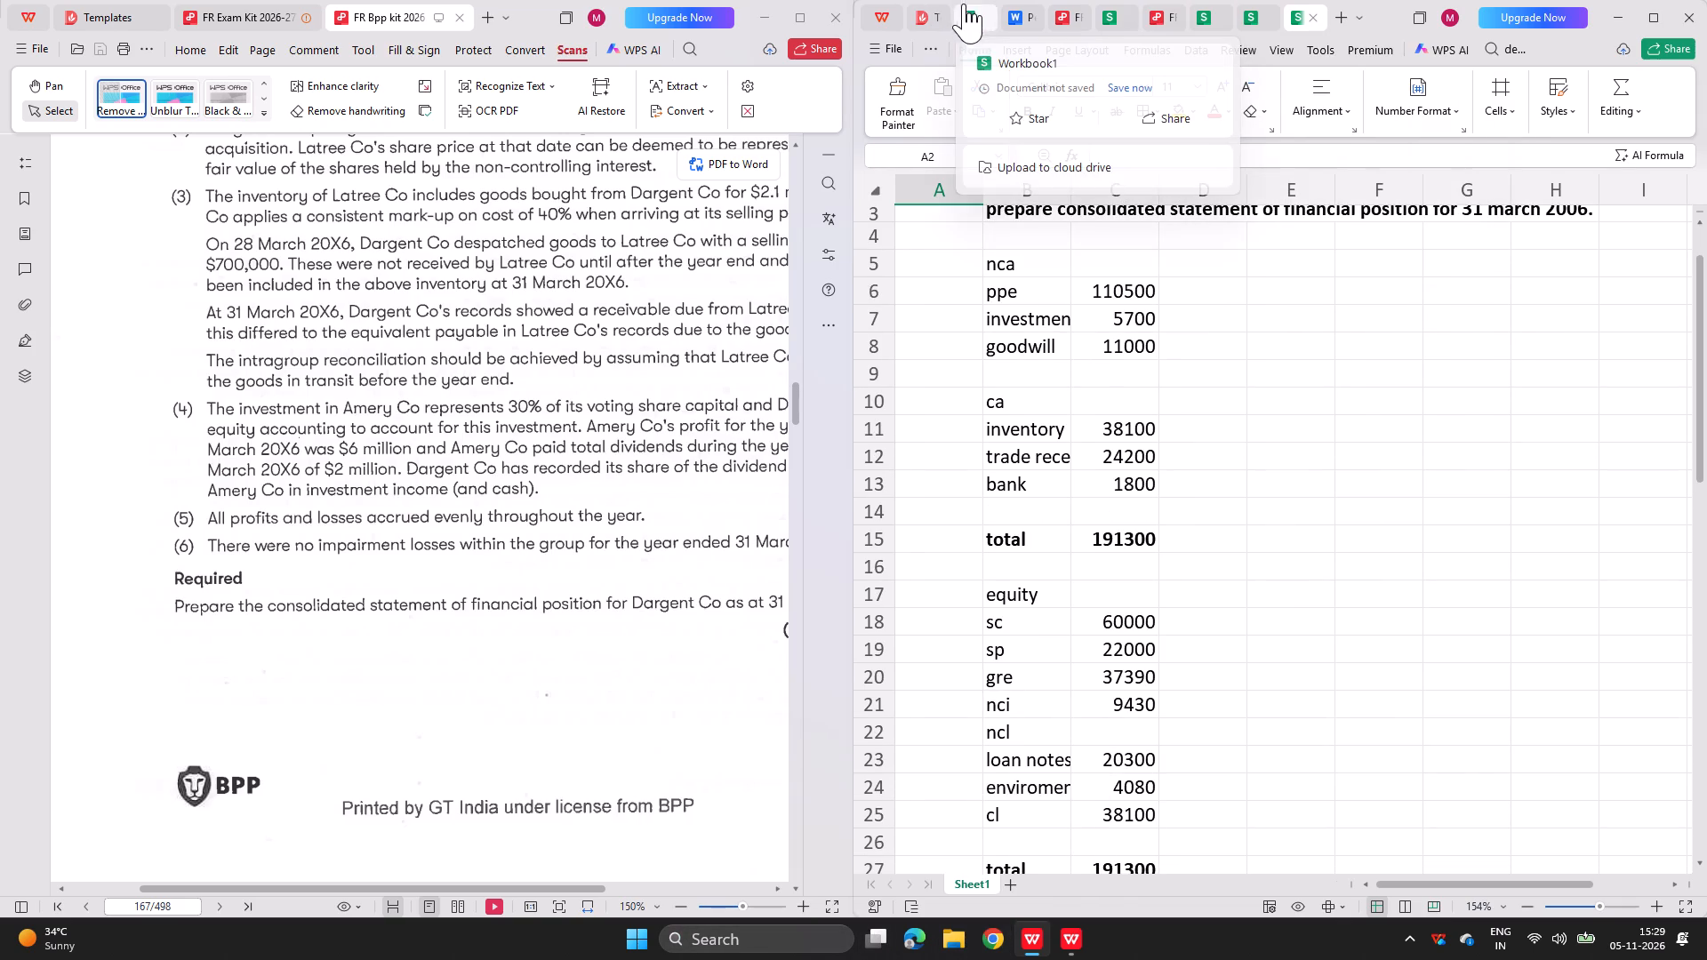
click(1108, 15)
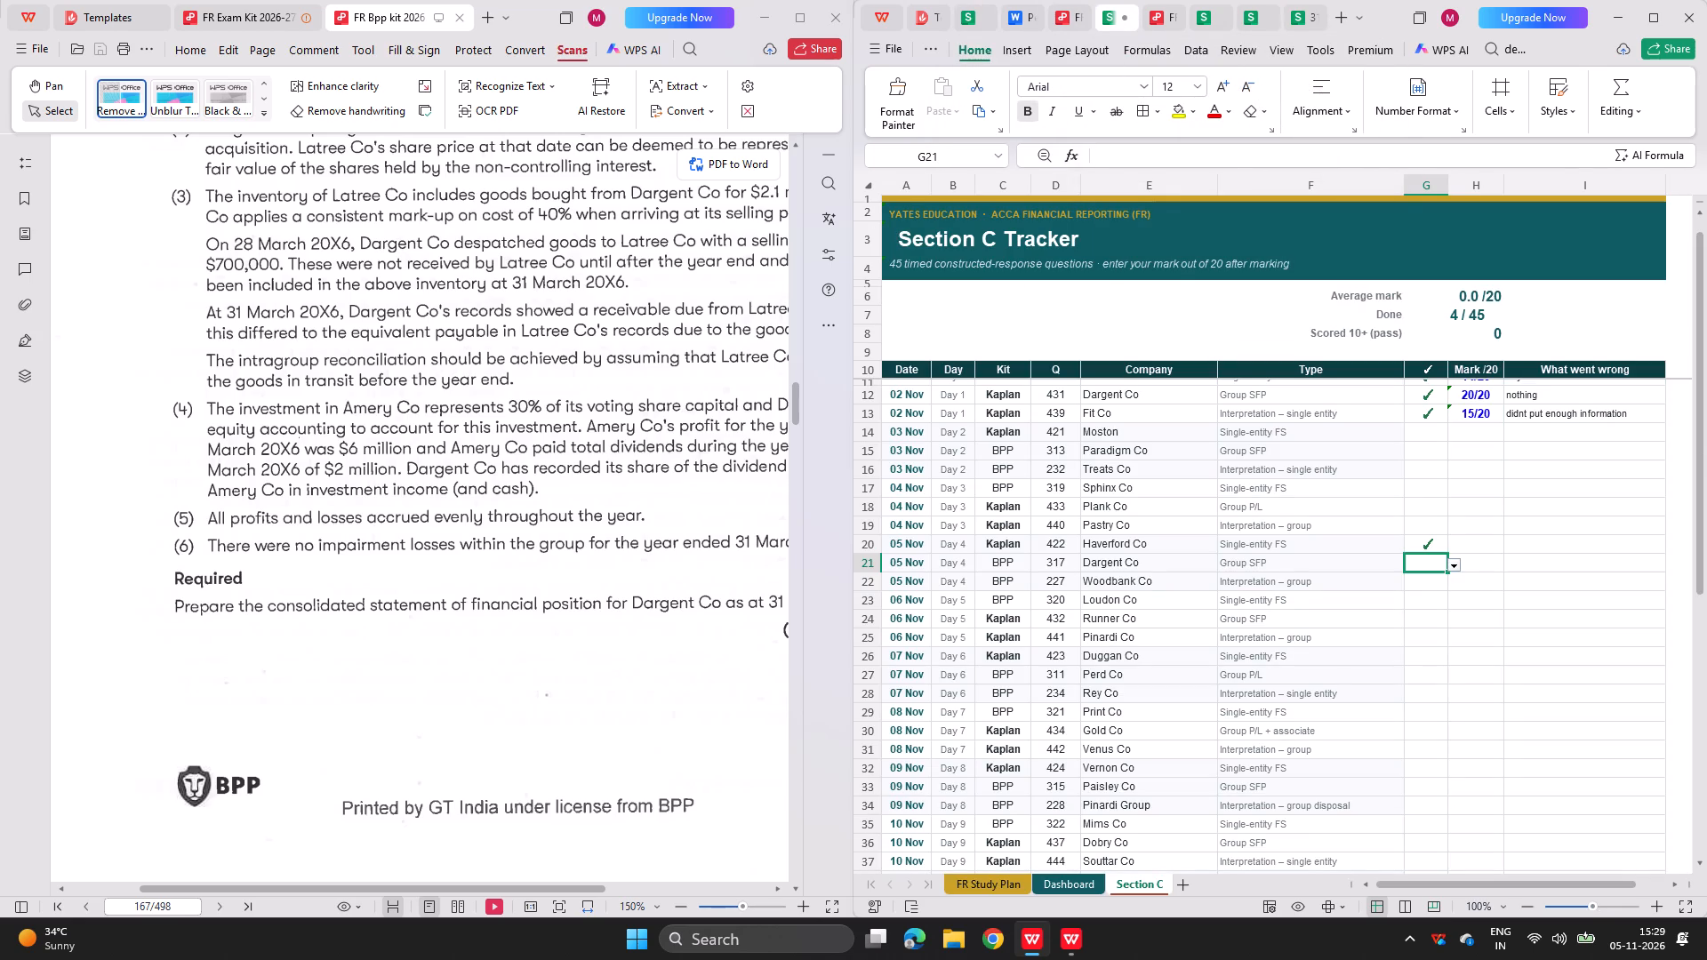
key(Return)
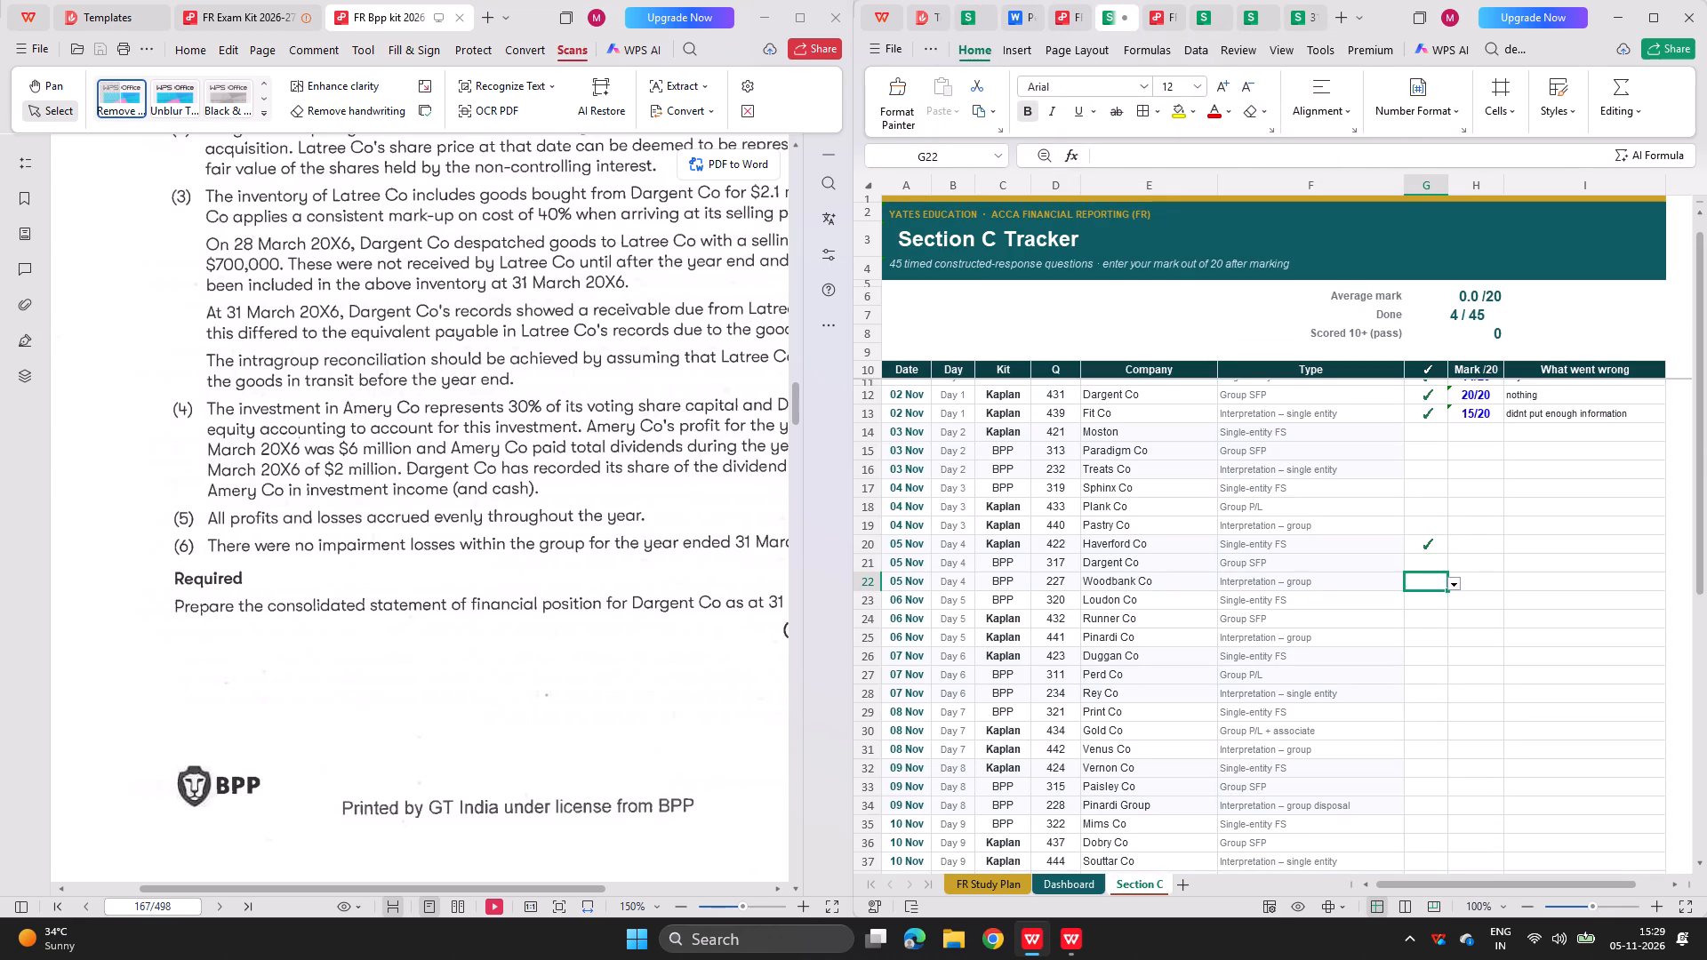
key(Up)
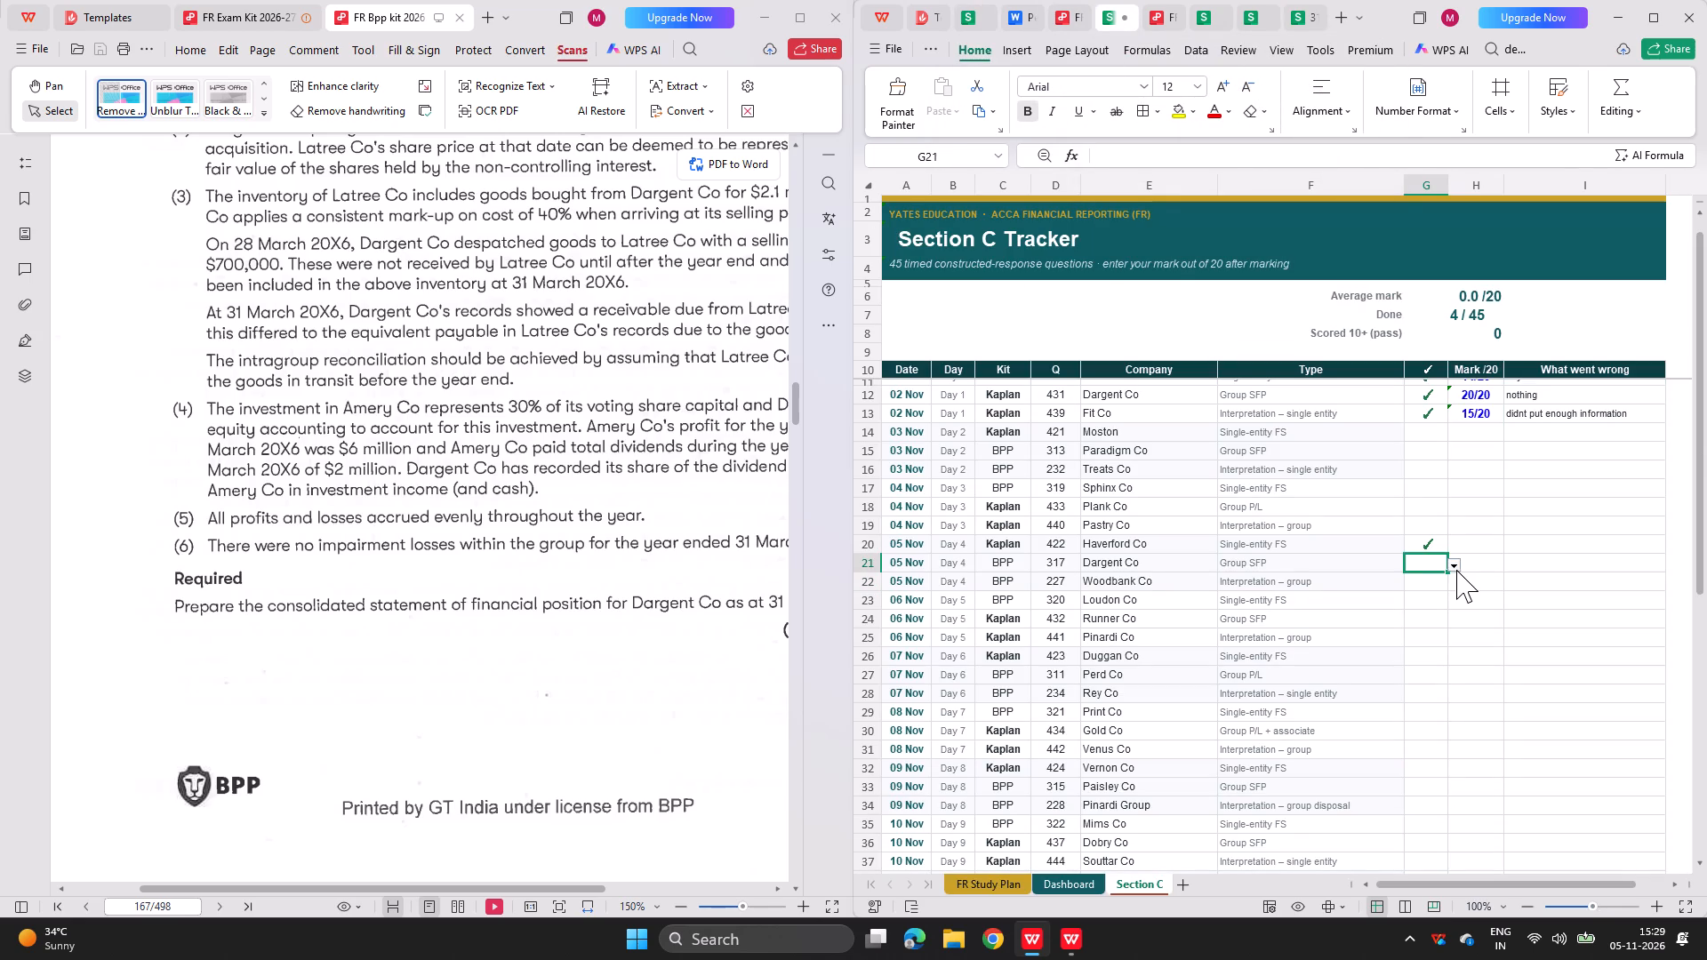
drag(1459, 568, 1429, 585)
click(1429, 585)
click(1421, 588)
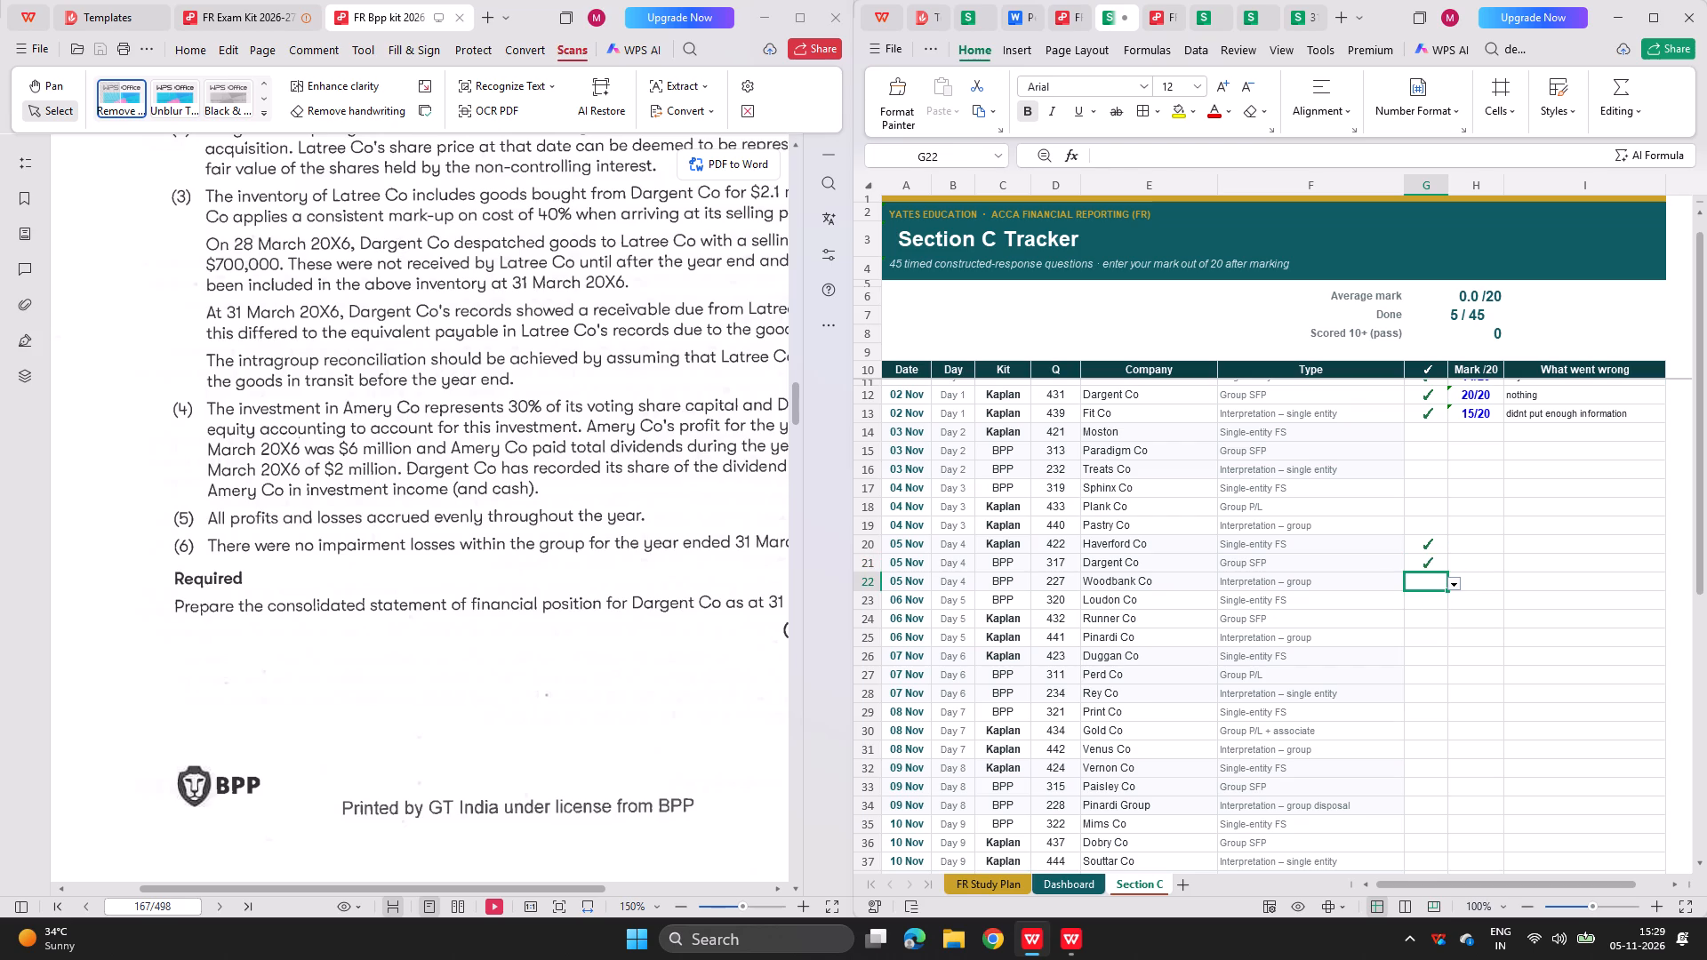
Create a blank text document and enter "Woodbank co" as its first line.
click(1306, 13)
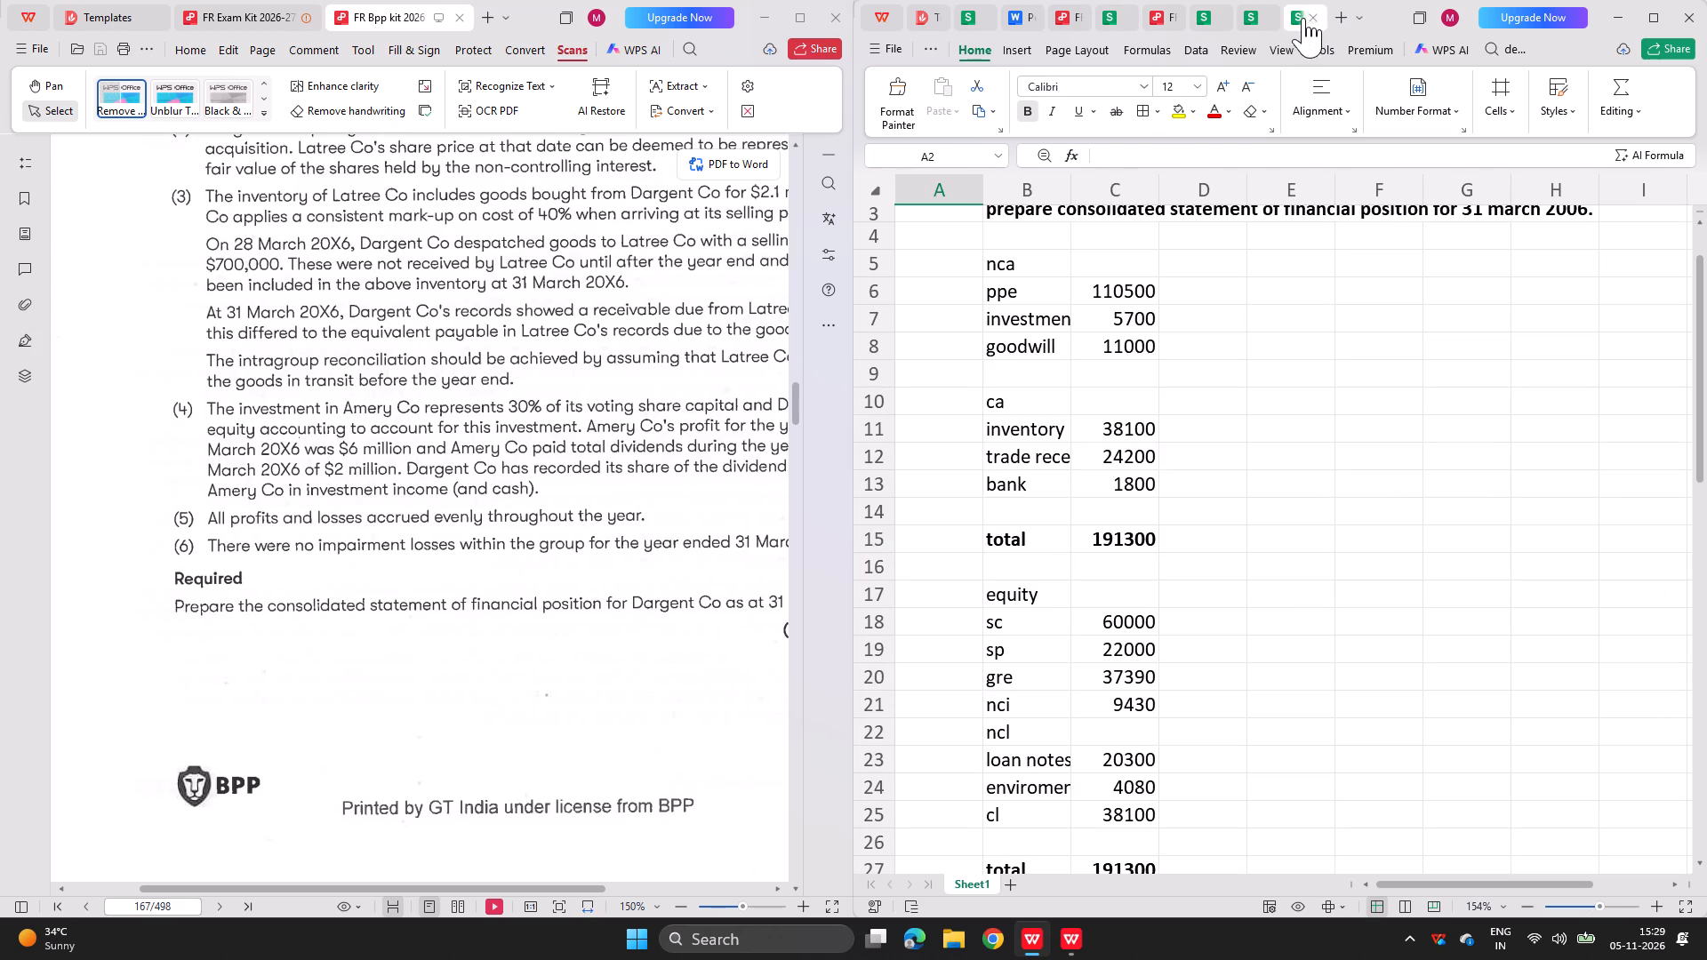
click(1341, 16)
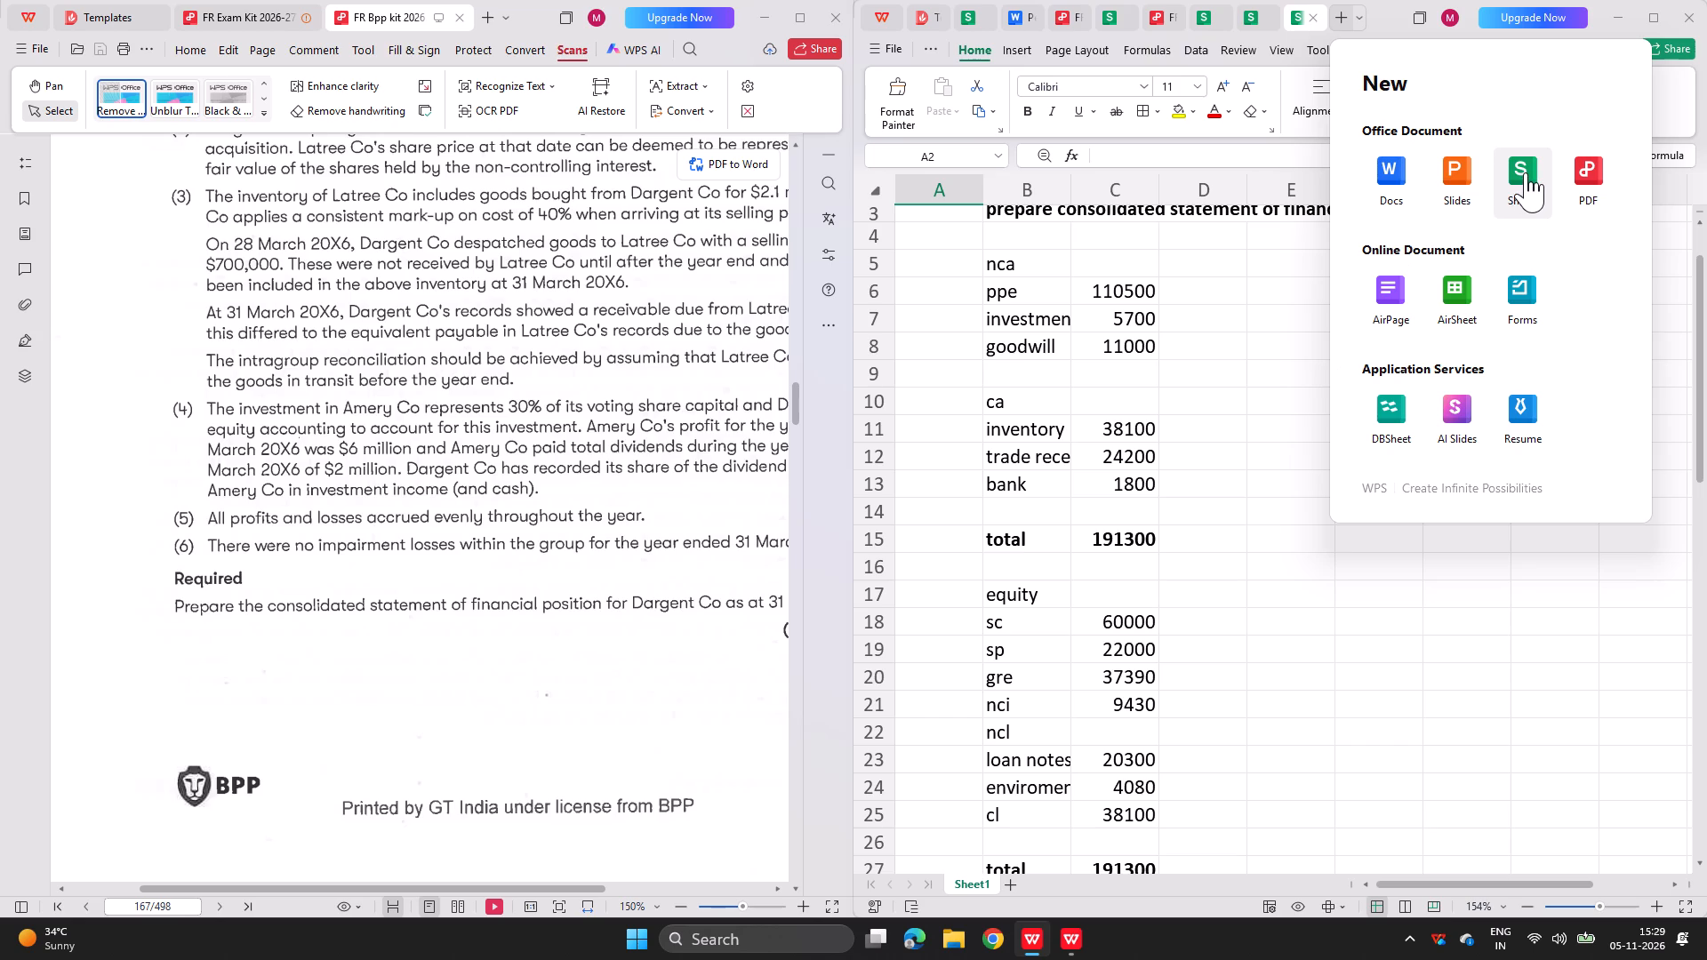
click(1398, 189)
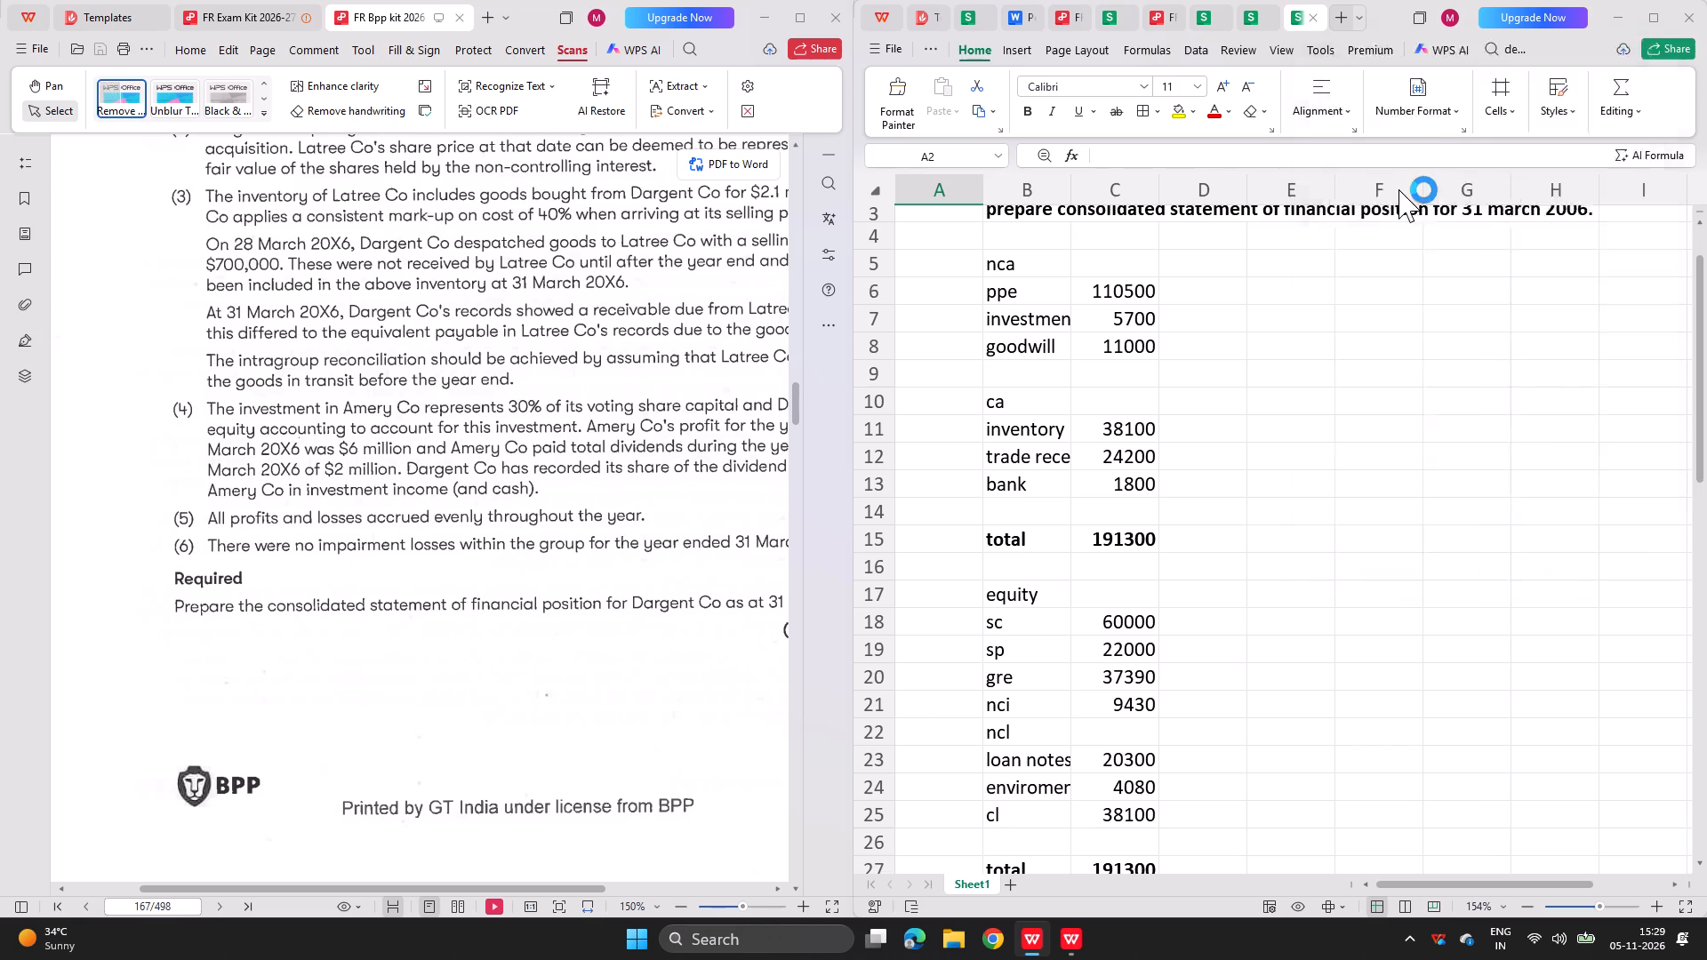
click(1276, 321)
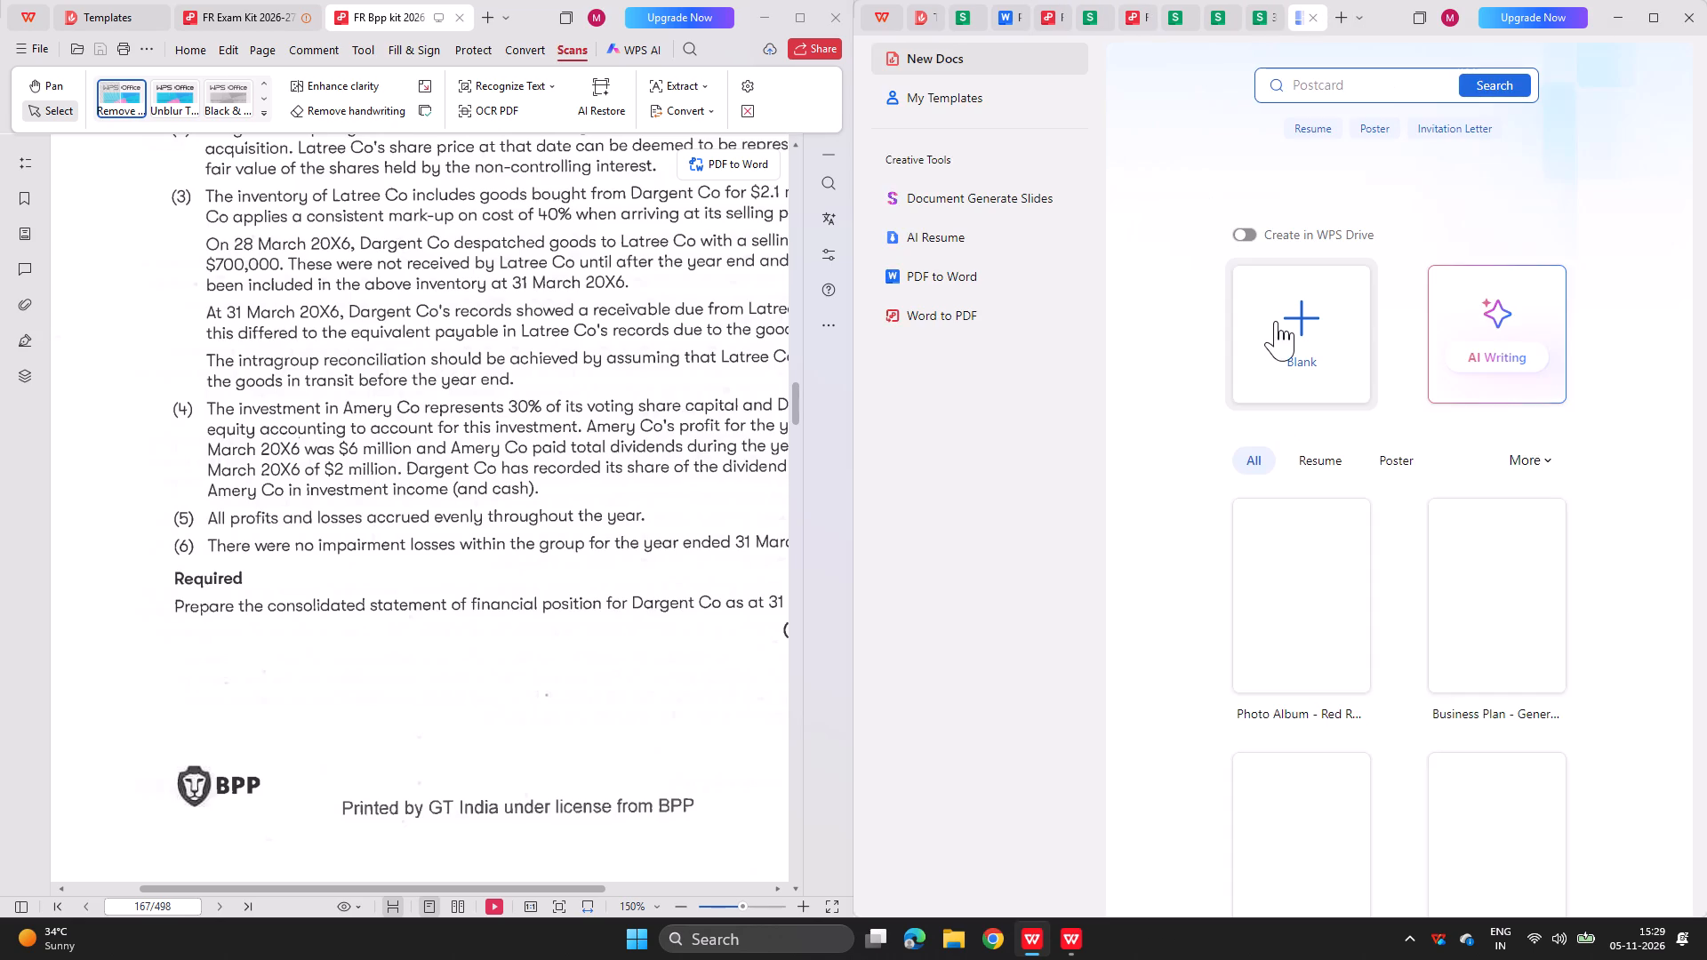
text(woodbak)
key(BackSpace)
key(BackSpace)
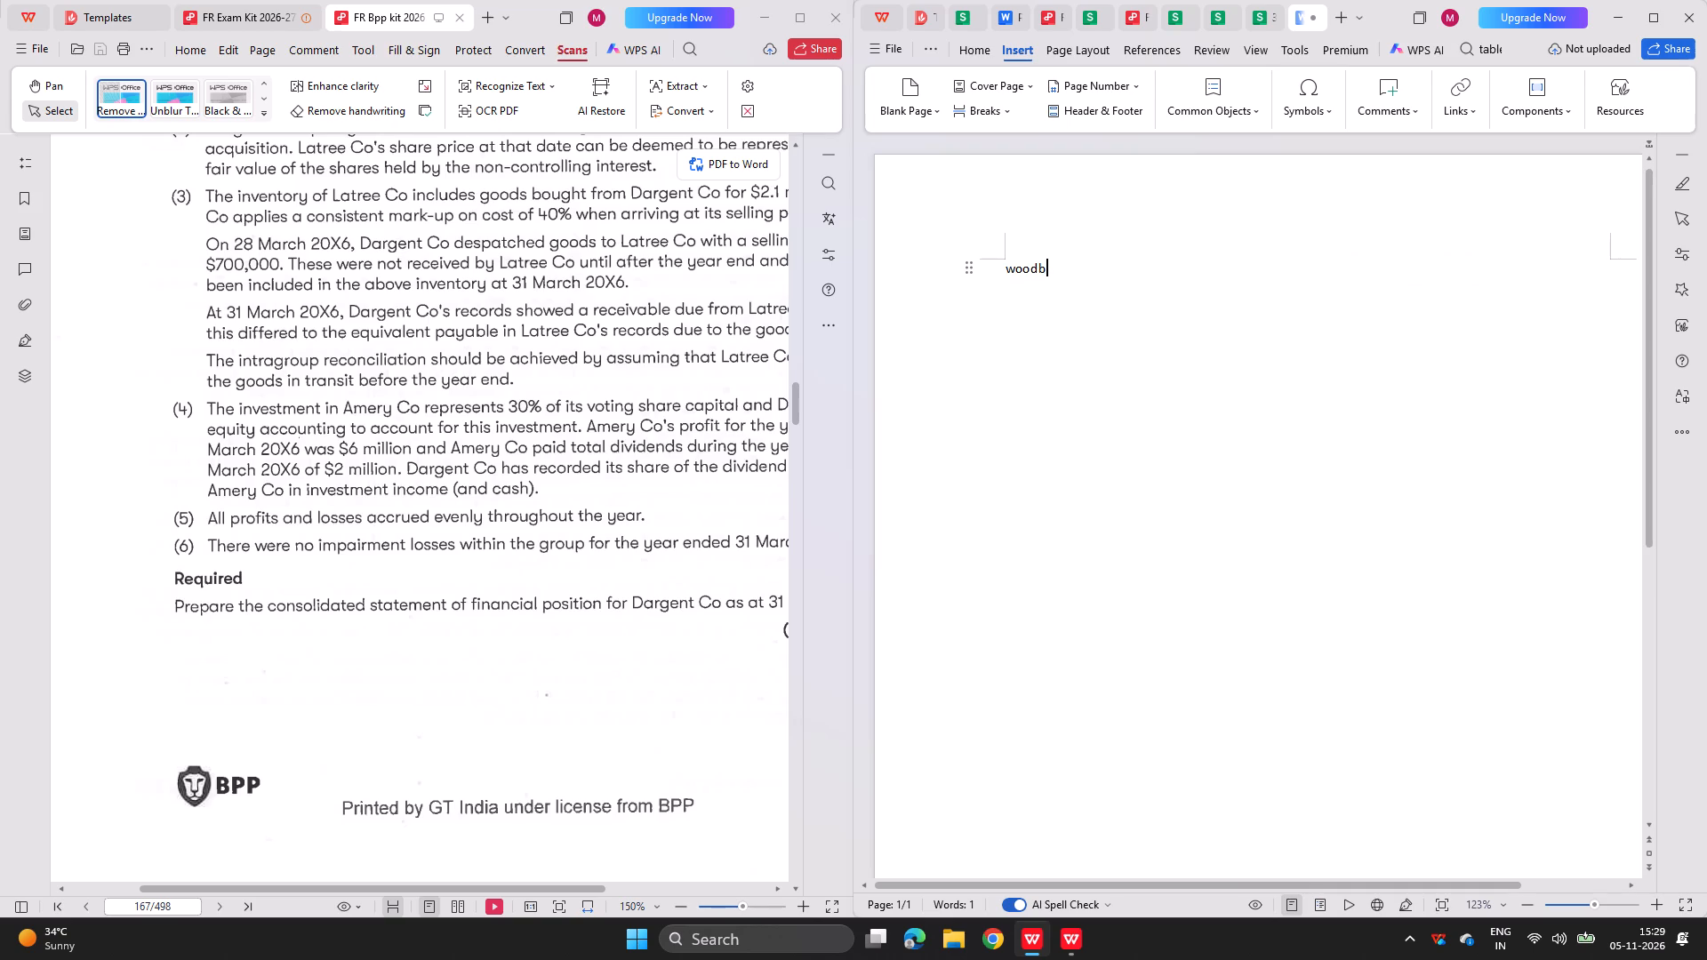
text(ank co)
key(Return)
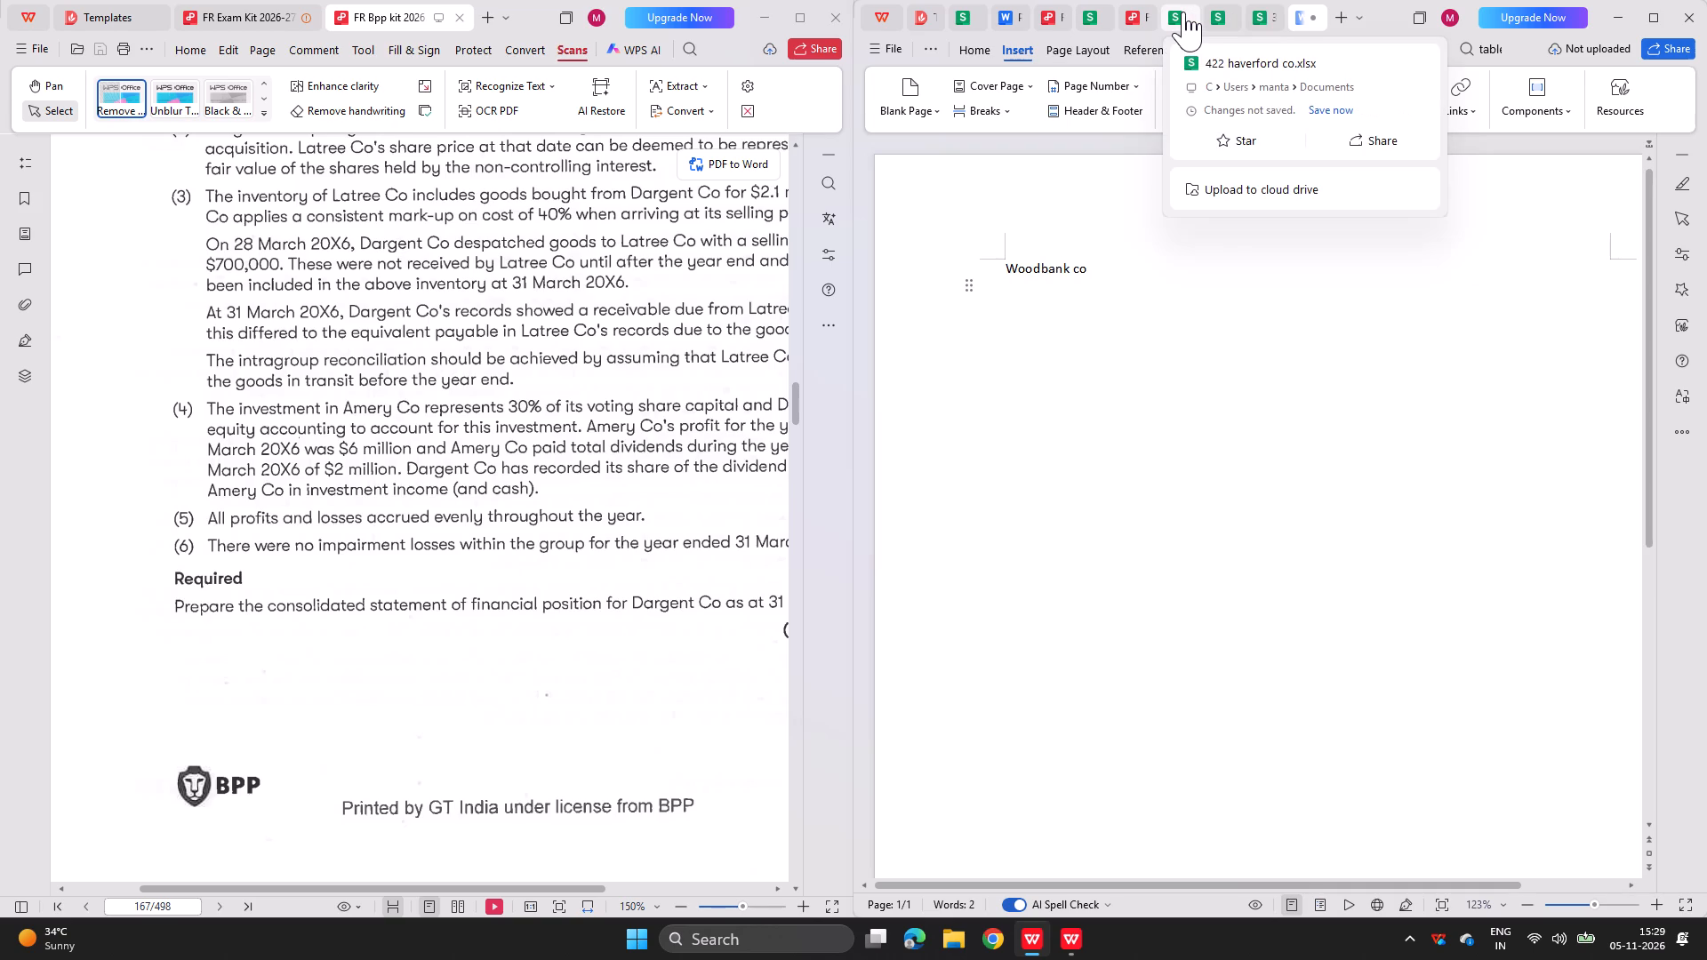
Check Woodbank Co's question number in the Section C Tracker and find question 227 in the BPP kit PDF.
click(1082, 25)
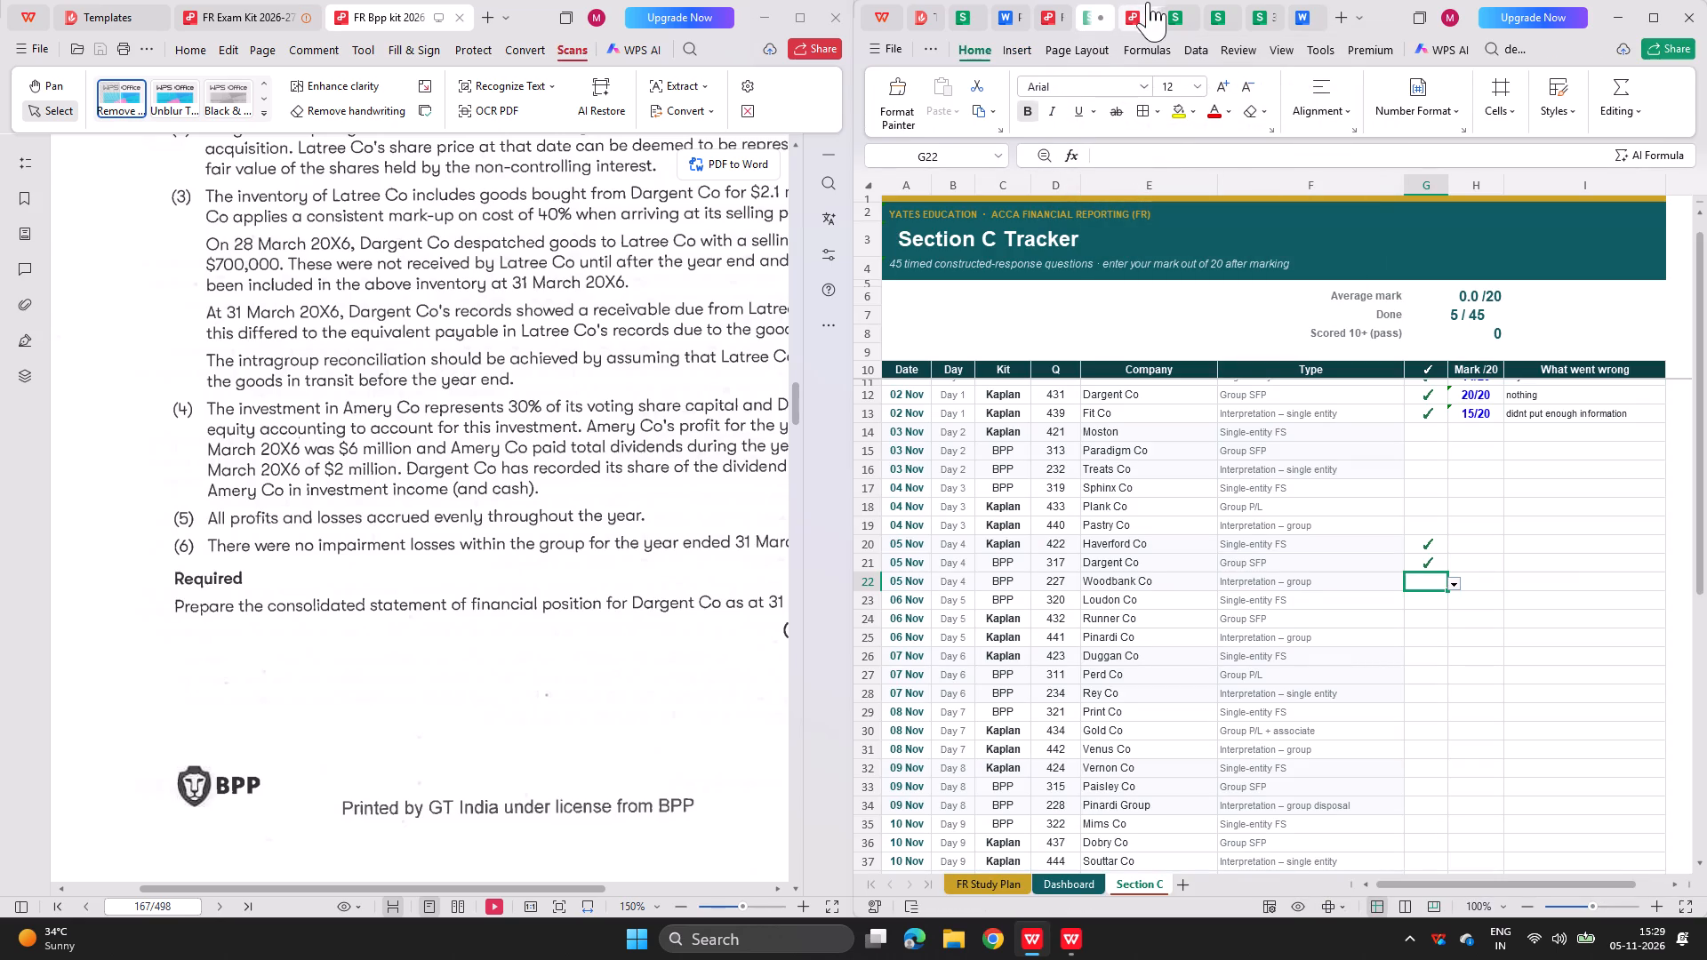
click(1299, 17)
scroll(522, 285, up, 1)
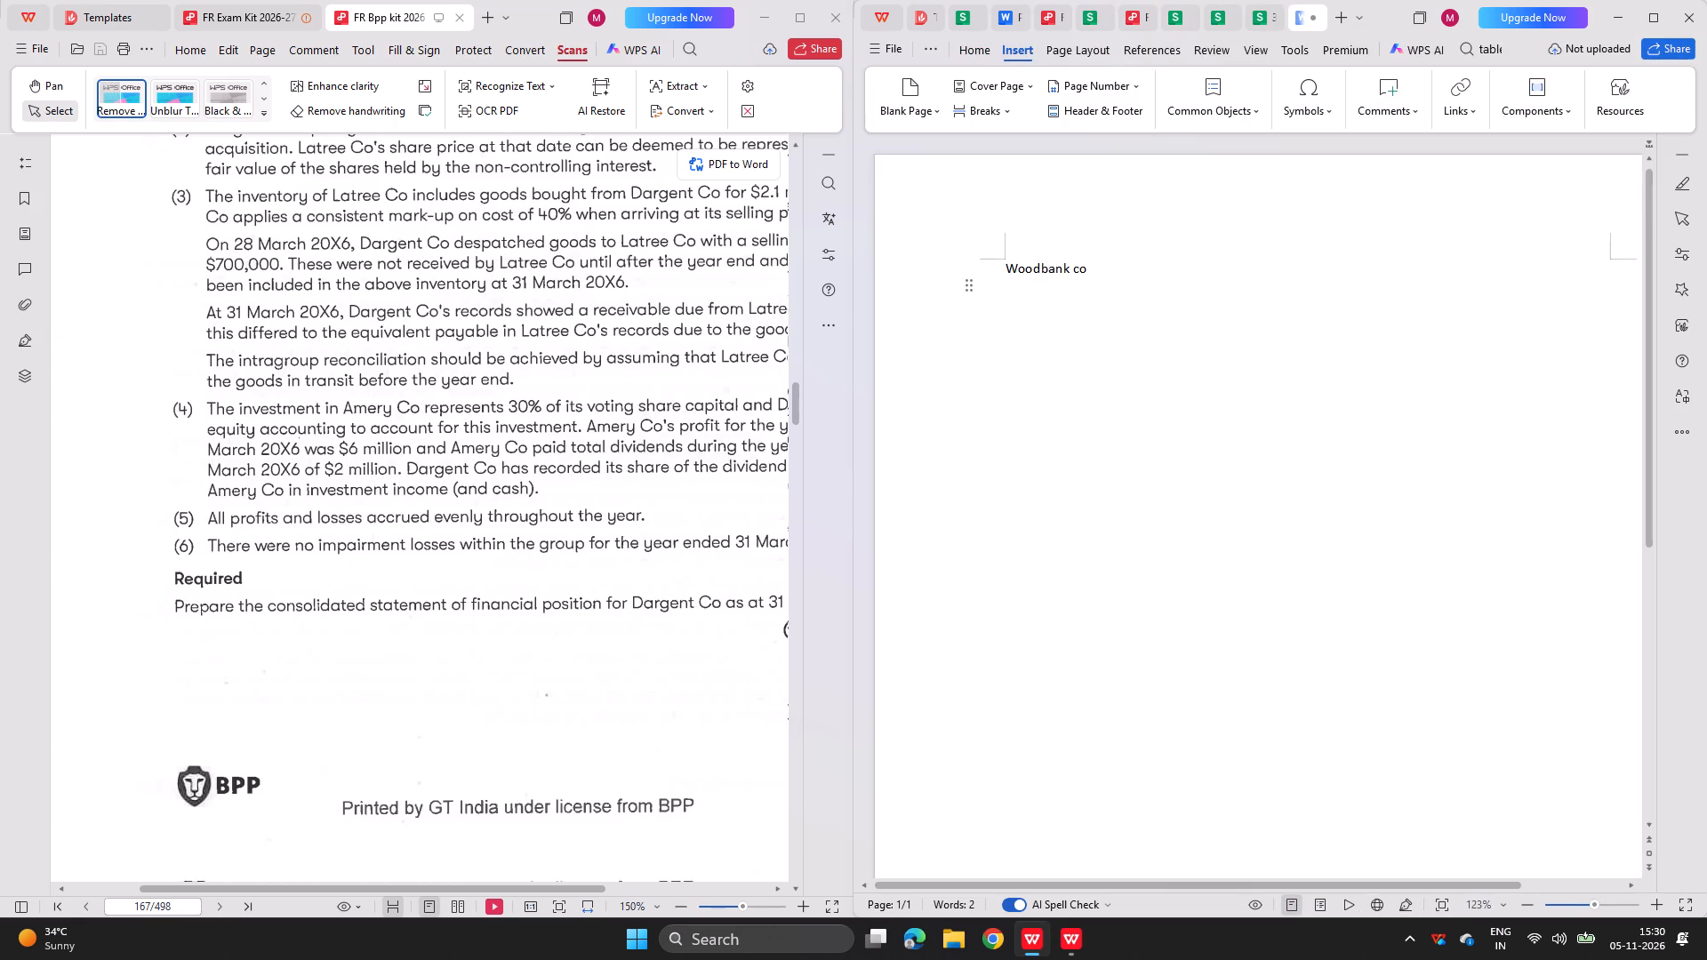
scroll(522, 285, up, 10)
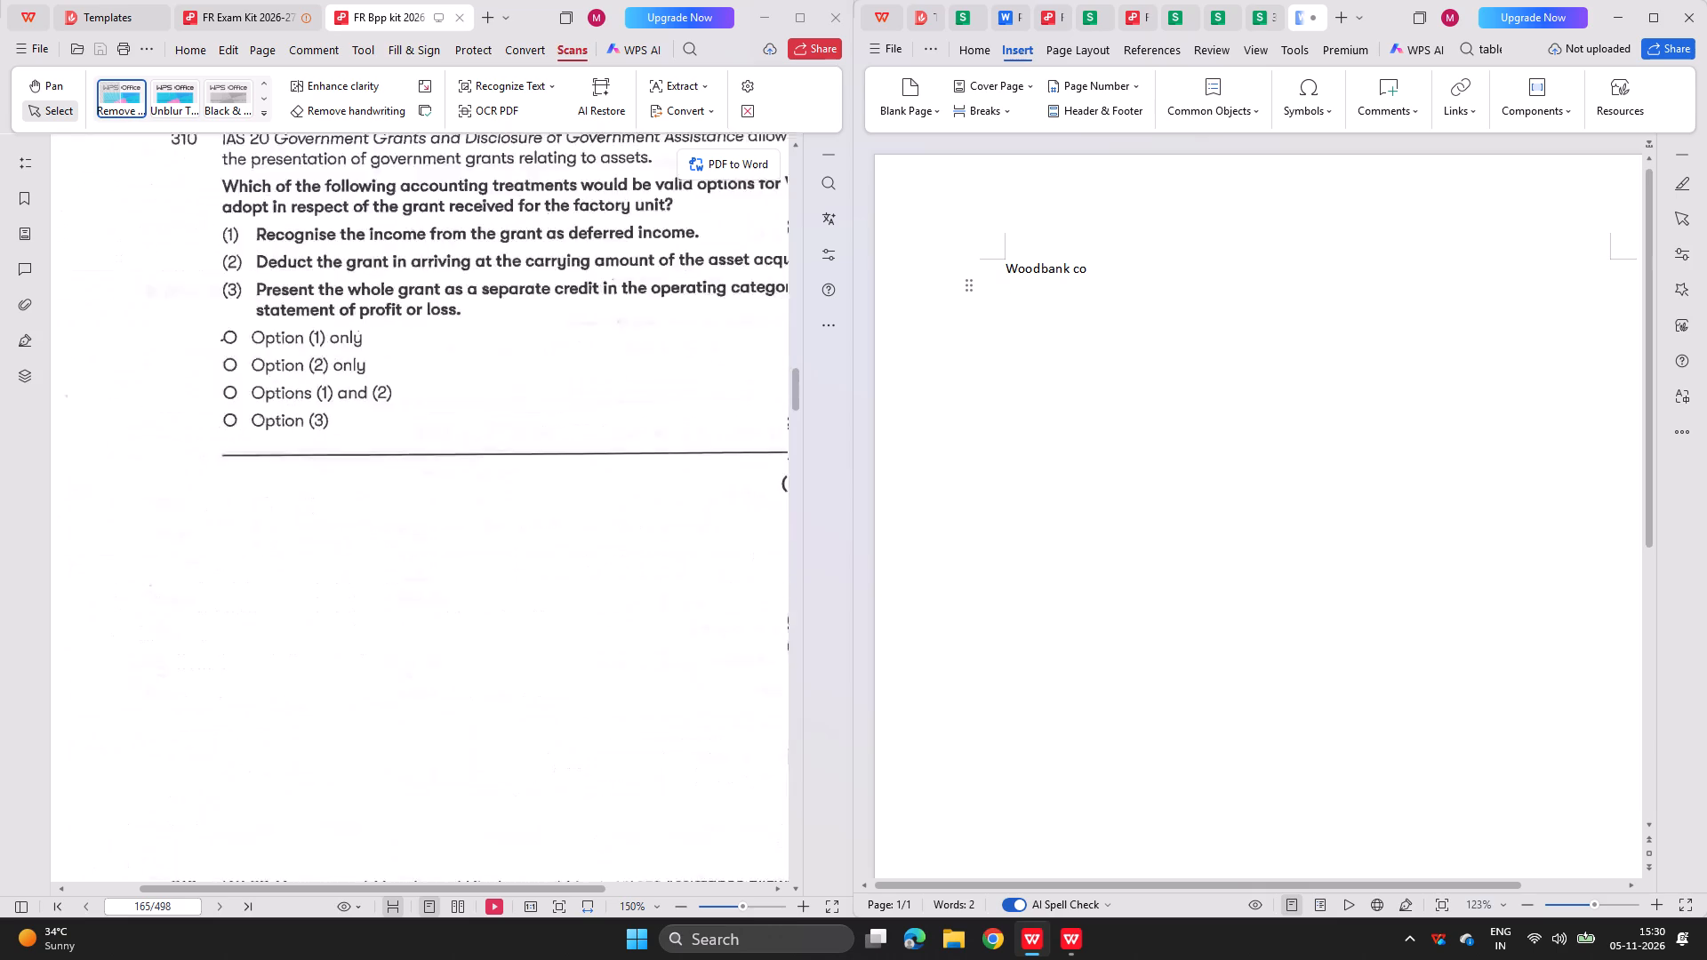
scroll(522, 285, up, 11)
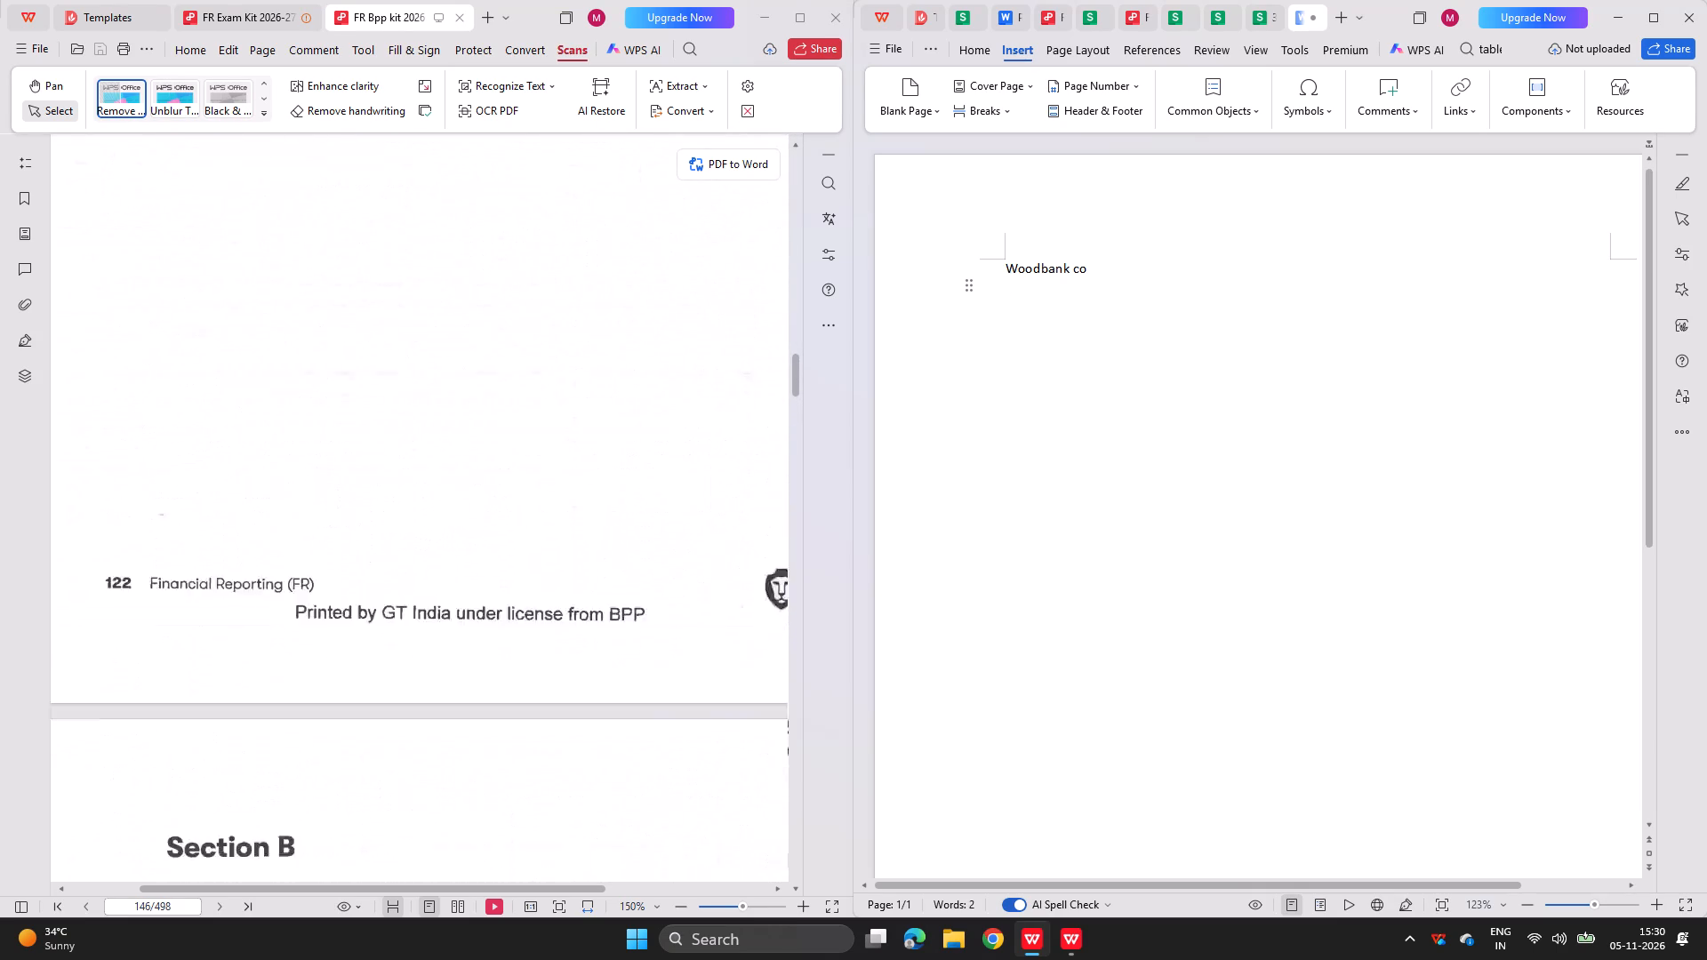
scroll(522, 285, up, 11)
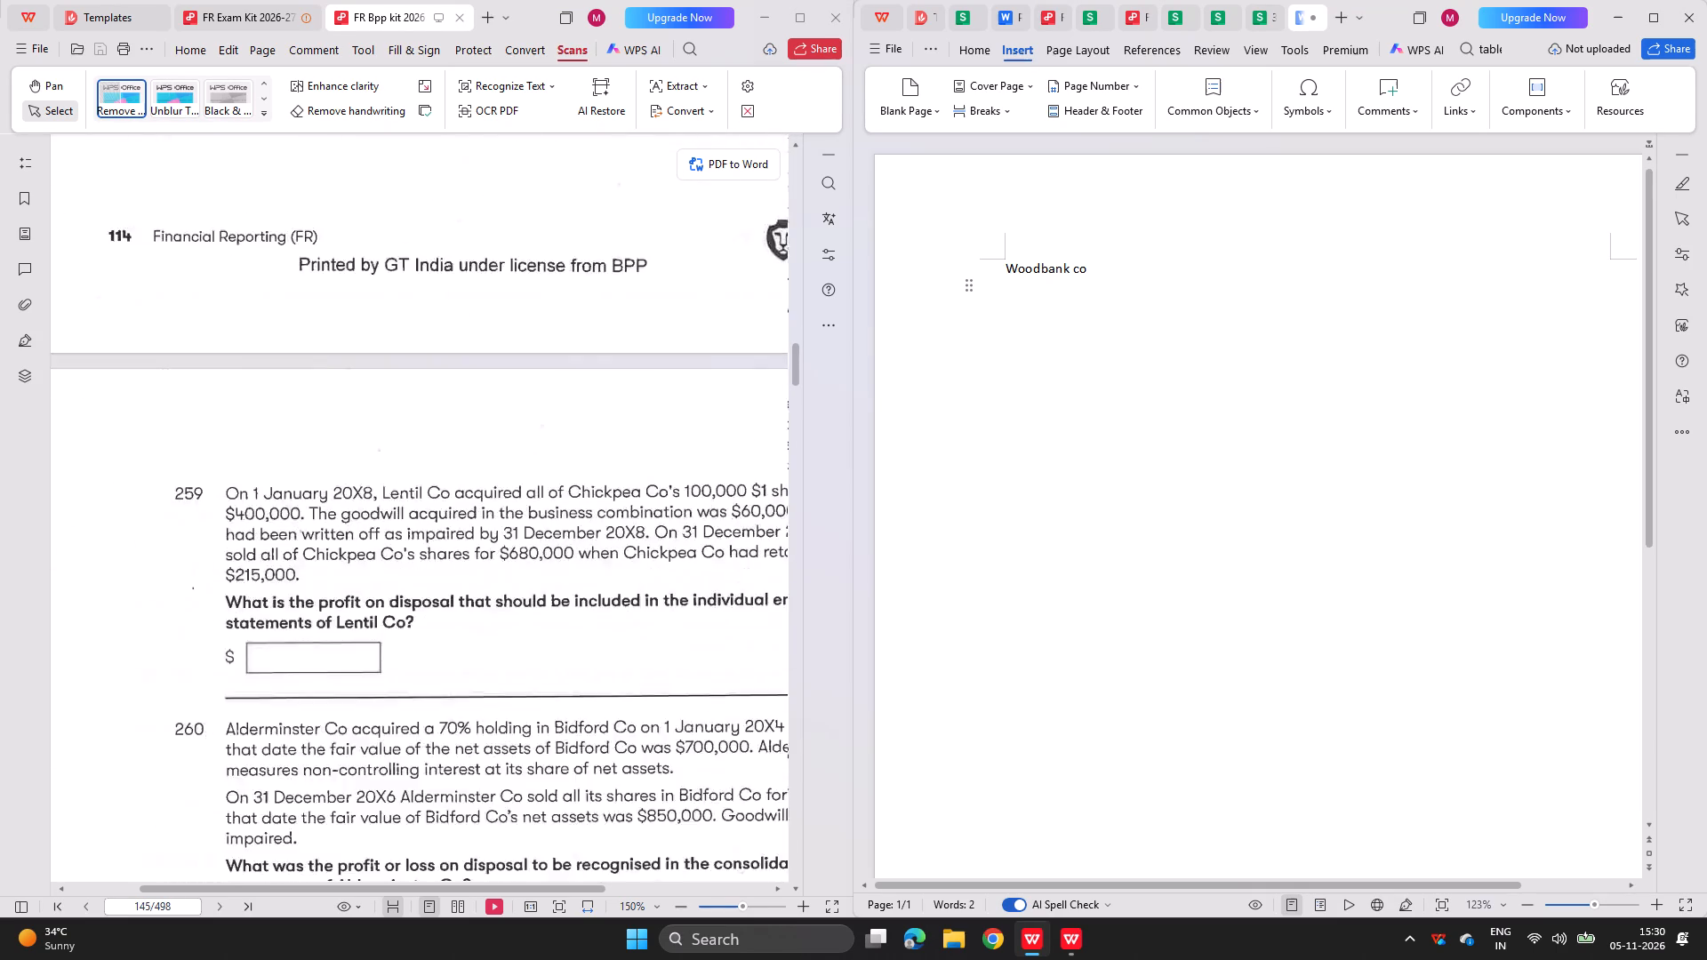
scroll(522, 285, up, 6)
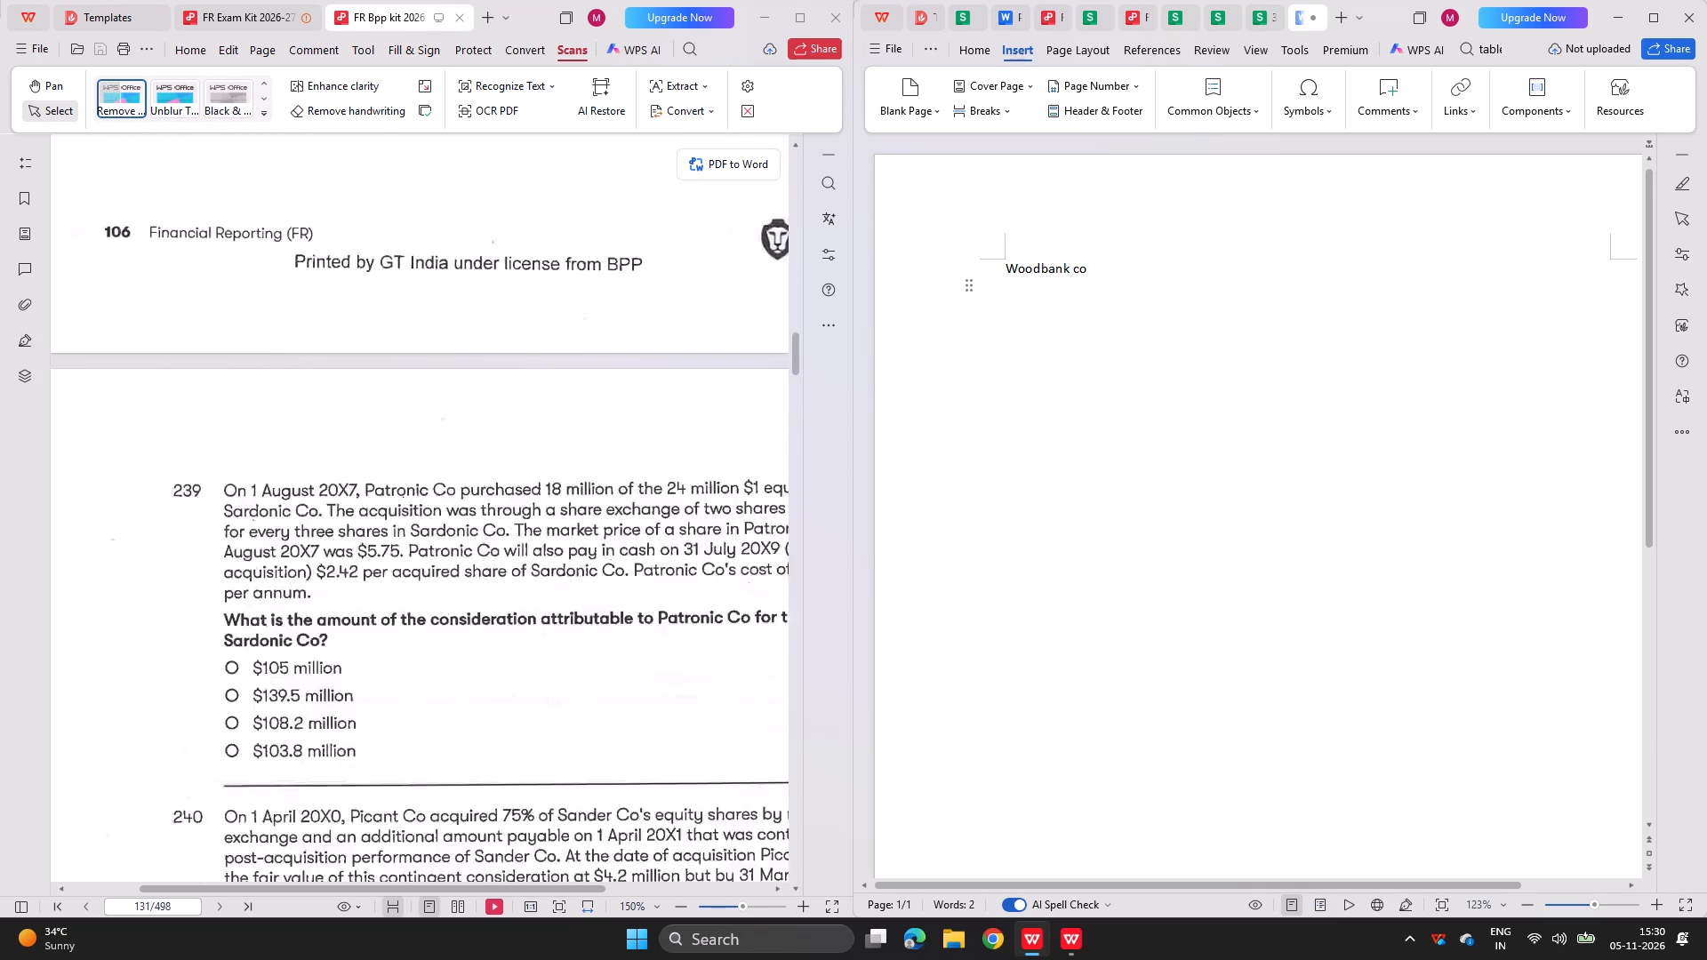
scroll(522, 285, up, 6)
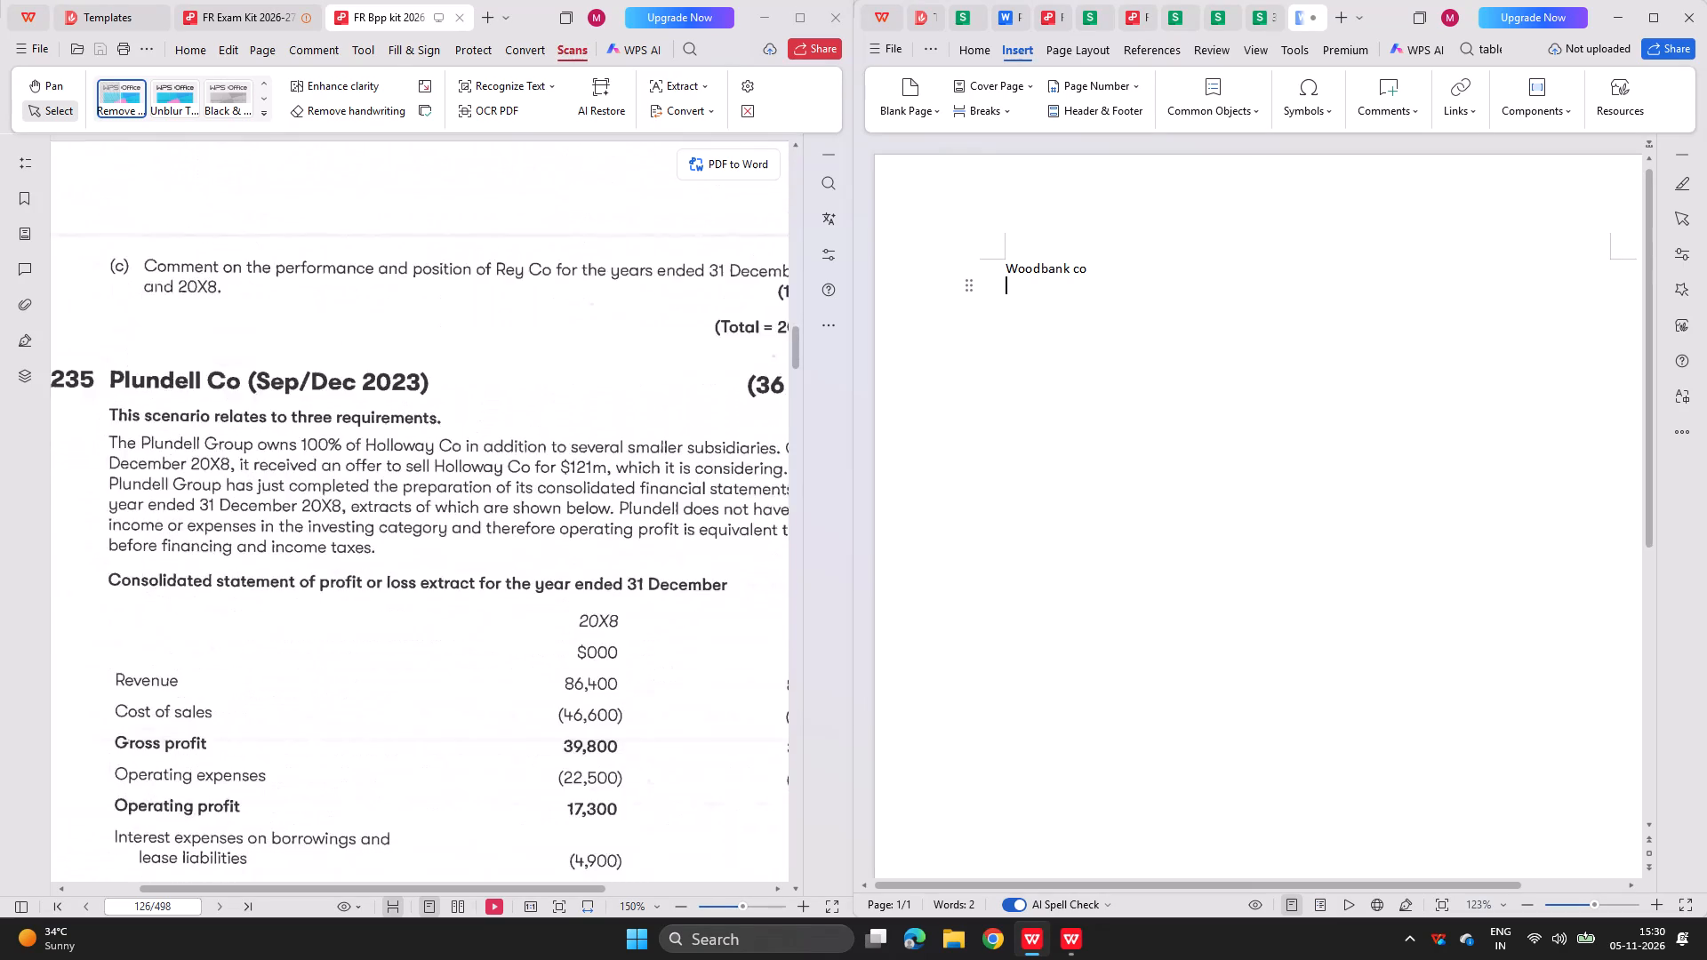
scroll(522, 285, up, 5)
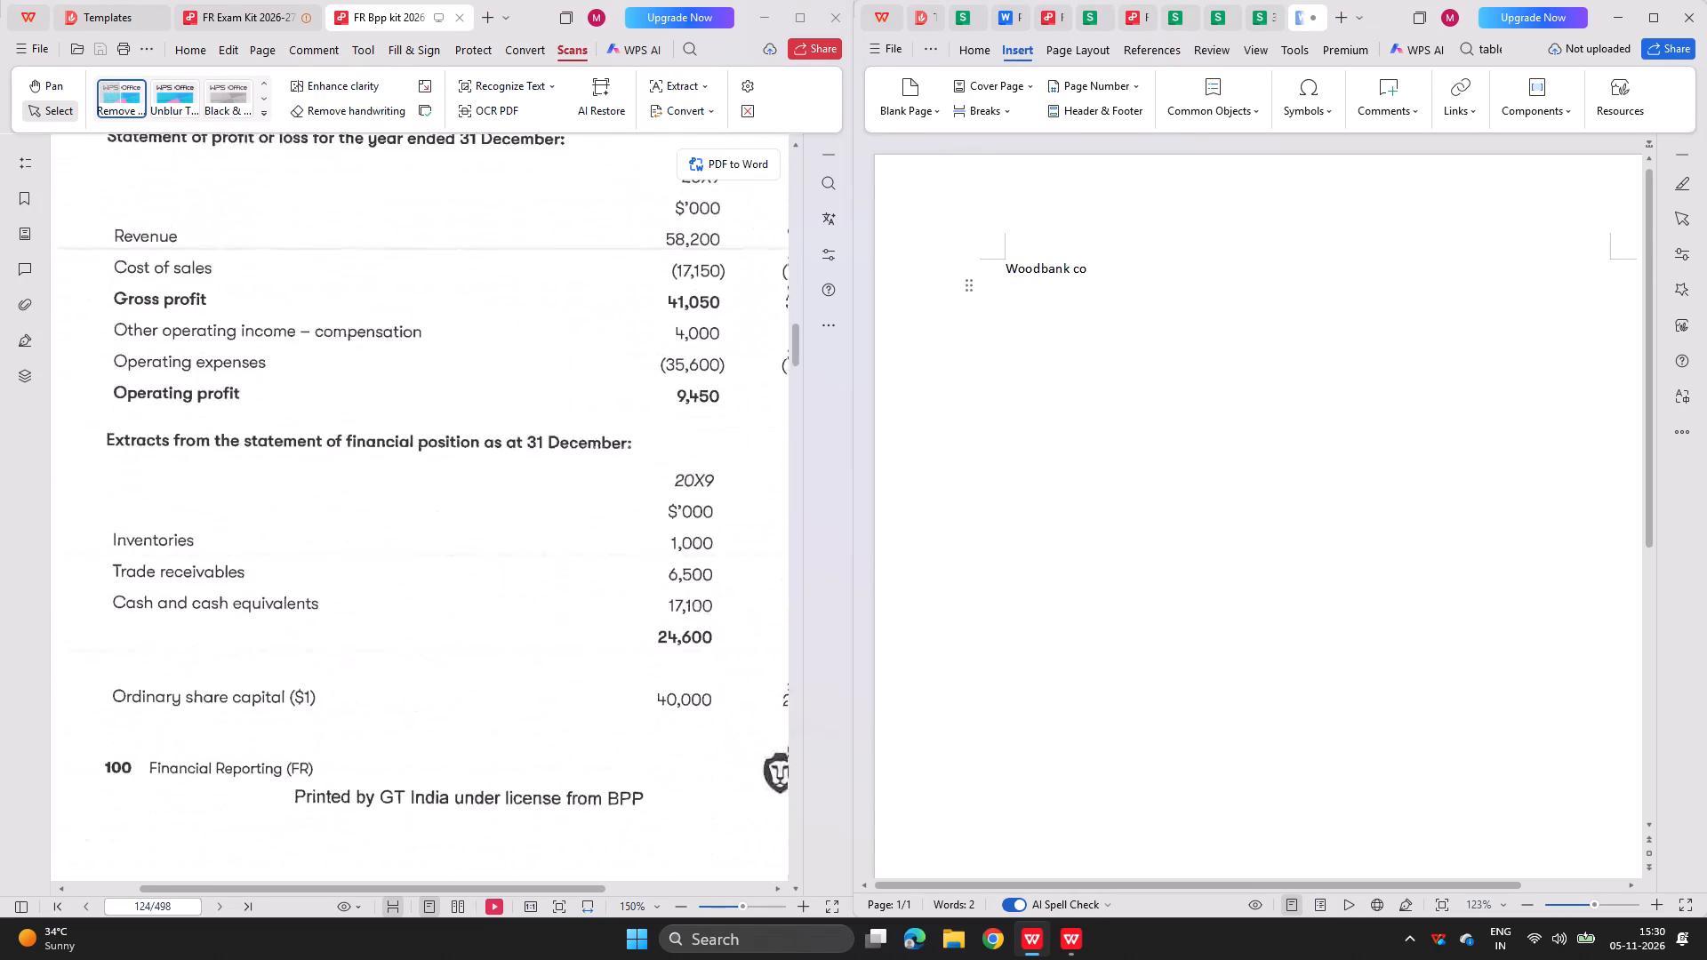
scroll(522, 285, up, 4)
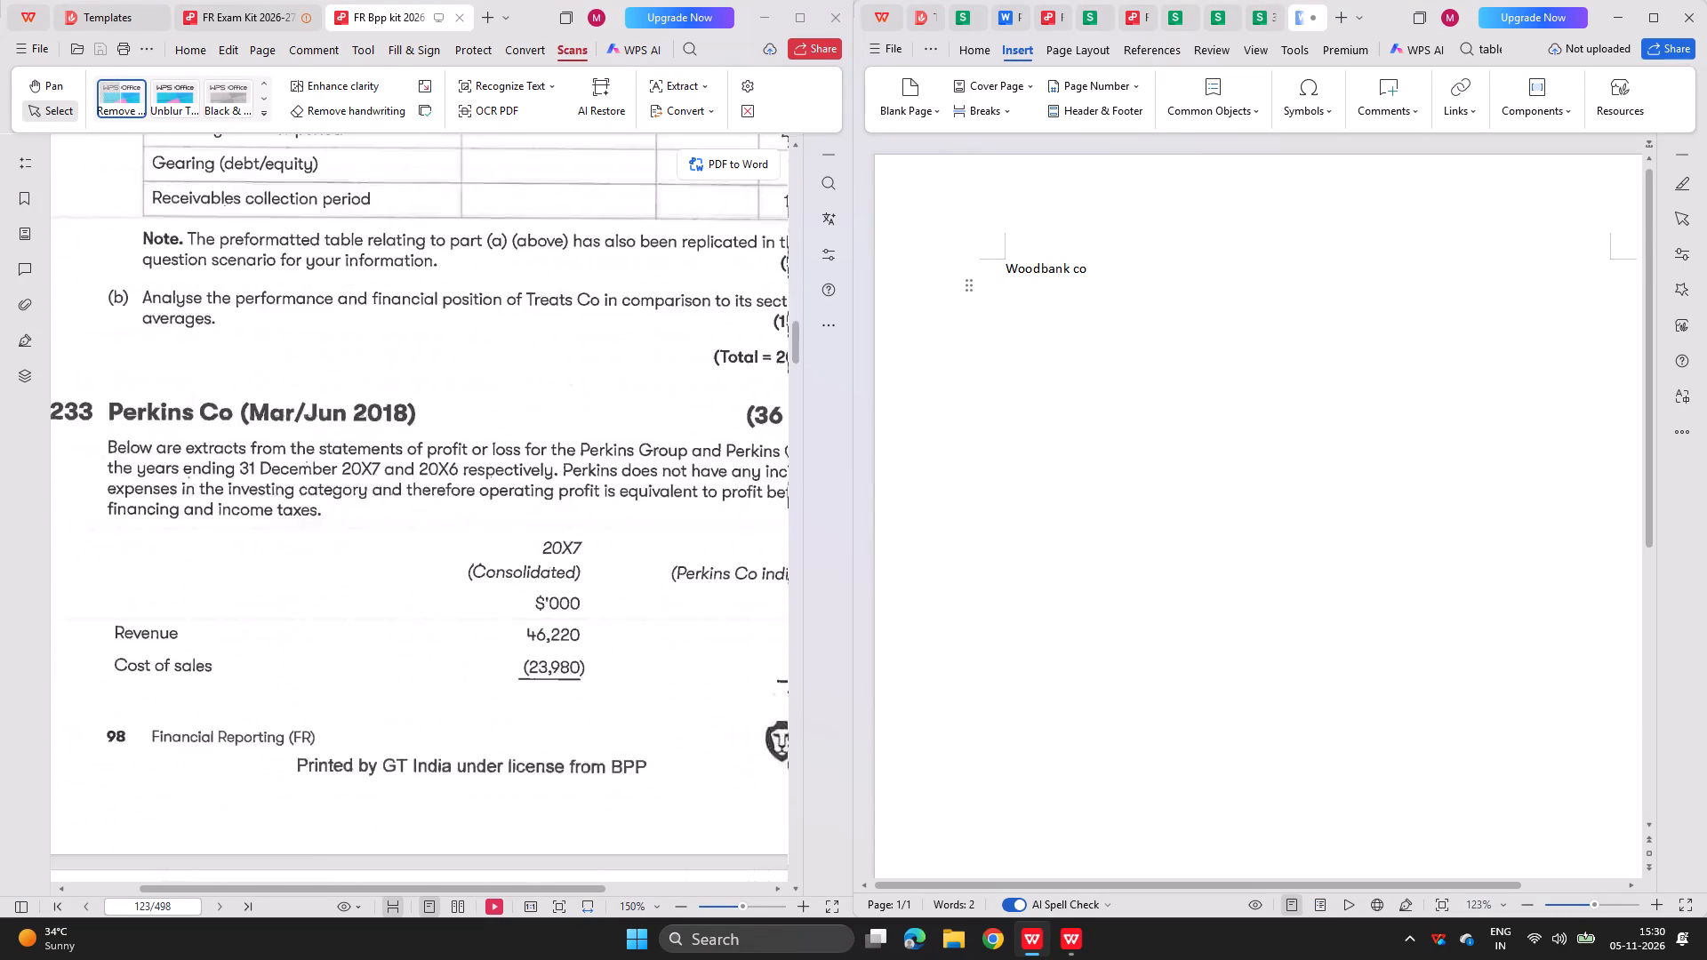
scroll(522, 285, up, 6)
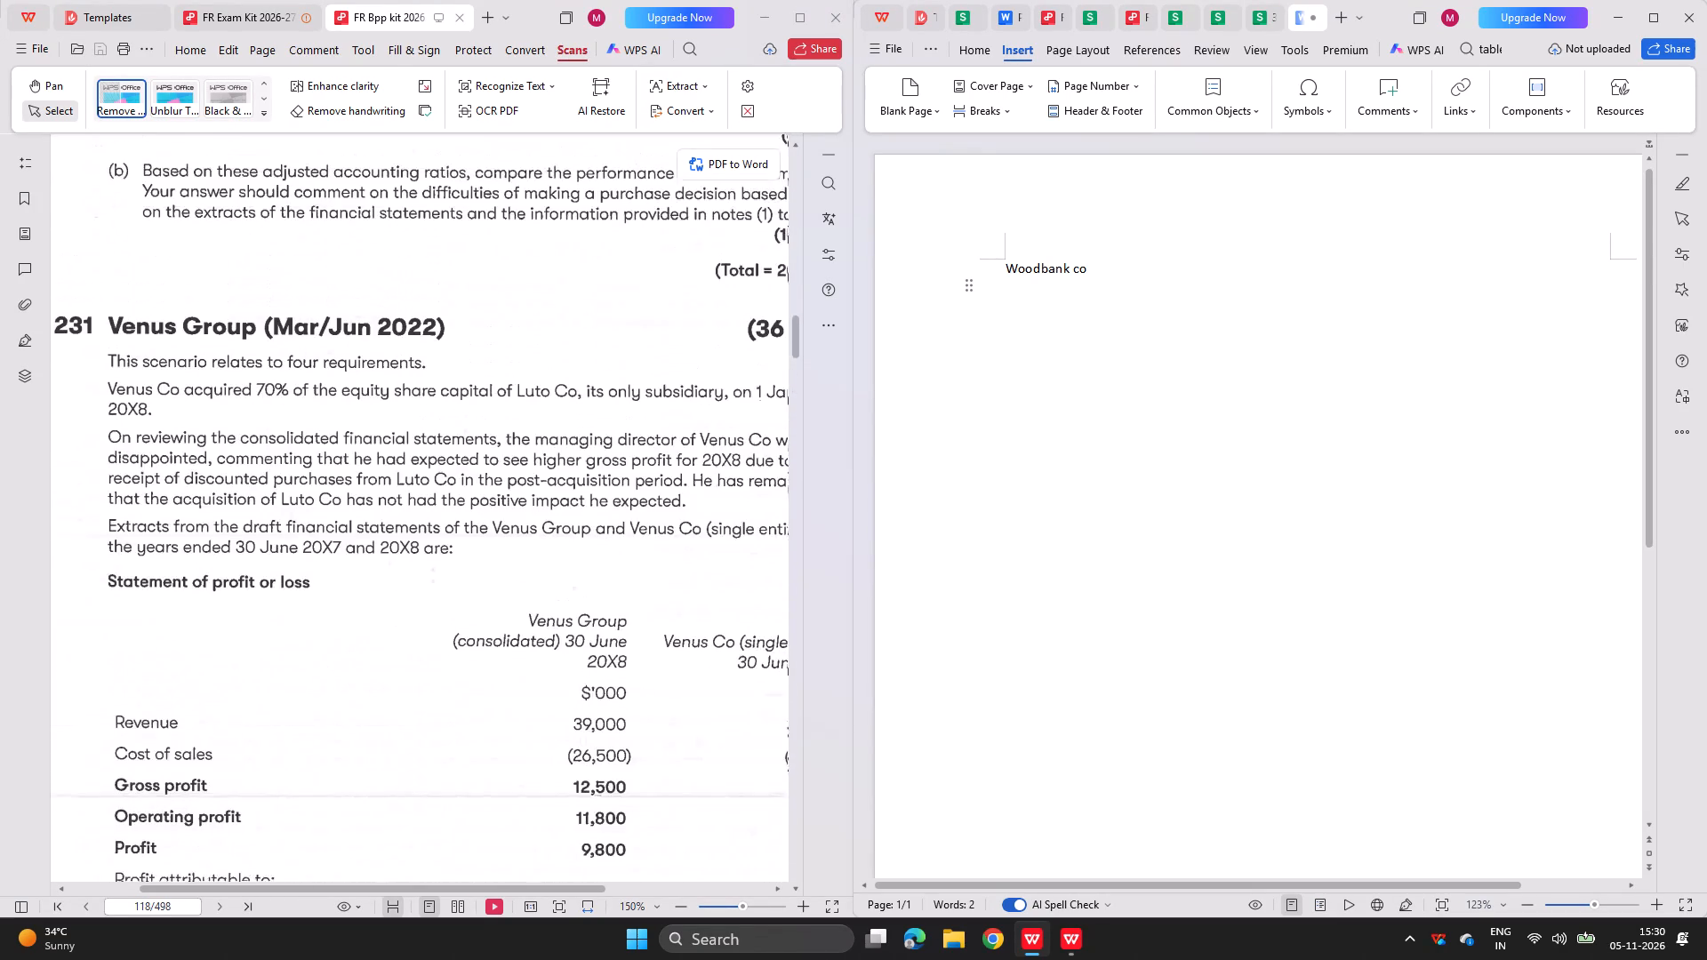
scroll(522, 285, up, 3)
scroll(522, 285, down, 3)
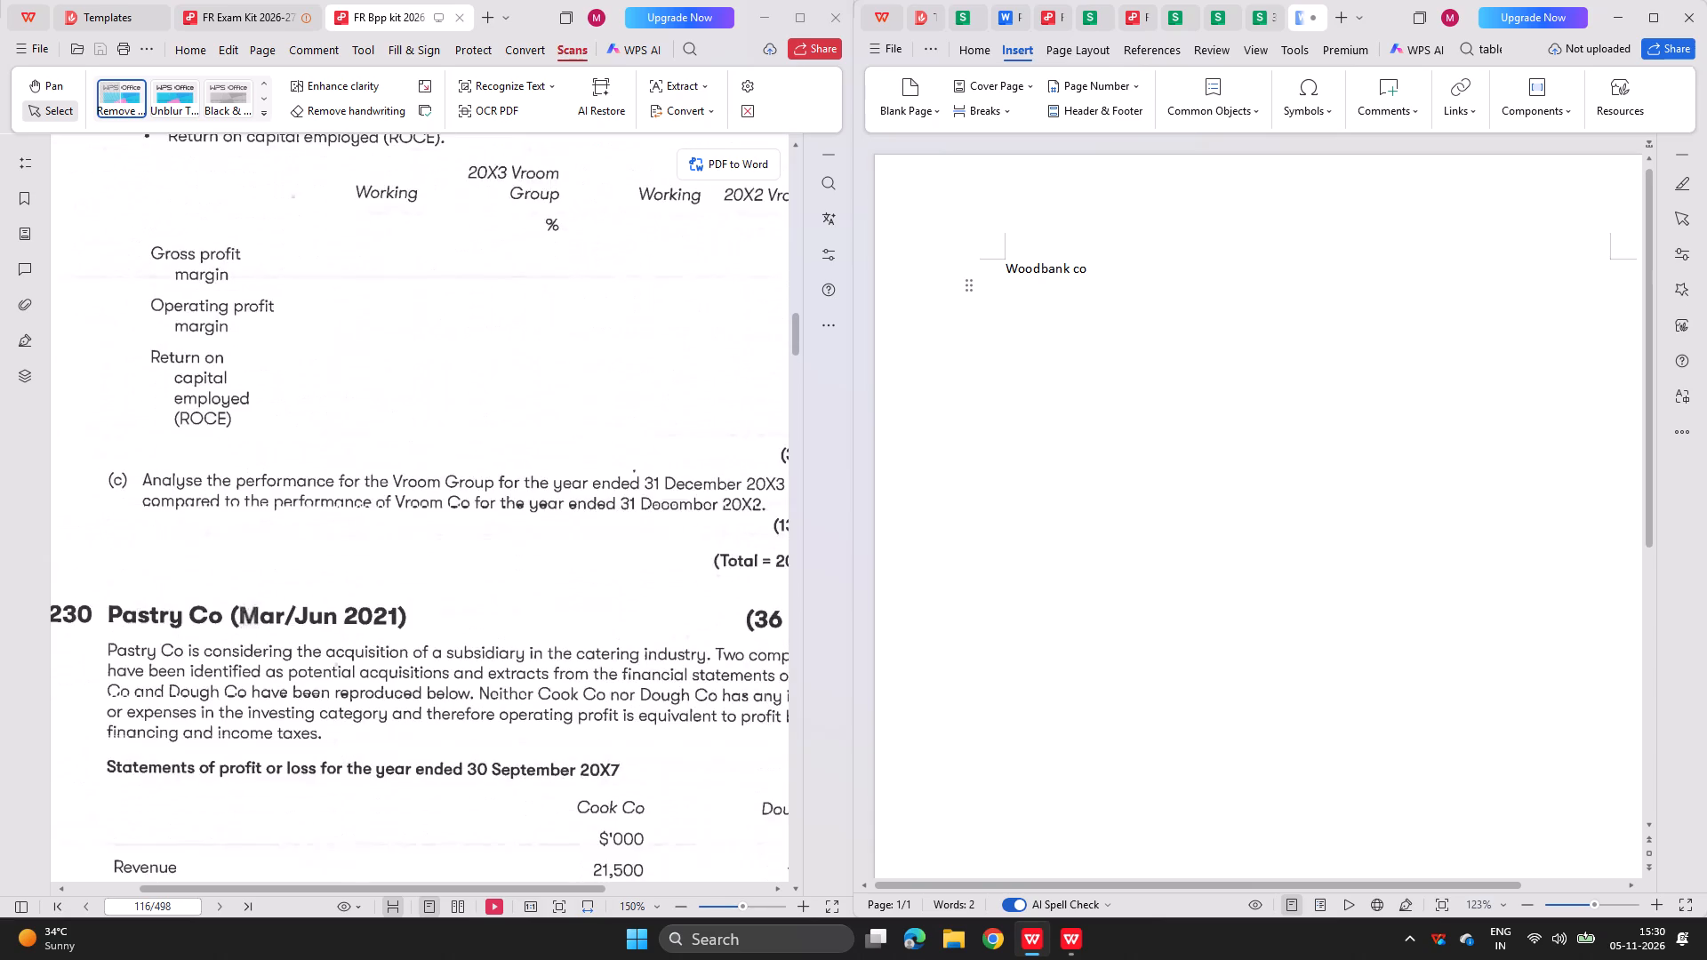
scroll(522, 285, up, 5)
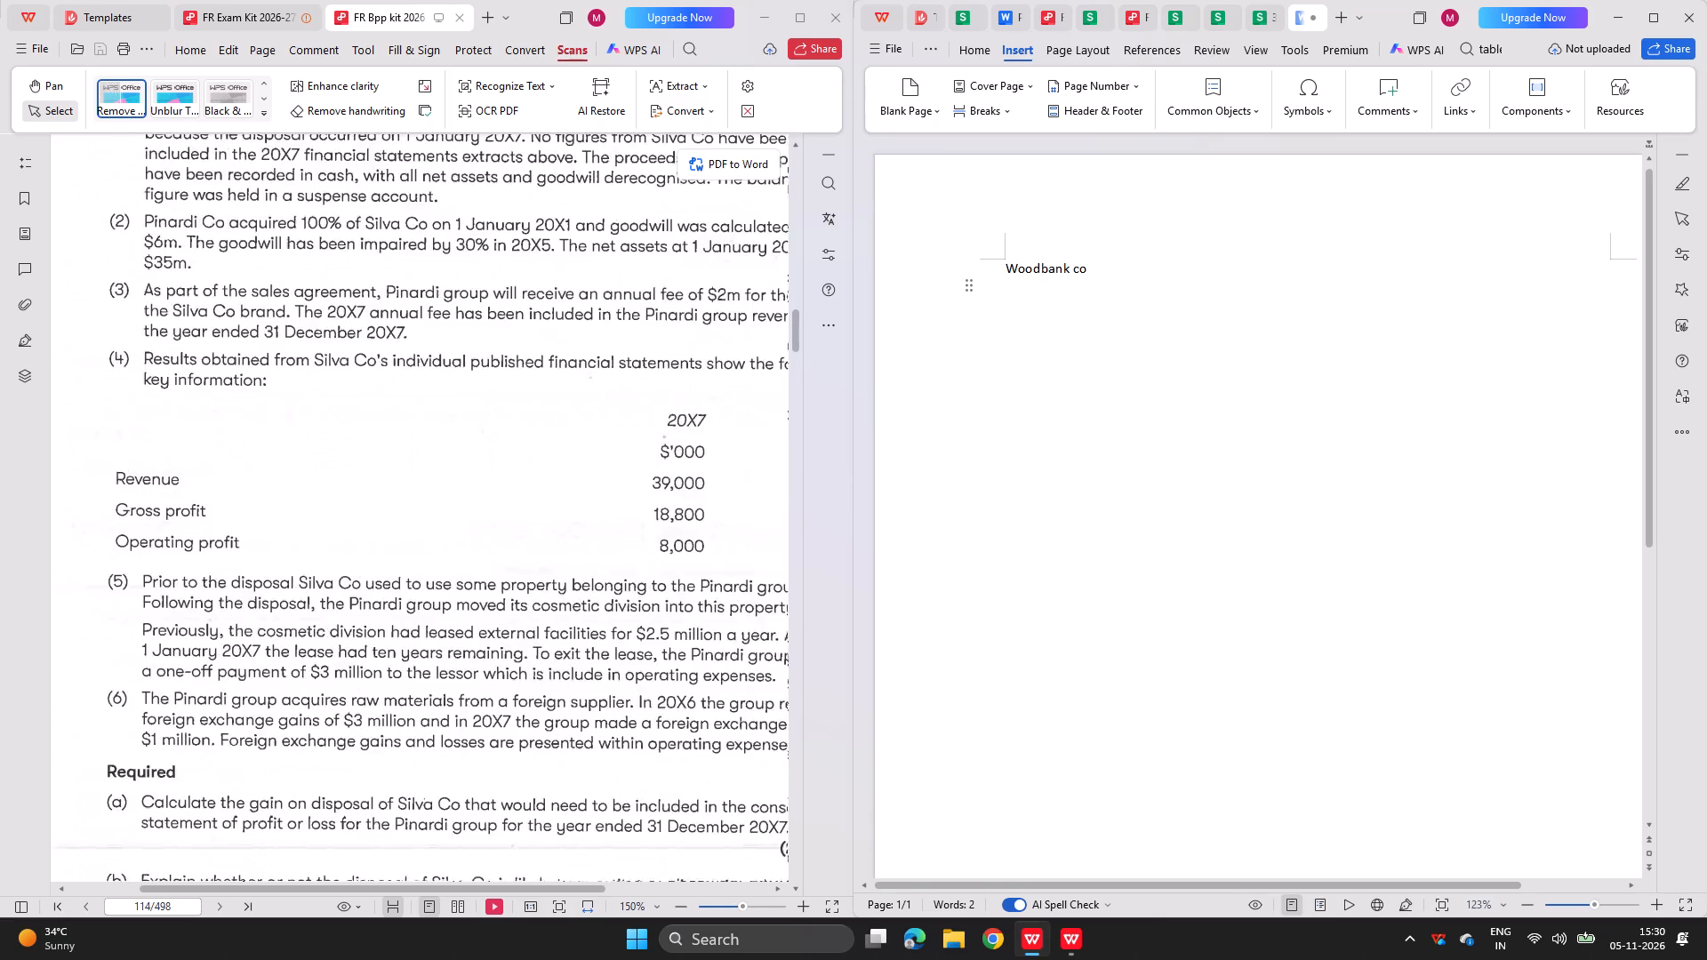
scroll(522, 285, up, 2)
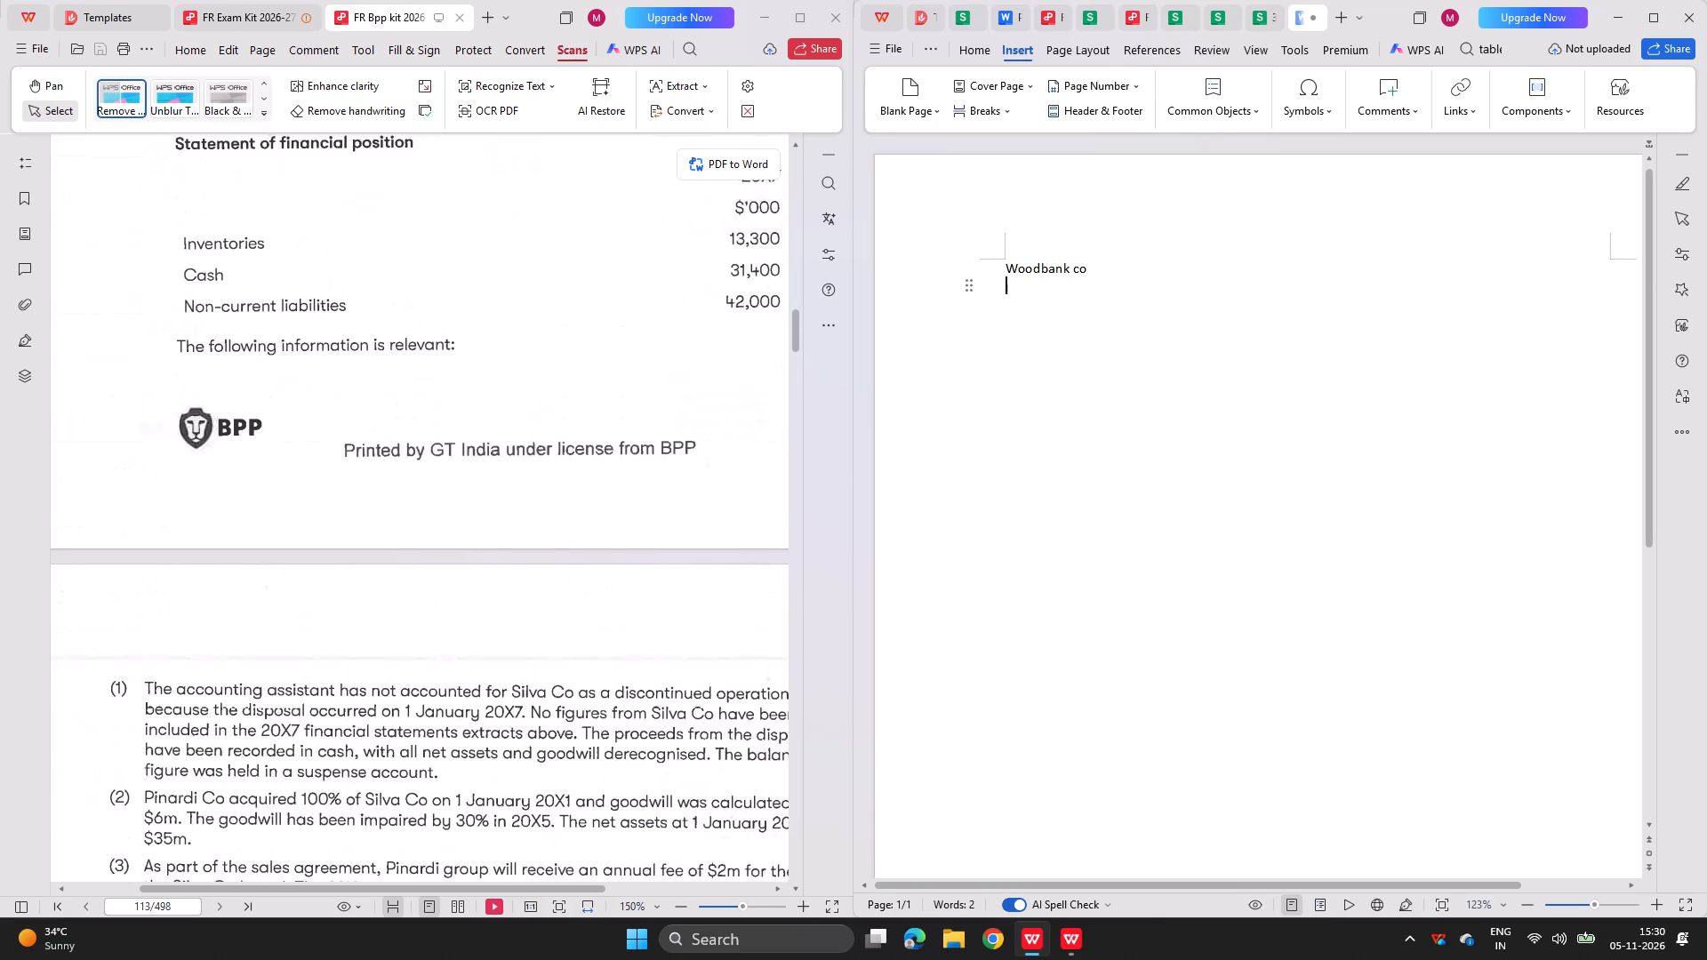
scroll(522, 285, up, 5)
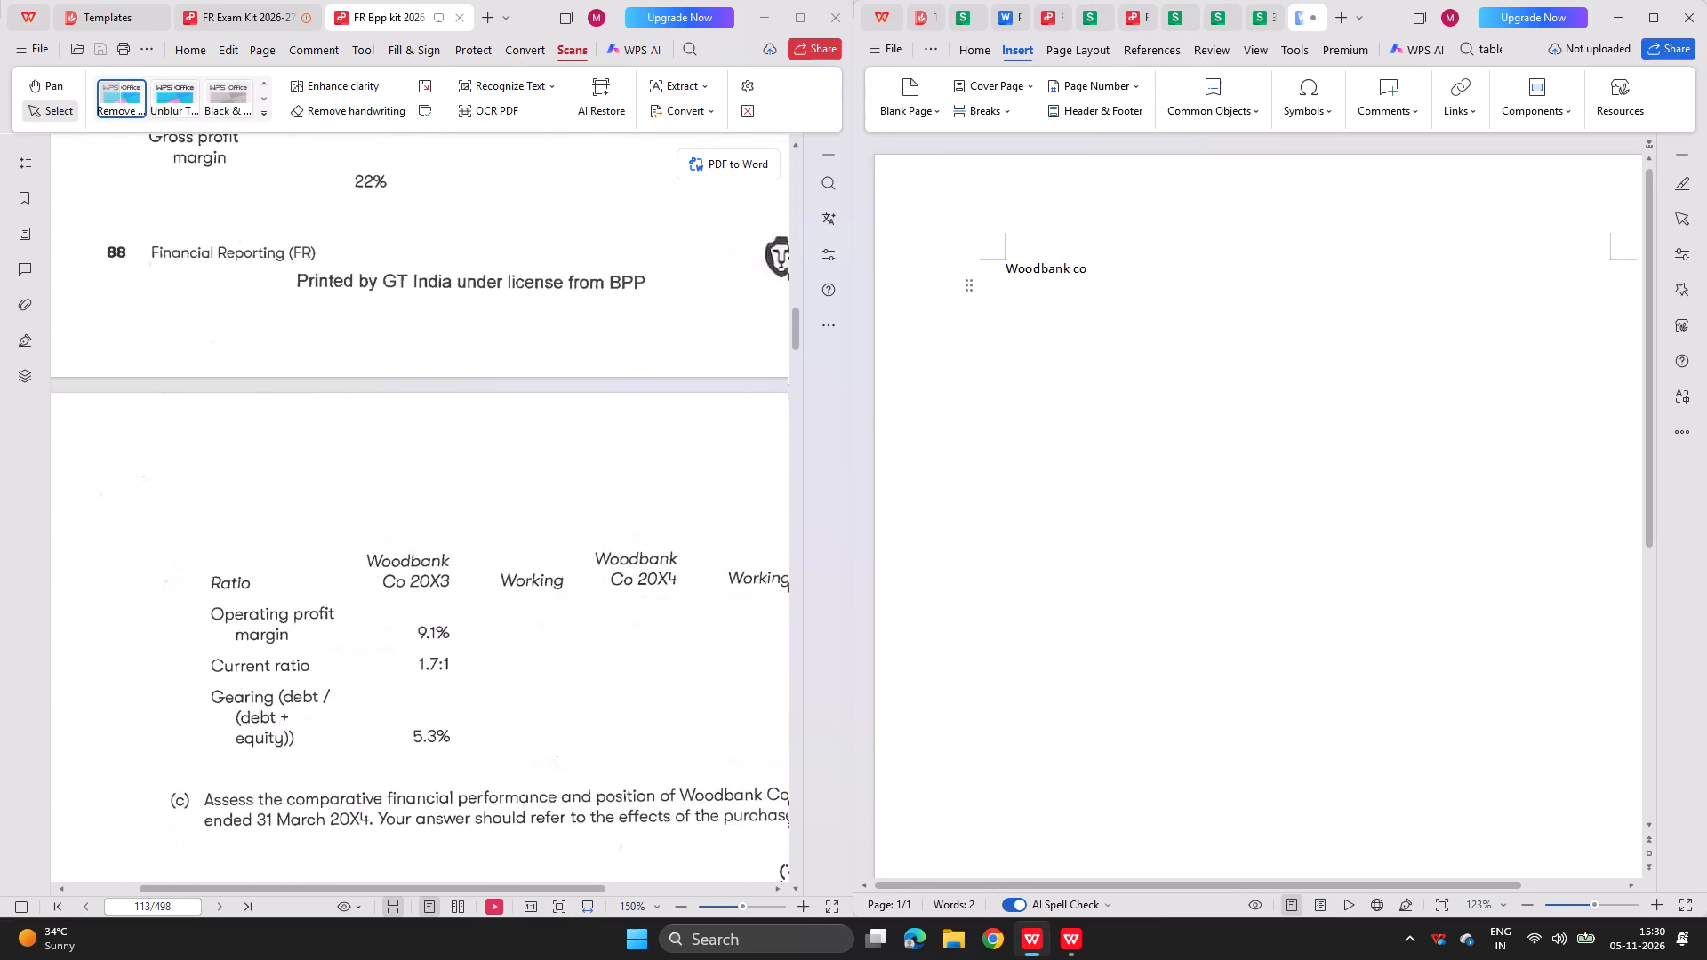
scroll(522, 285, up, 4)
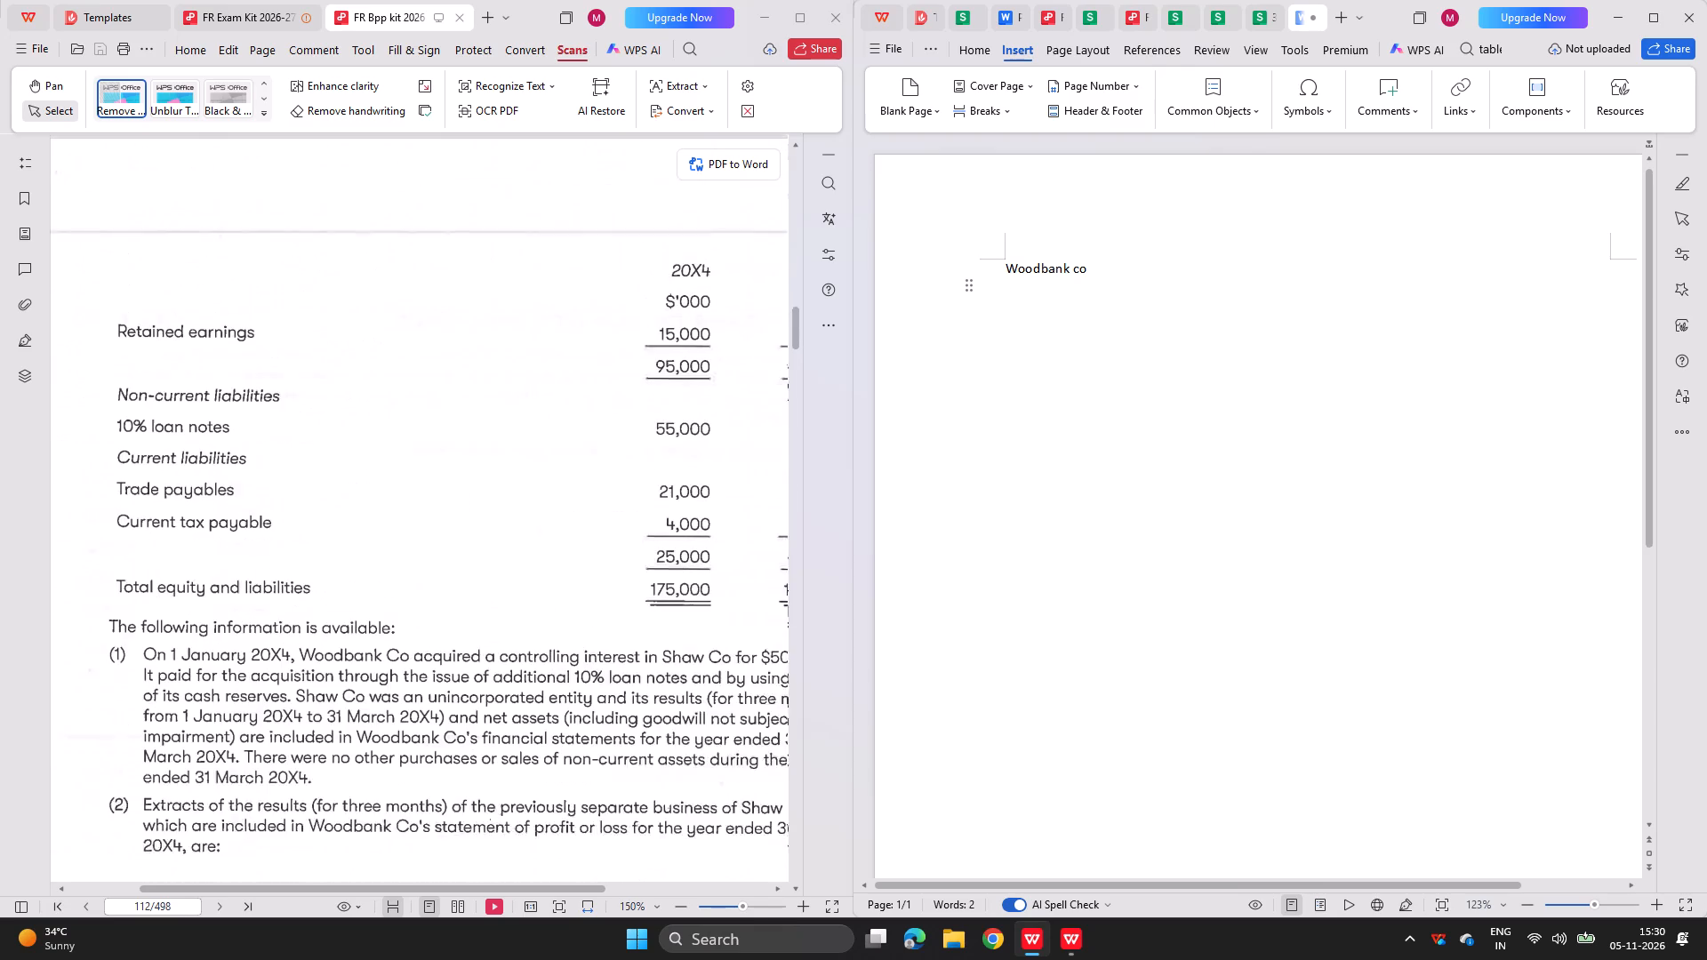
scroll(522, 285, up, 3)
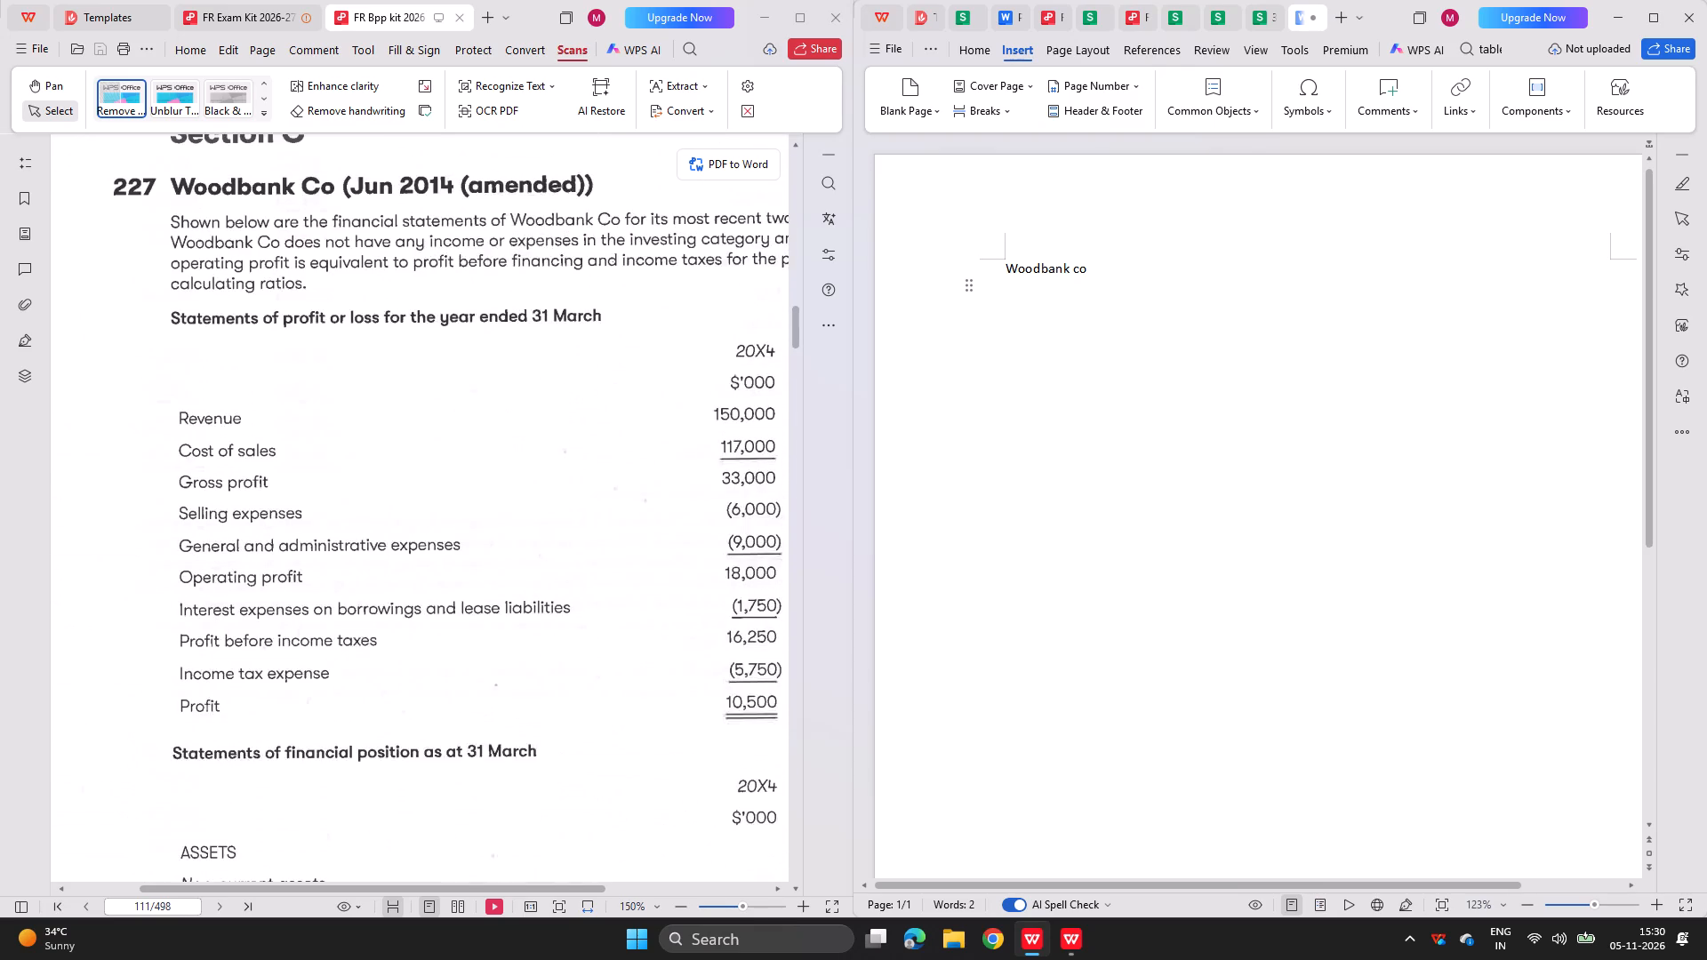
scroll(522, 285, up, 2)
scroll(522, 285, left, 1)
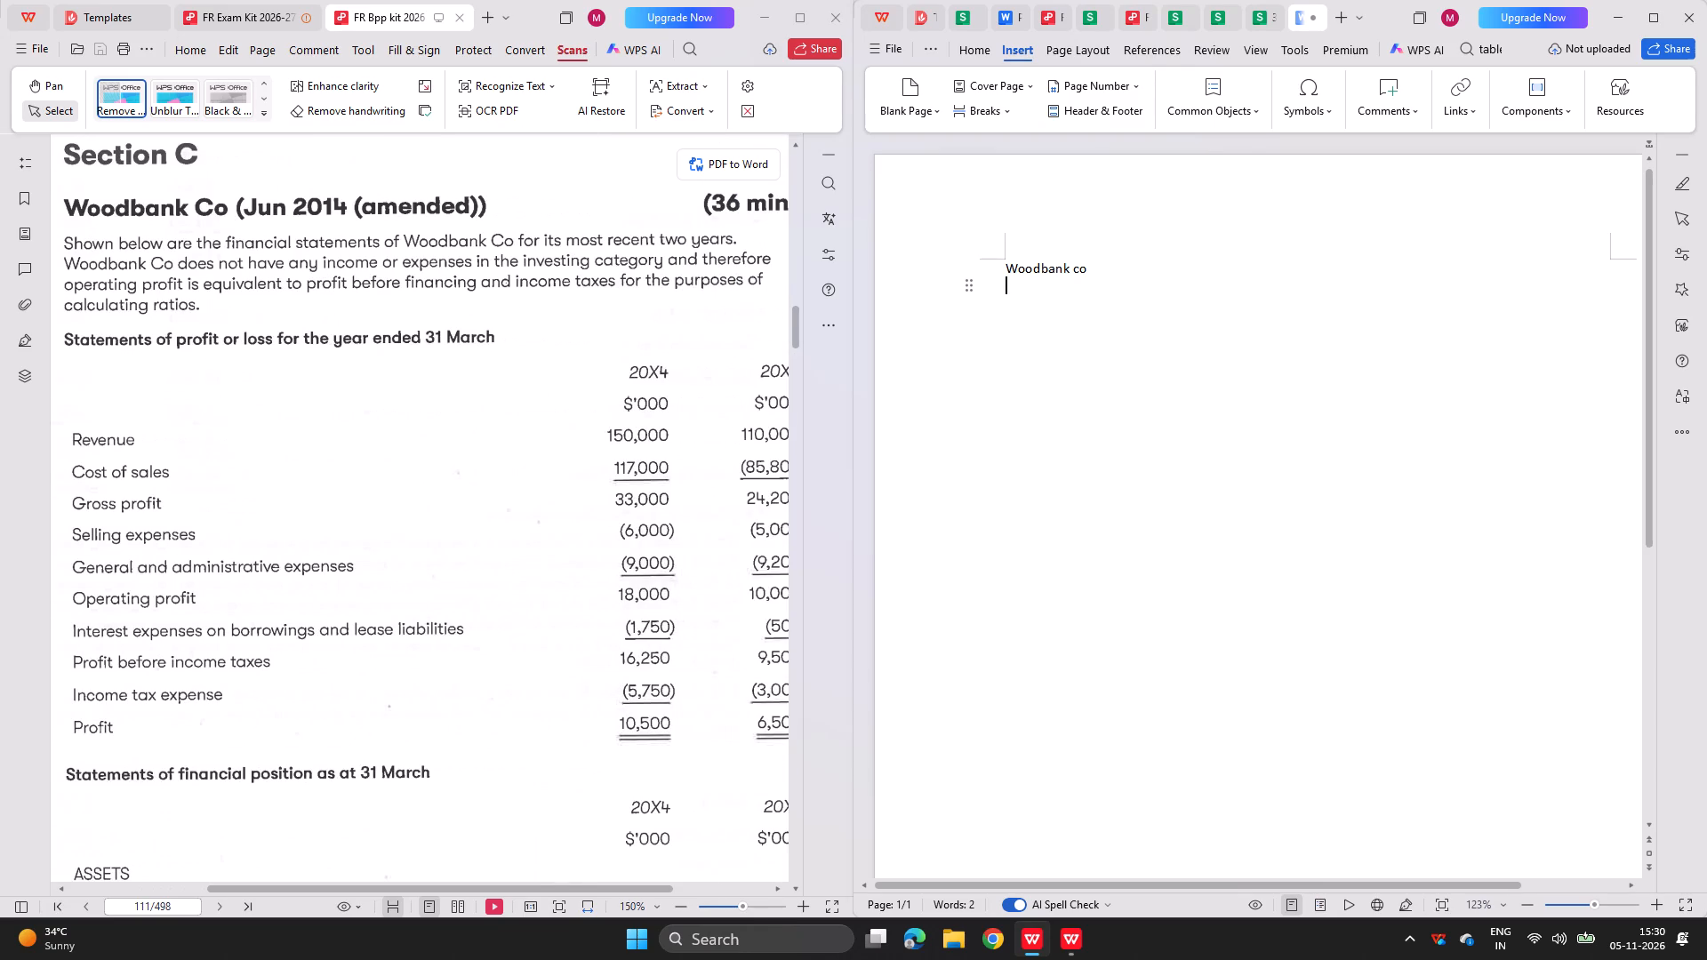
Read through Woodbank Co's financial position, the notes on Shaw Co and the ratio requirements in question 227.
scroll(624, 383, down, 1)
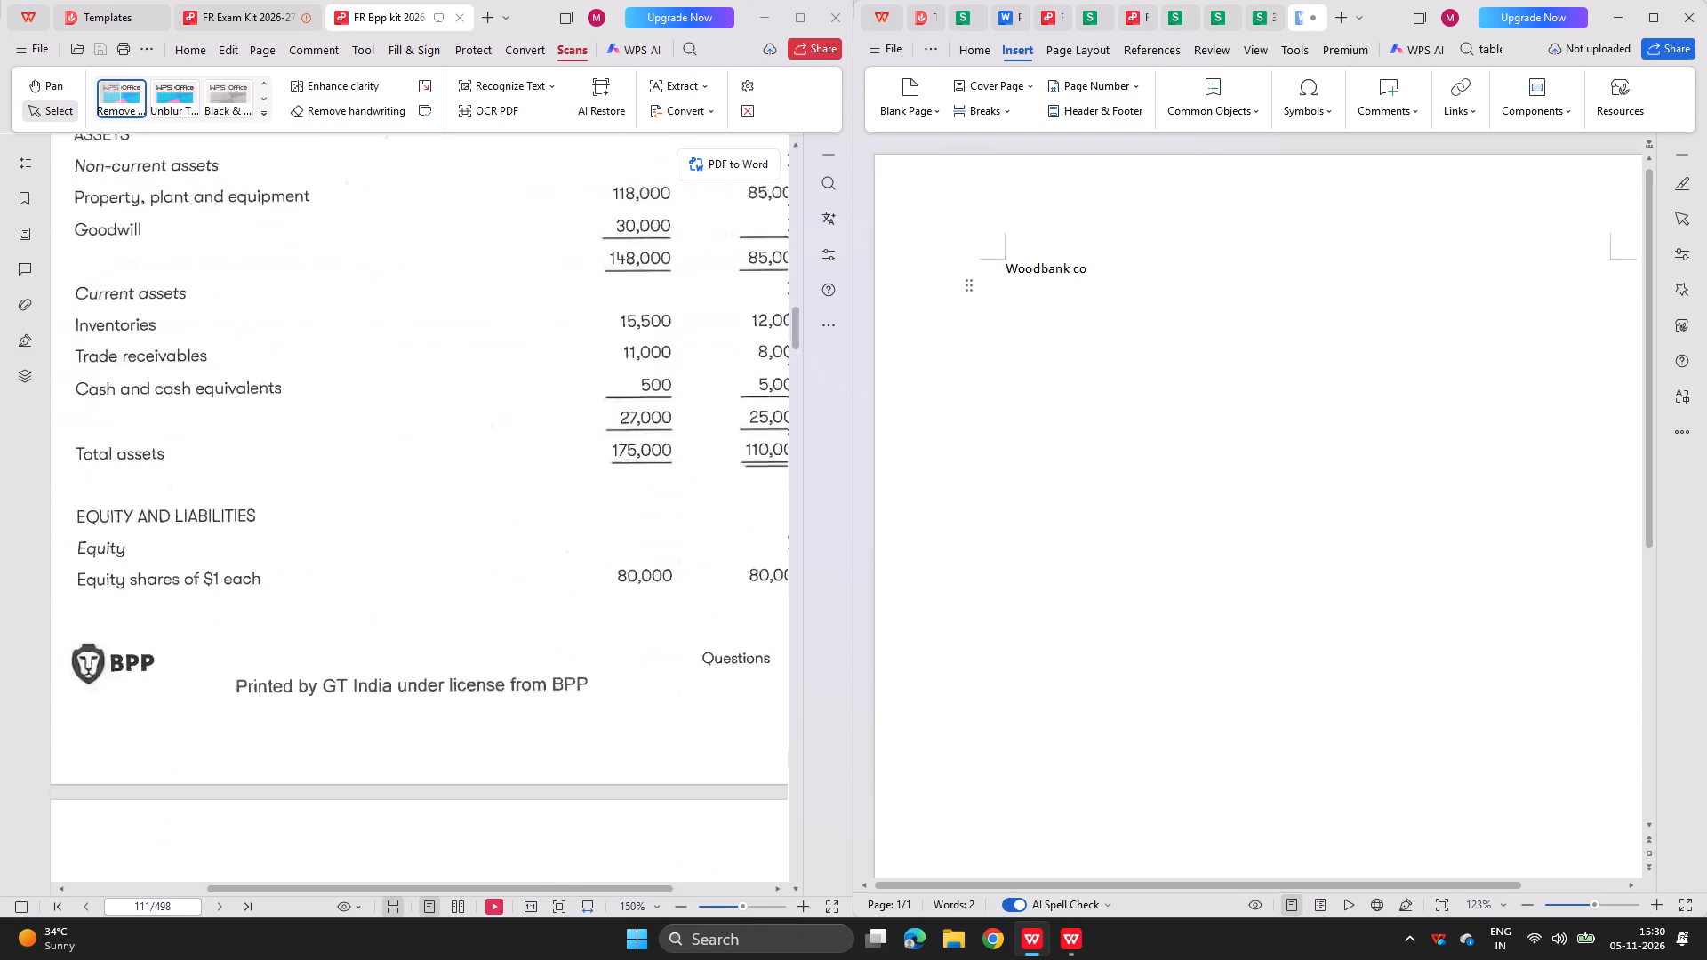
scroll(624, 383, down, 3)
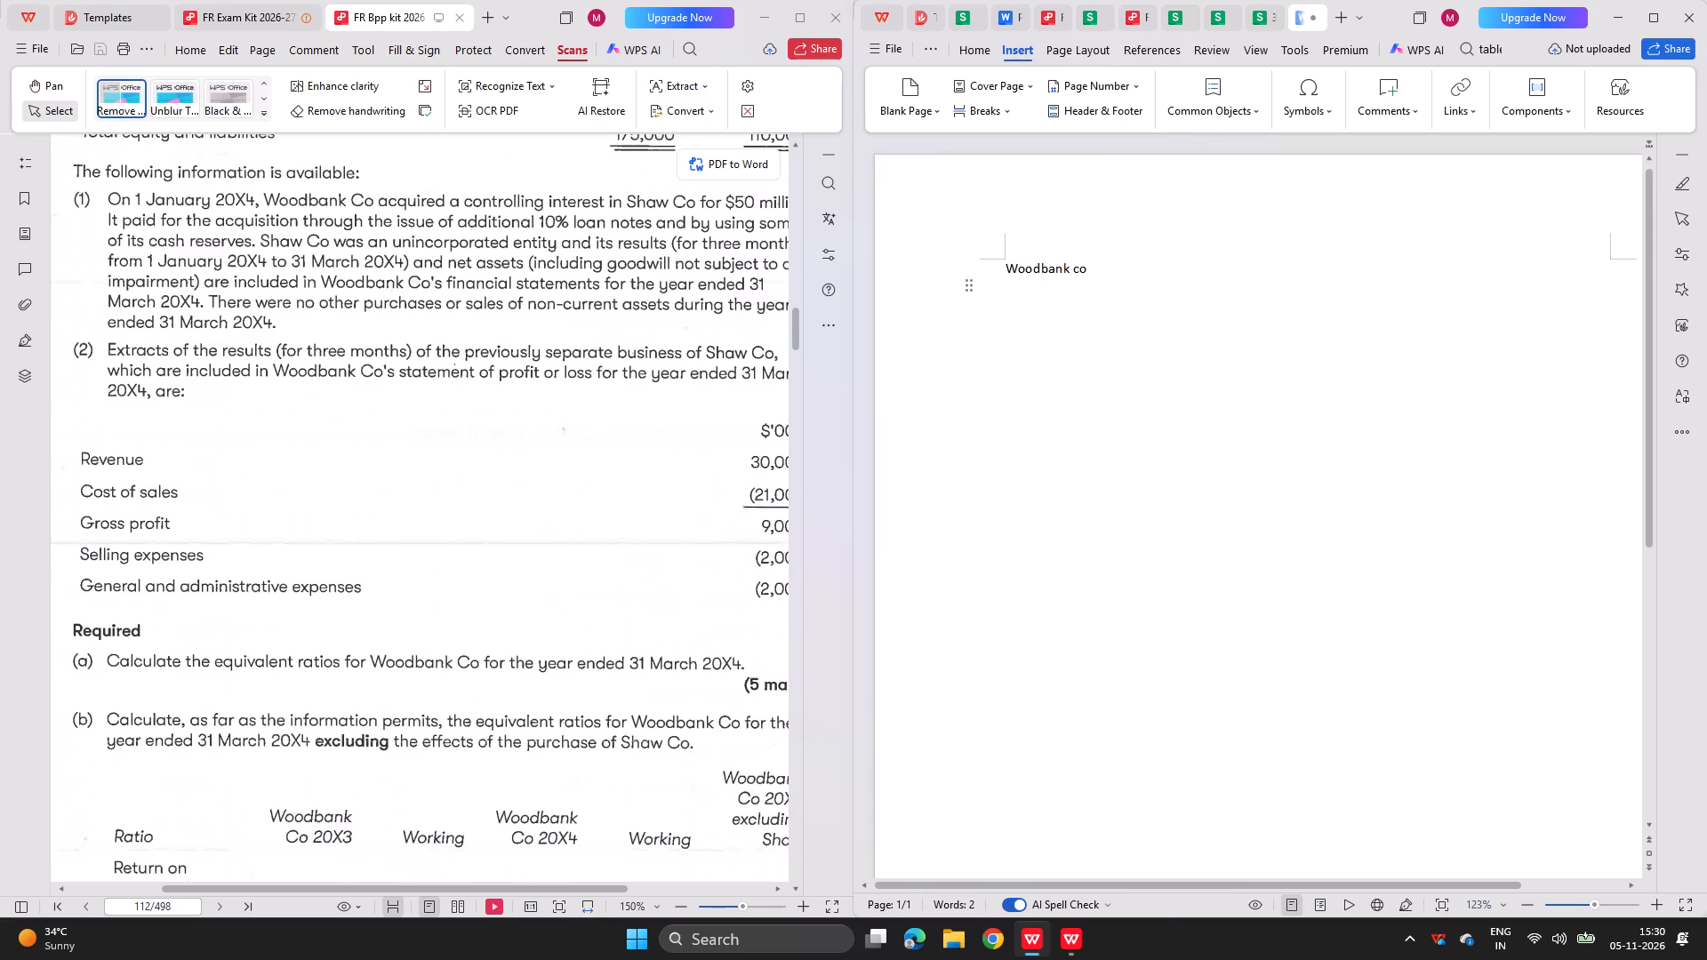
scroll(624, 383, down, 2)
scroll(624, 383, left, 1)
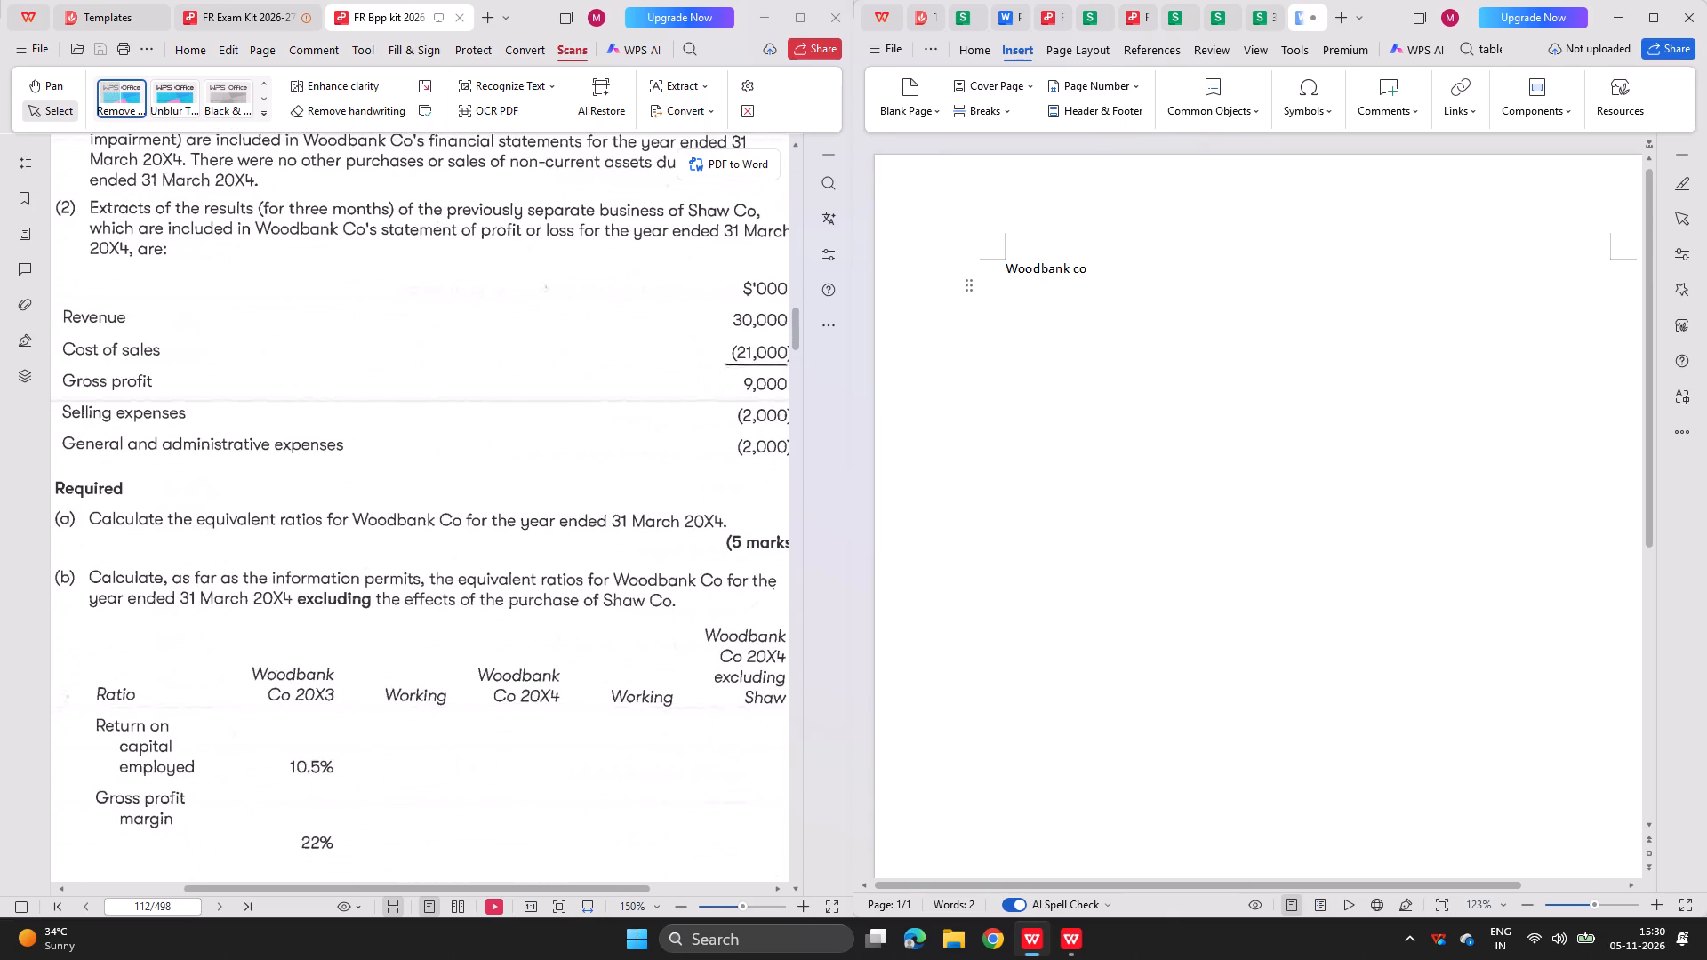
scroll(624, 383, down, 2)
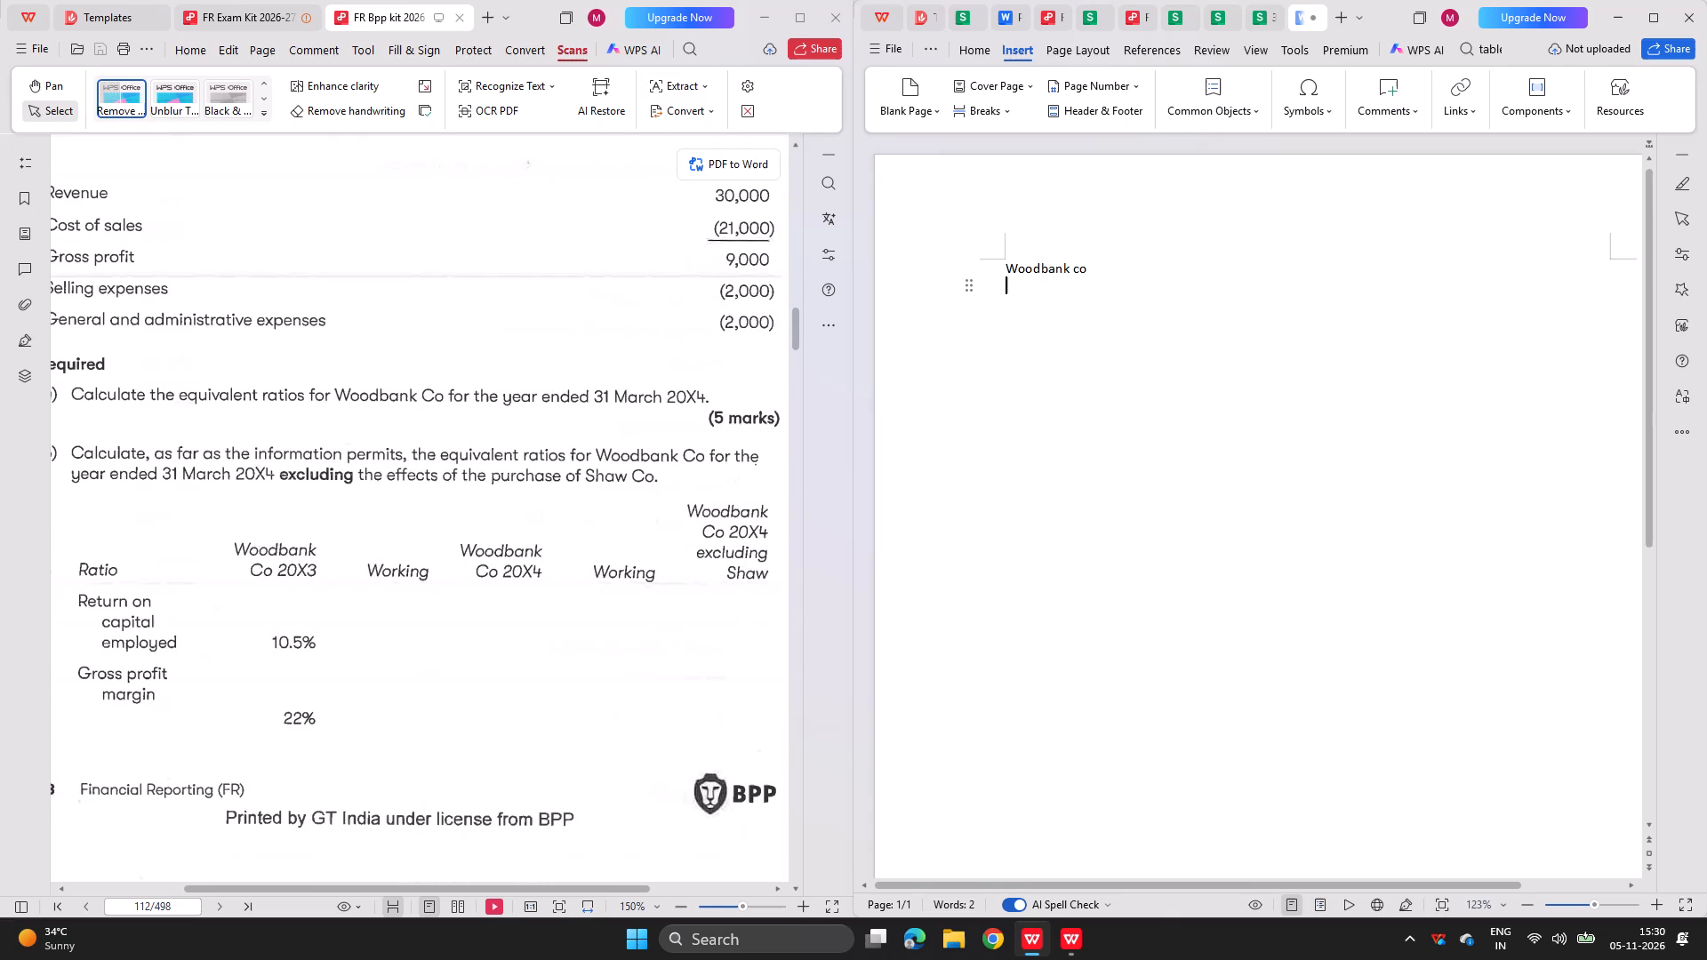
Add the part heading "A) Ratios" below the company name, followed by blank lines for the answer.
text(a))
key(Return)
key(Right)
key(Up)
key(Right)
key(Right)
key(space)
text(ratios)
key(Return)
key(Return)
key(Return)
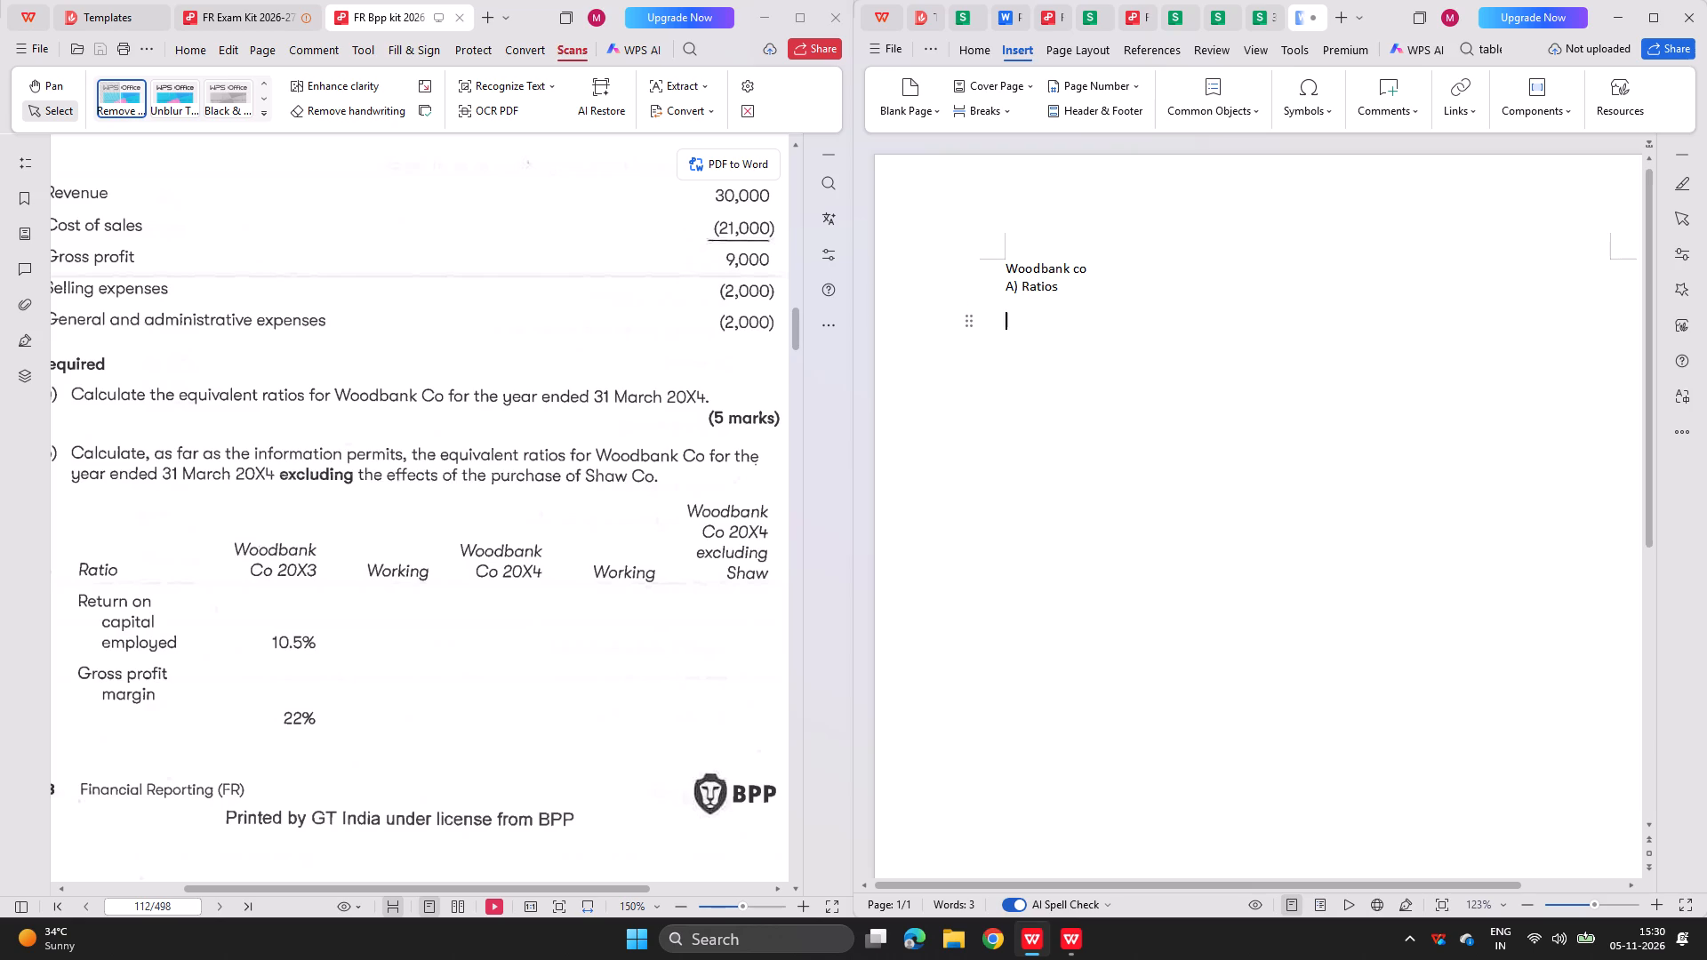
Check the ratio layout in question 227 and insert a 6 × 6 table below the "A) Ratios" heading.
click(1487, 44)
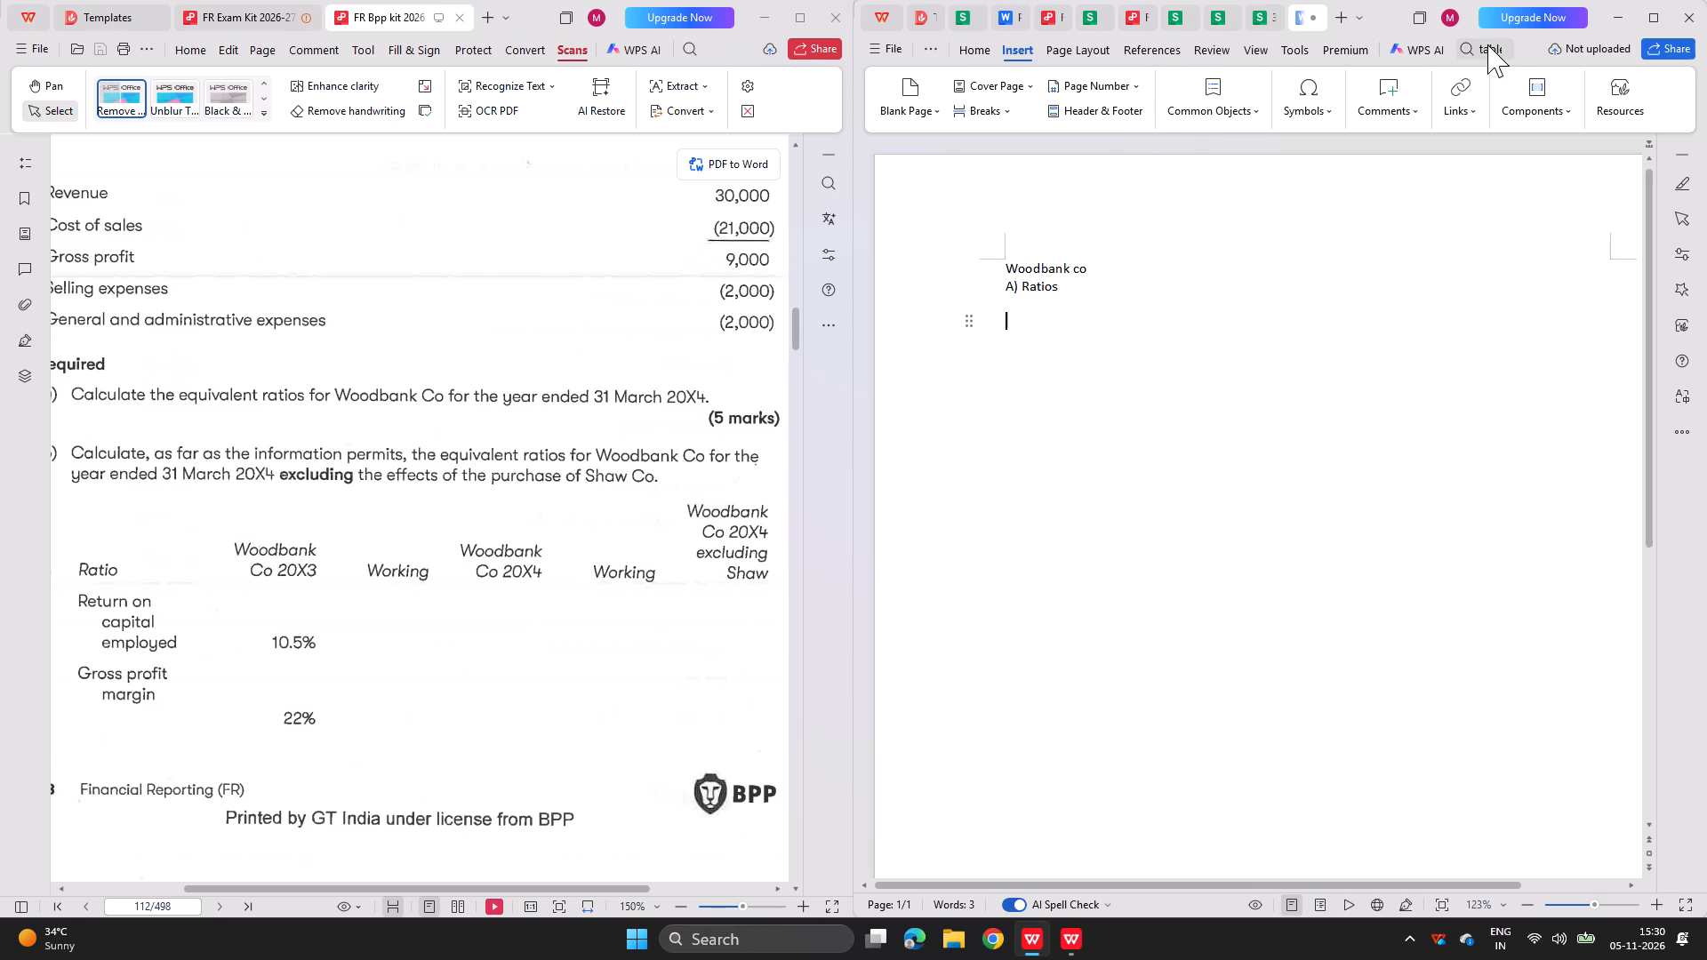
drag(1523, 43, 1505, 44)
double_click(1505, 44)
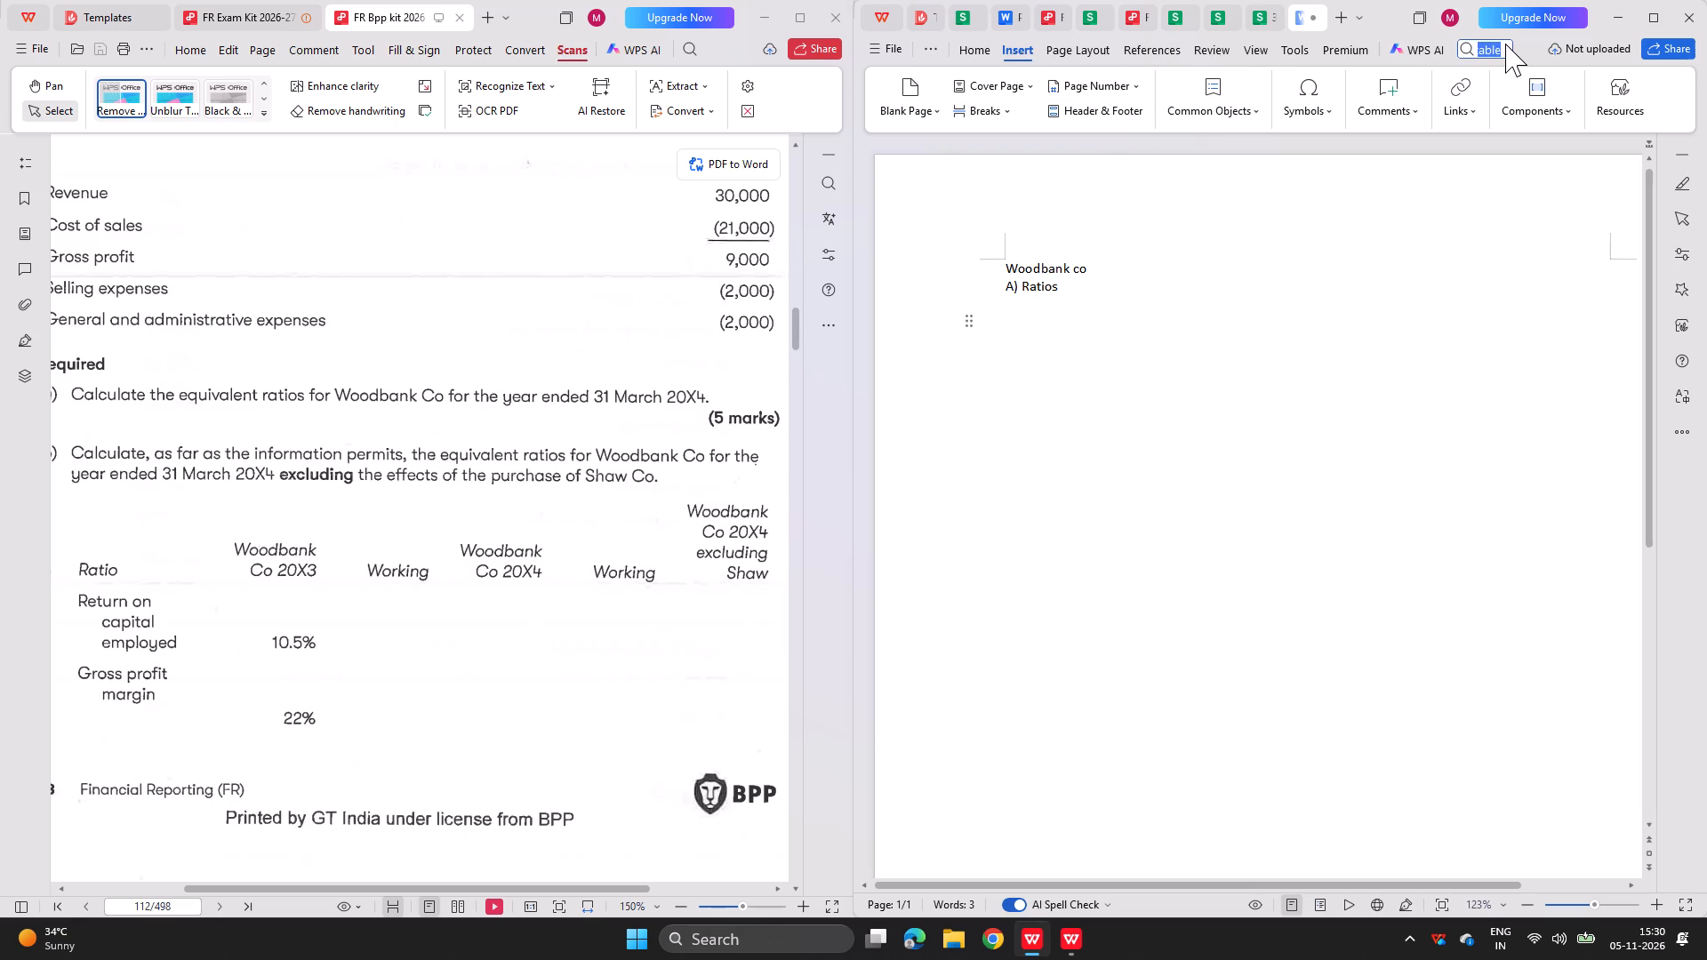
double_click(1504, 44)
scroll(646, 454, down, 1)
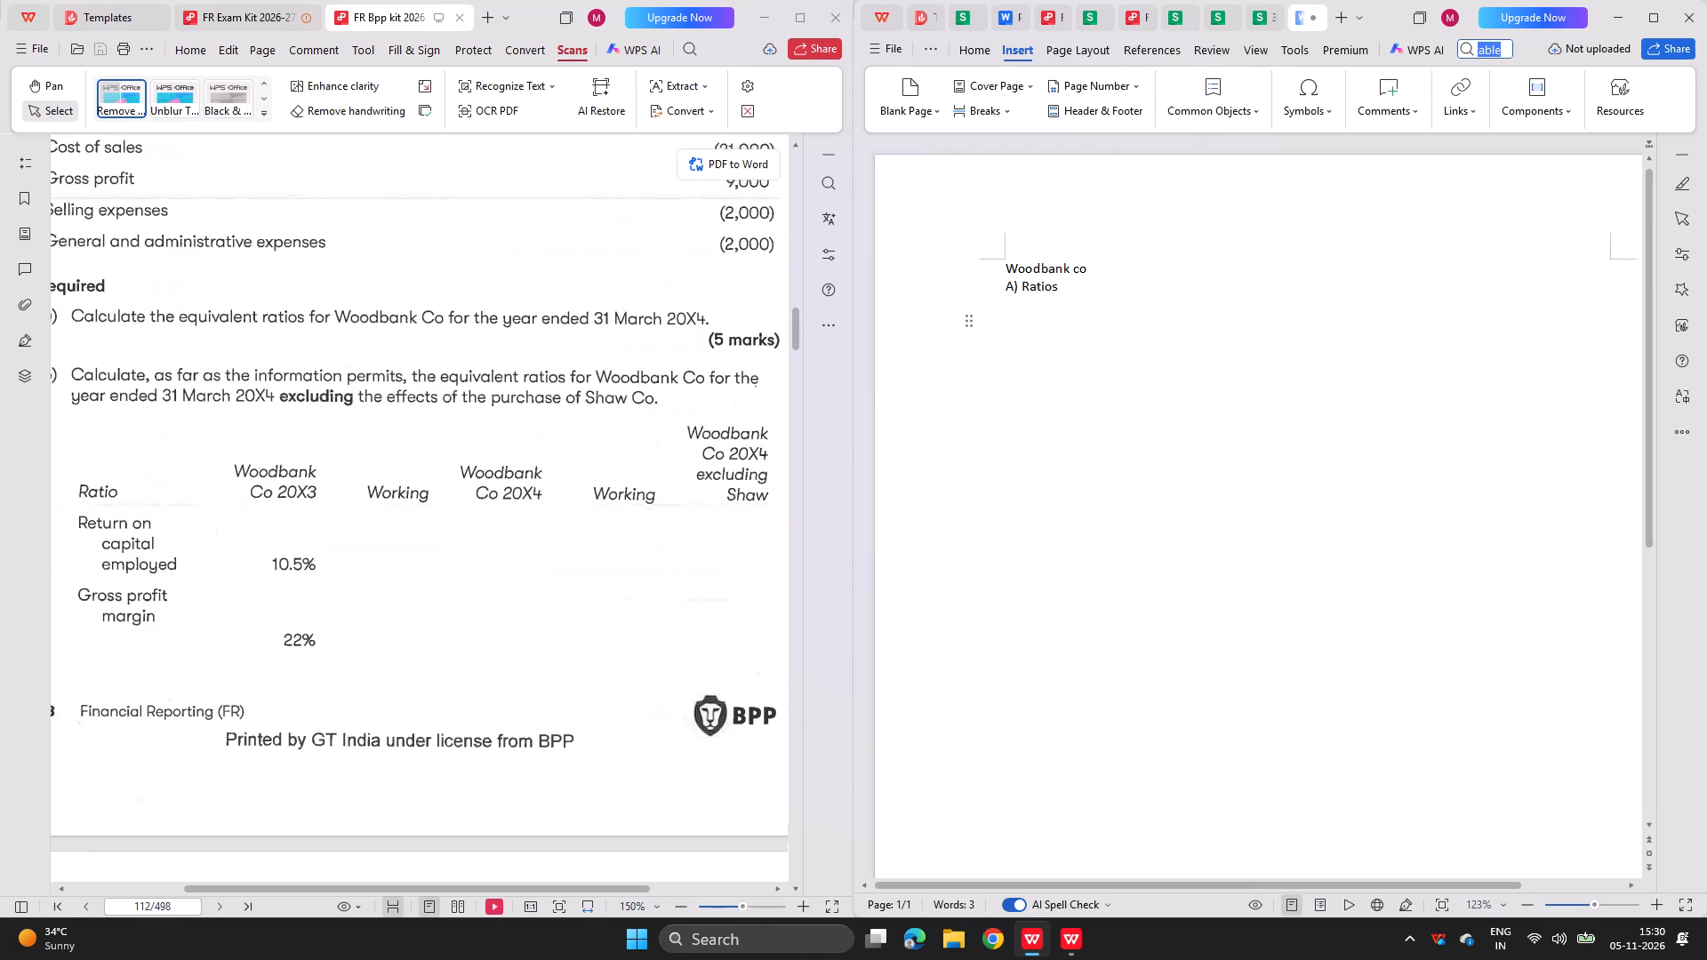
scroll(646, 454, down, 1)
ctrl+scroll(646, 454, down, 1)
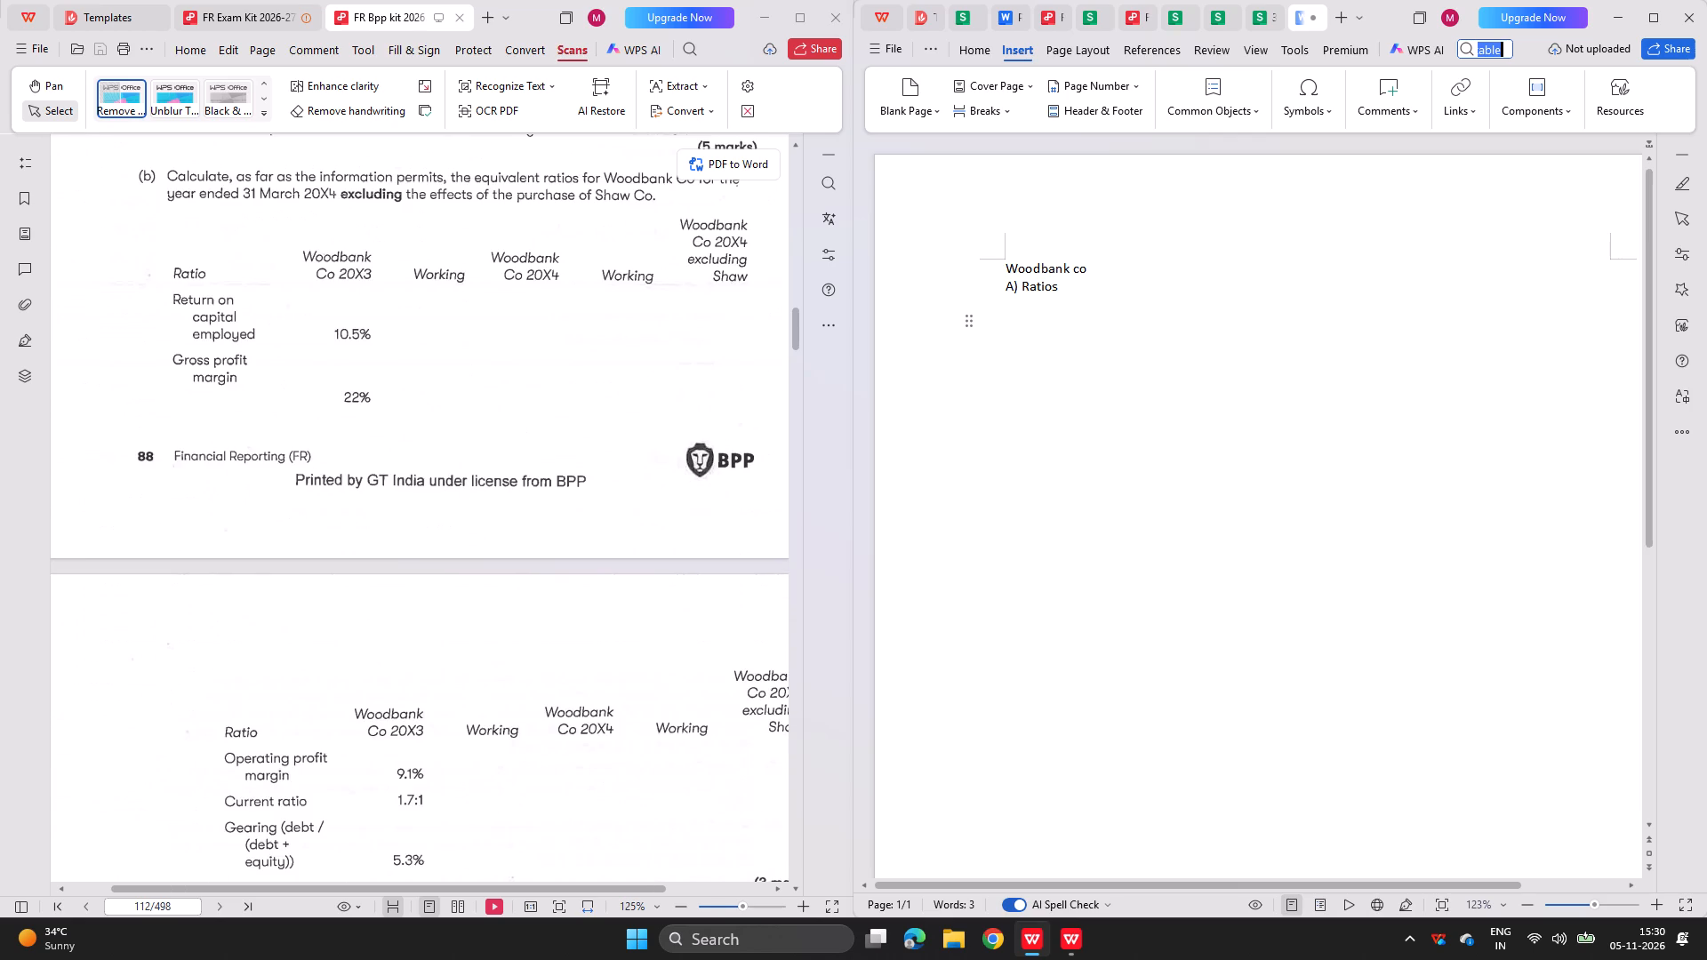
scroll(646, 454, down, 1)
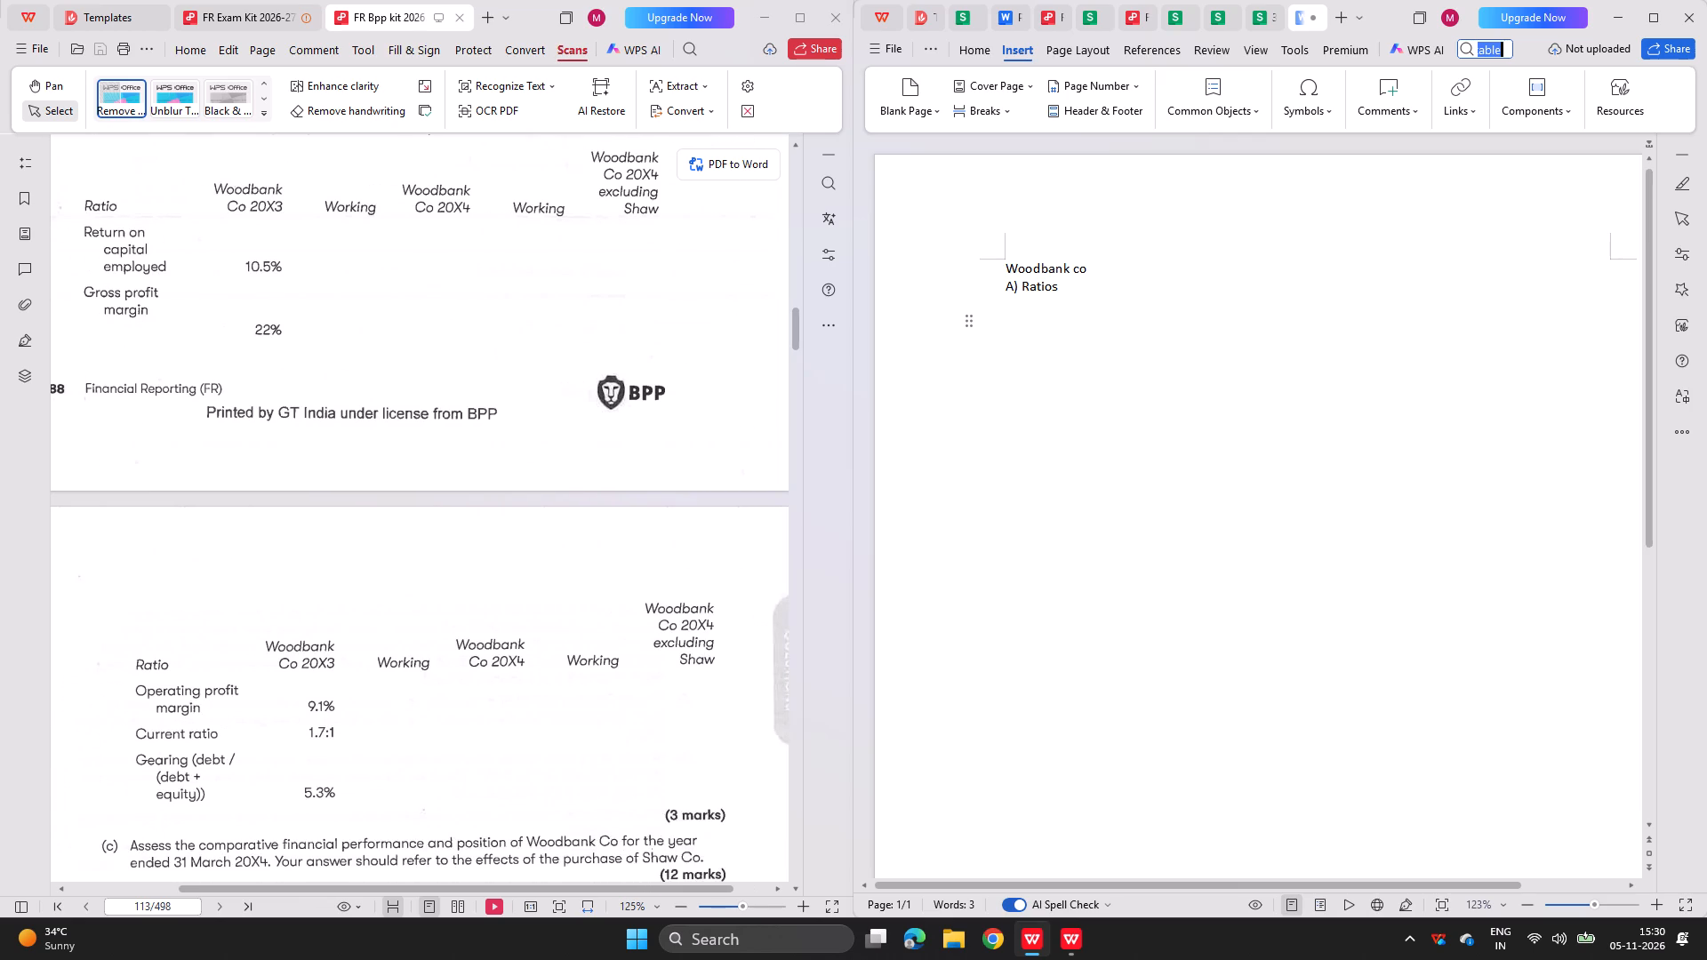
scroll(646, 454, up, 3)
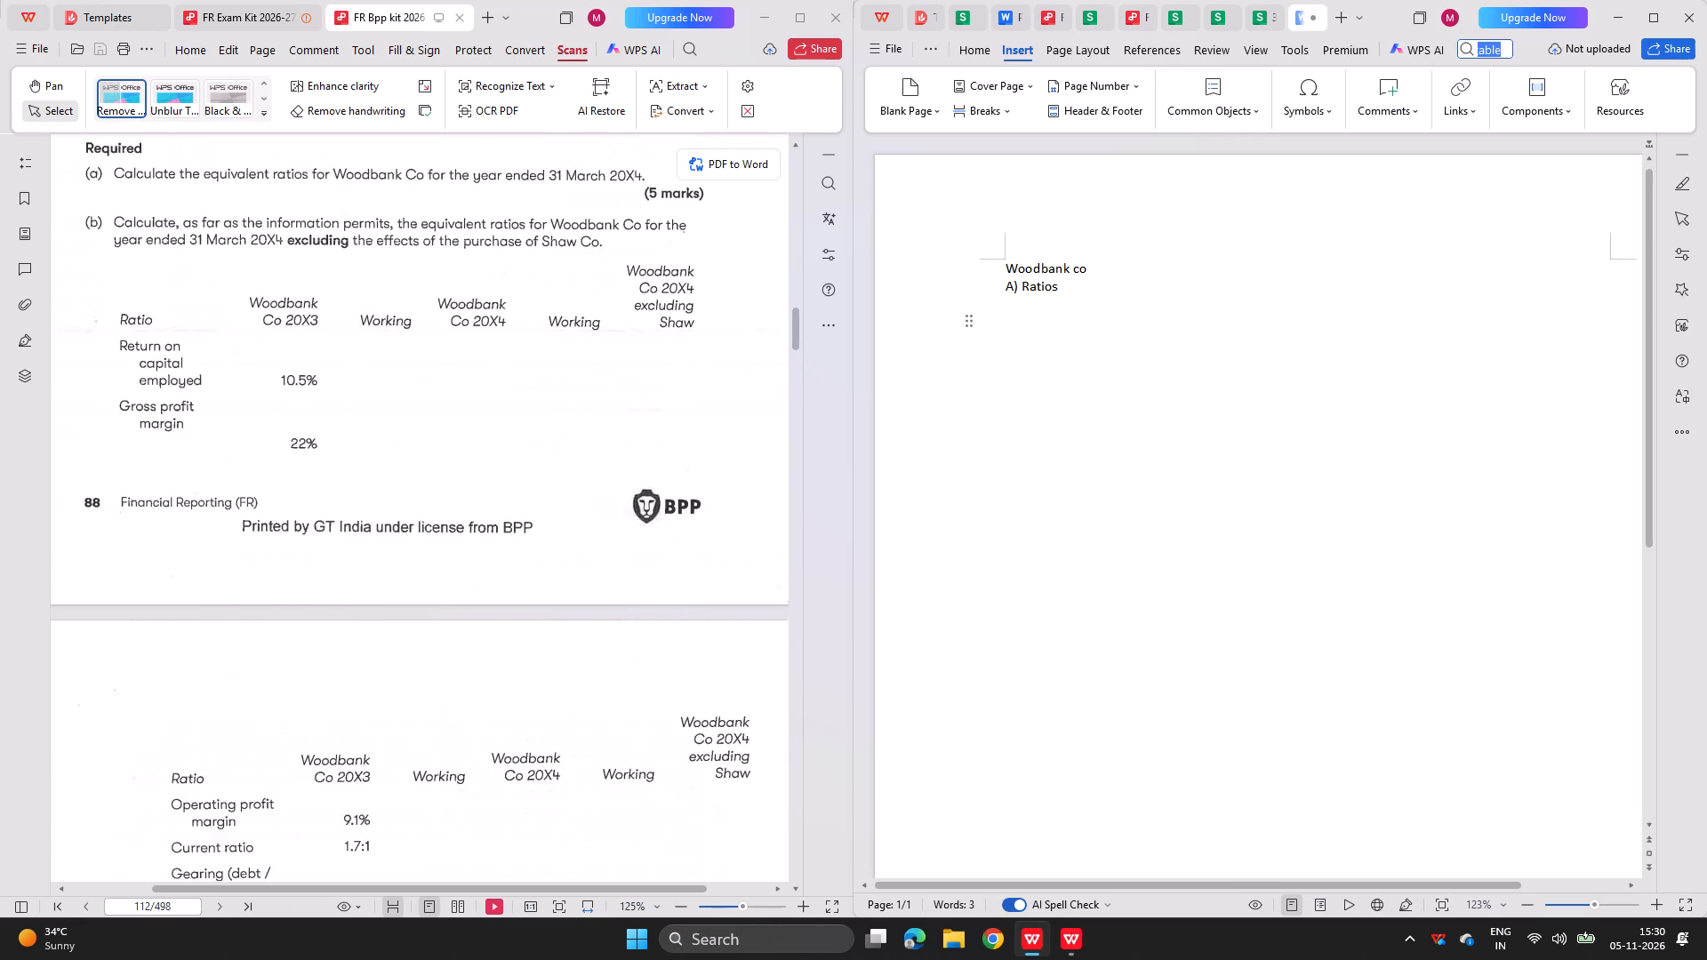
scroll(646, 454, up, 1)
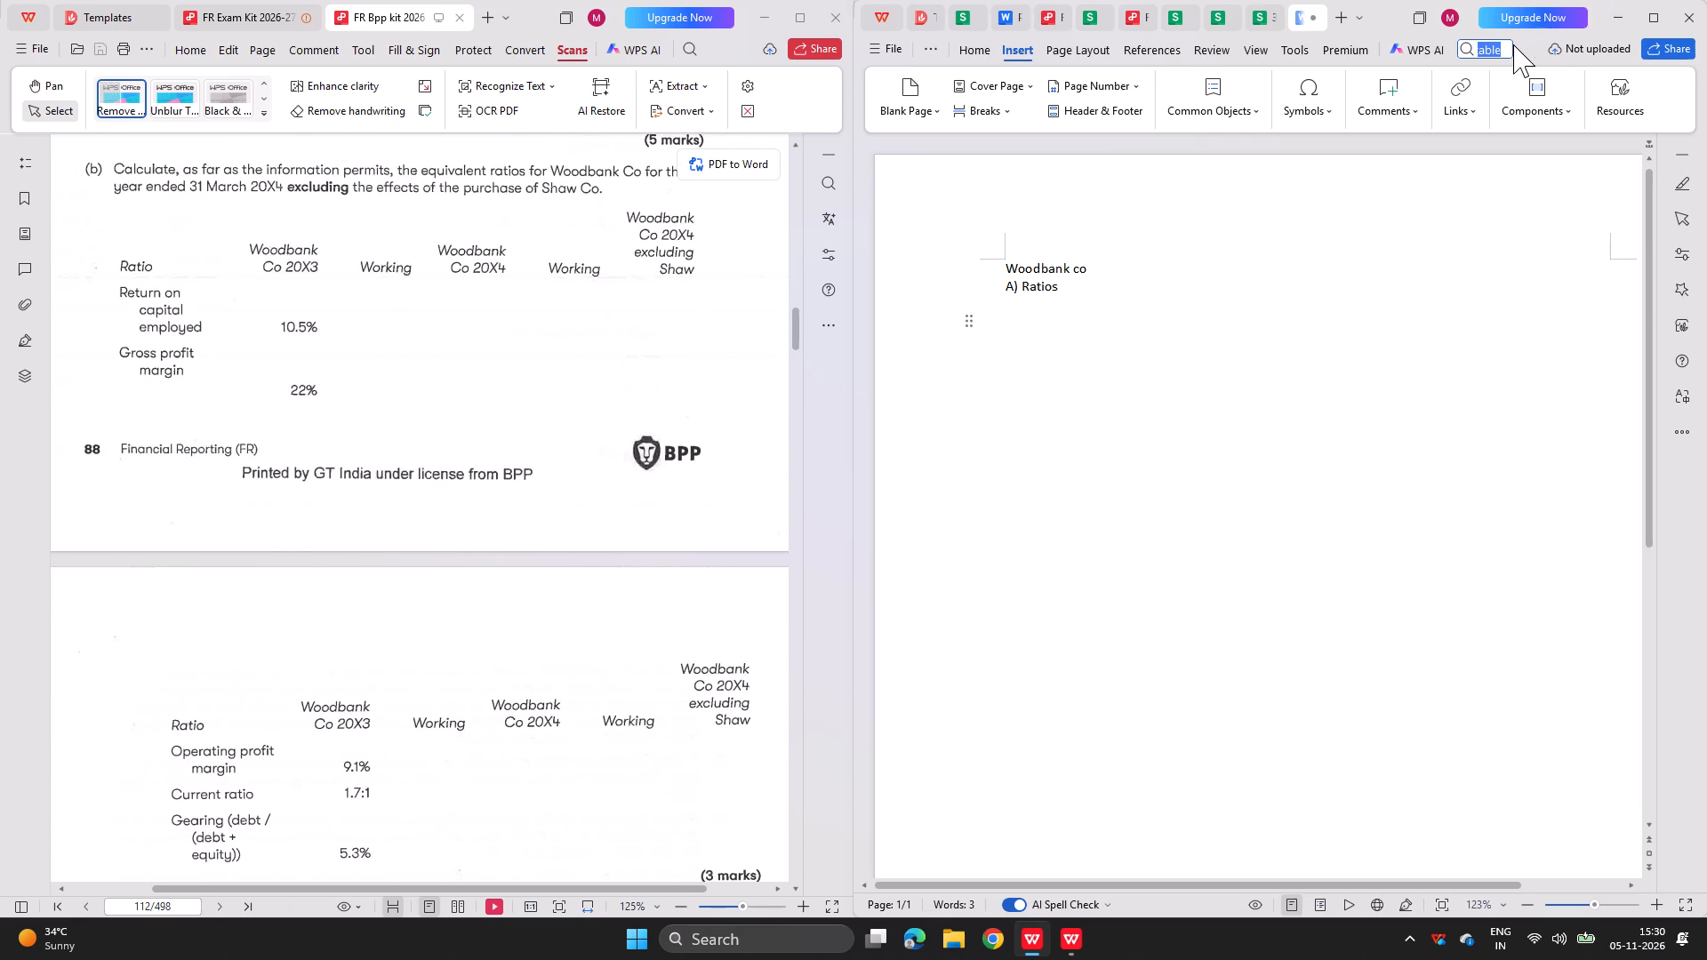
click(1508, 48)
key(Return)
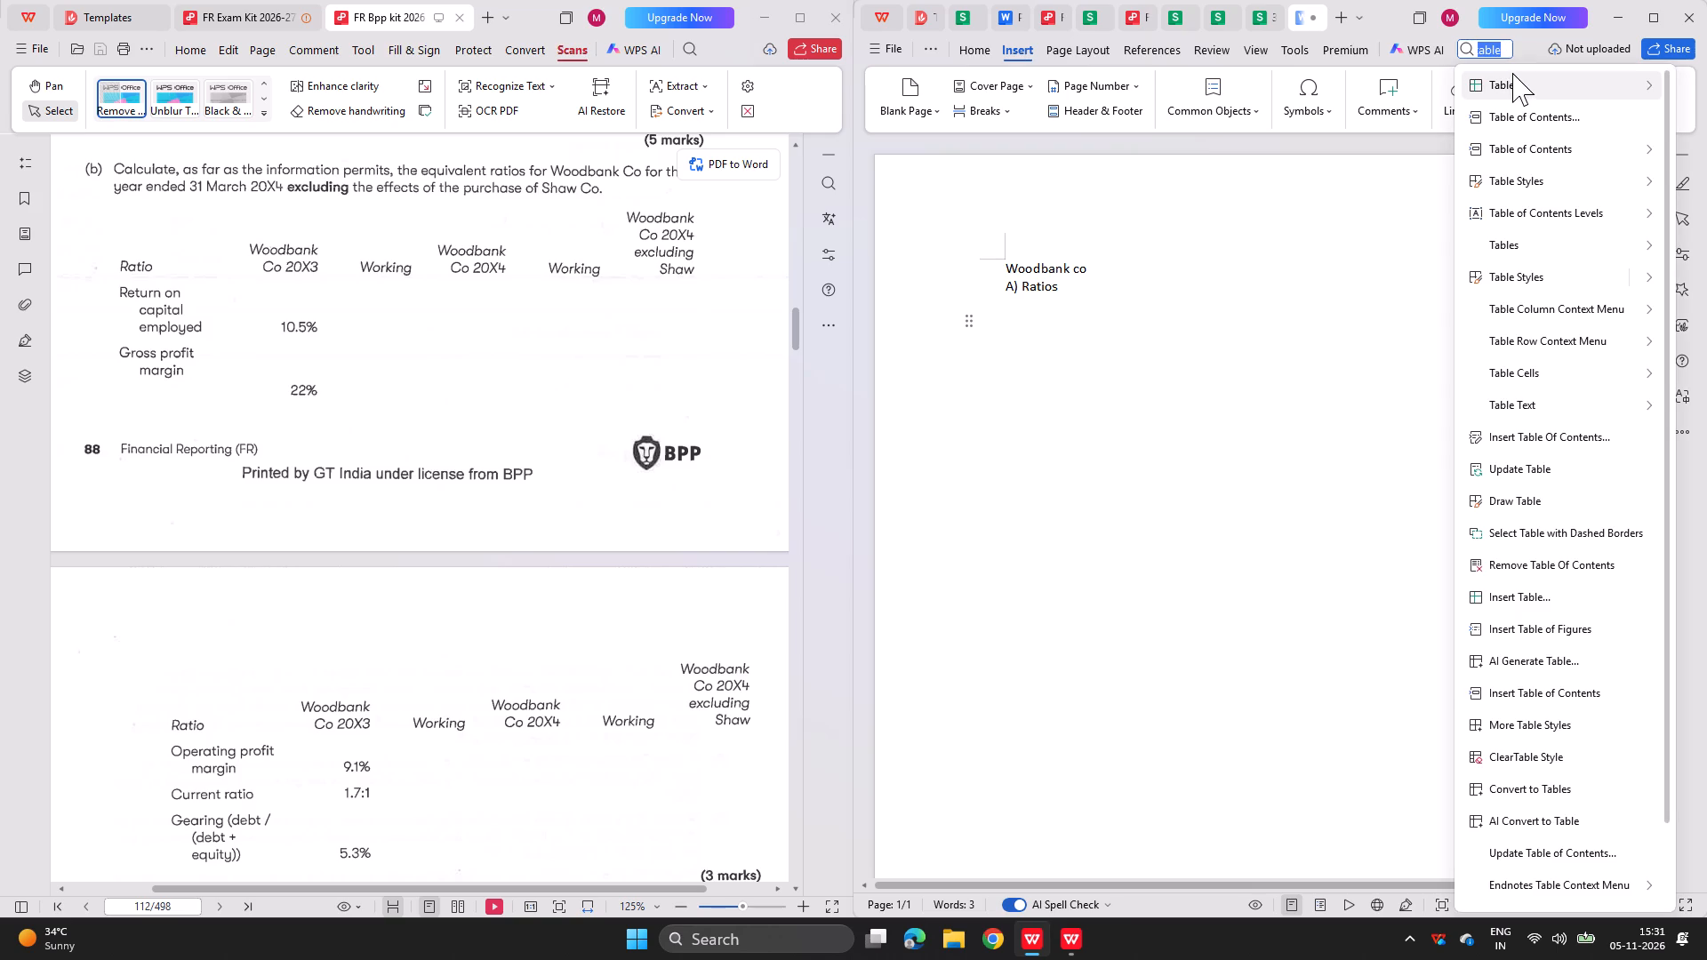
click(1512, 78)
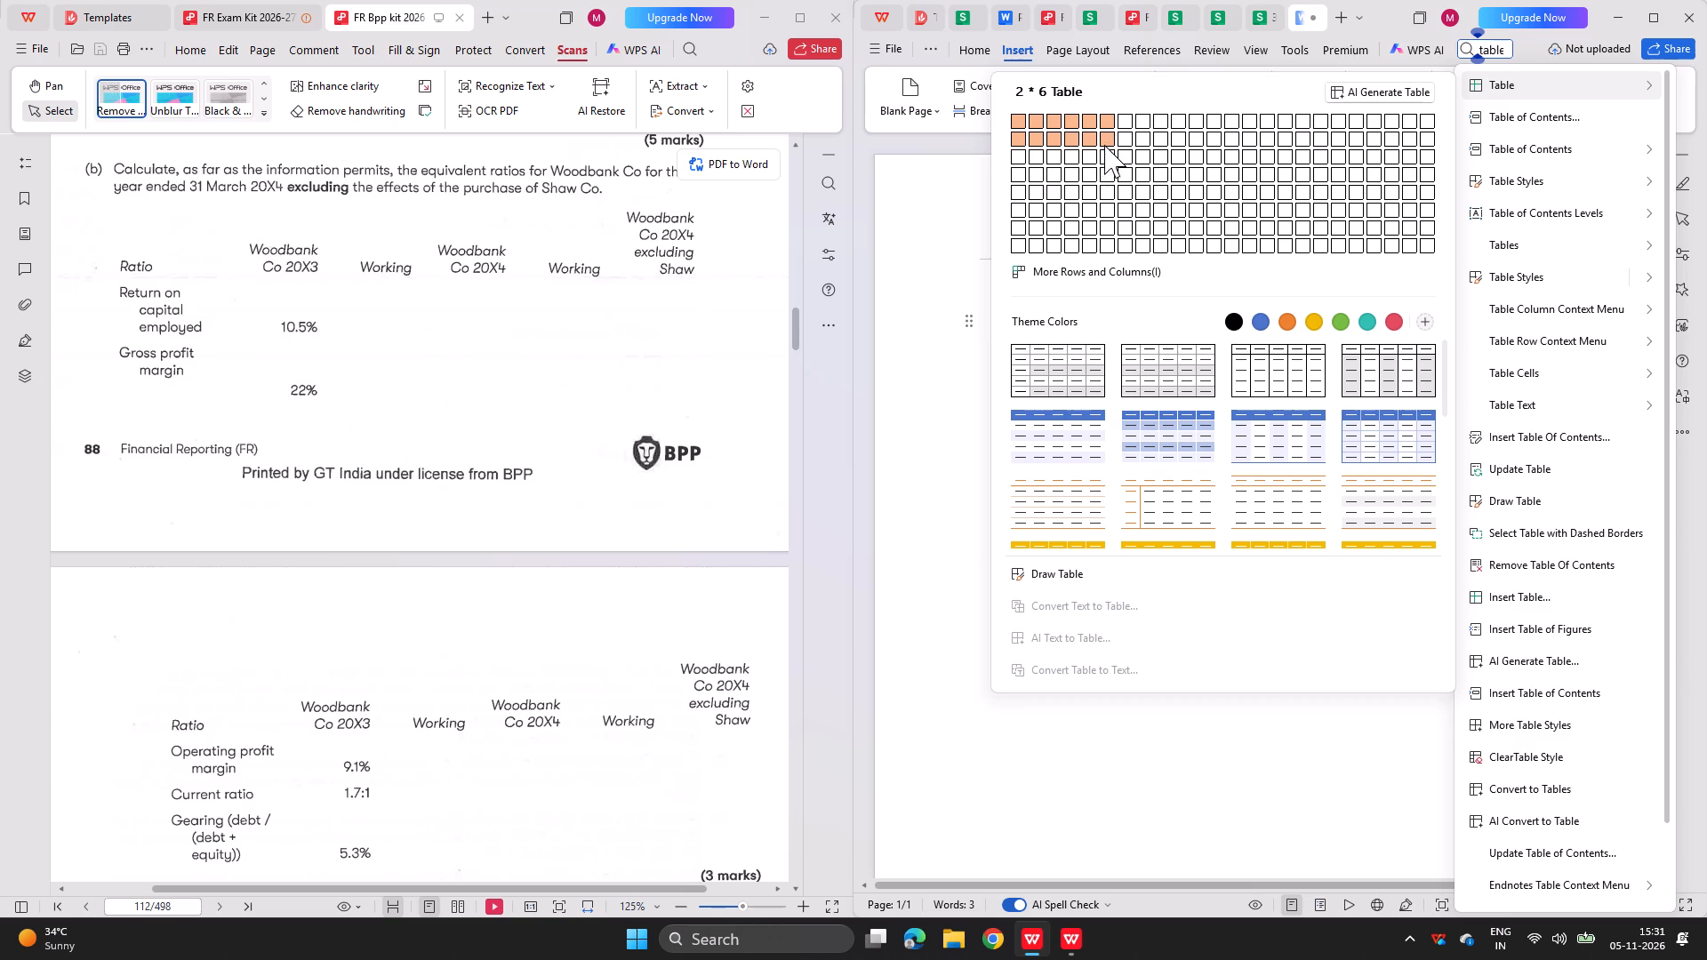
key(Return)
click(1105, 212)
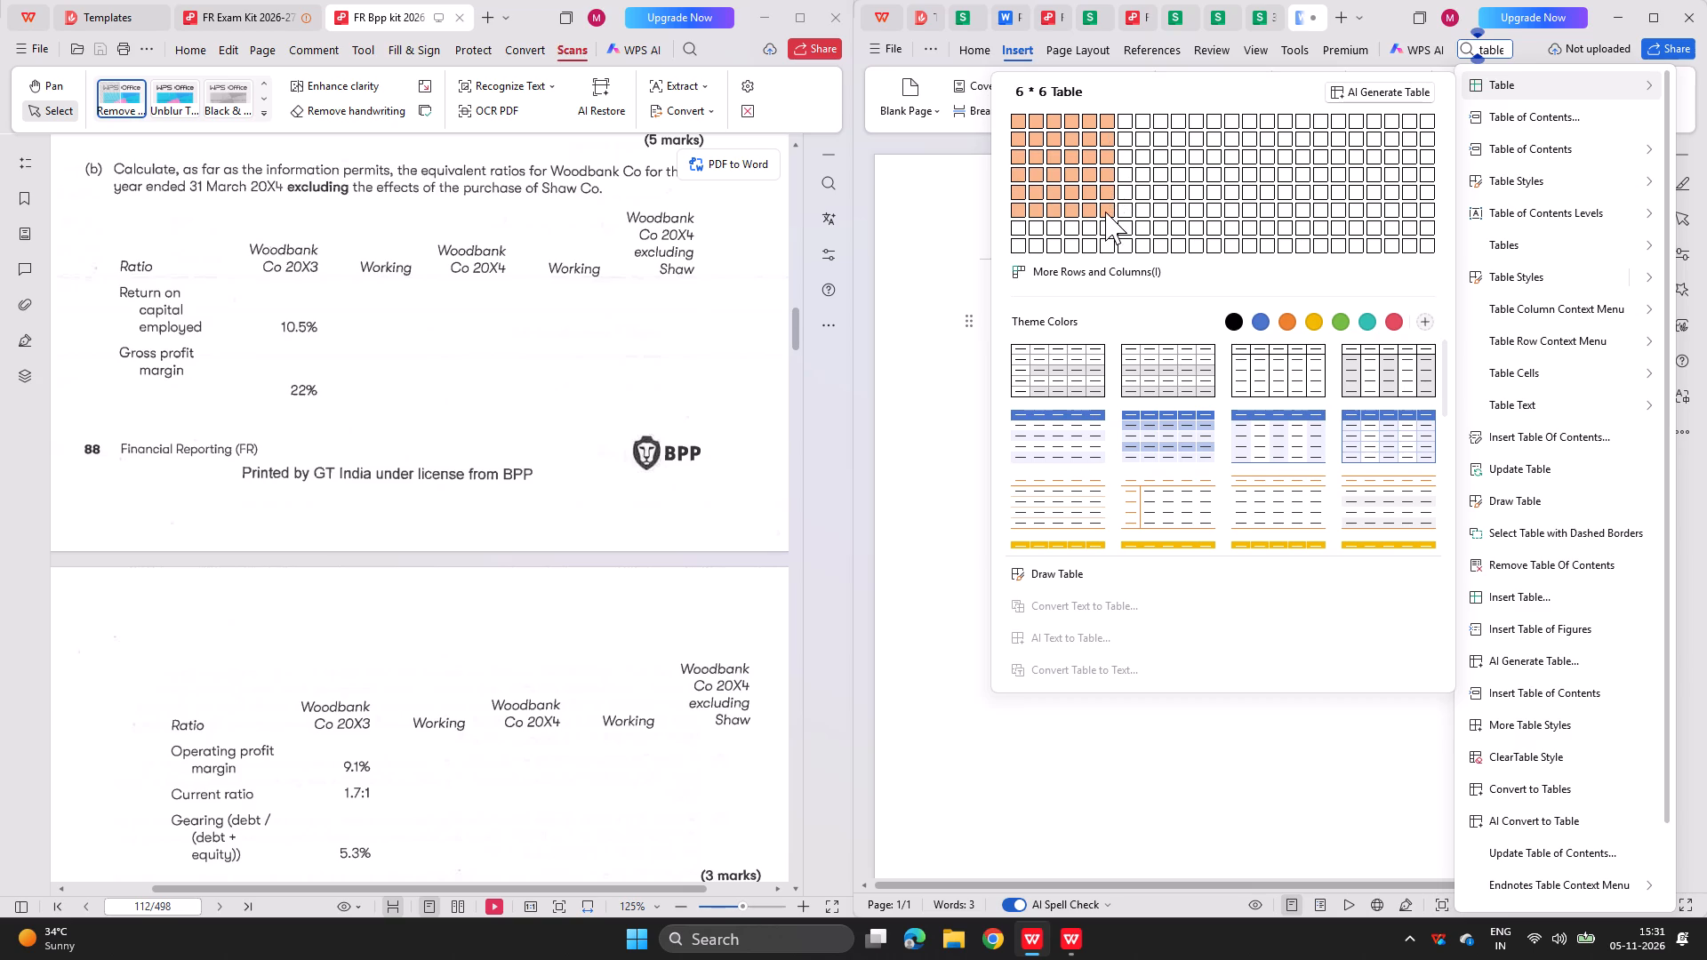
Enter "Ratios" as the table's first column header and "Roce" as the first row label beneath it.
scroll(1038, 366, left, 1)
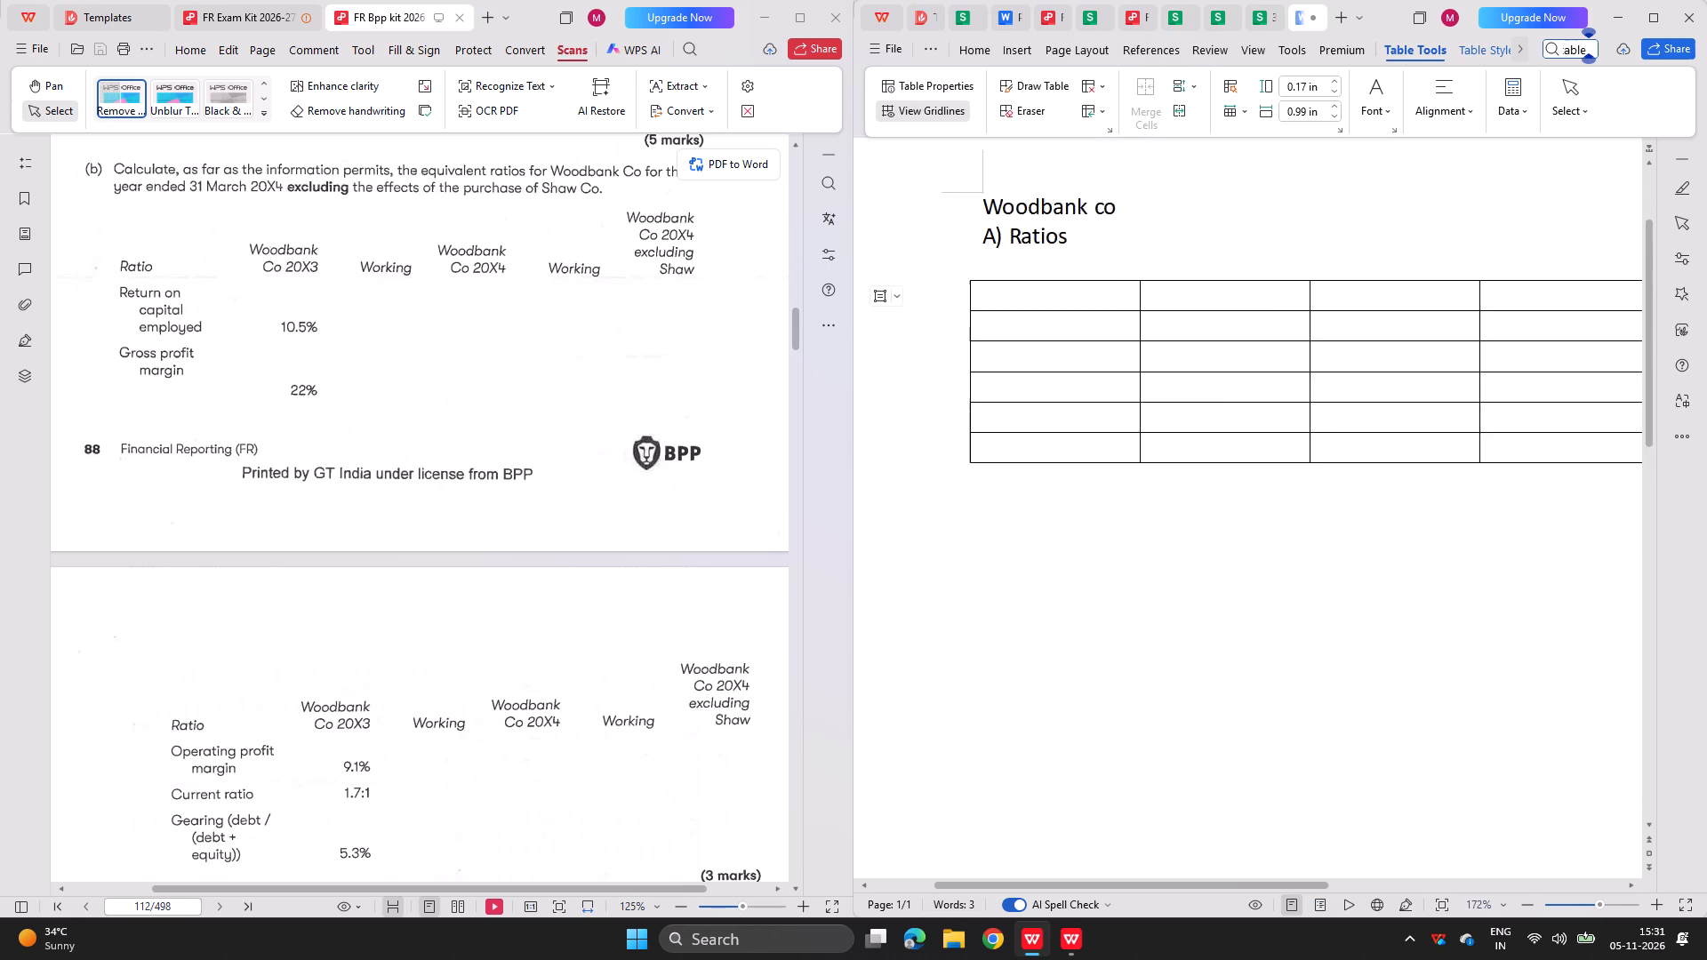
scroll(1104, 326, left, 1)
click(979, 295)
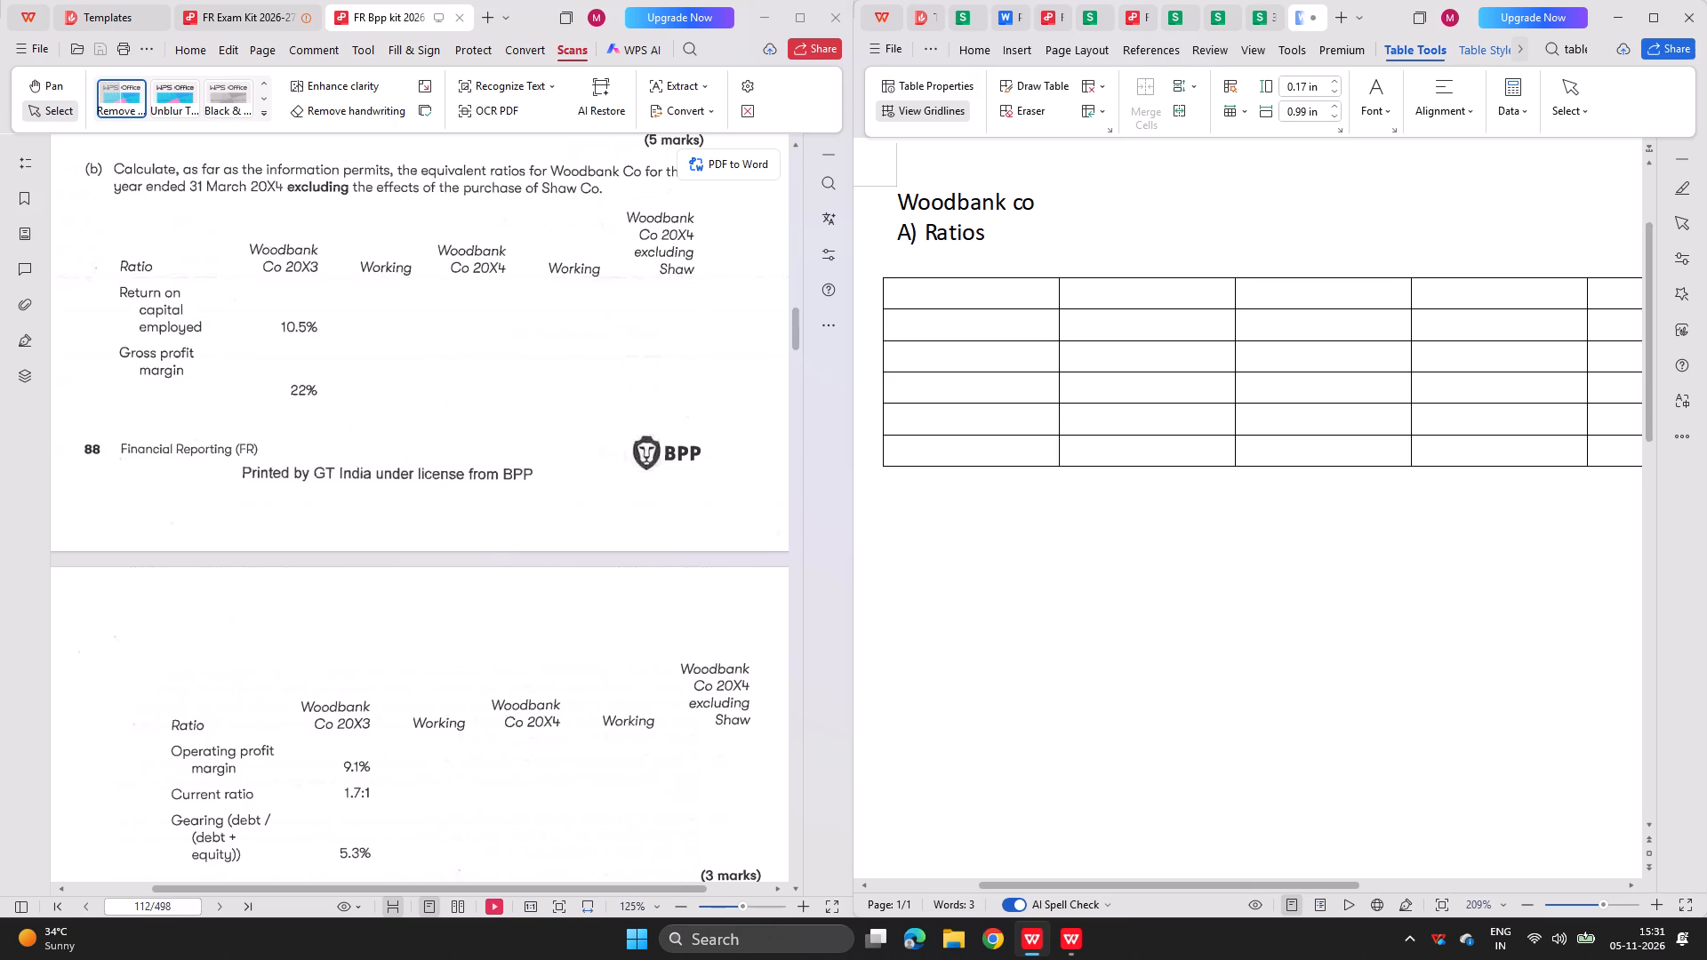
text(Ratios)
key(Down)
text(return o)
key(BackSpace)
key(BackSpace)
key(BackSpace)
key(BackSpace)
key(BackSpace)
key(BackSpace)
key(BackSpace)
text(oce)
key(Down)
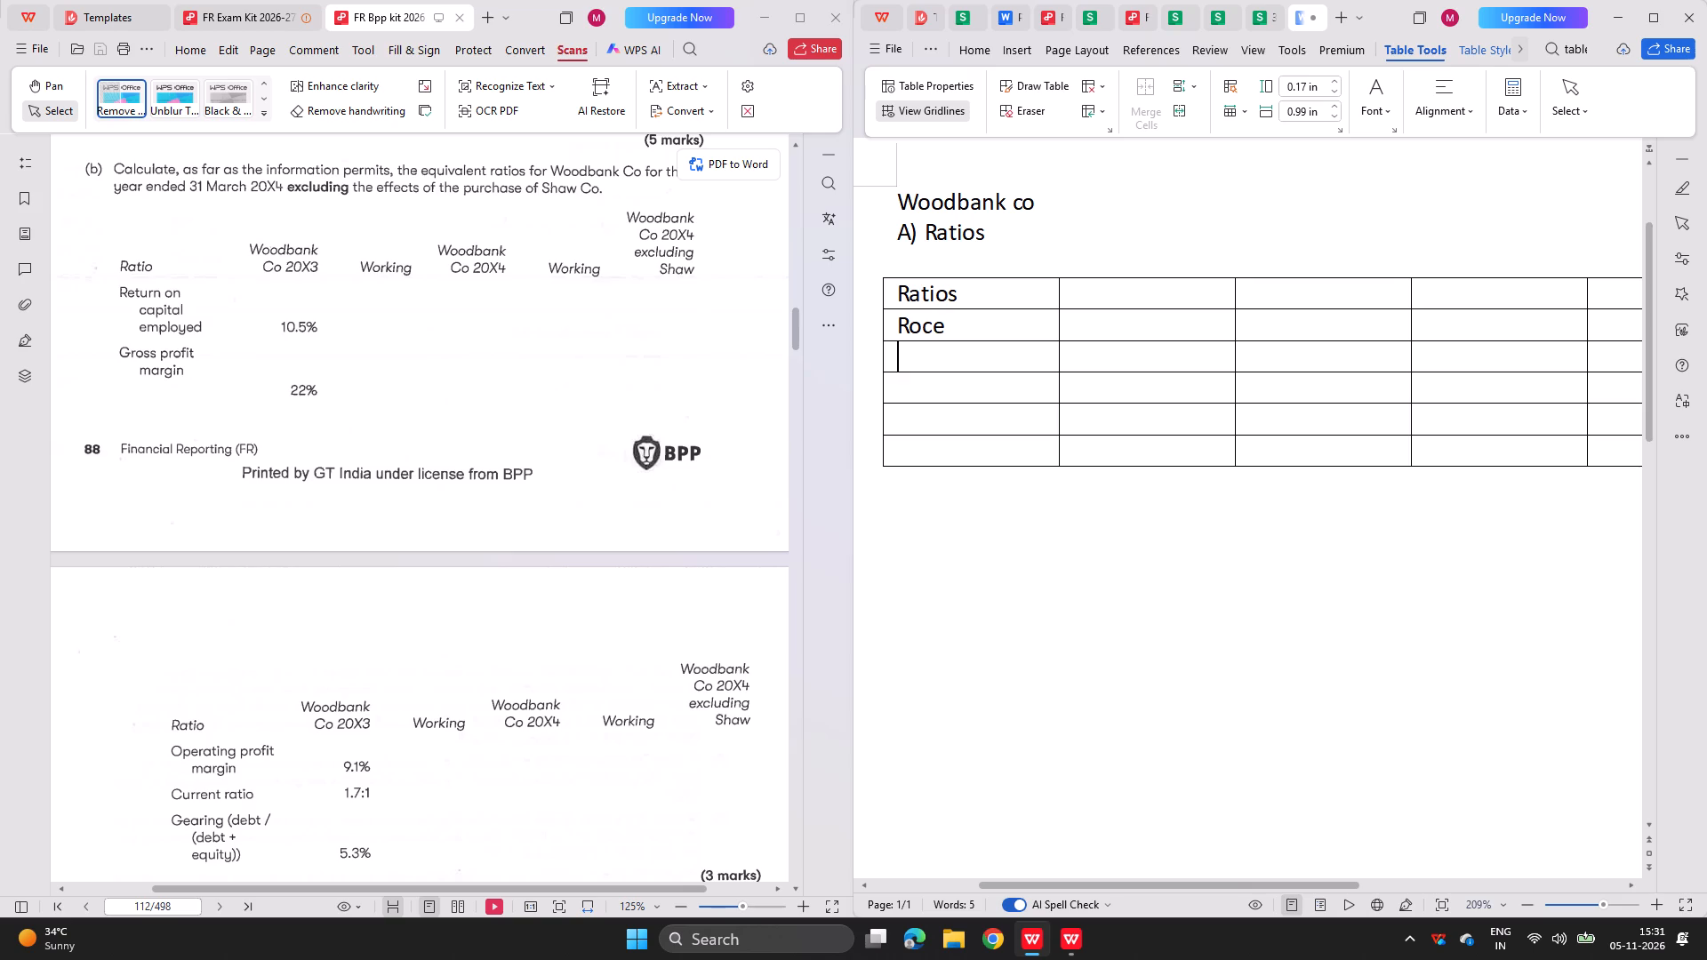
Add the row labels "Gross profit margin" and "Operating profit margin" below Roce in the first column.
key(f)
key(BackSpace)
text(gross profit amrgin)
key(BackSpace)
key(BackSpace)
key(BackSpace)
key(BackSpace)
key(BackSpace)
key(BackSpace)
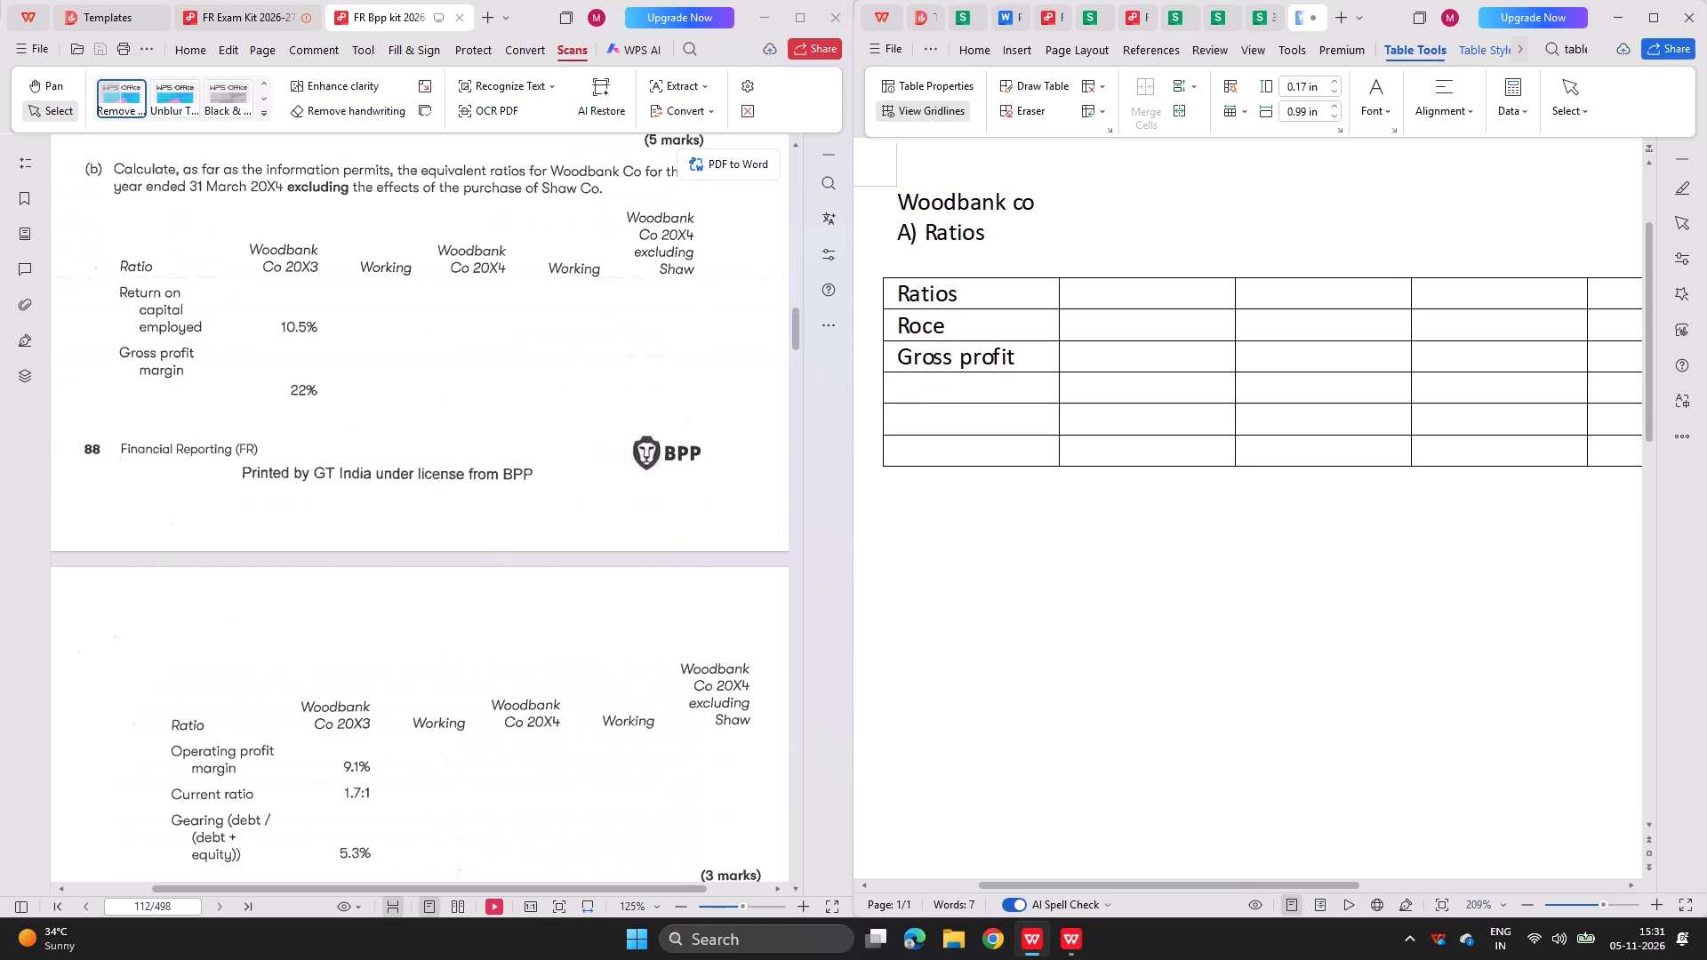
text(margin)
key(Down)
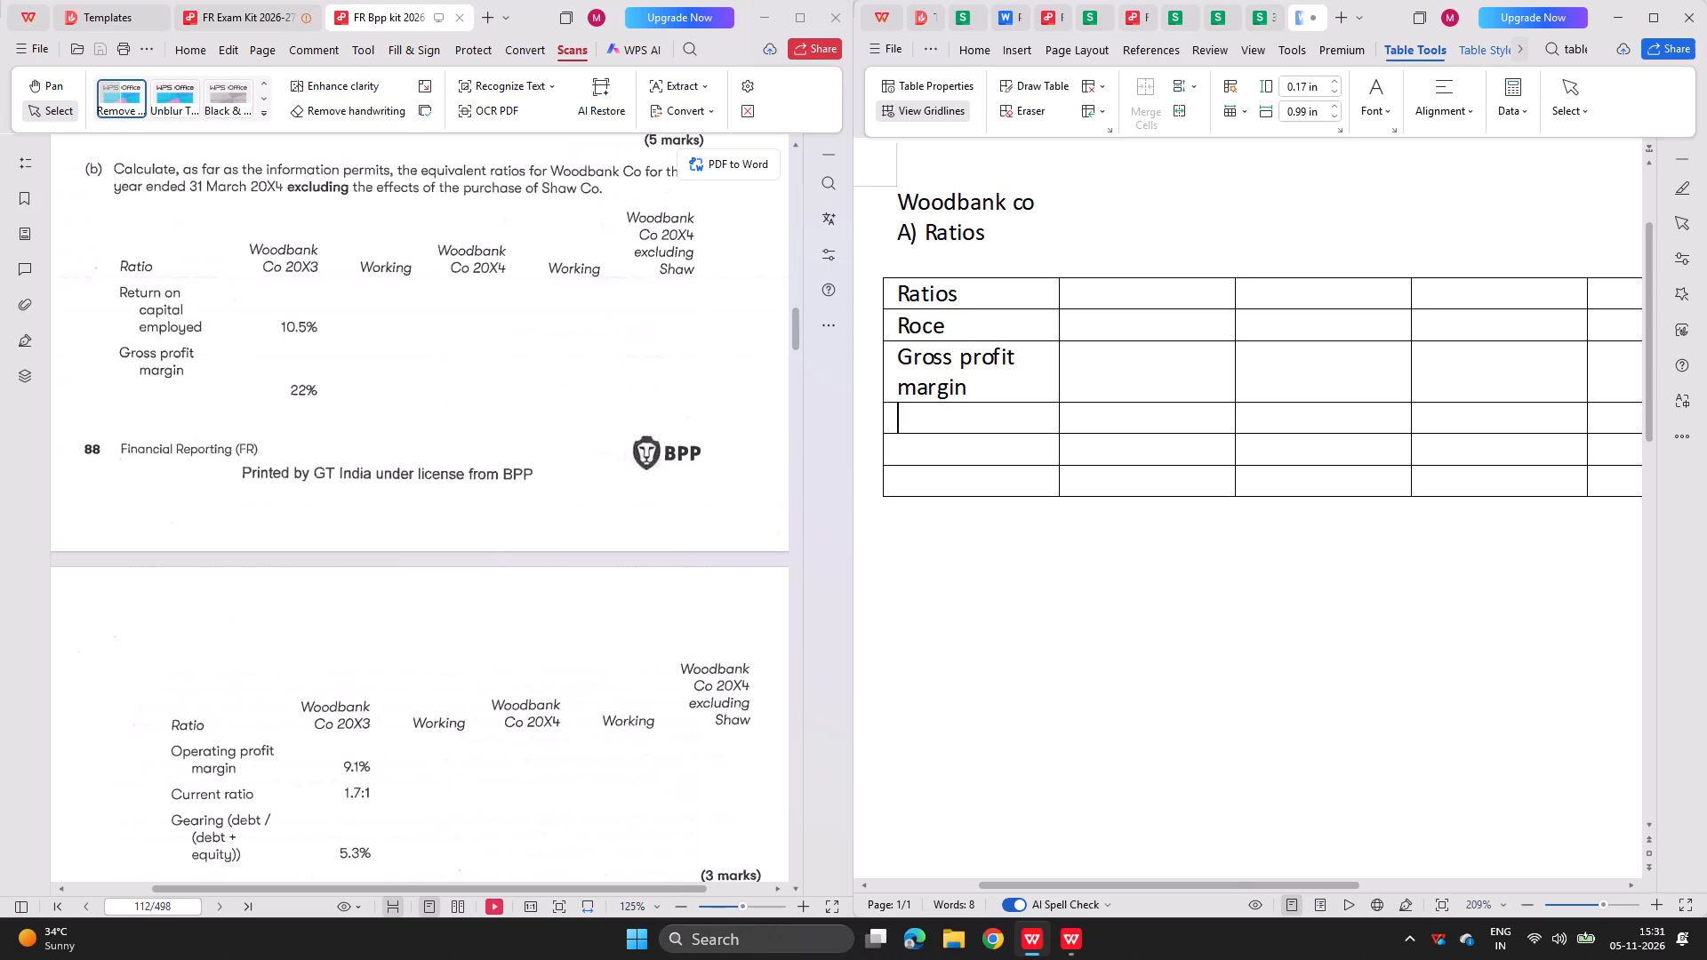
text(operating profit amrgin)
key(BackSpace)
key(BackSpace)
key(BackSpace)
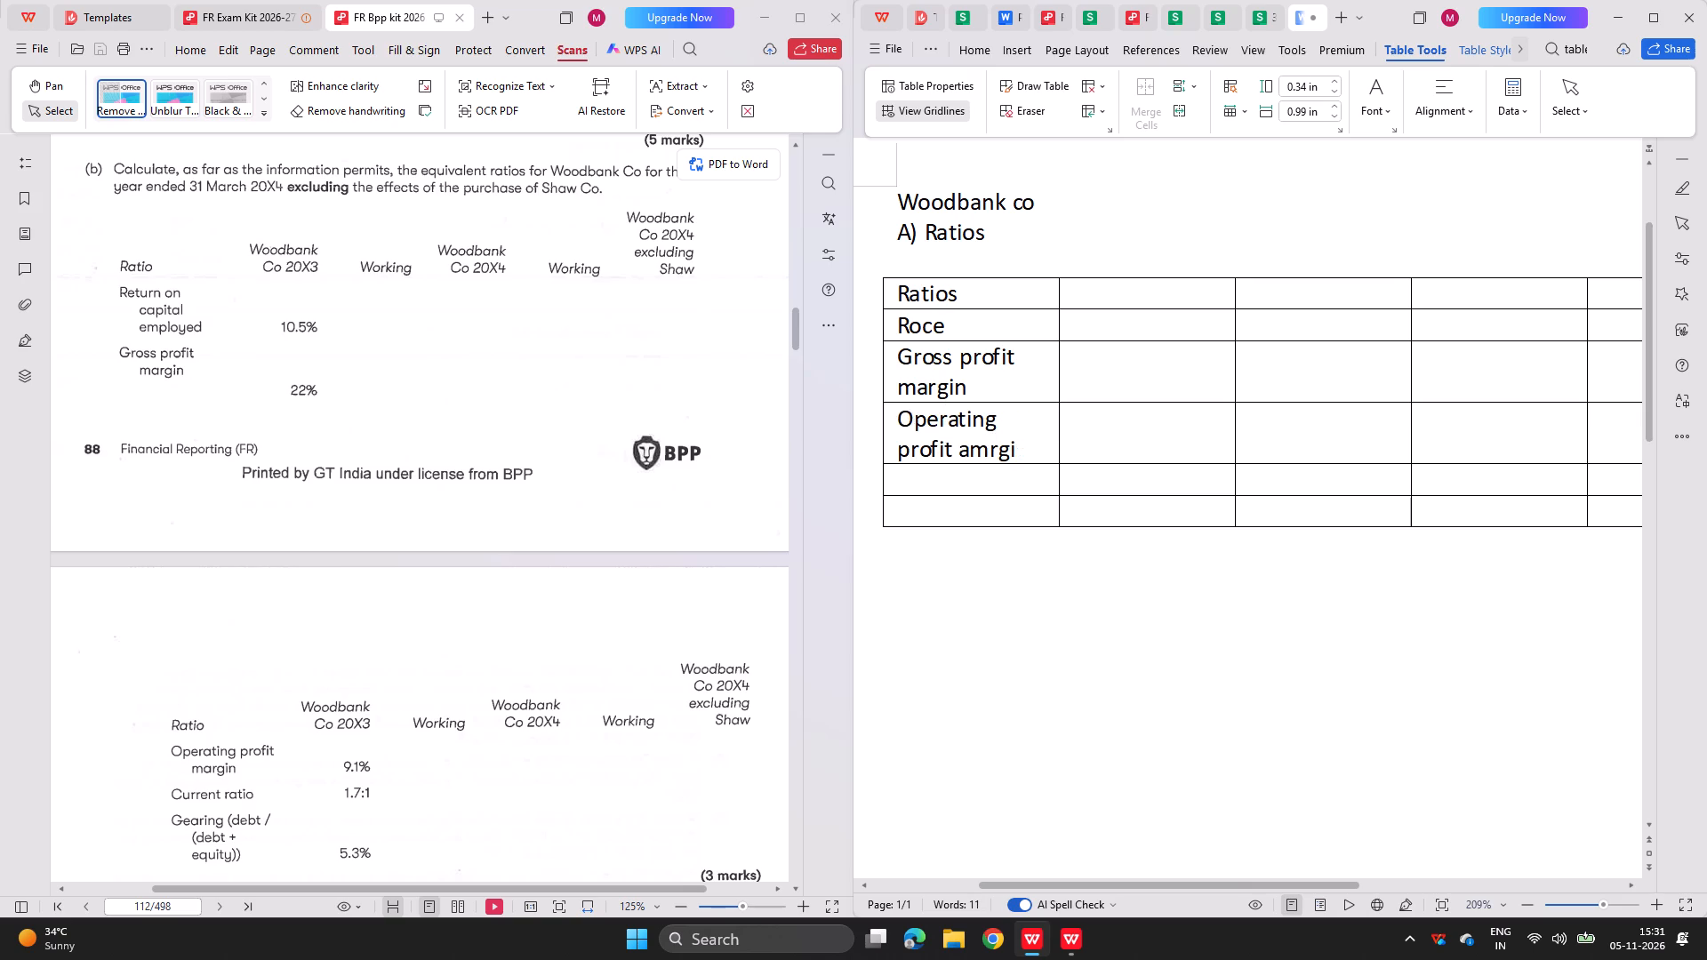
key(BackSpace)
key(BackSpace)
key(BackSpace)
text(margin)
Add the row labels "Current ratio" and "gearing" in the last two rows of the first column.
key(Down)
text(current ratoi)
key(BackSpace)
key(BackSpace)
text(io)
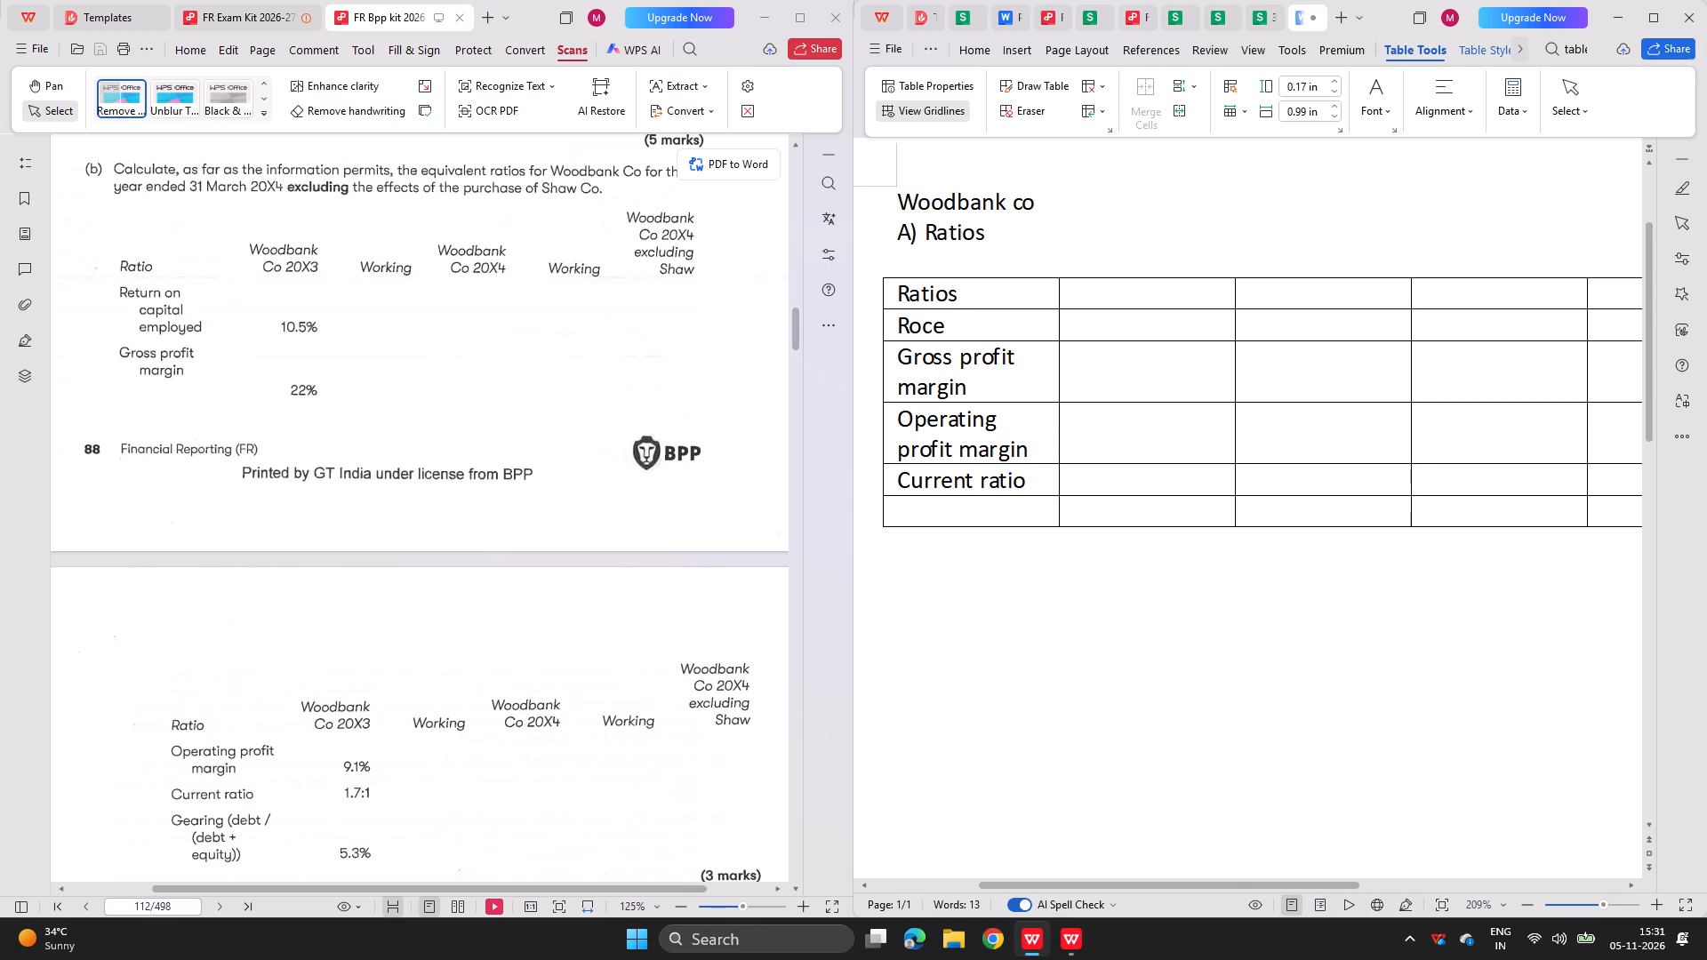
key(Down)
text(gearing)
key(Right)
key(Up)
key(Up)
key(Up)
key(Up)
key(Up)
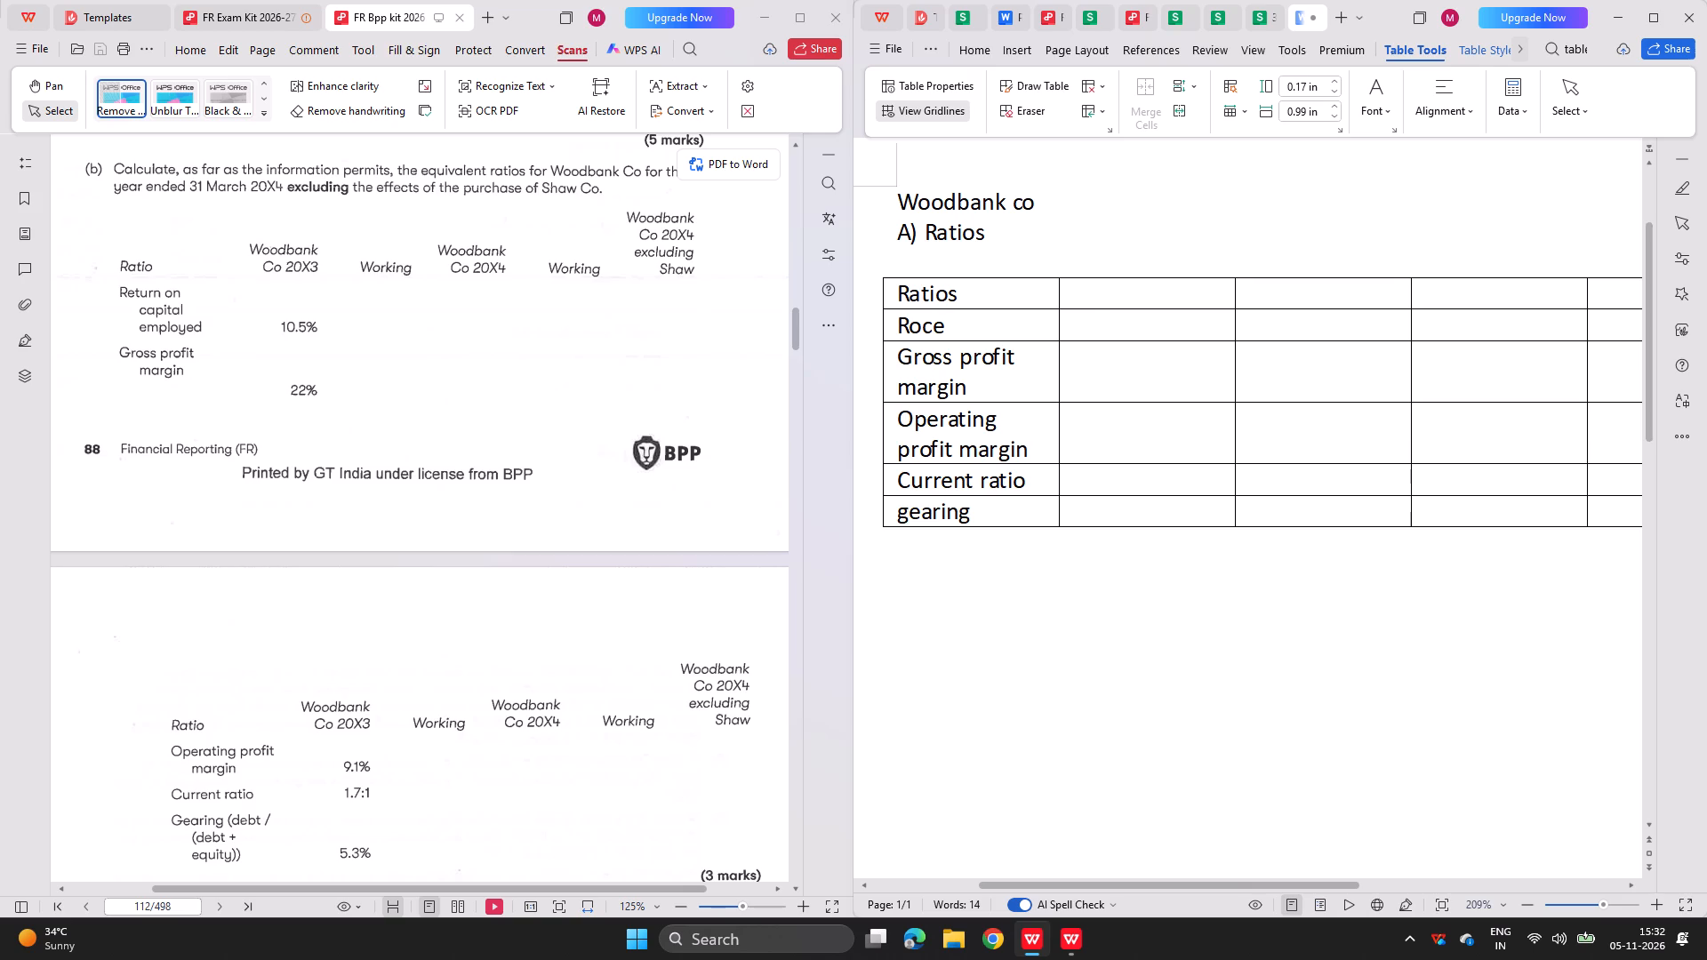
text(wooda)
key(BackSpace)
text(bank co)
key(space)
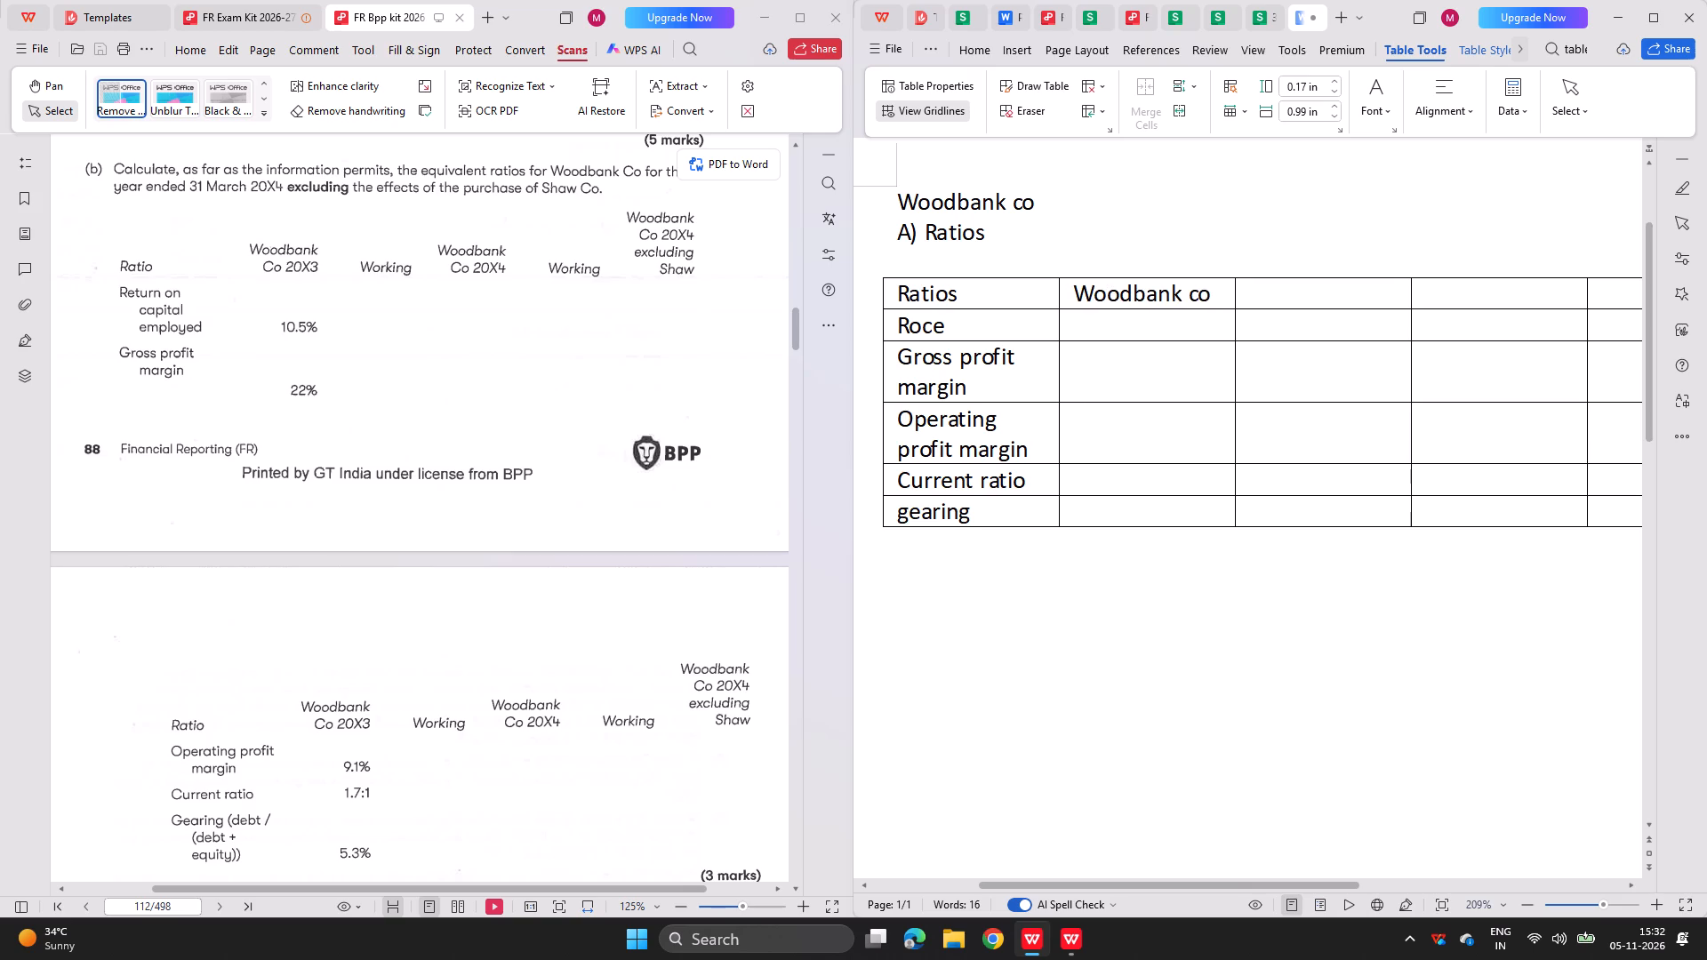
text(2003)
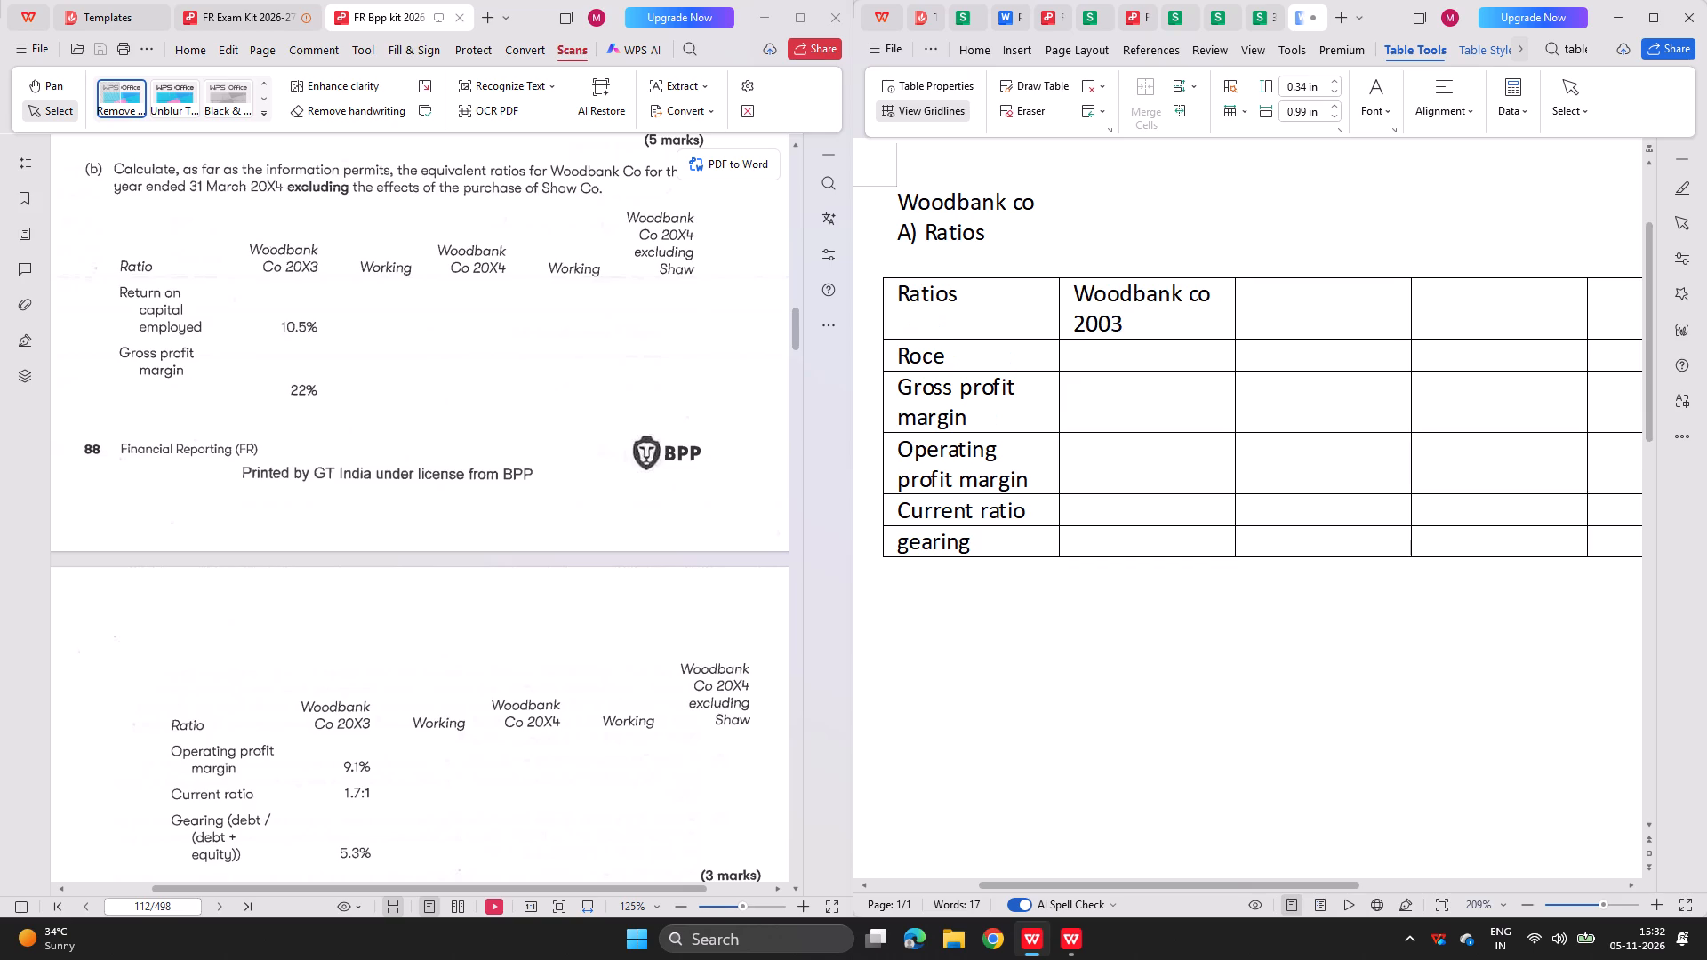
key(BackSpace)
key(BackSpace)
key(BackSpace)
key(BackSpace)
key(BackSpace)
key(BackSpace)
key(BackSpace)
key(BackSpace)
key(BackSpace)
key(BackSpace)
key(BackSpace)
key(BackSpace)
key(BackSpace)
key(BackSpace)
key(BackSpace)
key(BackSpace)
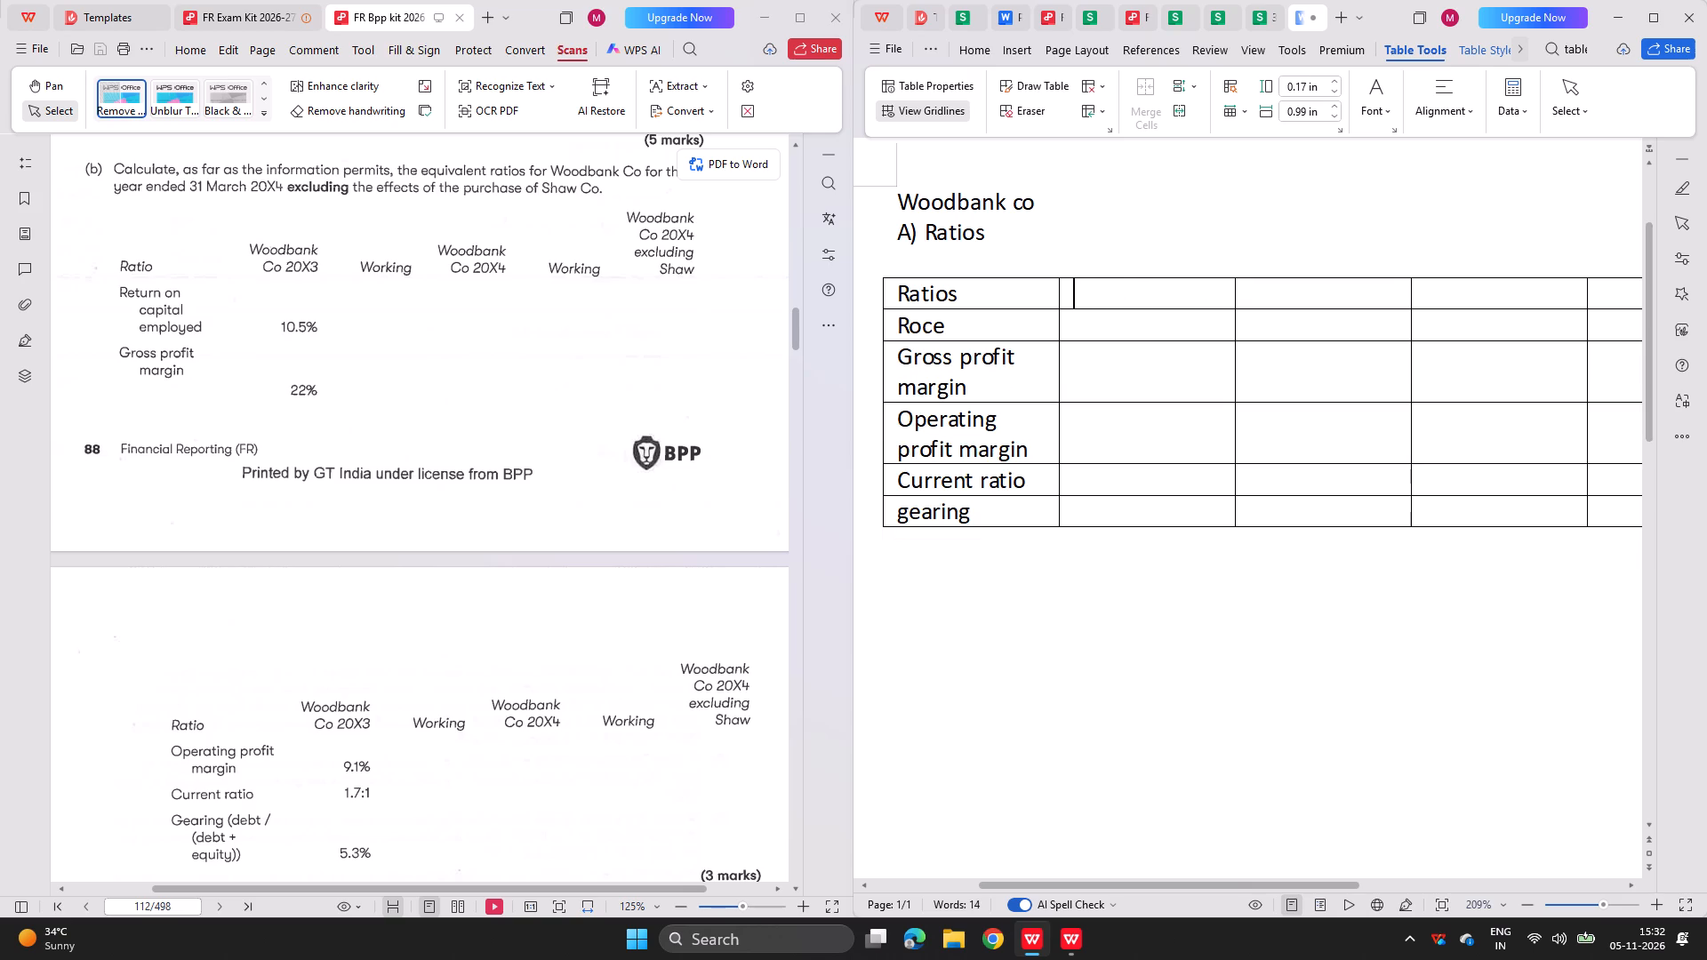
Enter the column headers "2003", "working", "2004", "working" and "Excluding shaw co" across the table's first row after Ratios.
text(203)
key(BackSpace)
text(03)
key(Right)
text(working)
key(Right)
text(2004)
key(Right)
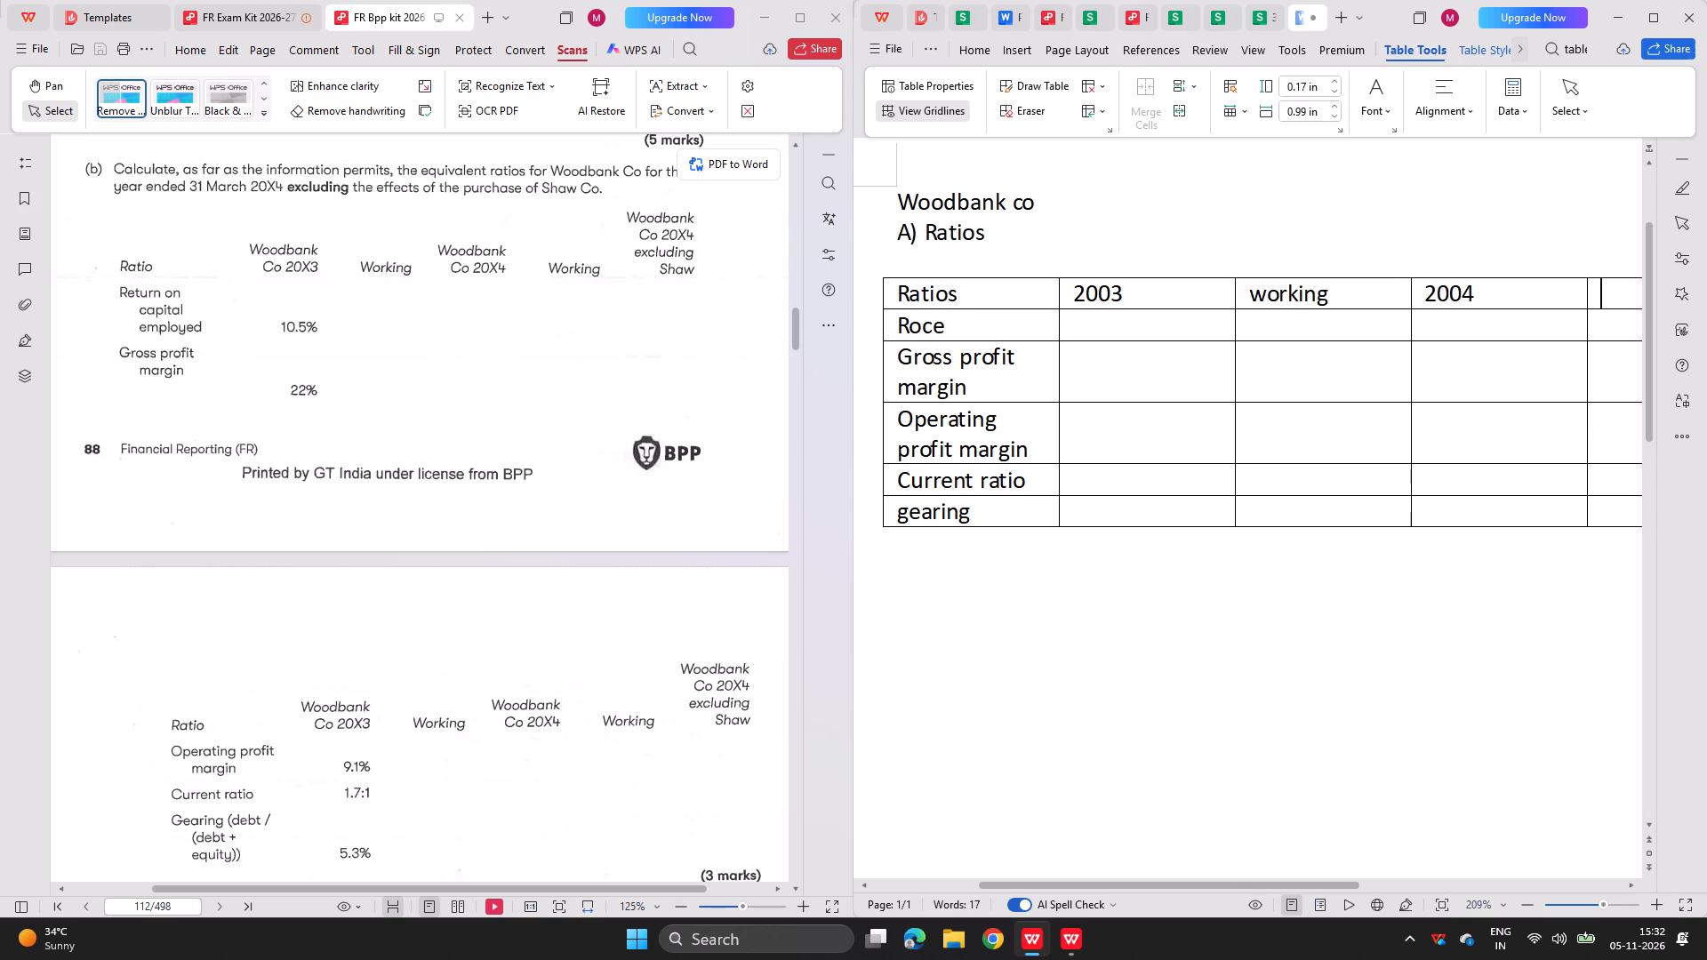
text(wo)
key(BackSpace)
text(orking)
key(Right)
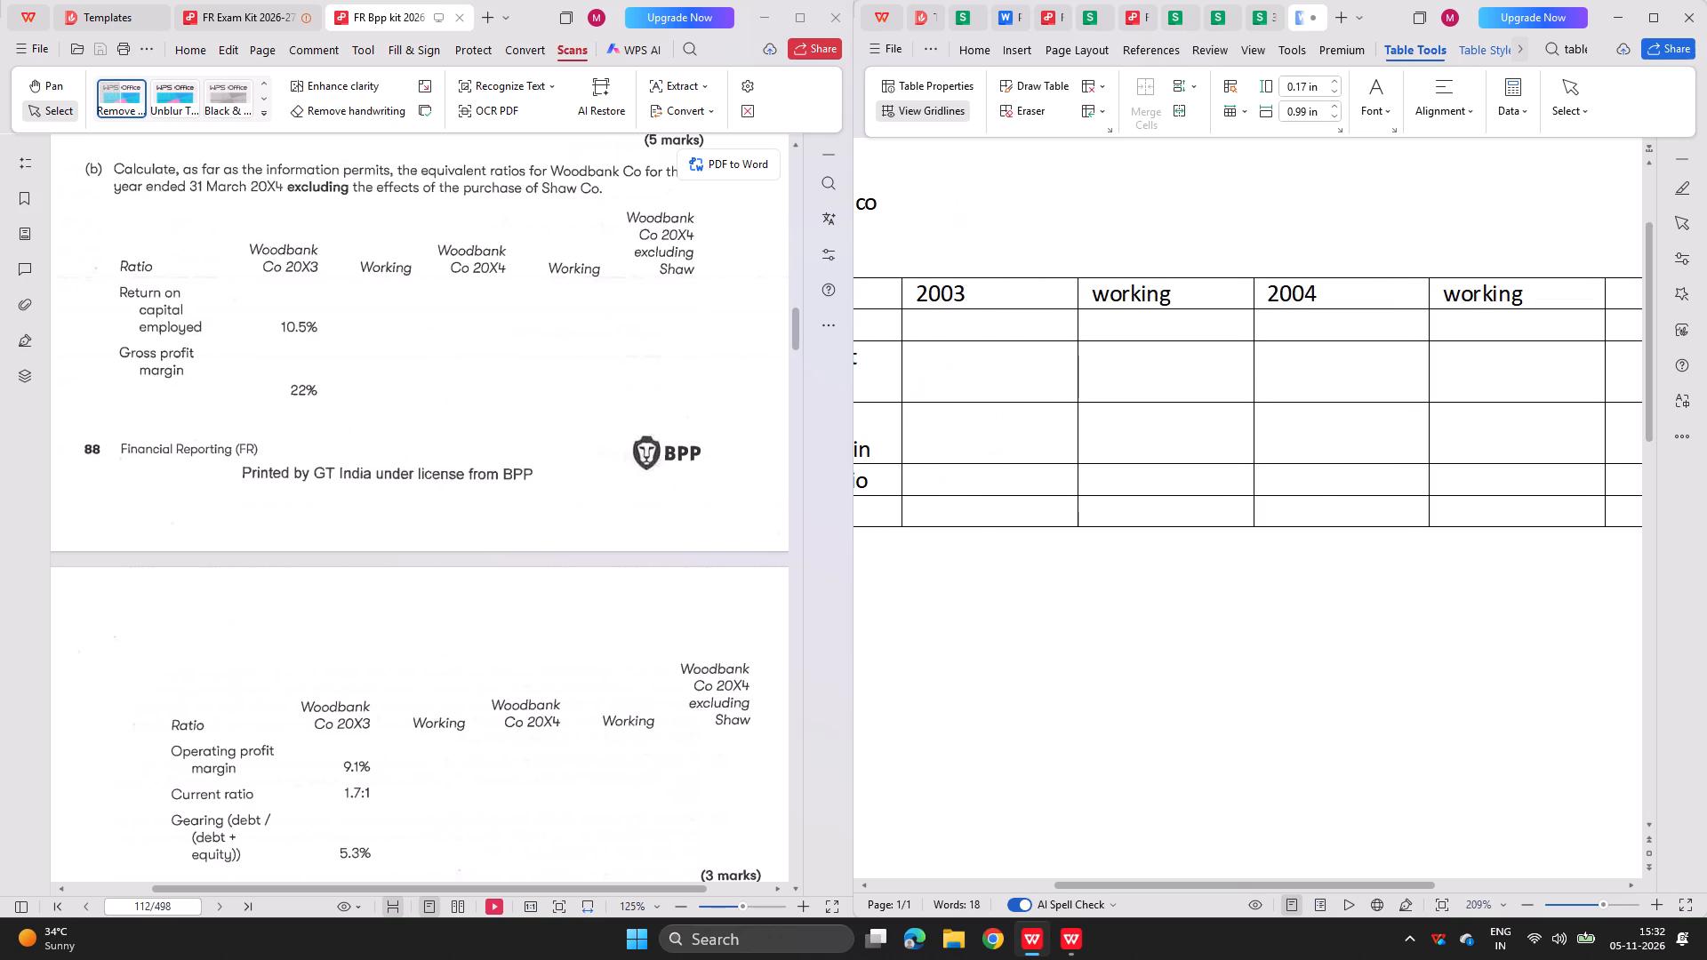
text(ec)
key(BackSpace)
key(x)
text(cludinh)
key(BackSpace)
text(g shaw co)
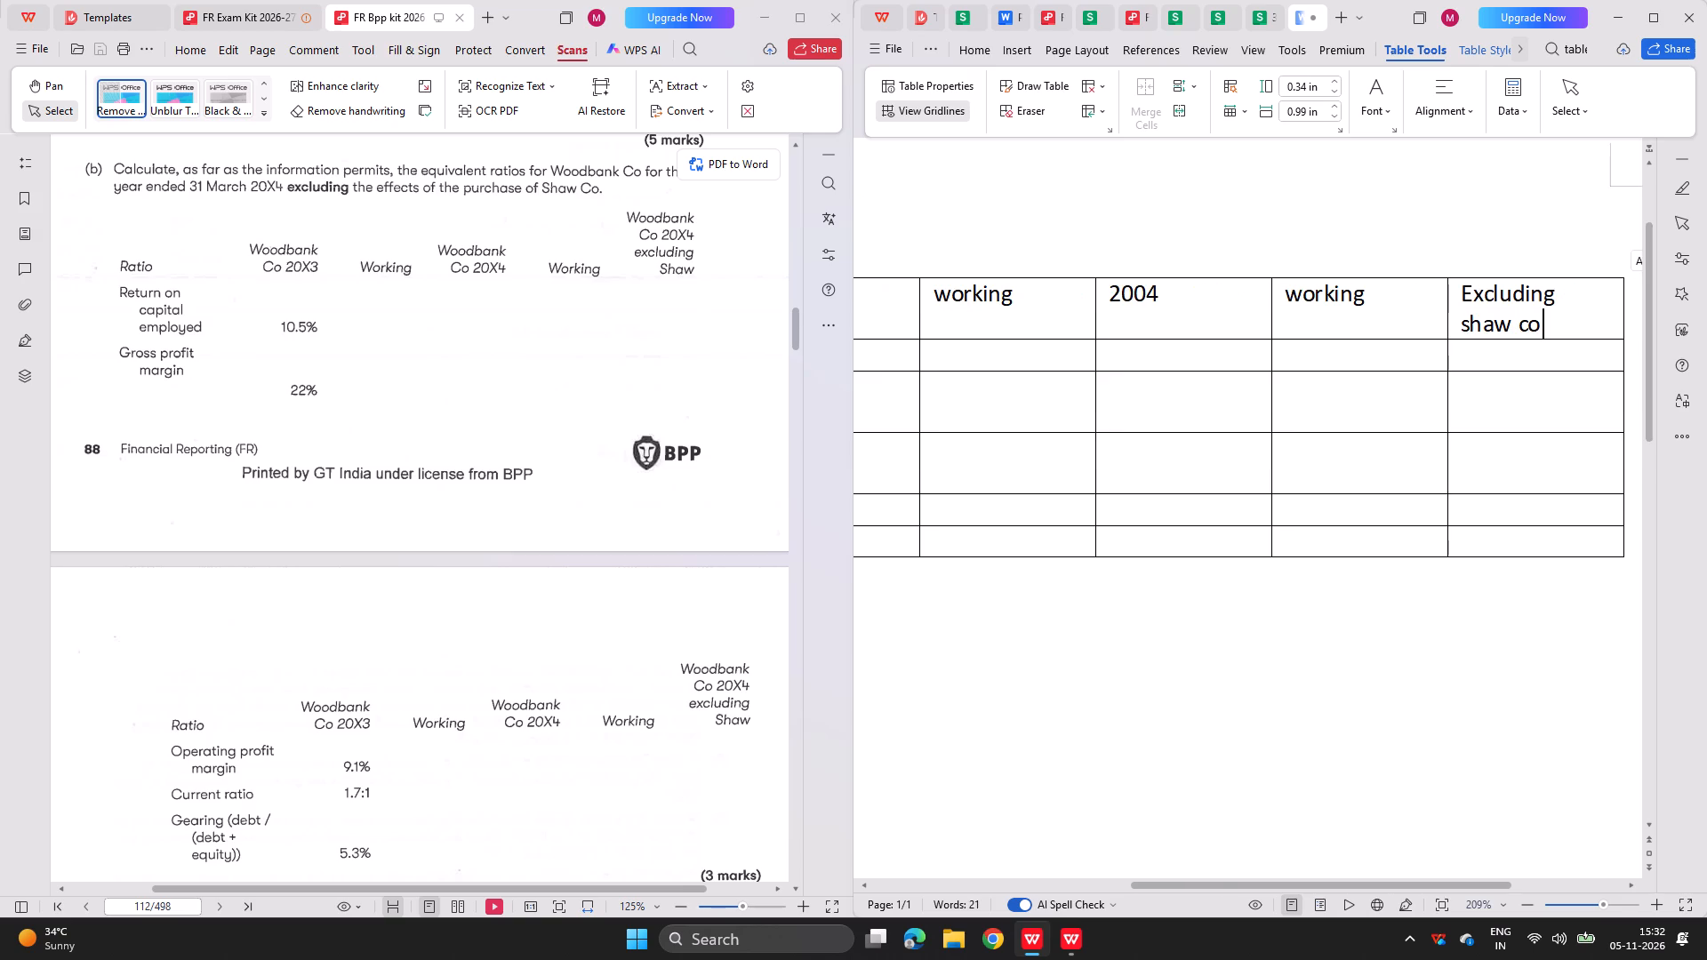
Enter Woodbank Co's 20X3 return on capital employed, 10.5%, in the 2003 column of the Roce row.
key(Left)
key(Left)
key(Left)
key(Left)
key(Left)
key(Left)
key(Left)
key(Left)
key(Left)
key(Left)
key(Left)
key(Left)
key(Left)
key(Left)
key(Left)
key(Left)
key(Left)
key(Left)
key(Left)
key(Left)
key(Down)
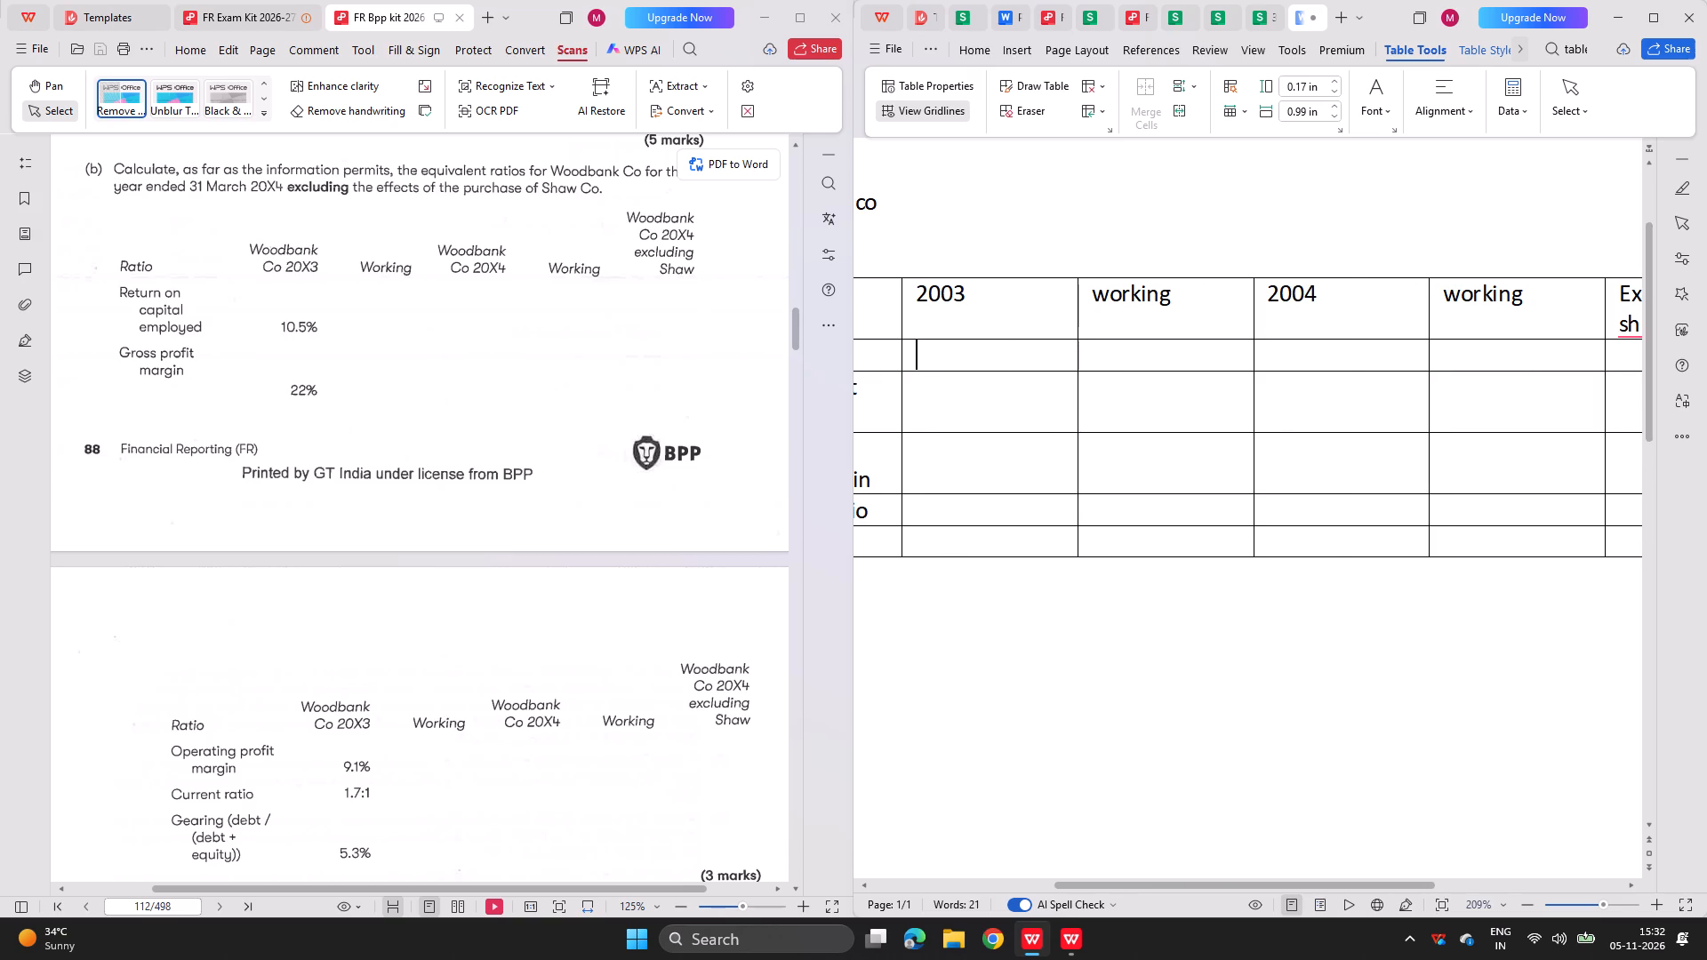
scroll(919, 392, right, 3)
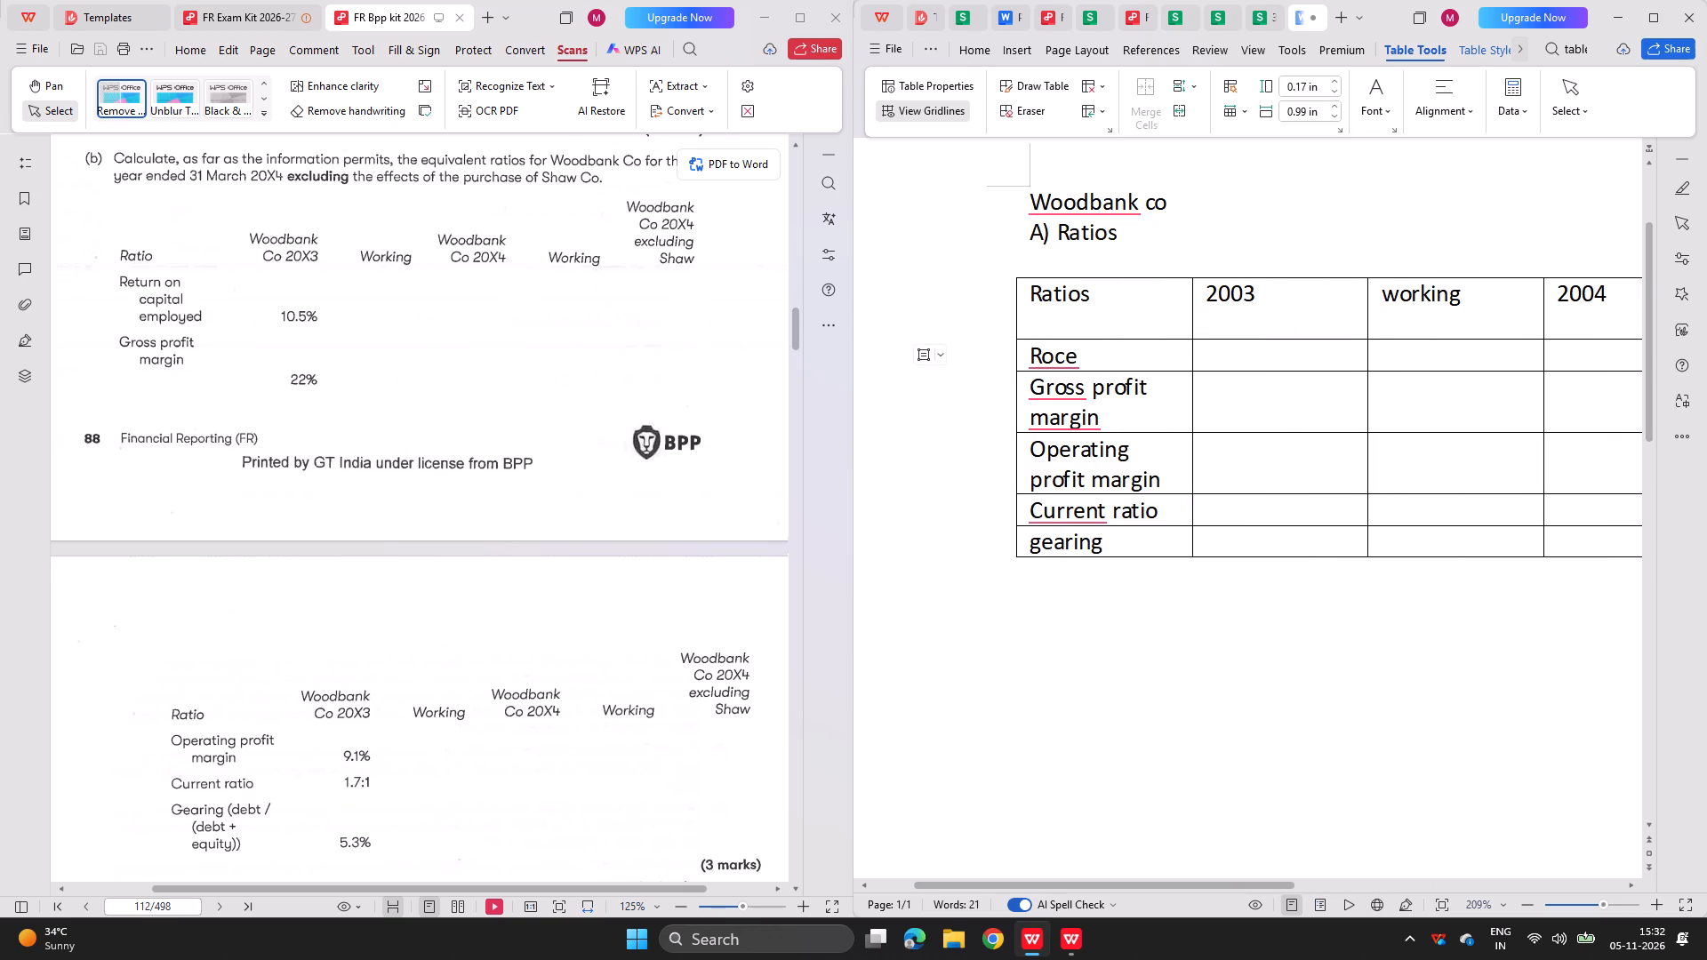
text(10.5%)
key(Down)
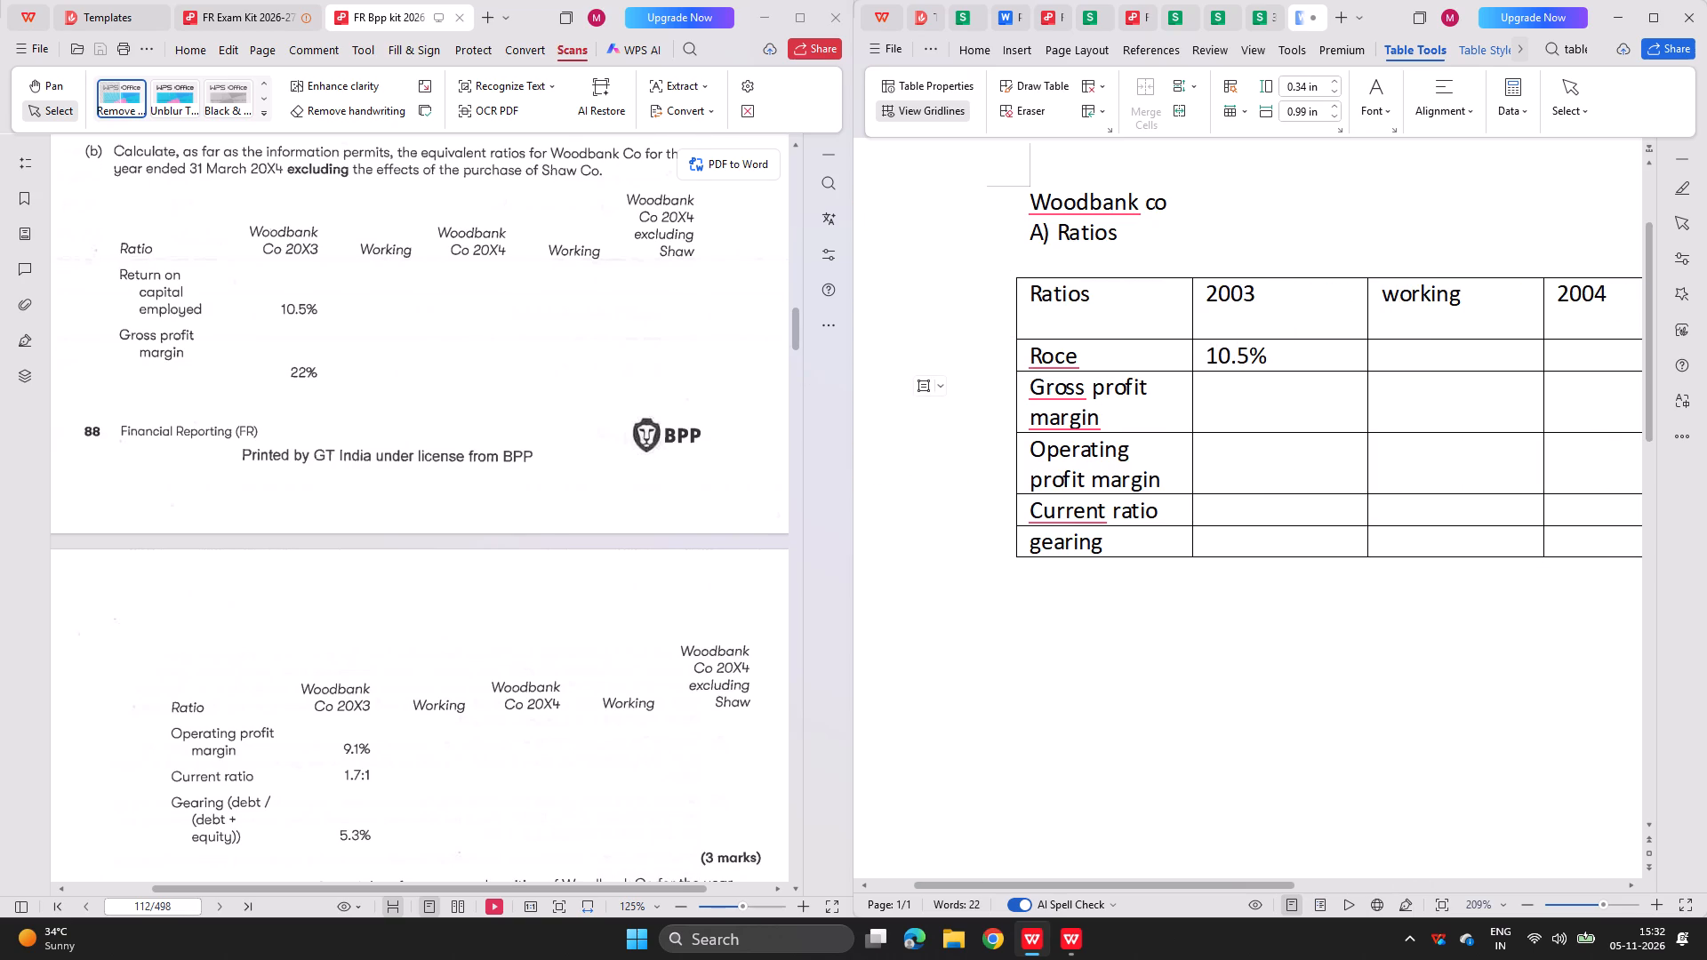
Complete the 2003 column with 22% gross profit margin, 9.1% operating profit margin, 1.7:1 current ratio and 5.3% gearing.
text(12)
key(BackSpace)
key(BackSpace)
text(22%)
key(Down)
text(9.1%)
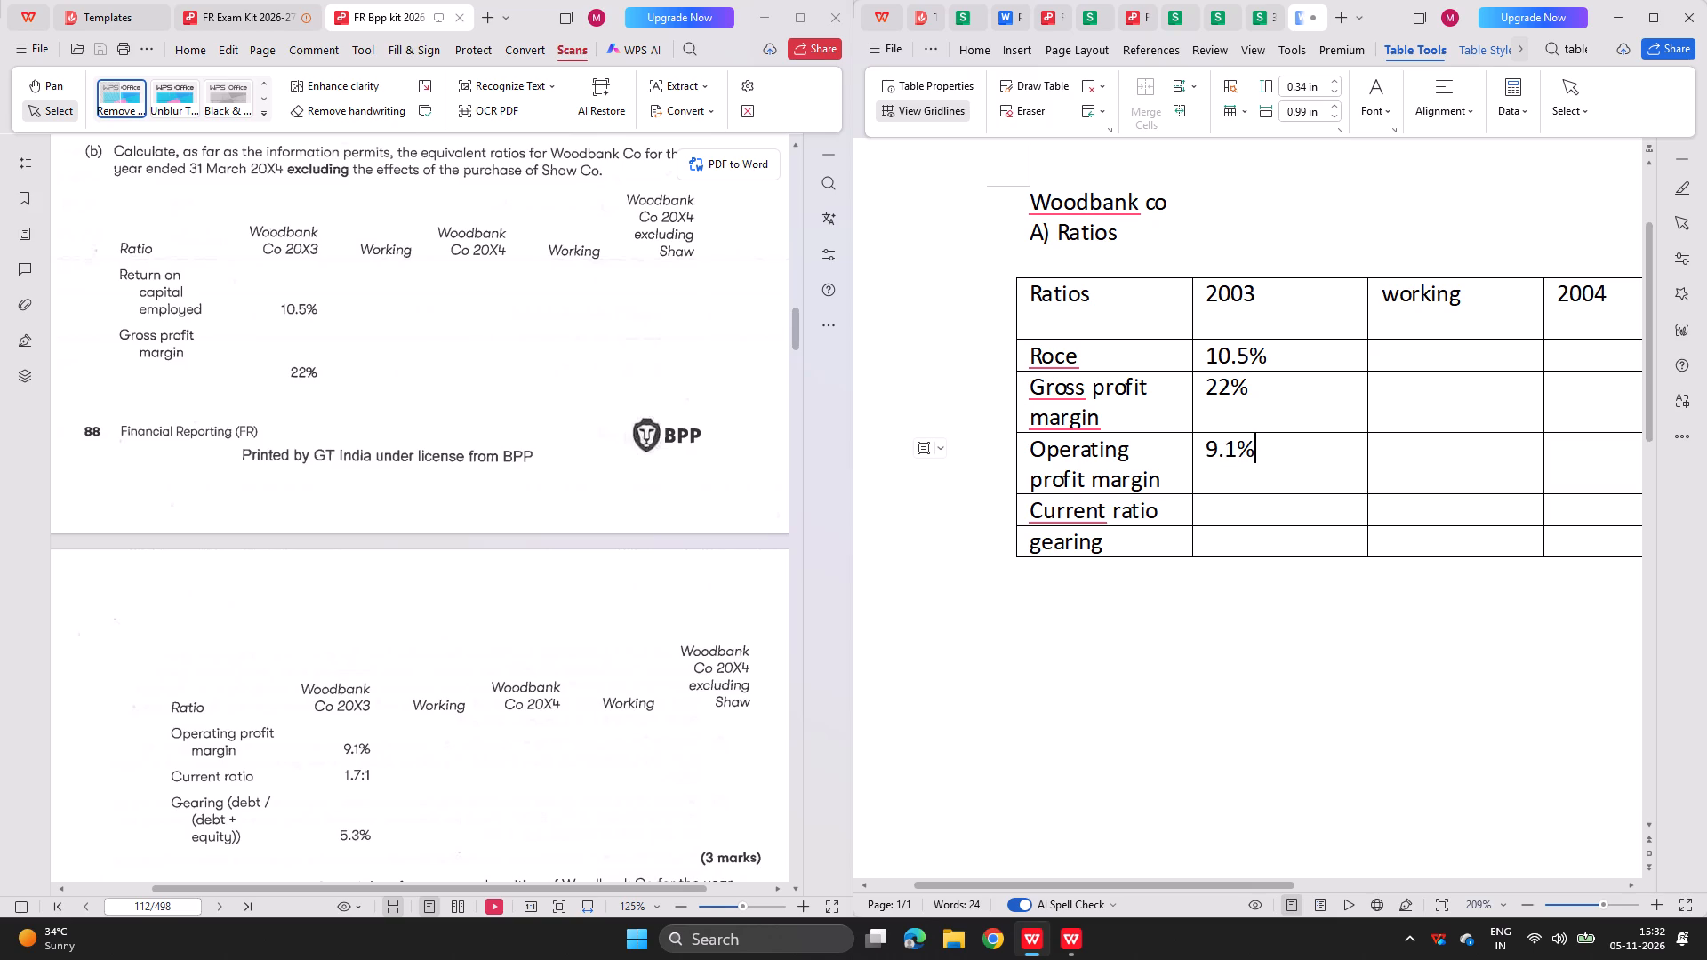
key(Down)
text(1.7)
text(:1)
key(Down)
text(5.3%0)
key(BackSpace)
Move up the first working column, beside the 2003 ratios, toward the Roce row.
key(Right)
key(Up)
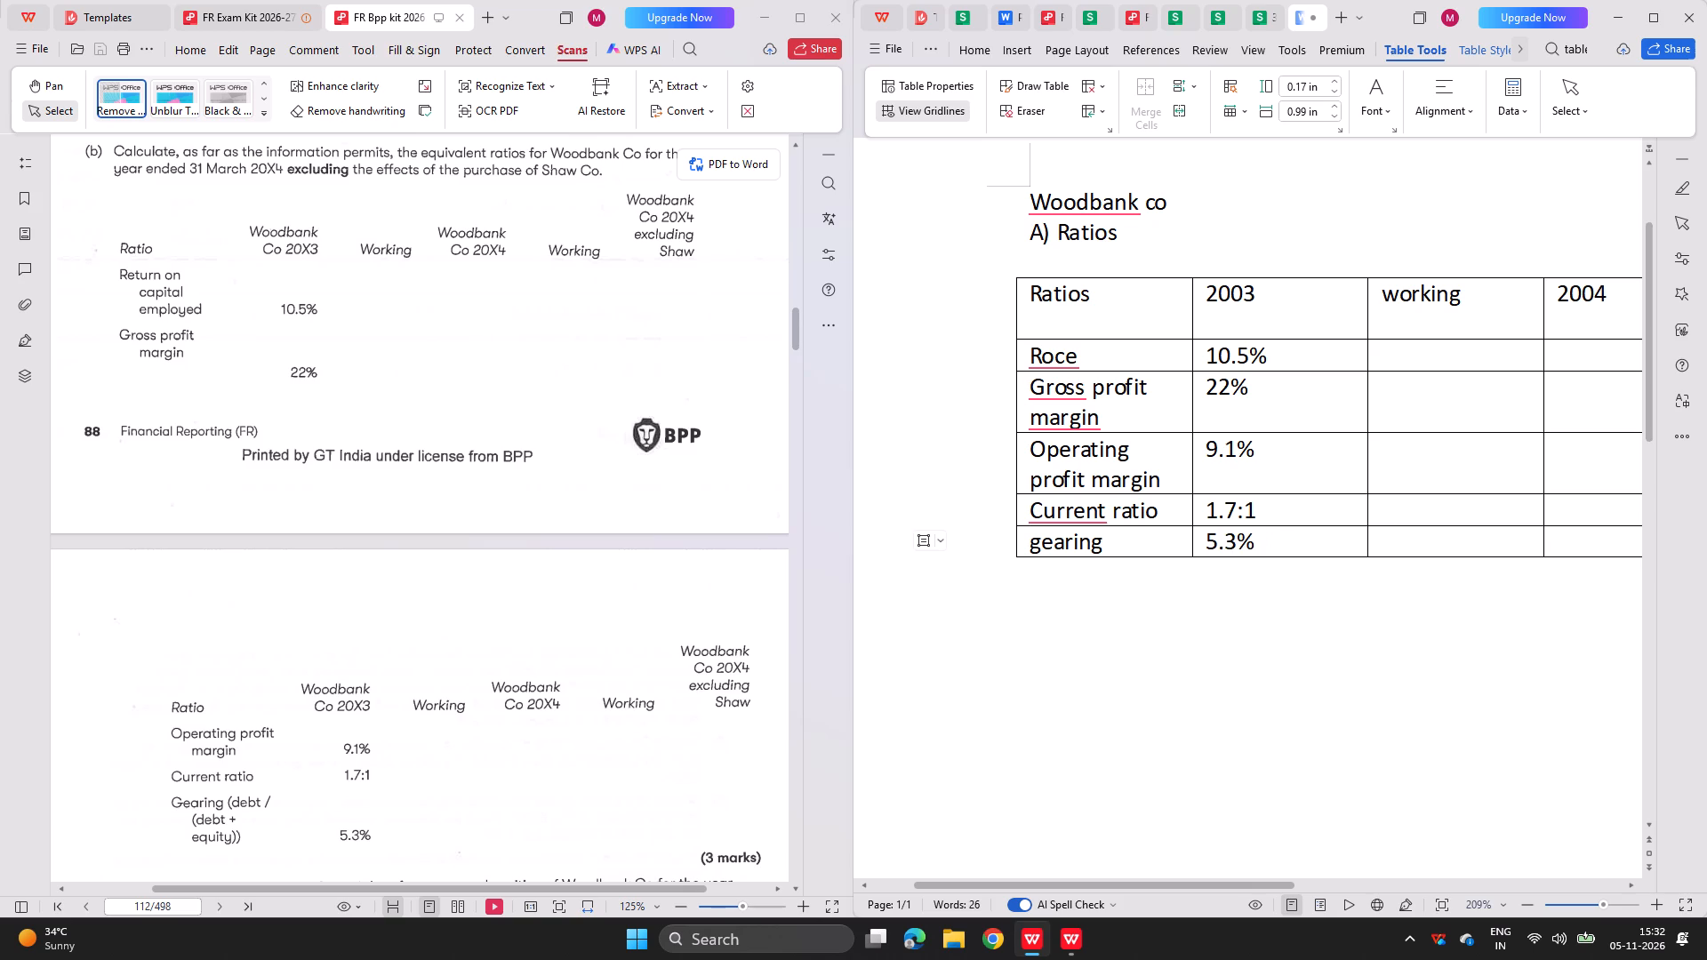
key(Up)
key(Up)
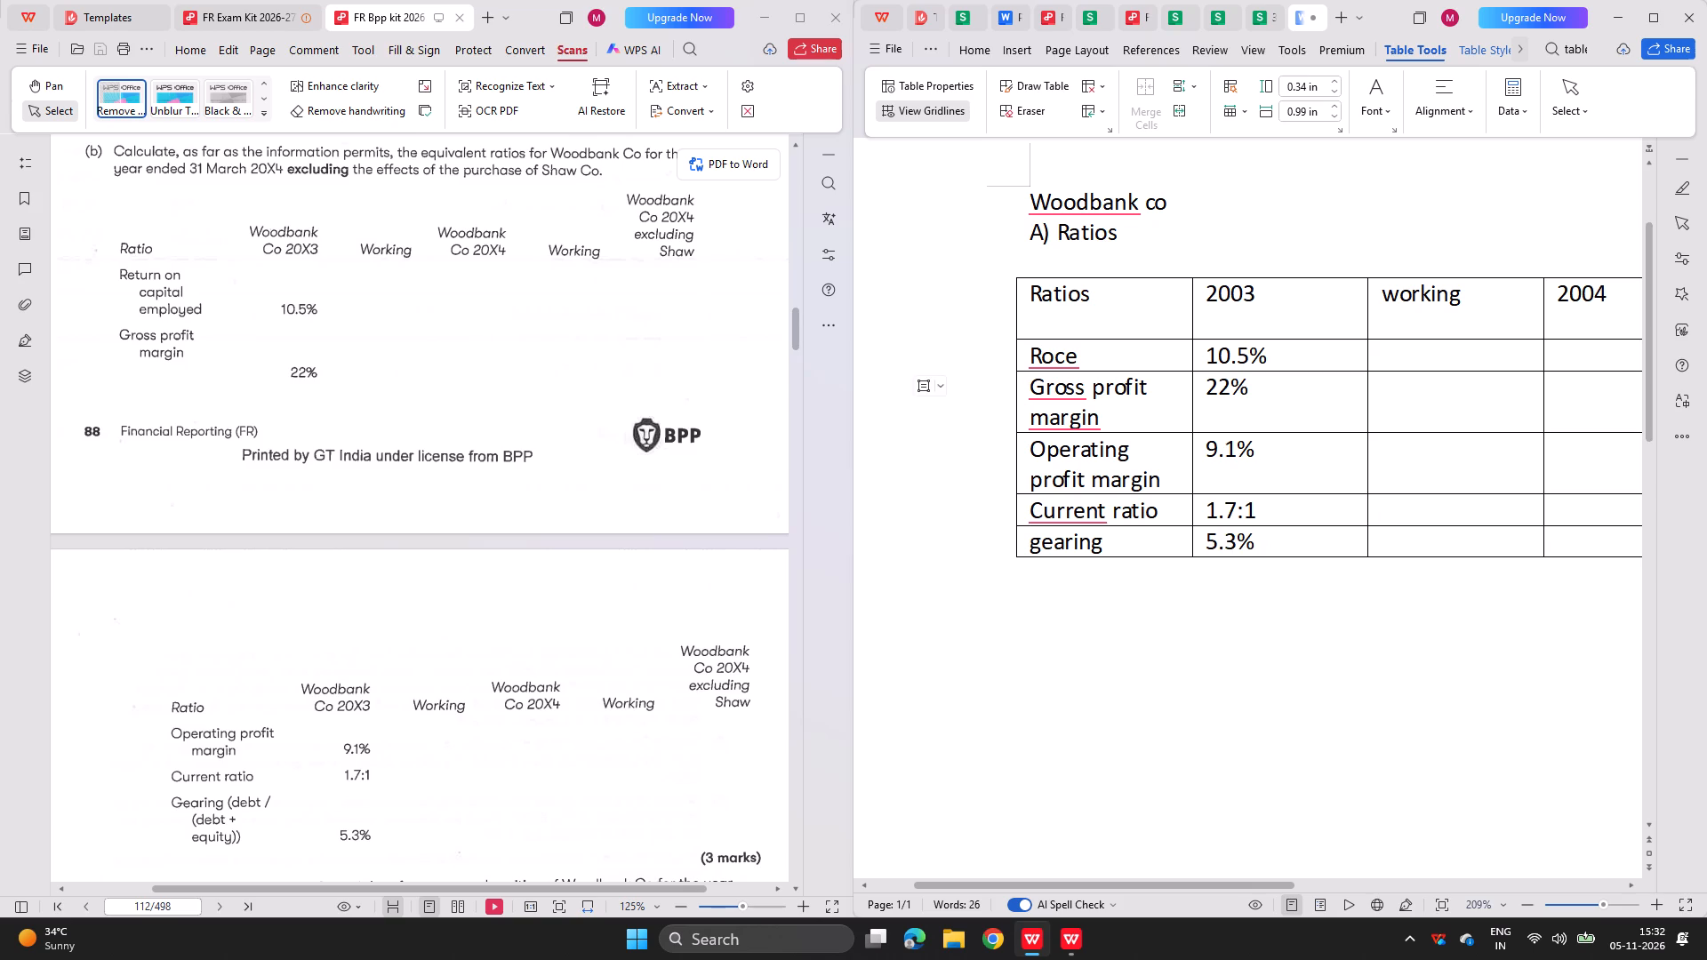